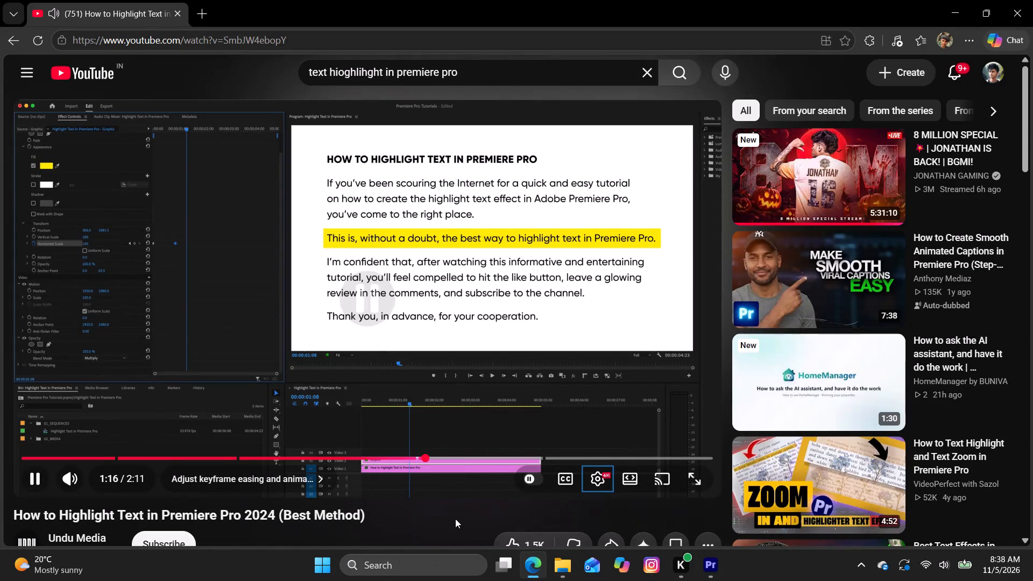
Rewatch the video tutorial's section on setting the highlight color and blend mode, examining the Color Picker values.
{"action": "key", "text": "space"}
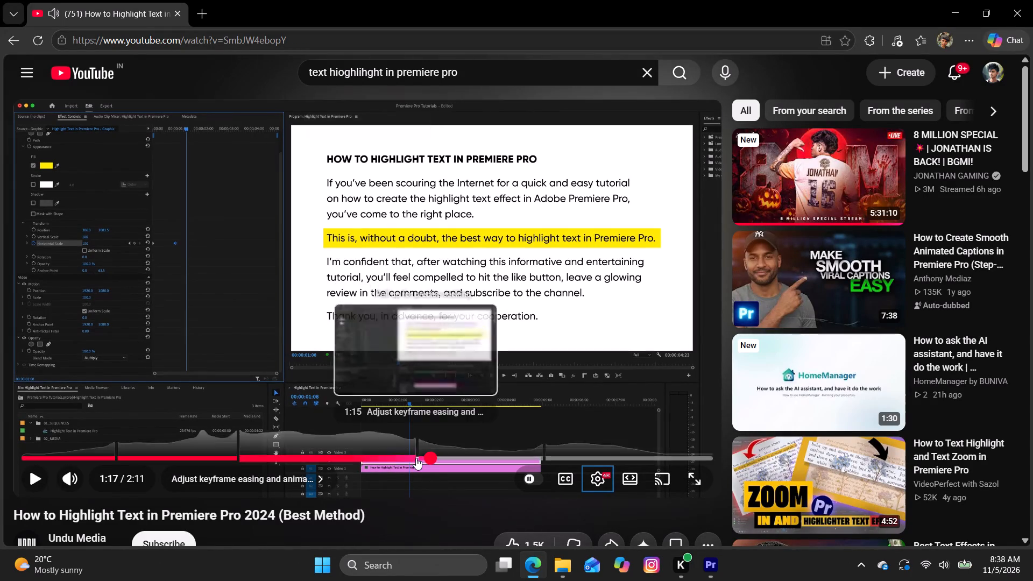
{"action": "left_click_drag", "start_coordinate": [416, 458], "coordinate": [191, 476]}
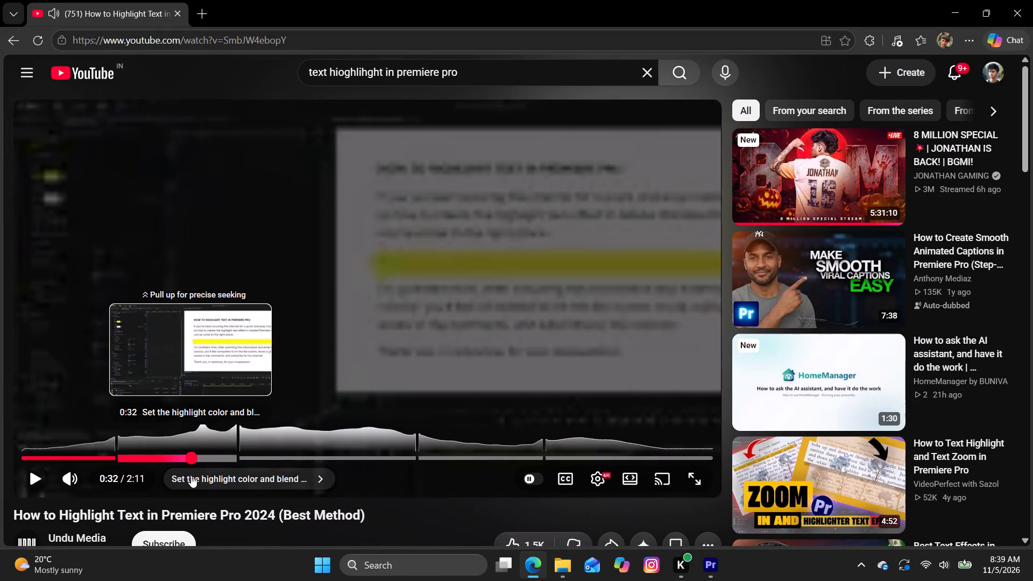
{"action": "left_click_drag", "start_coordinate": [191, 476], "coordinate": [147, 478]}
{"action": "key", "text": "space"}
{"action": "key", "text": "space"}
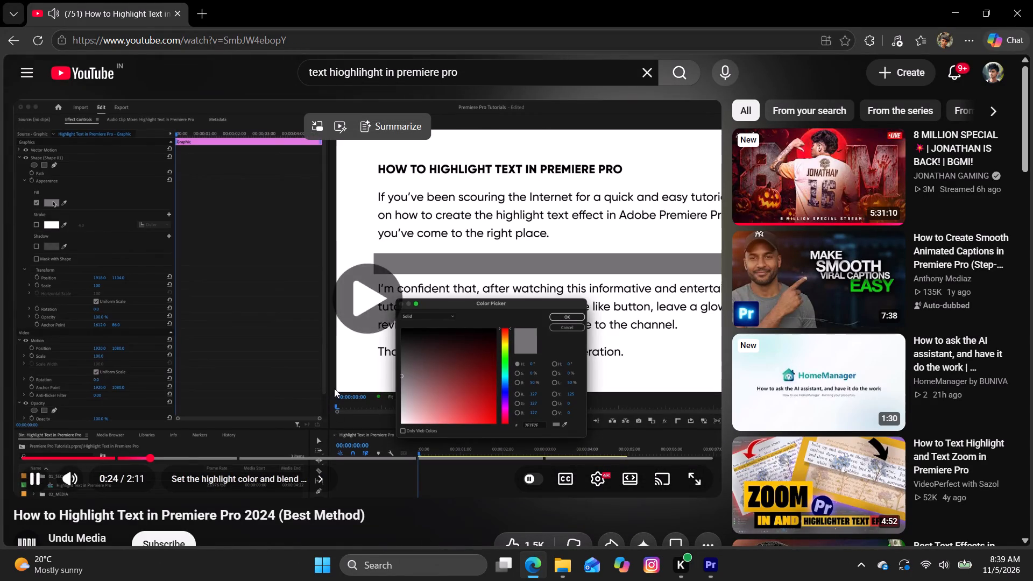
{"action": "key", "text": "space"}
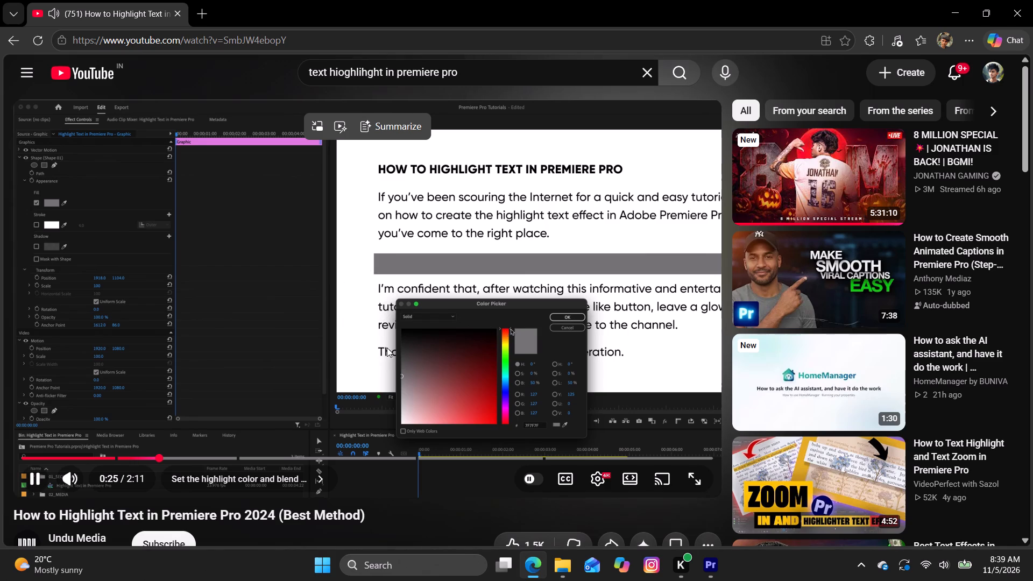
{"action": "key", "text": "space"}
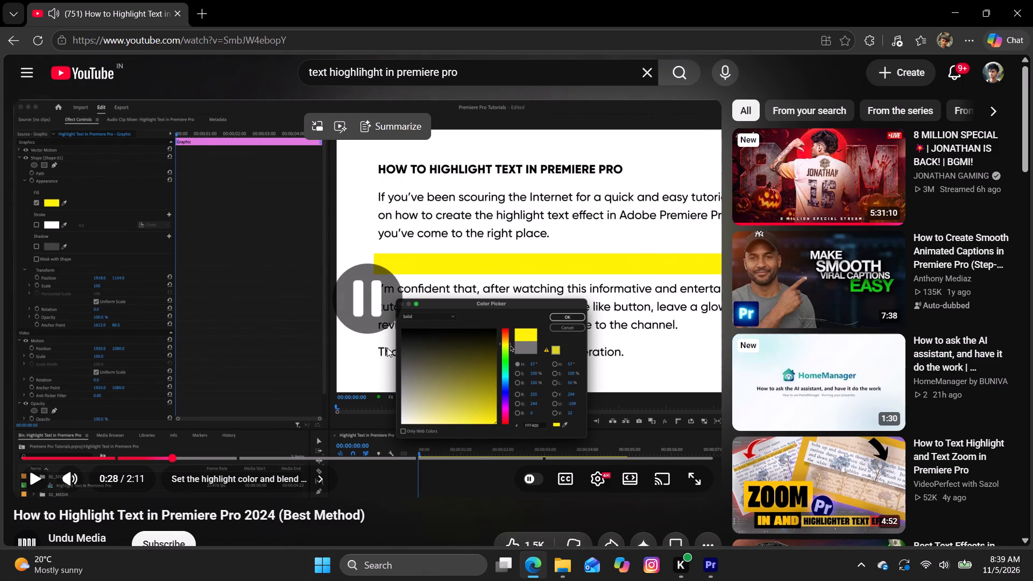
{"action": "left_click", "coordinate": [699, 485]}
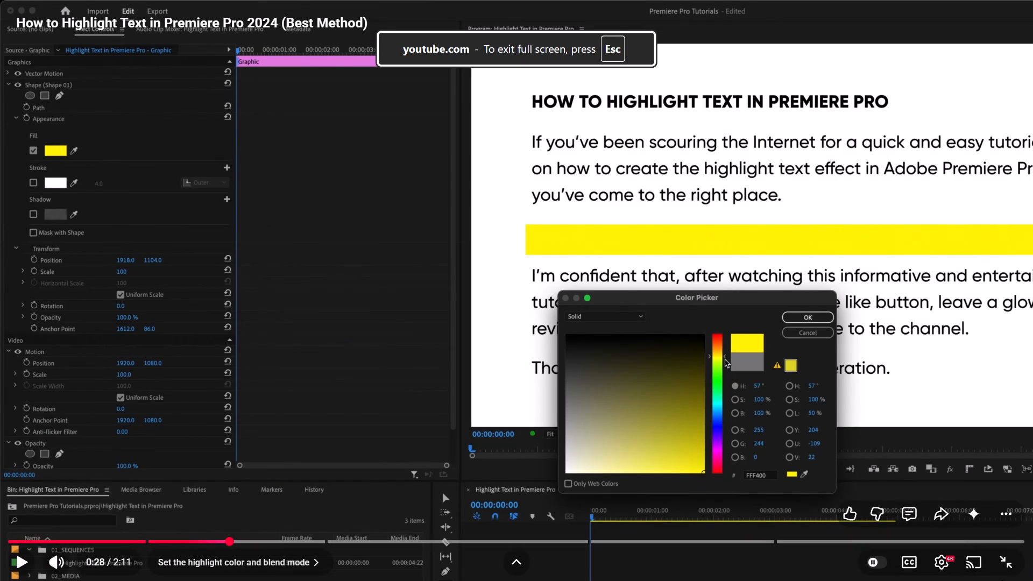
{"action": "left_click", "coordinate": [1006, 565]}
Switch to Premiere and draw a rectangle over the scorecard's bottom "50 Ov" total row at 00:00:32:09.
{"action": "left_click", "coordinate": [721, 563]}
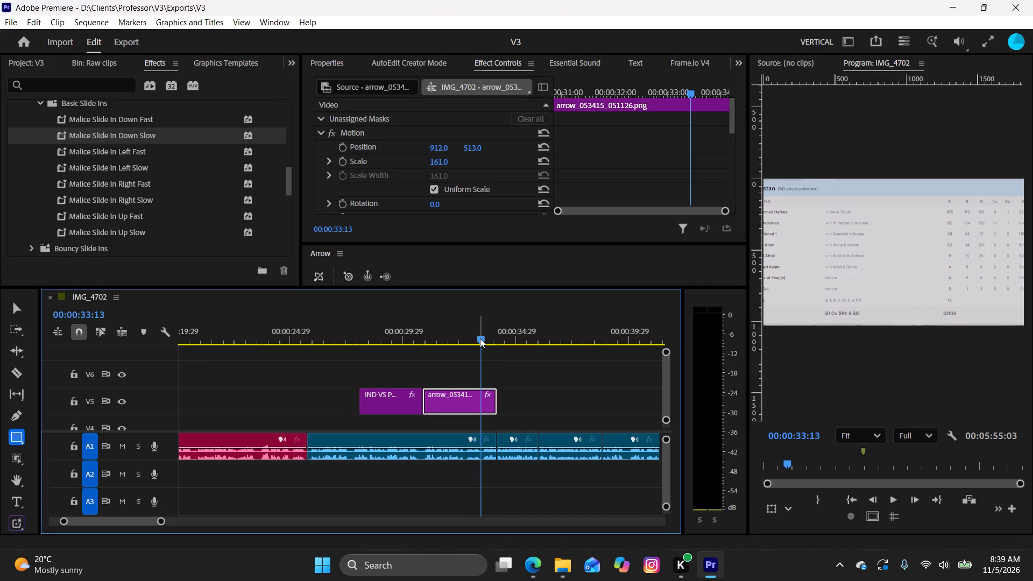
{"action": "left_click_drag", "start_coordinate": [480, 338], "coordinate": [447, 369]}
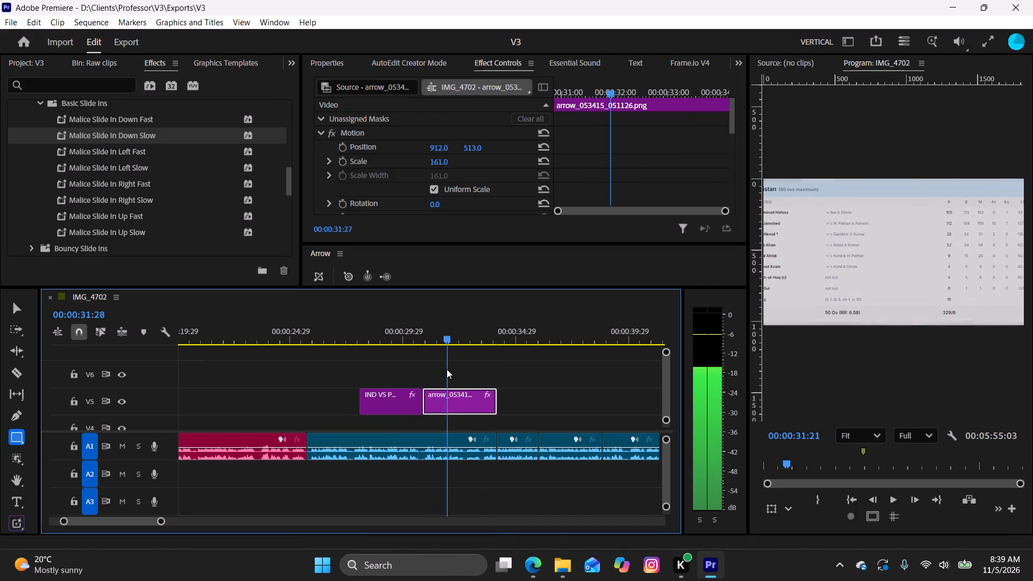
{"action": "left_click_drag", "start_coordinate": [447, 369], "coordinate": [455, 375]}
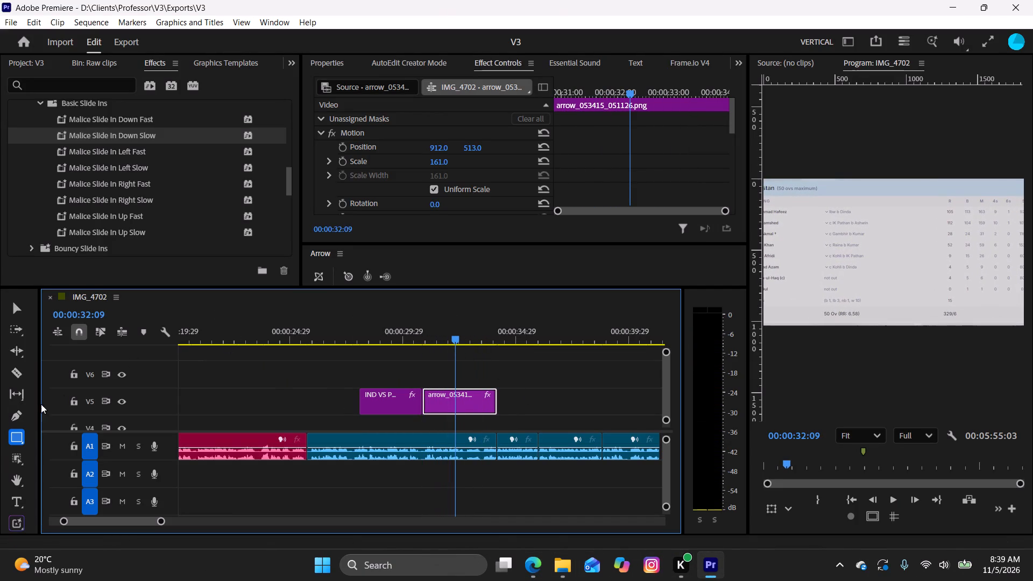
{"action": "left_click", "coordinate": [18, 435]}
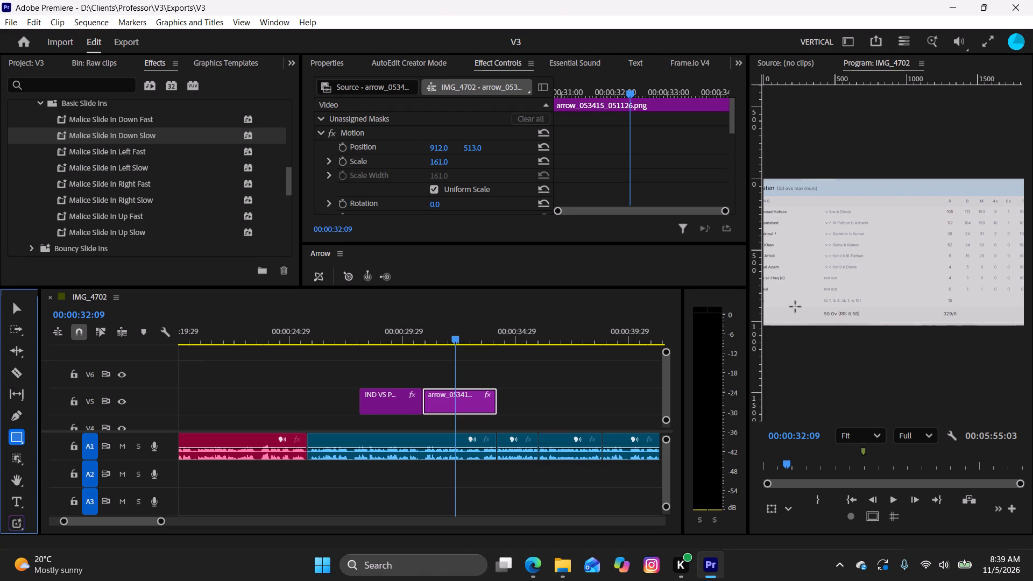
{"action": "left_click_drag", "start_coordinate": [779, 304], "coordinate": [960, 324]}
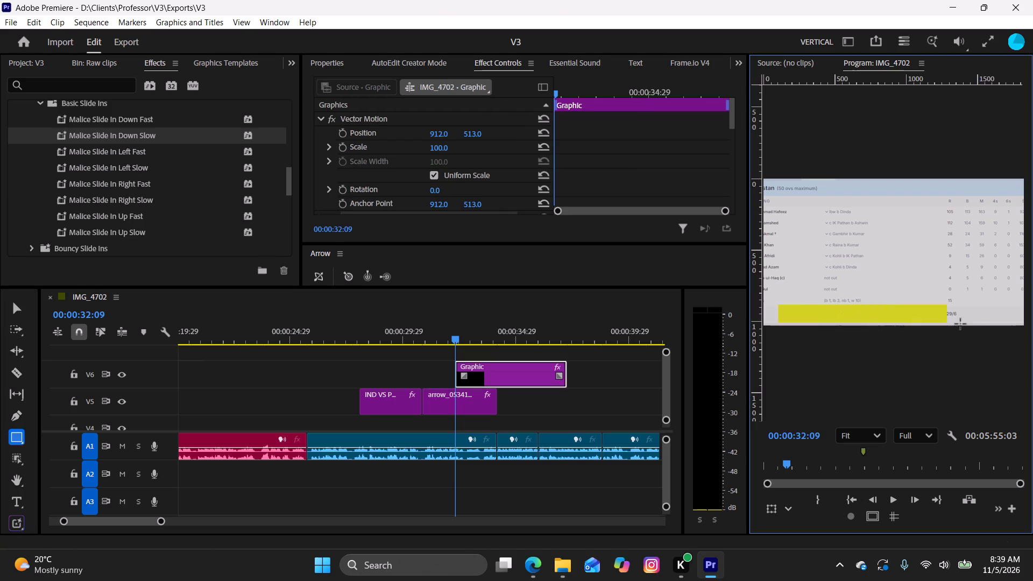
{"action": "left_click_drag", "start_coordinate": [960, 324], "coordinate": [1001, 321]}
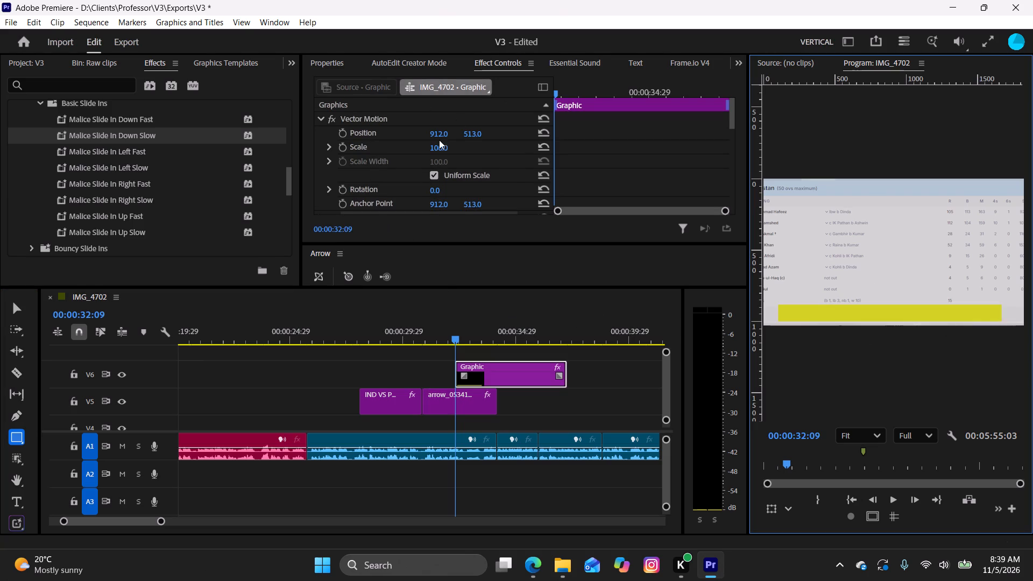
Set the rectangle's fill color to hex FFF400.
{"action": "scroll", "coordinate": [434, 144], "scroll_direction": "down", "scroll_amount": 2}
{"action": "left_click", "coordinate": [319, 190]}
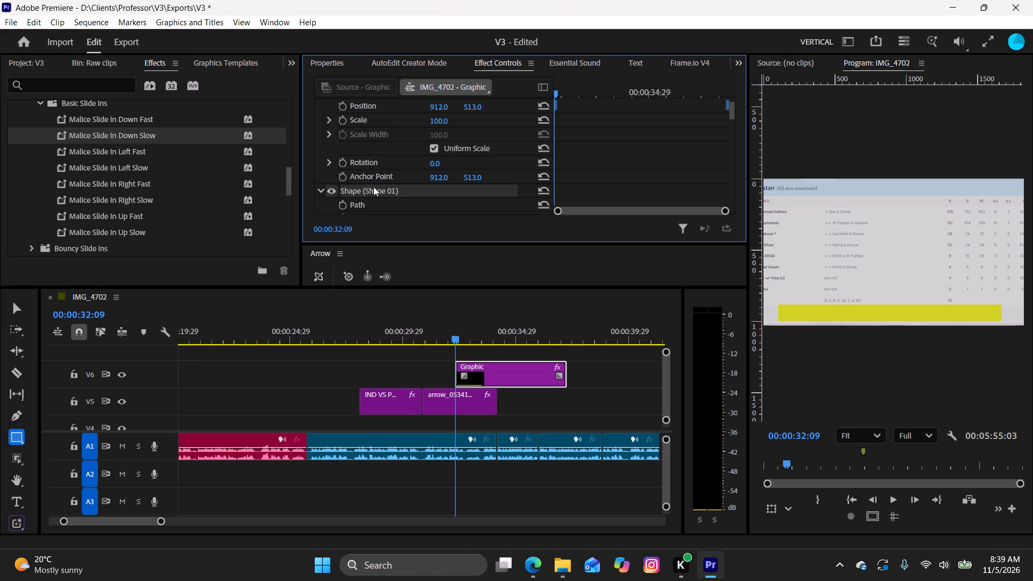
{"action": "scroll", "coordinate": [412, 167], "scroll_direction": "down", "scroll_amount": 8}
{"action": "left_click", "coordinate": [366, 157]}
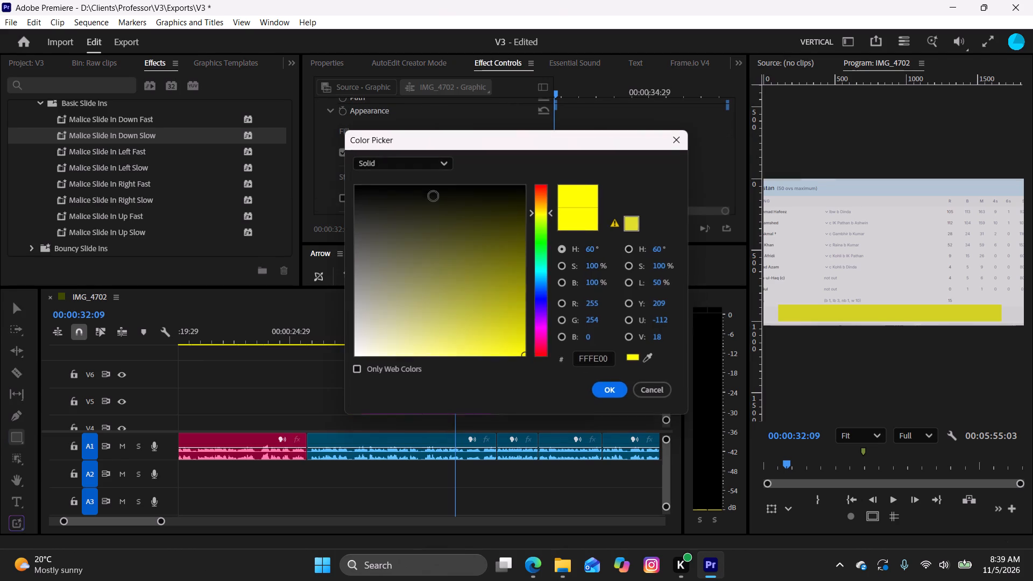
{"action": "double_click", "coordinate": [601, 360]}
{"action": "type", "text": "fff"}
{"action": "type", "text": "400"}
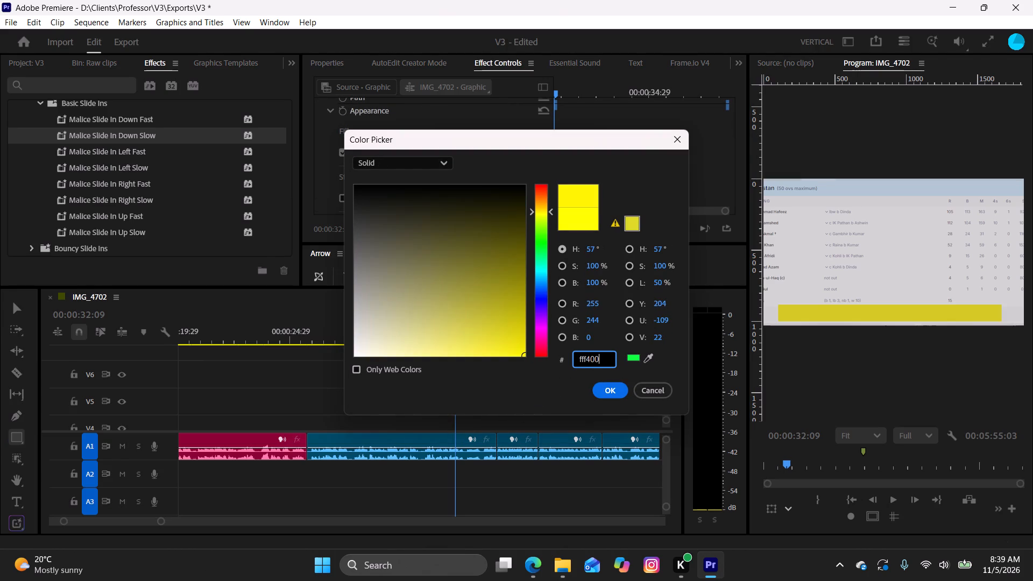
{"action": "key", "text": "Return"}
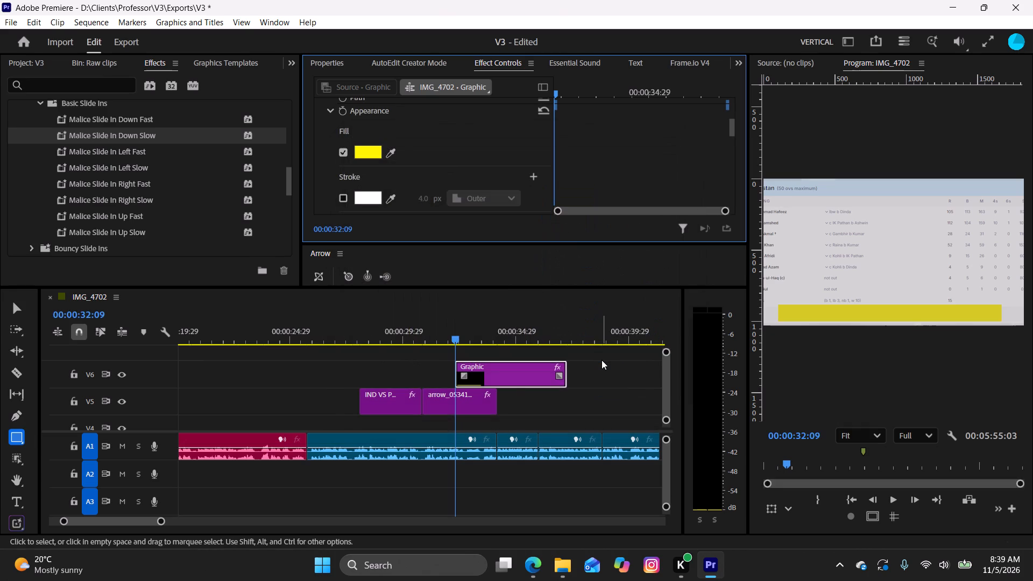
Trim the end of the V6 graphic clip to match the end of the arrow clip on V5.
{"action": "left_click_drag", "start_coordinate": [568, 373], "coordinate": [547, 379]}
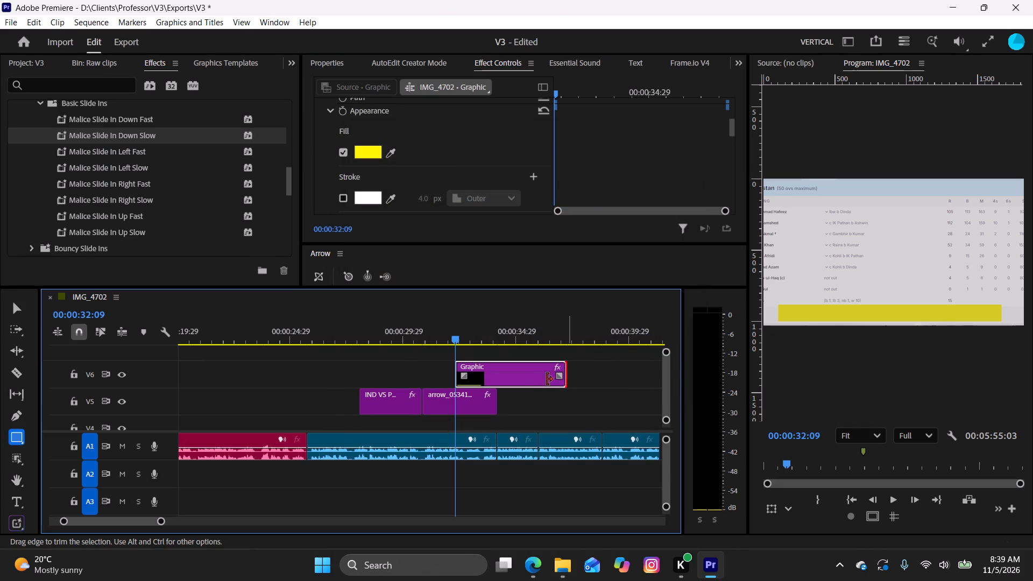
{"action": "left_click_drag", "start_coordinate": [547, 379], "coordinate": [501, 404]}
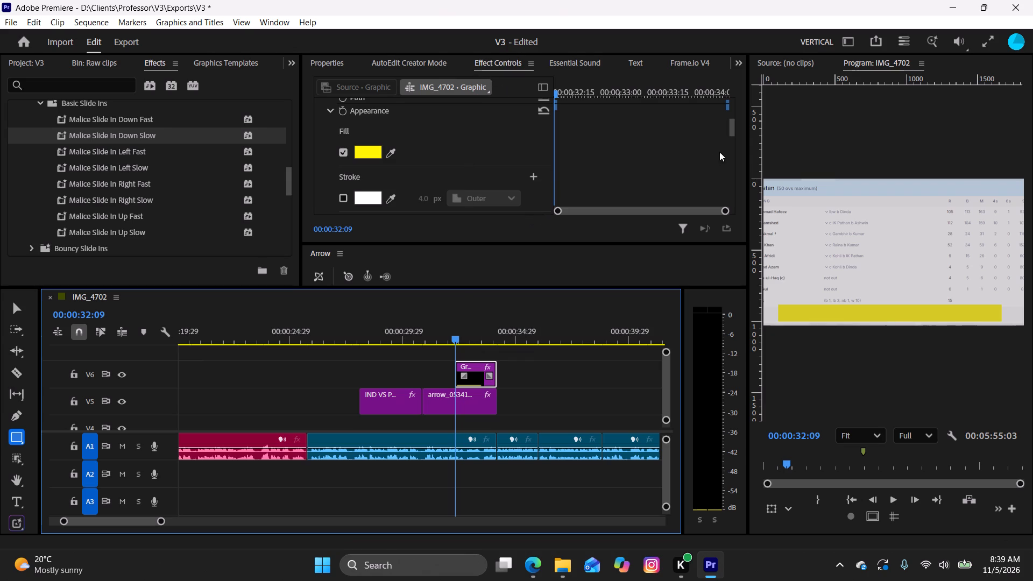
Set the highlight graphic's opacity blend mode to Multiply.
{"action": "left_click_drag", "start_coordinate": [731, 136], "coordinate": [739, 174]}
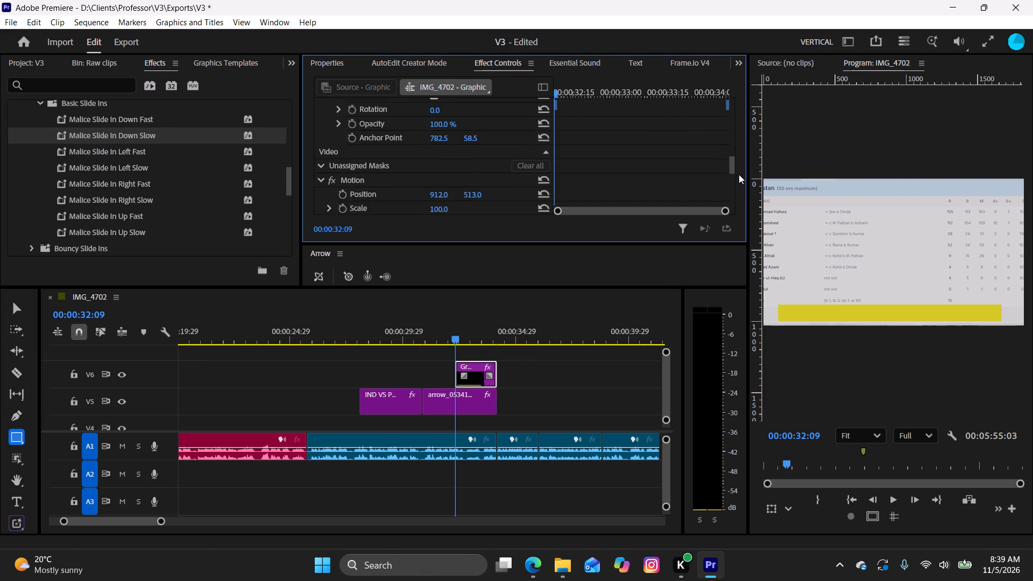
{"action": "left_click_drag", "start_coordinate": [739, 174], "coordinate": [748, 209]}
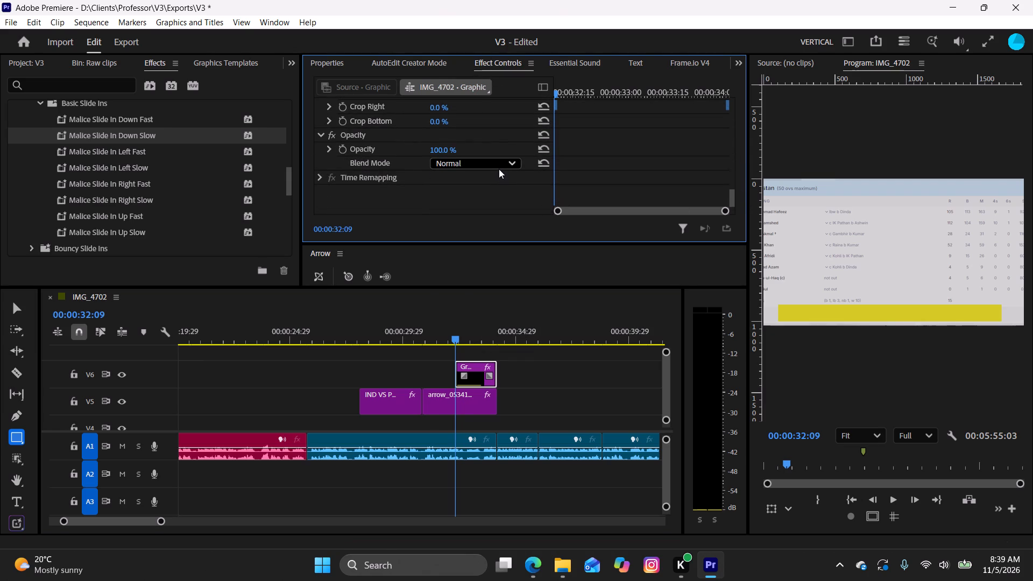
{"action": "left_click", "coordinate": [500, 168]}
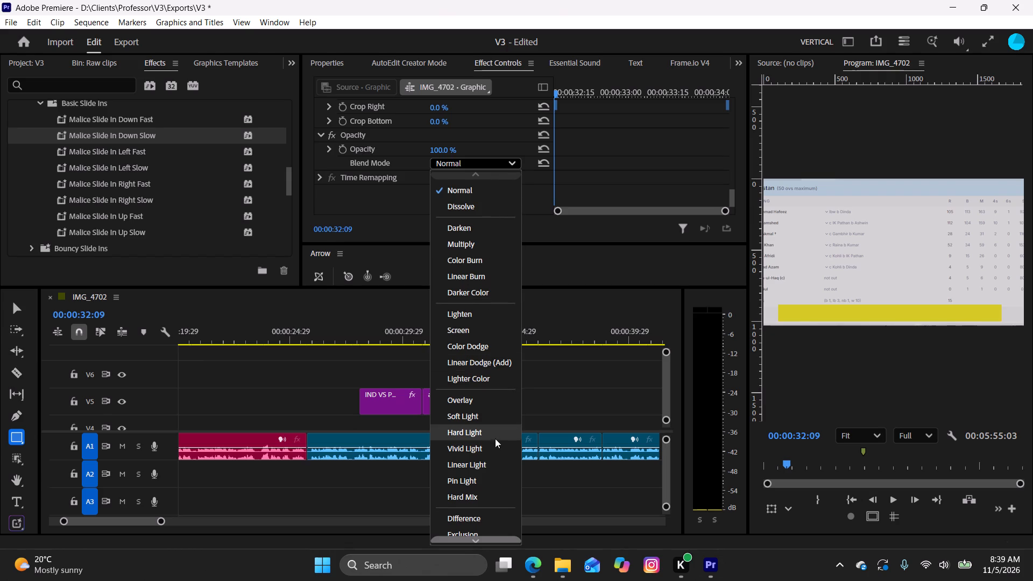
{"action": "left_click", "coordinate": [477, 243]}
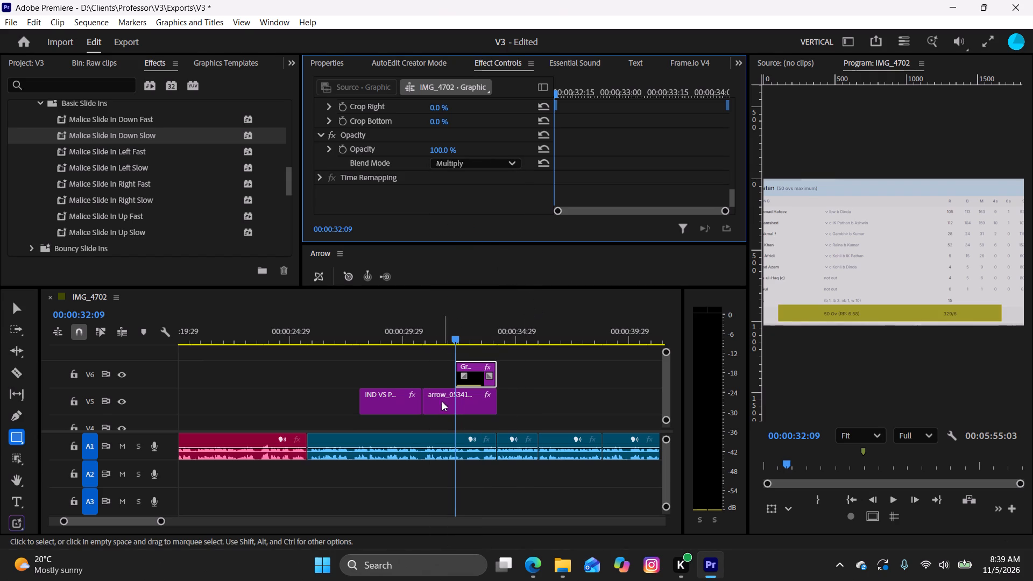
Review the Color Management settings of the IMG_4702 sequence.
{"action": "left_click", "coordinate": [457, 398]}
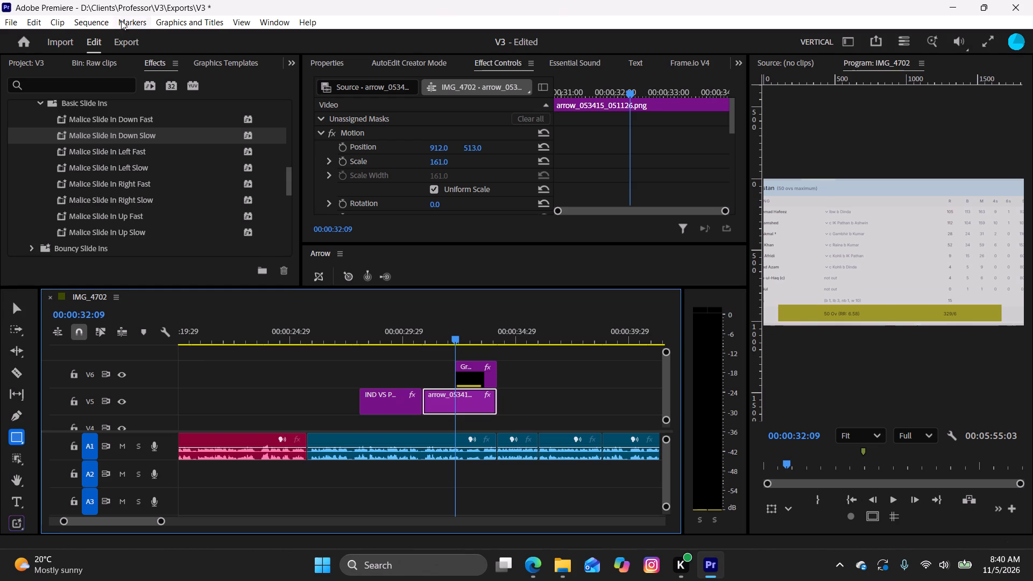
{"action": "left_click", "coordinate": [71, 20]}
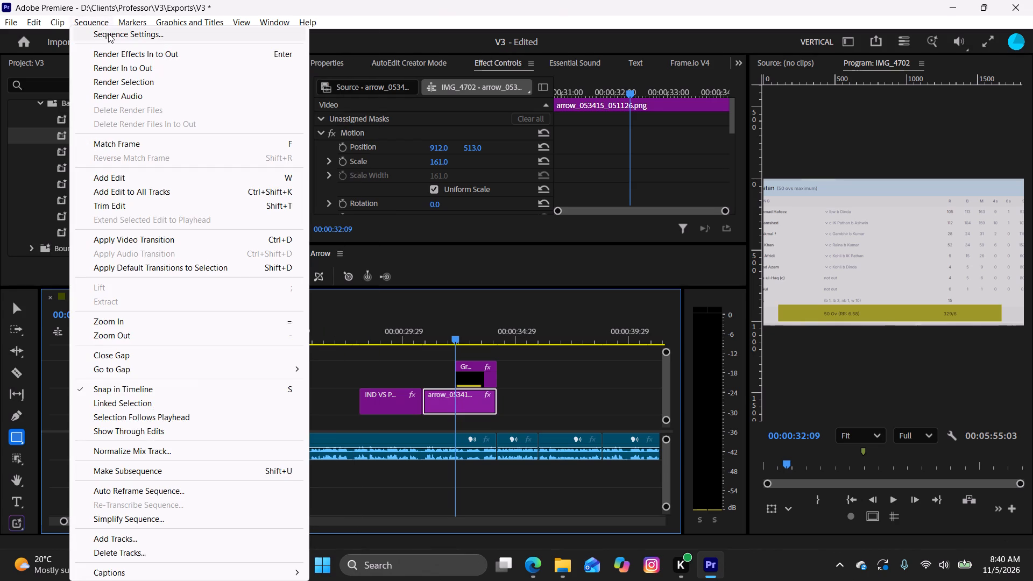
{"action": "left_click", "coordinate": [109, 34]}
{"action": "left_click", "coordinate": [372, 40]}
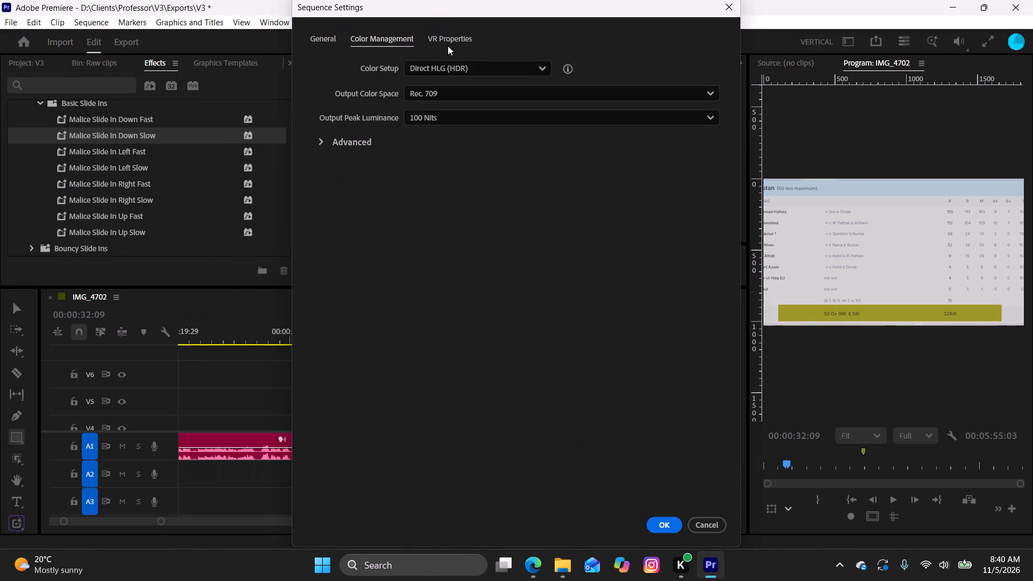
{"action": "left_click", "coordinate": [664, 520]}
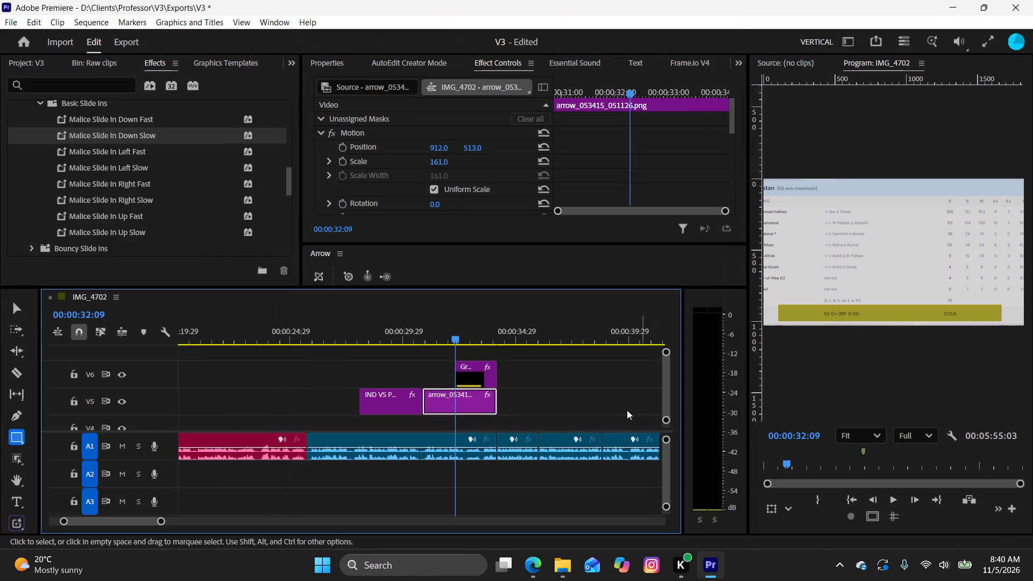
Turn off Uniform Scale in the highlight graphic's Vector Motion, with the playhead at 00:00:33:07.
{"action": "left_click", "coordinate": [475, 367]}
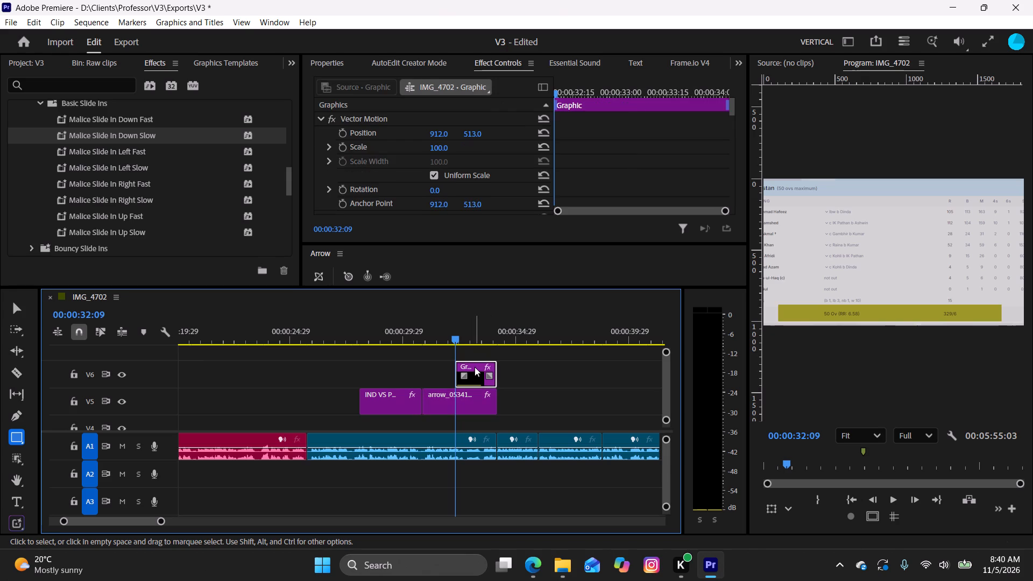
{"action": "left_click_drag", "start_coordinate": [449, 330], "coordinate": [476, 342]}
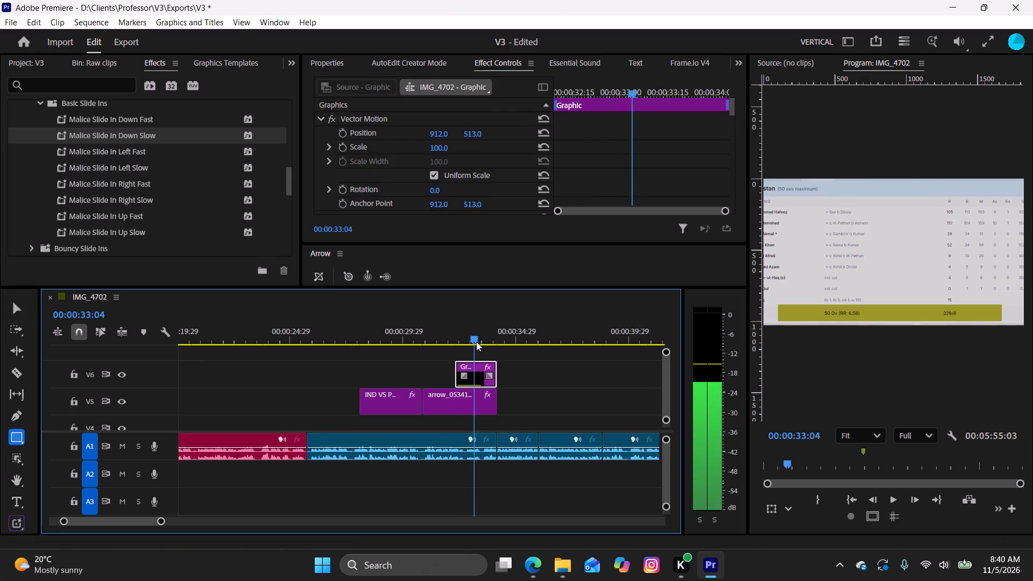
{"action": "left_click_drag", "start_coordinate": [476, 342], "coordinate": [478, 343]}
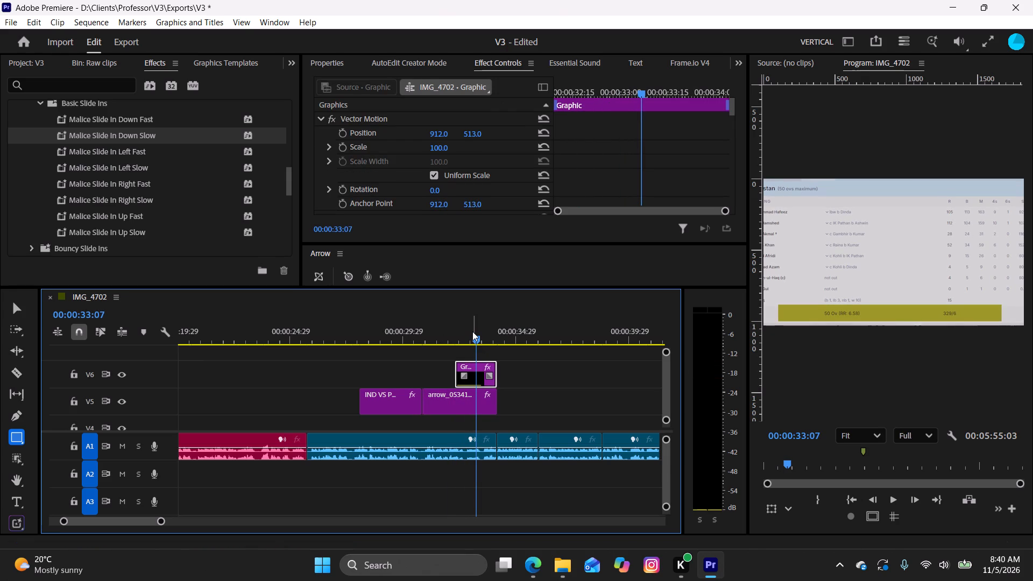
{"action": "left_click", "coordinate": [433, 174]}
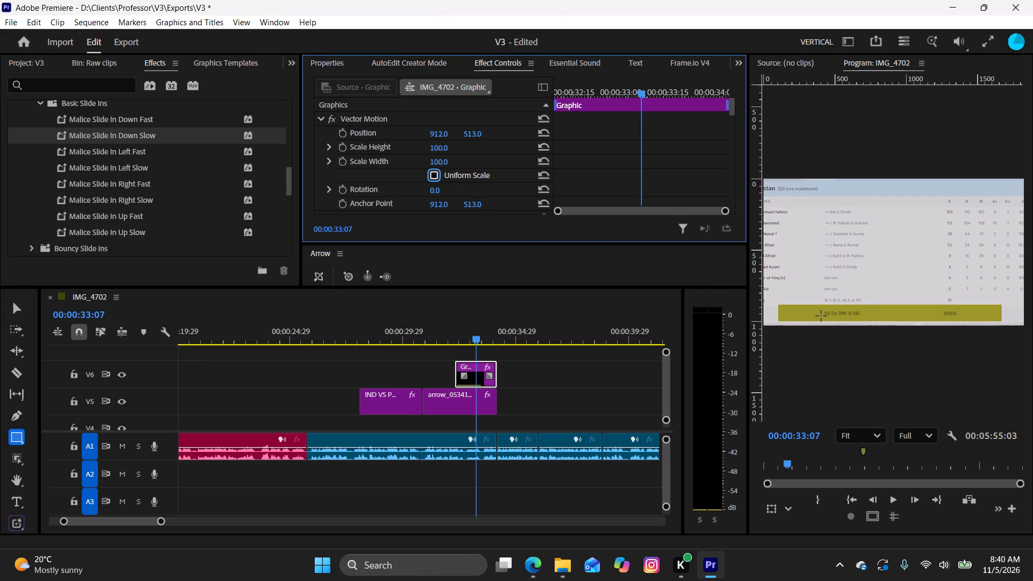
Set the highlight graphic's Vector Motion Scale Height to 104 with the playhead at 00:00:32:19.
{"action": "key", "text": "v"}
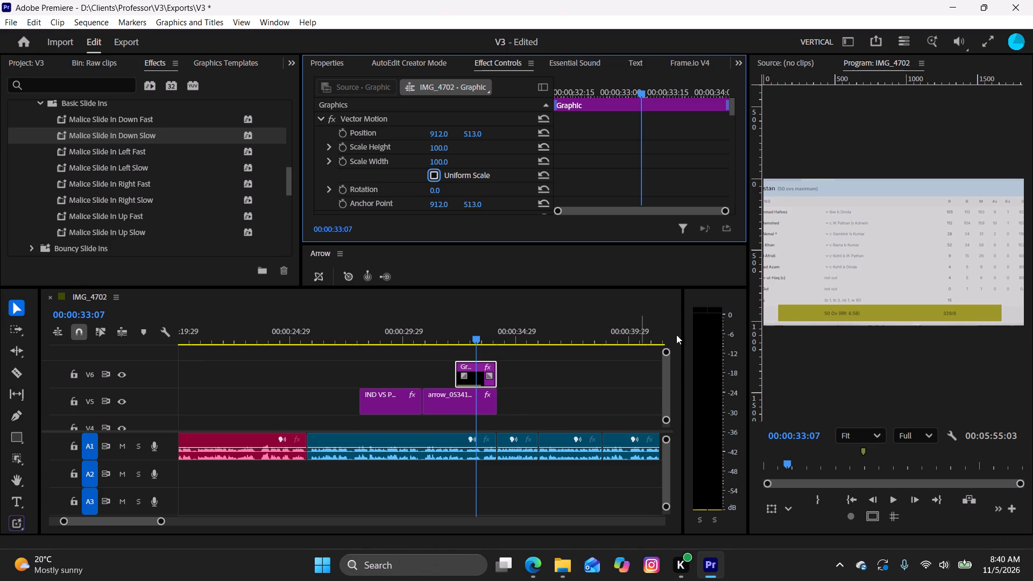
{"action": "left_click", "coordinate": [854, 312]}
{"action": "left_click", "coordinate": [855, 312]}
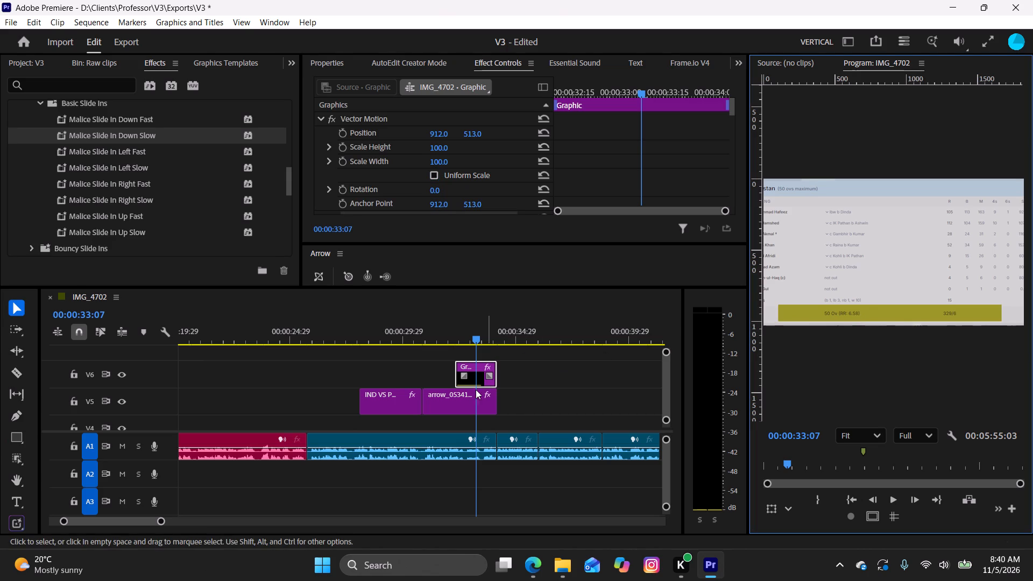
{"action": "left_click", "coordinate": [455, 389]}
{"action": "left_click", "coordinate": [842, 303]}
{"action": "left_click", "coordinate": [846, 315]}
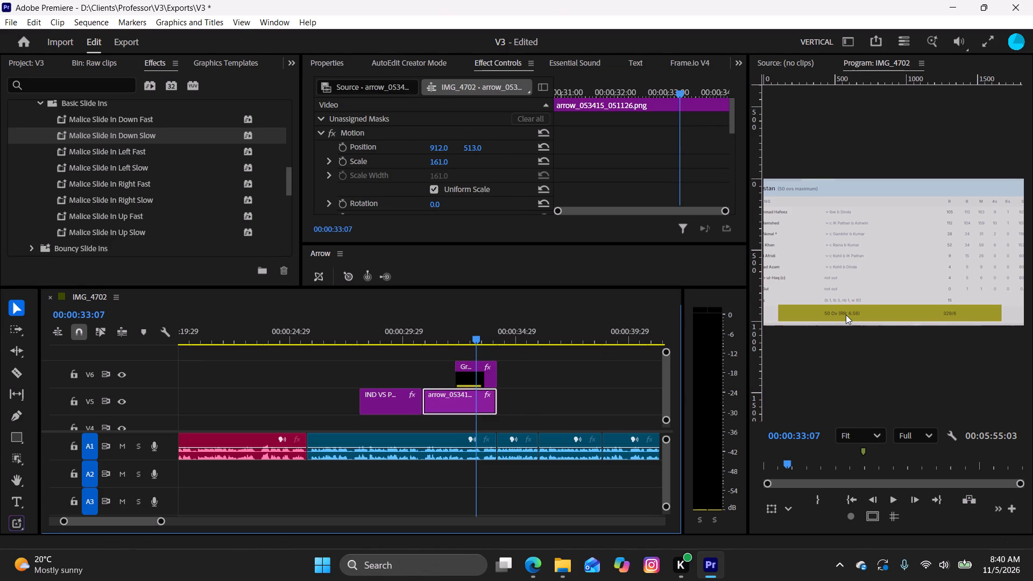
{"action": "triple_click", "coordinate": [846, 315]}
{"action": "left_click_drag", "start_coordinate": [846, 315], "coordinate": [851, 309]}
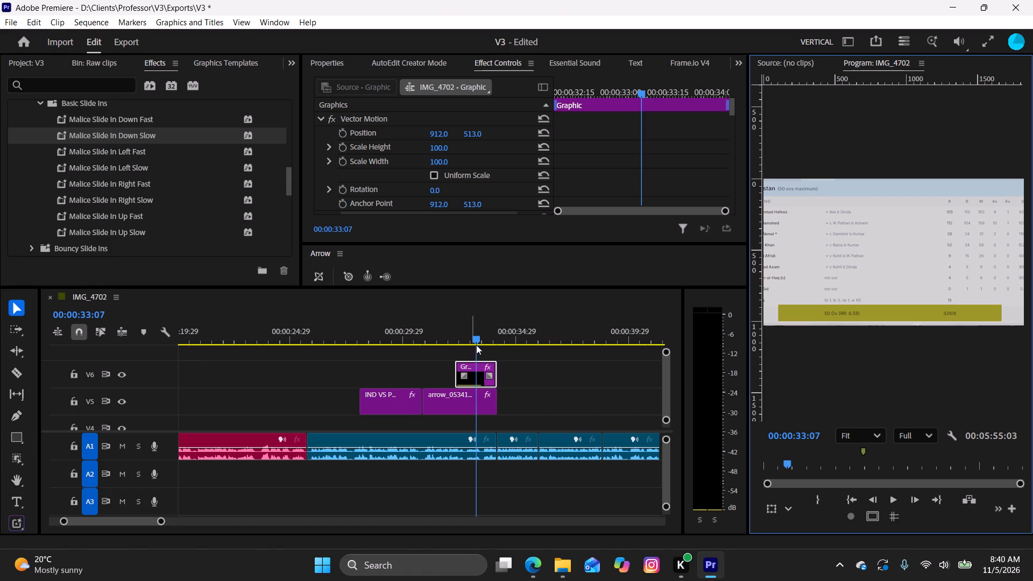
{"action": "left_click_drag", "start_coordinate": [476, 340], "coordinate": [463, 352]}
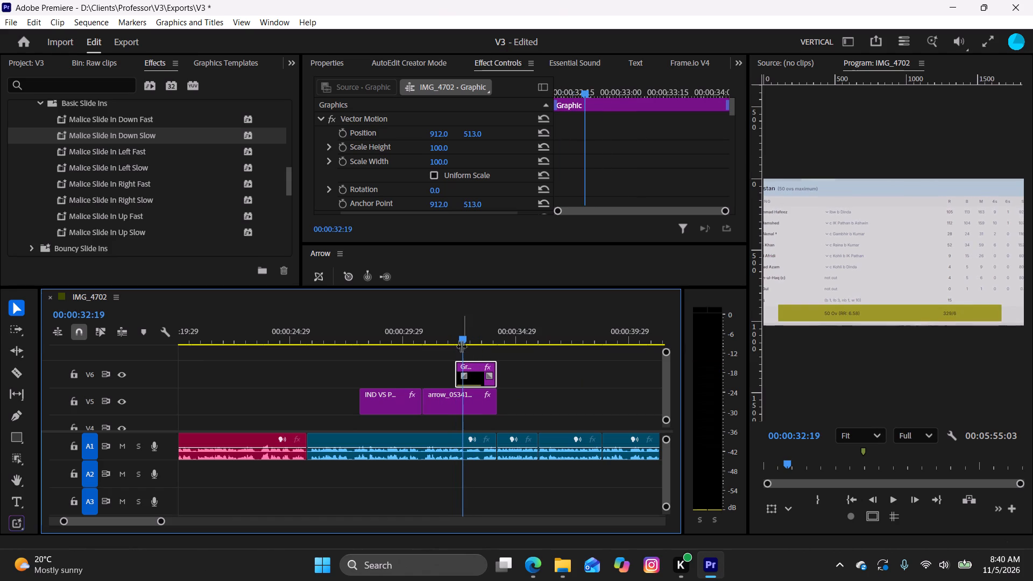
{"action": "left_click_drag", "start_coordinate": [438, 148], "coordinate": [445, 150]}
{"action": "left_click_drag", "start_coordinate": [443, 146], "coordinate": [437, 148]}
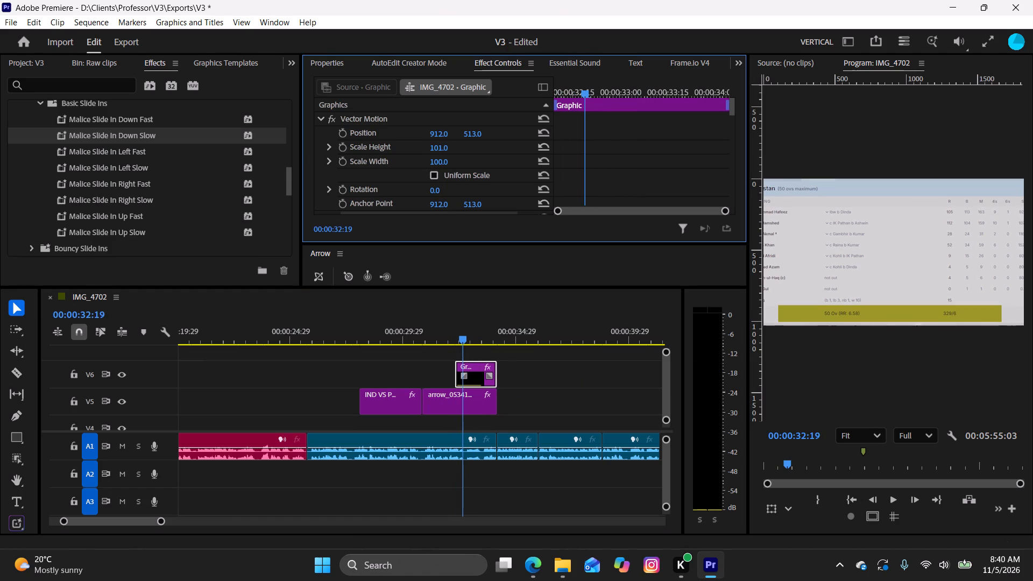
{"action": "left_click_drag", "start_coordinate": [437, 148], "coordinate": [444, 159]}
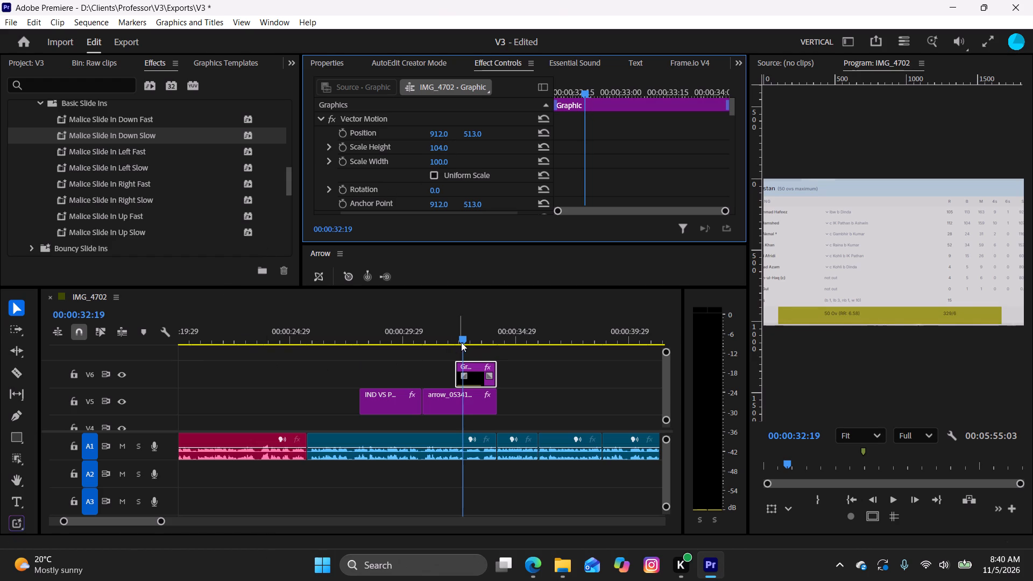
Turn off Uniform Scale in Shape 01's Transform and keyframe Horizontal Scale at 100, placing the keyframe near the clip's end.
{"action": "left_click_drag", "start_coordinate": [578, 83], "coordinate": [555, 86]}
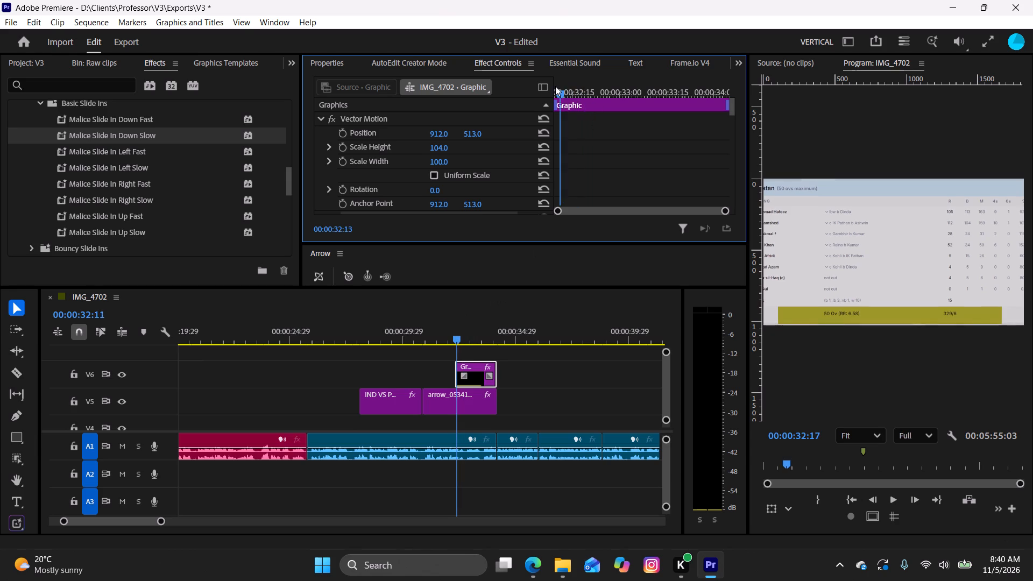
{"action": "left_click_drag", "start_coordinate": [555, 86], "coordinate": [512, 95]}
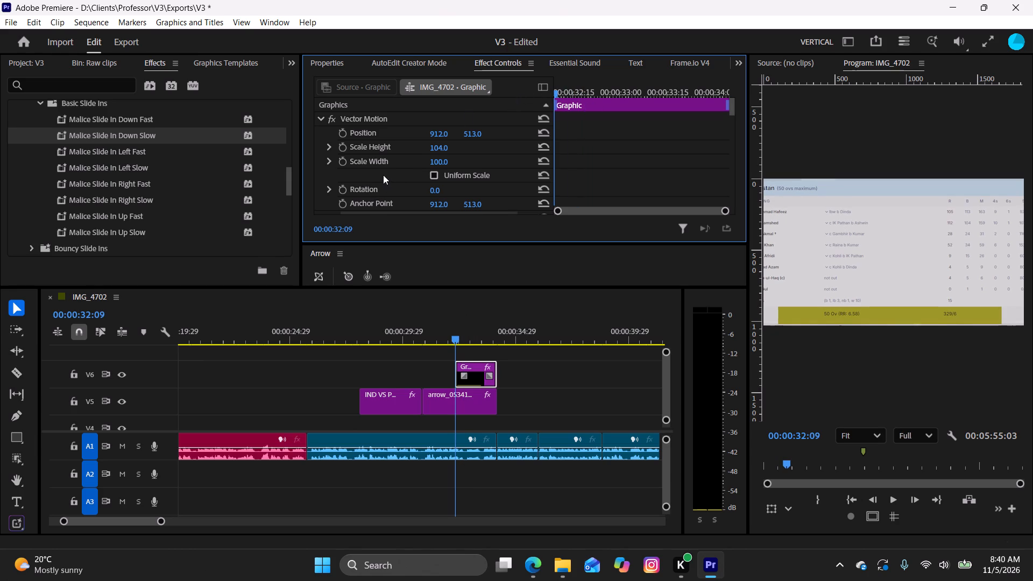
{"action": "scroll", "coordinate": [379, 171], "scroll_direction": "down", "scroll_amount": 5}
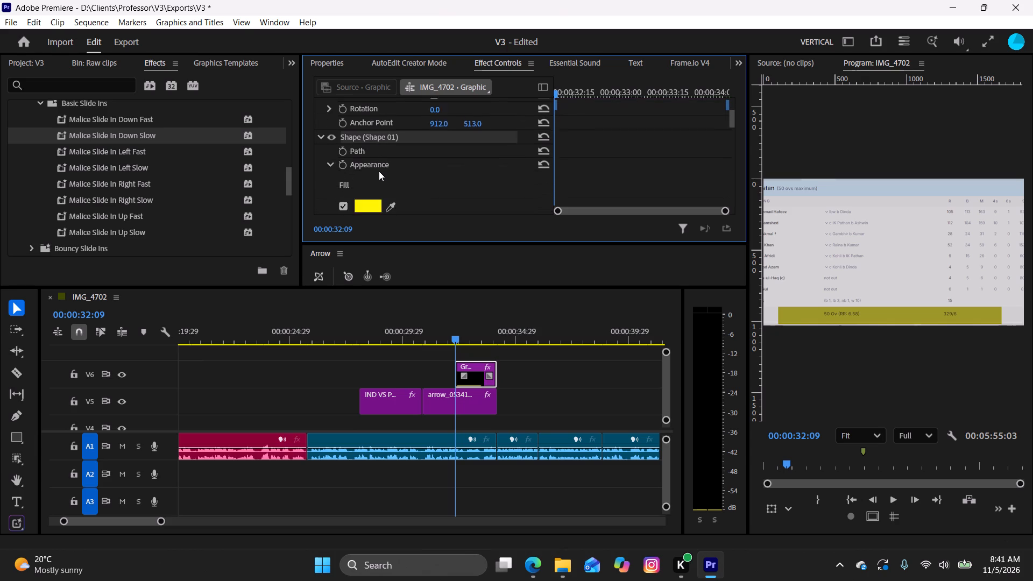
{"action": "scroll", "coordinate": [379, 171], "scroll_direction": "down", "scroll_amount": 5}
{"action": "scroll", "coordinate": [379, 171], "scroll_direction": "up", "scroll_amount": 1}
{"action": "scroll", "coordinate": [379, 171], "scroll_direction": "down", "scroll_amount": 14}
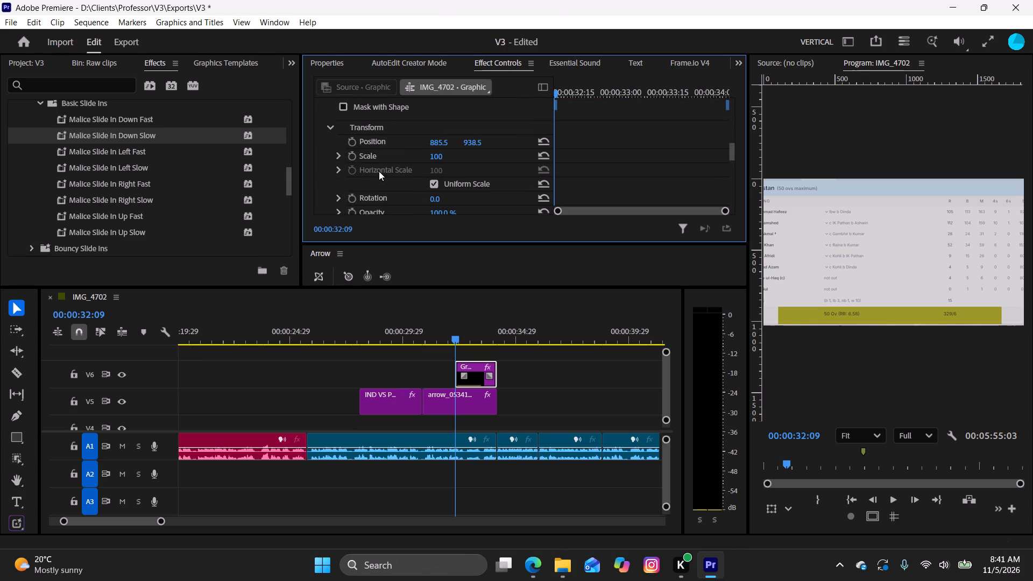
{"action": "left_click", "coordinate": [432, 170]}
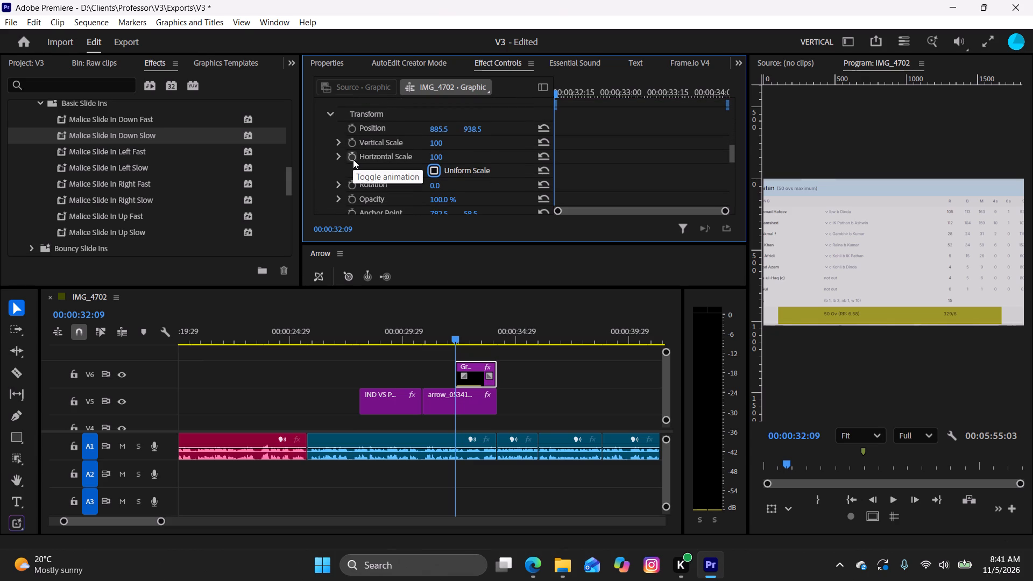
{"action": "left_click", "coordinate": [353, 159]}
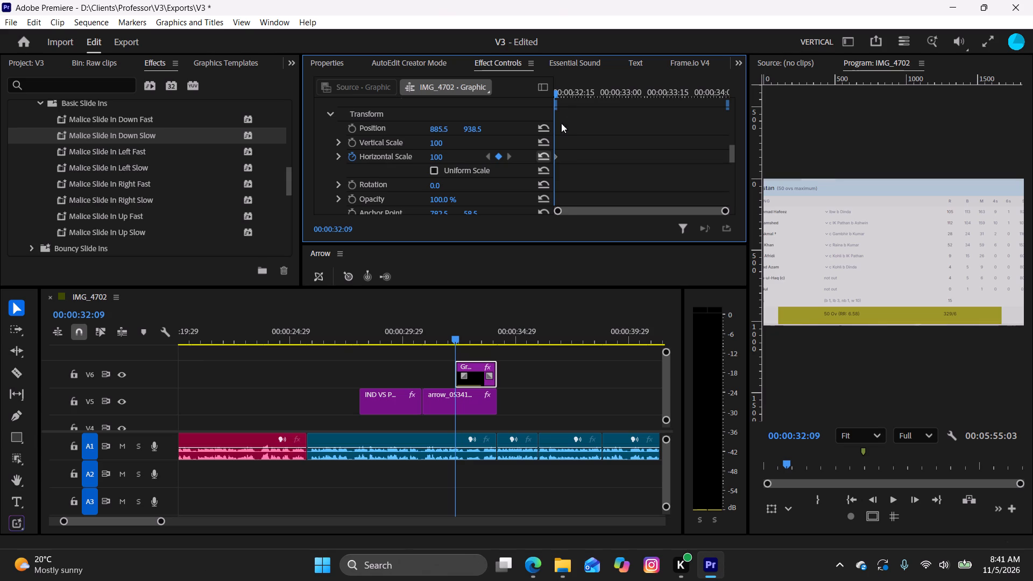
{"action": "left_click_drag", "start_coordinate": [556, 154], "coordinate": [688, 171]}
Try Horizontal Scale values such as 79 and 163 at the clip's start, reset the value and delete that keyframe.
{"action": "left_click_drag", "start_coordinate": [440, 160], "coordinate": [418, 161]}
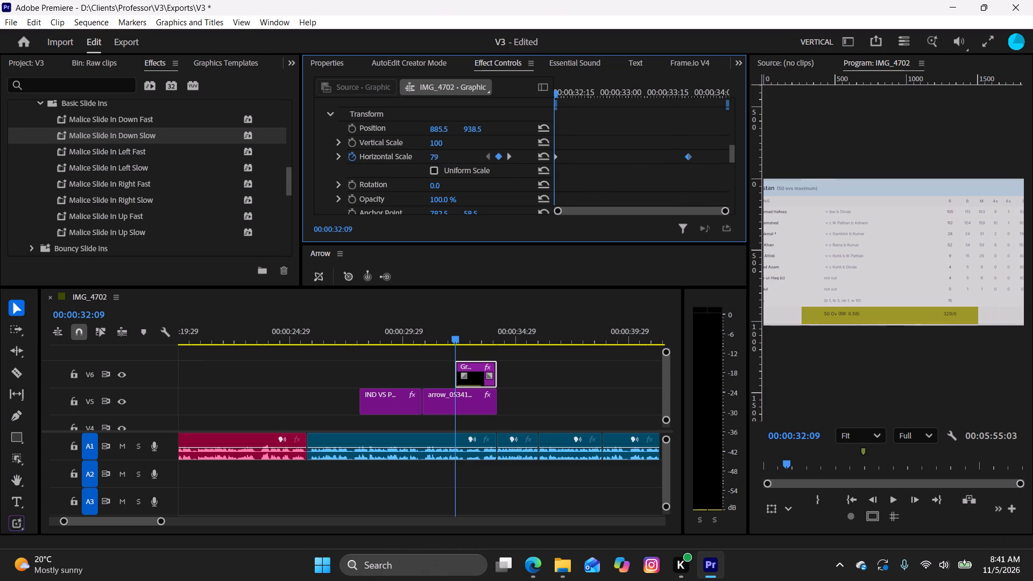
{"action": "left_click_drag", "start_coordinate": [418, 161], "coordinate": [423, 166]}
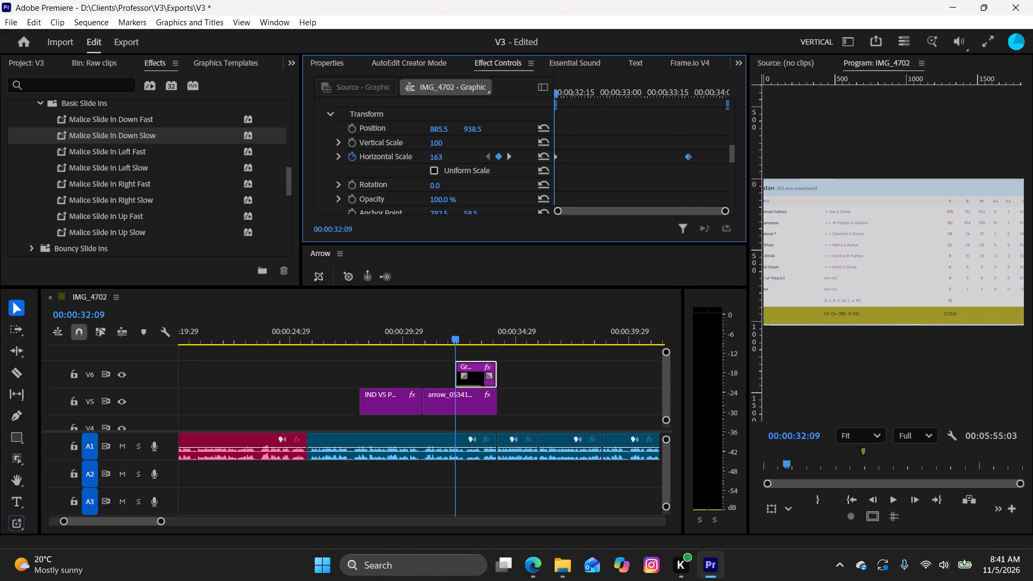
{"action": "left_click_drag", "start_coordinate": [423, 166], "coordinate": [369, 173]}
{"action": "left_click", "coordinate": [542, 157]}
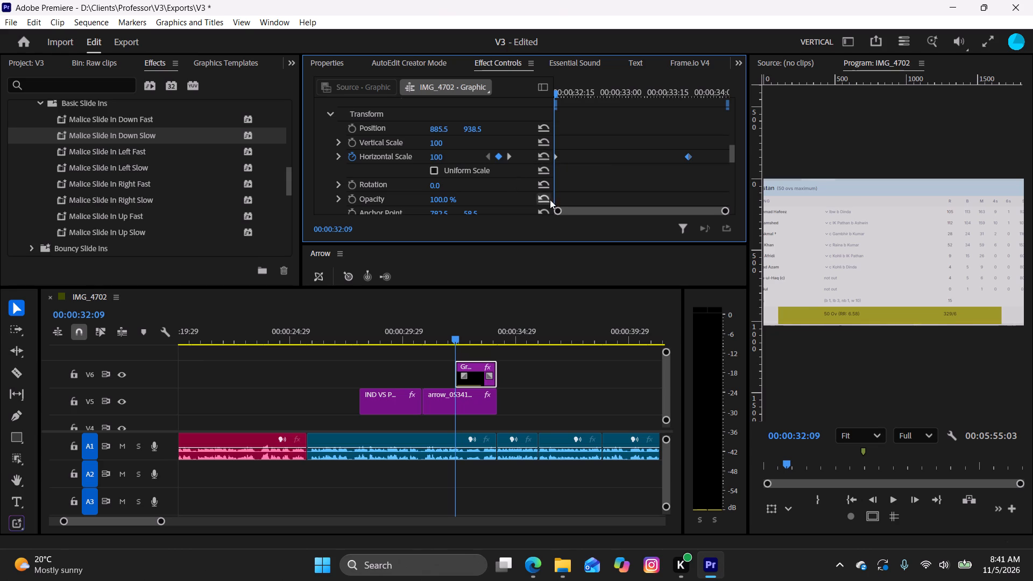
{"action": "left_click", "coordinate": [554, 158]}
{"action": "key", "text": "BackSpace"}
Set the vertical value of Shape 01's Transform Anchor Point to 62.5.
{"action": "scroll", "coordinate": [394, 177], "scroll_direction": "down", "scroll_amount": 1}
{"action": "scroll", "coordinate": [394, 177], "scroll_direction": "up", "scroll_amount": 3}
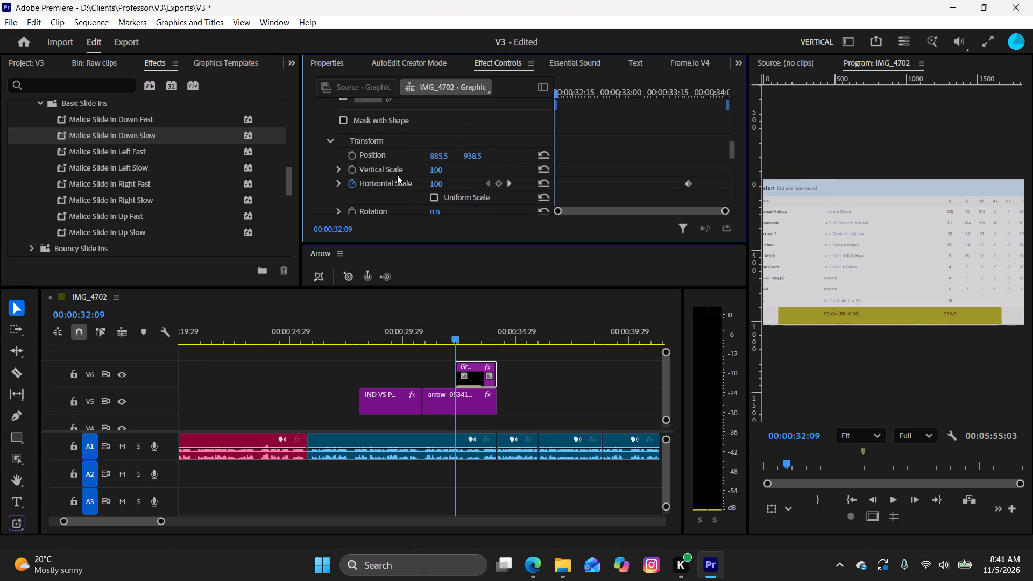
{"action": "scroll", "coordinate": [397, 175], "scroll_direction": "up", "scroll_amount": 7}
{"action": "scroll", "coordinate": [393, 169], "scroll_direction": "down", "scroll_amount": 2}
{"action": "scroll", "coordinate": [393, 169], "scroll_direction": "up", "scroll_amount": 1}
{"action": "scroll", "coordinate": [393, 169], "scroll_direction": "down", "scroll_amount": 12}
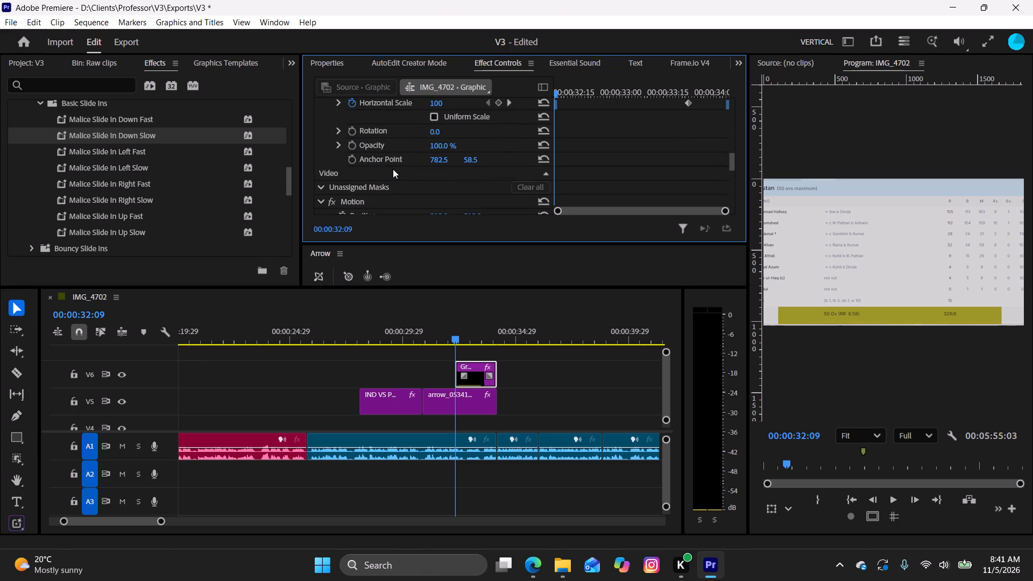
{"action": "scroll", "coordinate": [393, 169], "scroll_direction": "down", "scroll_amount": 4}
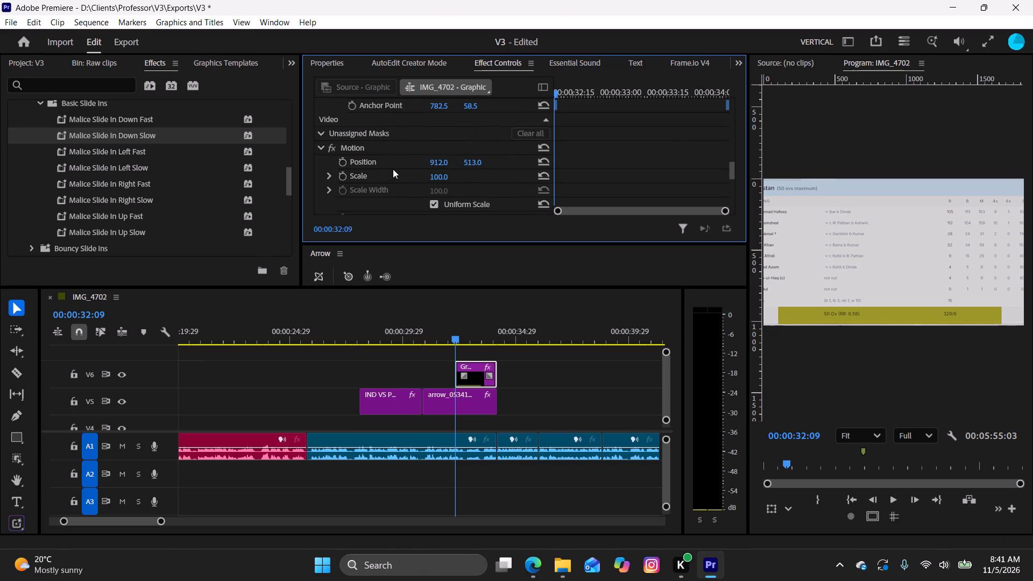
{"action": "scroll", "coordinate": [393, 169], "scroll_direction": "up", "scroll_amount": 5}
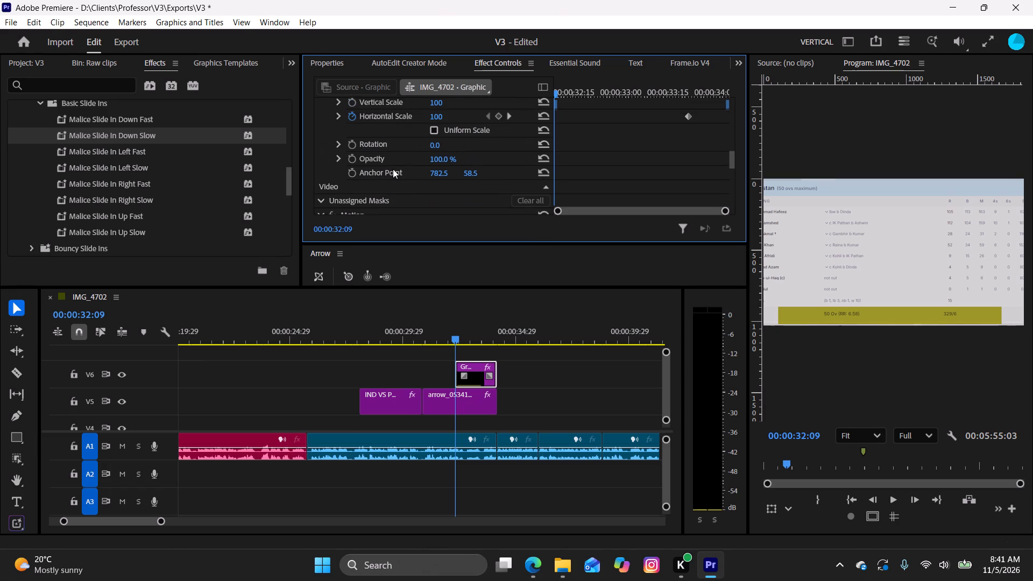
{"action": "scroll", "coordinate": [393, 169], "scroll_direction": "up", "scroll_amount": 1}
{"action": "left_click", "coordinate": [364, 185]}
{"action": "triple_click", "coordinate": [363, 184]}
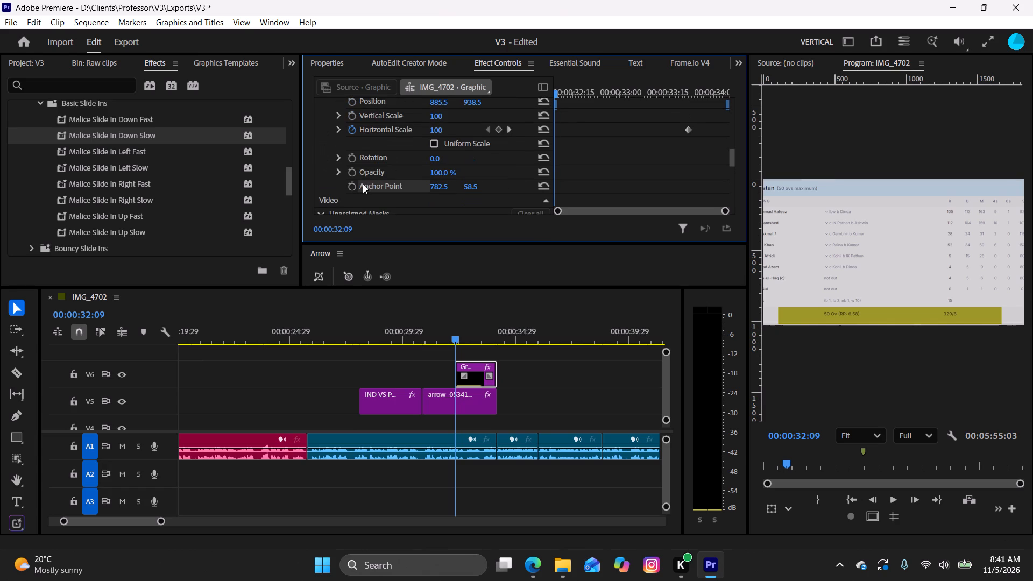
{"action": "left_click", "coordinate": [363, 184]}
{"action": "left_click_drag", "start_coordinate": [471, 187], "coordinate": [468, 188]}
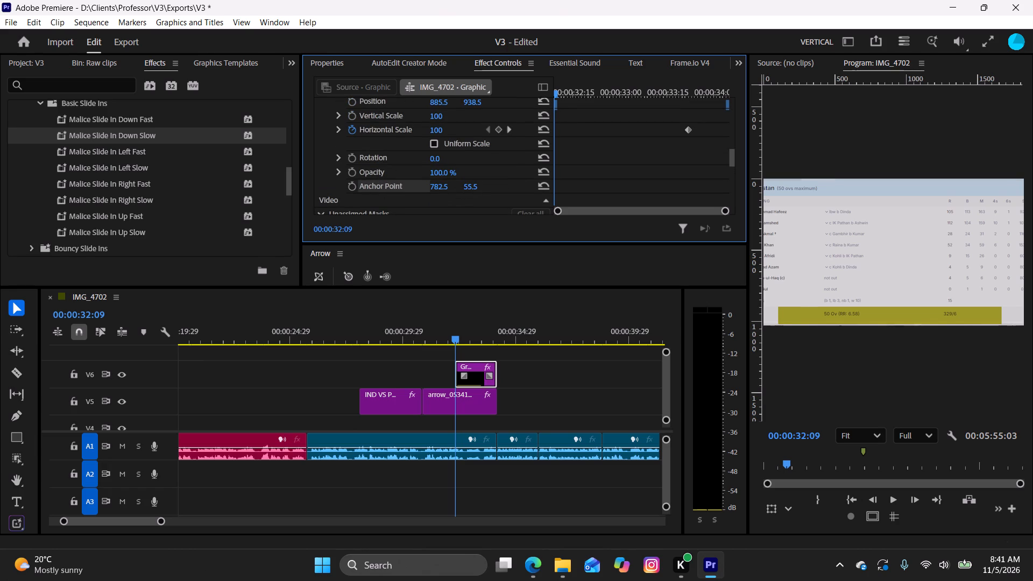
{"action": "left_click_drag", "start_coordinate": [468, 188], "coordinate": [475, 197]}
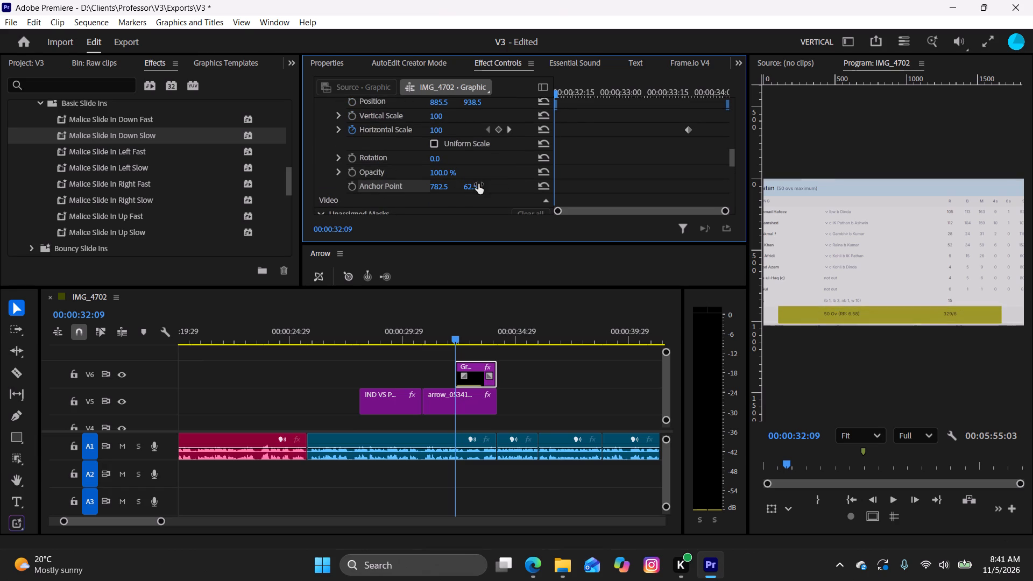
{"action": "left_click", "coordinate": [385, 185]}
{"action": "double_click", "coordinate": [385, 185]}
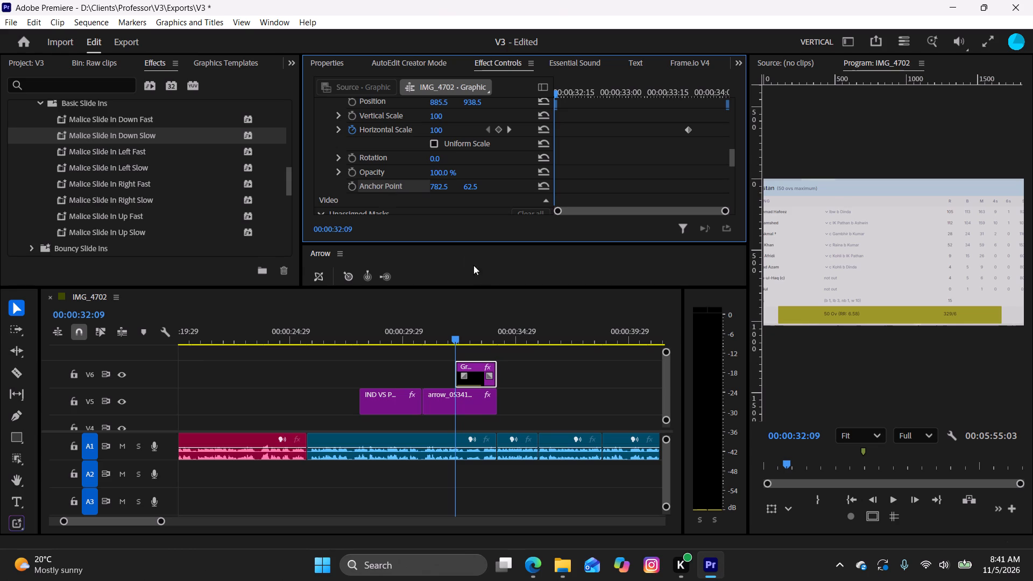
Reposition the yellow highlight in the preview so it covers the total row, shifted slightly toward the scores.
{"action": "left_click", "coordinate": [468, 410]}
{"action": "double_click", "coordinate": [846, 315]}
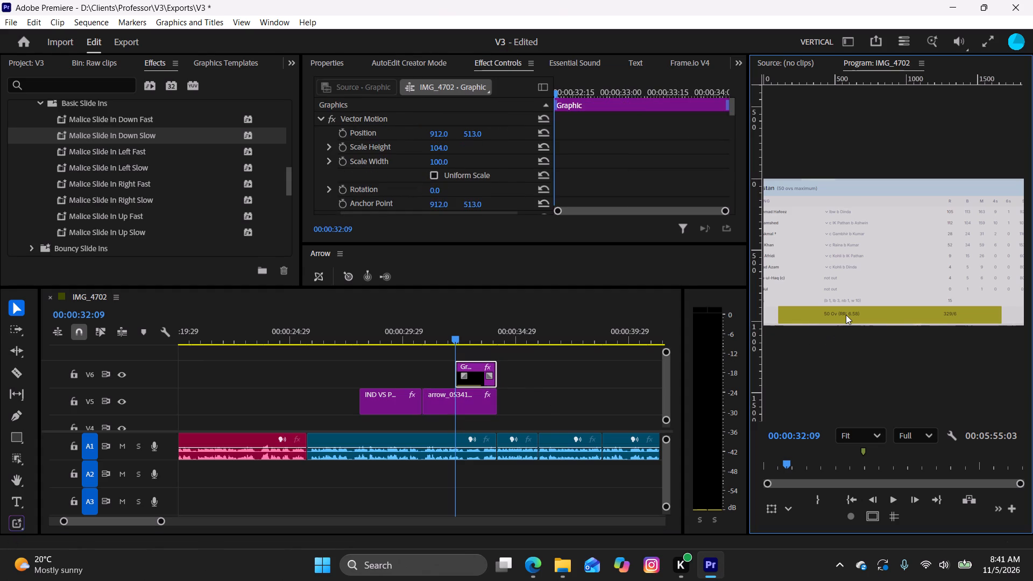
{"action": "left_click_drag", "start_coordinate": [846, 315], "coordinate": [844, 300]}
{"action": "left_click", "coordinate": [839, 309]}
{"action": "triple_click", "coordinate": [834, 313]}
{"action": "left_click_drag", "start_coordinate": [817, 323], "coordinate": [824, 314]}
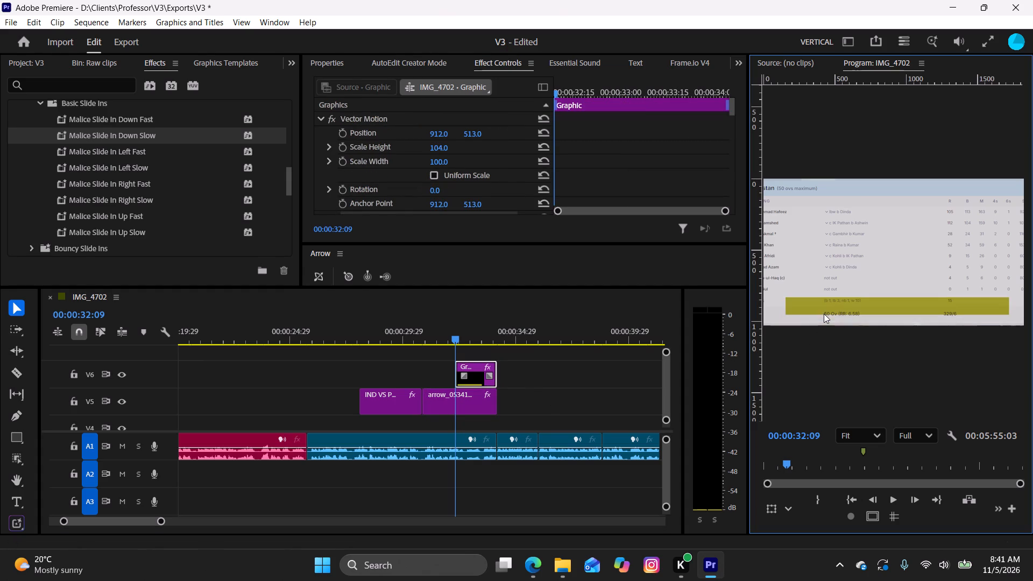
{"action": "left_click_drag", "start_coordinate": [825, 309], "coordinate": [825, 317]}
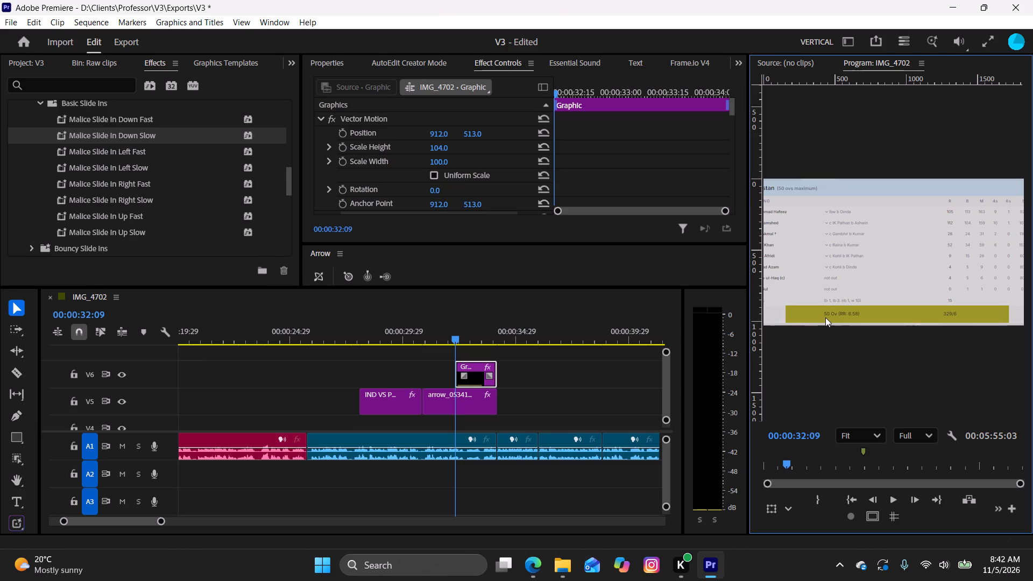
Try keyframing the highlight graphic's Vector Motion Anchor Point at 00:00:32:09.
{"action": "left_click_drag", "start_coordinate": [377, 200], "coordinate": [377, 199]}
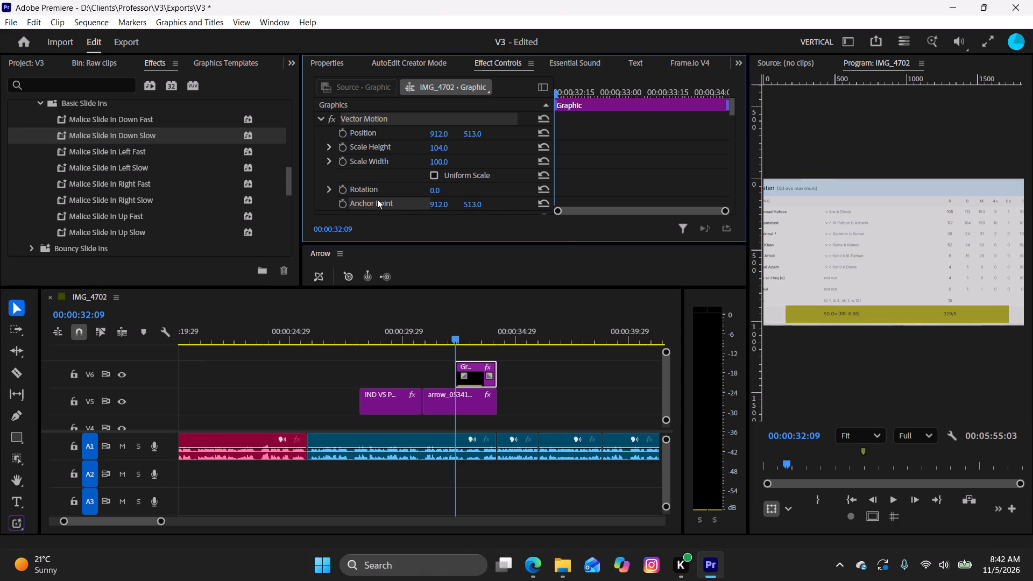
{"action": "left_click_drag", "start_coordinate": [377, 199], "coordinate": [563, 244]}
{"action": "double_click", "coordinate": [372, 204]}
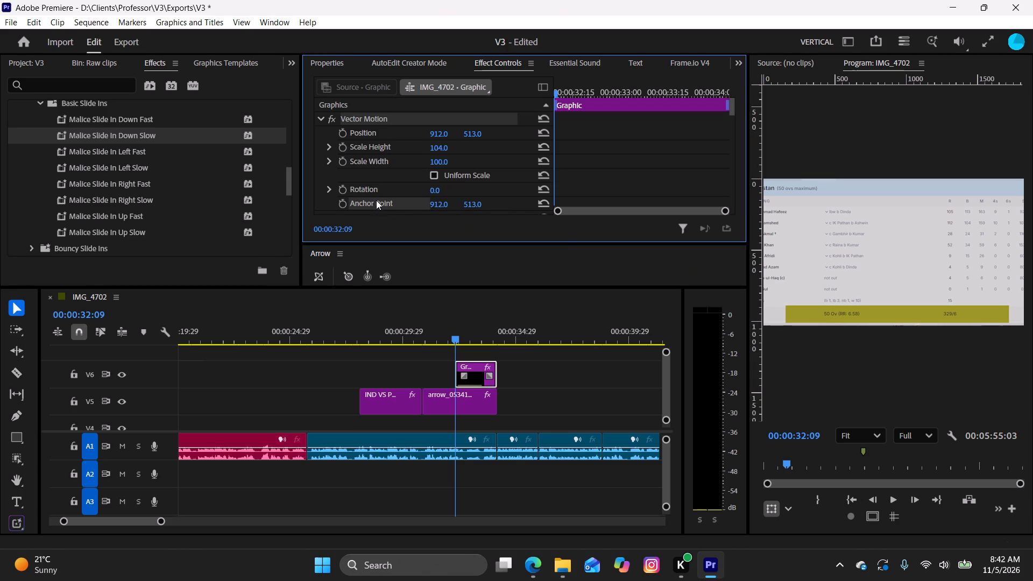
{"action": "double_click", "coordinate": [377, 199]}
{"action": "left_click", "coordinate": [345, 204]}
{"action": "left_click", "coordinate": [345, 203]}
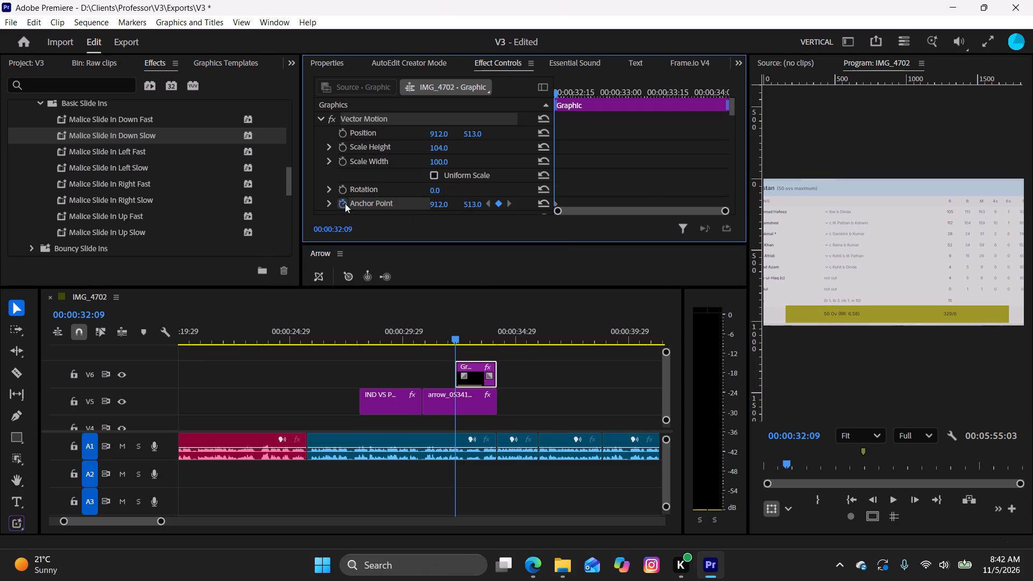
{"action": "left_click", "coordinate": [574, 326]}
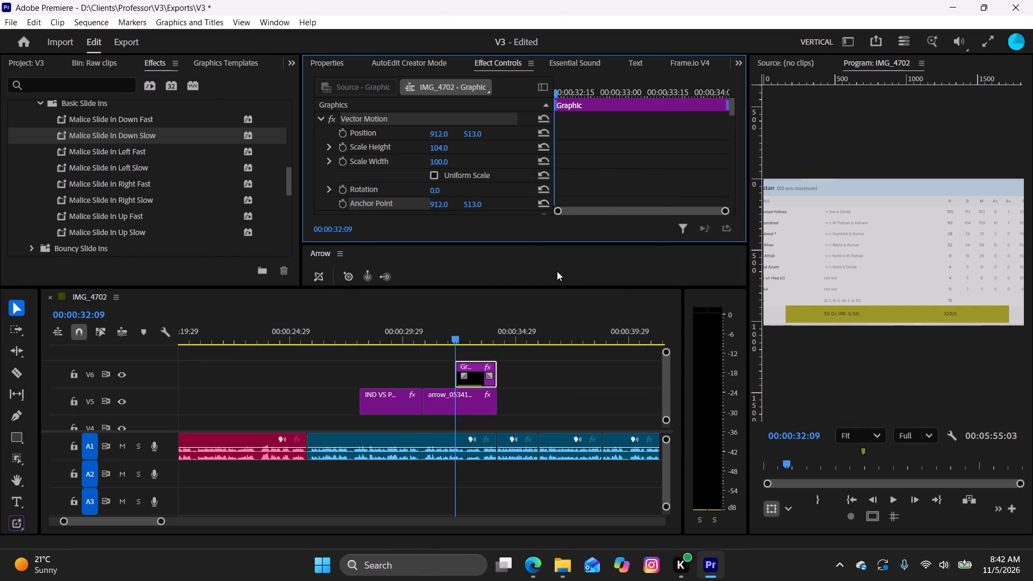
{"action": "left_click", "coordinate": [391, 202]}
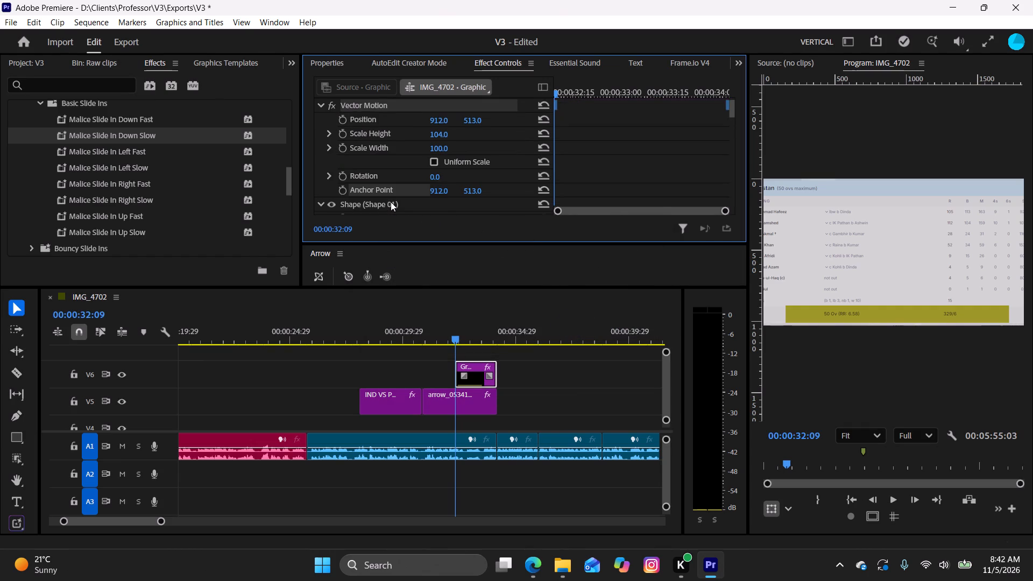
Set the highlight graphic's Anchor Point, the one above Anti-flicker Filter, to 899 horizontally and 514 vertically.
{"action": "scroll", "coordinate": [391, 202], "scroll_direction": "up", "scroll_amount": 1}
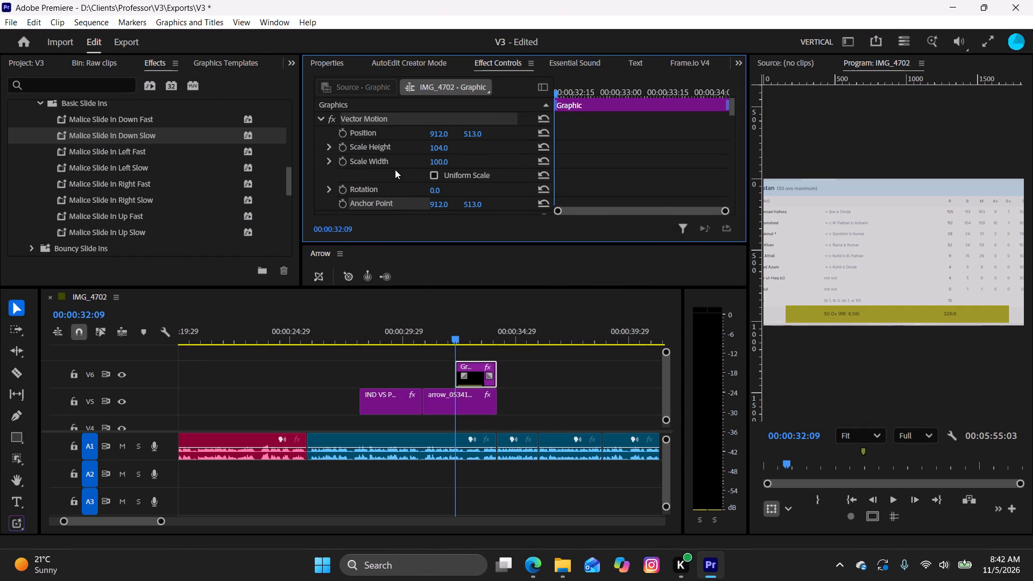
{"action": "scroll", "coordinate": [395, 169], "scroll_direction": "down", "scroll_amount": 1}
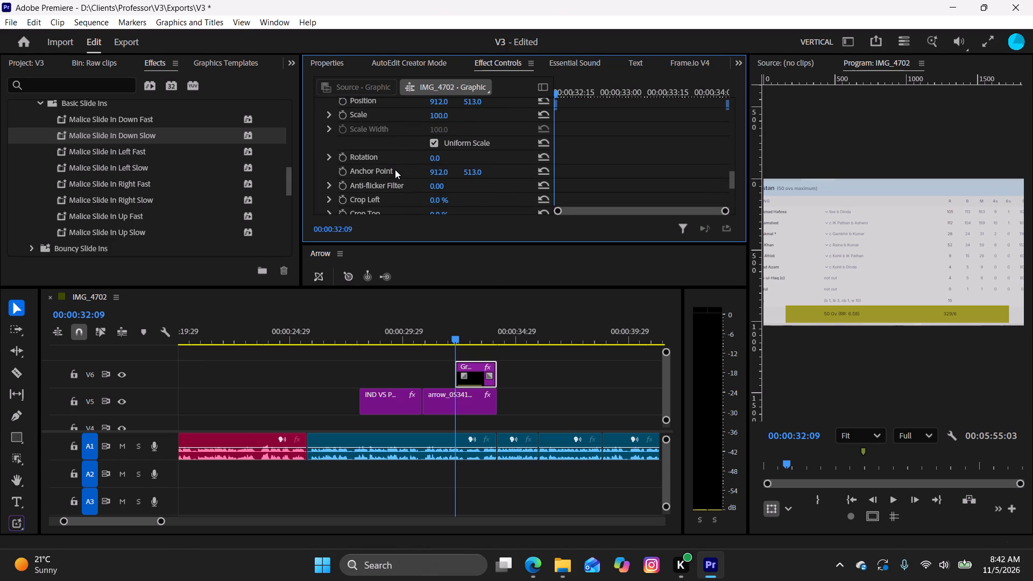
{"action": "left_click", "coordinate": [383, 170]}
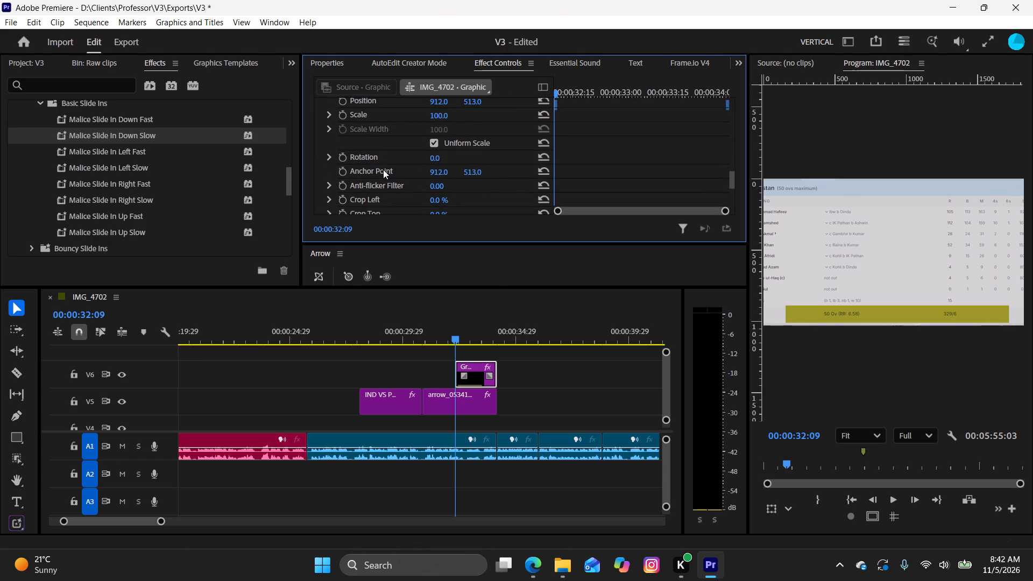
{"action": "left_click", "coordinate": [383, 169]}
{"action": "left_click_drag", "start_coordinate": [383, 169], "coordinate": [397, 169]}
{"action": "left_click_drag", "start_coordinate": [438, 172], "coordinate": [416, 175]}
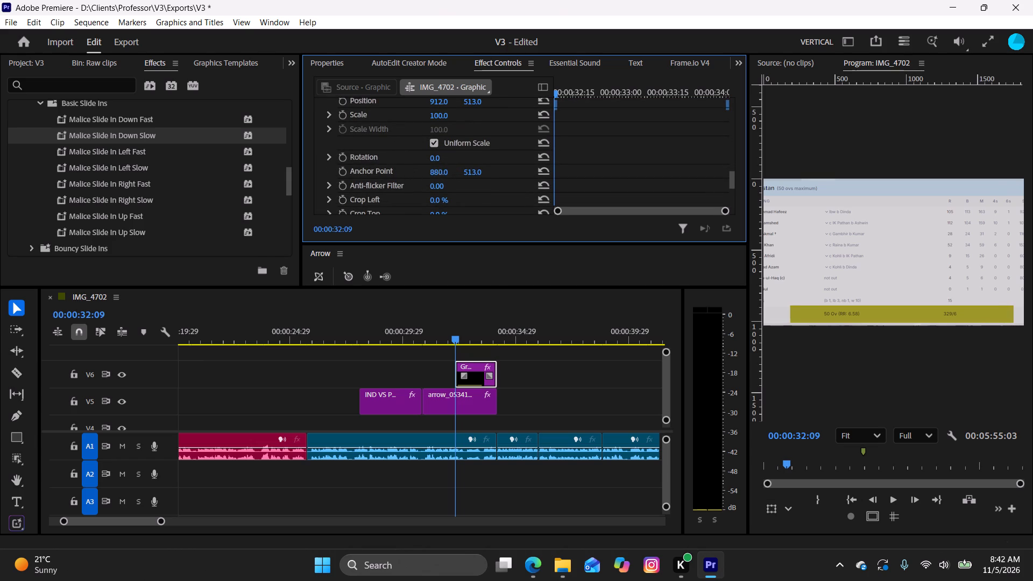
{"action": "left_click_drag", "start_coordinate": [416, 175], "coordinate": [433, 180]}
{"action": "left_click_drag", "start_coordinate": [472, 176], "coordinate": [448, 180]}
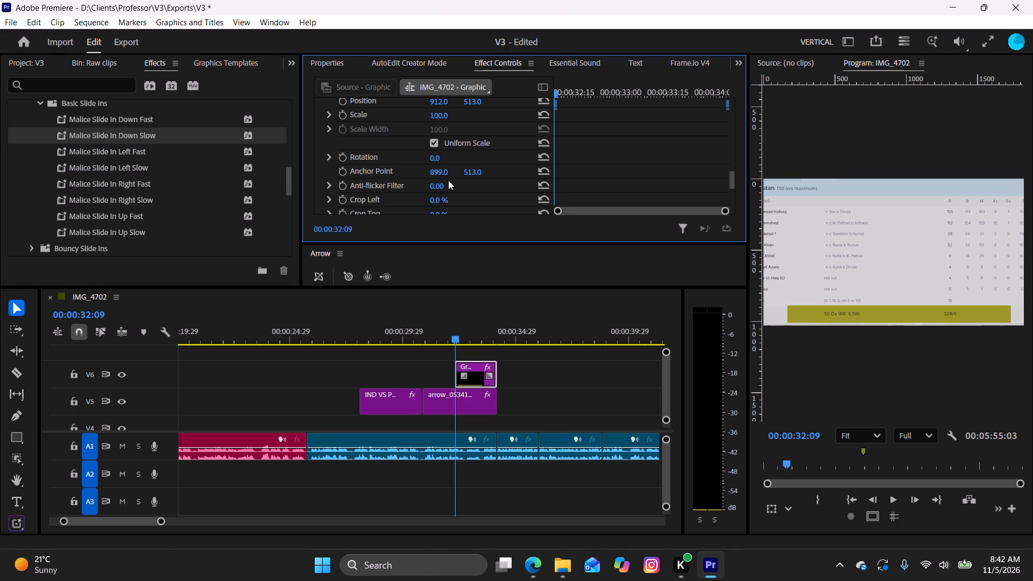
{"action": "left_click_drag", "start_coordinate": [448, 180], "coordinate": [450, 183]}
{"action": "left_click", "coordinate": [477, 173]}
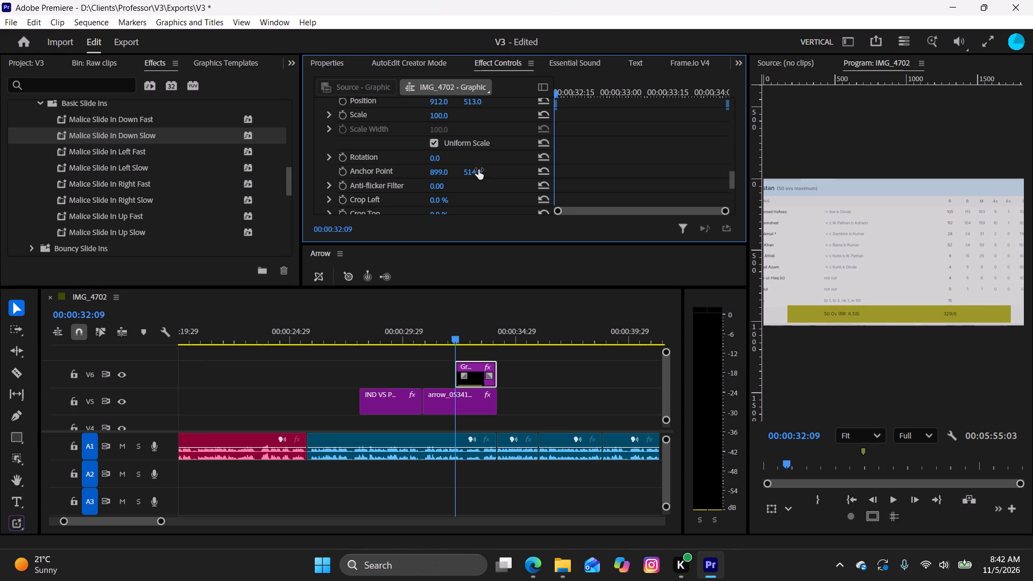
{"action": "scroll", "coordinate": [450, 169], "scroll_direction": "left", "scroll_amount": 1}
{"action": "double_click", "coordinate": [377, 169]}
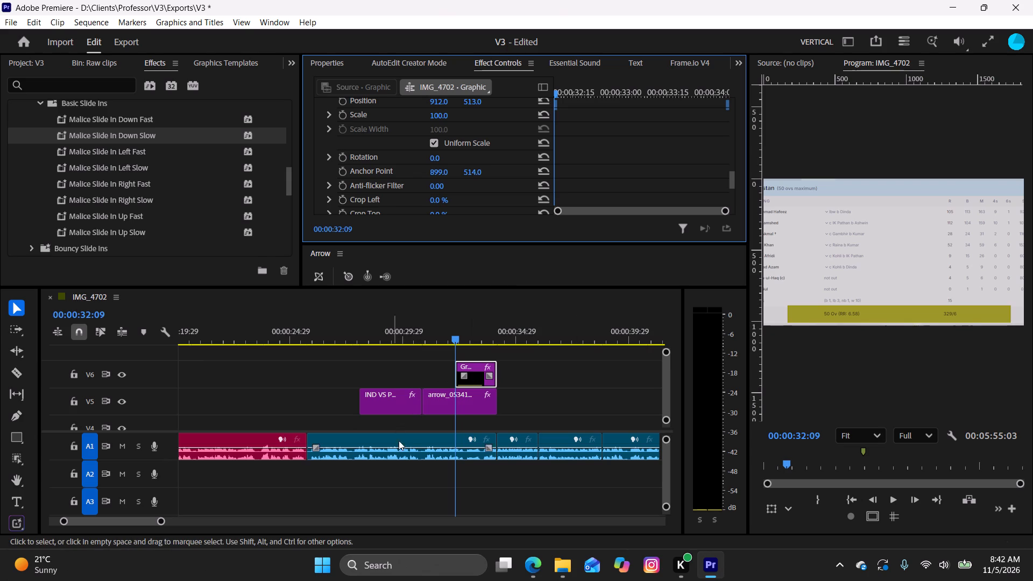
Reposition the yellow highlight in the preview, shifting it slightly toward the score columns while keeping it over the total row.
{"action": "left_click", "coordinate": [463, 402]}
{"action": "left_click", "coordinate": [858, 314]}
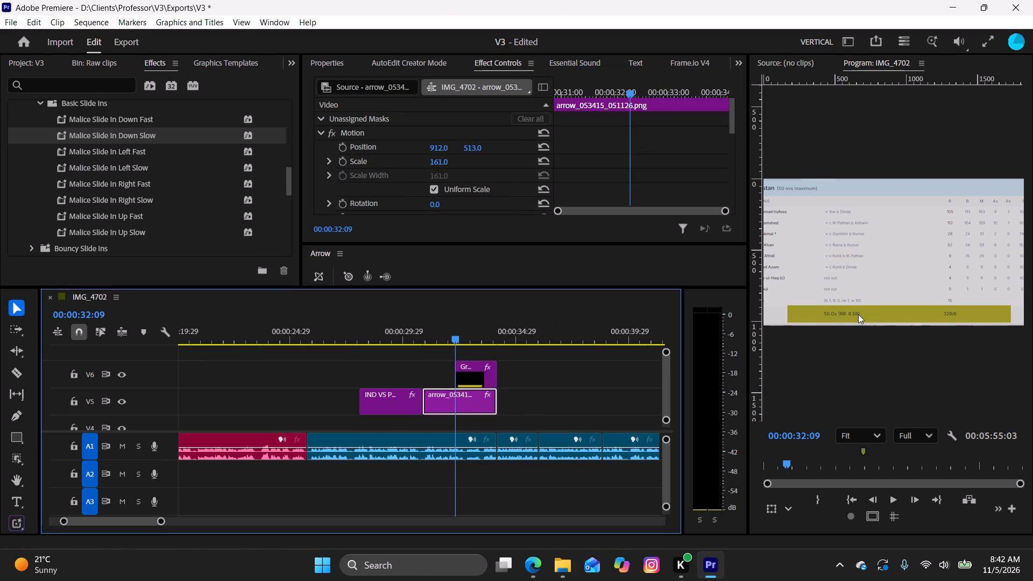
{"action": "left_click", "coordinate": [858, 314]}
{"action": "left_click_drag", "start_coordinate": [859, 314], "coordinate": [853, 292]}
{"action": "left_click_drag", "start_coordinate": [858, 306], "coordinate": [860, 306]}
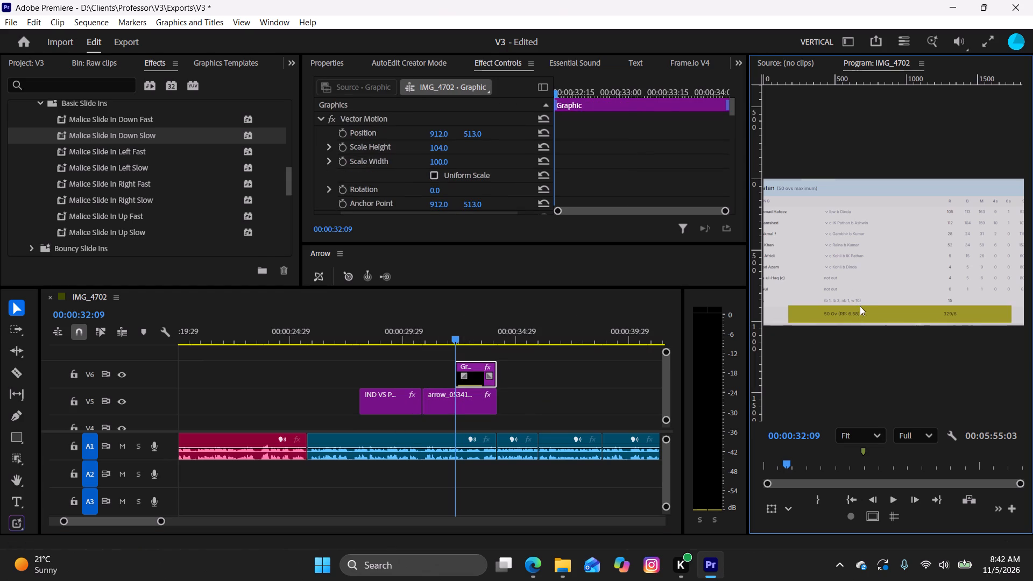
{"action": "left_click_drag", "start_coordinate": [860, 306], "coordinate": [856, 290]}
{"action": "left_click", "coordinate": [865, 312]}
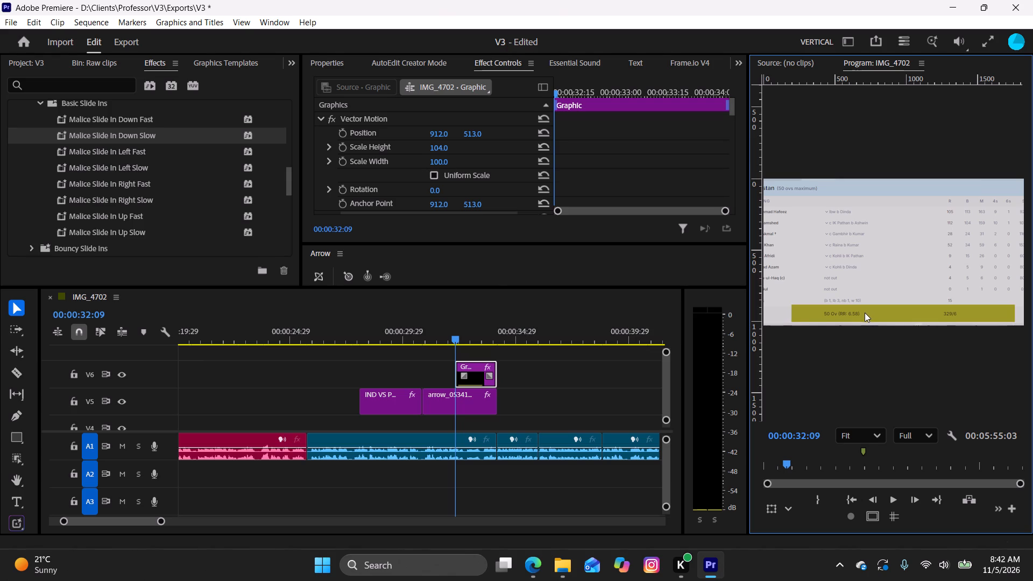
Save the V3 project.
{"action": "scroll", "coordinate": [480, 143], "scroll_direction": "down", "scroll_amount": 2}
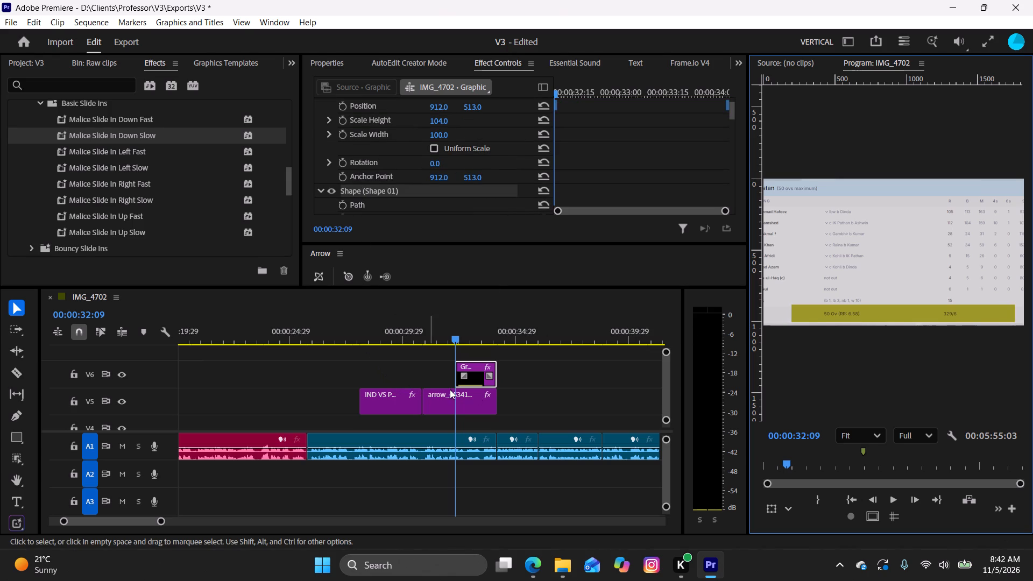
{"action": "key", "text": "ctrl+s"}
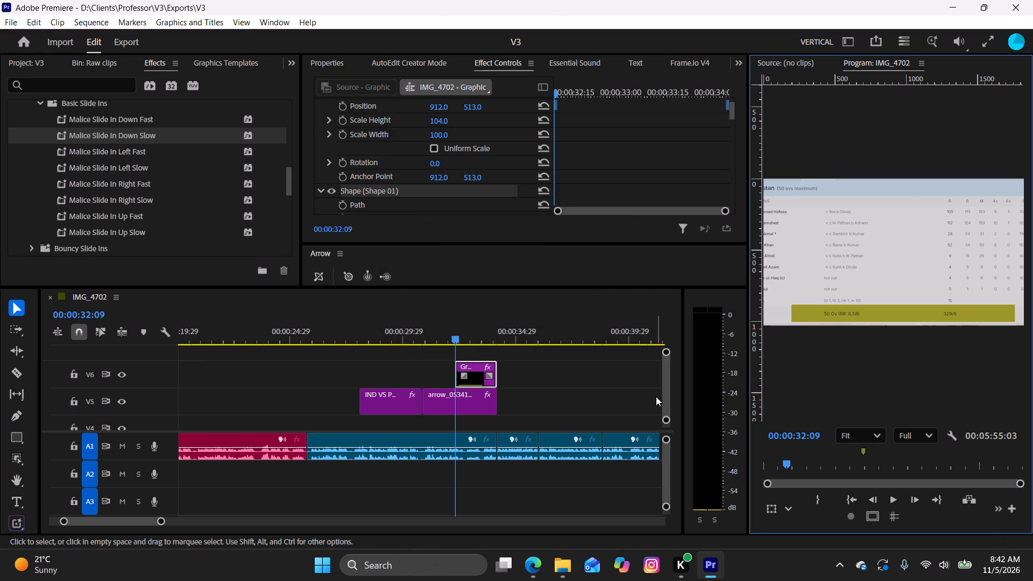
Fine-tune the yellow highlight's placement on the total row in the preview, nudging it slightly further toward the score columns.
{"action": "left_click", "coordinate": [897, 310]}
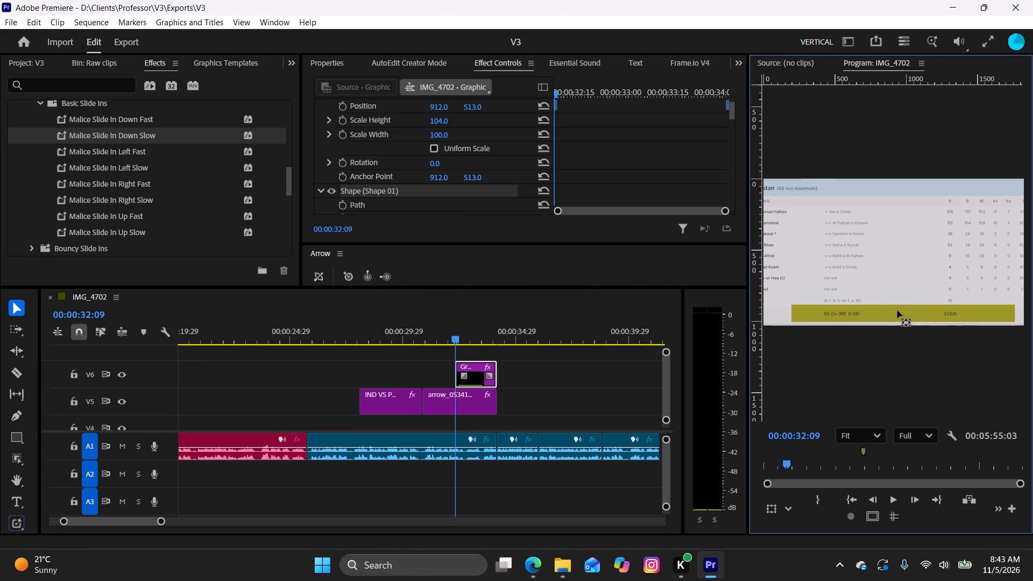
{"action": "left_click", "coordinate": [882, 314]}
{"action": "double_click", "coordinate": [883, 314]}
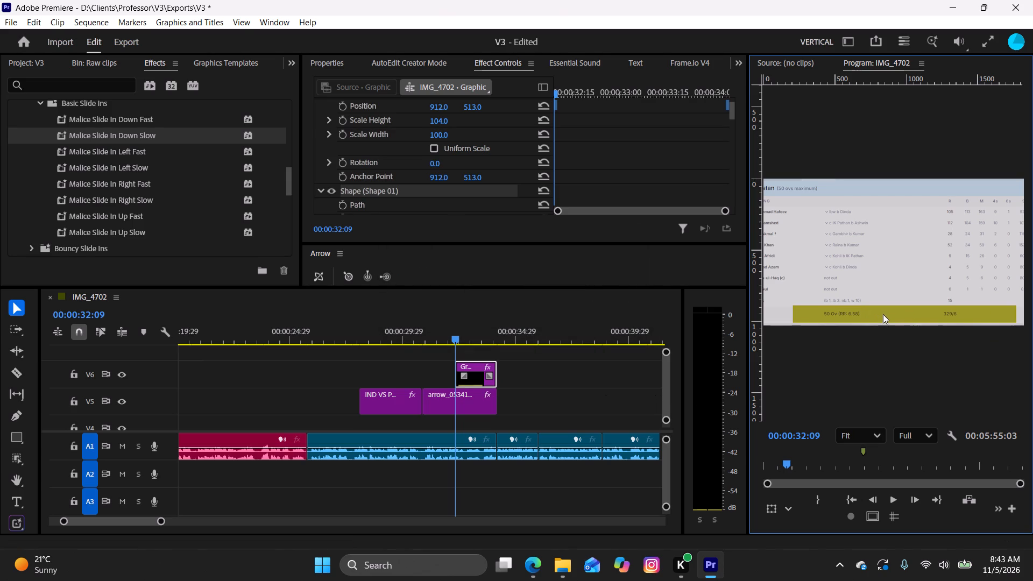
{"action": "left_click", "coordinate": [839, 310]}
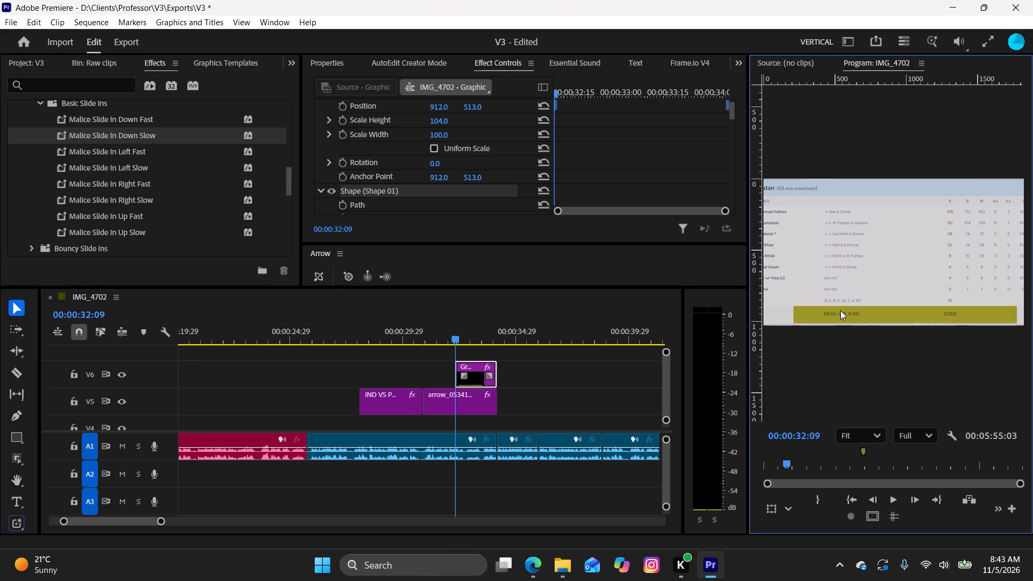
{"action": "left_click", "coordinate": [840, 310]}
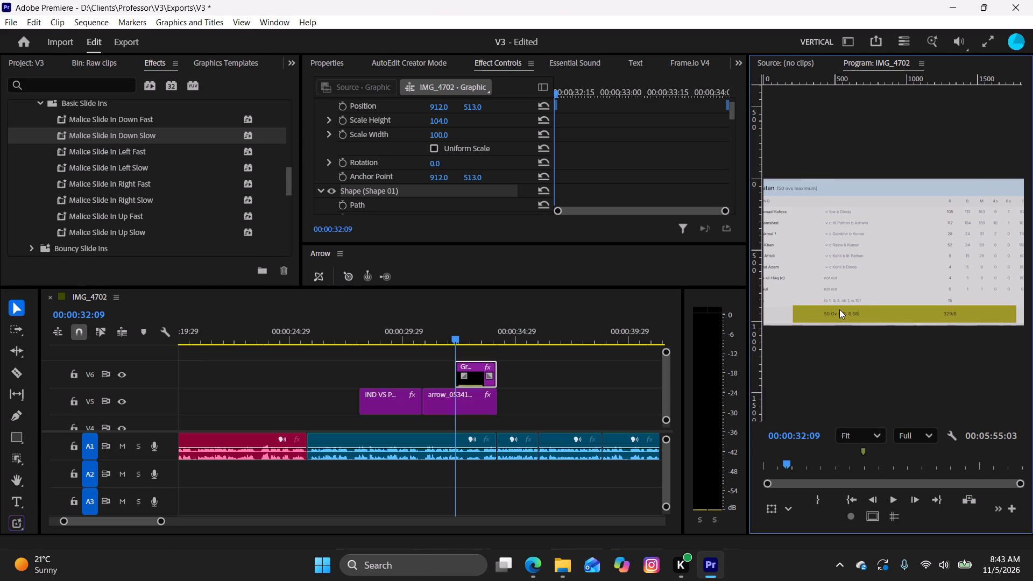
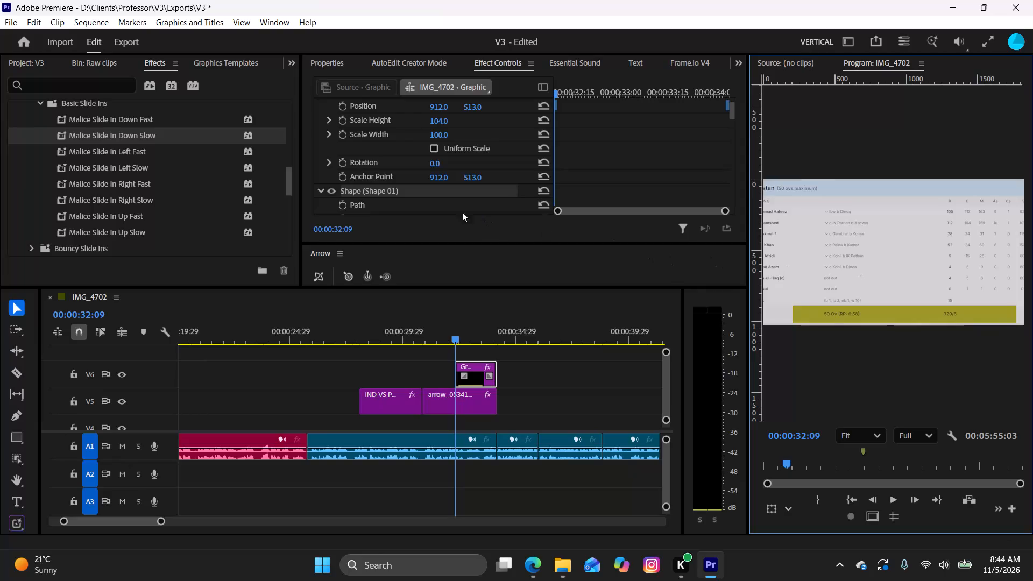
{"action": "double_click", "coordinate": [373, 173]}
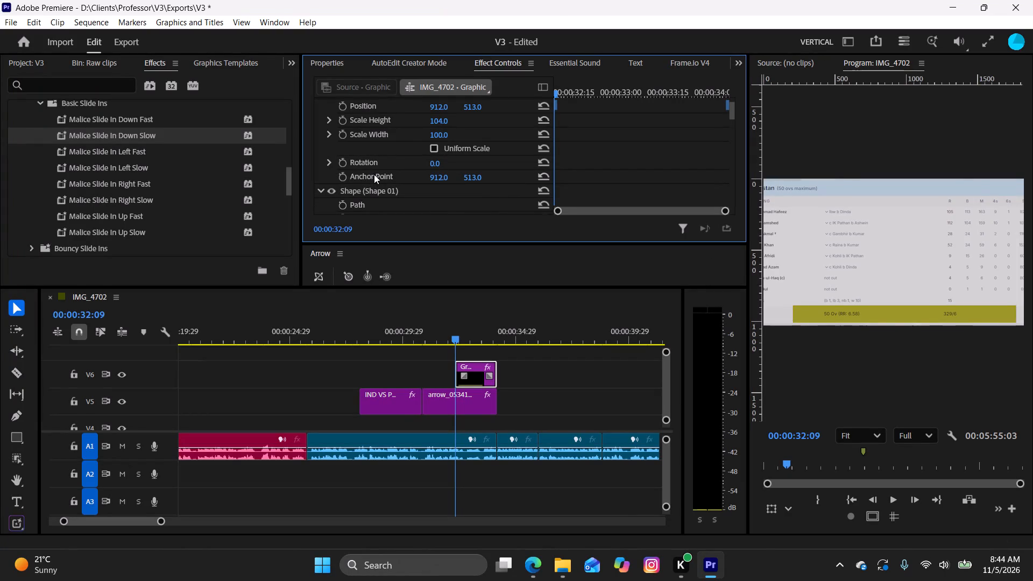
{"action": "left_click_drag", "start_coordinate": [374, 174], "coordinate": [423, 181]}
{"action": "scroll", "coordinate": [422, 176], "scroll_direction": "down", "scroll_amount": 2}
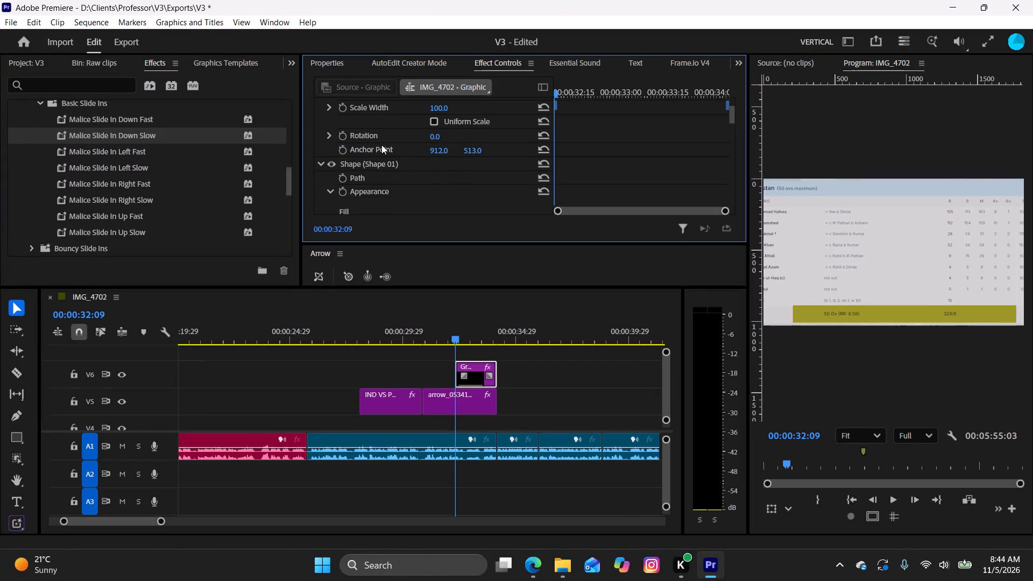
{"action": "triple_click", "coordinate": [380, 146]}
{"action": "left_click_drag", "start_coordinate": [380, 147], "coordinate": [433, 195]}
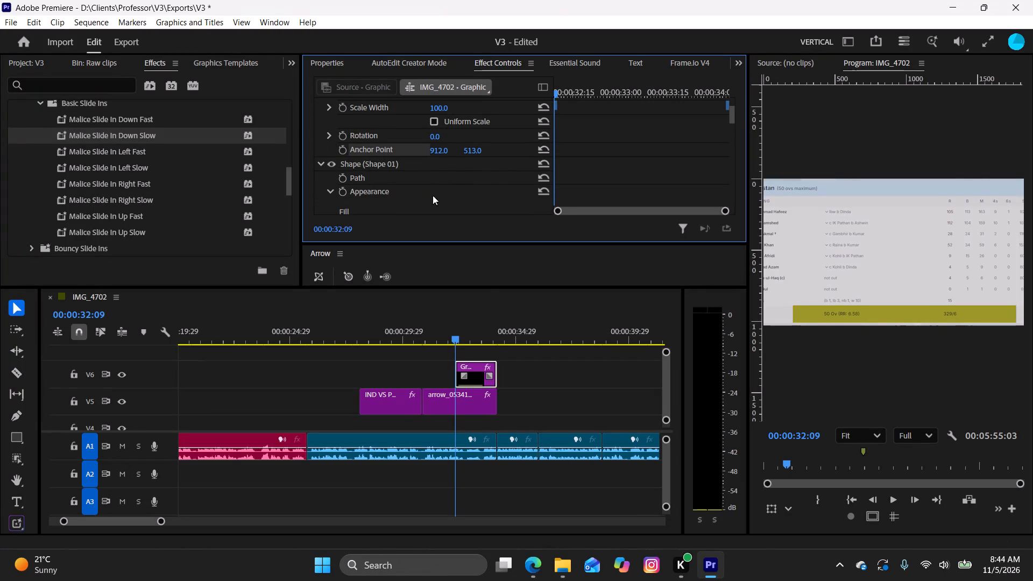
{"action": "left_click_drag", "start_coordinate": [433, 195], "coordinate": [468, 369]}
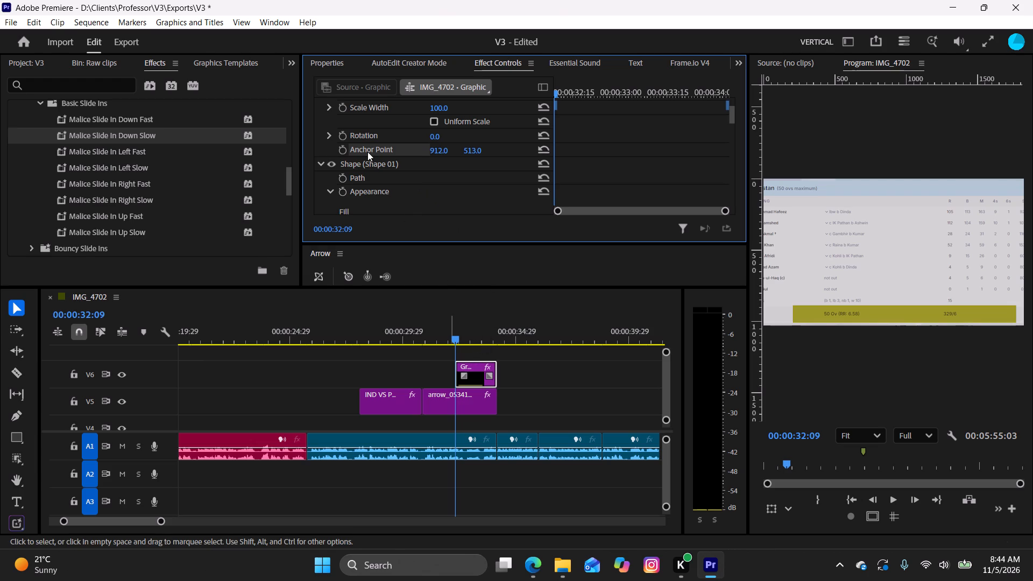
Review the yellow highlight's appearance over the scorecard's total row, from just before the graphic starts until about 00:00:32:26.
{"action": "left_click_drag", "start_coordinate": [367, 152], "coordinate": [461, 371]}
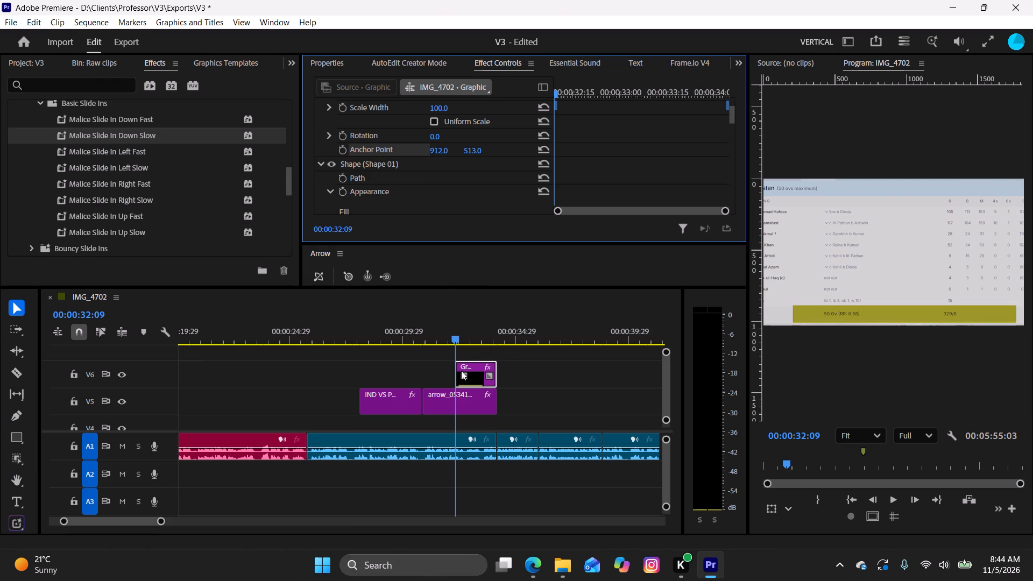
{"action": "left_click_drag", "start_coordinate": [461, 371], "coordinate": [462, 371]}
{"action": "left_click_drag", "start_coordinate": [456, 335], "coordinate": [448, 350]}
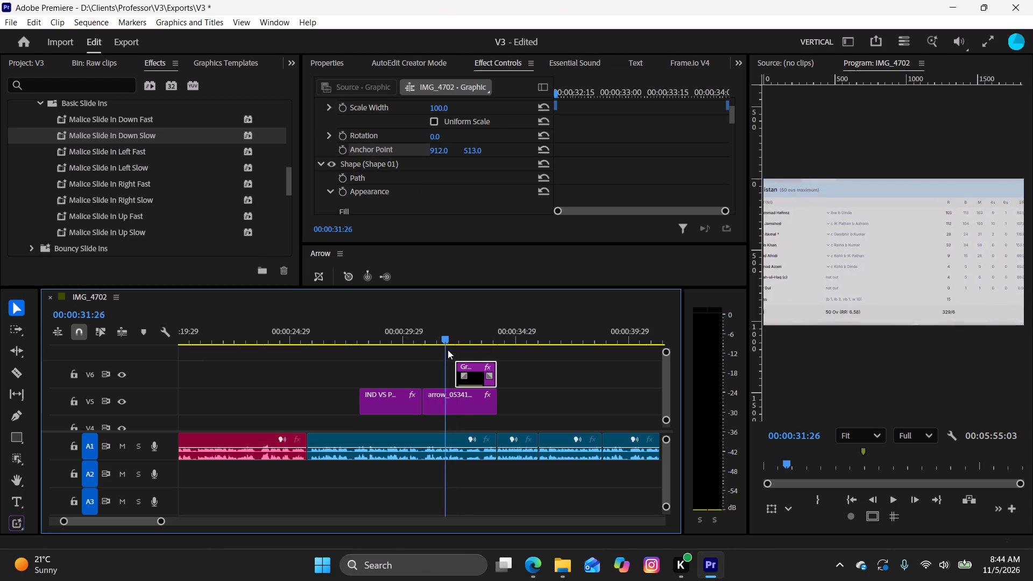
{"action": "left_click_drag", "start_coordinate": [448, 350], "coordinate": [466, 378]}
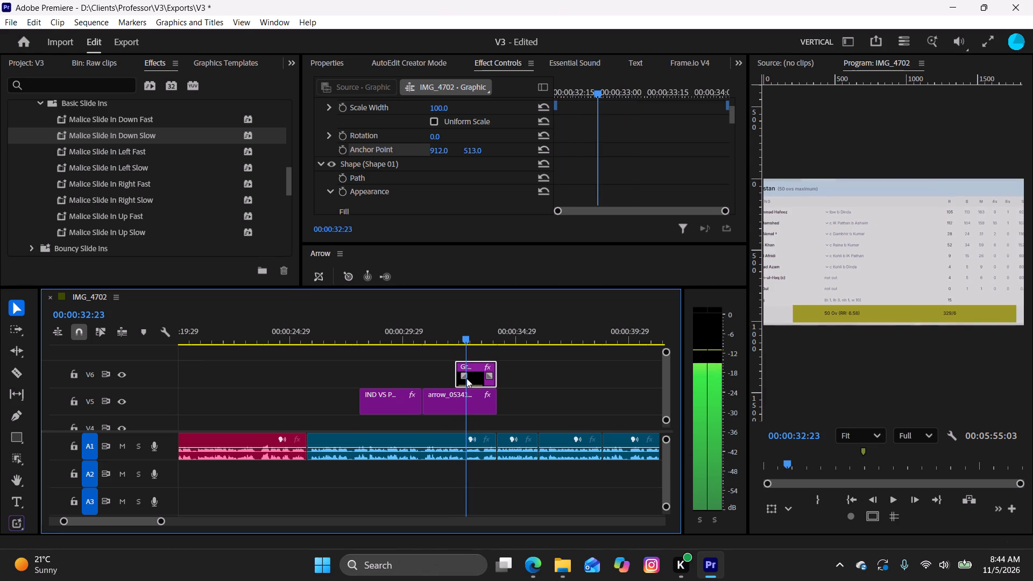
{"action": "left_click_drag", "start_coordinate": [466, 378], "coordinate": [469, 379]}
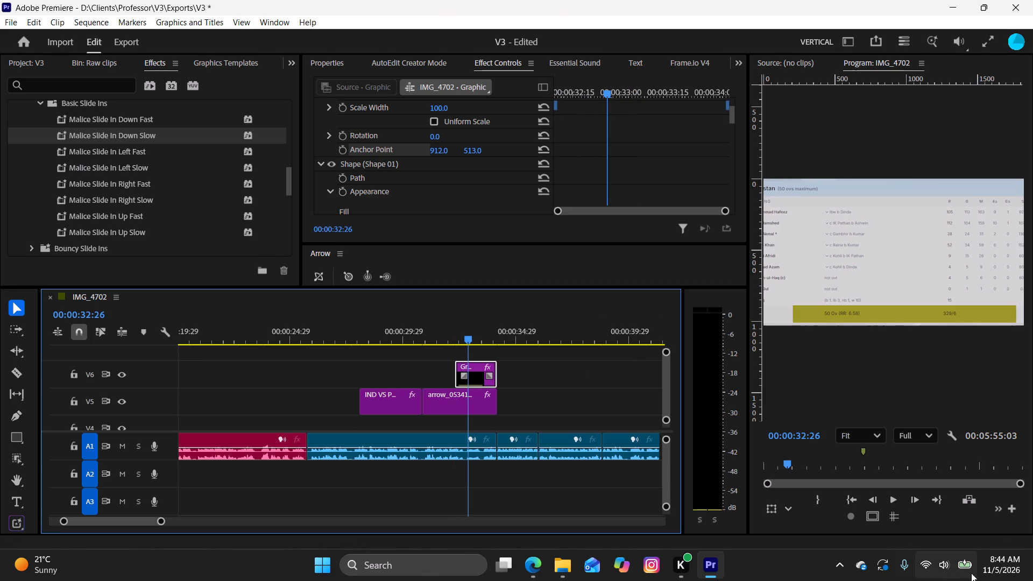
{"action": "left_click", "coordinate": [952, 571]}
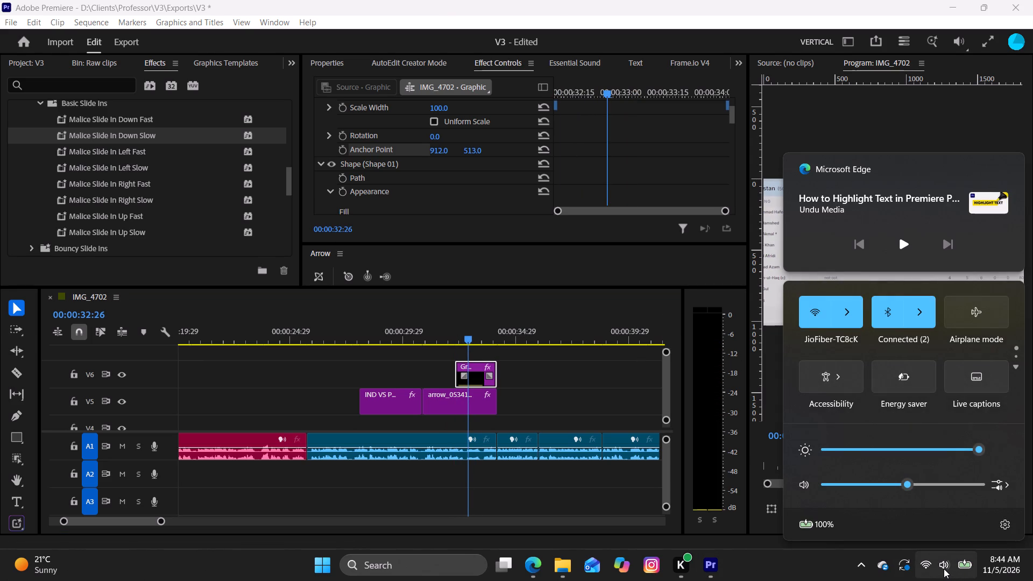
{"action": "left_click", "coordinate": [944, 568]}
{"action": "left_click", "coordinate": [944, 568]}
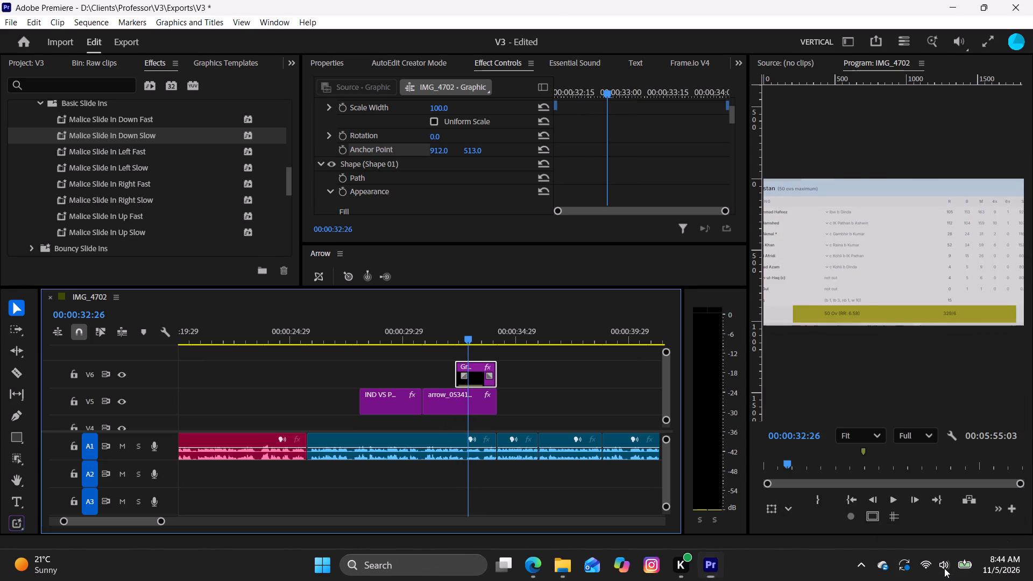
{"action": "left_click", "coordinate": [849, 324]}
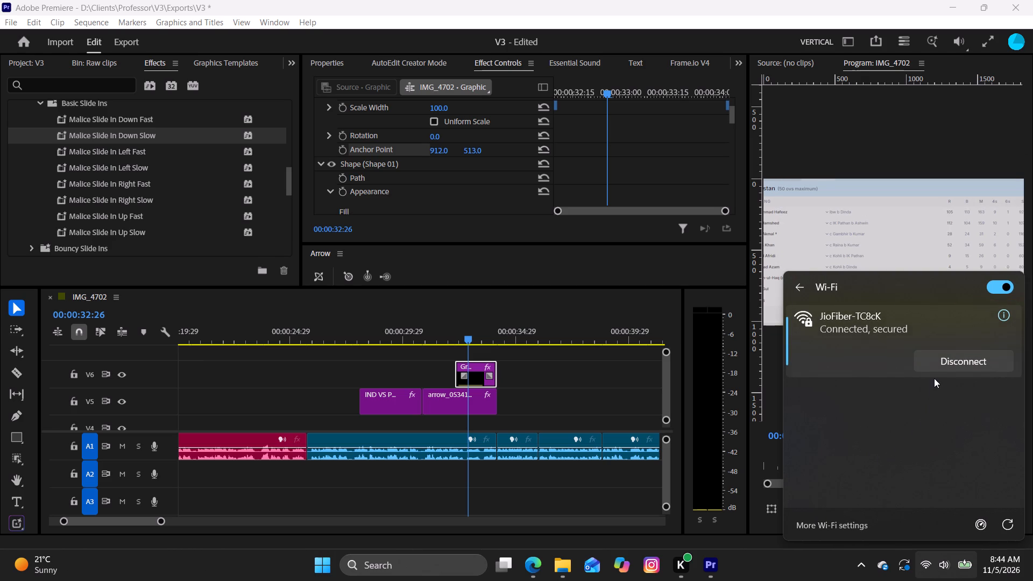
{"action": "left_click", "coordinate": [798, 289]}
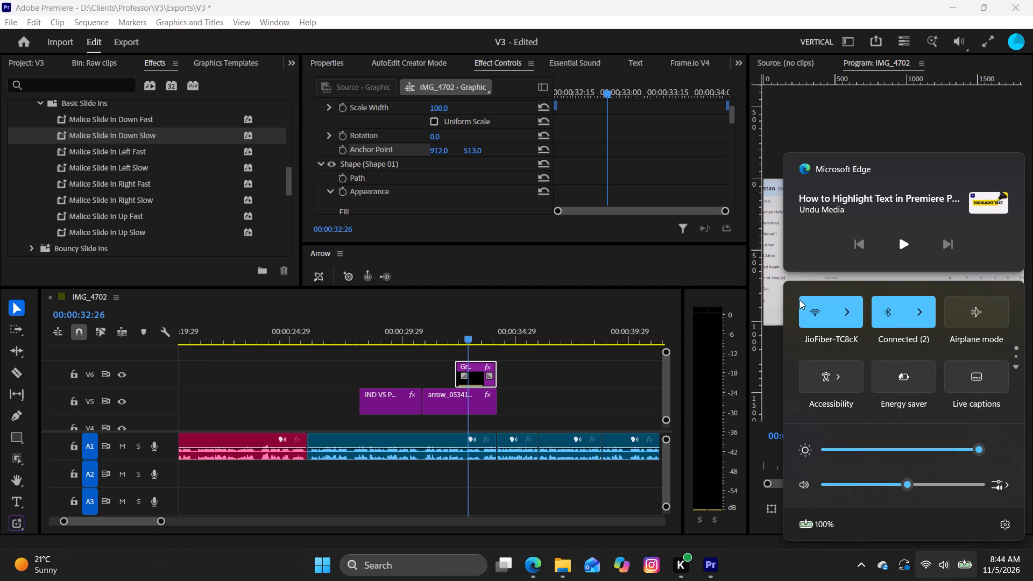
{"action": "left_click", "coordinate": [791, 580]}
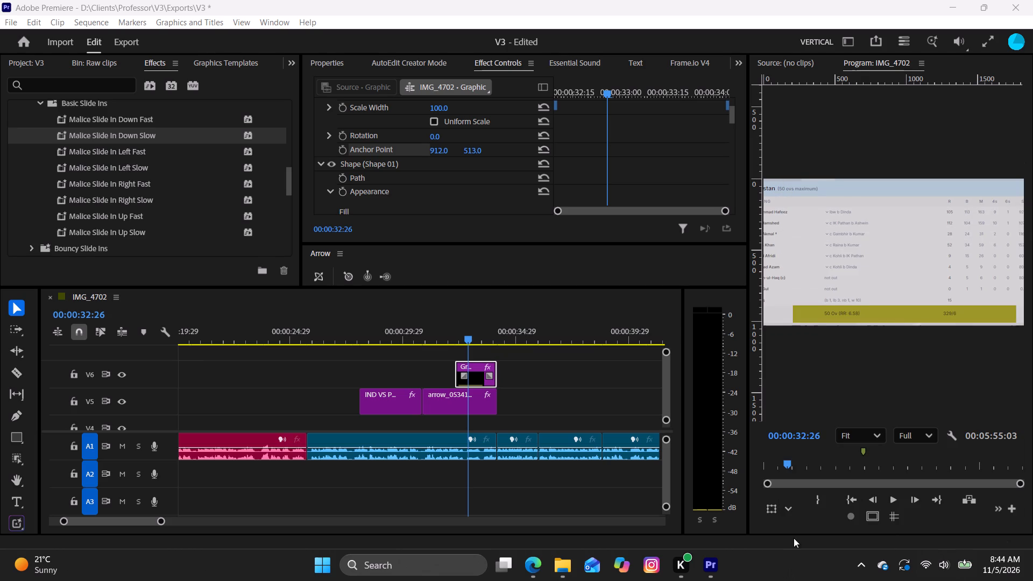
Recheck the yellow highlight's transition over the total row around 00:00:32:22.
{"action": "left_click_drag", "start_coordinate": [461, 332], "coordinate": [469, 343]}
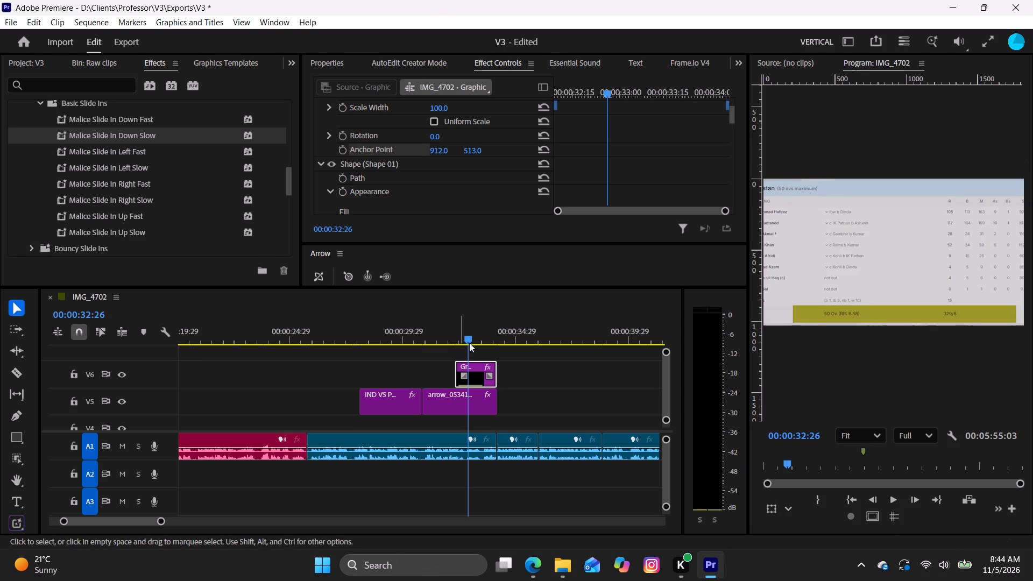
{"action": "left_click_drag", "start_coordinate": [469, 343], "coordinate": [475, 349]}
{"action": "left_click_drag", "start_coordinate": [472, 338], "coordinate": [464, 351]}
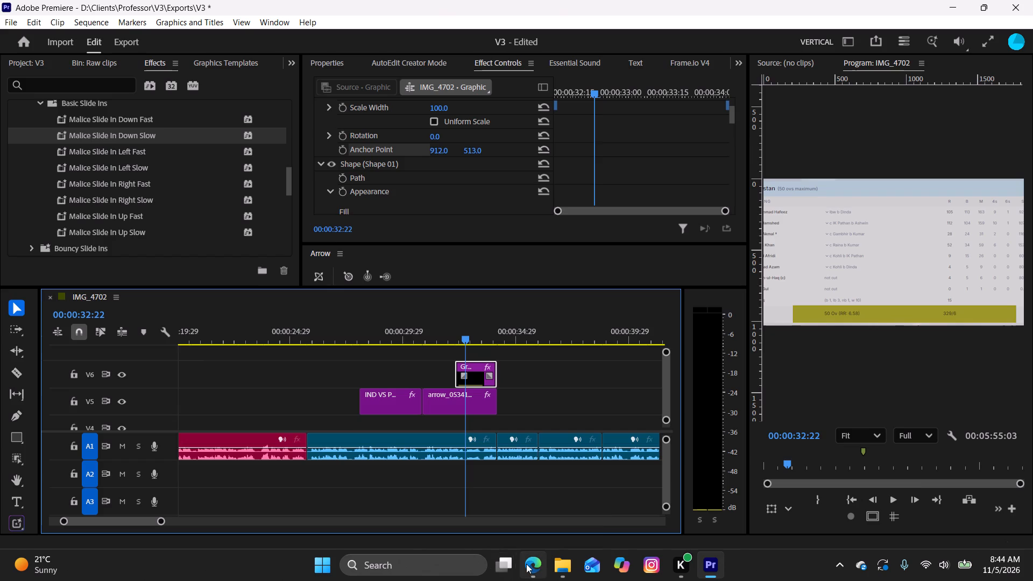
Switch to Microsoft Edge and consult the tutorial on highlighting text in Premiere Pro, at the part on highlight color and blending.
{"action": "left_click", "coordinate": [534, 569]}
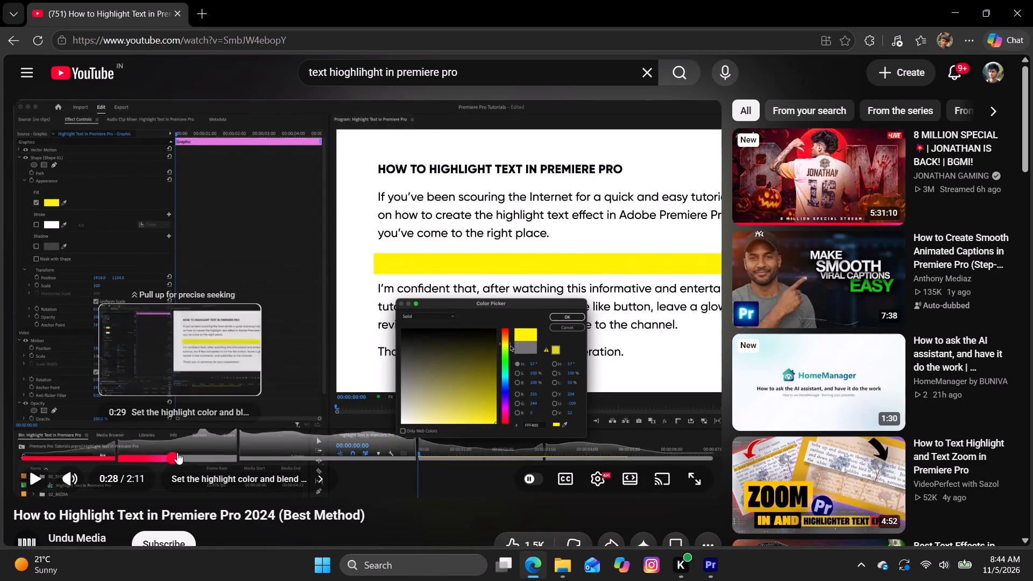
Switch to the browser and rewatch the highlight tutorial from about 0:27 through the anchor point and Uniform Scale instructions.
{"action": "left_click_drag", "start_coordinate": [175, 453], "coordinate": [168, 456]}
{"action": "left_click", "coordinate": [227, 302]}
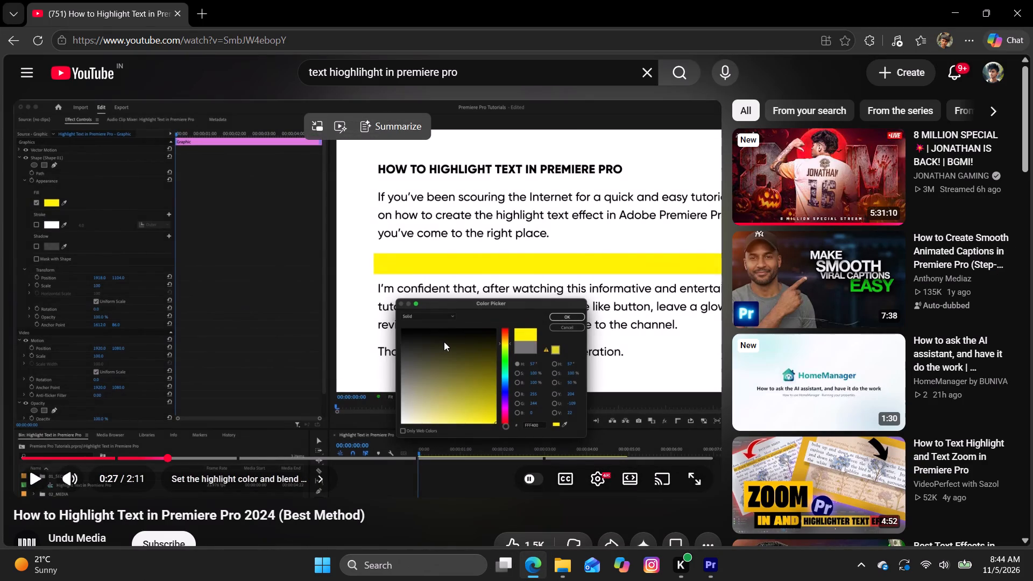
{"action": "left_click", "coordinate": [322, 330]}
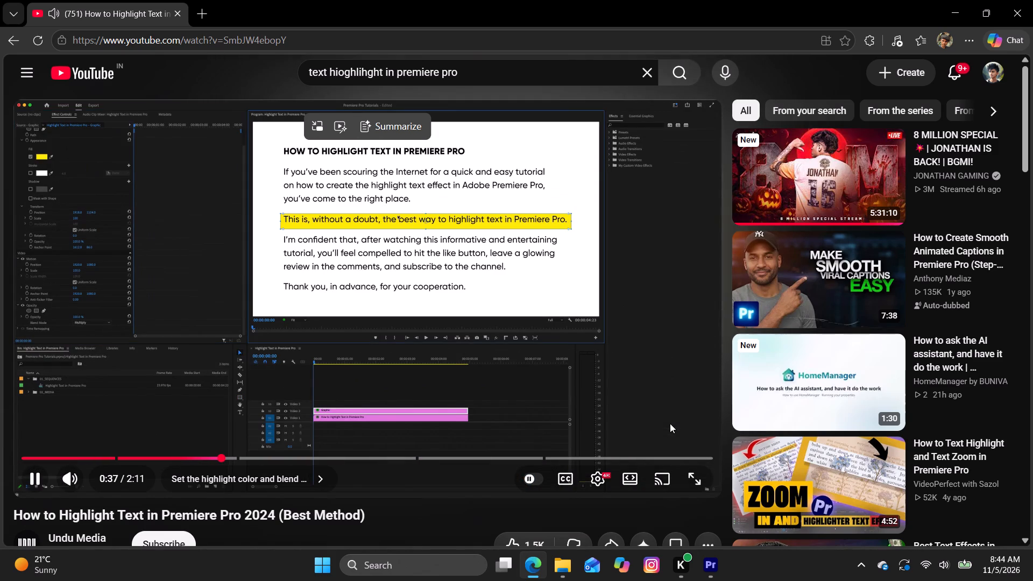
{"action": "key", "text": "space"}
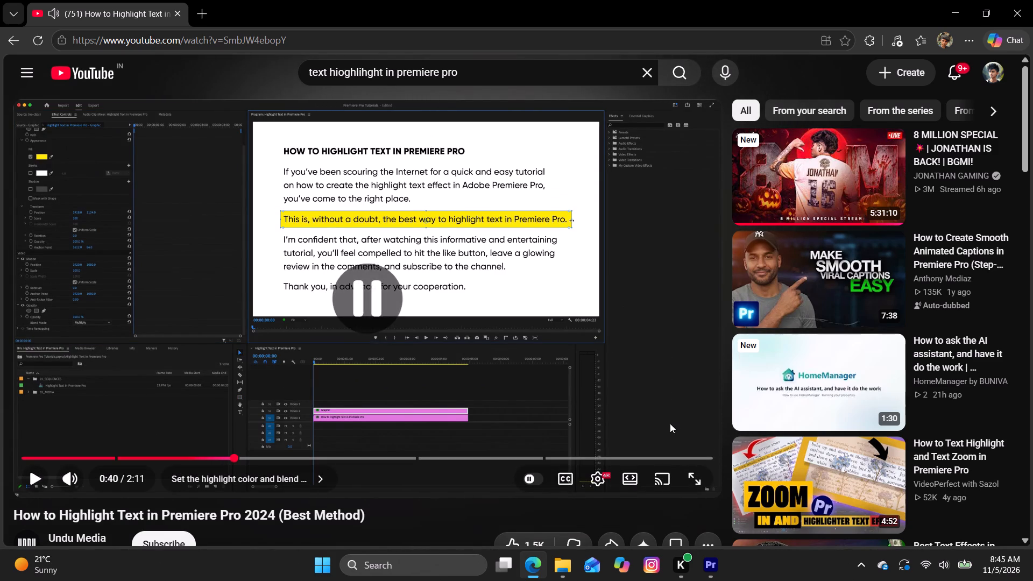
{"action": "key", "text": "space"}
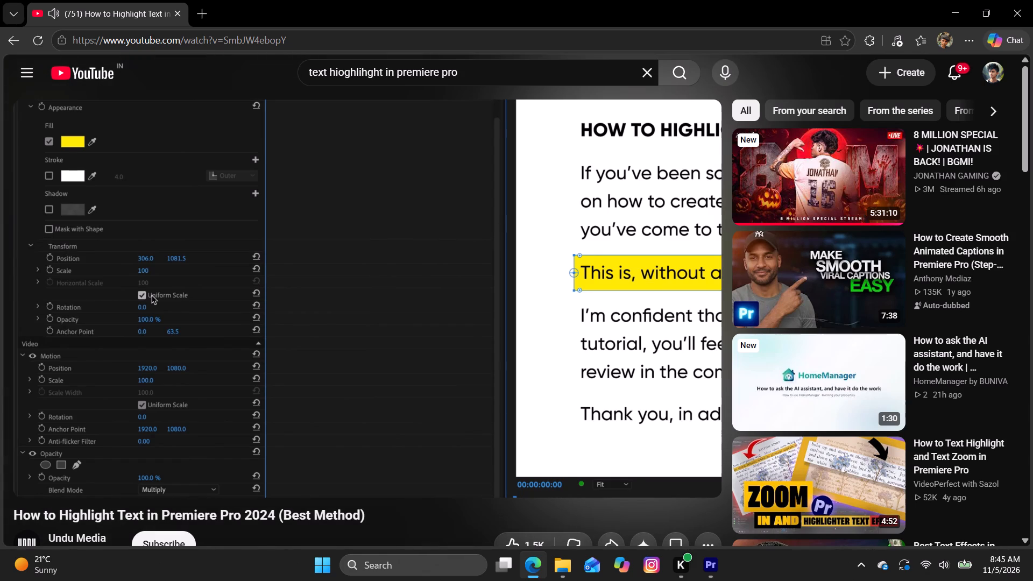
{"action": "key", "text": "space"}
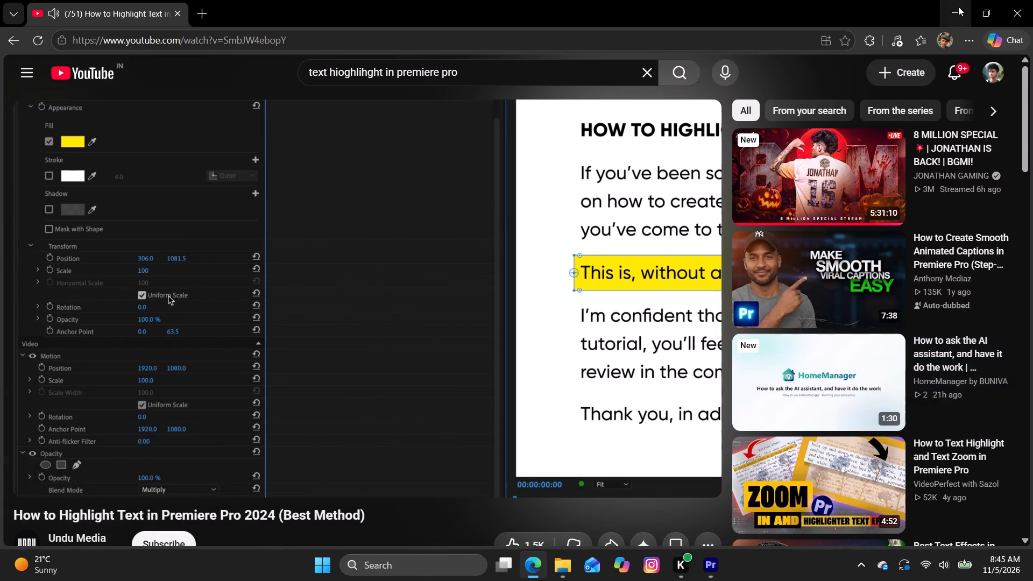
{"action": "left_click", "coordinate": [958, 6]}
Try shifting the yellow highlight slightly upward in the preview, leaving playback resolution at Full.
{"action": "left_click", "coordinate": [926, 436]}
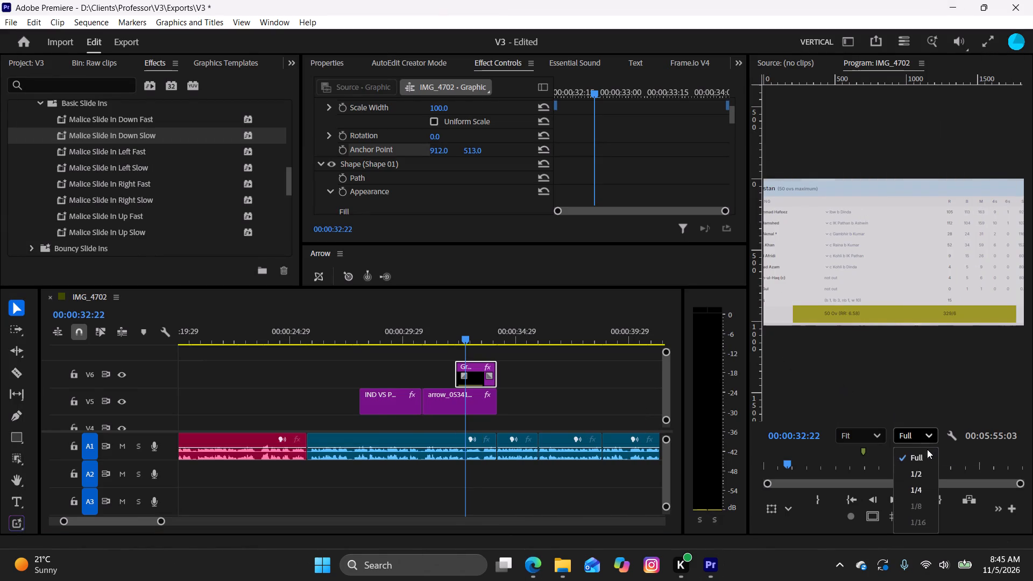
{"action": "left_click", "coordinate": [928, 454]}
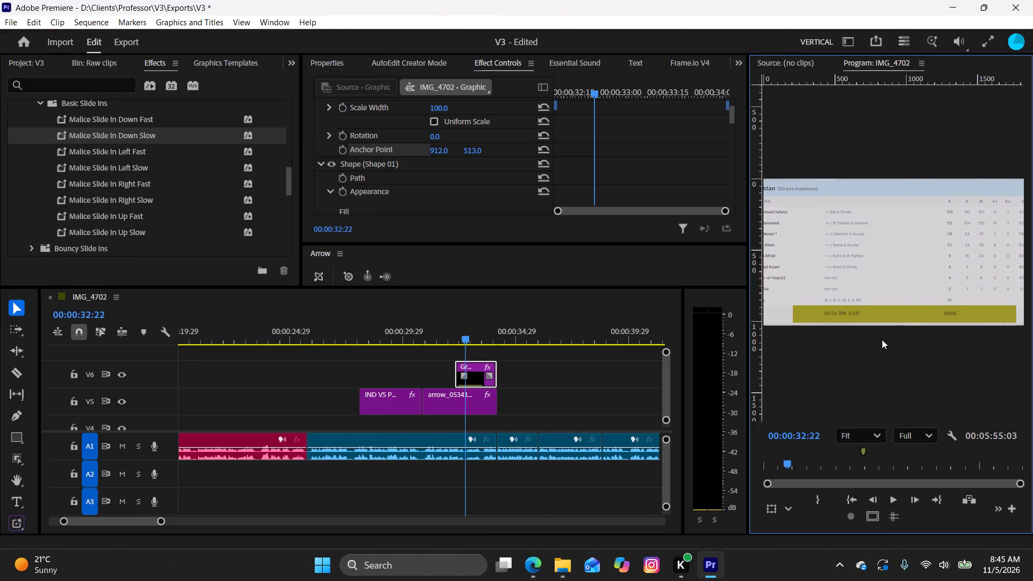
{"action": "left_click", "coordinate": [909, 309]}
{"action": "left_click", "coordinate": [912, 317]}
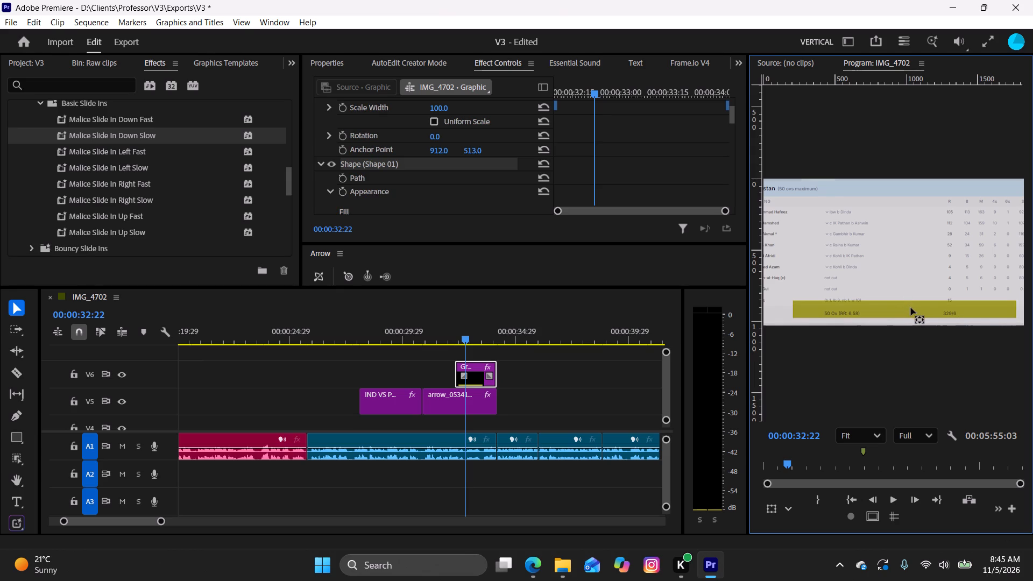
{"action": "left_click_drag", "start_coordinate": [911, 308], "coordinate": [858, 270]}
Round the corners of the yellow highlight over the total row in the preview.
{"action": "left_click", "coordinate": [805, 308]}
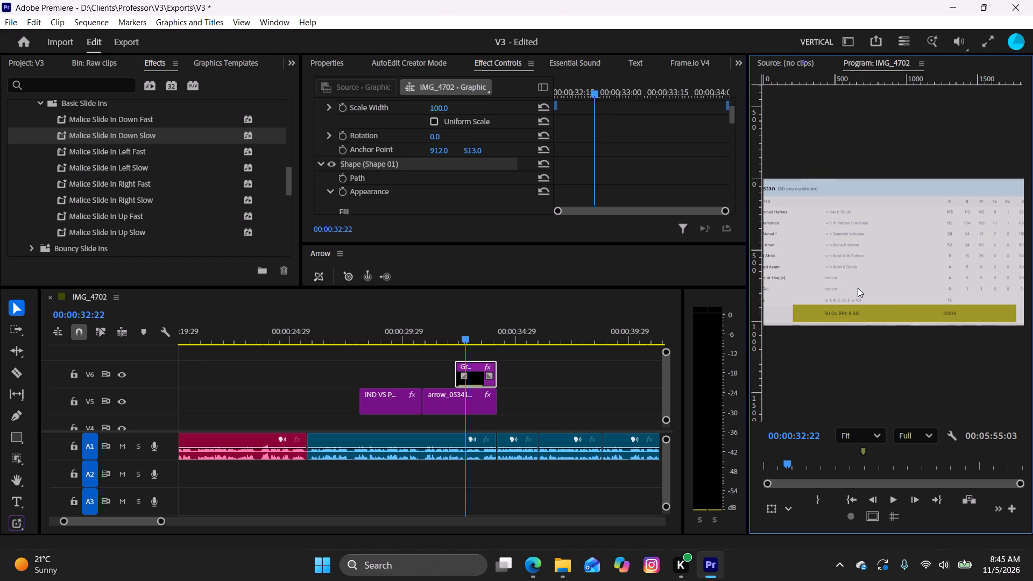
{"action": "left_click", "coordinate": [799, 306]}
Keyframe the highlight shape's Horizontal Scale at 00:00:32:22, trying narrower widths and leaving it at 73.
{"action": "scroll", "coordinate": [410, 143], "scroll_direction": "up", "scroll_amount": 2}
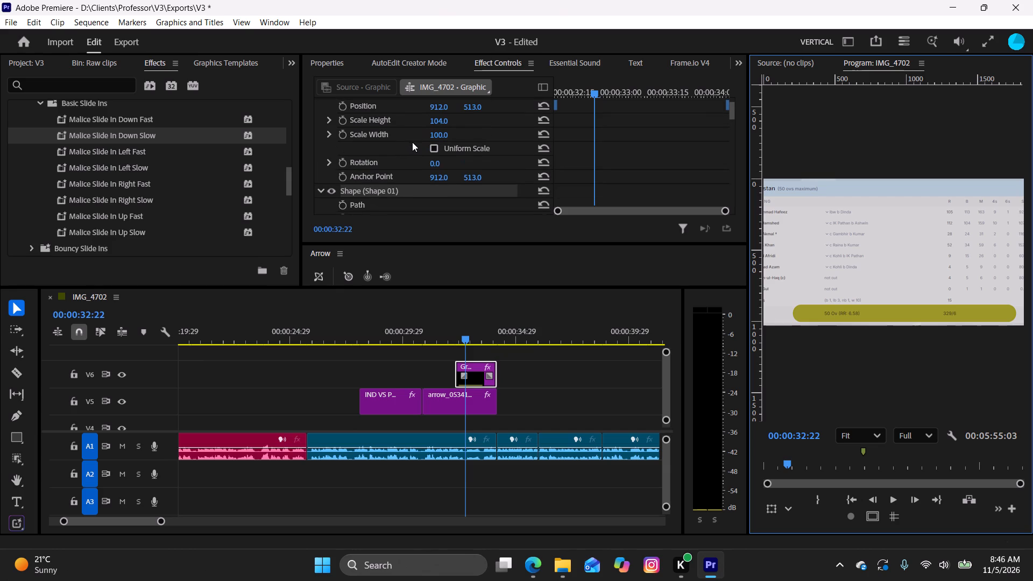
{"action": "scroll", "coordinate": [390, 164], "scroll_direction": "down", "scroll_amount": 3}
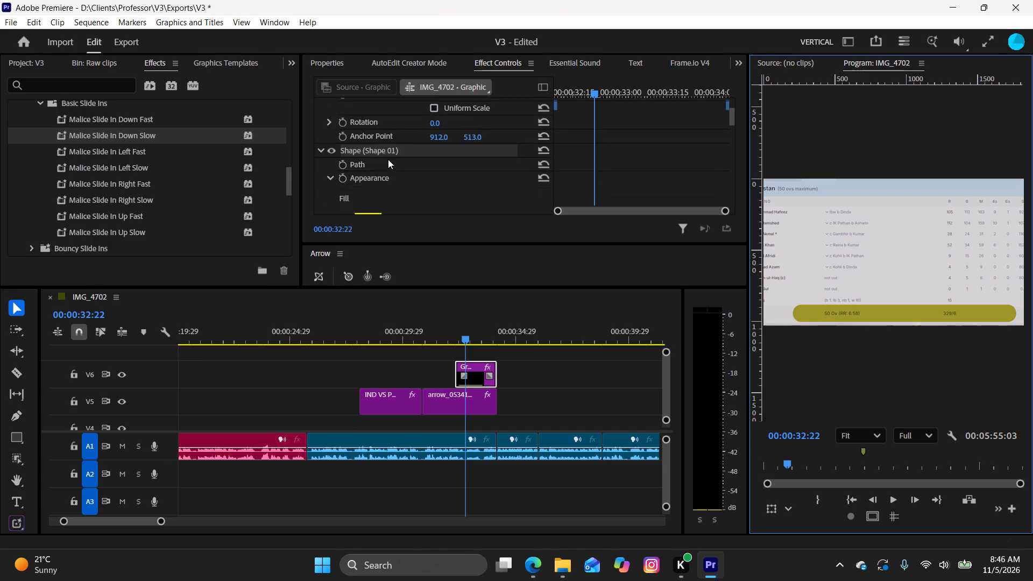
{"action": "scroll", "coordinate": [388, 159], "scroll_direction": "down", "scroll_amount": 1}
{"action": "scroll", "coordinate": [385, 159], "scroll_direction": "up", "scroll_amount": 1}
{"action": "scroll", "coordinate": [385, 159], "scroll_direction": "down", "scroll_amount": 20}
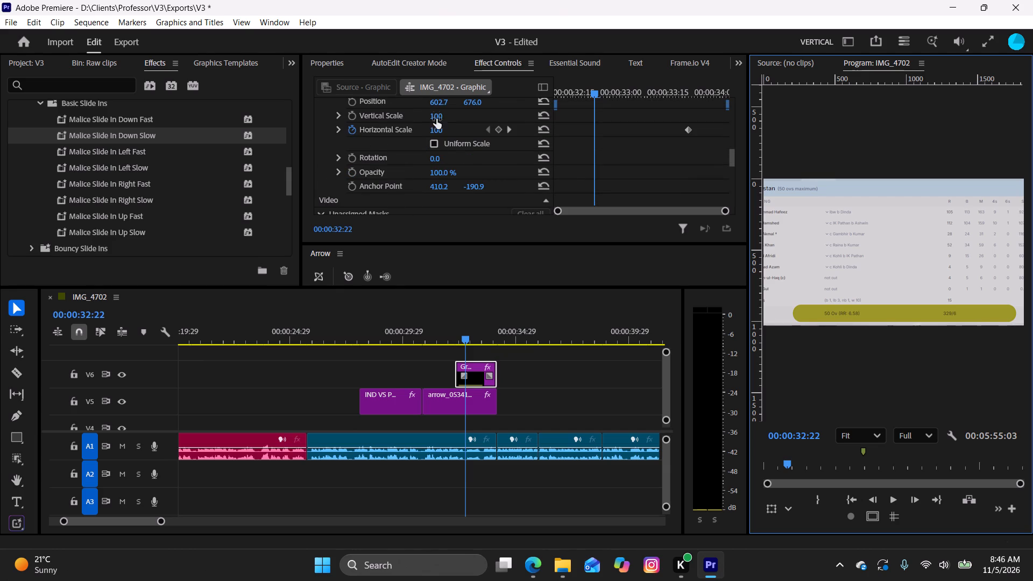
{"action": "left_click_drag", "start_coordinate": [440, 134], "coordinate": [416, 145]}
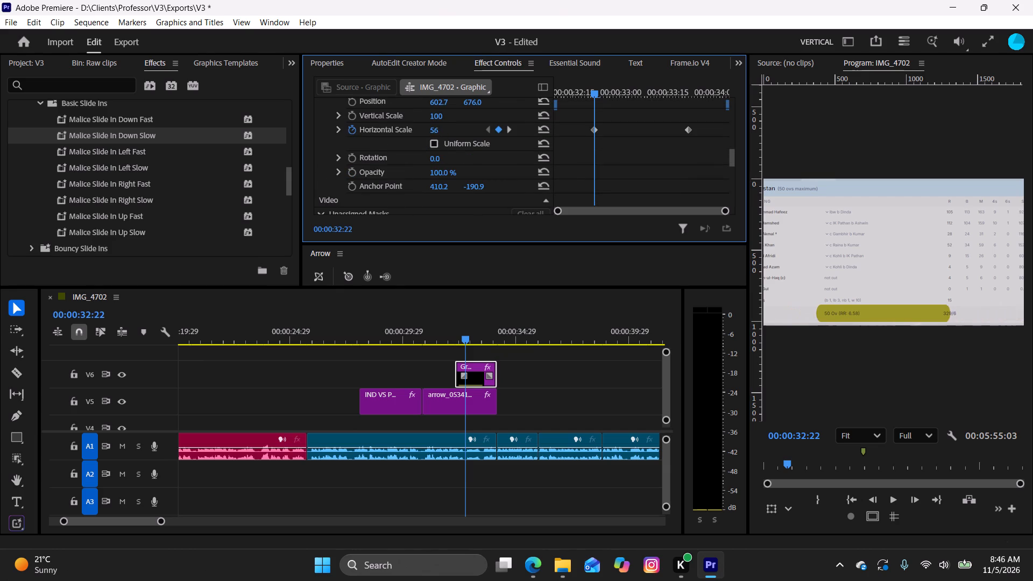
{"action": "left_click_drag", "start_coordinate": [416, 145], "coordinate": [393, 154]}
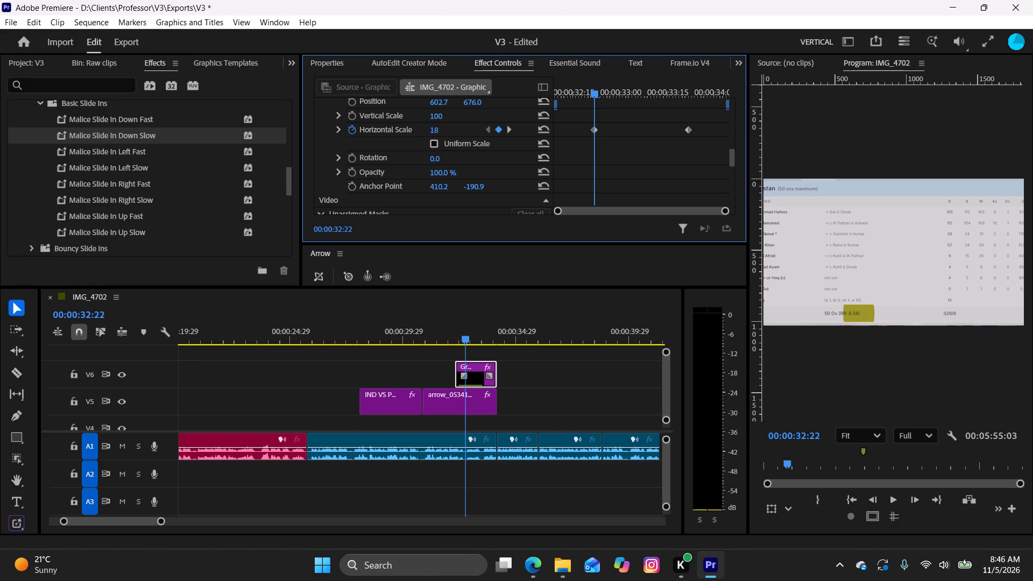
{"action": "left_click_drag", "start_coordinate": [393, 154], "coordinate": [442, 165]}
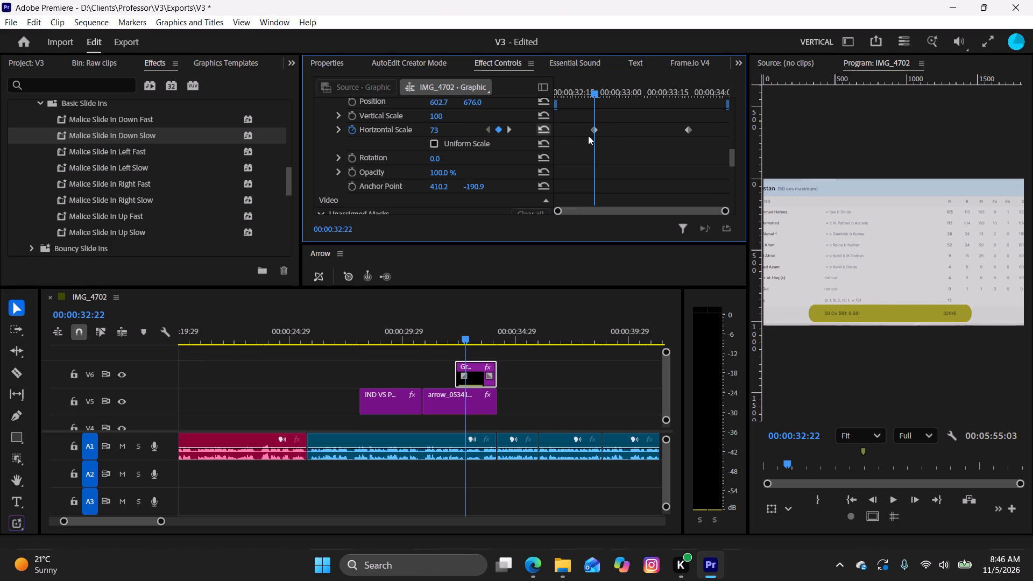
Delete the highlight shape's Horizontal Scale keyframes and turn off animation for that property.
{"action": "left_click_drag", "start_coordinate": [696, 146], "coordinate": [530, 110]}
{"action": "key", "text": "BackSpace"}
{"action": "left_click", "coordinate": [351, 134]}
Return the playhead to 00:00:32:09 and delete the yellow highlight graphic clip from track V6.
{"action": "left_click_drag", "start_coordinate": [583, 90], "coordinate": [534, 99]}
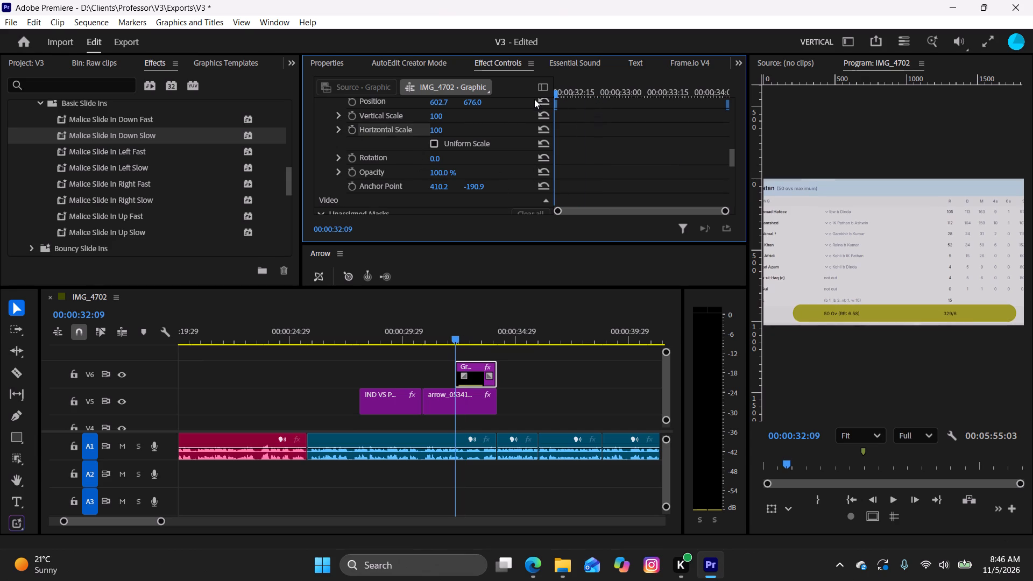
{"action": "left_click_drag", "start_coordinate": [534, 99], "coordinate": [496, 129]}
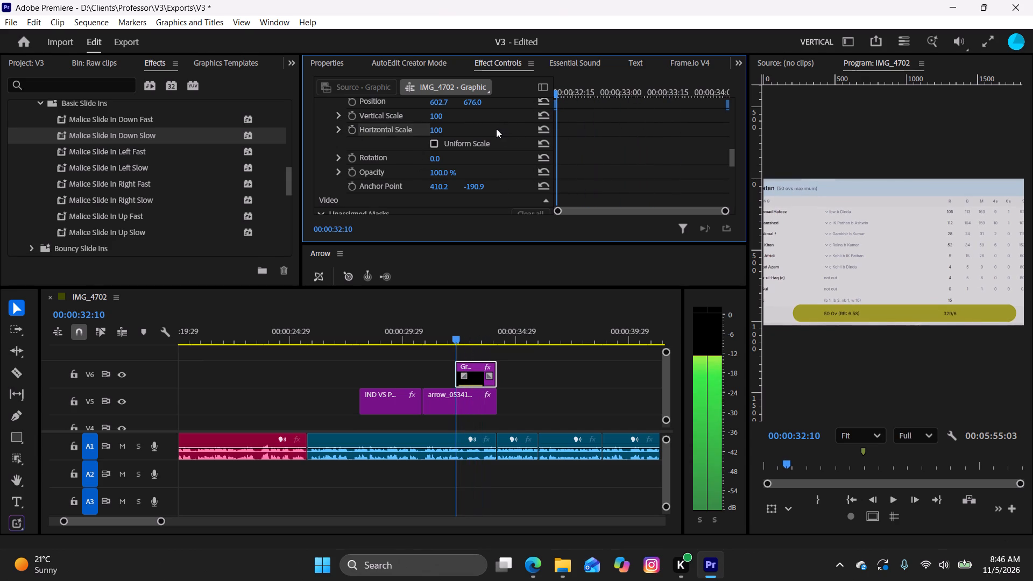
{"action": "left_click_drag", "start_coordinate": [496, 129], "coordinate": [493, 130]}
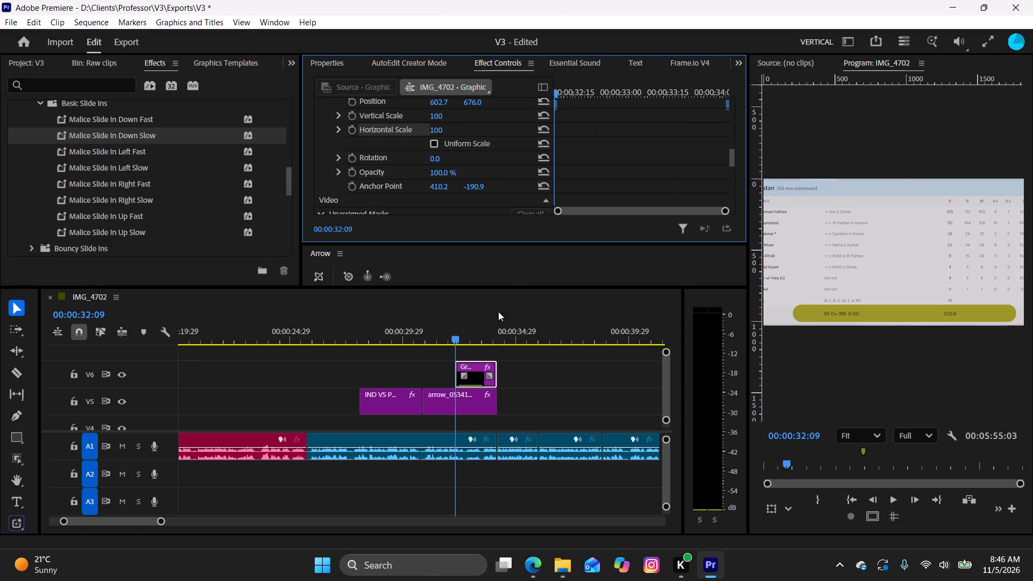
{"action": "left_click", "coordinate": [476, 366]}
{"action": "key", "text": "BackSpace"}
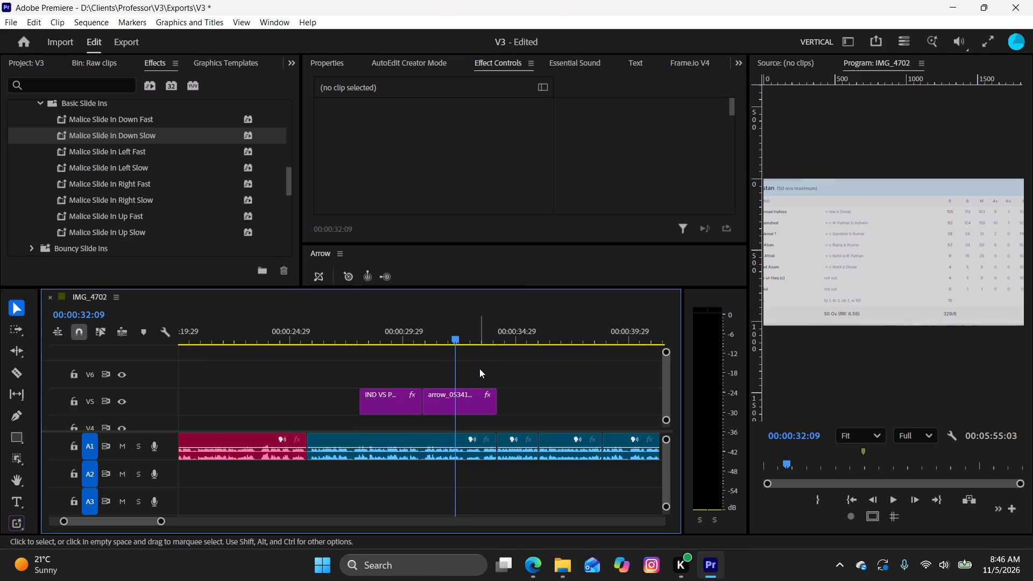
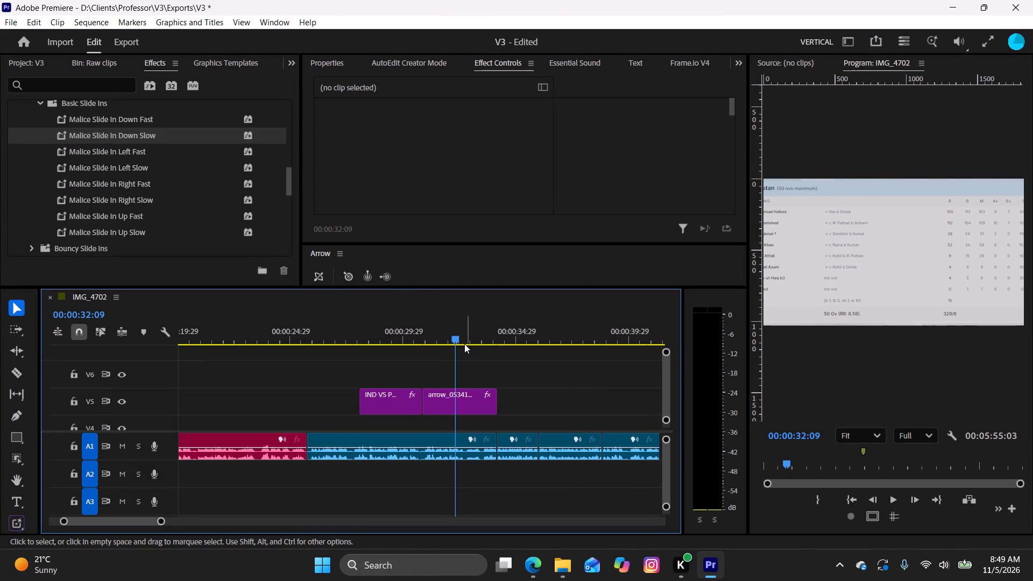
Draw a wide yellow rectangle along the scorecard's total row at 00:00:32:09.
{"action": "left_click", "coordinate": [14, 443]}
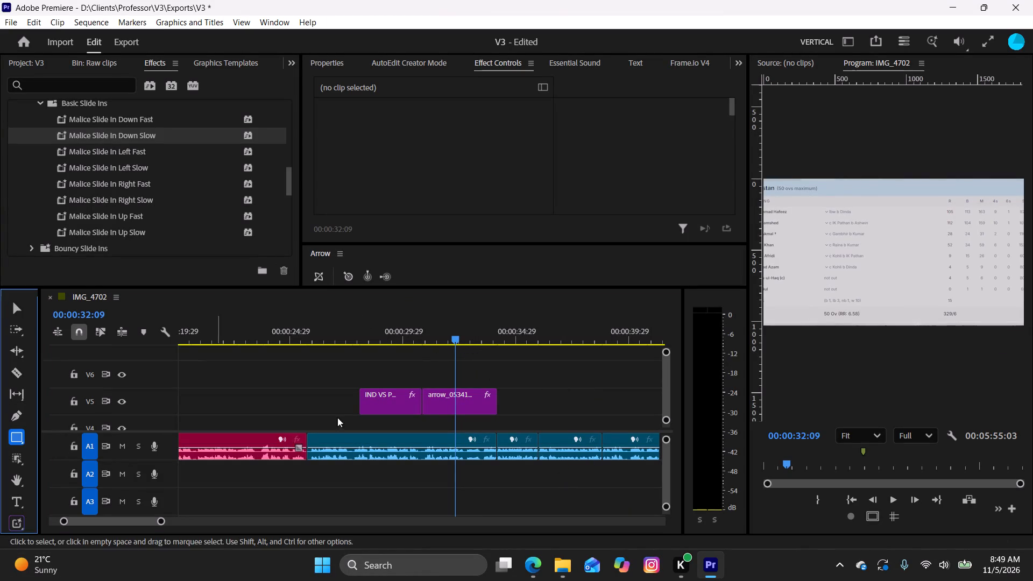
{"action": "left_click_drag", "start_coordinate": [804, 309], "coordinate": [889, 322]}
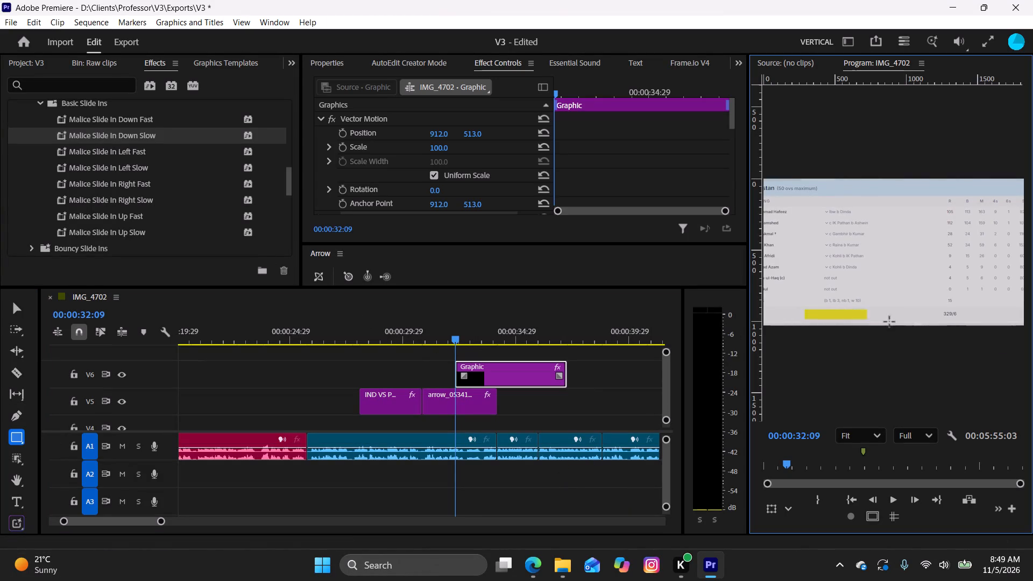
{"action": "left_click_drag", "start_coordinate": [889, 322], "coordinate": [987, 325]}
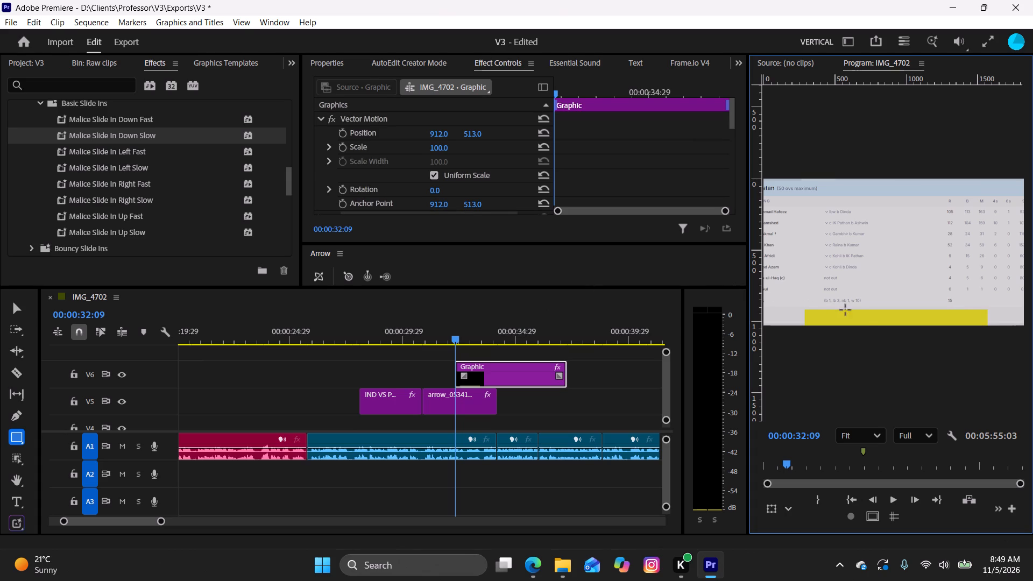
Move the yellow rectangle up slightly so it covers the whole 50 Ov total row.
{"action": "left_click_drag", "start_coordinate": [865, 319], "coordinate": [859, 310]}
{"action": "key", "text": "v"}
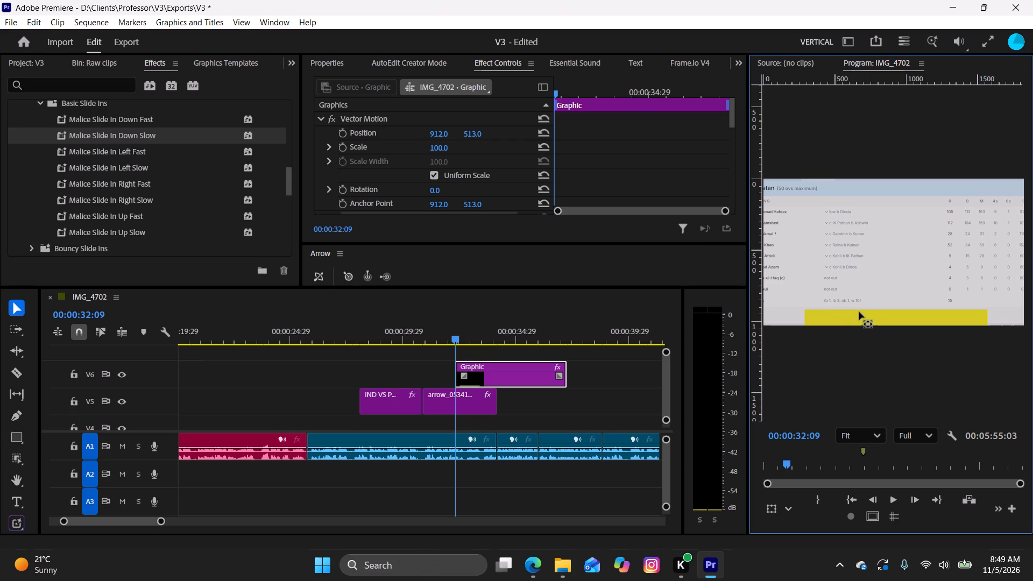
{"action": "left_click_drag", "start_coordinate": [859, 312], "coordinate": [812, 316]}
{"action": "left_click_drag", "start_coordinate": [812, 316], "coordinate": [805, 318]}
{"action": "left_click_drag", "start_coordinate": [891, 317], "coordinate": [885, 311]}
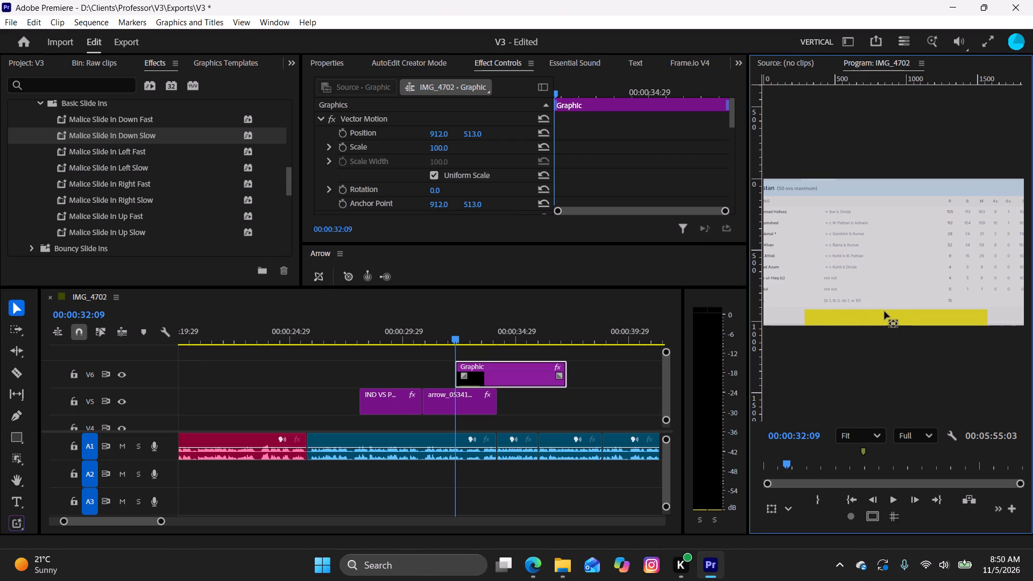
{"action": "left_click_drag", "start_coordinate": [885, 311], "coordinate": [801, 315]}
{"action": "left_click_drag", "start_coordinate": [900, 317], "coordinate": [897, 311]}
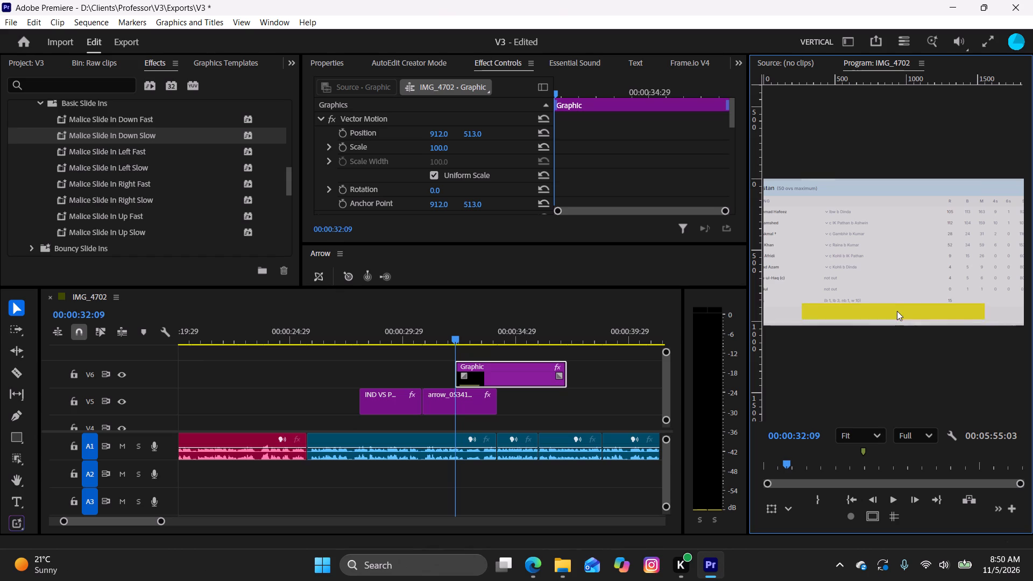
{"action": "left_click_drag", "start_coordinate": [897, 311], "coordinate": [903, 311]}
Set the highlight graphic's blend mode to Multiply.
{"action": "scroll", "coordinate": [471, 151], "scroll_direction": "down", "scroll_amount": 1}
{"action": "scroll", "coordinate": [471, 151], "scroll_direction": "up", "scroll_amount": 1}
{"action": "scroll", "coordinate": [471, 151], "scroll_direction": "down", "scroll_amount": 16}
{"action": "scroll", "coordinate": [465, 166], "scroll_direction": "up", "scroll_amount": 1}
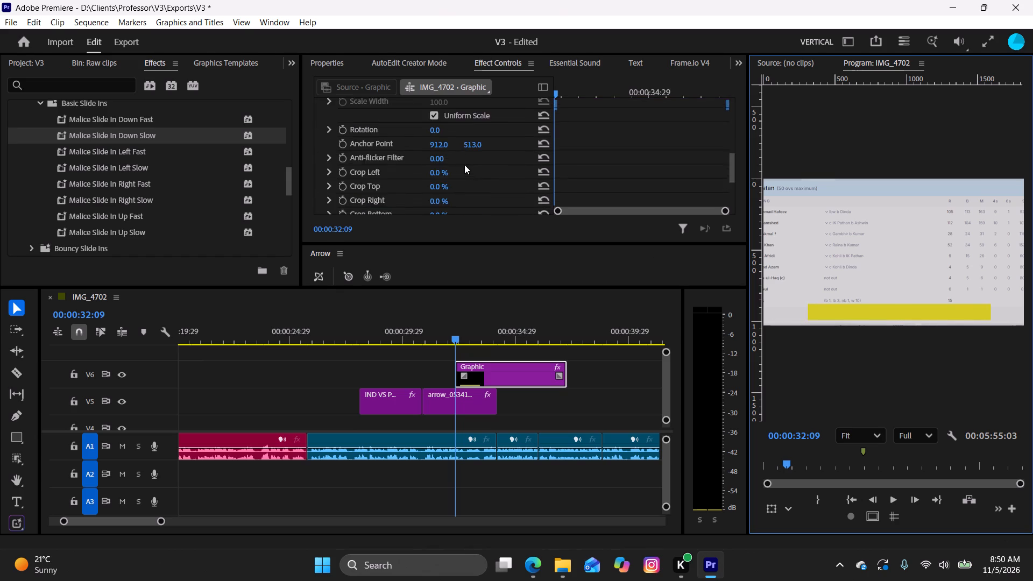
{"action": "scroll", "coordinate": [464, 166], "scroll_direction": "down", "scroll_amount": 8}
{"action": "left_click", "coordinate": [470, 162]}
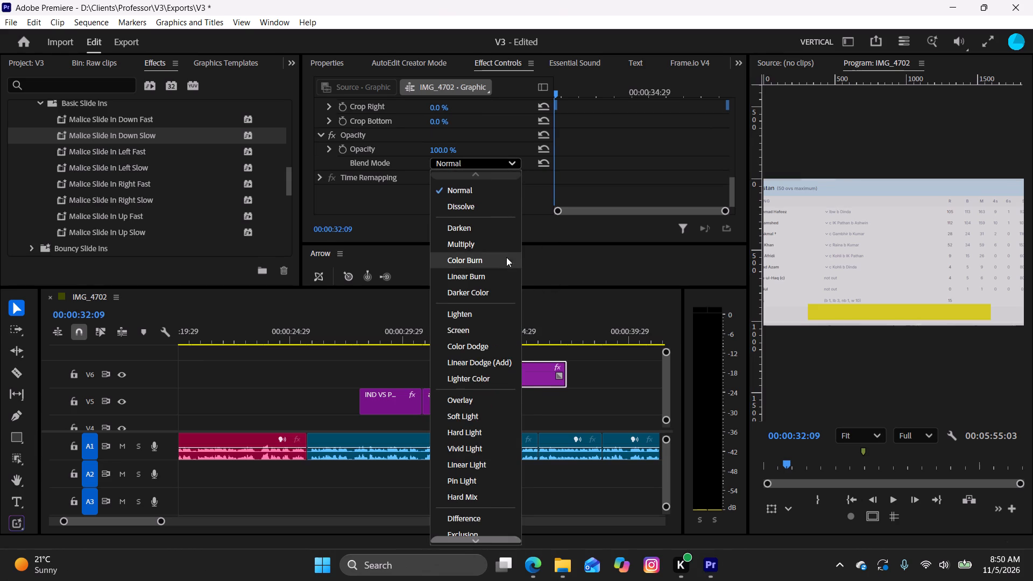
{"action": "left_click", "coordinate": [500, 246]}
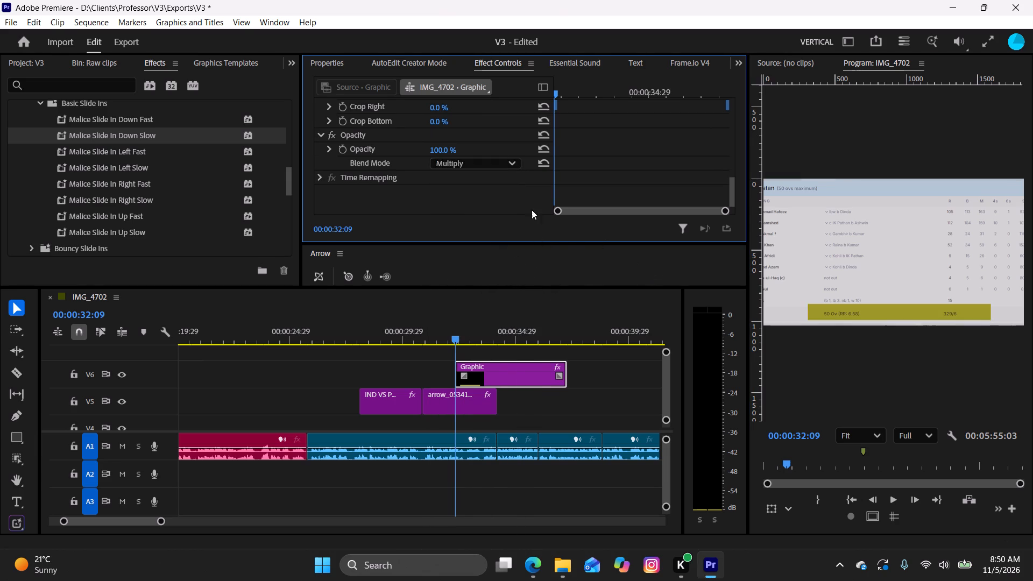
Set the highlight graphic's Crop Right to 100% and turn on its keyframing at 00:00:32:09.
{"action": "left_click", "coordinate": [734, 188]}
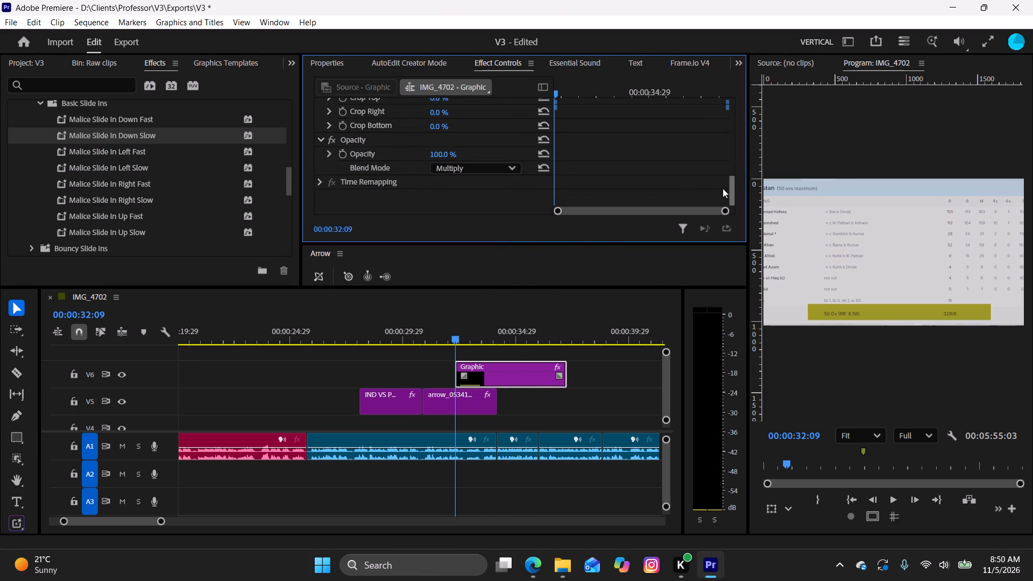
{"action": "scroll", "coordinate": [398, 176], "scroll_direction": "down", "scroll_amount": 1}
{"action": "scroll", "coordinate": [398, 175], "scroll_direction": "up", "scroll_amount": 2}
{"action": "scroll", "coordinate": [399, 173], "scroll_direction": "down", "scroll_amount": 1}
{"action": "scroll", "coordinate": [399, 173], "scroll_direction": "up", "scroll_amount": 5}
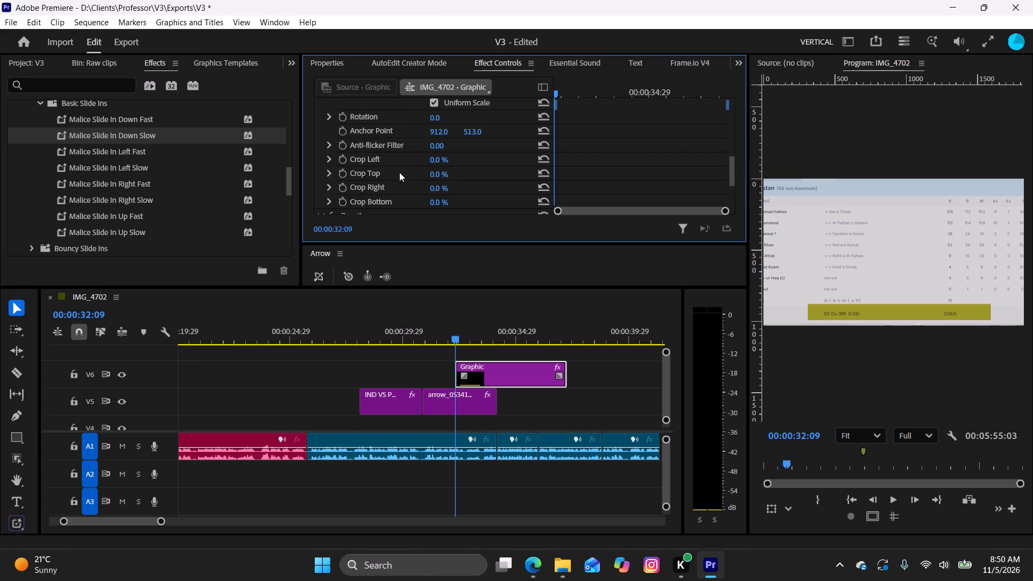
{"action": "left_click_drag", "start_coordinate": [440, 187], "coordinate": [441, 188]}
{"action": "left_click_drag", "start_coordinate": [441, 188], "coordinate": [500, 198]}
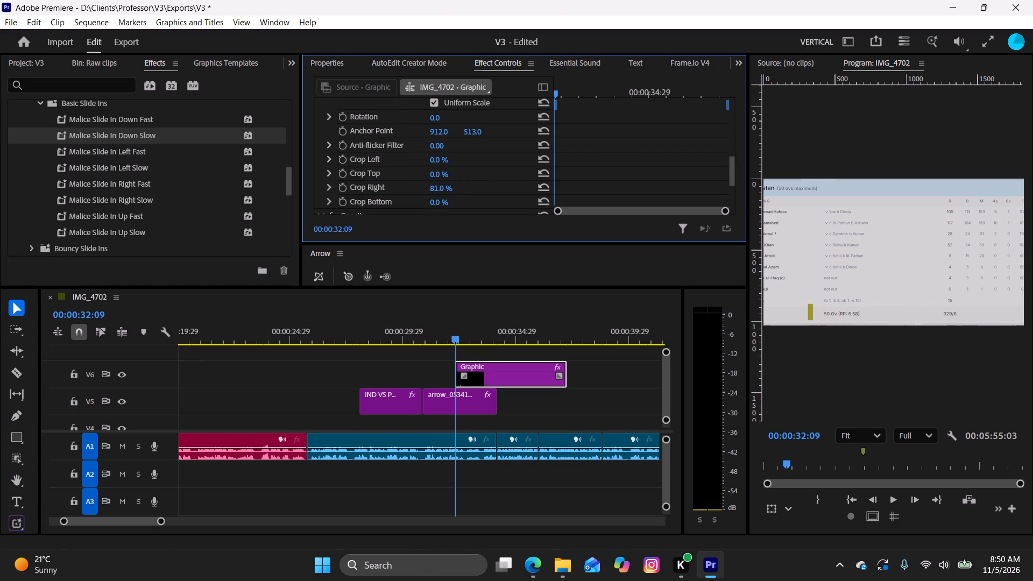
{"action": "left_click_drag", "start_coordinate": [500, 198], "coordinate": [509, 201]}
{"action": "left_click_drag", "start_coordinate": [439, 190], "coordinate": [463, 190]}
{"action": "left_click", "coordinate": [344, 190]}
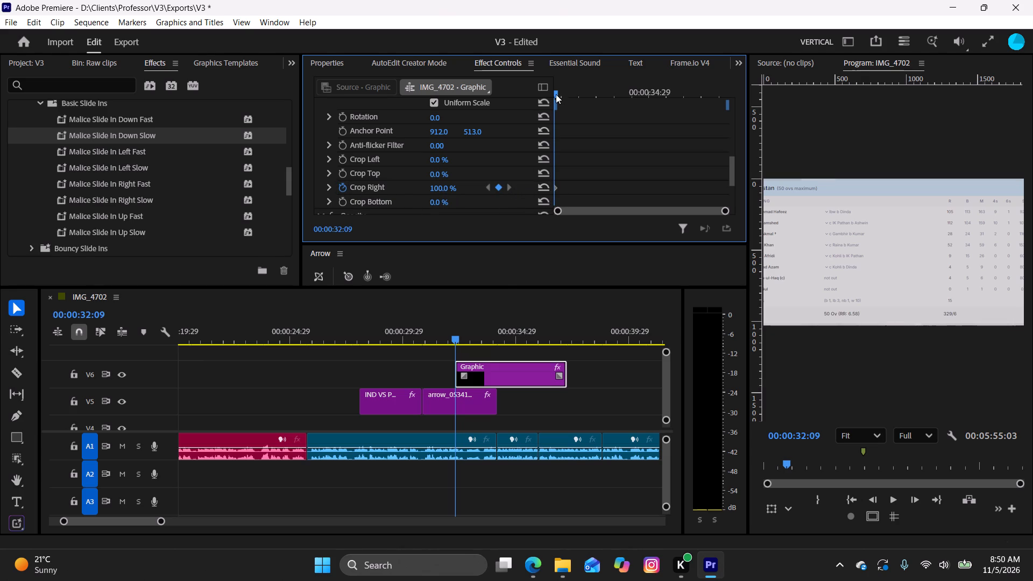
Trim the end of the highlight graphic on V6 to match the end of the arrow clip on V5.
{"action": "left_click_drag", "start_coordinate": [556, 95], "coordinate": [667, 119]}
{"action": "left_click_drag", "start_coordinate": [564, 371], "coordinate": [512, 387]}
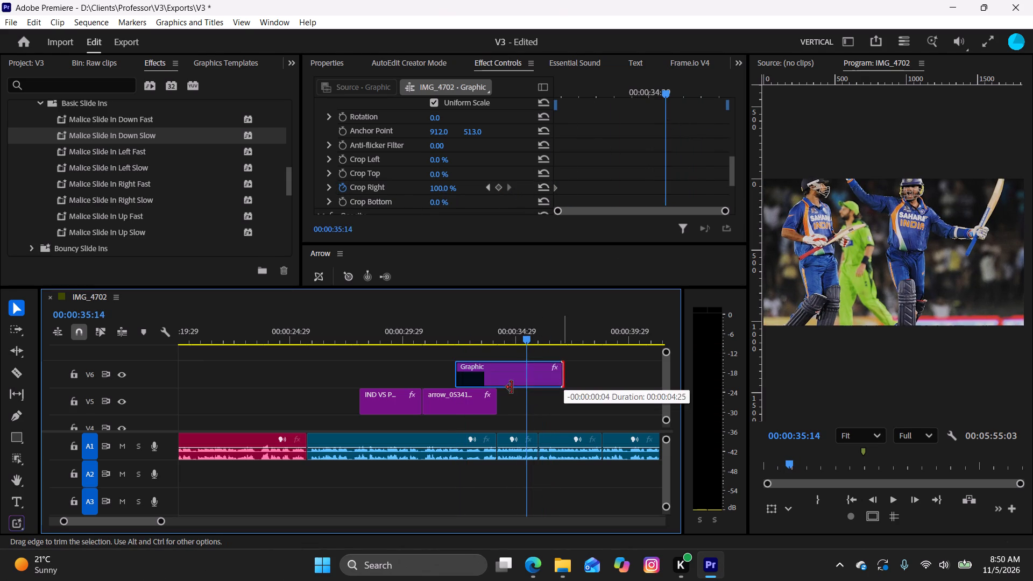
{"action": "left_click_drag", "start_coordinate": [512, 387], "coordinate": [498, 397]}
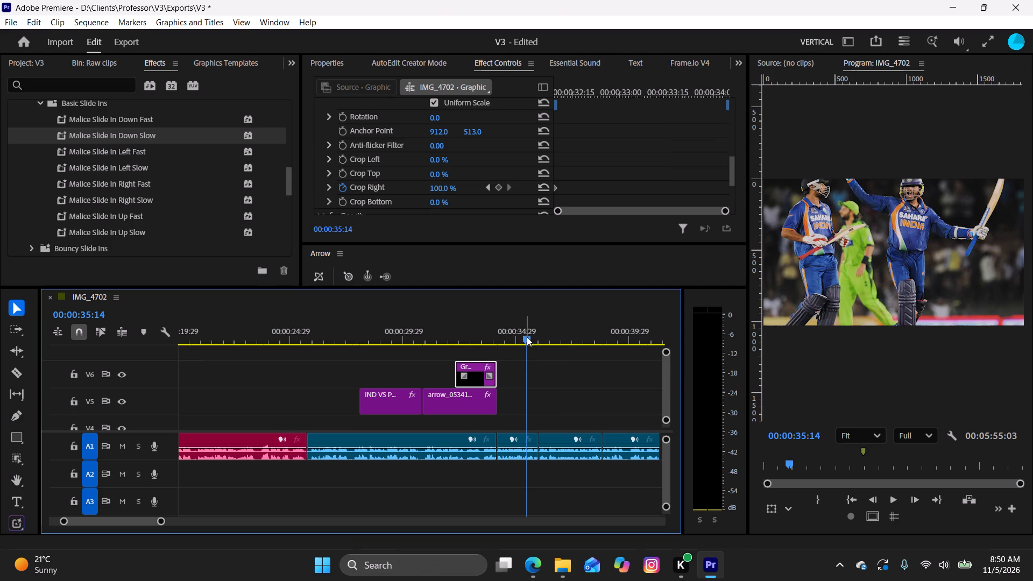
Keyframe the highlight's Crop Right back to 0% at 00:00:33:22 and play back the sweep from its start.
{"action": "left_click_drag", "start_coordinate": [526, 338], "coordinate": [454, 346]}
{"action": "left_click_drag", "start_coordinate": [556, 91], "coordinate": [624, 102]}
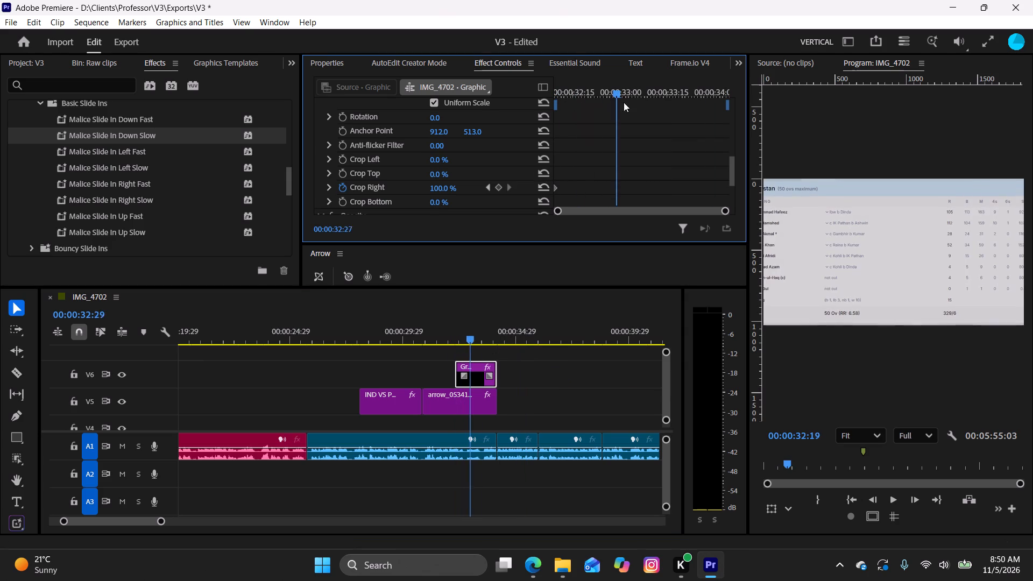
{"action": "left_click_drag", "start_coordinate": [624, 102], "coordinate": [691, 129]}
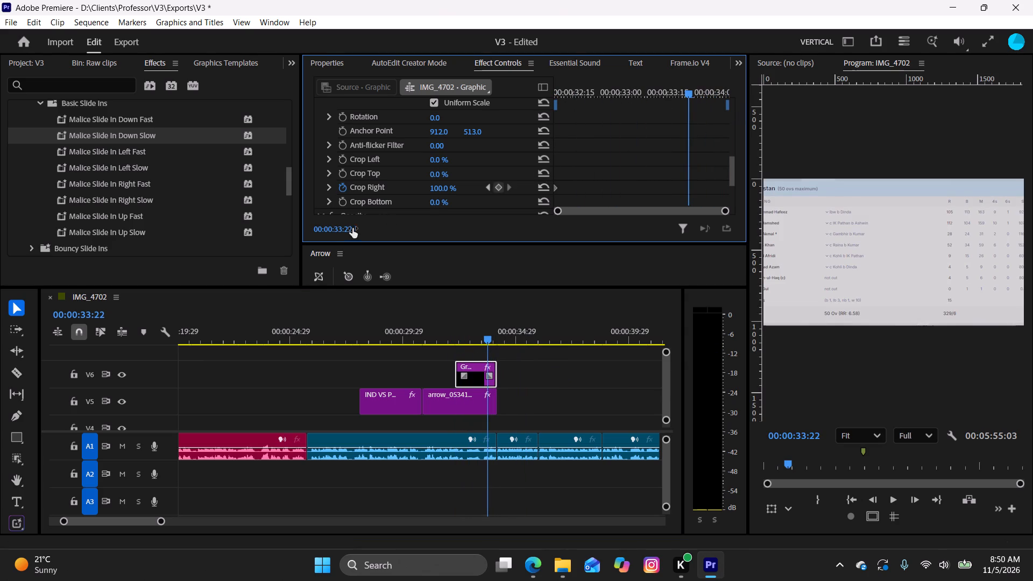
{"action": "left_click", "coordinate": [542, 188]}
{"action": "left_click_drag", "start_coordinate": [683, 92], "coordinate": [589, 111]}
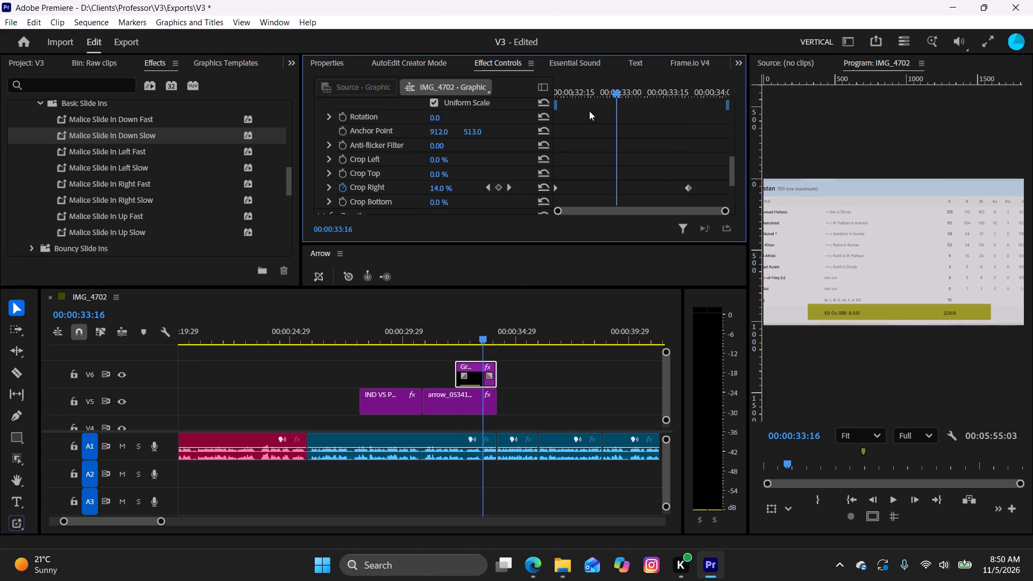
{"action": "left_click_drag", "start_coordinate": [589, 111], "coordinate": [472, 127]}
{"action": "key", "text": "space"}
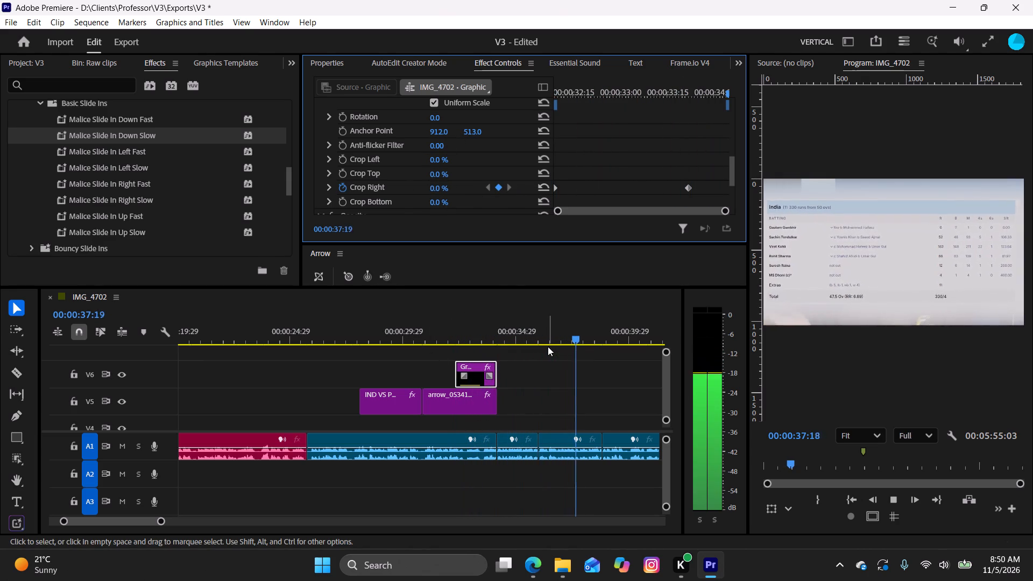
{"action": "key", "text": "space"}
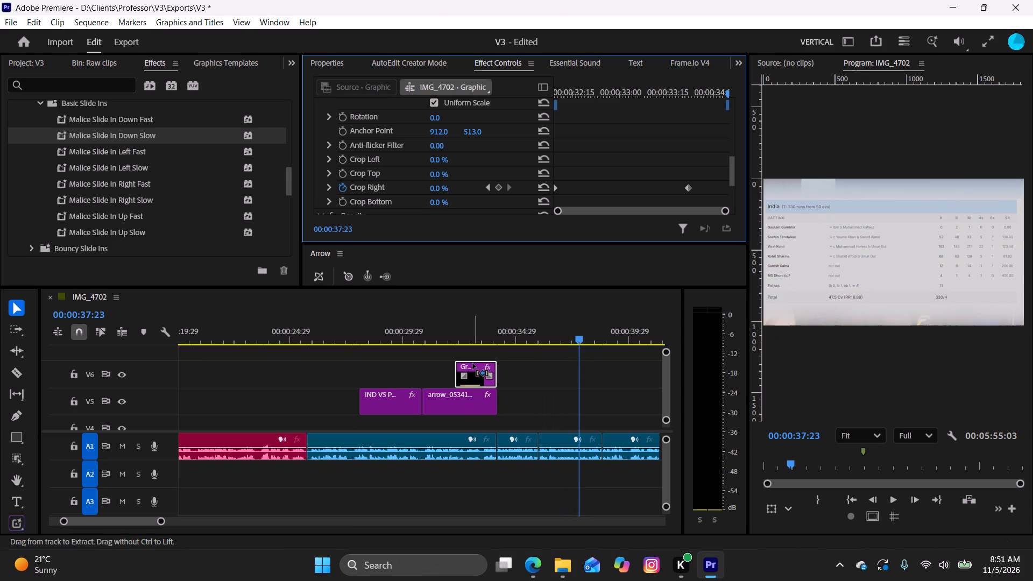
Copy the highlight graphic on V6 and park the playhead at 00:00:37:18 on the India scorecard as the paste point.
{"action": "key", "text": "ctrl+c"}
{"action": "left_click", "coordinate": [574, 339]}
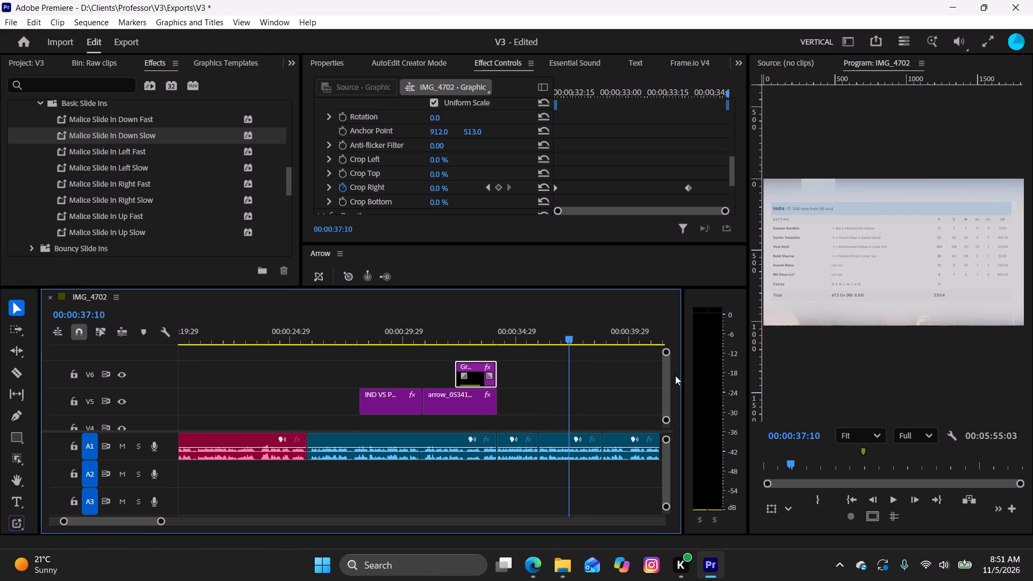
{"action": "left_click_drag", "start_coordinate": [668, 382], "coordinate": [670, 394]}
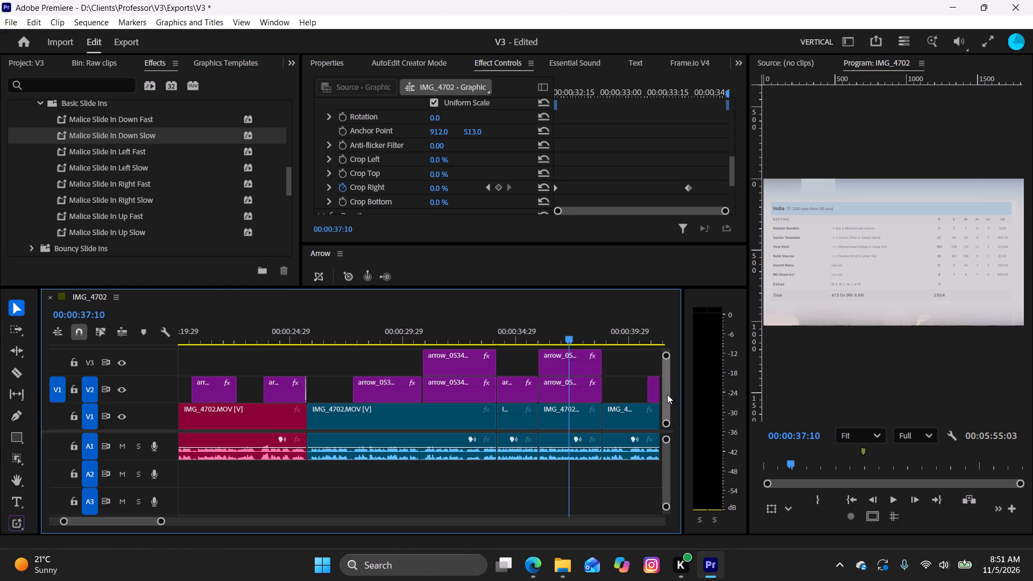
{"action": "left_click", "coordinate": [665, 400]}
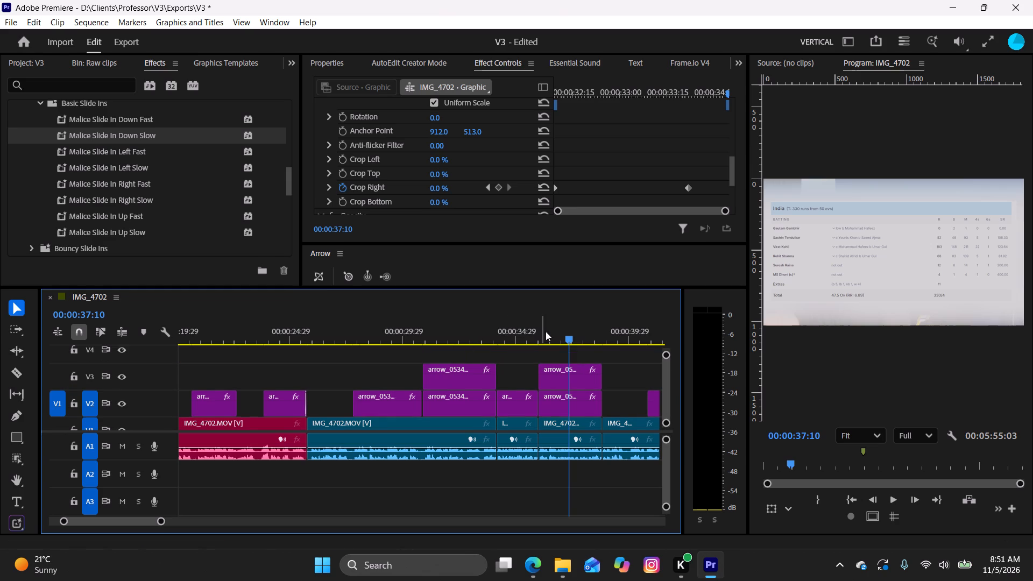
{"action": "left_click_drag", "start_coordinate": [553, 336], "coordinate": [542, 341]}
{"action": "key", "text": "space"}
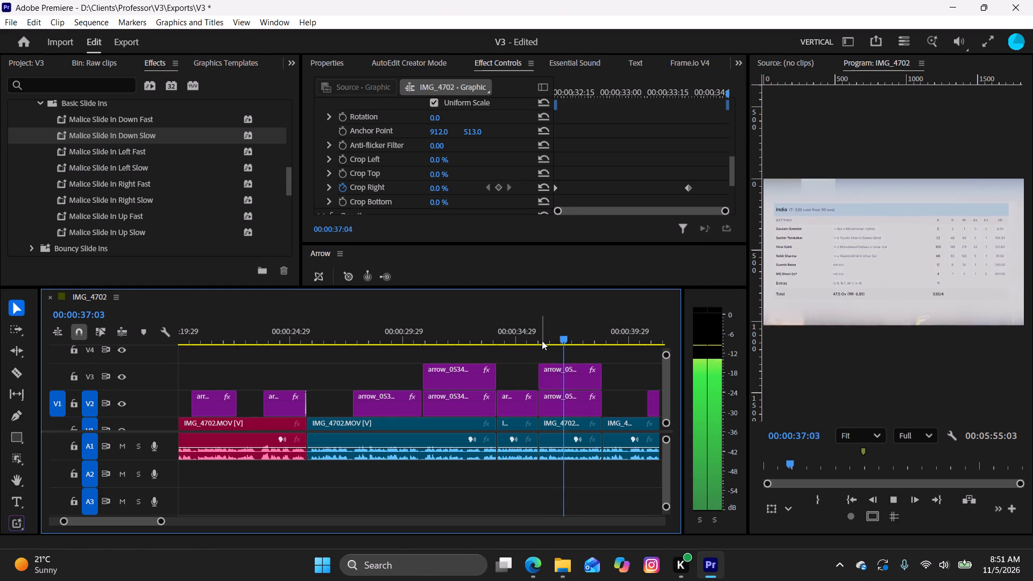
{"action": "key", "text": "space"}
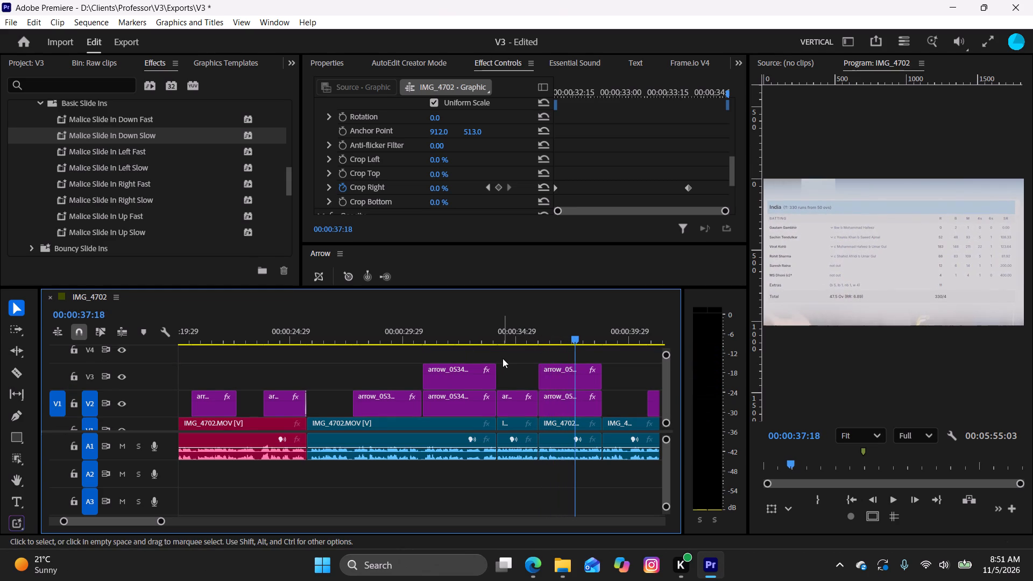
{"action": "left_click", "coordinate": [548, 349]}
Target track V4 for pasting and turn off targeting on V2, leaving V3 untargeted.
{"action": "left_click", "coordinate": [668, 380]}
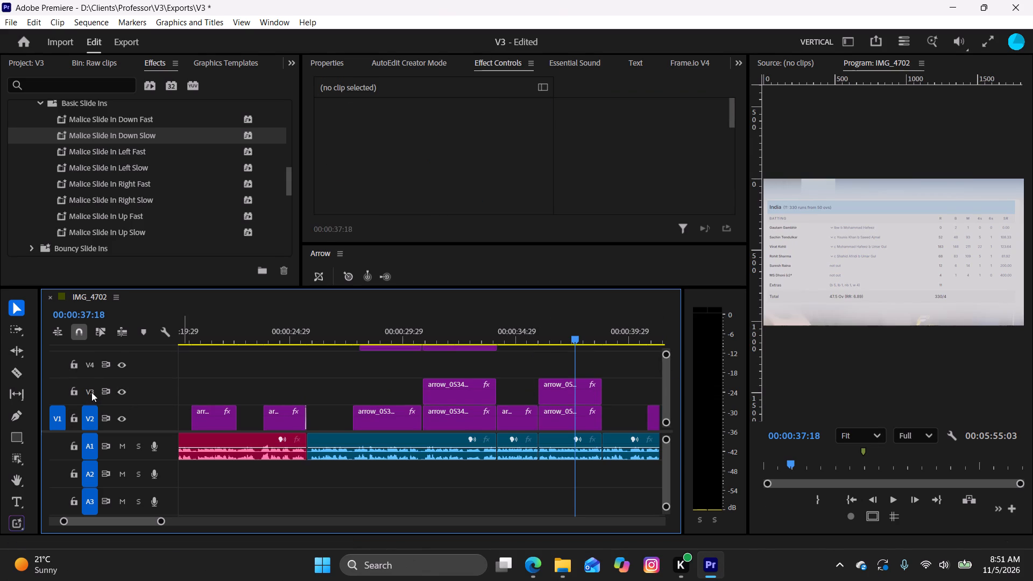
{"action": "left_click", "coordinate": [86, 390]}
{"action": "left_click", "coordinate": [84, 365]}
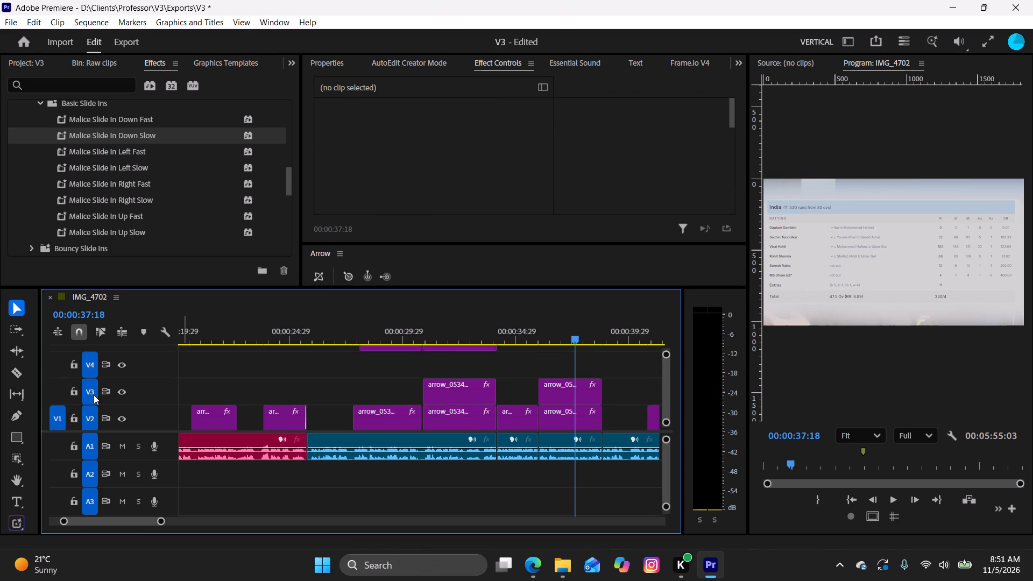
{"action": "left_click", "coordinate": [94, 395]}
{"action": "left_click", "coordinate": [88, 428]}
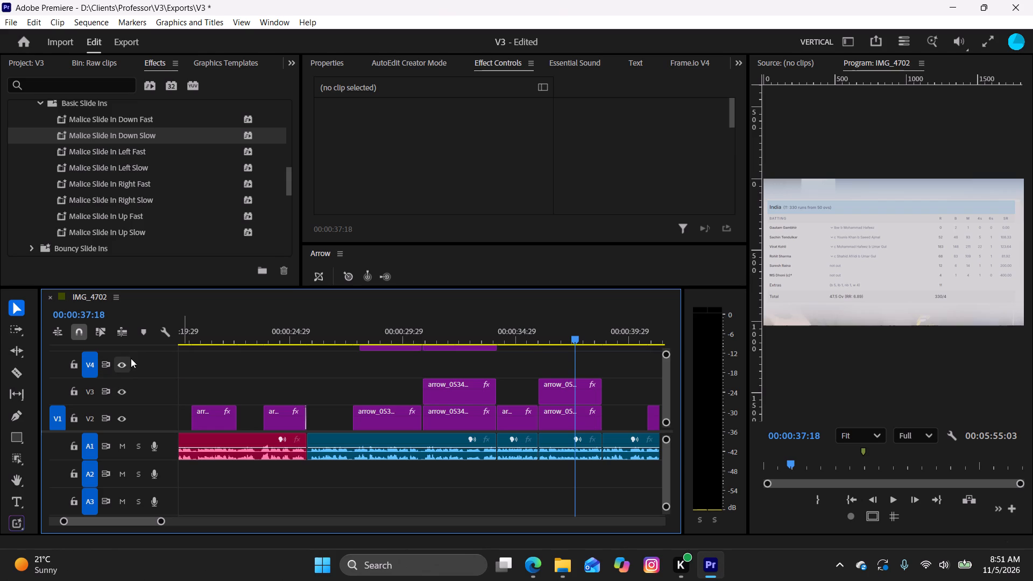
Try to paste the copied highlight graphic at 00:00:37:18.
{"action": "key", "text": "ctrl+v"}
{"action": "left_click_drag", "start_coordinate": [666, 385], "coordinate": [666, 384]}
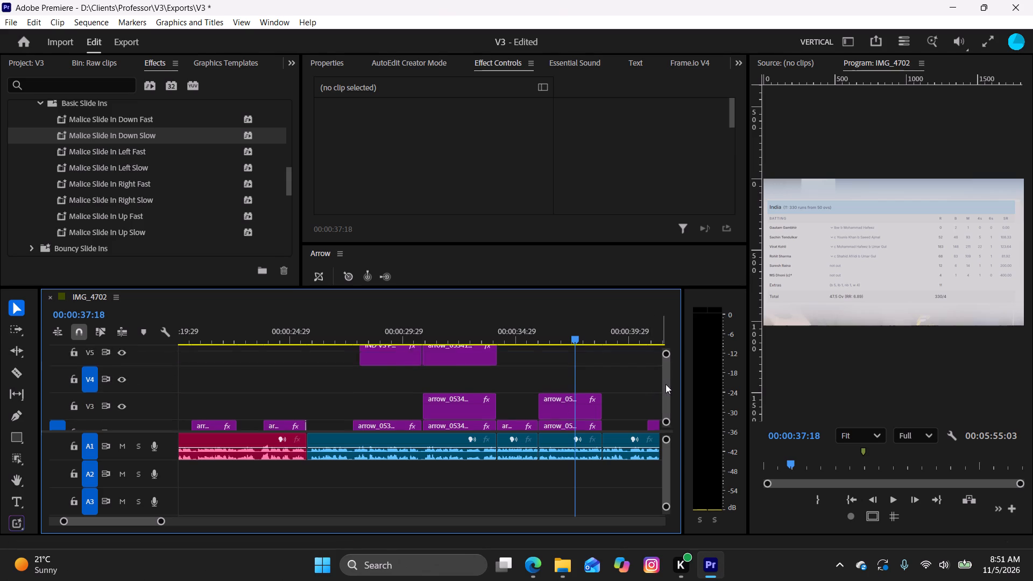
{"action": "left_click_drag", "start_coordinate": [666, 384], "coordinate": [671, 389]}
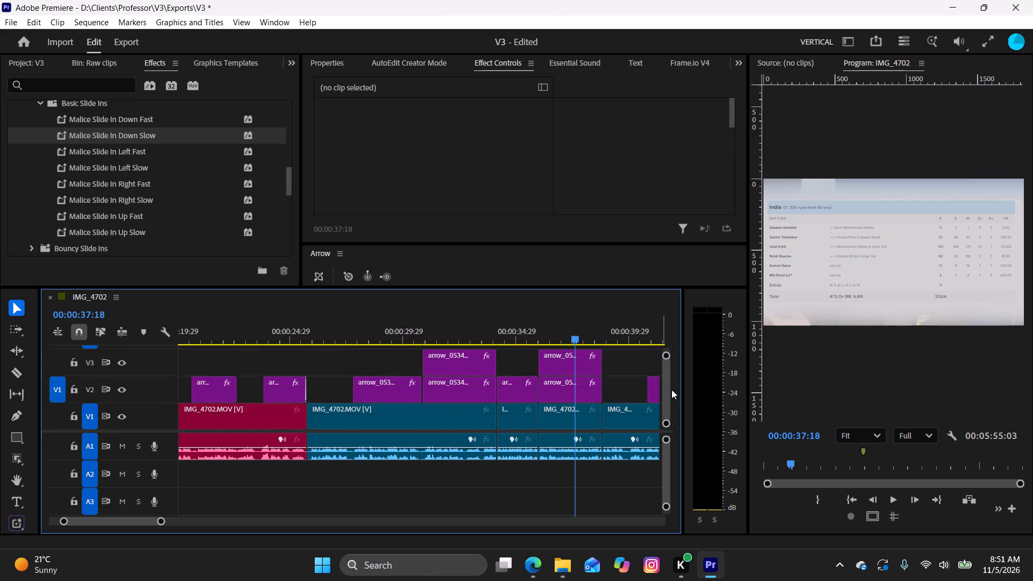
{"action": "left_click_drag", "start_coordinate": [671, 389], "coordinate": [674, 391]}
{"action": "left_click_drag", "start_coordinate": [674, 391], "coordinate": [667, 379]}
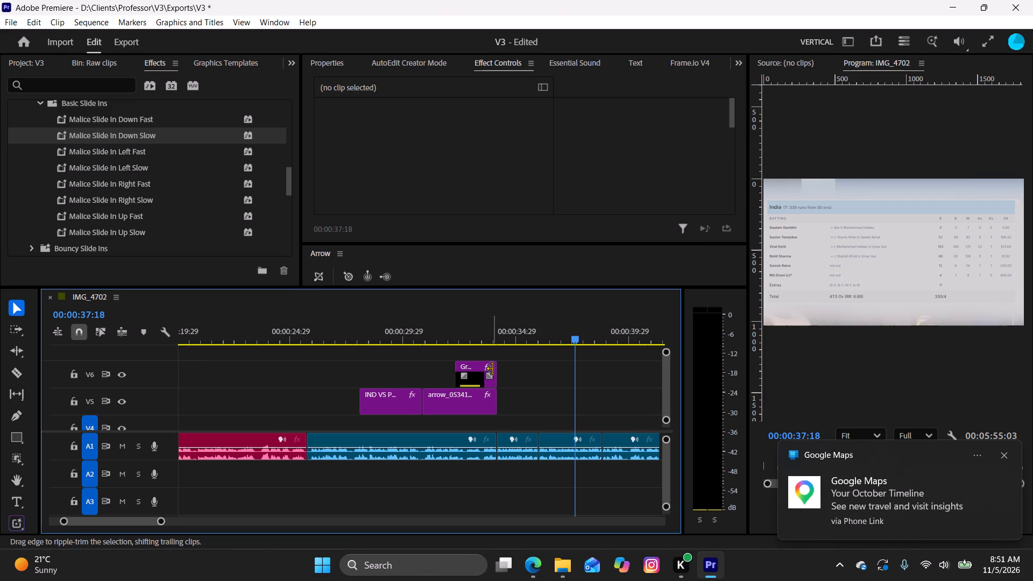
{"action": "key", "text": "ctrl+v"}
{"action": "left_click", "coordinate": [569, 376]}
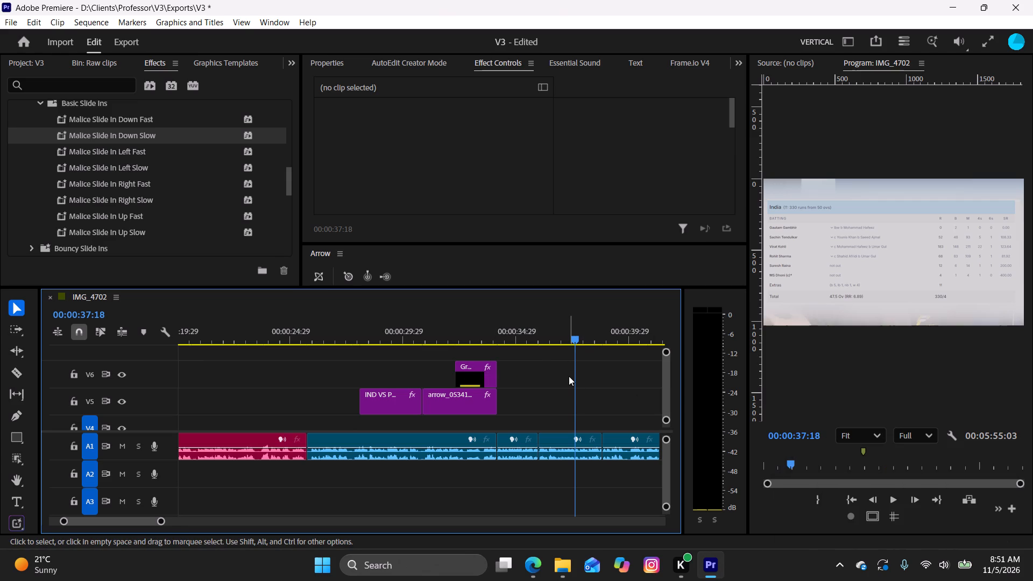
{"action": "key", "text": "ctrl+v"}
Copy the highlight graphic on V6 again and paste it at 00:00:37:18 over the India scorecard section.
{"action": "left_click", "coordinate": [478, 374]}
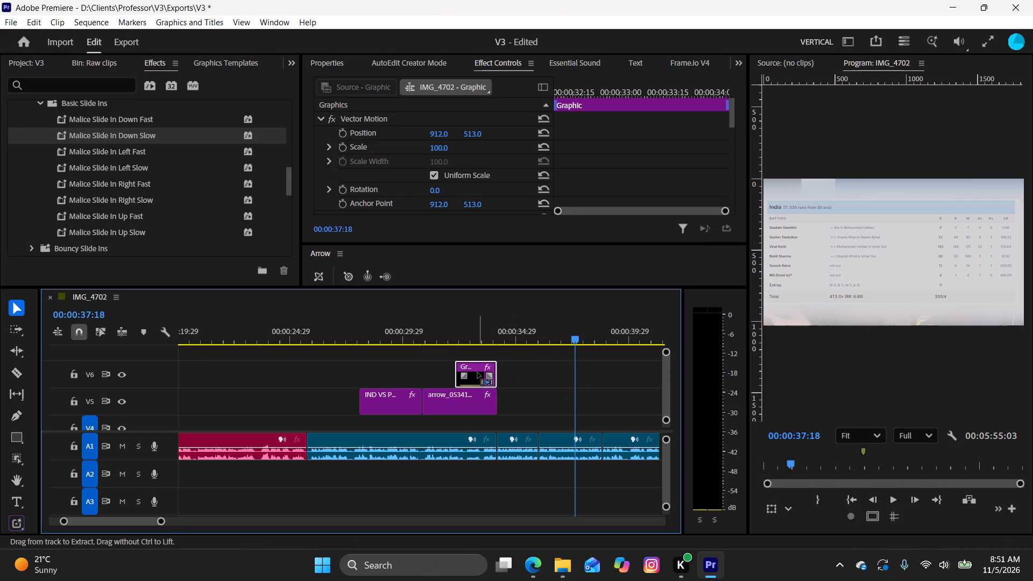
{"action": "key", "text": "ctrl+c"}
{"action": "left_click", "coordinate": [598, 381]}
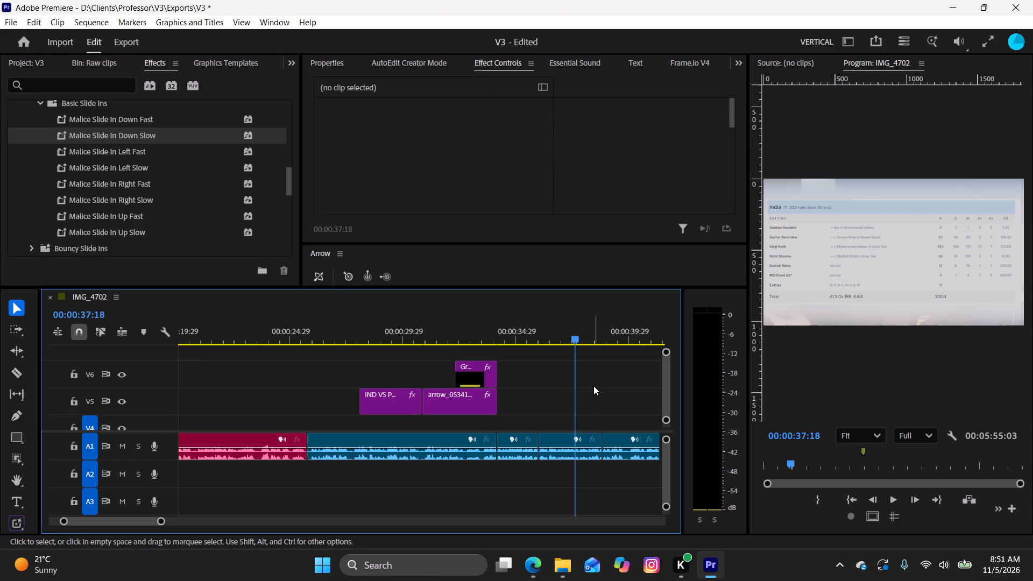
{"action": "key", "text": "ctrl+v"}
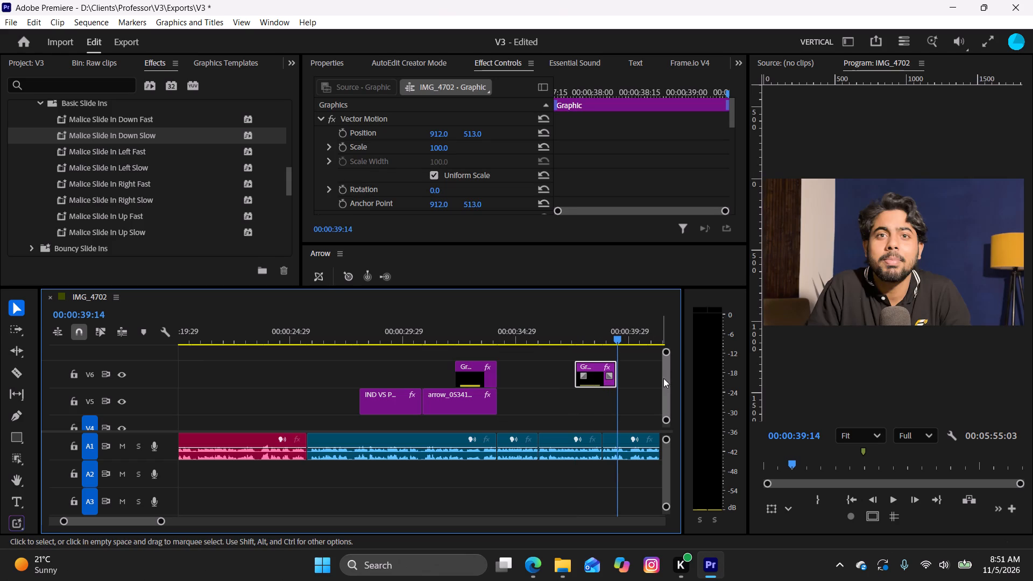
Move the pasted highlight graphic down to V4 and about one second earlier over the India scorecard.
{"action": "left_click_drag", "start_coordinate": [593, 362], "coordinate": [591, 394]}
{"action": "left_click_drag", "start_coordinate": [609, 335], "coordinate": [565, 346]}
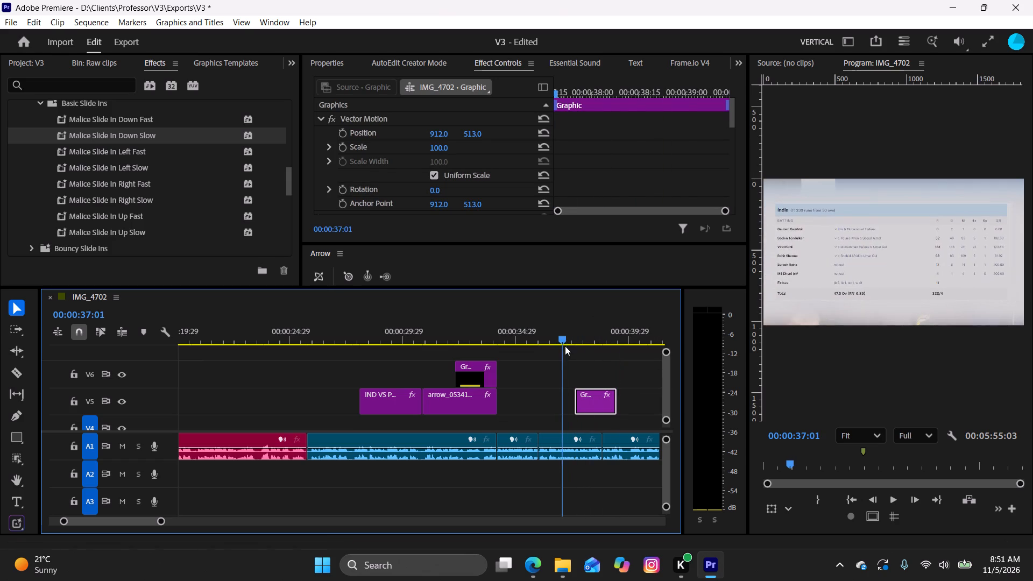
{"action": "left_click_drag", "start_coordinate": [565, 346], "coordinate": [597, 362]}
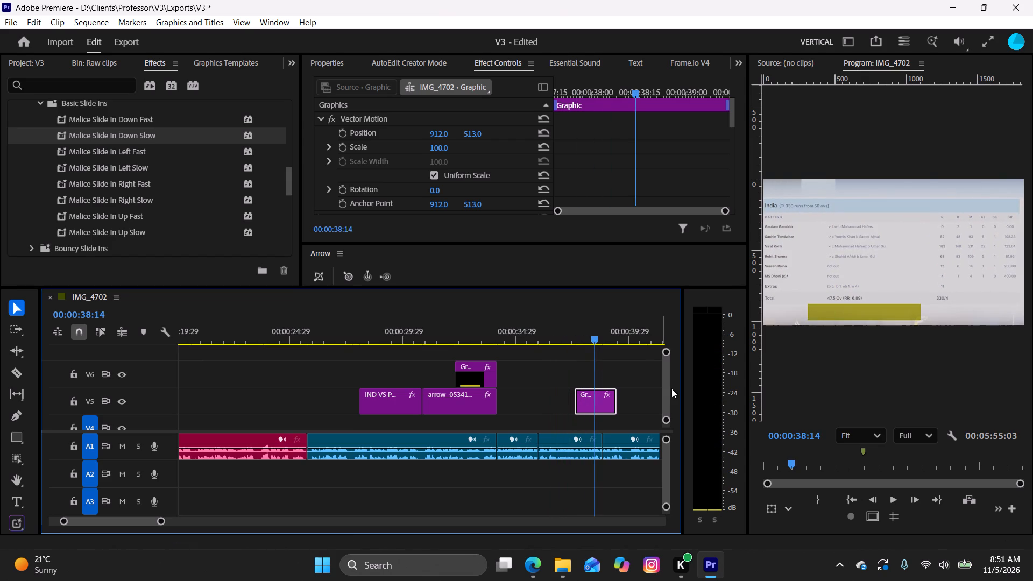
{"action": "left_click", "coordinate": [666, 388]}
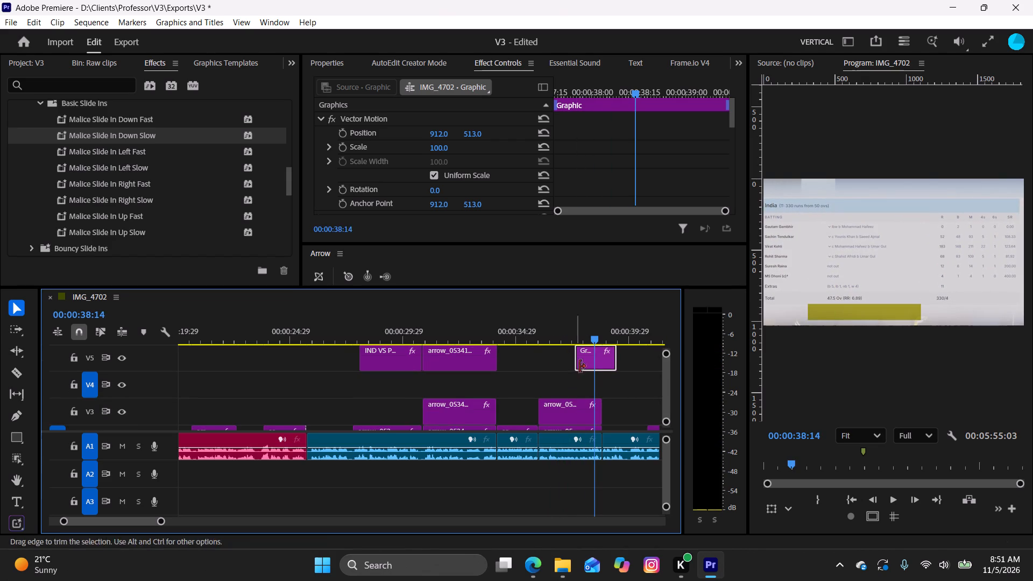
{"action": "left_click", "coordinate": [667, 386]}
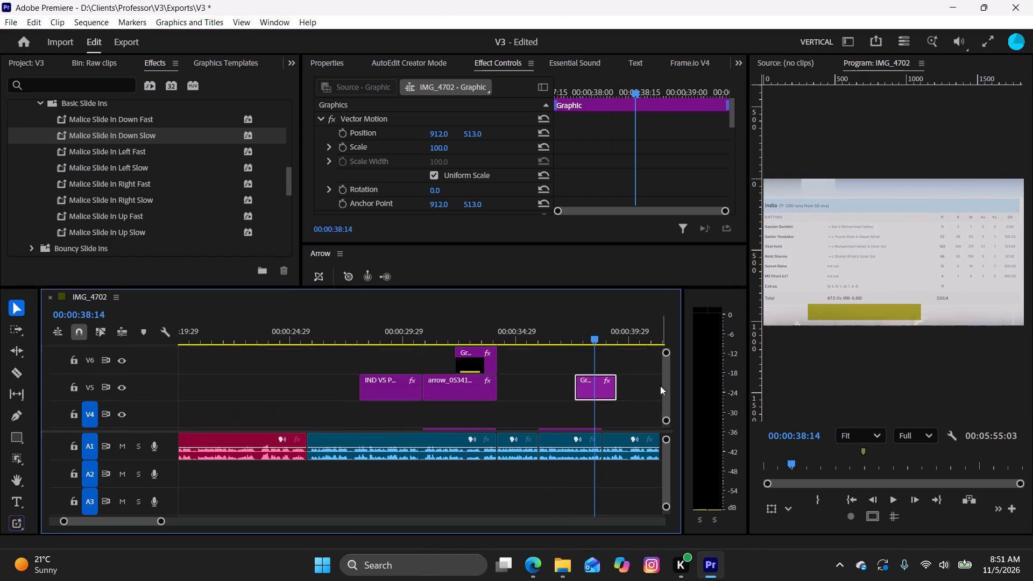
{"action": "left_click_drag", "start_coordinate": [587, 389], "coordinate": [571, 410]}
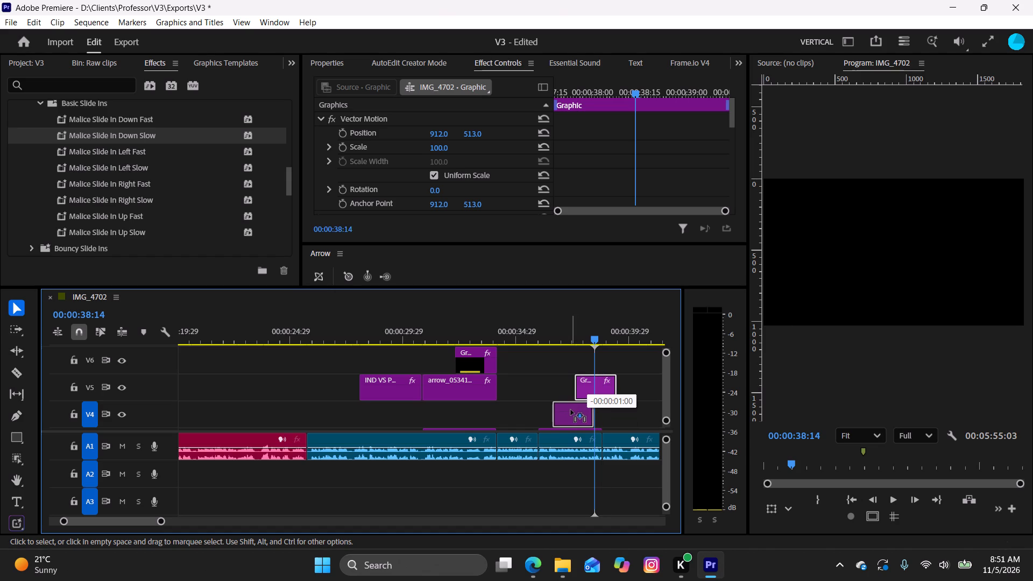
{"action": "left_click_drag", "start_coordinate": [571, 410], "coordinate": [572, 414]}
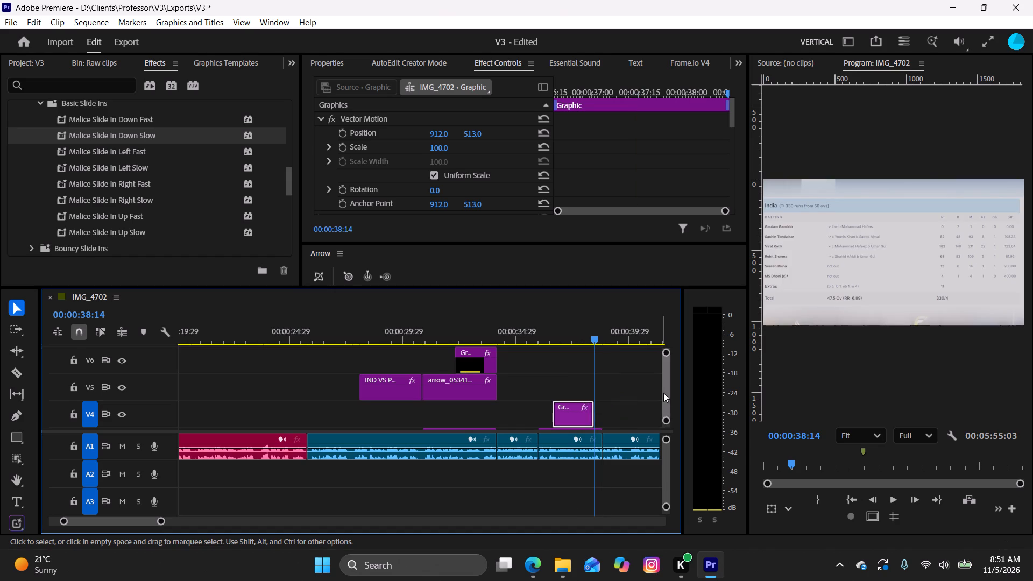
{"action": "left_click_drag", "start_coordinate": [665, 391], "coordinate": [670, 401]}
{"action": "left_click", "coordinate": [669, 401]}
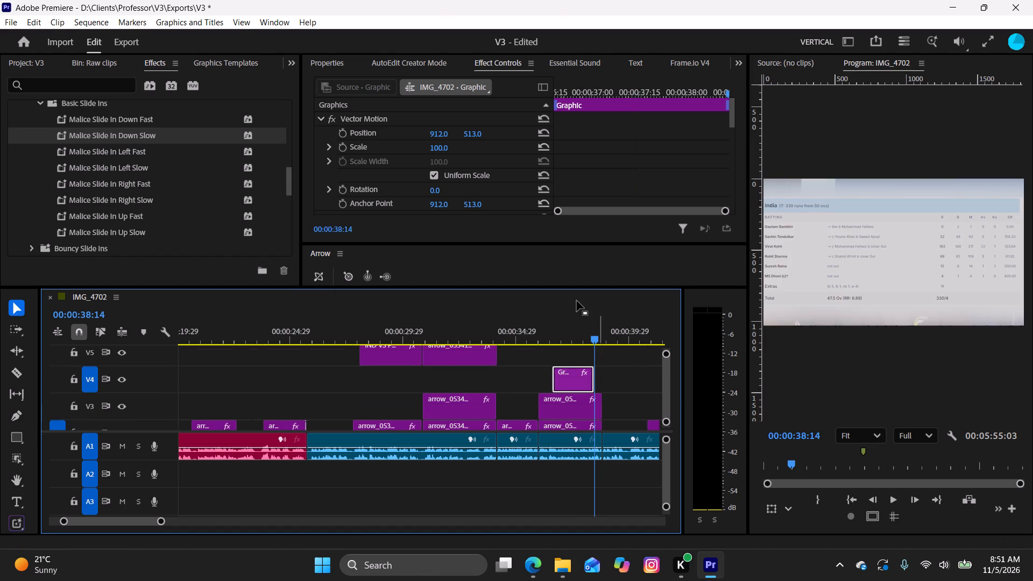
Shift the V4 highlight graphic so its end aligns with the end of the arrow clip on V3, and play back the section.
{"action": "left_click_drag", "start_coordinate": [598, 338], "coordinate": [609, 345]}
{"action": "left_click_drag", "start_coordinate": [564, 381], "coordinate": [569, 381]}
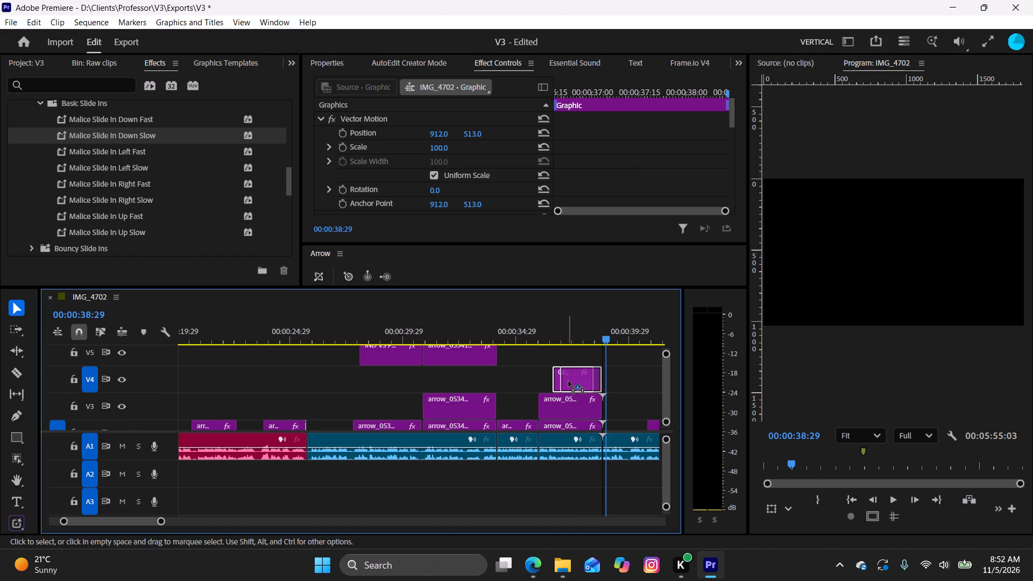
{"action": "left_click_drag", "start_coordinate": [569, 381], "coordinate": [573, 382]}
{"action": "left_click_drag", "start_coordinate": [602, 336], "coordinate": [527, 346]}
{"action": "key", "text": "space"}
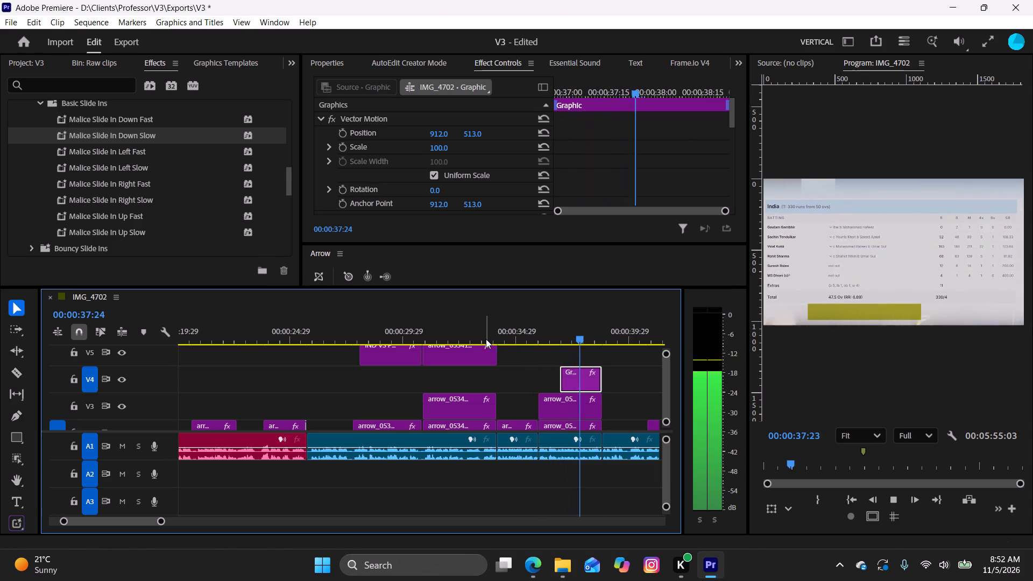
{"action": "key", "text": "space"}
{"action": "key", "text": "space"}
{"action": "key", "text": "space"}
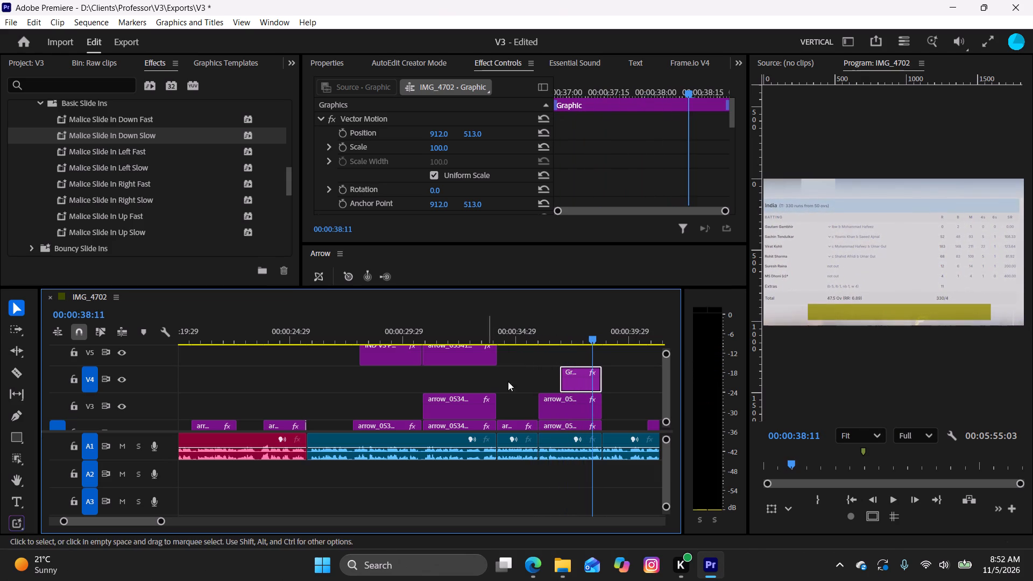
Reposition the highlight bar at 00:00:38:11 from below the Total row up over the Sachin Tendulkar row of the India scorecard, and play it back.
{"action": "left_click", "coordinate": [583, 382]}
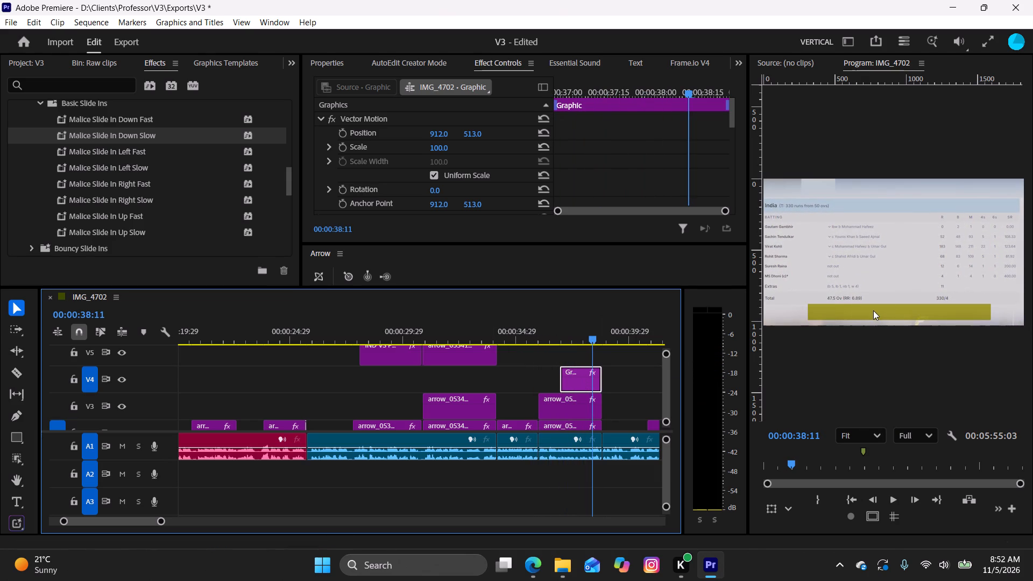
{"action": "left_click", "coordinate": [873, 310]}
{"action": "left_click_drag", "start_coordinate": [874, 310], "coordinate": [879, 290]}
{"action": "left_click_drag", "start_coordinate": [890, 313], "coordinate": [882, 301]}
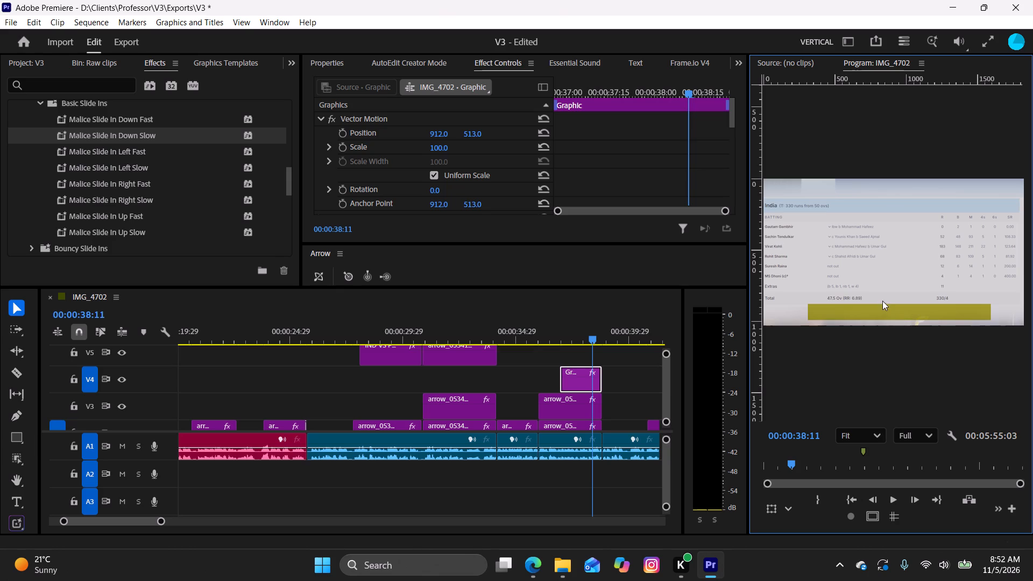
{"action": "left_click_drag", "start_coordinate": [882, 301], "coordinate": [881, 299]}
{"action": "left_click", "coordinate": [883, 311]}
{"action": "left_click_drag", "start_coordinate": [883, 311], "coordinate": [865, 283]}
{"action": "left_click_drag", "start_coordinate": [830, 309], "coordinate": [812, 273]}
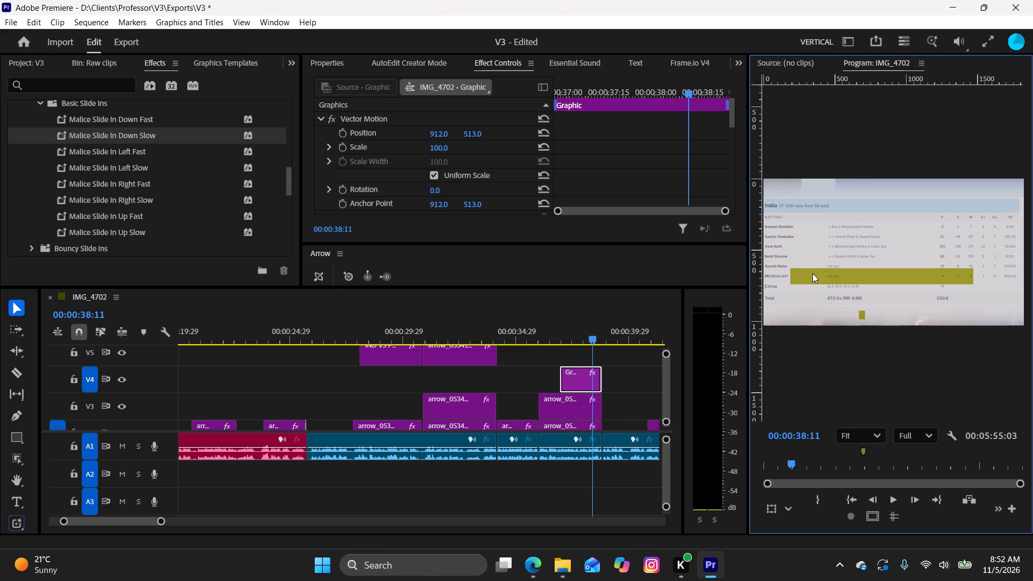
{"action": "left_click_drag", "start_coordinate": [812, 273], "coordinate": [809, 268]}
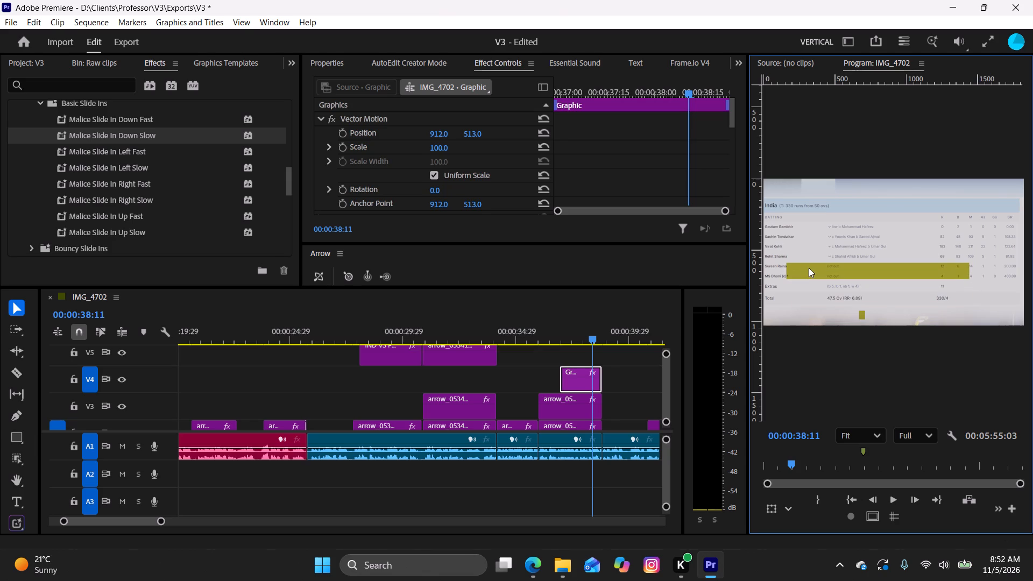
{"action": "left_click_drag", "start_coordinate": [809, 268], "coordinate": [806, 263]}
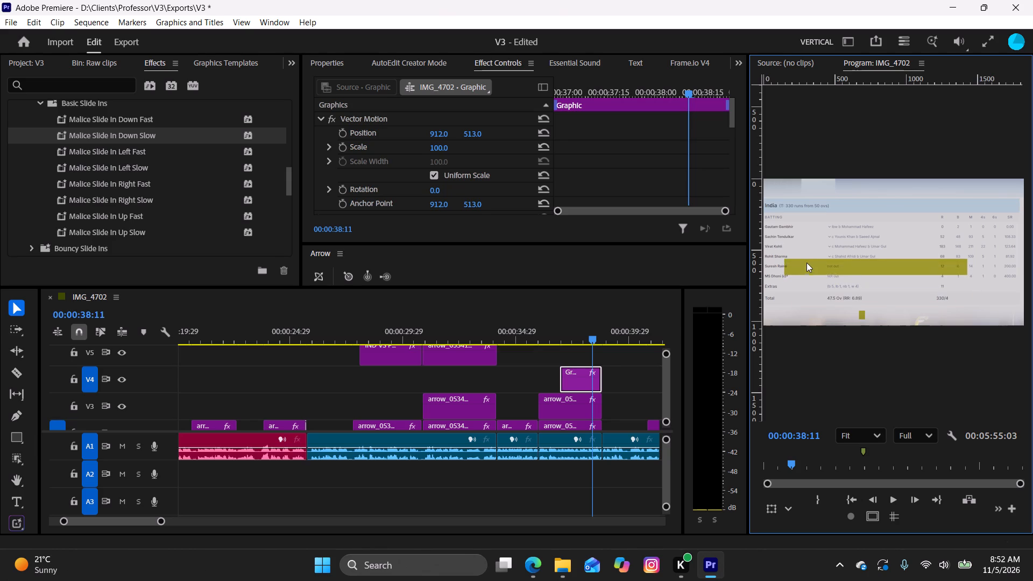
{"action": "left_click_drag", "start_coordinate": [806, 263], "coordinate": [783, 229]}
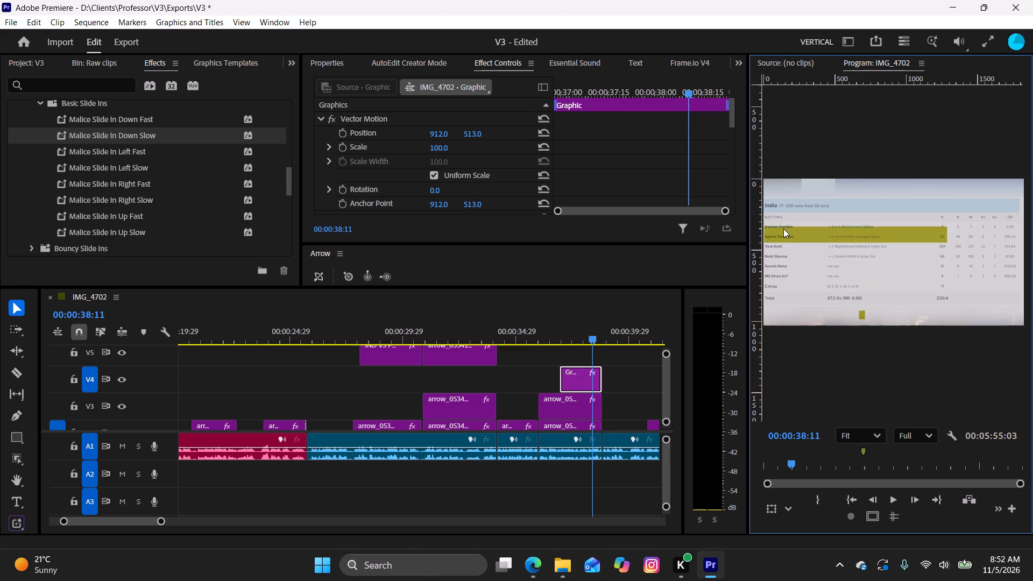
{"action": "left_click_drag", "start_coordinate": [783, 229], "coordinate": [783, 227]}
{"action": "key", "text": "space"}
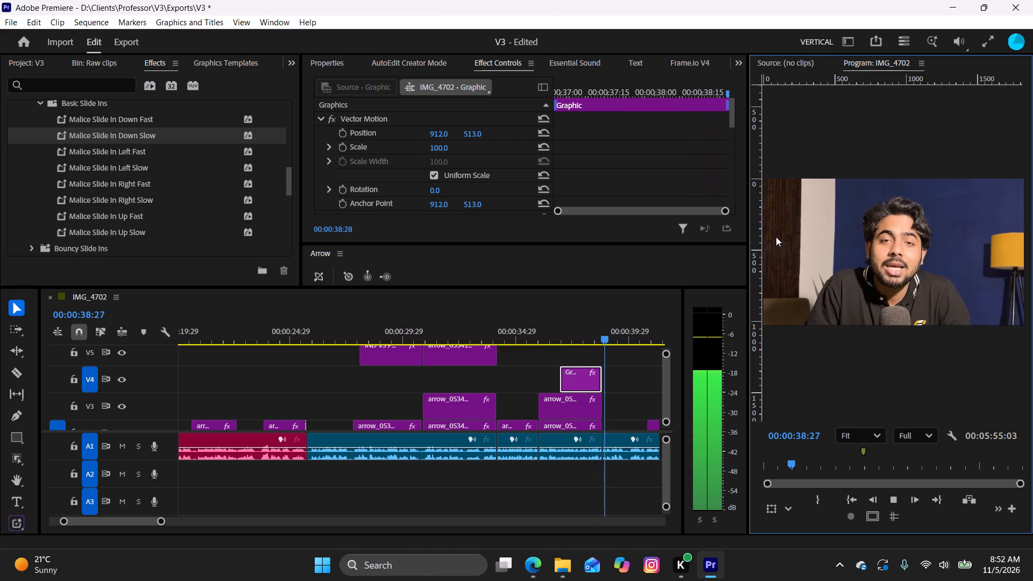
Stop playback and scrub through the repositioned highlight on the India scorecard between about 00:00:37:06 and 00:00:38:10.
{"action": "key", "text": "space"}
{"action": "left_click_drag", "start_coordinate": [616, 334], "coordinate": [568, 344]}
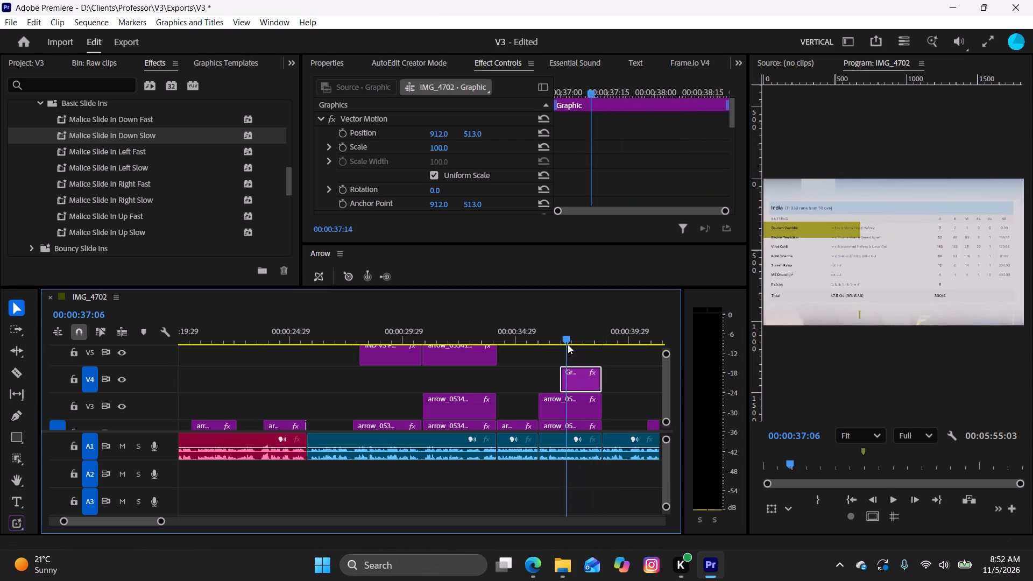
{"action": "left_click_drag", "start_coordinate": [568, 344], "coordinate": [581, 347]}
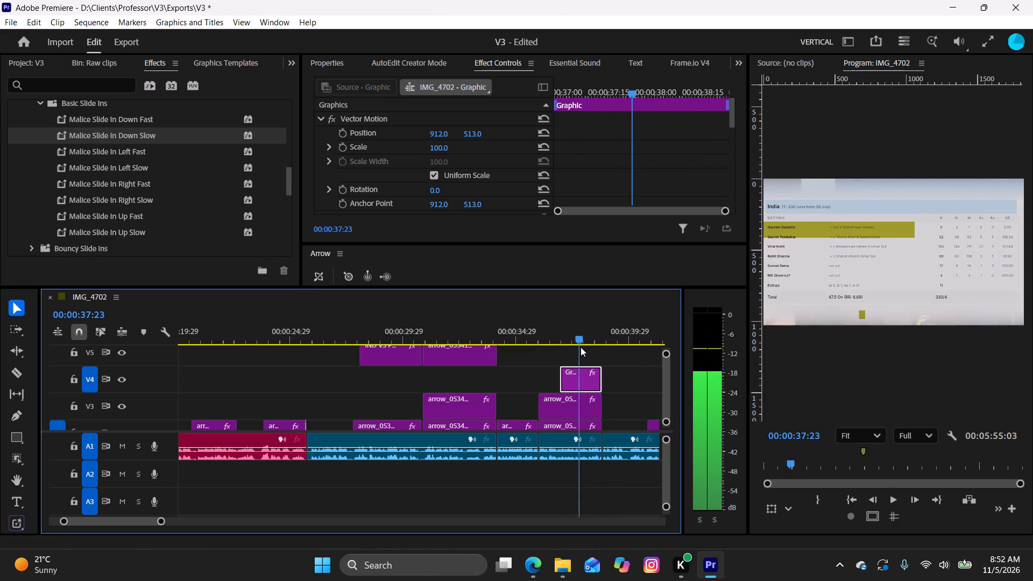
{"action": "left_click_drag", "start_coordinate": [581, 347], "coordinate": [593, 350]}
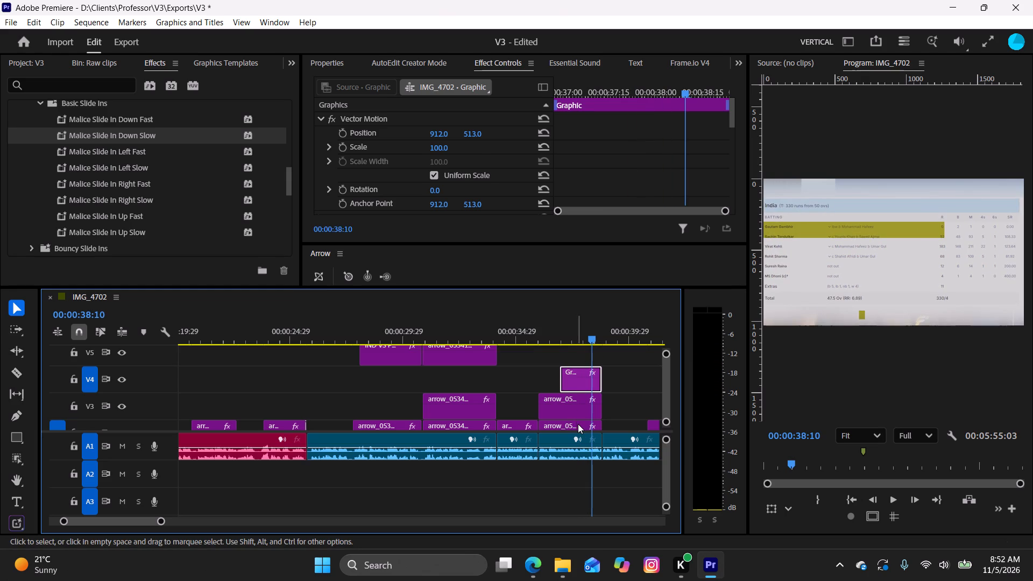
Set the scale of the V2 arrow clip beneath the India scorecard to 474.1.
{"action": "left_click", "coordinate": [578, 425]}
{"action": "left_click_drag", "start_coordinate": [433, 164], "coordinate": [448, 167]}
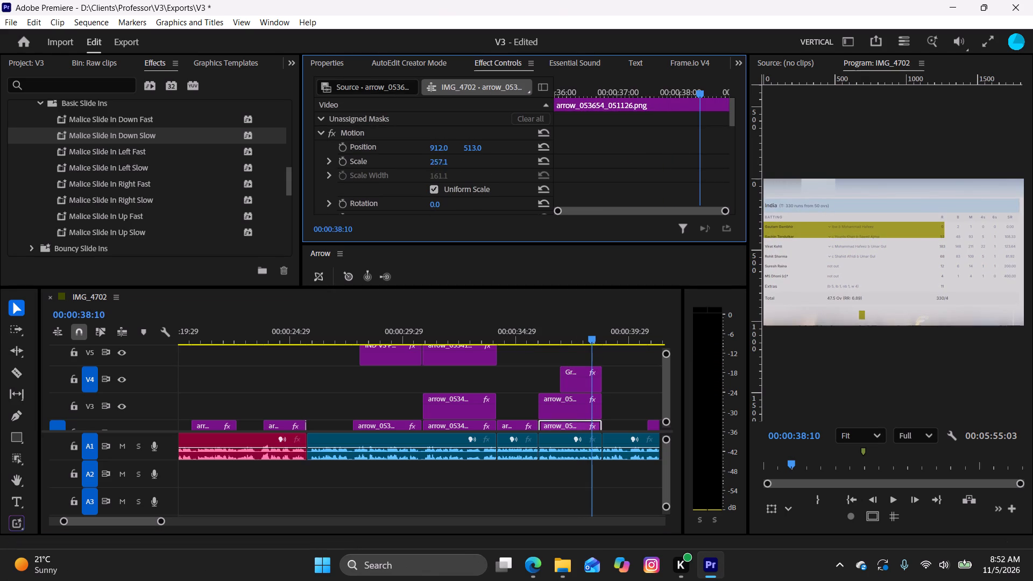
{"action": "left_click_drag", "start_coordinate": [448, 167], "coordinate": [593, 169]}
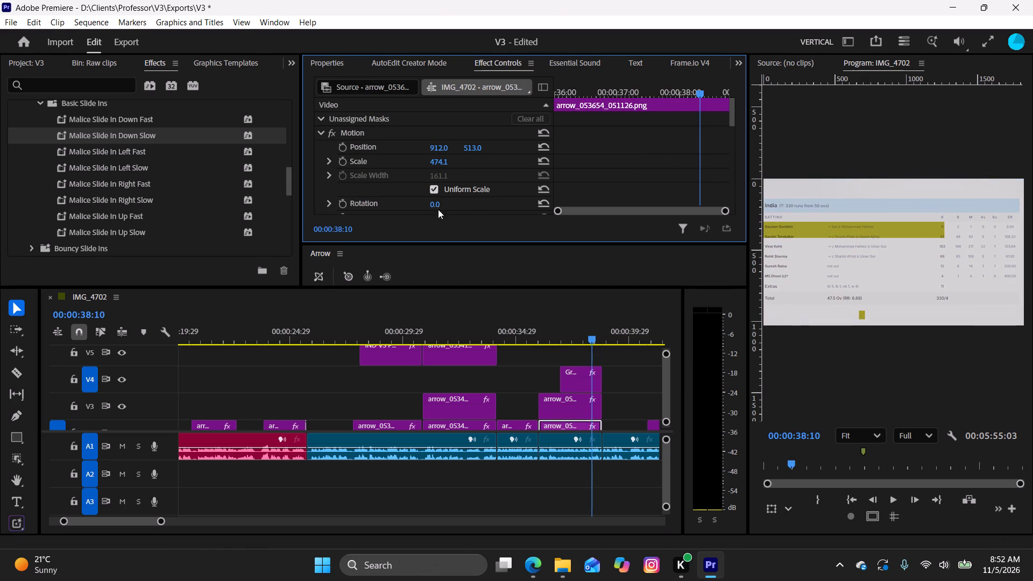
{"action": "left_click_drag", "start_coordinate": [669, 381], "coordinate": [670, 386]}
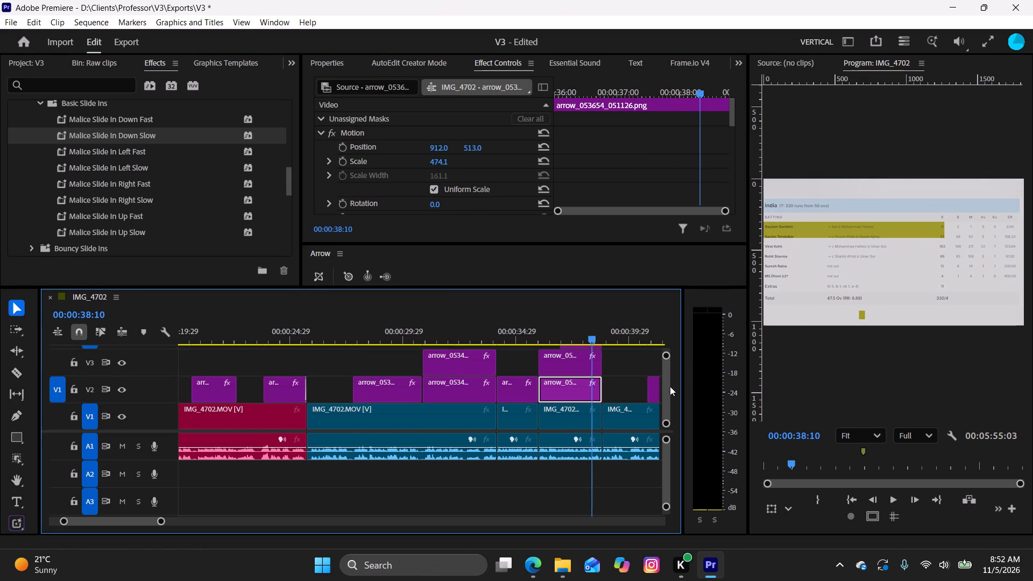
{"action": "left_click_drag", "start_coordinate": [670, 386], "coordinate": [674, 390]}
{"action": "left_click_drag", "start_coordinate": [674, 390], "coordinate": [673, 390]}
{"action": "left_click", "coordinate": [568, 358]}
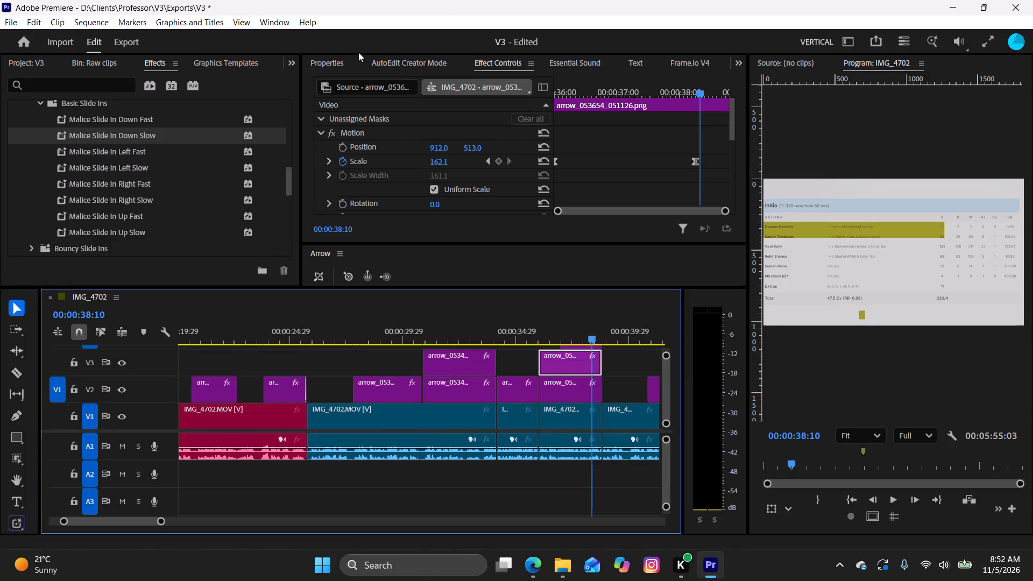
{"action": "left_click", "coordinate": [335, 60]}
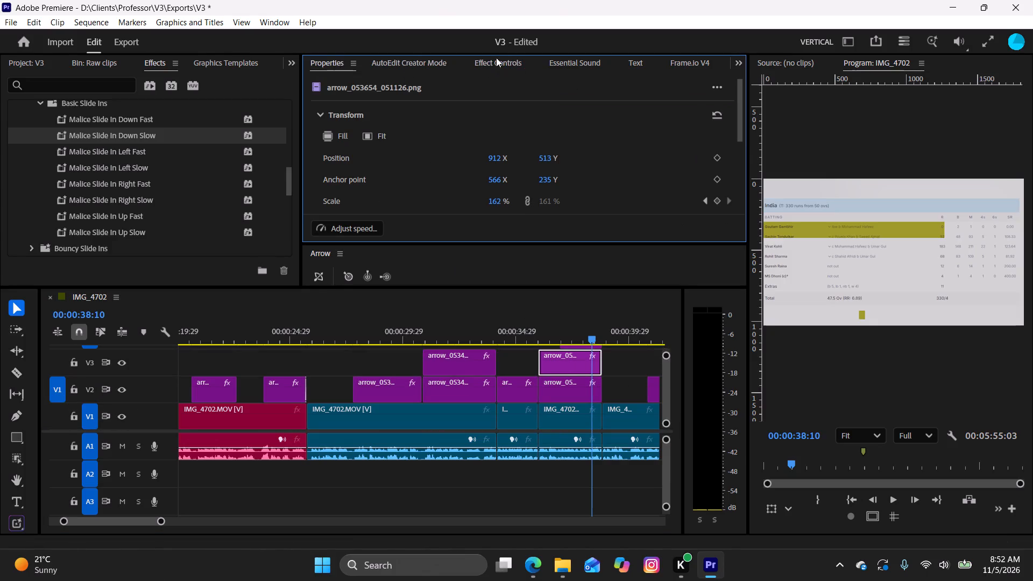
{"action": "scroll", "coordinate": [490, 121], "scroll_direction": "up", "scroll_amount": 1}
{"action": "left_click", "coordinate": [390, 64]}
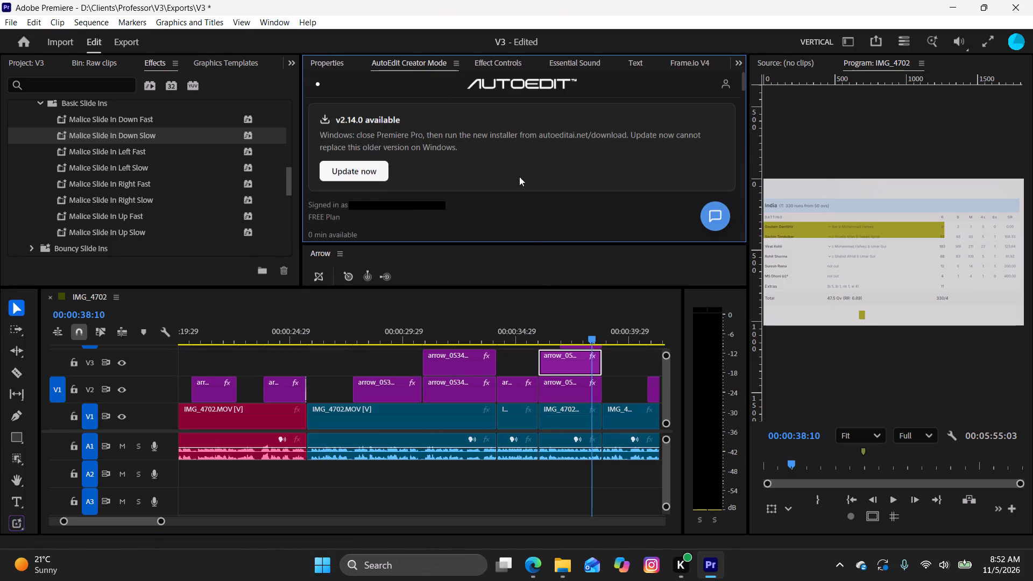
Delete the highlight graphic on V4 over the India scorecard.
{"action": "left_click_drag", "start_coordinate": [669, 375], "coordinate": [663, 370]}
{"action": "left_click", "coordinate": [577, 425]}
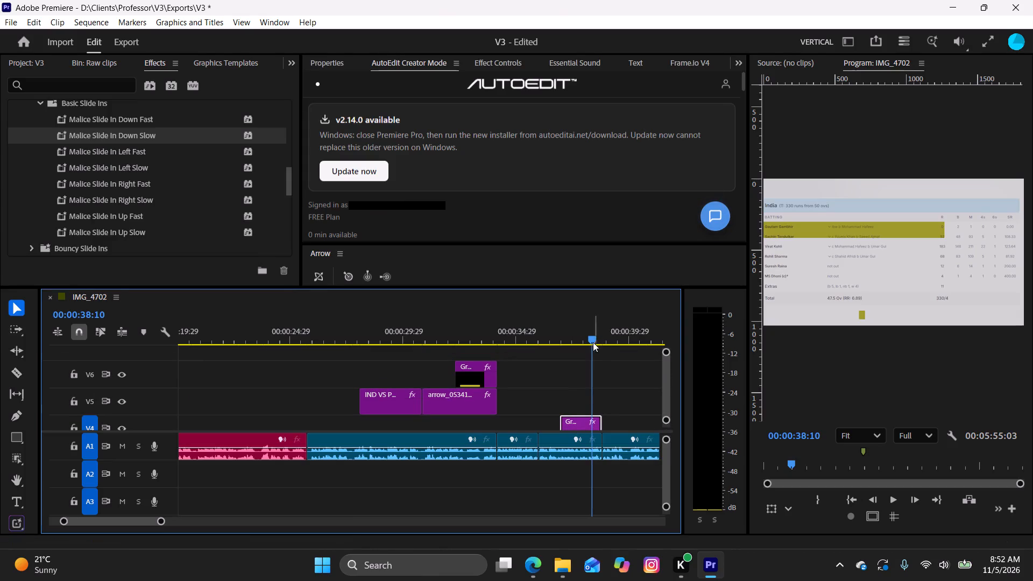
{"action": "left_click_drag", "start_coordinate": [587, 336], "coordinate": [579, 353]}
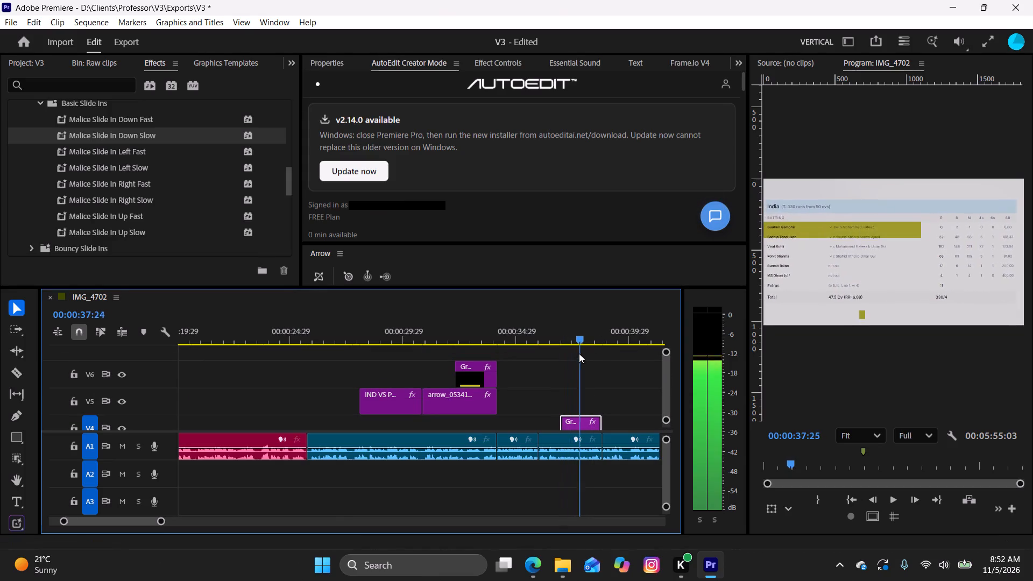
{"action": "left_click_drag", "start_coordinate": [579, 353], "coordinate": [575, 356]}
{"action": "left_click", "coordinate": [577, 420]}
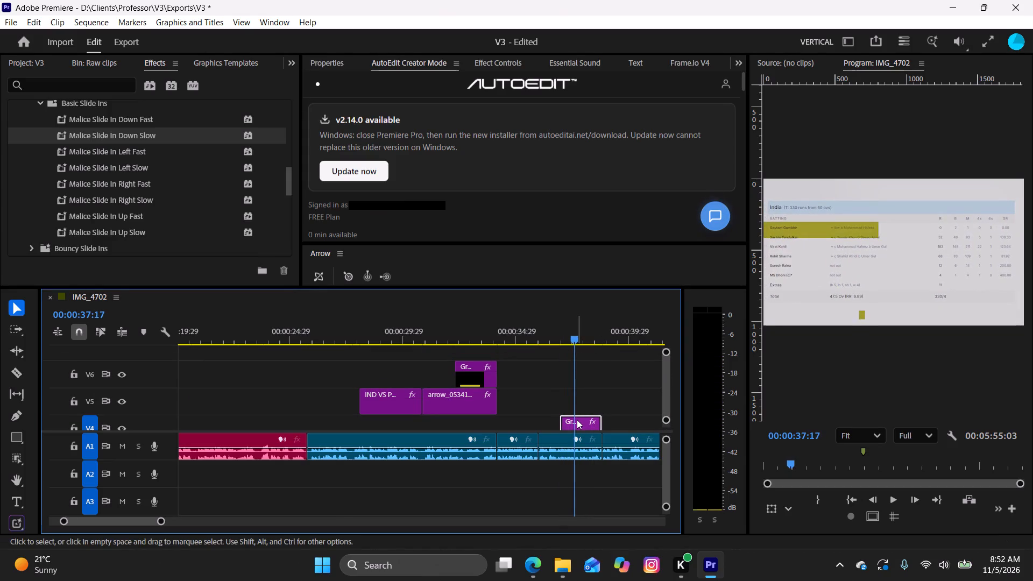
{"action": "key", "text": "BackSpace"}
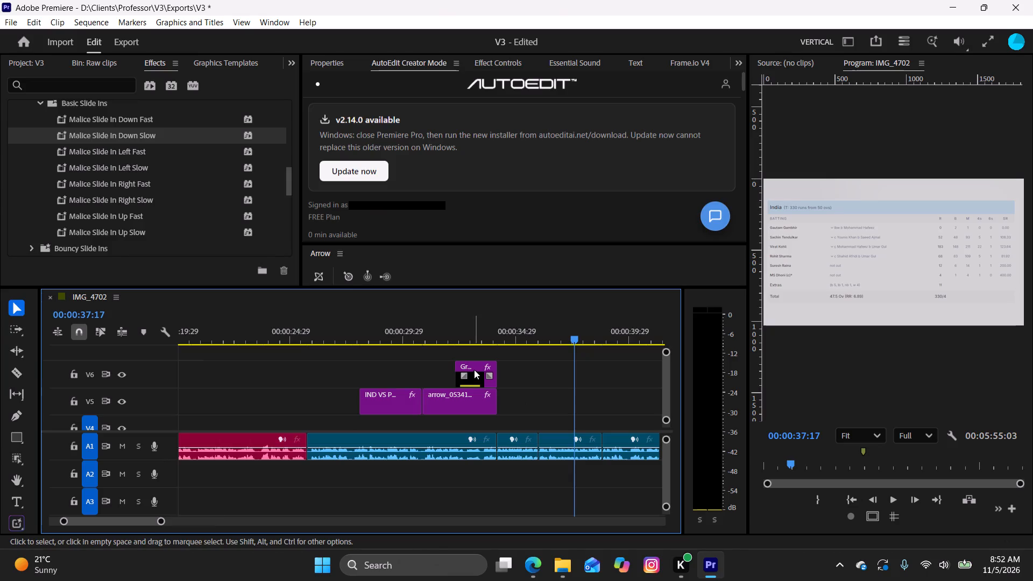
Duplicate the V6 highlight graphic onto V4 over the India scorecard and align its end with the arrow clip on V3.
{"action": "left_click", "coordinate": [474, 370]}
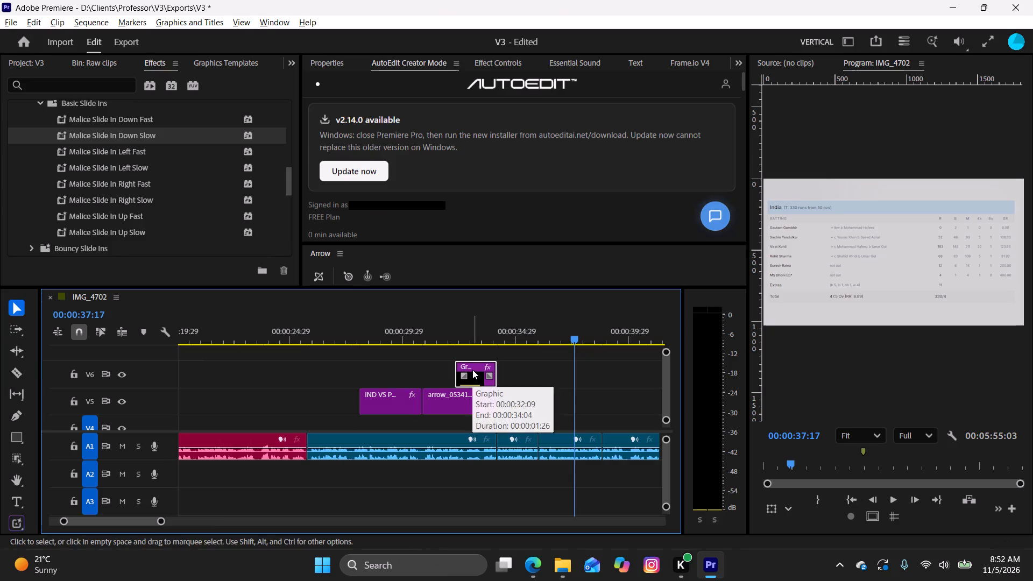
{"action": "left_click_drag", "start_coordinate": [472, 370], "coordinate": [555, 420], "text": "alt"}
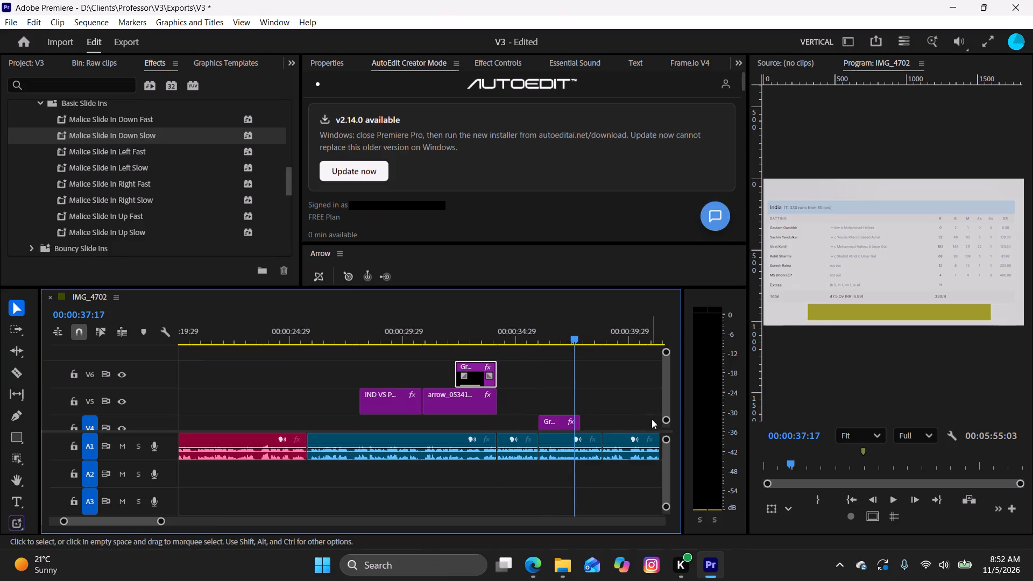
{"action": "left_click", "coordinate": [668, 396]}
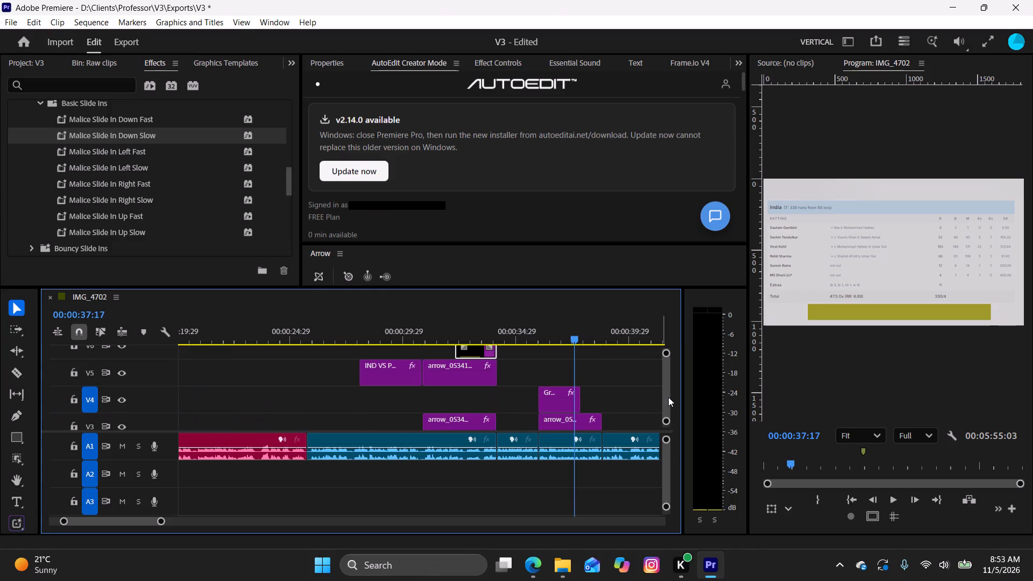
{"action": "left_click_drag", "start_coordinate": [554, 403], "coordinate": [571, 408]}
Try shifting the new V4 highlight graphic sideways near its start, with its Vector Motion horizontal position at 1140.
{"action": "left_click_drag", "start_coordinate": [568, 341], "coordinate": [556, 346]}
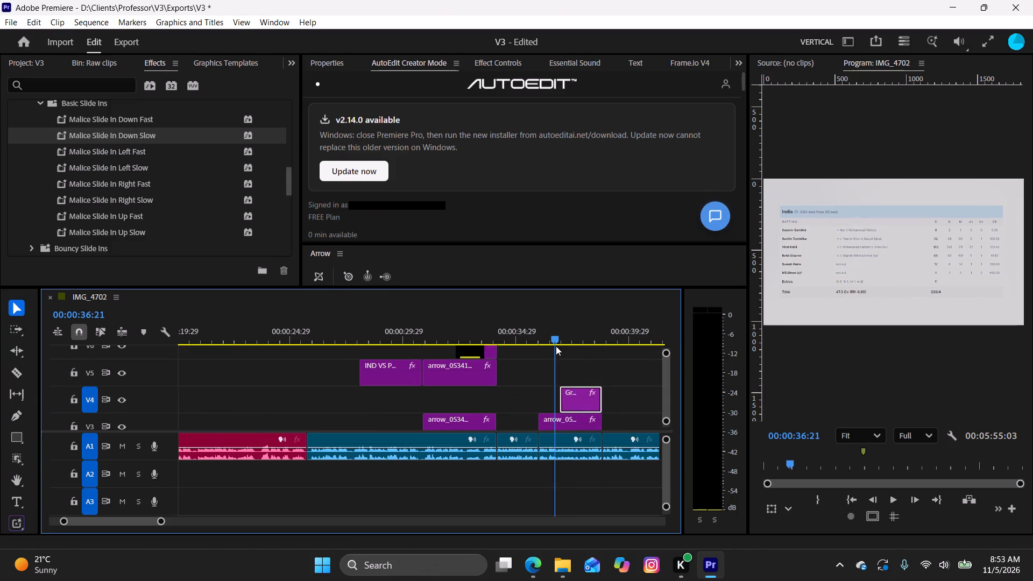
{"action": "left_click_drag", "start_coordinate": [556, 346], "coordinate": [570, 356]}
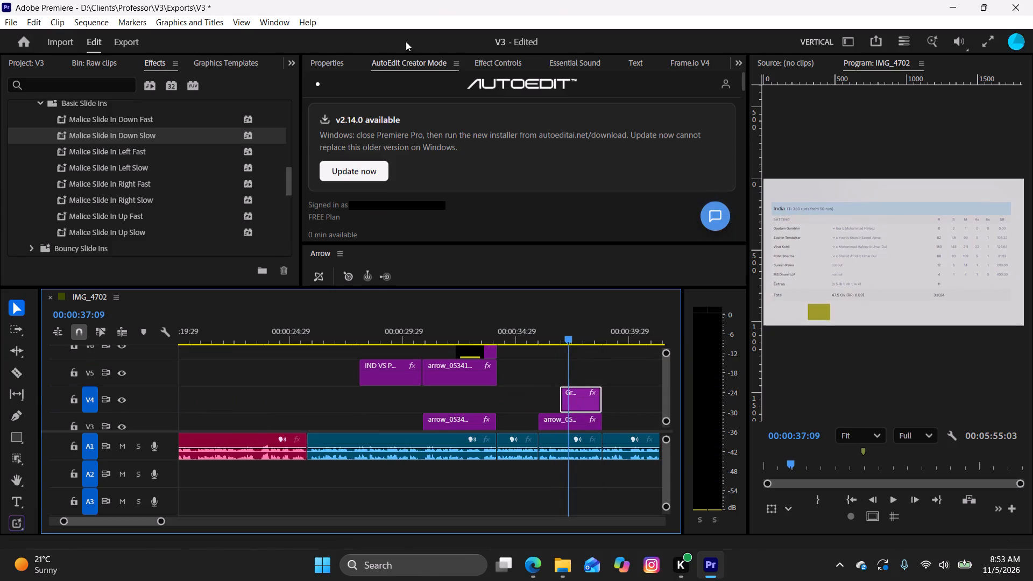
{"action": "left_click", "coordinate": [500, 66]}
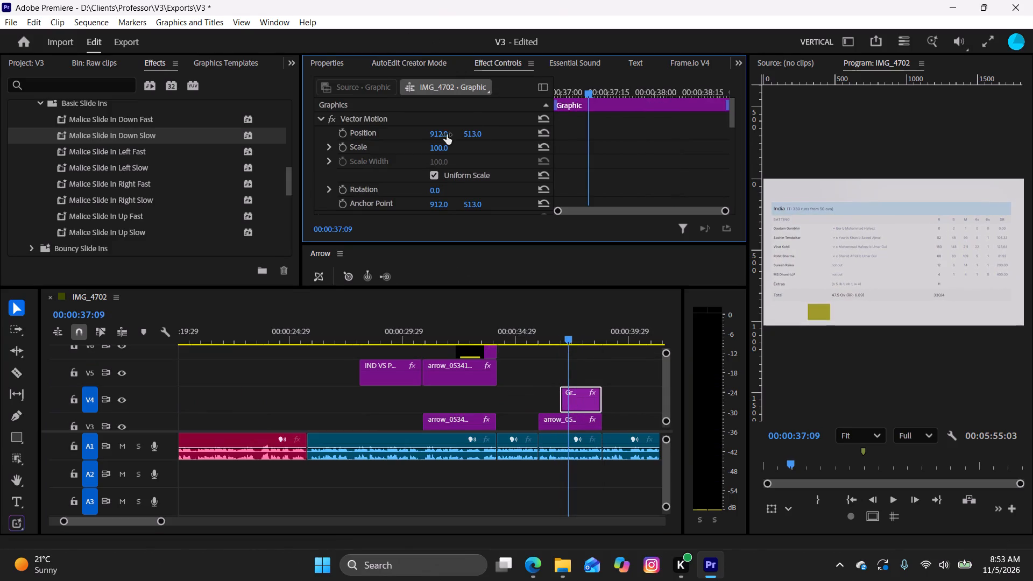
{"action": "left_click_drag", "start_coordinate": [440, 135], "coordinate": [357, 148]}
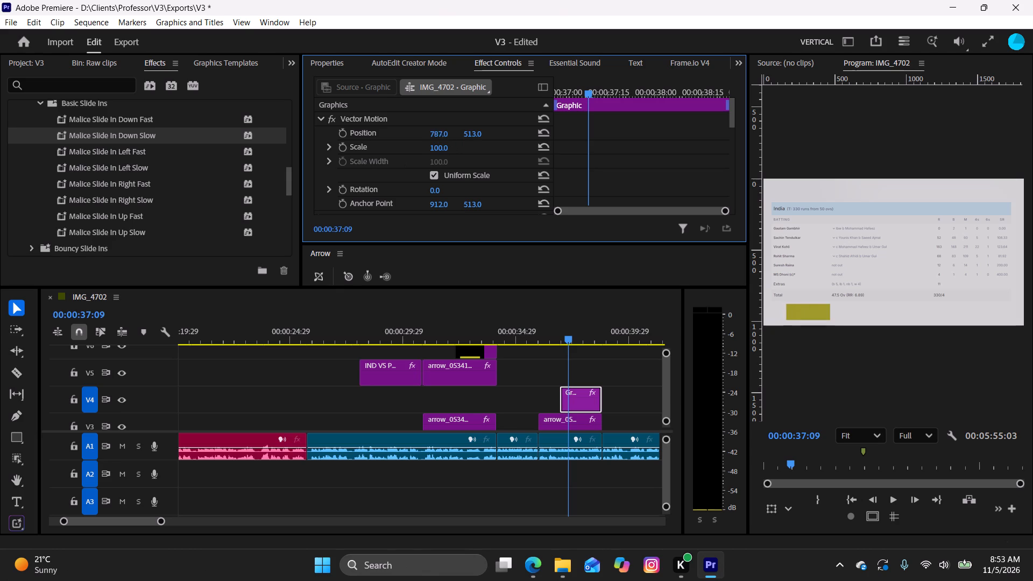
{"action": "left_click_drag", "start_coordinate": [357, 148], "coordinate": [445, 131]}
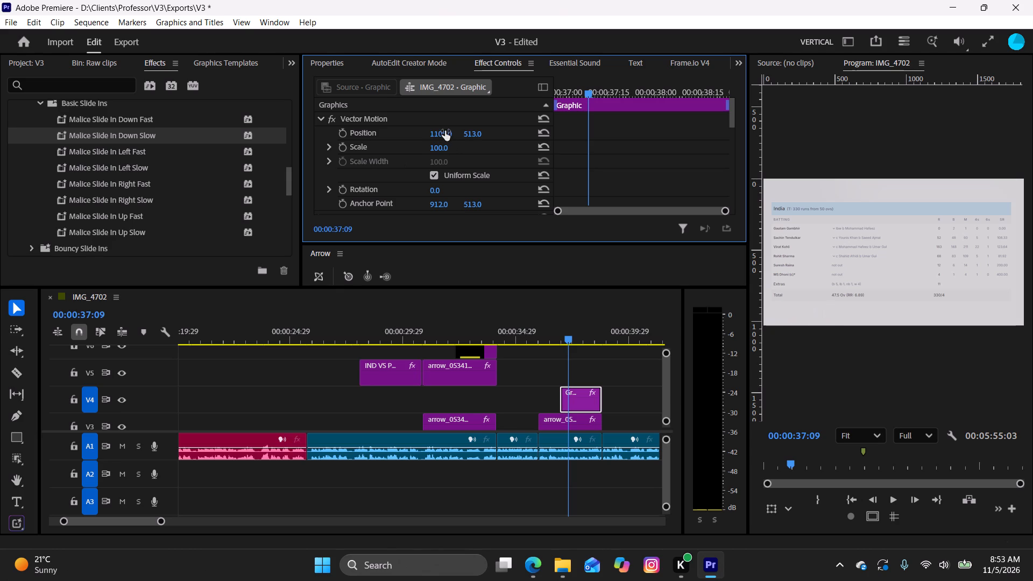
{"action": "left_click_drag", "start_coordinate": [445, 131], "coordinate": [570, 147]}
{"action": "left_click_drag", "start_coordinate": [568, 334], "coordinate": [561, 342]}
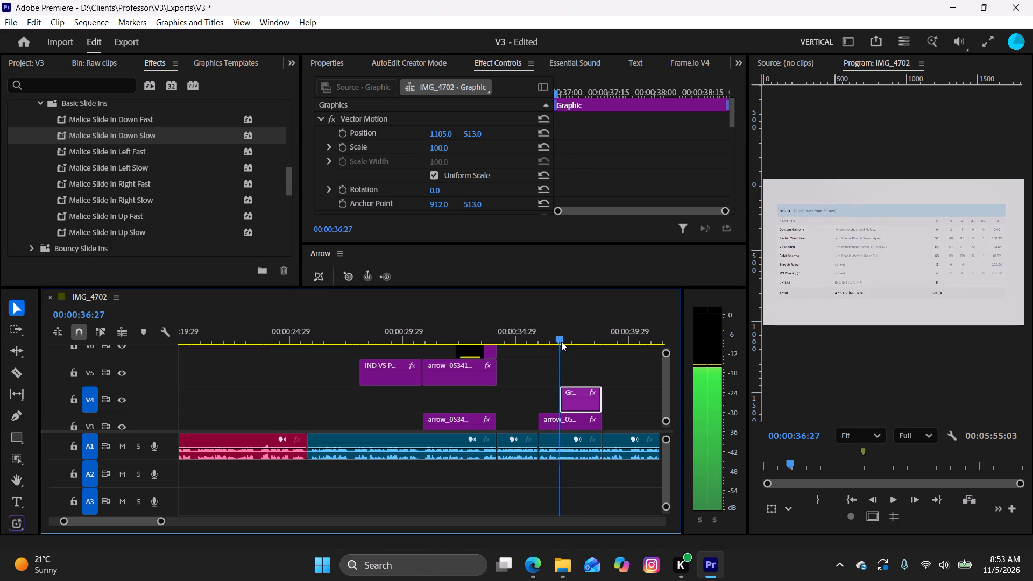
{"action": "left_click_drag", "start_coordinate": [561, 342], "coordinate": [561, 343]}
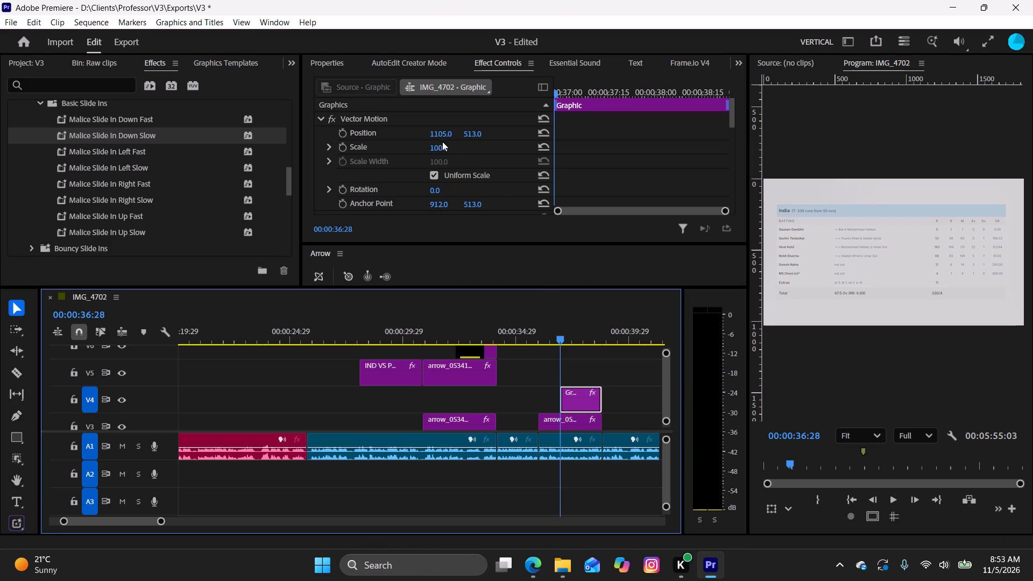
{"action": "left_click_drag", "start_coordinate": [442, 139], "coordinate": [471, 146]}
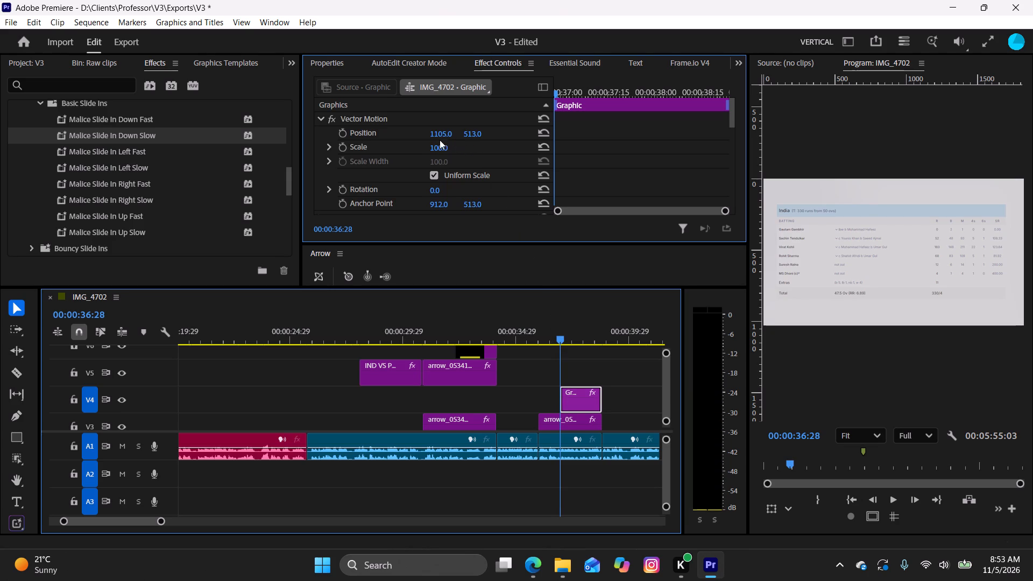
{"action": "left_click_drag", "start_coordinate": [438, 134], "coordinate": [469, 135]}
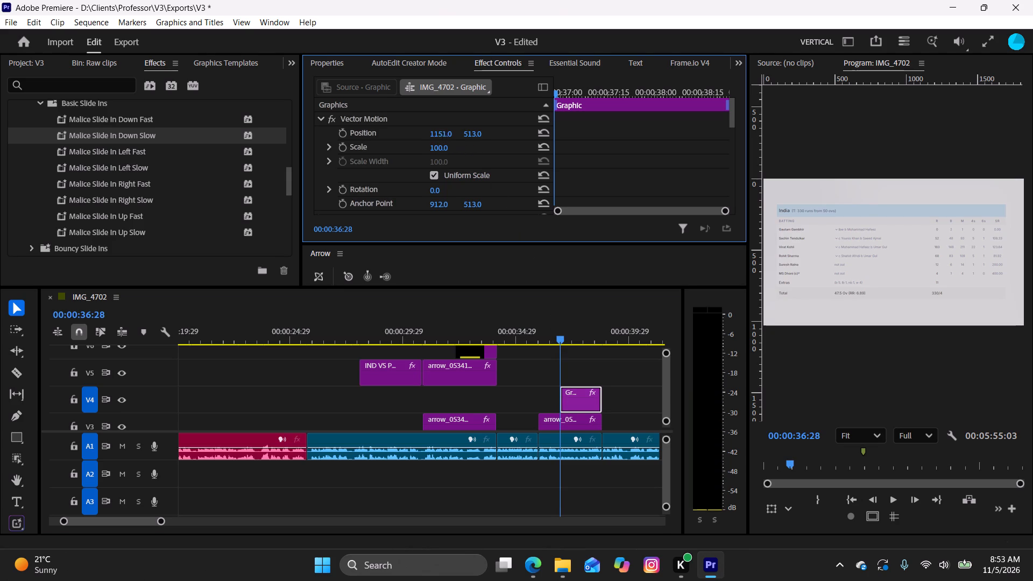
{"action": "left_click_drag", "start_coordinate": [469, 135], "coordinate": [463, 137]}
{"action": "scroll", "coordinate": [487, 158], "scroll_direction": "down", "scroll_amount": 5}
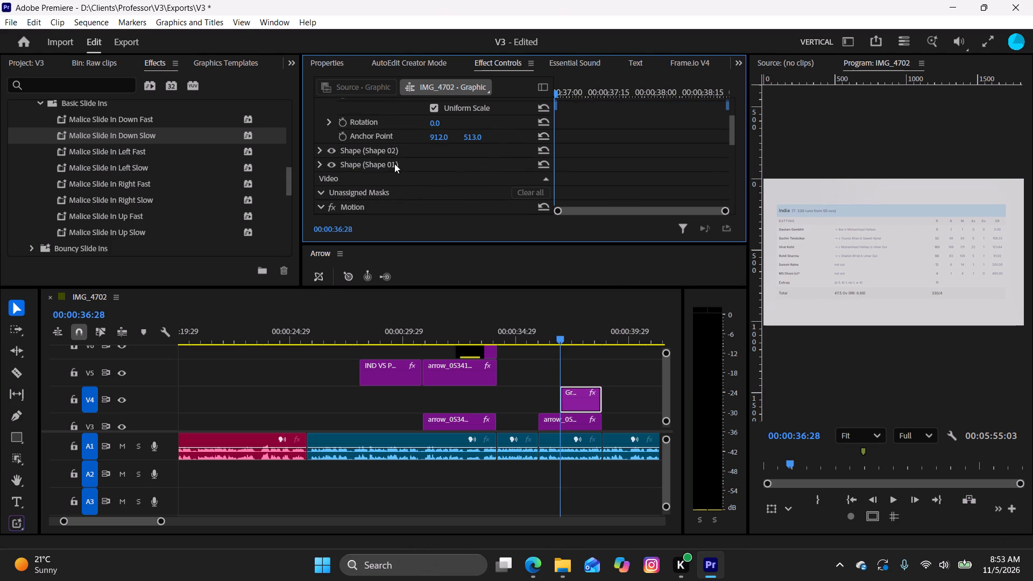
At 00:00:38:21, set the V4 highlight's Vector Motion position to about 568, -68, placing it over the Gautam Gambhir row.
{"action": "left_click_drag", "start_coordinate": [563, 335], "coordinate": [606, 342]}
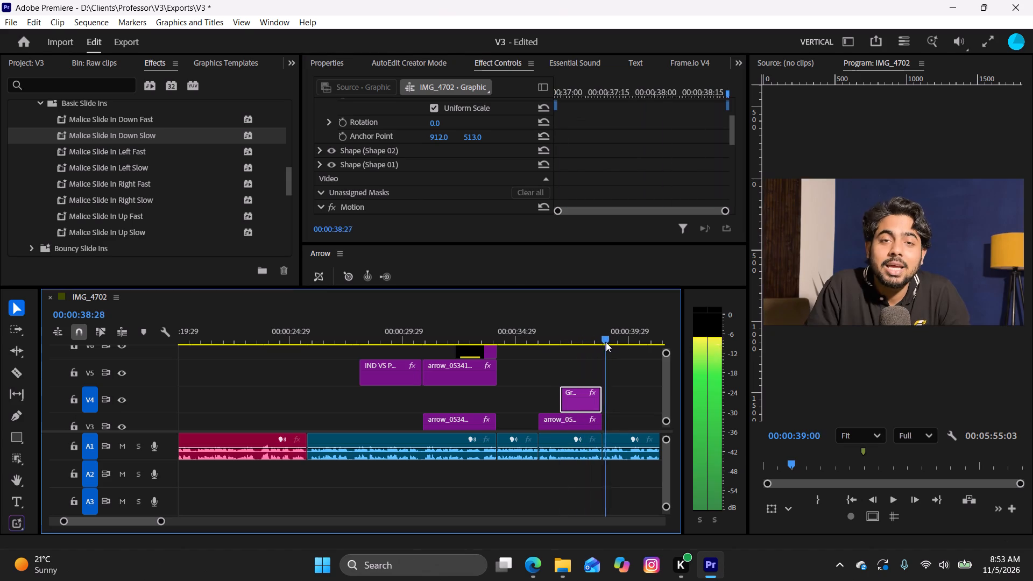
{"action": "left_click_drag", "start_coordinate": [606, 342], "coordinate": [601, 346]}
{"action": "scroll", "coordinate": [363, 178], "scroll_direction": "up", "scroll_amount": 2}
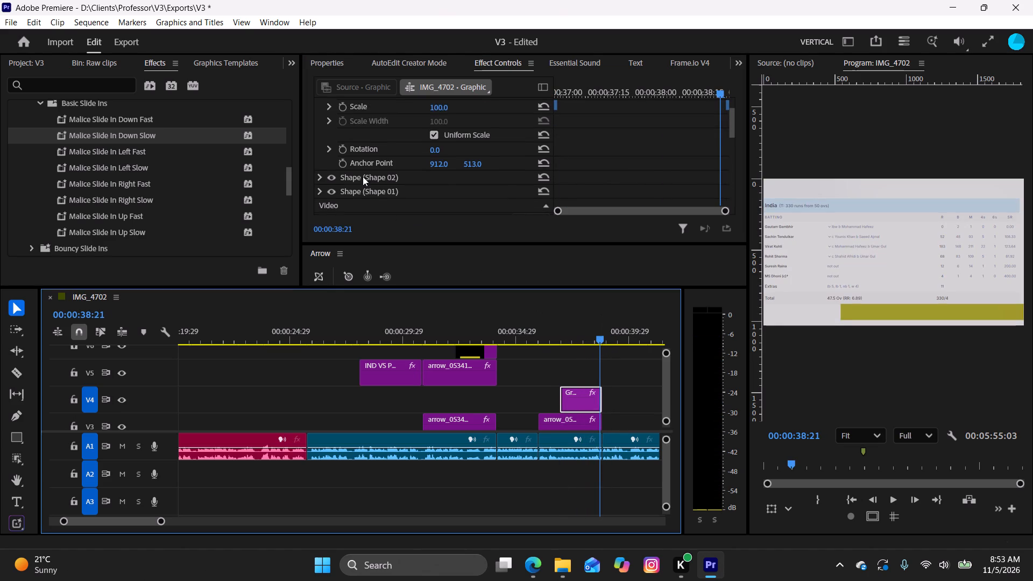
{"action": "scroll", "coordinate": [372, 176], "scroll_direction": "up", "scroll_amount": 5}
{"action": "left_click_drag", "start_coordinate": [438, 132], "coordinate": [437, 132]}
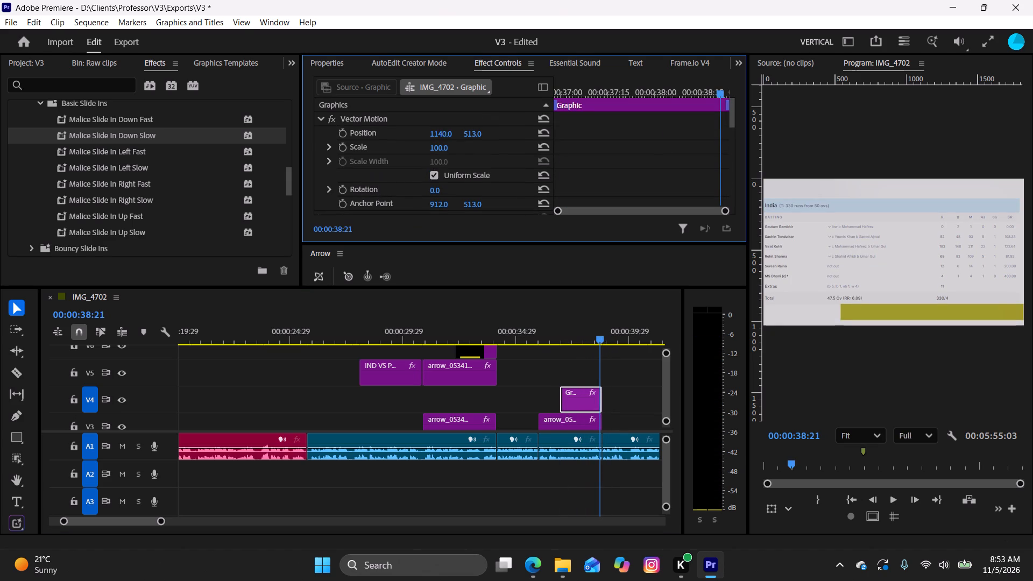
{"action": "left_click_drag", "start_coordinate": [437, 132], "coordinate": [293, 155]}
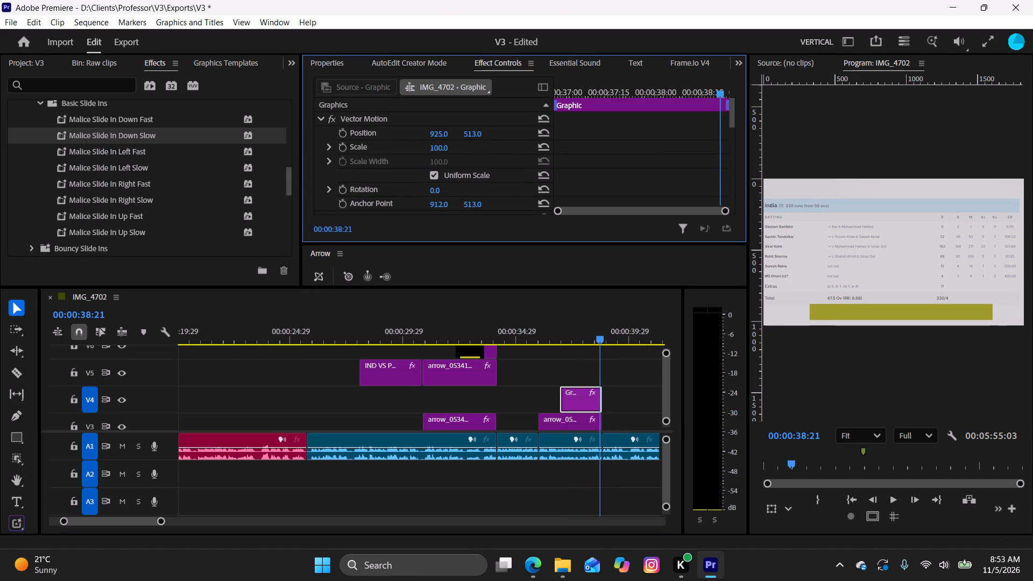
{"action": "left_click_drag", "start_coordinate": [293, 155], "coordinate": [210, 160]}
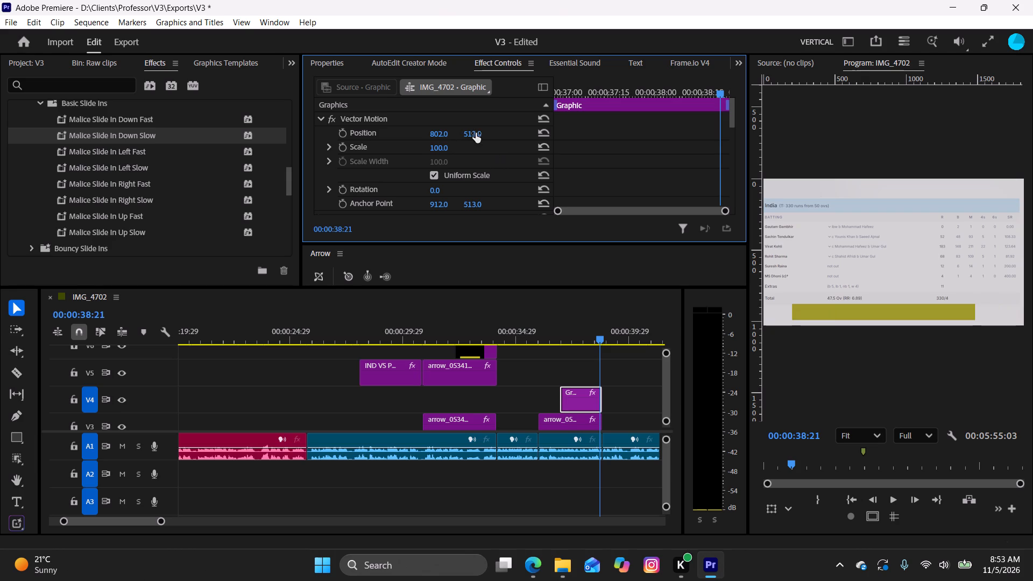
{"action": "left_click_drag", "start_coordinate": [476, 133], "coordinate": [89, 190]}
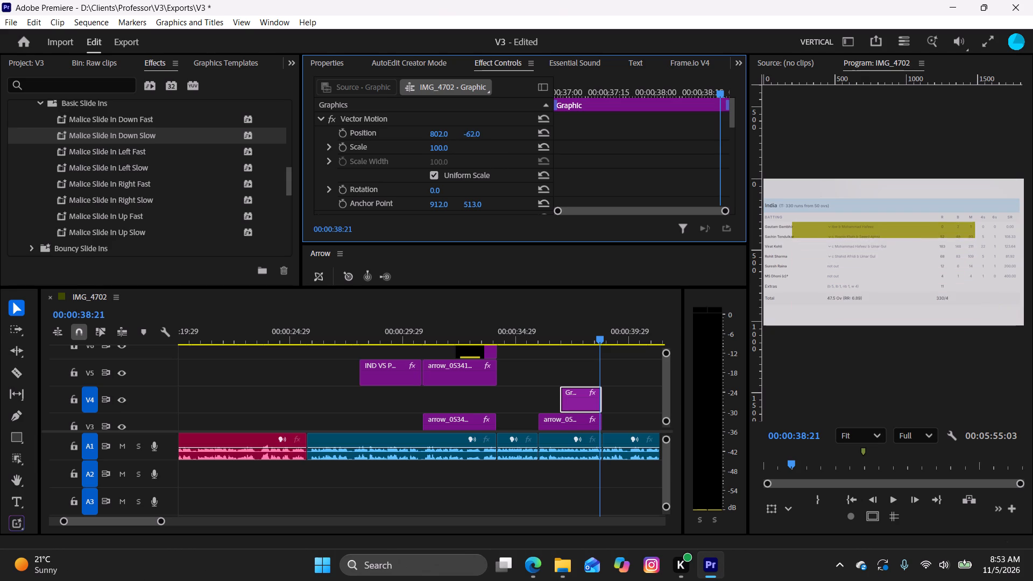
{"action": "left_click_drag", "start_coordinate": [89, 190], "coordinate": [85, 192]}
{"action": "left_click_drag", "start_coordinate": [440, 136], "coordinate": [399, 138]}
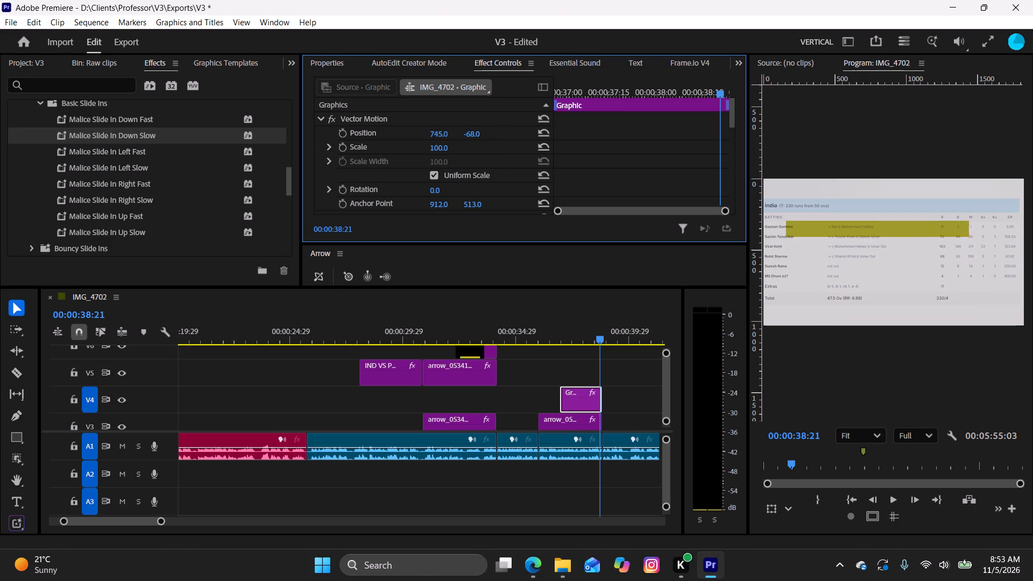
{"action": "left_click_drag", "start_coordinate": [399, 138], "coordinate": [282, 144]}
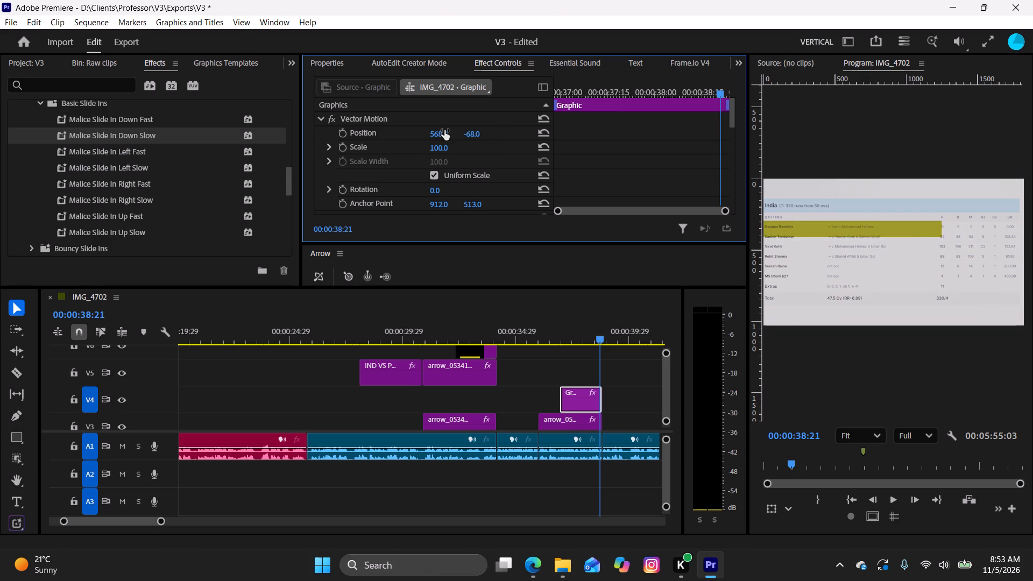
Set the V4 highlight's Vector Motion scale to 98 and its horizontal position to 582.
{"action": "left_click_drag", "start_coordinate": [433, 133], "coordinate": [457, 139]}
{"action": "left_click_drag", "start_coordinate": [457, 139], "coordinate": [461, 143]}
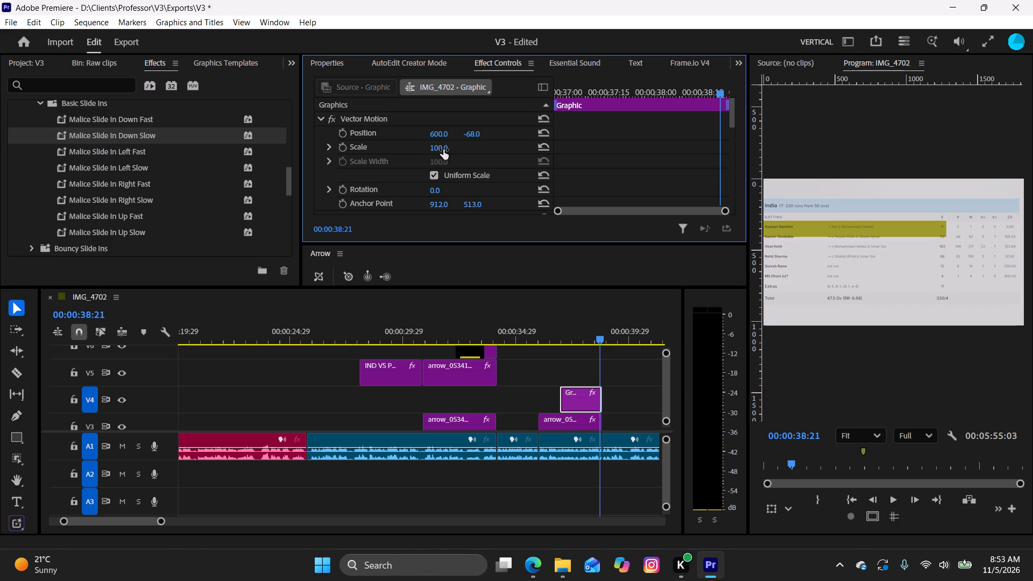
{"action": "left_click", "coordinate": [443, 150]}
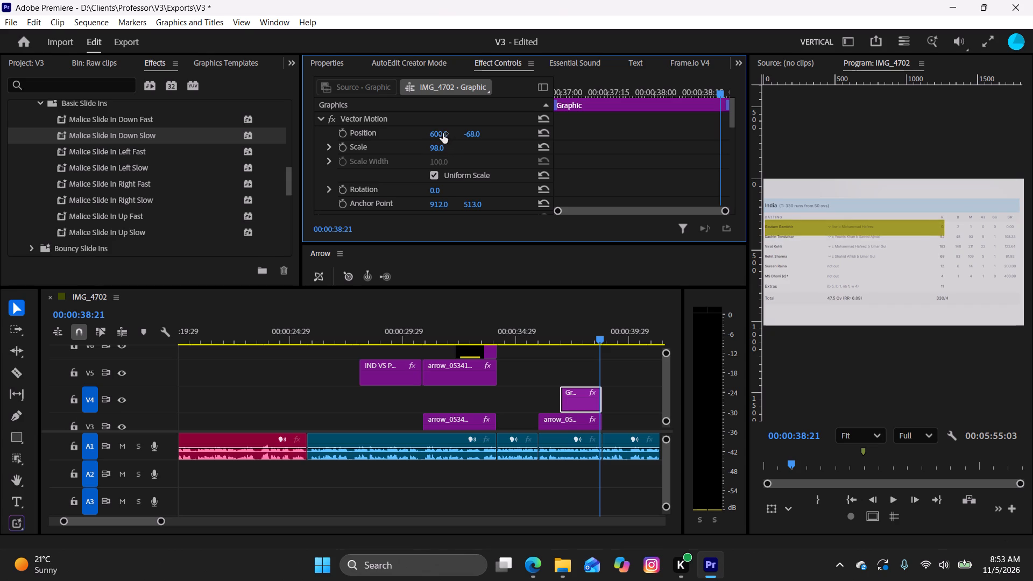
{"action": "left_click_drag", "start_coordinate": [442, 134], "coordinate": [430, 137]}
Stretch the highlight shape's right edge across the Gautam Gambhir row to the end of the India scorecard.
{"action": "left_click", "coordinate": [921, 229]}
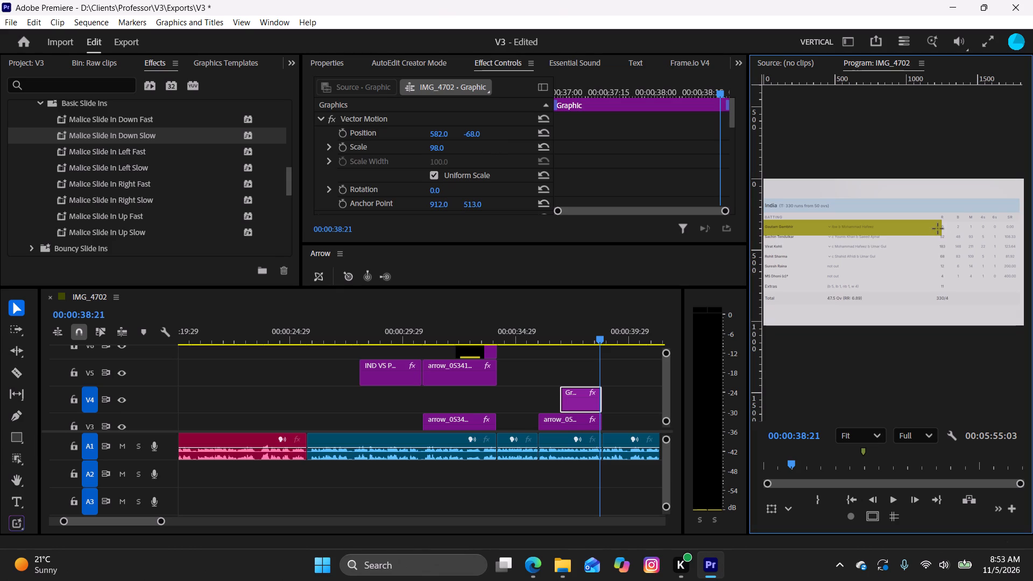
{"action": "left_click_drag", "start_coordinate": [941, 228], "coordinate": [1015, 235]}
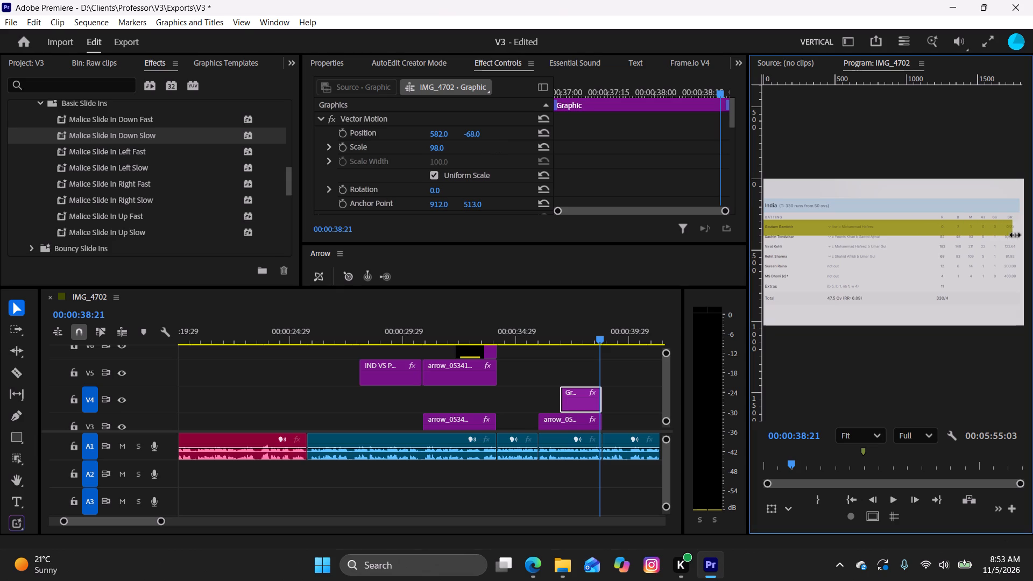
{"action": "left_click_drag", "start_coordinate": [1015, 235], "coordinate": [1021, 238]}
Preview the V4 highlight sweep, and trim the clip's start about 8 frames later.
{"action": "left_click_drag", "start_coordinate": [596, 341], "coordinate": [557, 344]}
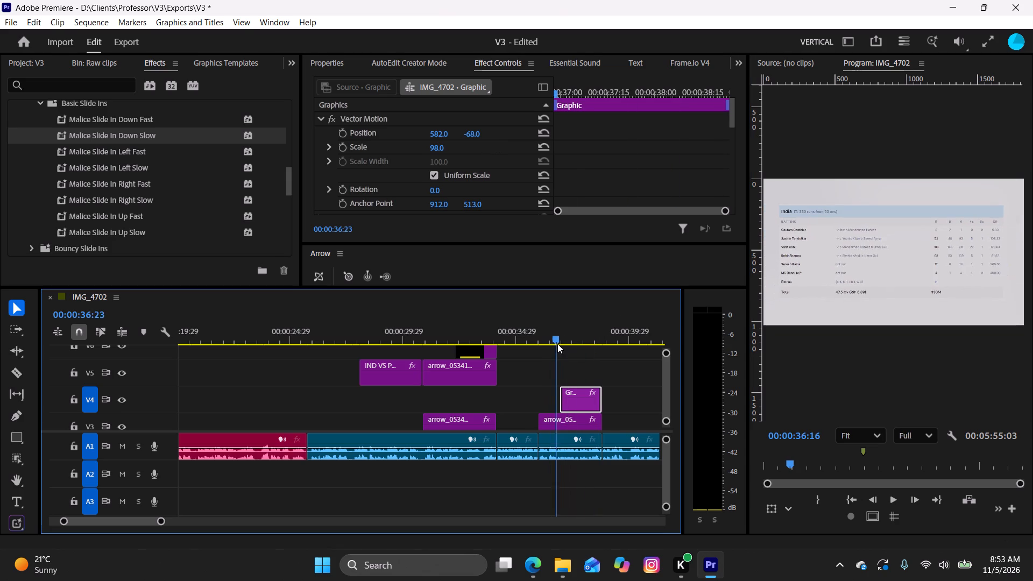
{"action": "left_click_drag", "start_coordinate": [557, 344], "coordinate": [550, 354]}
{"action": "key", "text": "space"}
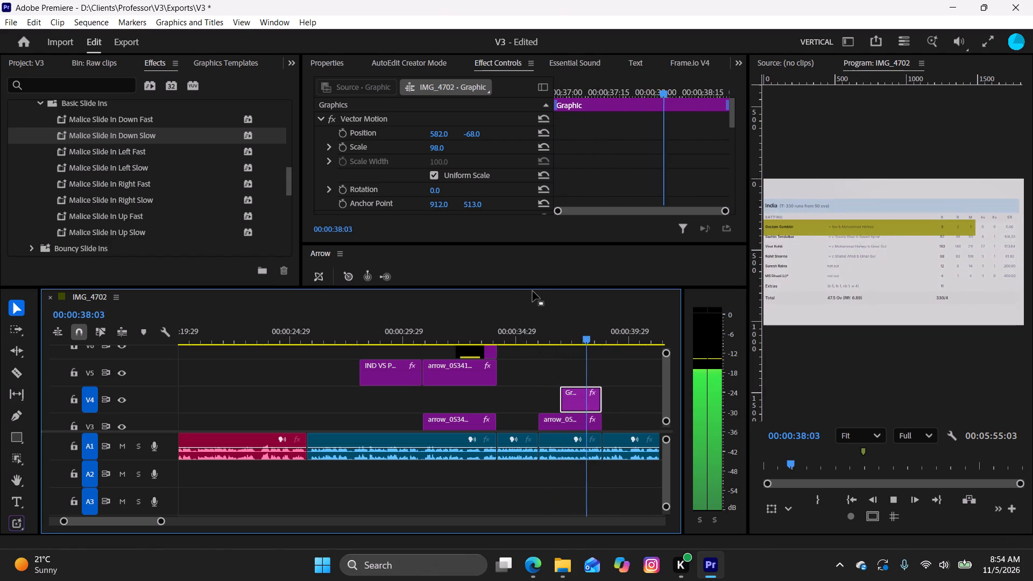
{"action": "key", "text": "space"}
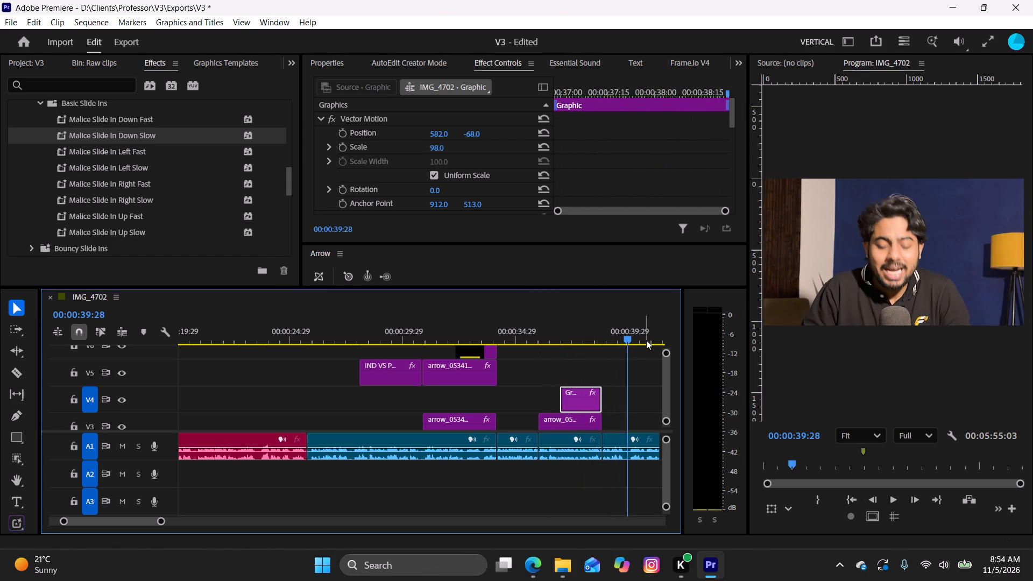
{"action": "left_click_drag", "start_coordinate": [563, 402], "coordinate": [569, 408]}
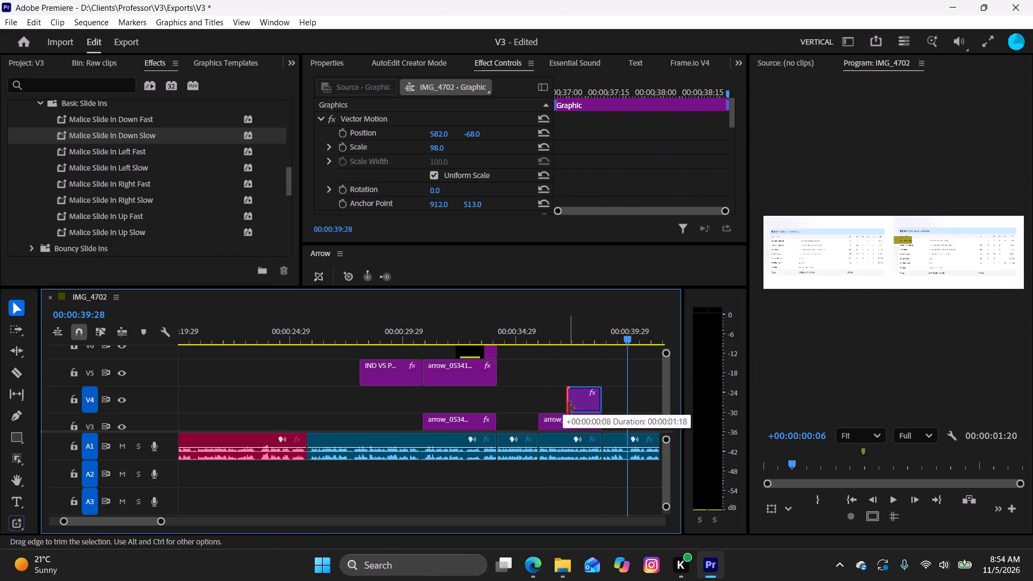
{"action": "left_click_drag", "start_coordinate": [569, 408], "coordinate": [570, 409]}
Play through the timeline from the India scorecard to the two-batsmen photo at about 00:00:44 to review the edit.
{"action": "left_click_drag", "start_coordinate": [619, 335], "coordinate": [541, 350]}
{"action": "key", "text": "space"}
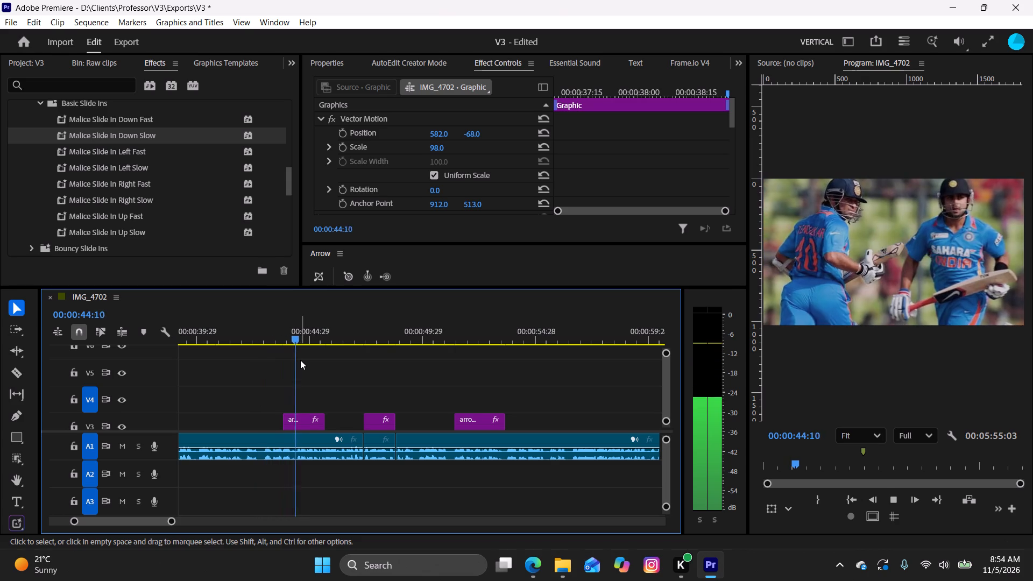
{"action": "key", "text": "space"}
{"action": "left_click_drag", "start_coordinate": [300, 342], "coordinate": [272, 360]}
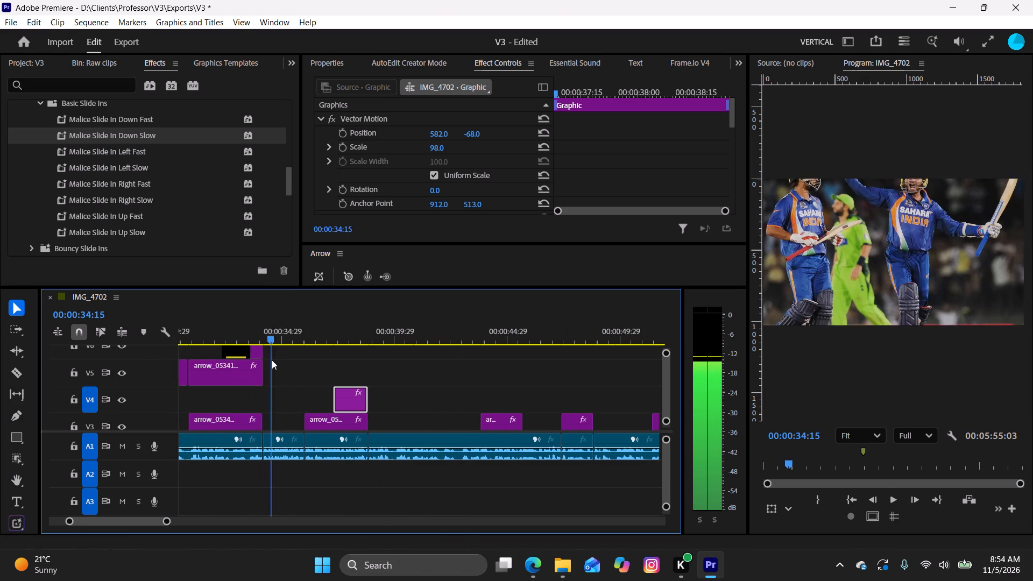
{"action": "left_click_drag", "start_coordinate": [272, 360], "coordinate": [473, 399]}
{"action": "key", "text": "space"}
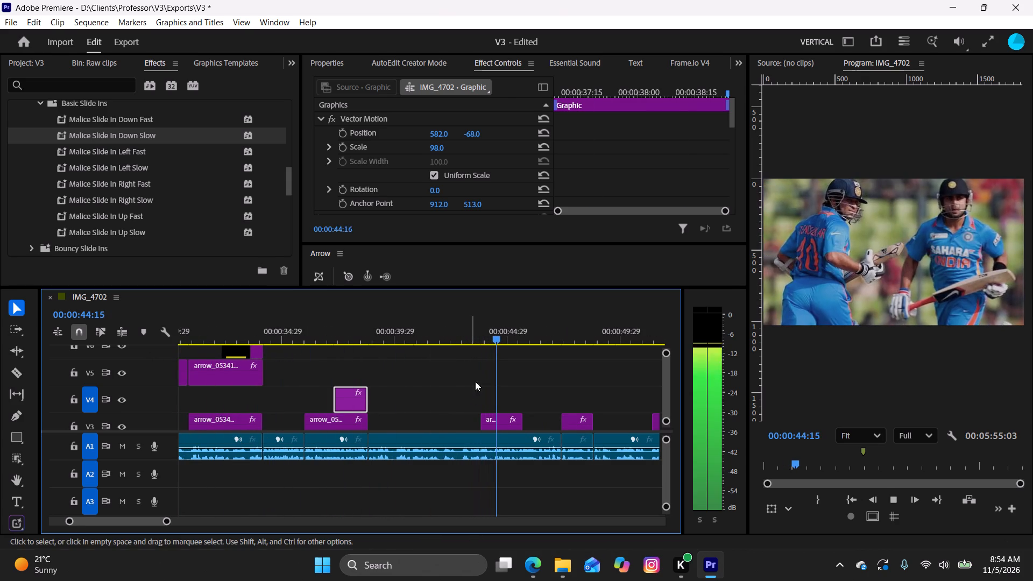
{"action": "key", "text": "space"}
{"action": "left_click_drag", "start_coordinate": [499, 338], "coordinate": [494, 345]}
{"action": "key", "text": "space"}
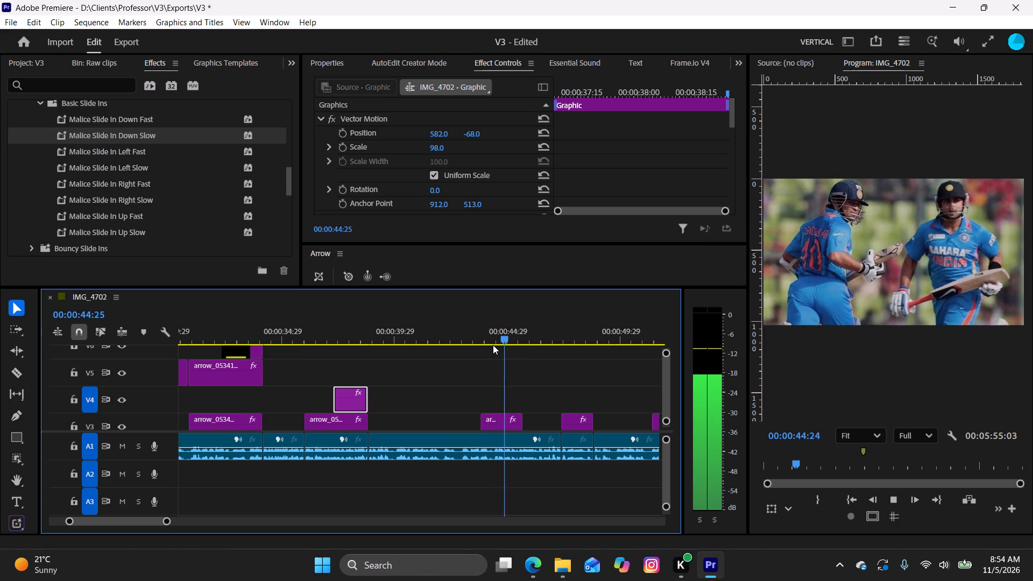
{"action": "key", "text": "space"}
{"action": "left_click_drag", "start_coordinate": [510, 332], "coordinate": [484, 342]}
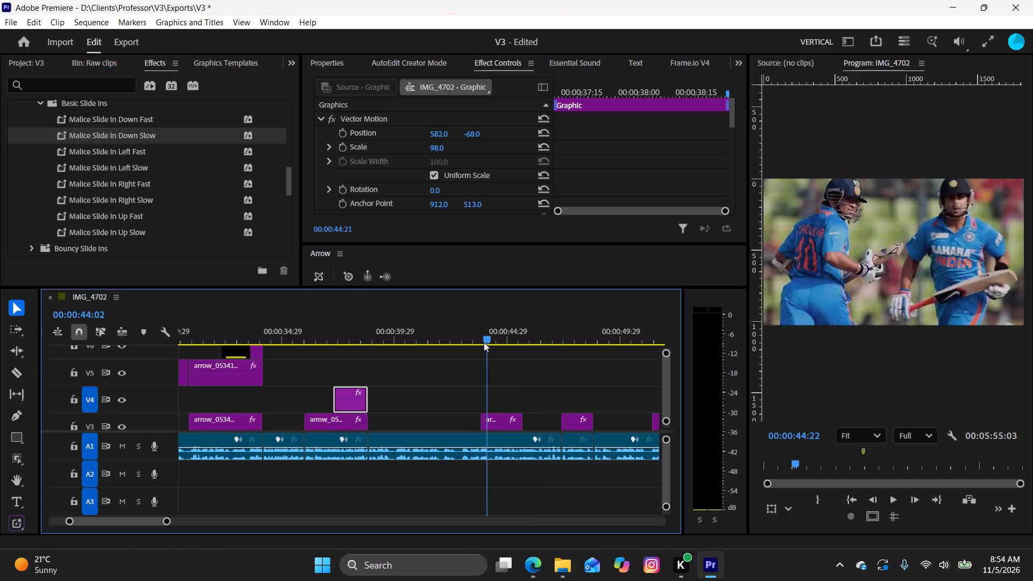
{"action": "left_click_drag", "start_coordinate": [484, 342], "coordinate": [476, 374]}
{"action": "key", "text": "space"}
{"action": "key", "text": "space"}
Review the footage leading into the single-batsman photo clip on V2, from about 00:00:40 to 00:00:43.
{"action": "left_click_drag", "start_coordinate": [482, 338], "coordinate": [374, 346]}
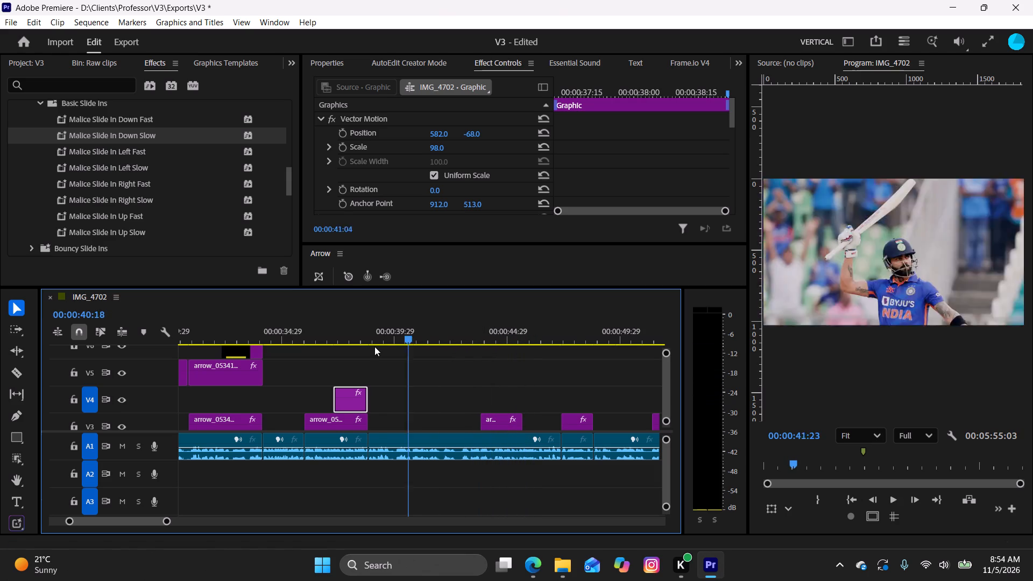
{"action": "left_click_drag", "start_coordinate": [374, 346], "coordinate": [373, 348]}
{"action": "key", "text": "space"}
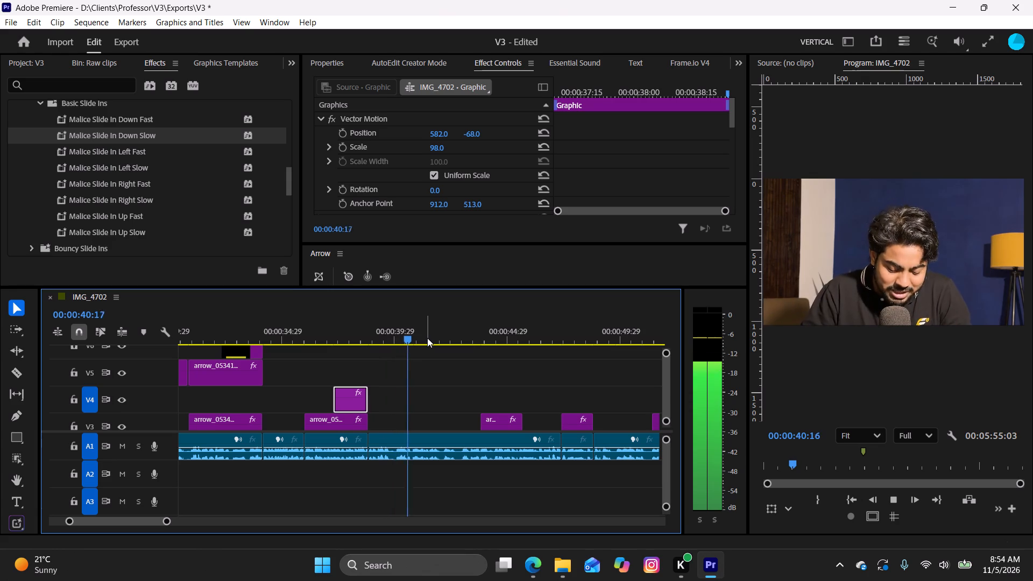
{"action": "key", "text": "space"}
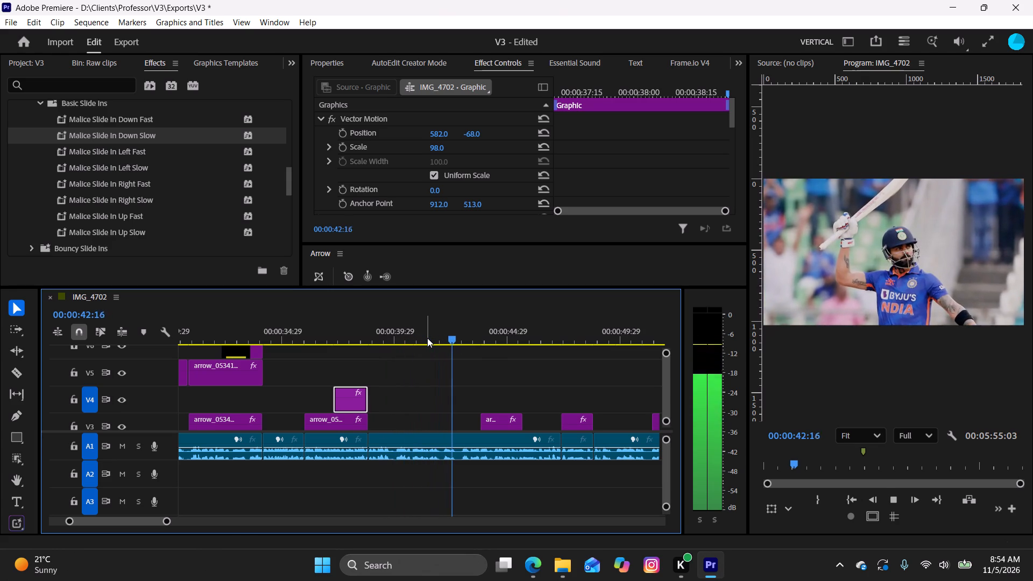
{"action": "left_click", "coordinate": [665, 388]}
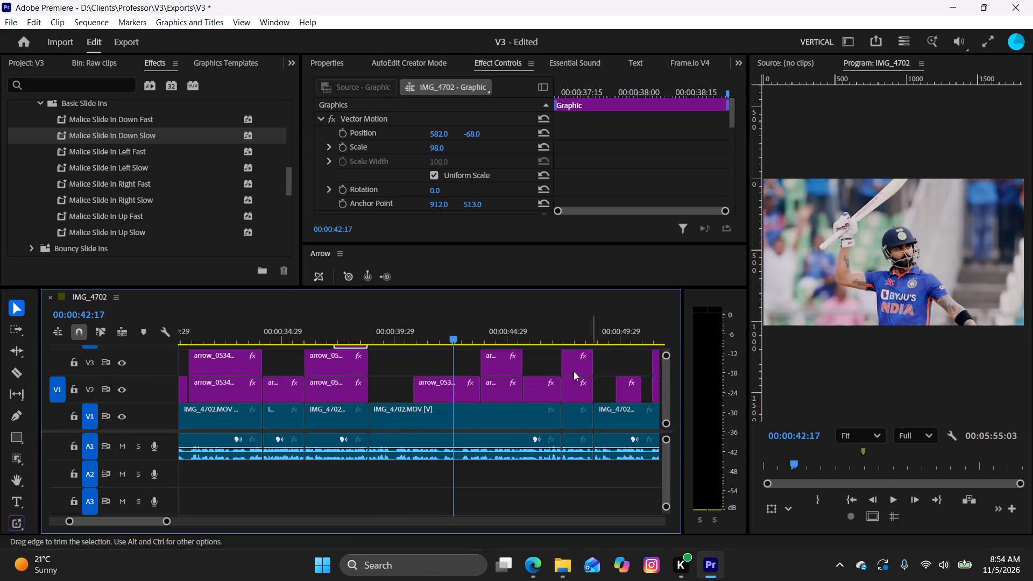
{"action": "left_click_drag", "start_coordinate": [446, 337], "coordinate": [424, 355]}
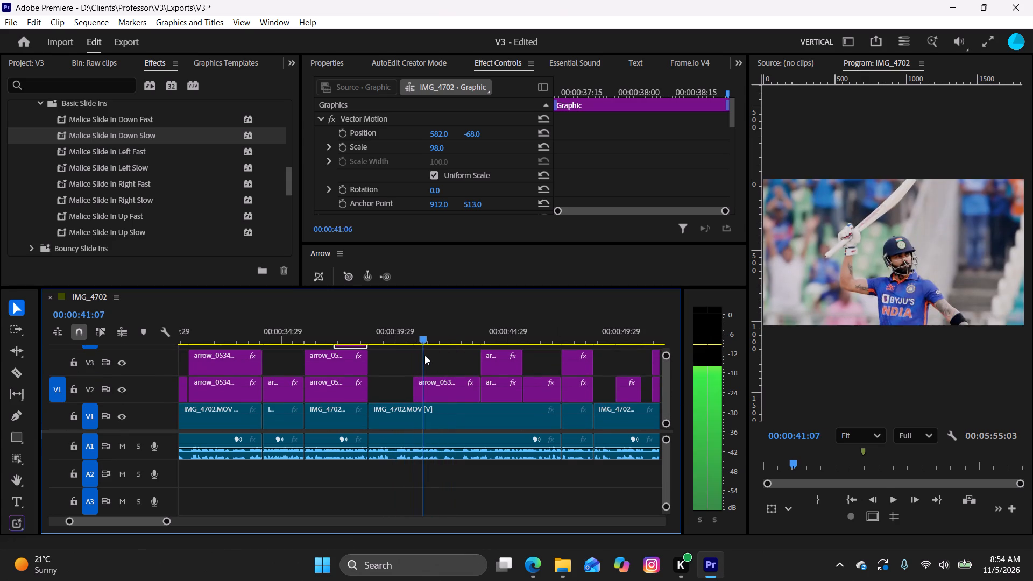
{"action": "left_click_drag", "start_coordinate": [424, 355], "coordinate": [452, 370]}
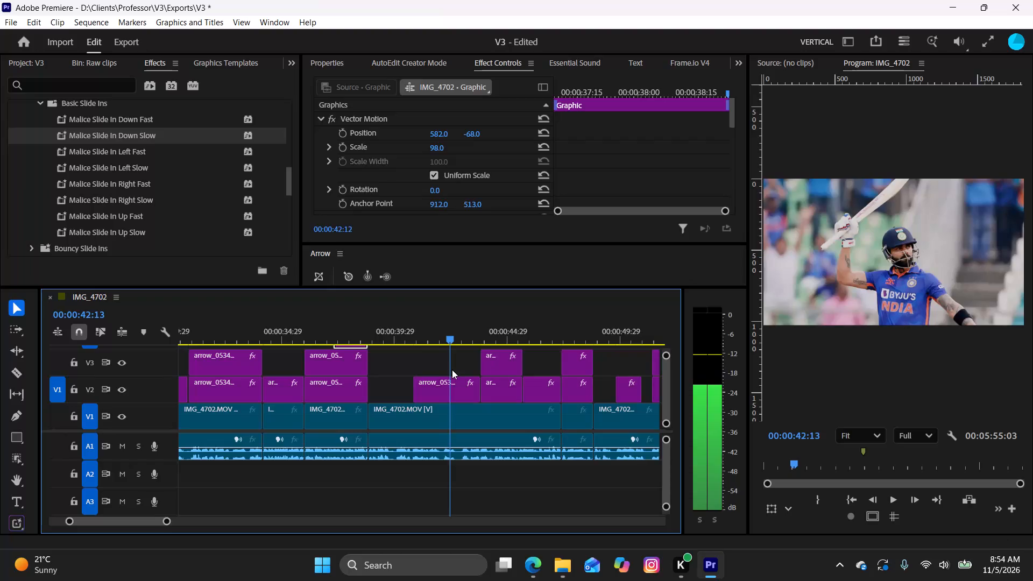
{"action": "left_click_drag", "start_coordinate": [452, 370], "coordinate": [438, 381]}
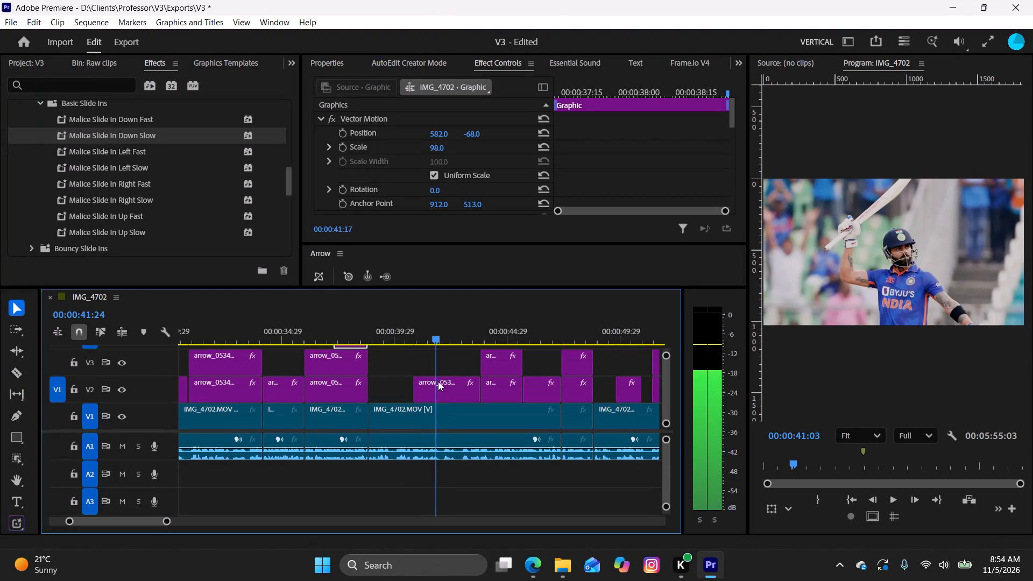
{"action": "left_click_drag", "start_coordinate": [438, 381], "coordinate": [441, 381]}
Copy the IND VS PAK title from V5 and paste it at 00:00:40:26, where the single-batsman photo clip starts.
{"action": "left_click_drag", "start_coordinate": [664, 390], "coordinate": [668, 380]}
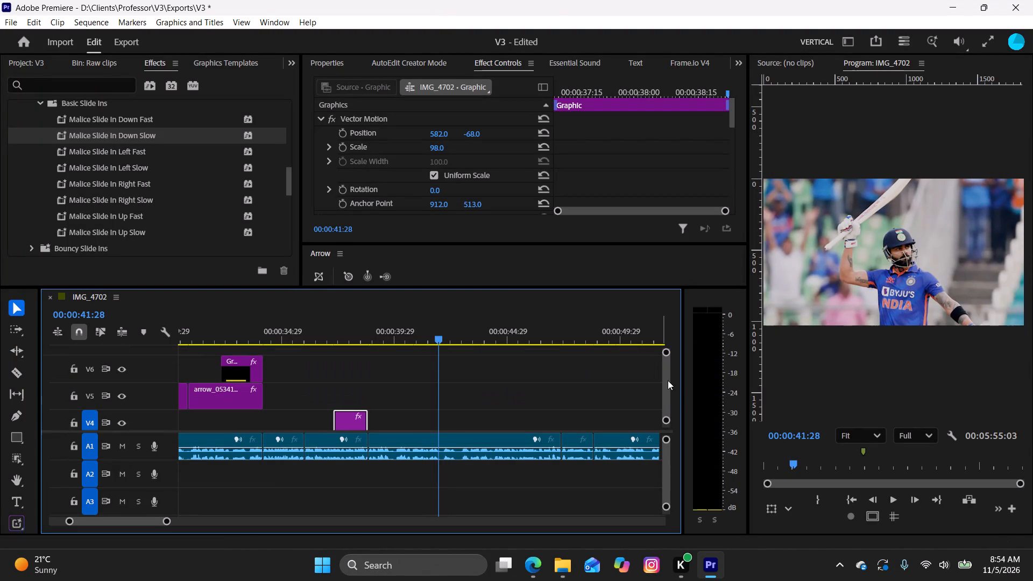
{"action": "left_click_drag", "start_coordinate": [668, 380], "coordinate": [668, 379]}
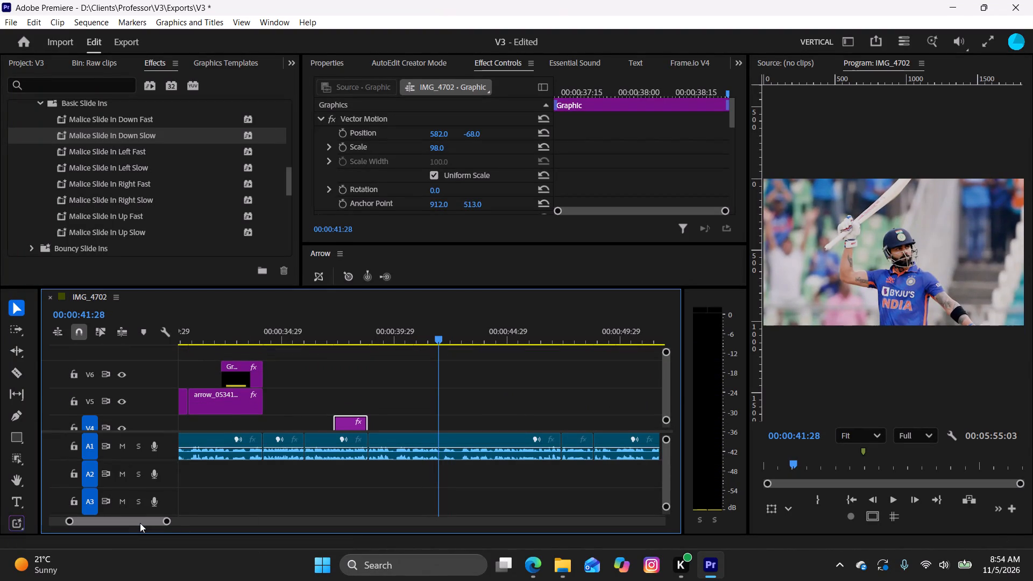
{"action": "left_click_drag", "start_coordinate": [140, 523], "coordinate": [140, 534]}
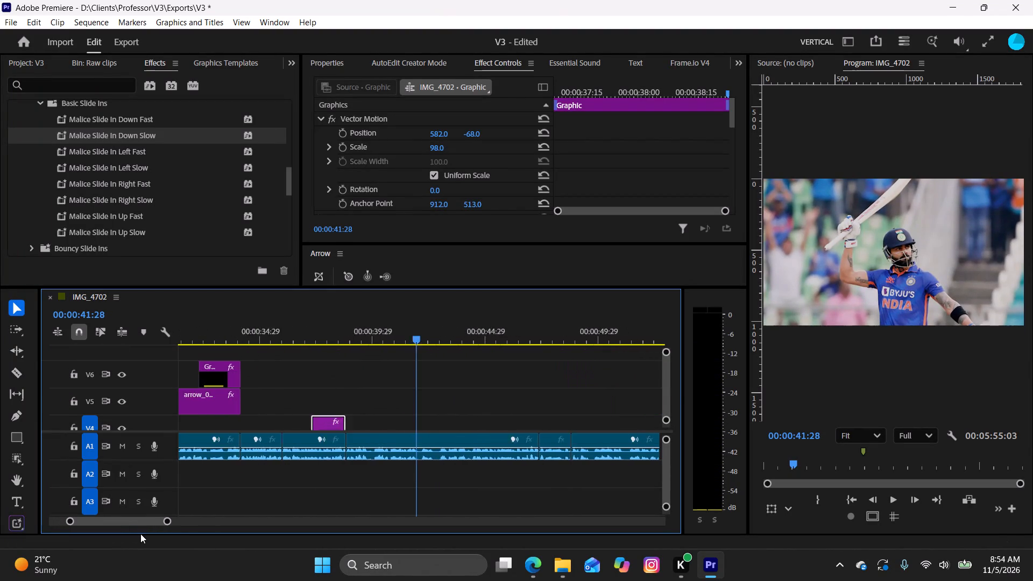
{"action": "left_click_drag", "start_coordinate": [140, 534], "coordinate": [136, 532]}
{"action": "left_click", "coordinate": [295, 398]}
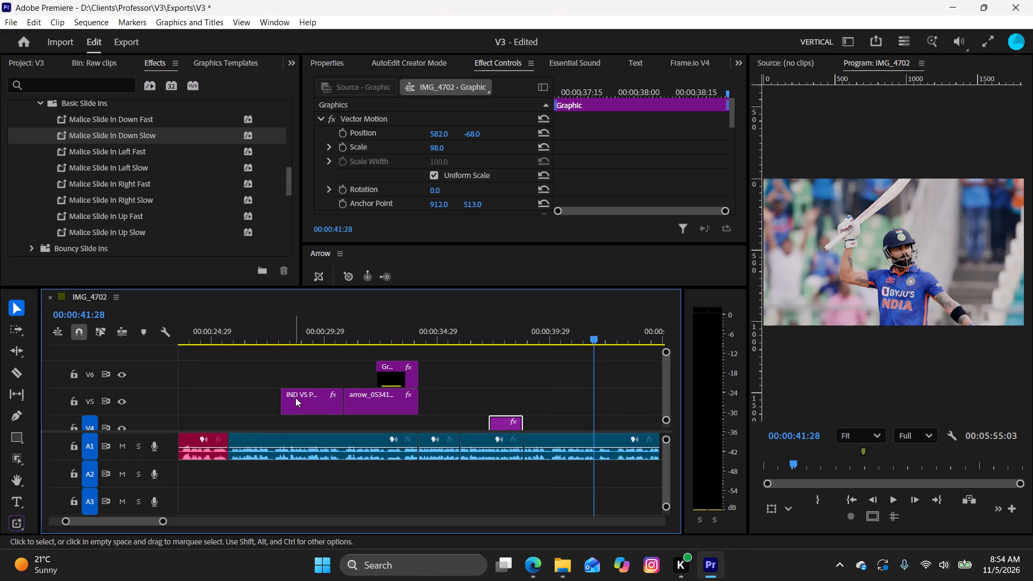
{"action": "key", "text": "ctrl+c"}
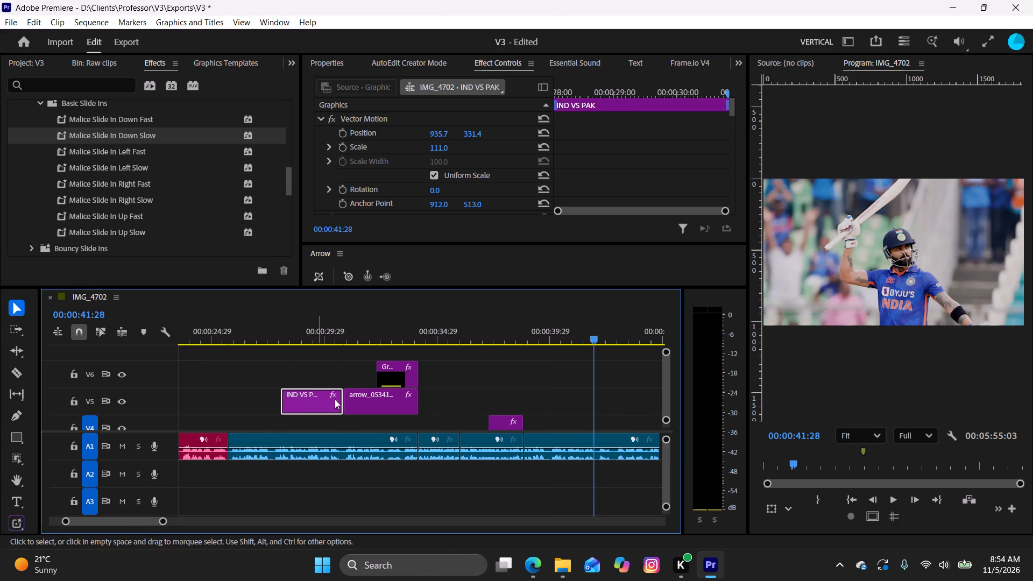
{"action": "left_click_drag", "start_coordinate": [109, 520], "coordinate": [118, 523]}
{"action": "left_click_drag", "start_coordinate": [664, 391], "coordinate": [668, 398]}
{"action": "left_click_drag", "start_coordinate": [433, 334], "coordinate": [419, 342]}
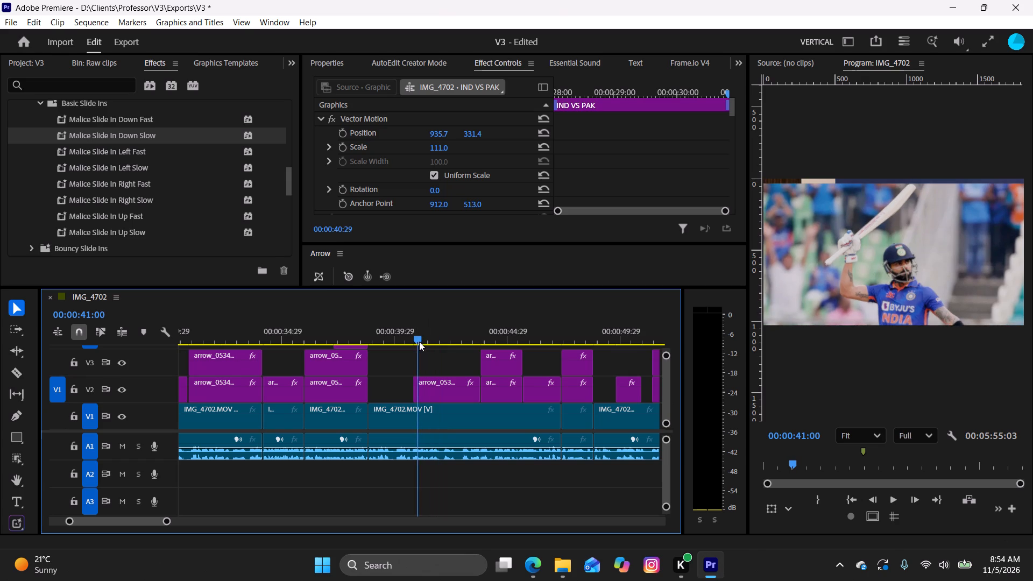
{"action": "left_click_drag", "start_coordinate": [419, 342], "coordinate": [417, 346]}
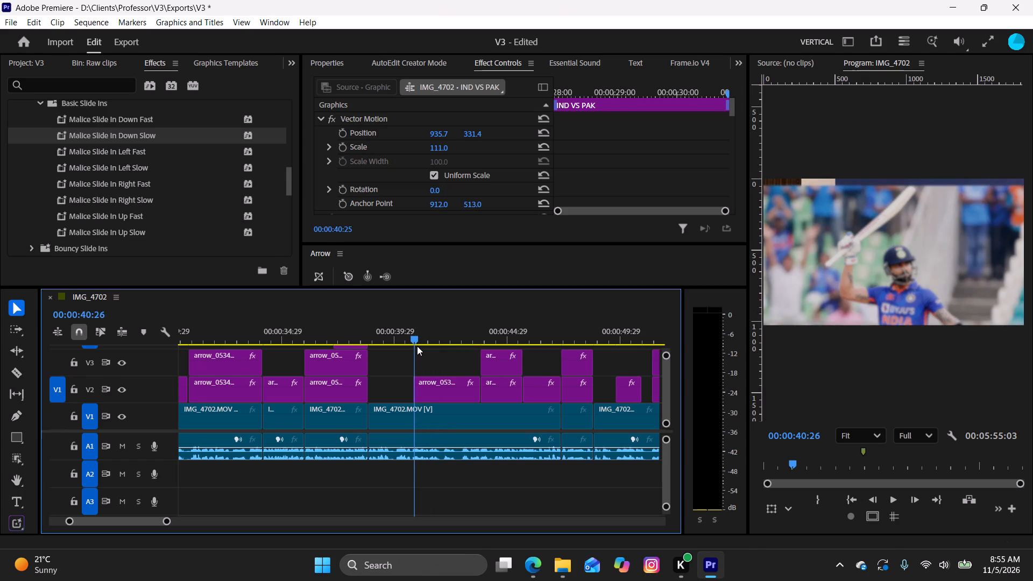
{"action": "left_click_drag", "start_coordinate": [417, 346], "coordinate": [466, 369]}
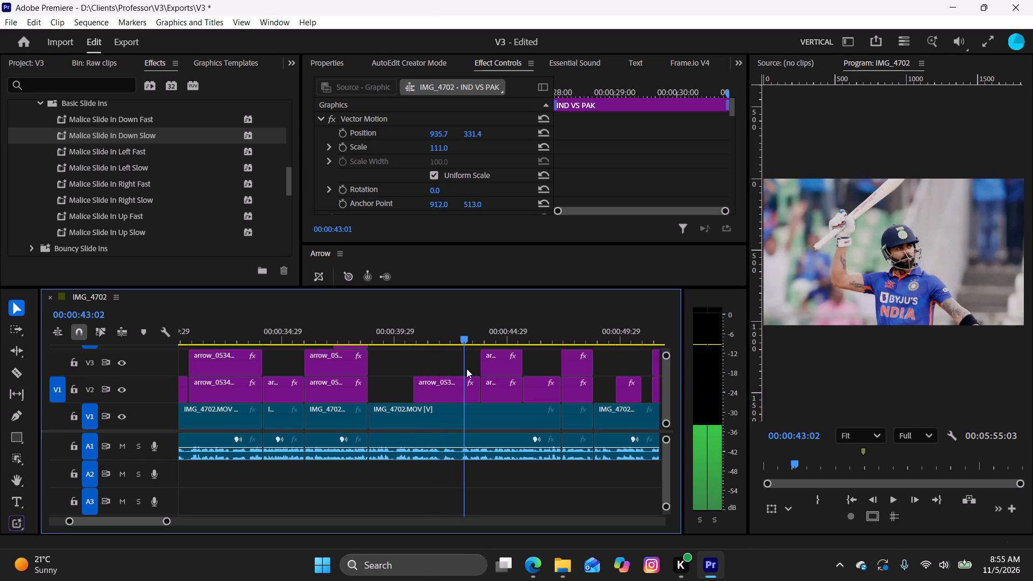
{"action": "left_click_drag", "start_coordinate": [466, 369], "coordinate": [417, 373]}
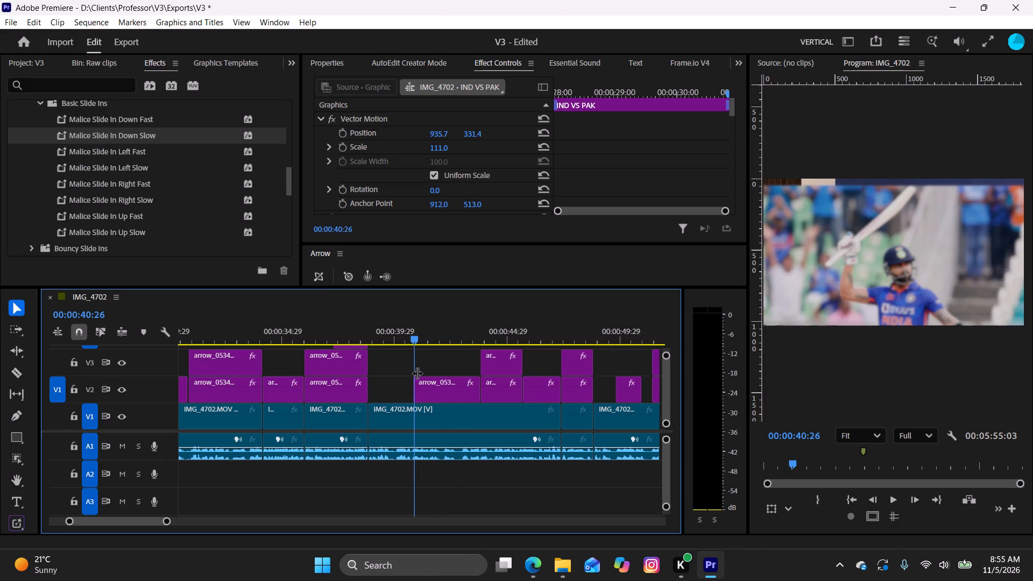
{"action": "key", "text": "ctrl+v"}
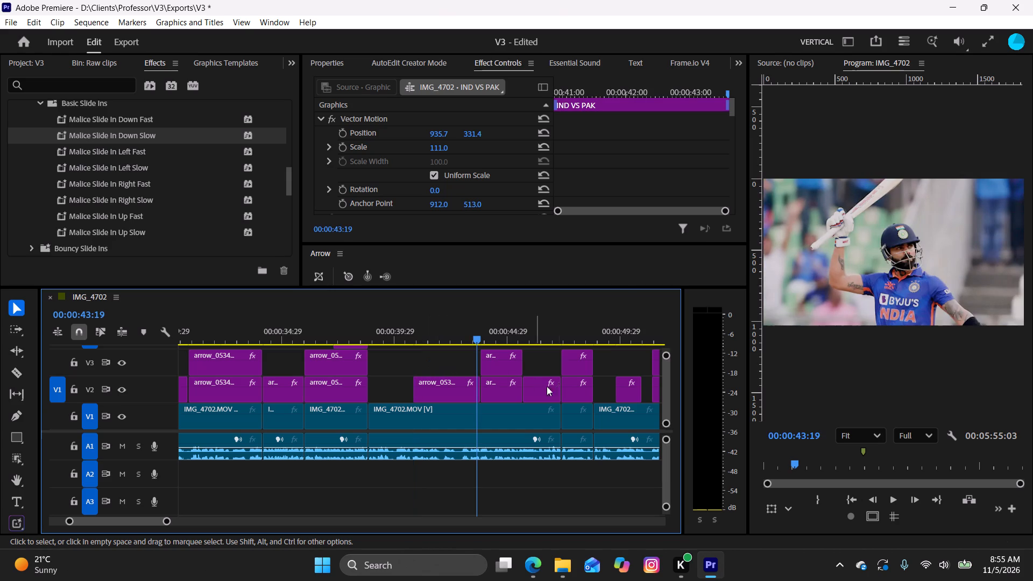
{"action": "left_click_drag", "start_coordinate": [665, 392], "coordinate": [667, 384]}
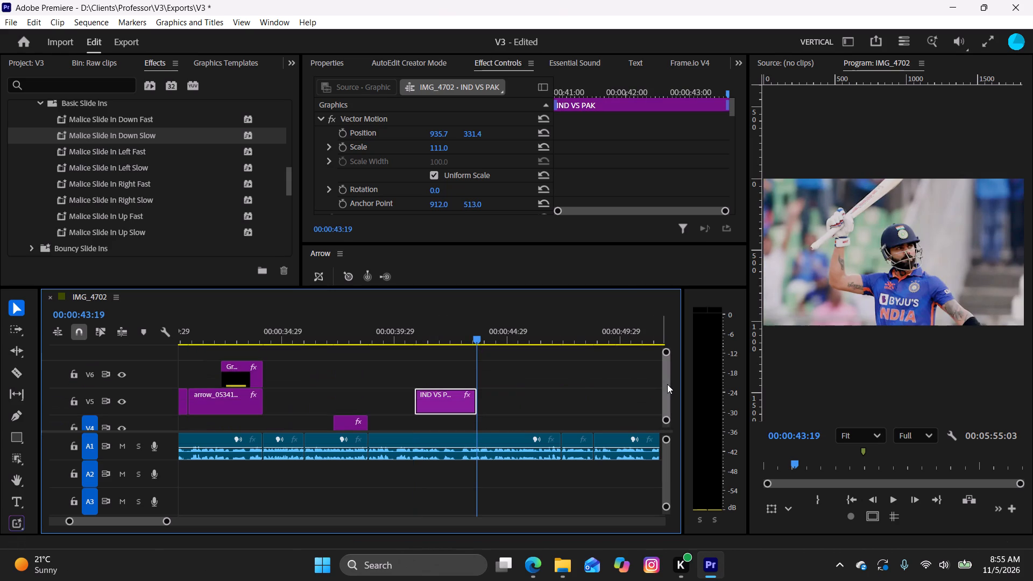
{"action": "left_click", "coordinate": [667, 384]}
{"action": "left_click_drag", "start_coordinate": [470, 334], "coordinate": [402, 337]}
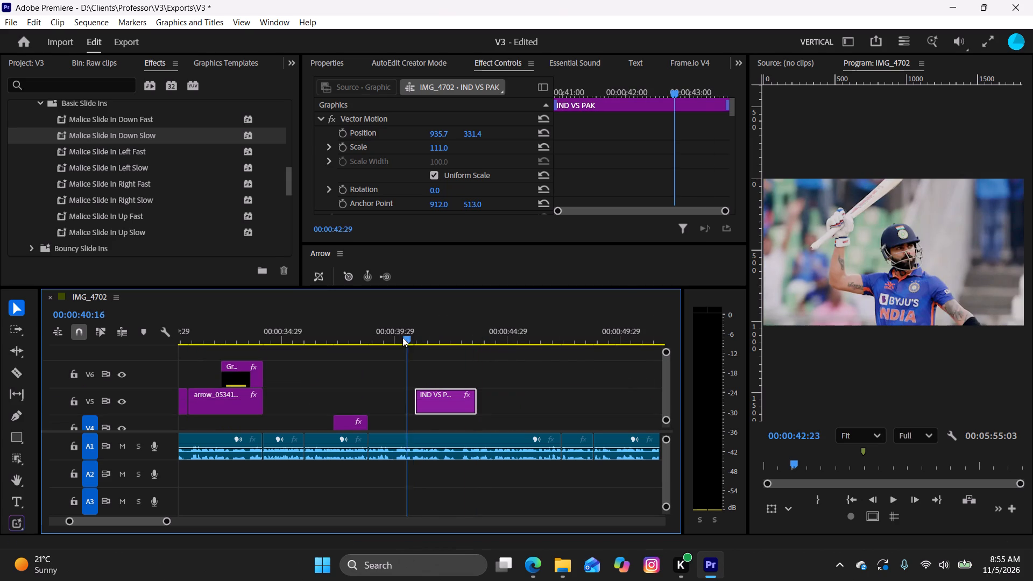
Replace the text of the IND VS PAK title over the single-batsman photo with CHASE MASTER.
{"action": "left_click_drag", "start_coordinate": [402, 337], "coordinate": [447, 359]}
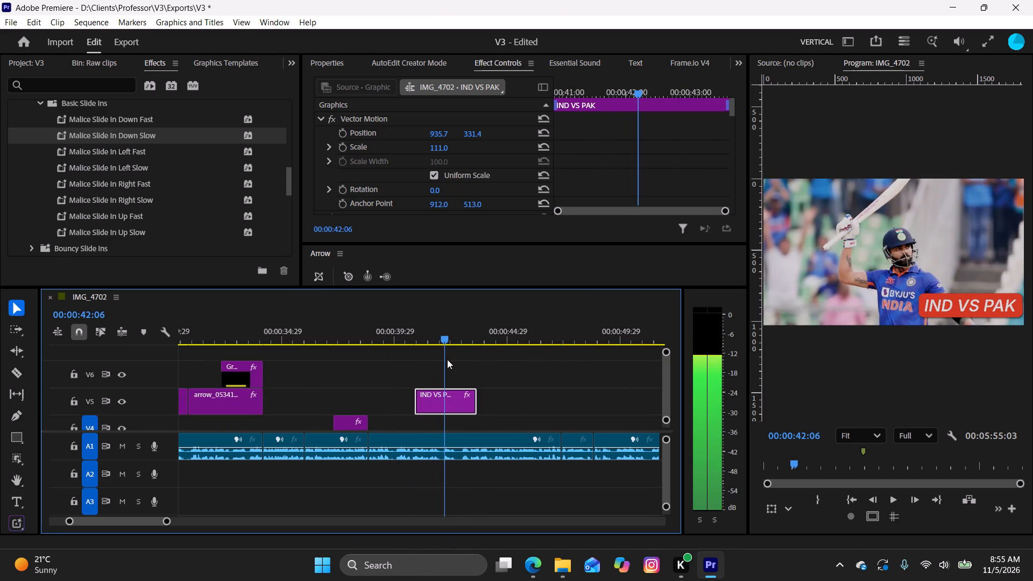
{"action": "left_click_drag", "start_coordinate": [447, 359], "coordinate": [463, 365]}
{"action": "left_click", "coordinate": [452, 393]}
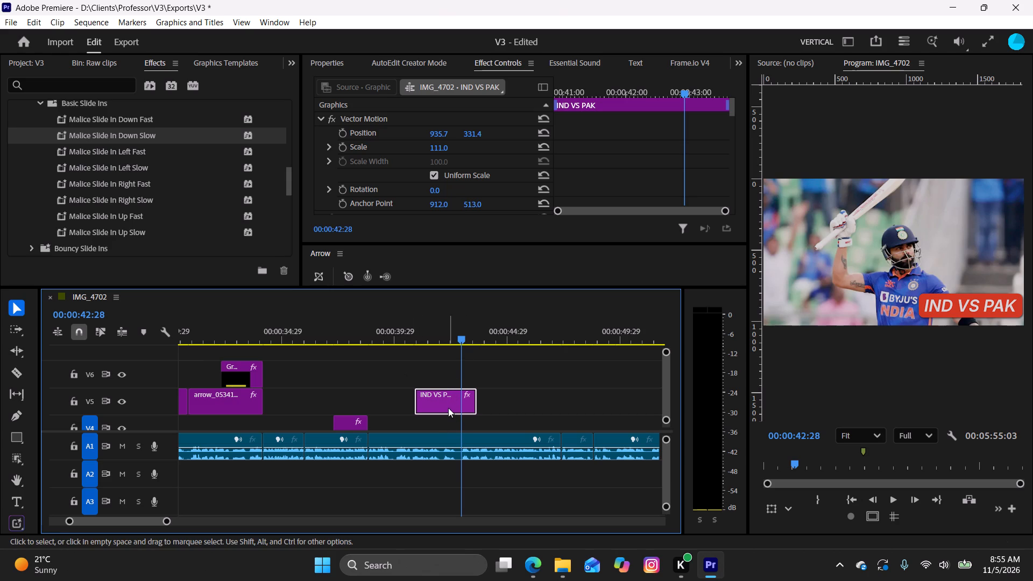
{"action": "double_click", "coordinate": [448, 408]}
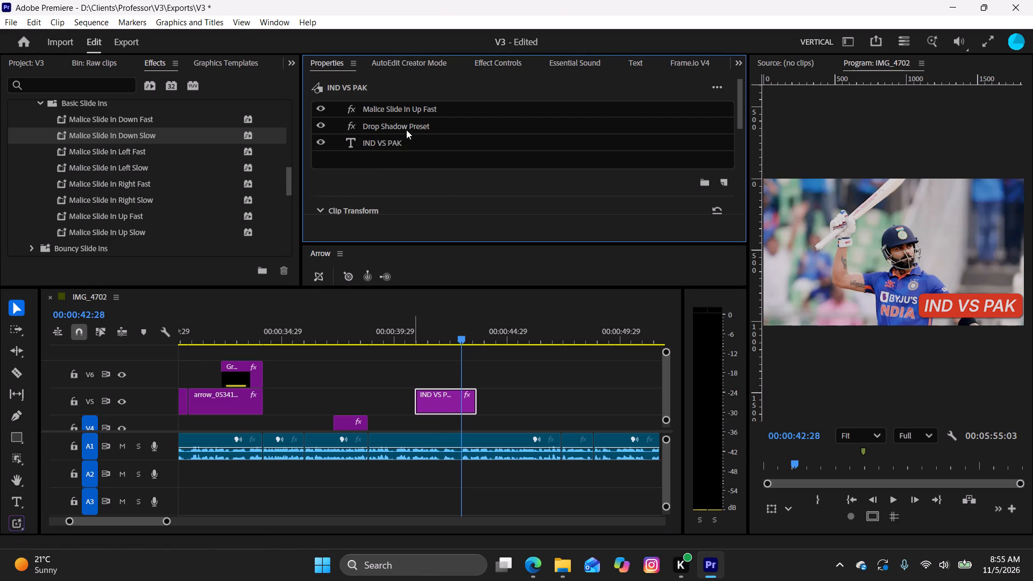
{"action": "double_click", "coordinate": [394, 140]}
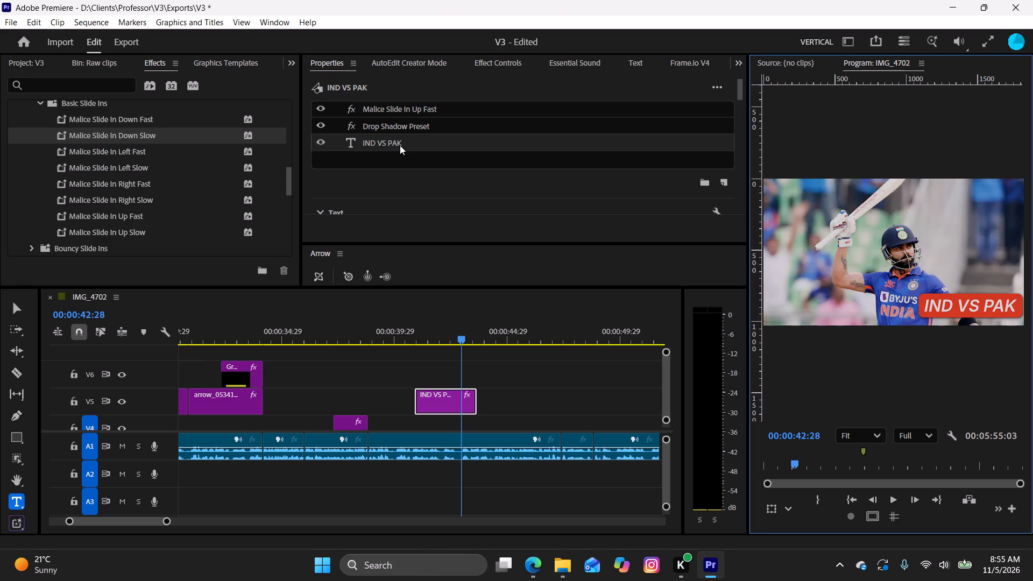
{"action": "type", "text": "CHA"}
{"action": "type", "text": "SE"}
{"action": "key", "text": "space"}
{"action": "type", "text": "MASTER"}
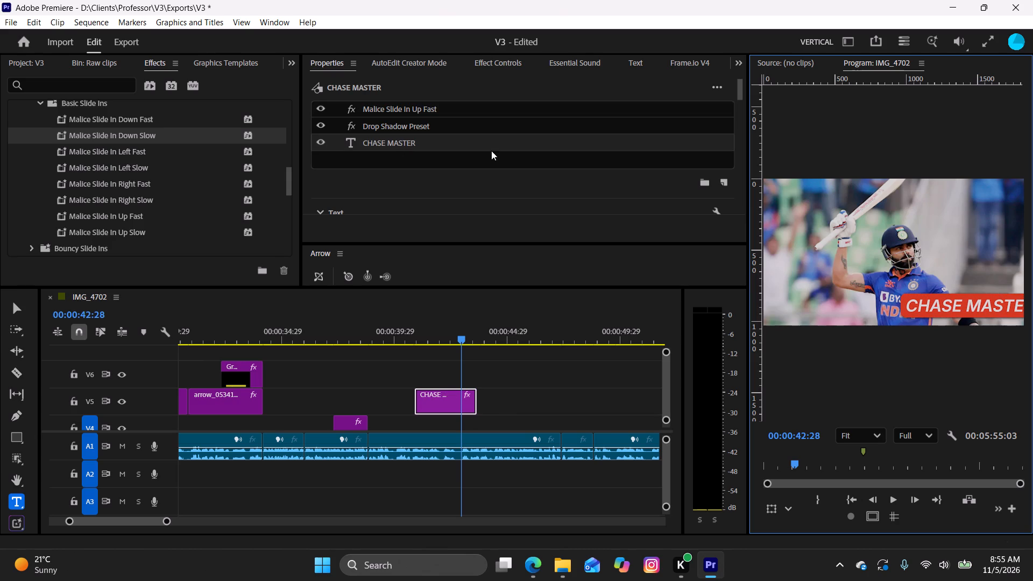
Reduce the font size of the CHASE MASTER title to 74.
{"action": "left_click_drag", "start_coordinate": [741, 90], "coordinate": [749, 105]}
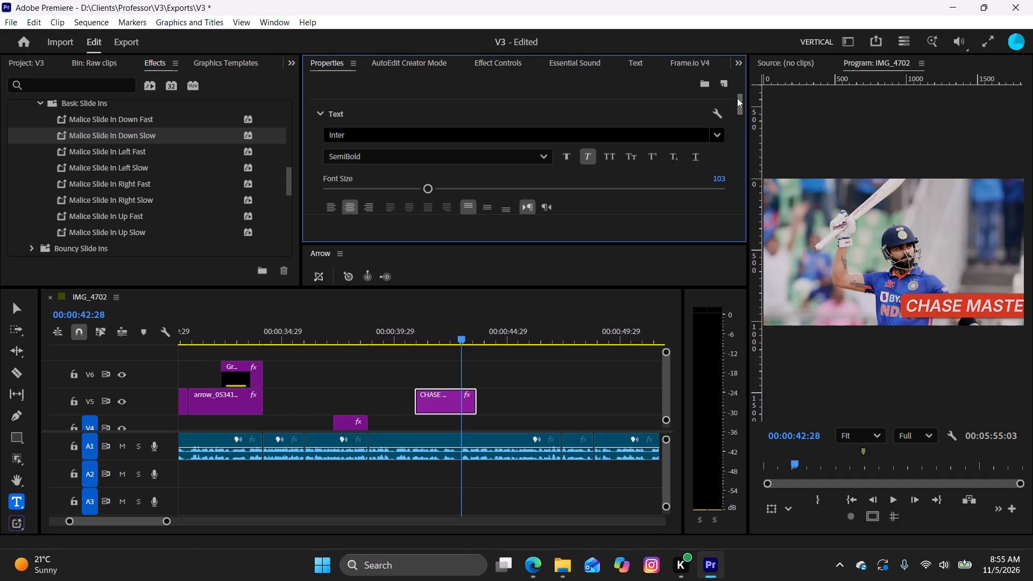
{"action": "left_click_drag", "start_coordinate": [426, 189], "coordinate": [413, 189]}
{"action": "left_click_drag", "start_coordinate": [416, 189], "coordinate": [404, 195]}
{"action": "scroll", "coordinate": [451, 174], "scroll_direction": "up", "scroll_amount": 8}
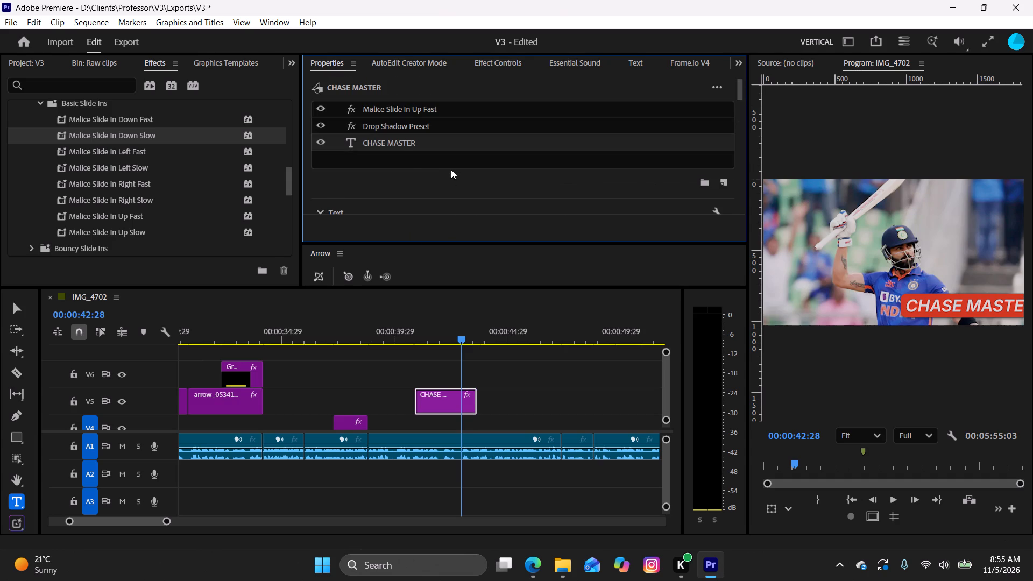
{"action": "double_click", "coordinate": [395, 145]}
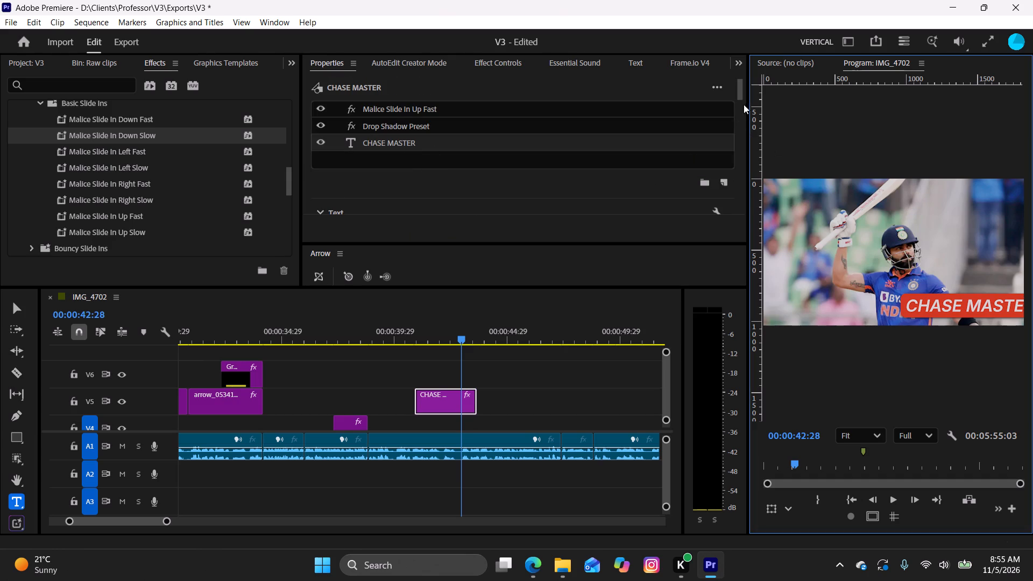
{"action": "left_click_drag", "start_coordinate": [740, 94], "coordinate": [744, 112]}
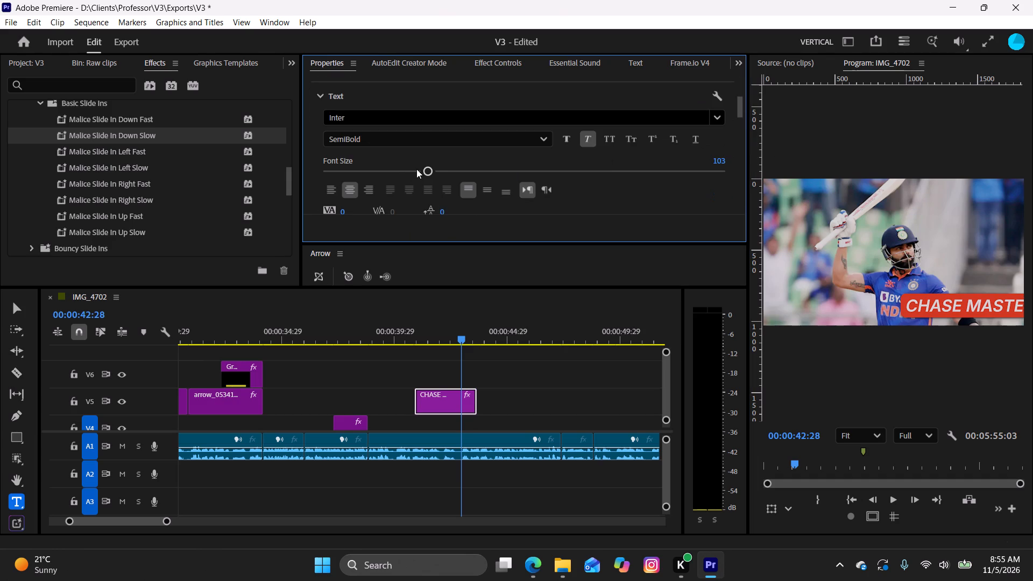
{"action": "left_click_drag", "start_coordinate": [424, 173], "coordinate": [395, 179]}
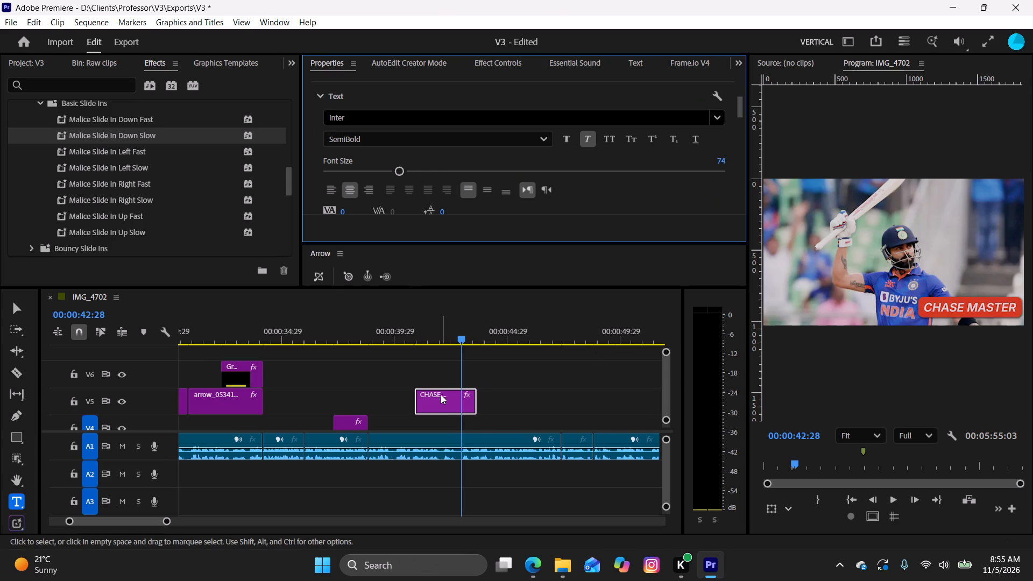
Move the CHASE MASTER title down to V3 and fit its start and end to the single-batsman photo clip below.
{"action": "left_click_drag", "start_coordinate": [444, 405], "coordinate": [440, 412]}
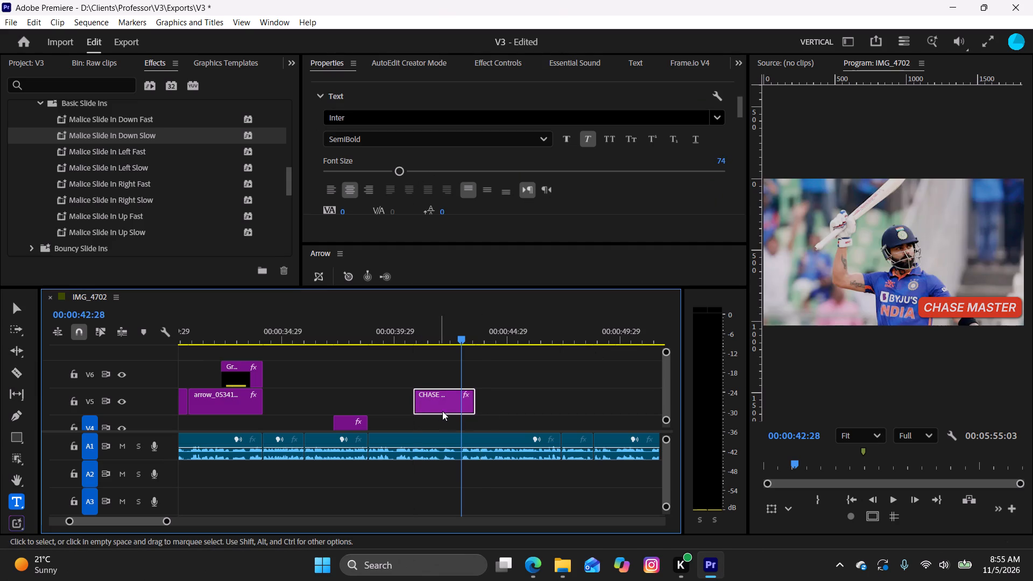
{"action": "key", "text": "alt+Down"}
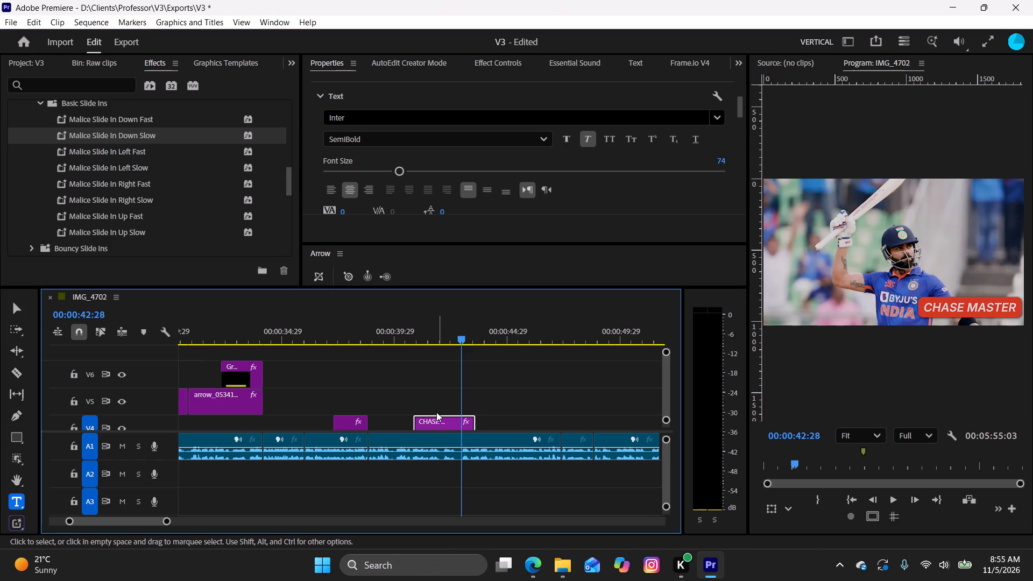
{"action": "left_click_drag", "start_coordinate": [663, 370], "coordinate": [669, 376]}
{"action": "key", "text": "alt+Down"}
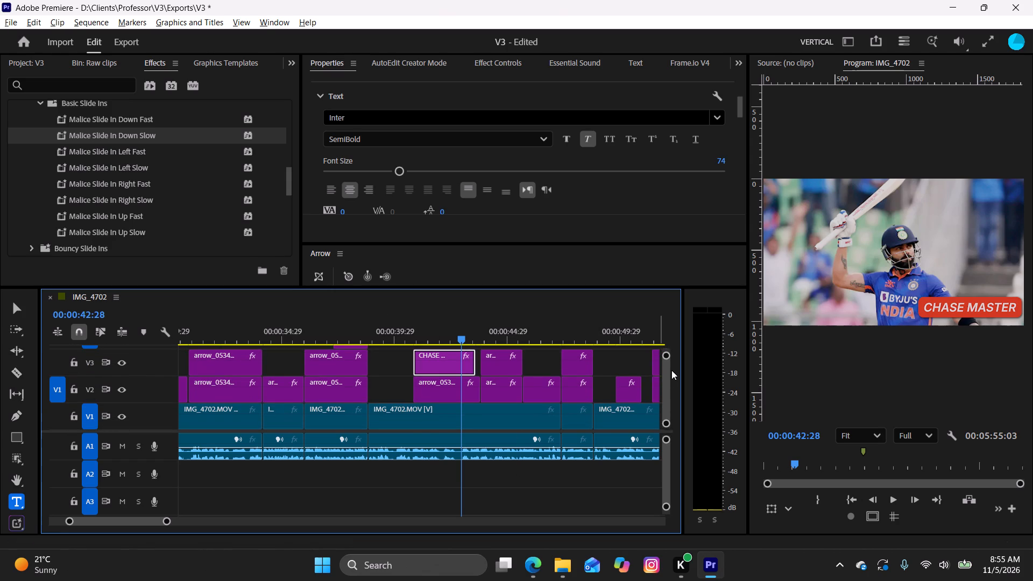
{"action": "left_click", "coordinate": [473, 367]}
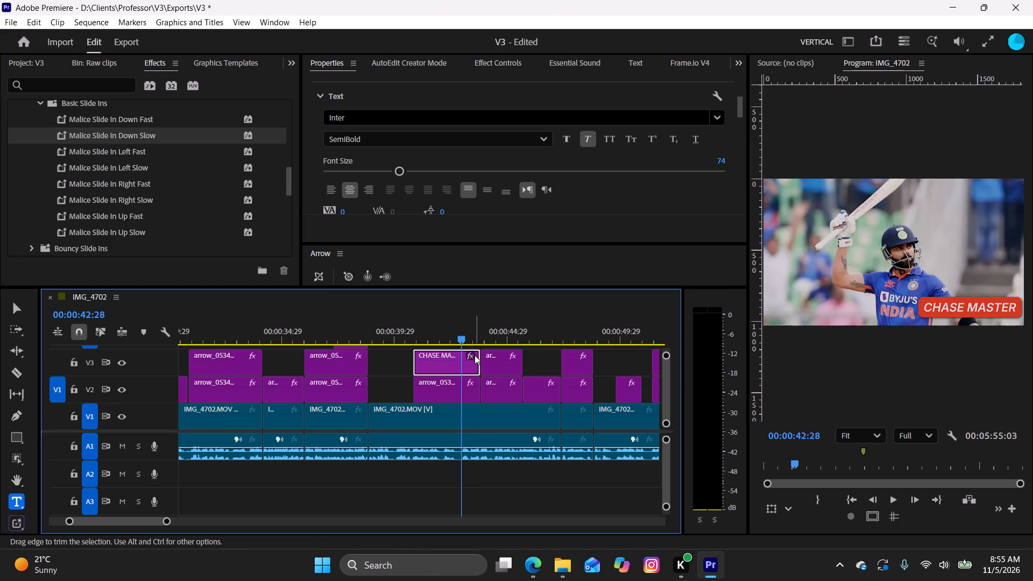
Play back the edit from just before the CHASE MASTER title through the Pakistan–India result scorecard to about 00:00:49.
{"action": "left_click_drag", "start_coordinate": [454, 336], "coordinate": [404, 358]}
{"action": "key", "text": "space"}
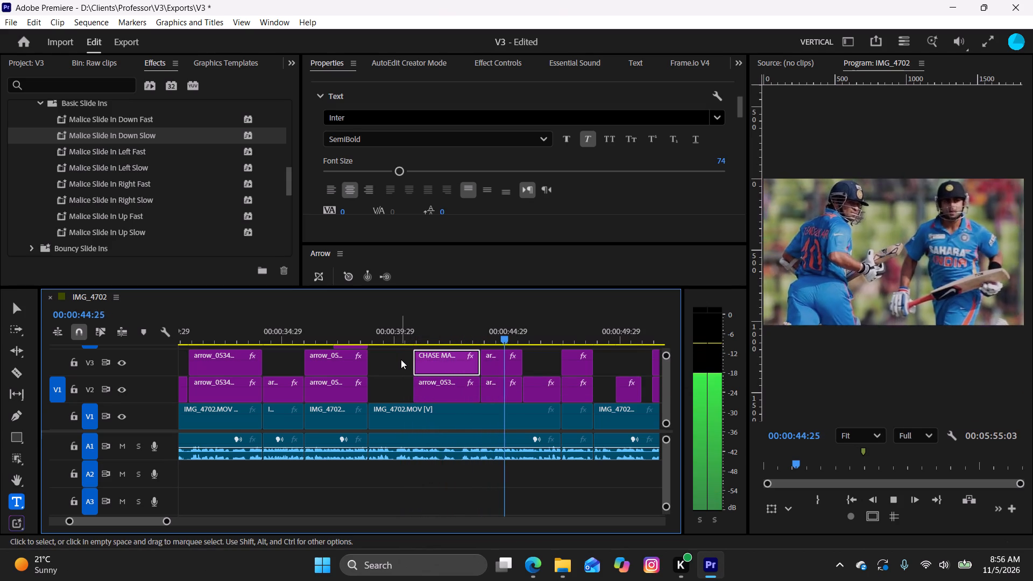
{"action": "key", "text": "space"}
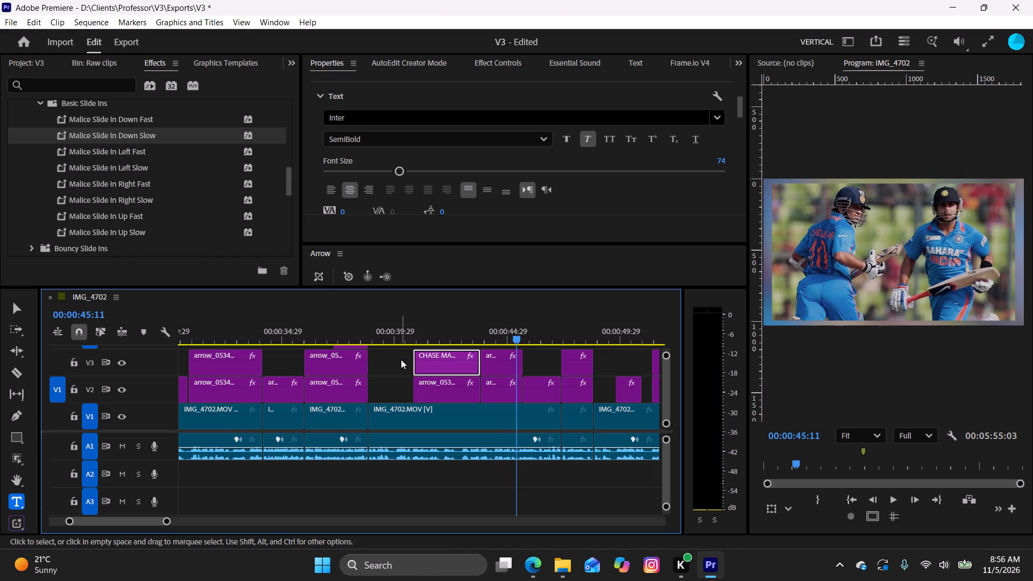
{"action": "key", "text": "space"}
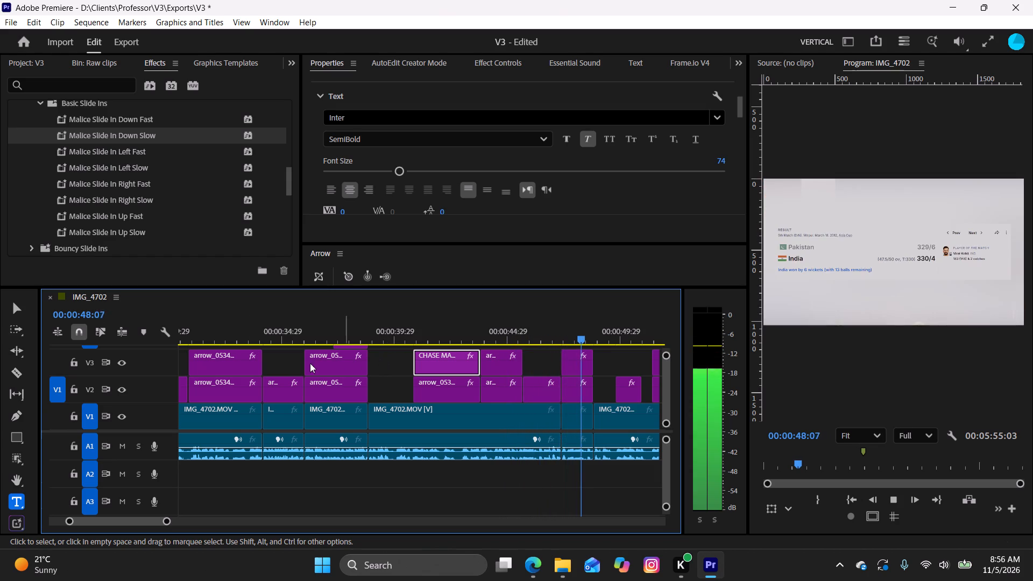
{"action": "key", "text": "space"}
{"action": "key", "text": "space"}
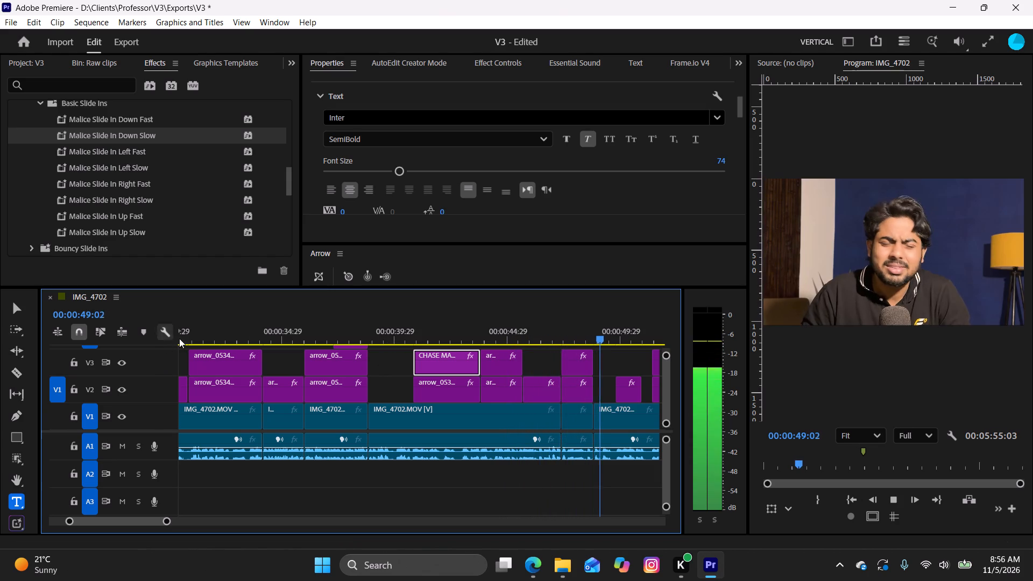
{"action": "key", "text": "space"}
Duplicate the highlight graphic from V6 onto V4 at 00:00:47:10, where the Pakistan–India result scorecard starts.
{"action": "left_click_drag", "start_coordinate": [602, 337], "coordinate": [569, 343]}
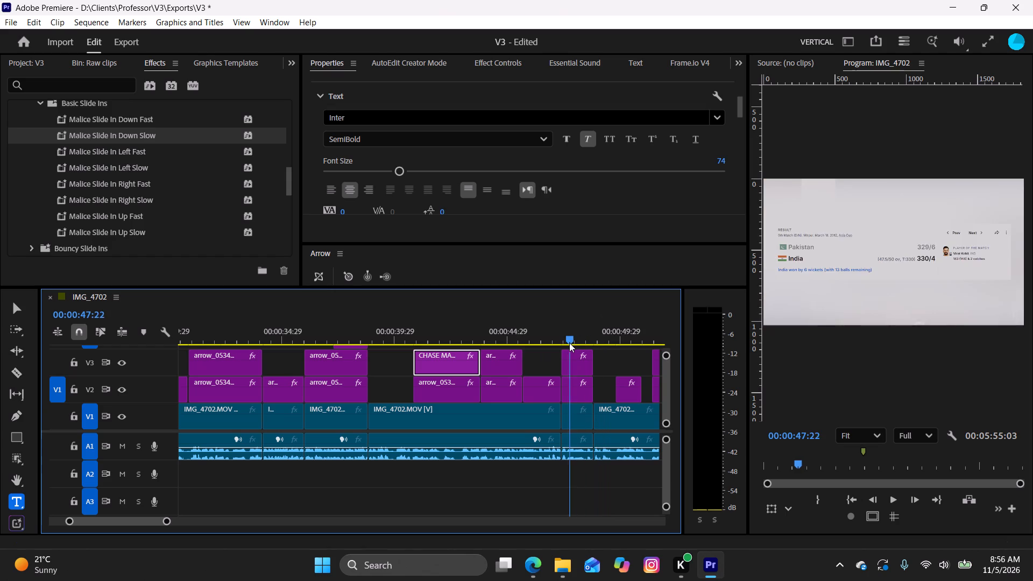
{"action": "left_click_drag", "start_coordinate": [569, 343], "coordinate": [561, 352]}
{"action": "left_click_drag", "start_coordinate": [670, 385], "coordinate": [668, 382]}
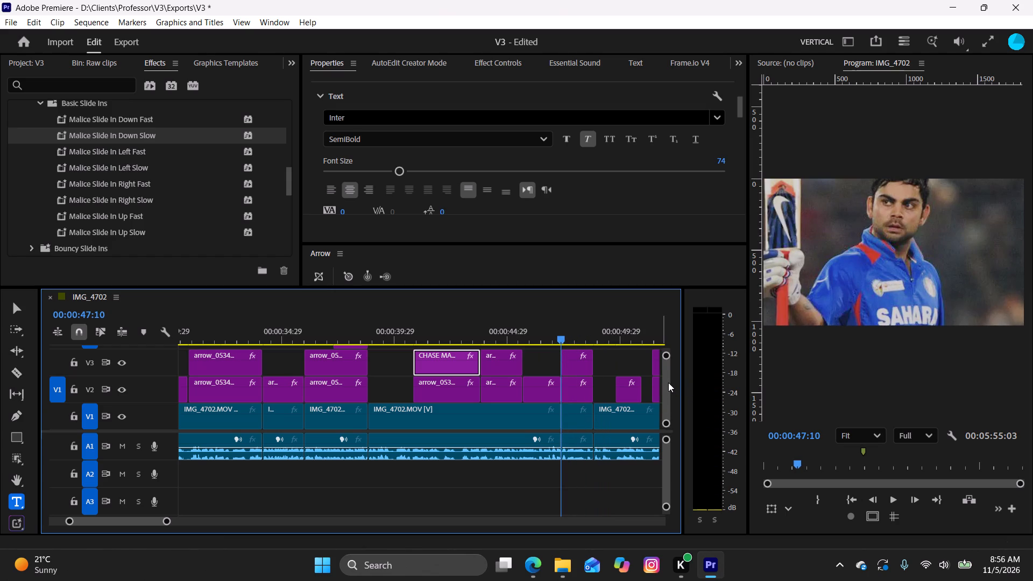
{"action": "left_click_drag", "start_coordinate": [668, 382], "coordinate": [666, 378]}
{"action": "left_click", "coordinate": [666, 378]}
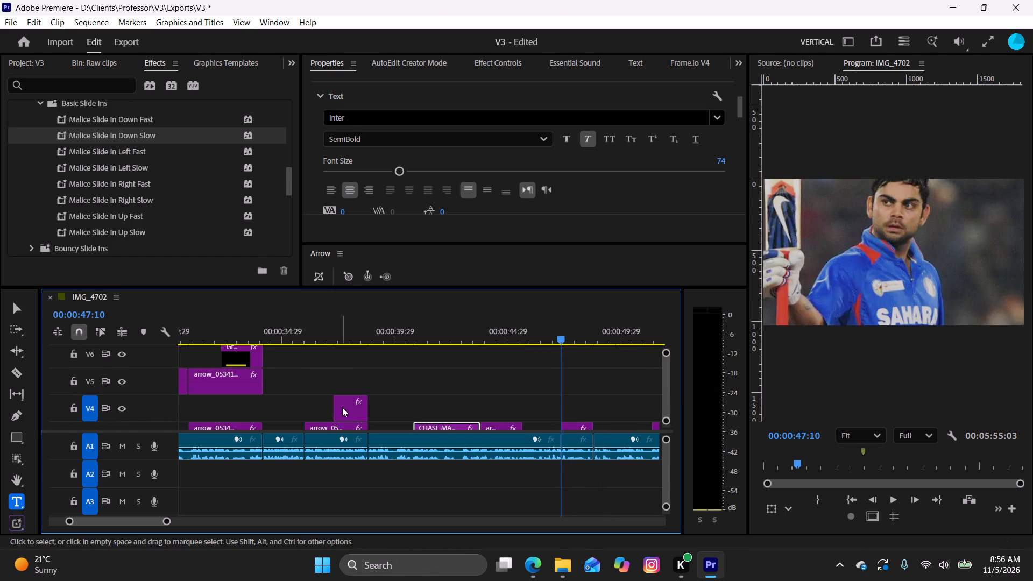
{"action": "left_click", "coordinate": [345, 410]}
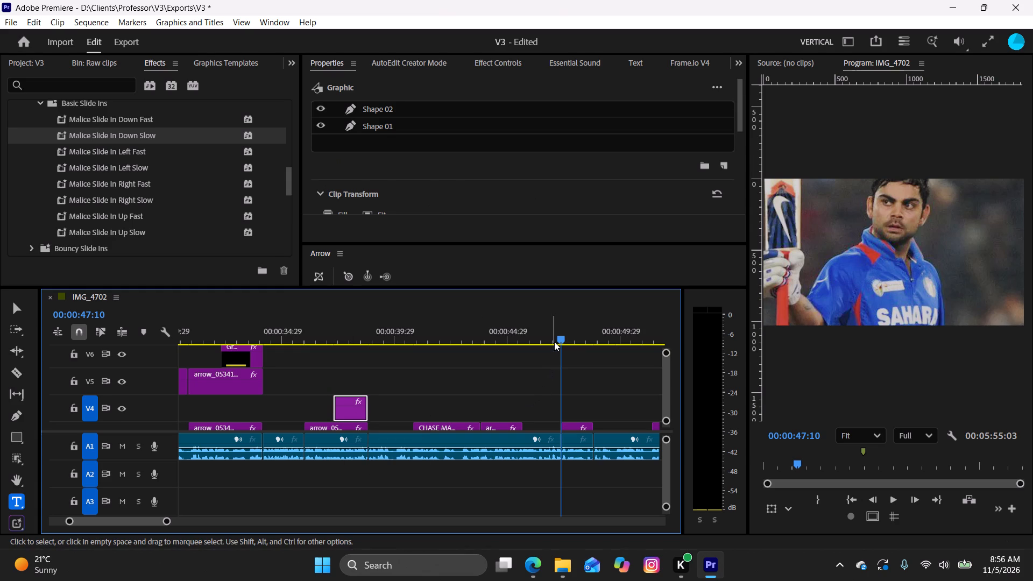
{"action": "left_click", "coordinate": [237, 361]}
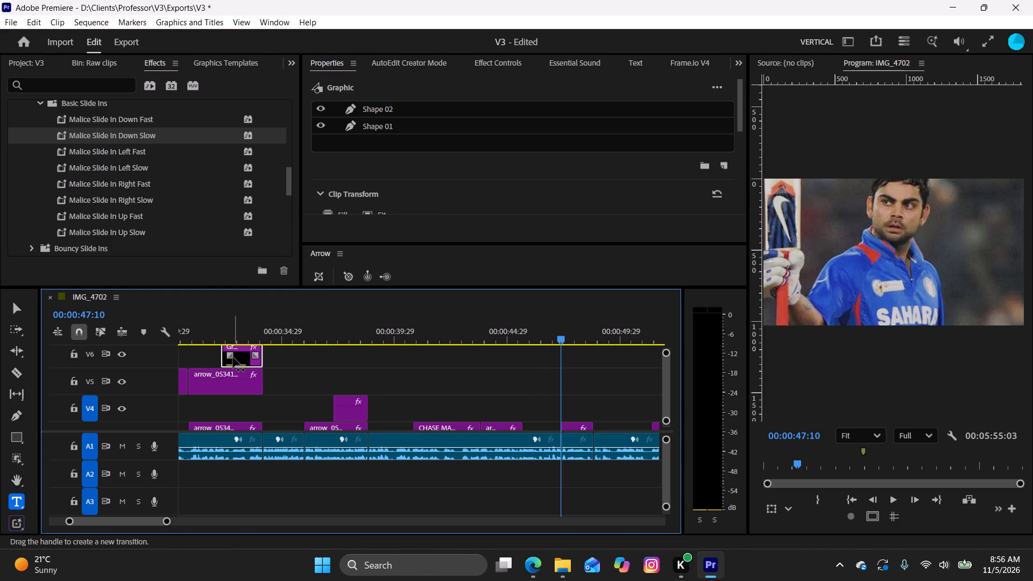
{"action": "left_click_drag", "start_coordinate": [233, 357], "coordinate": [566, 406], "text": "alt"}
{"action": "key", "text": "ctrl+z"}
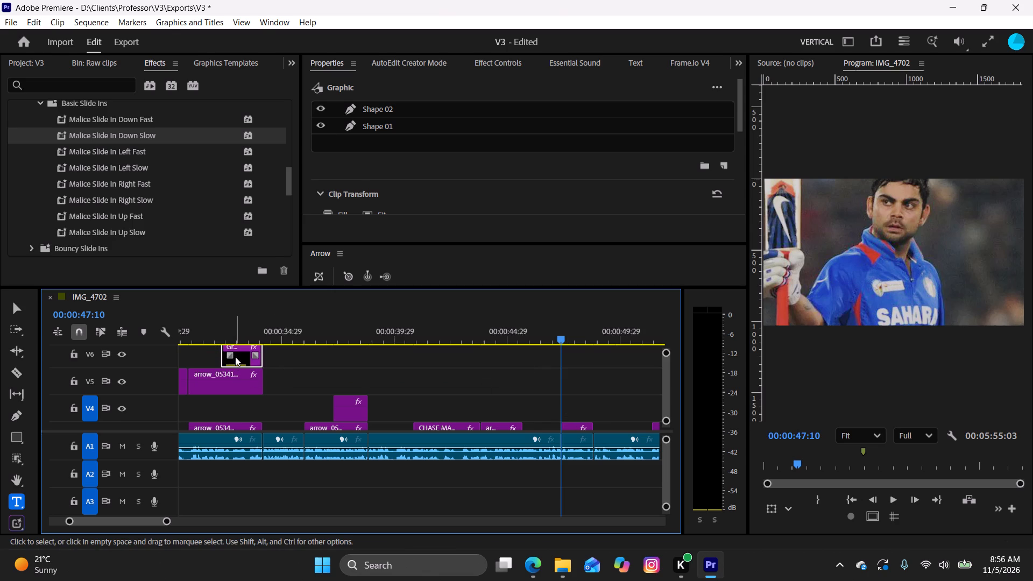
{"action": "left_click_drag", "start_coordinate": [235, 357], "coordinate": [553, 402], "text": "alt"}
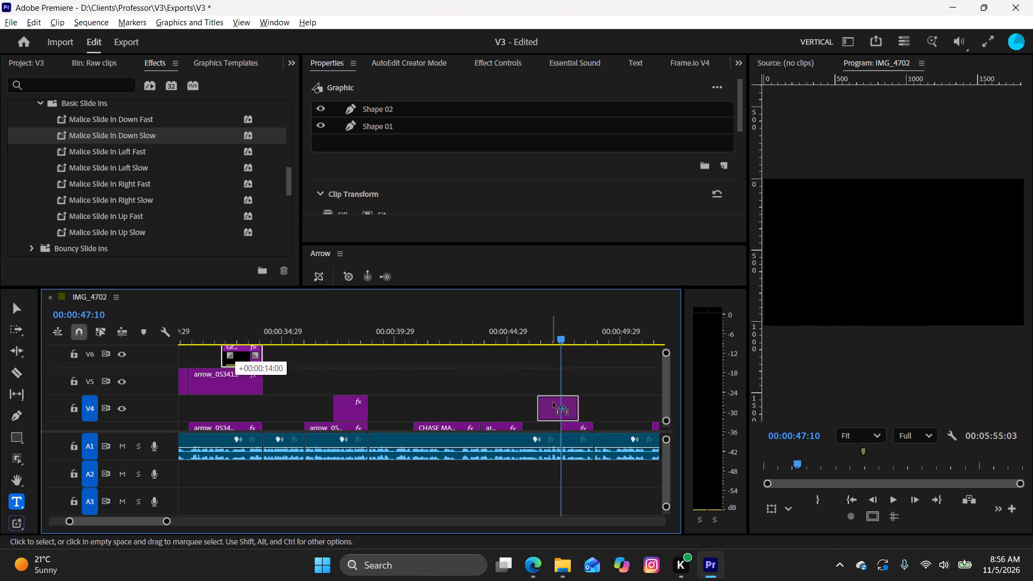
{"action": "left_click_drag", "start_coordinate": [553, 402], "coordinate": [572, 403], "text": "alt"}
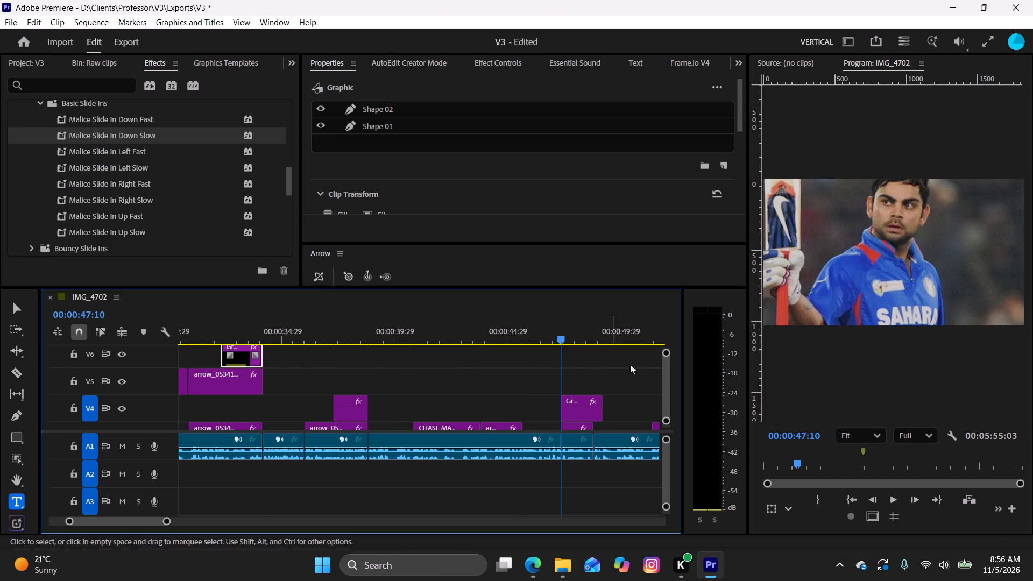
Preview the copied V4 highlight over the result scorecard, and trim its end to match the scorecard clip's end.
{"action": "key", "text": "space"}
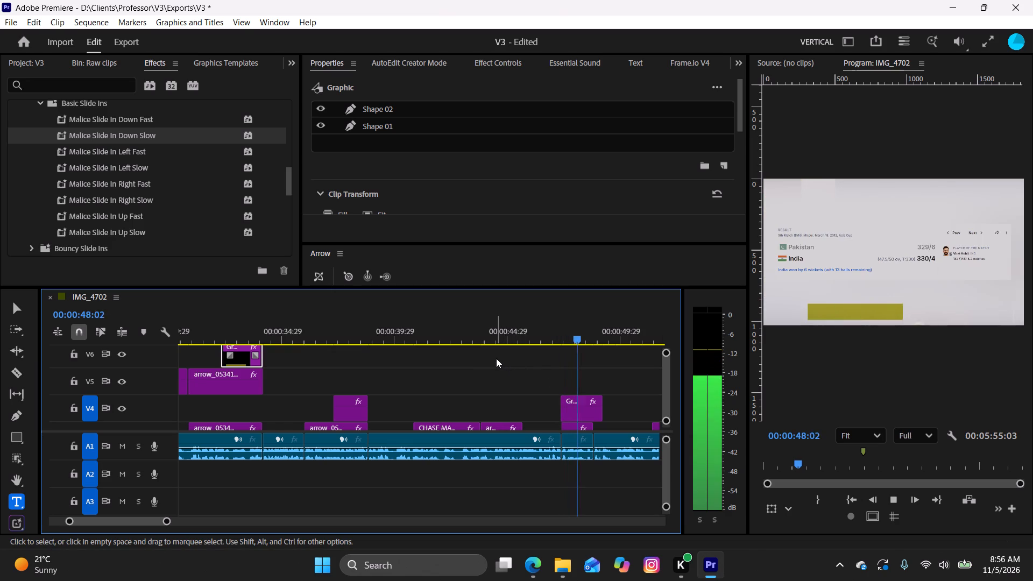
{"action": "key", "text": "space"}
{"action": "key", "text": "space"}
{"action": "key", "text": "space"}
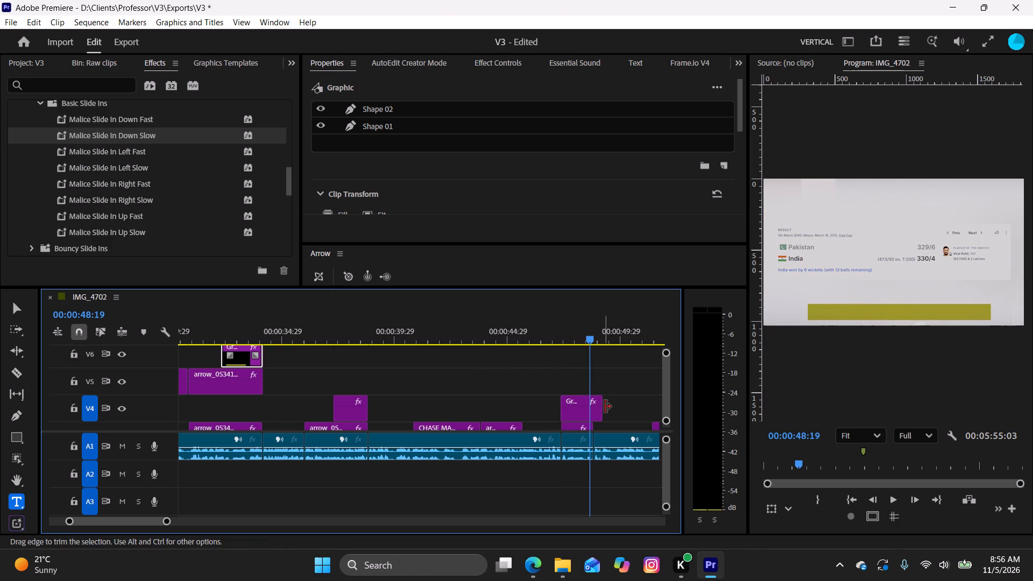
{"action": "left_click_drag", "start_coordinate": [605, 408], "coordinate": [600, 419]}
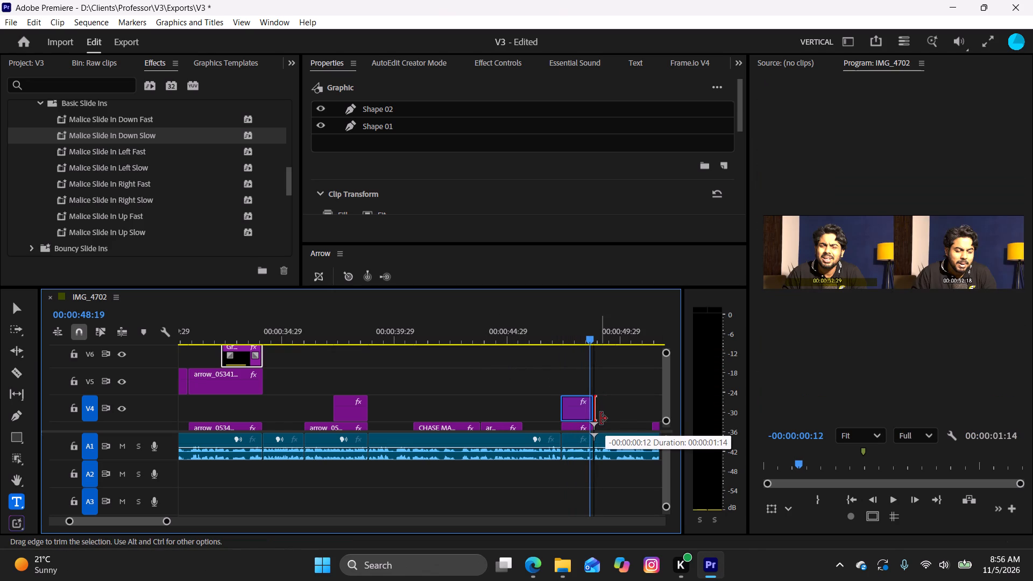
{"action": "left_click_drag", "start_coordinate": [600, 419], "coordinate": [593, 428]}
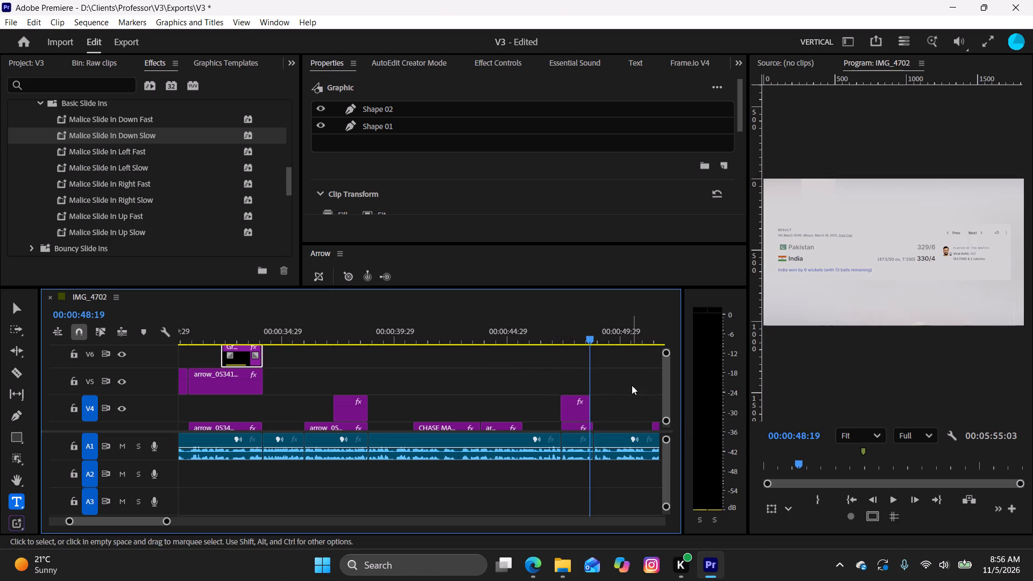
{"action": "left_click_drag", "start_coordinate": [590, 412], "coordinate": [598, 415]}
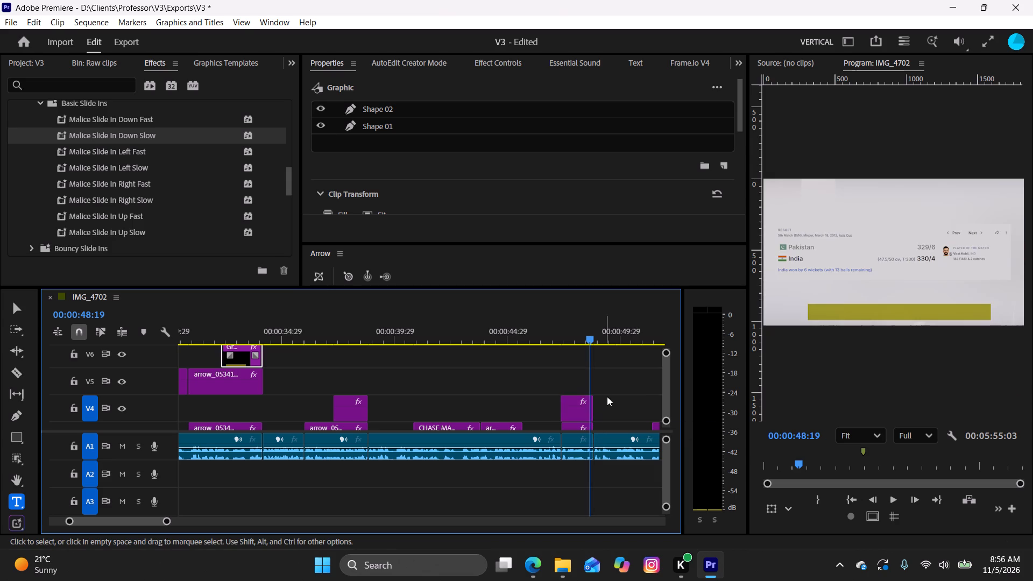
Scrub through the V4 highlight over the Pakistan–India result scorecard to examine how its bar animates.
{"action": "left_click", "coordinate": [572, 415]}
{"action": "left_click_drag", "start_coordinate": [586, 338], "coordinate": [574, 348]}
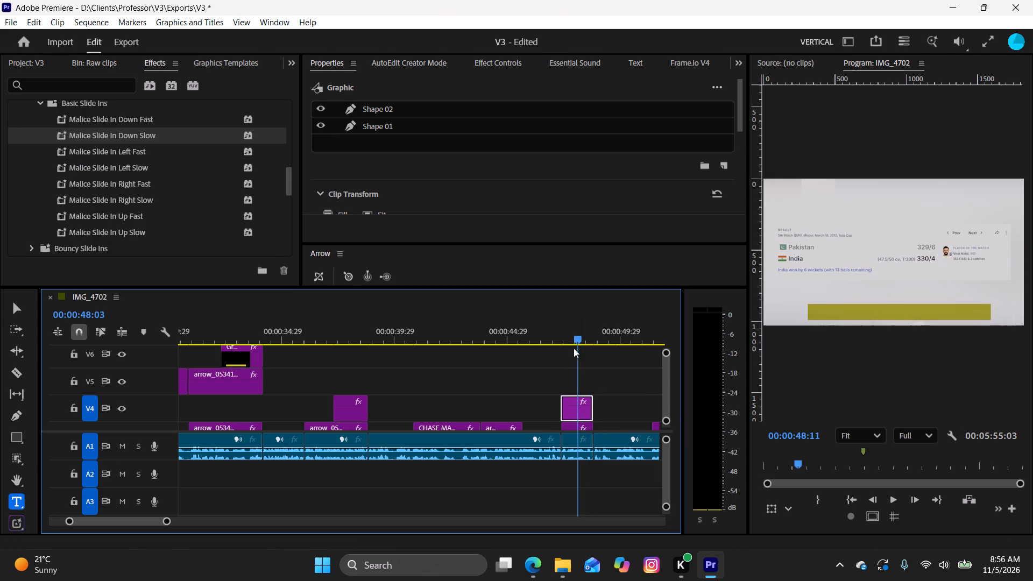
{"action": "left_click_drag", "start_coordinate": [574, 348], "coordinate": [584, 379]}
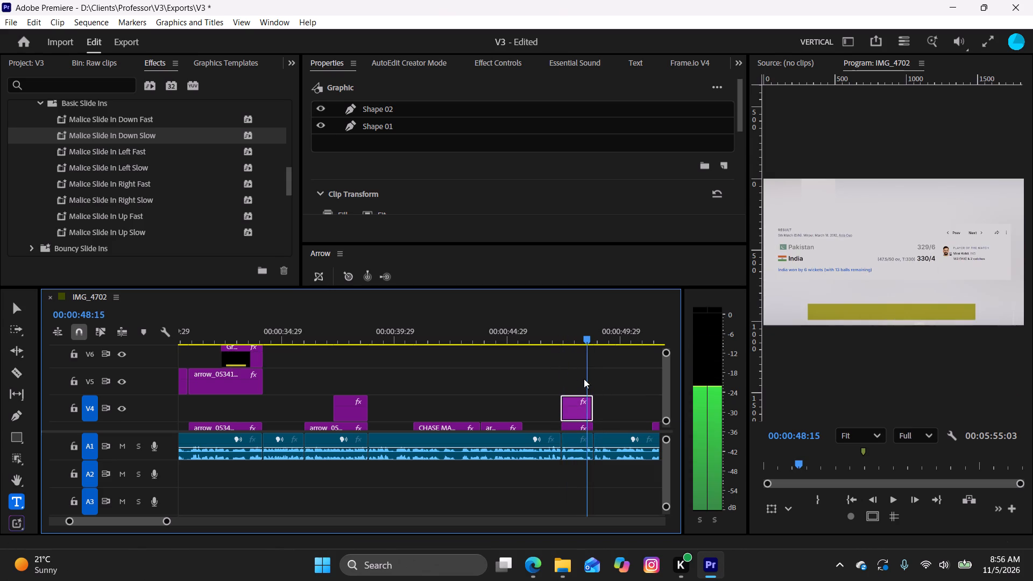
{"action": "left_click_drag", "start_coordinate": [584, 379], "coordinate": [577, 393]}
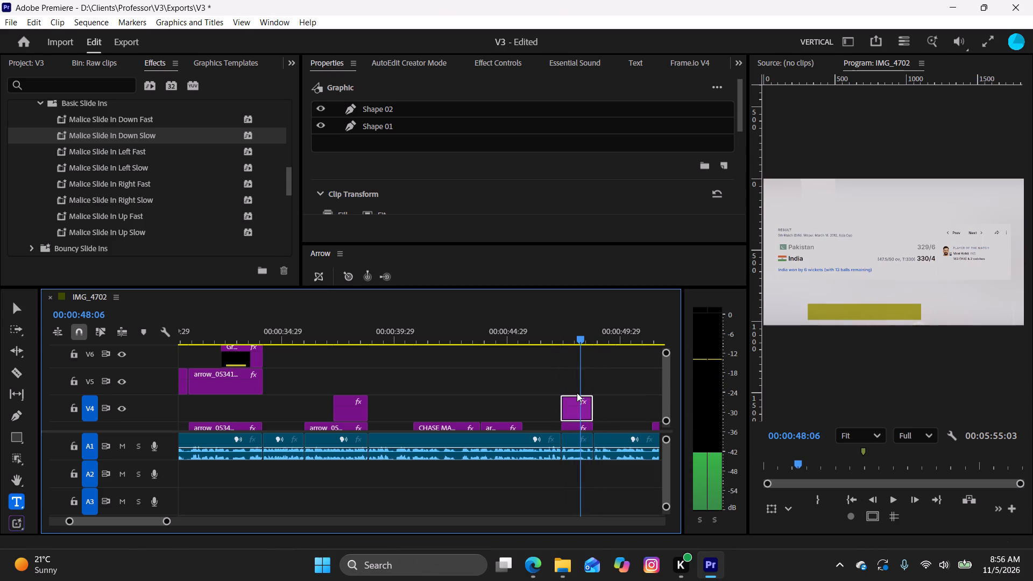
{"action": "left_click_drag", "start_coordinate": [577, 393], "coordinate": [585, 434]}
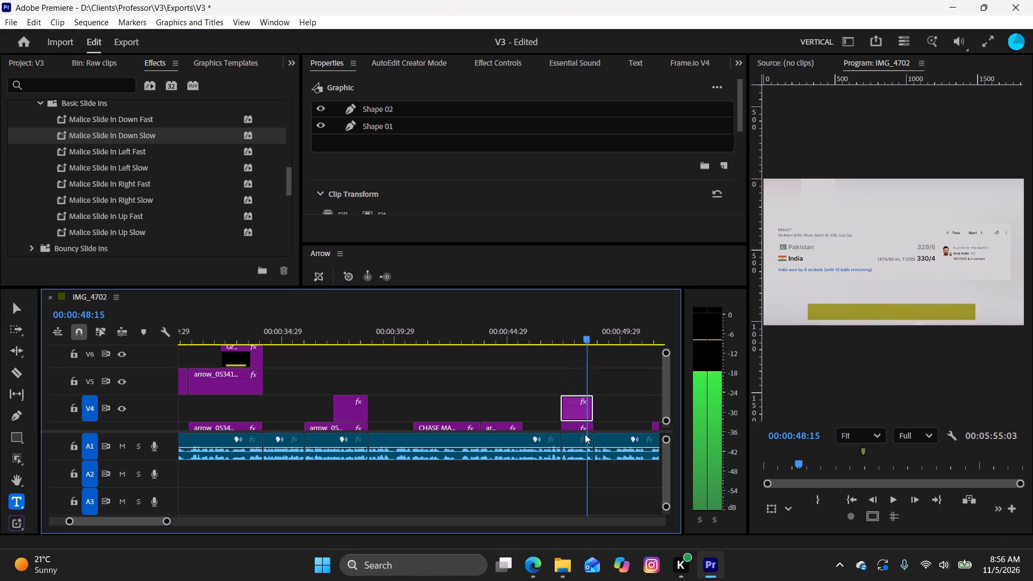
{"action": "left_click_drag", "start_coordinate": [585, 434], "coordinate": [588, 437]}
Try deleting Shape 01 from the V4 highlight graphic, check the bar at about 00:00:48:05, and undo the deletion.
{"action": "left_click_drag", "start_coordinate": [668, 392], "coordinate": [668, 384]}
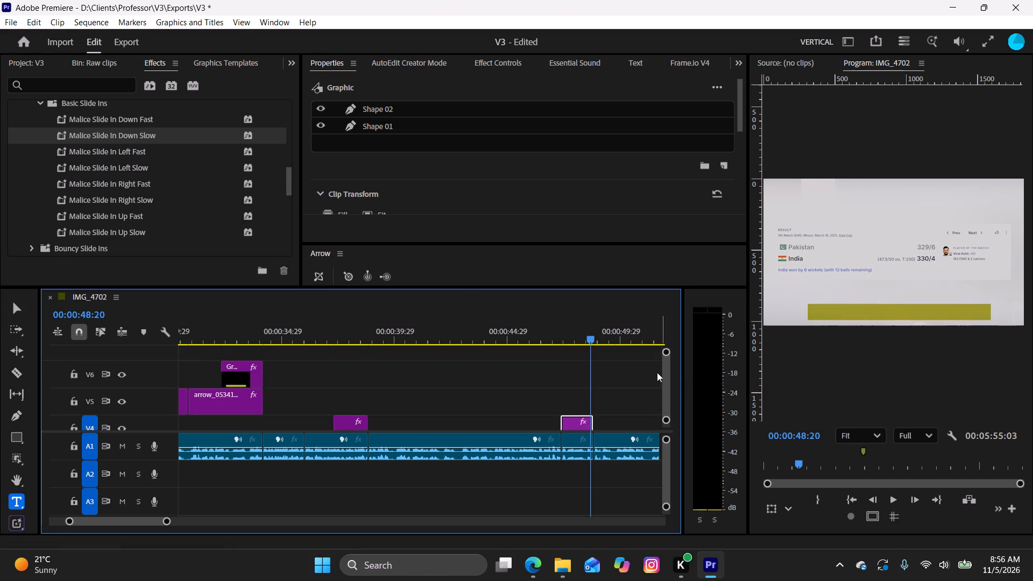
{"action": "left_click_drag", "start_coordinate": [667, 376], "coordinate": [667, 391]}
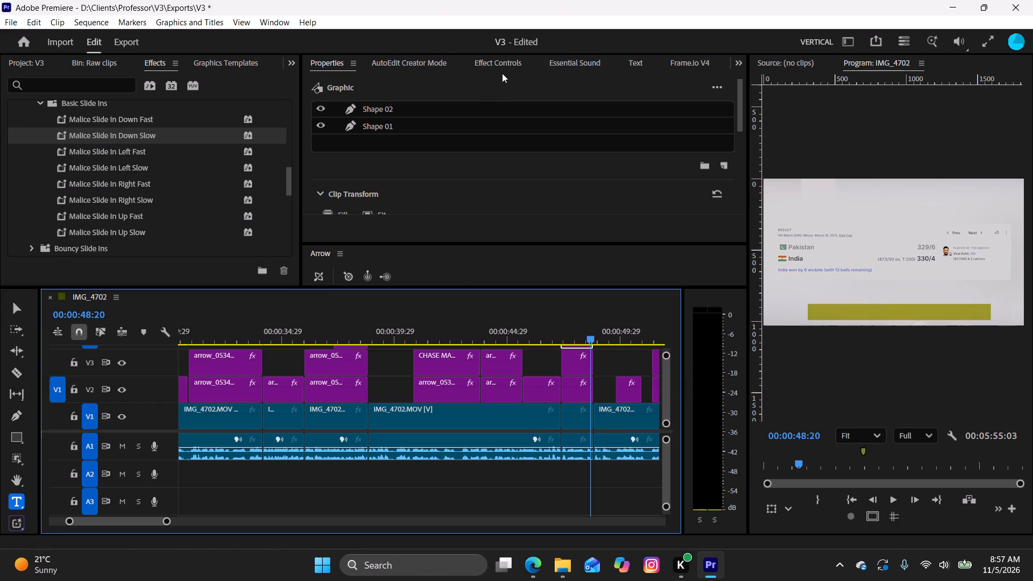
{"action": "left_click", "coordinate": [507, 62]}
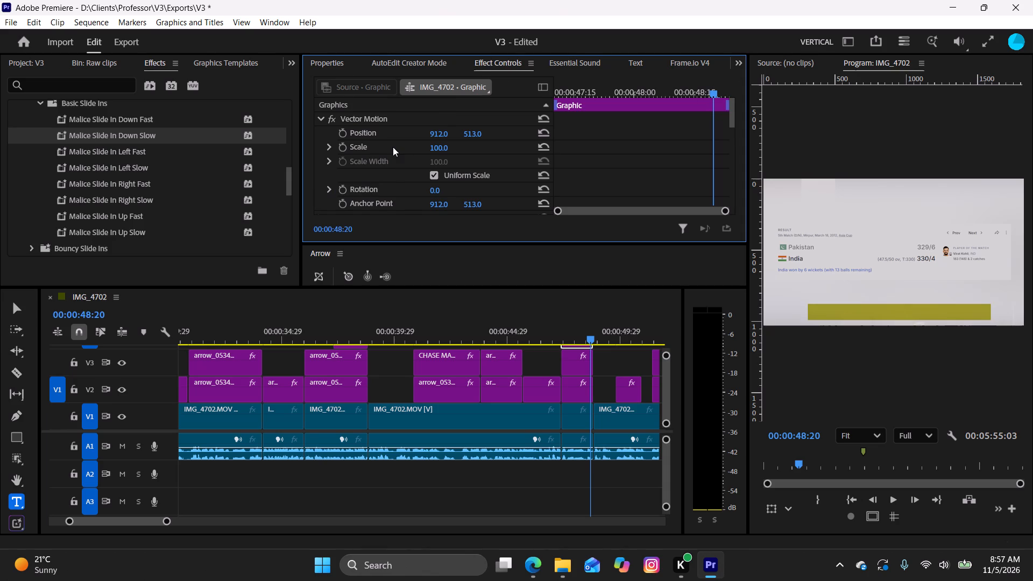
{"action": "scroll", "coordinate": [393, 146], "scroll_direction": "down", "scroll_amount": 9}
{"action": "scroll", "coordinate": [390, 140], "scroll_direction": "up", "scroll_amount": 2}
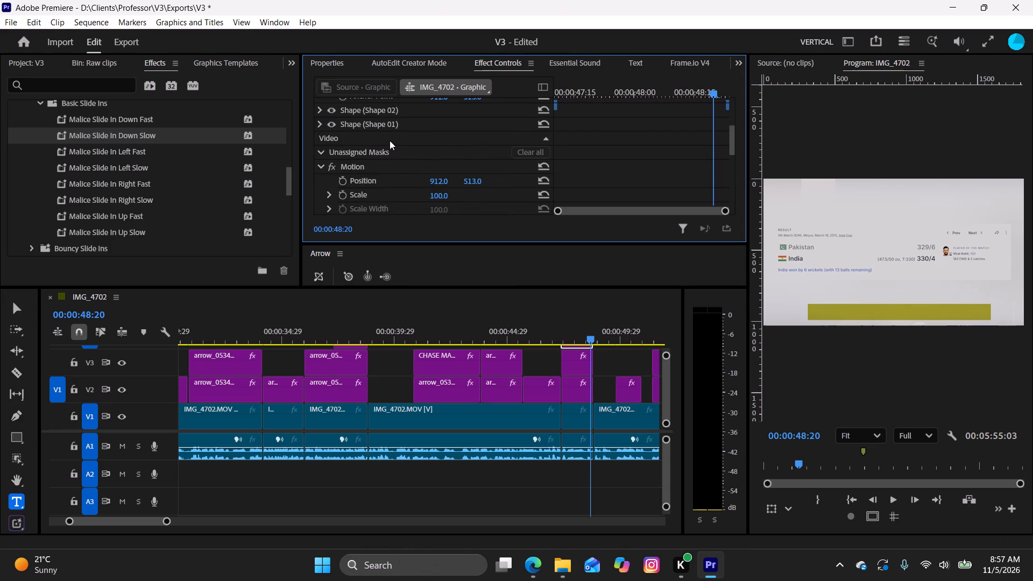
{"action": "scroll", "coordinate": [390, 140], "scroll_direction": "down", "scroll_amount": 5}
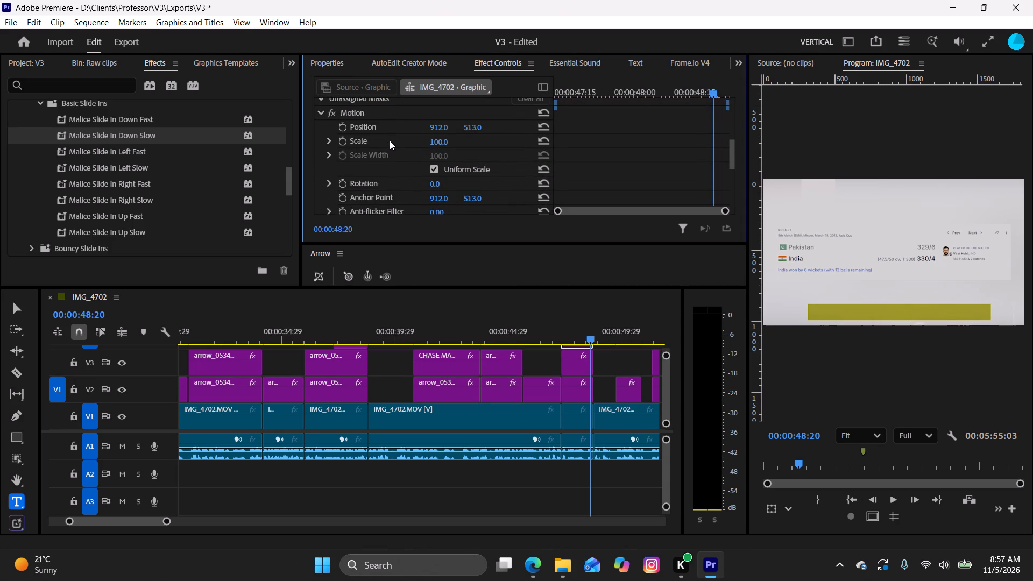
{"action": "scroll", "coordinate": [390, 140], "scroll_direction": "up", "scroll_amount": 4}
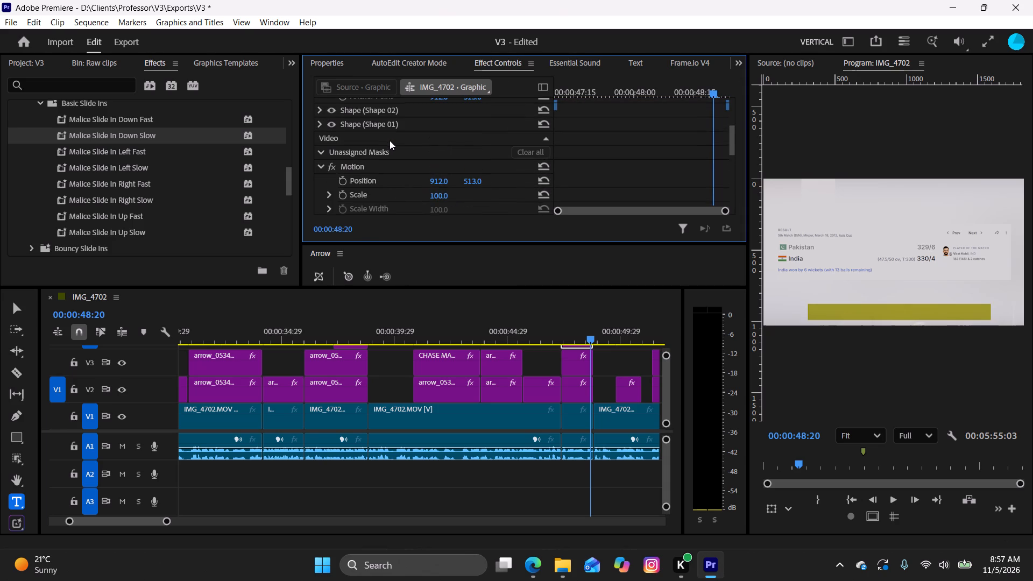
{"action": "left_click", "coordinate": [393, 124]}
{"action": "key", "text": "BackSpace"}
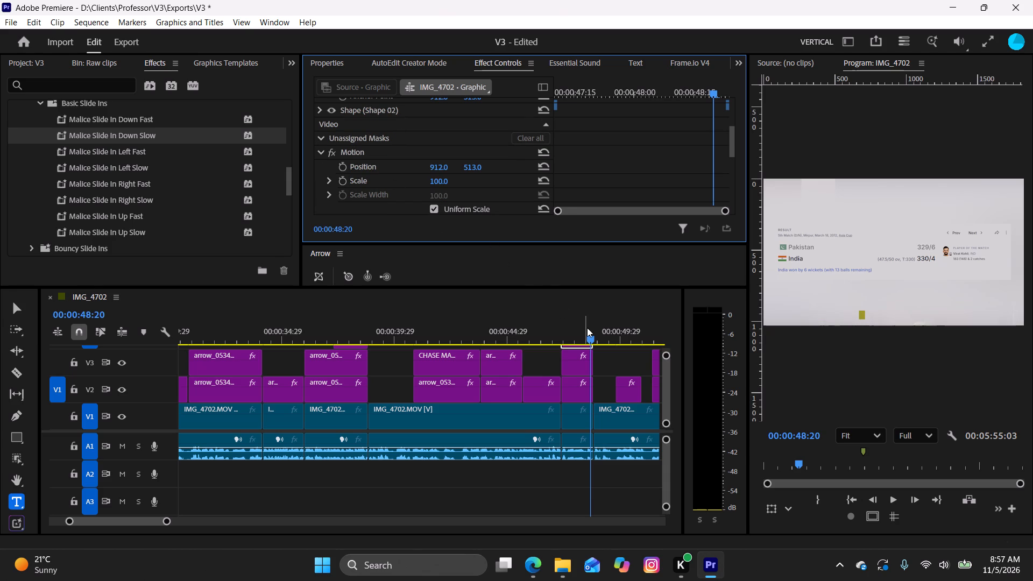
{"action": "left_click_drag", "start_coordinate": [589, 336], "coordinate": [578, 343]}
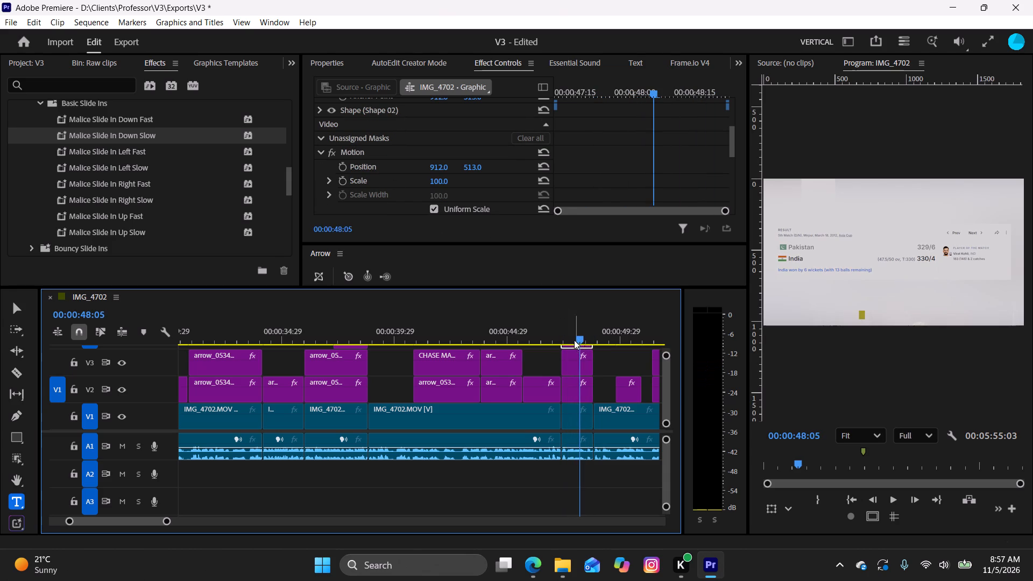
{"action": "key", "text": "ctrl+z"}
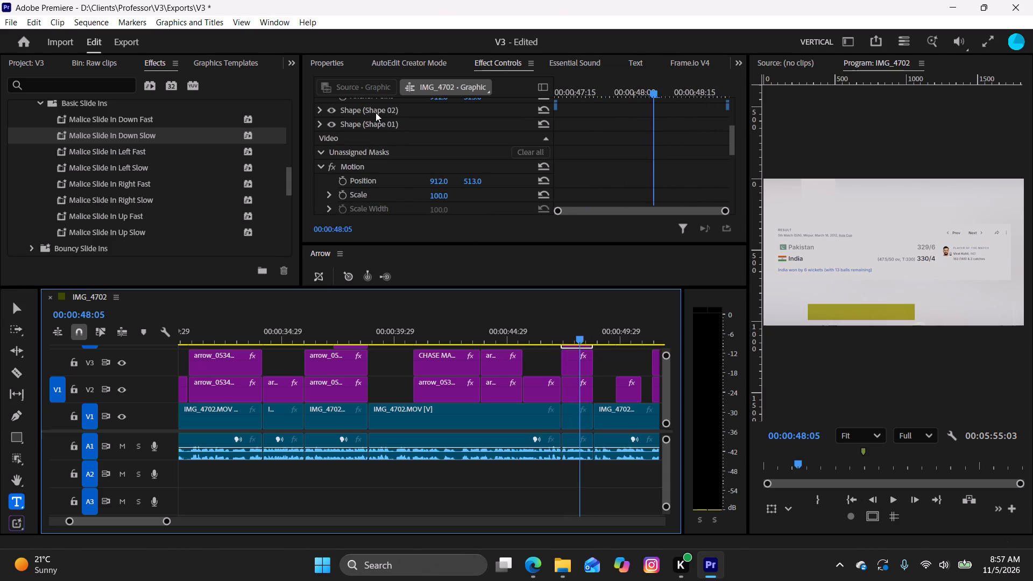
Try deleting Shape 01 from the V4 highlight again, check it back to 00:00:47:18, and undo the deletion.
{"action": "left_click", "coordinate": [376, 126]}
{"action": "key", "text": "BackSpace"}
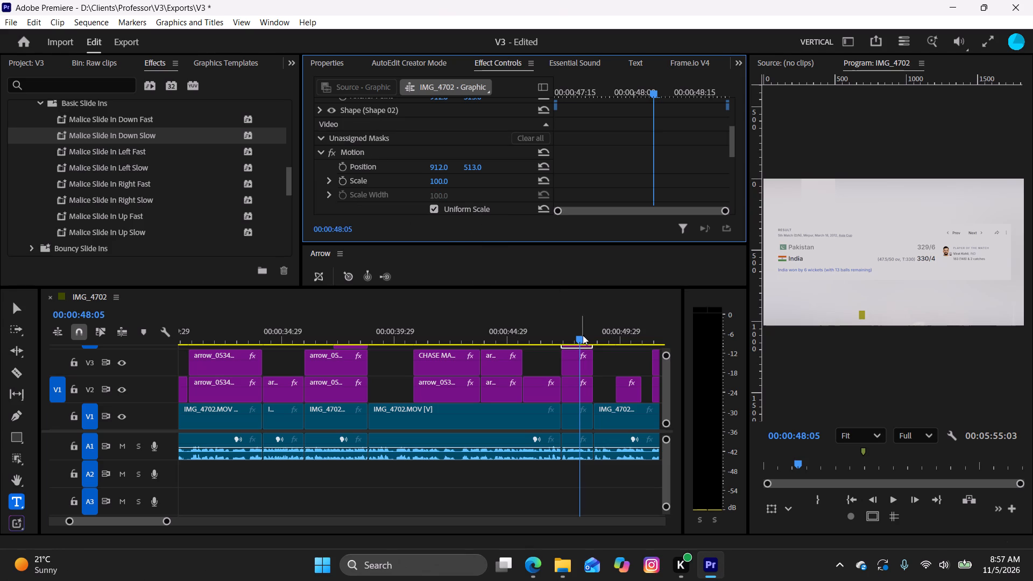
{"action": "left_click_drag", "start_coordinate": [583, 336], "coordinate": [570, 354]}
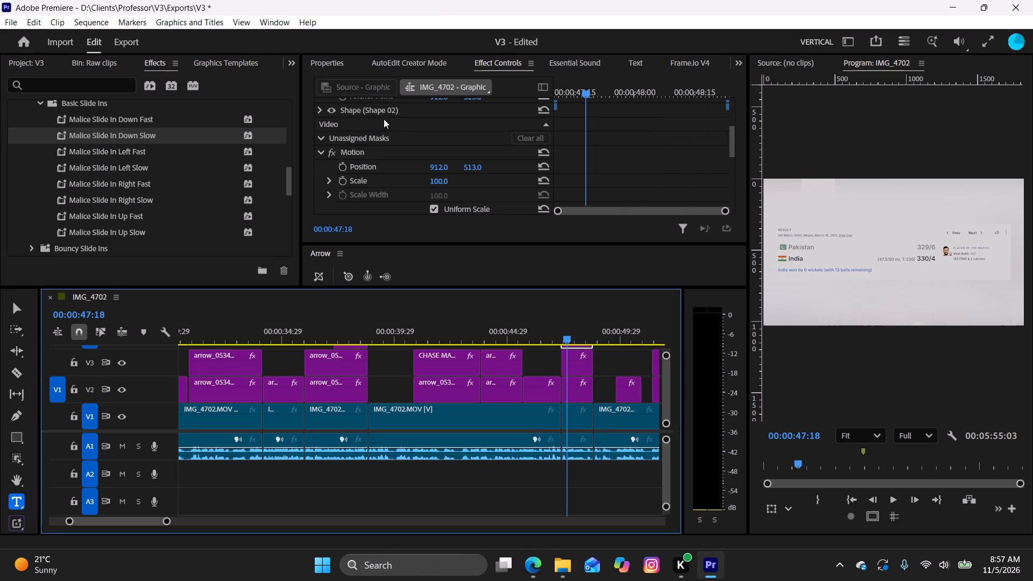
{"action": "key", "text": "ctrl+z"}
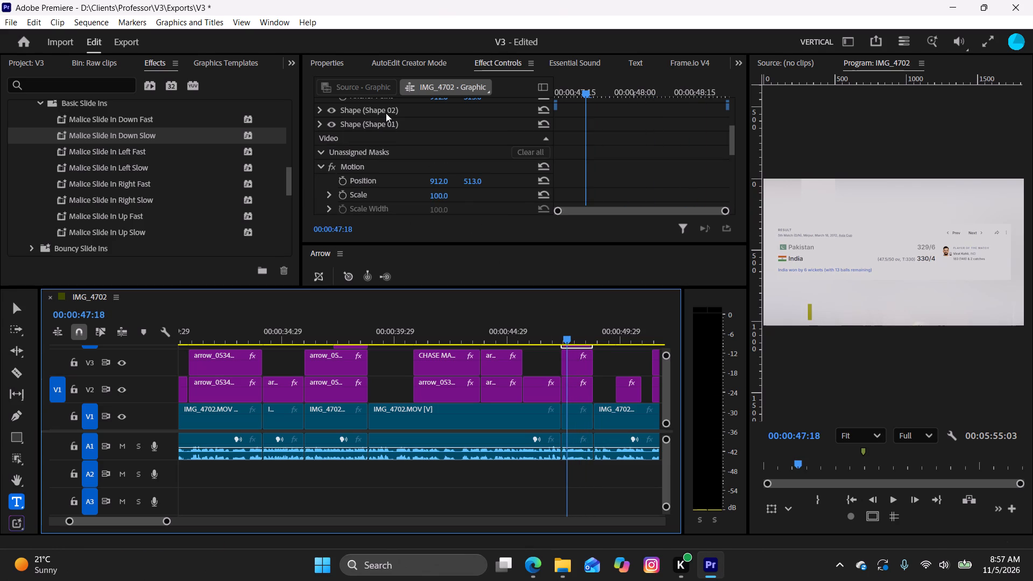
Delete Shape 02 from the V4 highlight graphic and preview the remaining bar over the result scorecard.
{"action": "left_click", "coordinate": [387, 111]}
{"action": "key", "text": "BackSpace"}
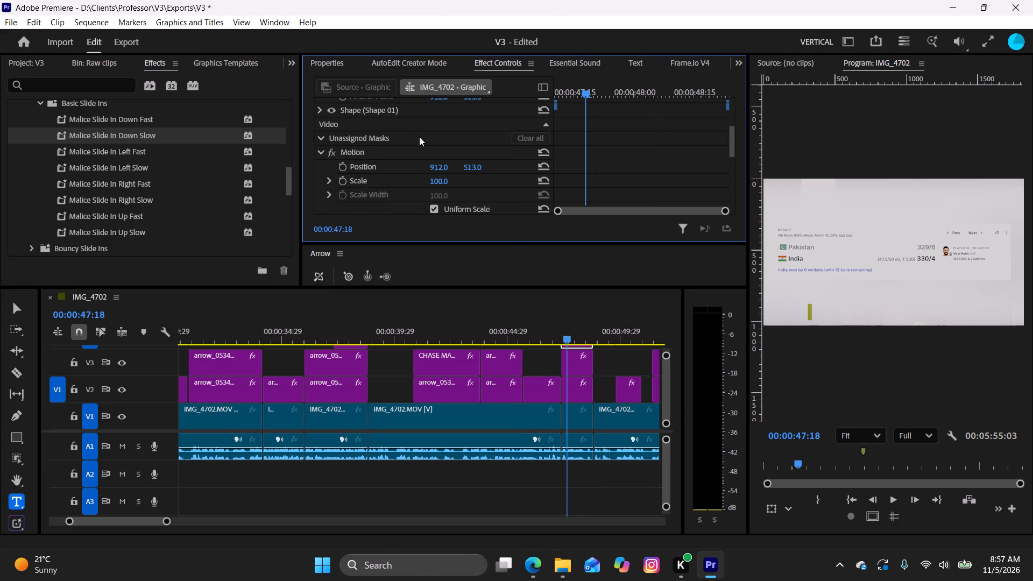
{"action": "left_click_drag", "start_coordinate": [571, 337], "coordinate": [597, 350]}
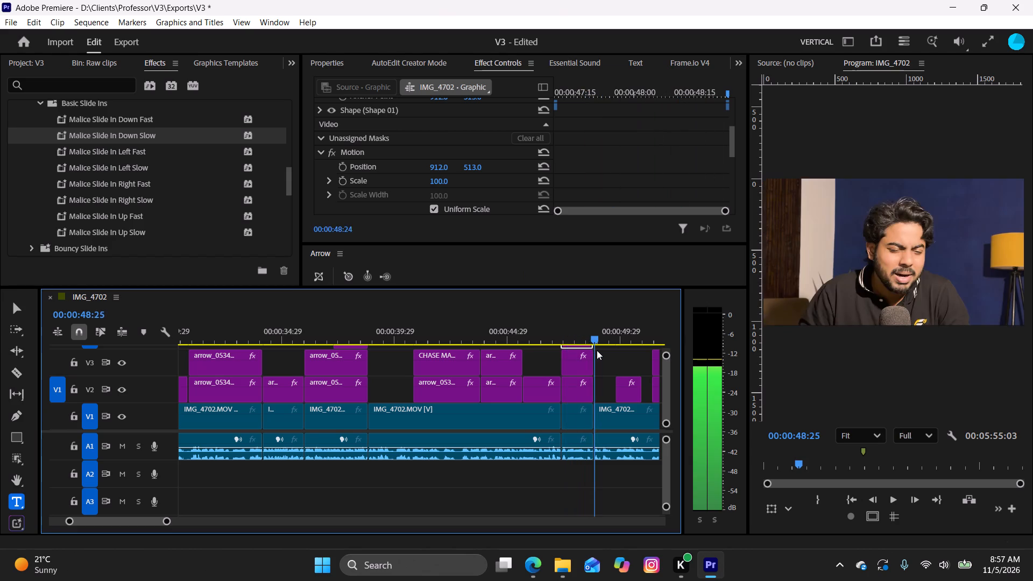
{"action": "left_click_drag", "start_coordinate": [597, 350], "coordinate": [589, 366]}
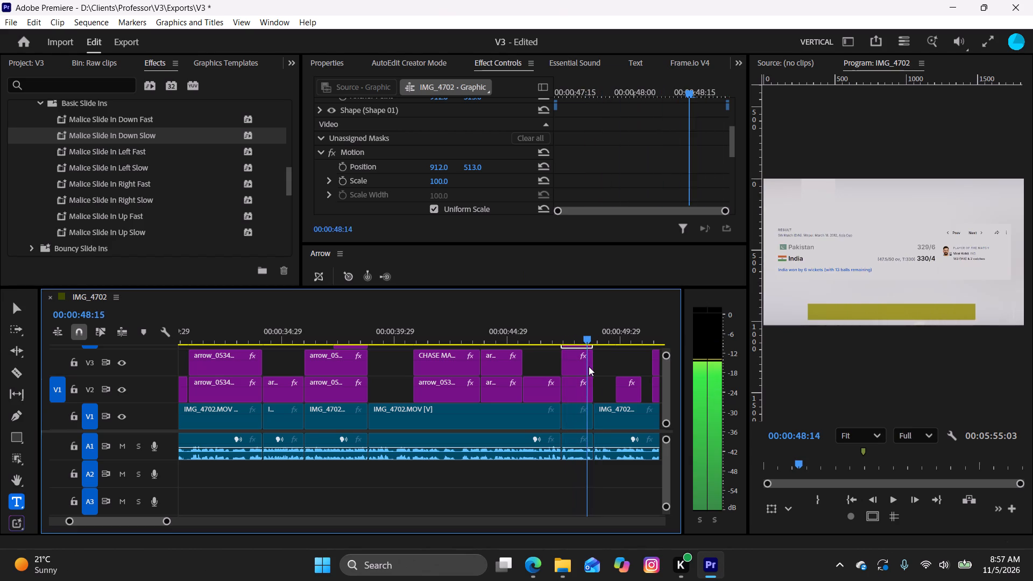
{"action": "left_click_drag", "start_coordinate": [589, 366], "coordinate": [592, 368]}
Set the V4 highlight's Motion position to 630, 226 so the bar covers the "India won by 6 wickets" line.
{"action": "left_click_drag", "start_coordinate": [663, 390], "coordinate": [666, 378]}
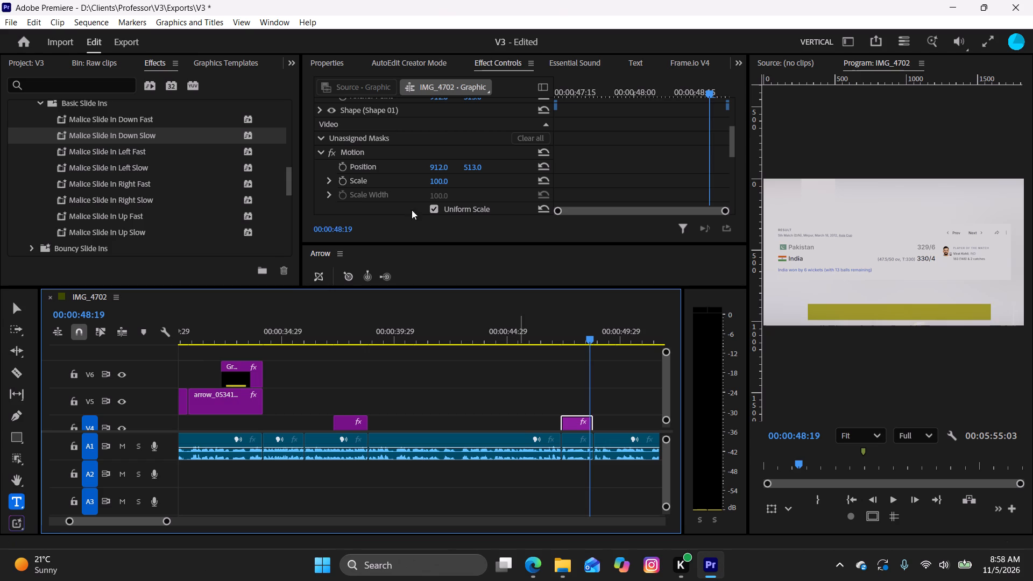
{"action": "left_click", "coordinate": [734, 149]}
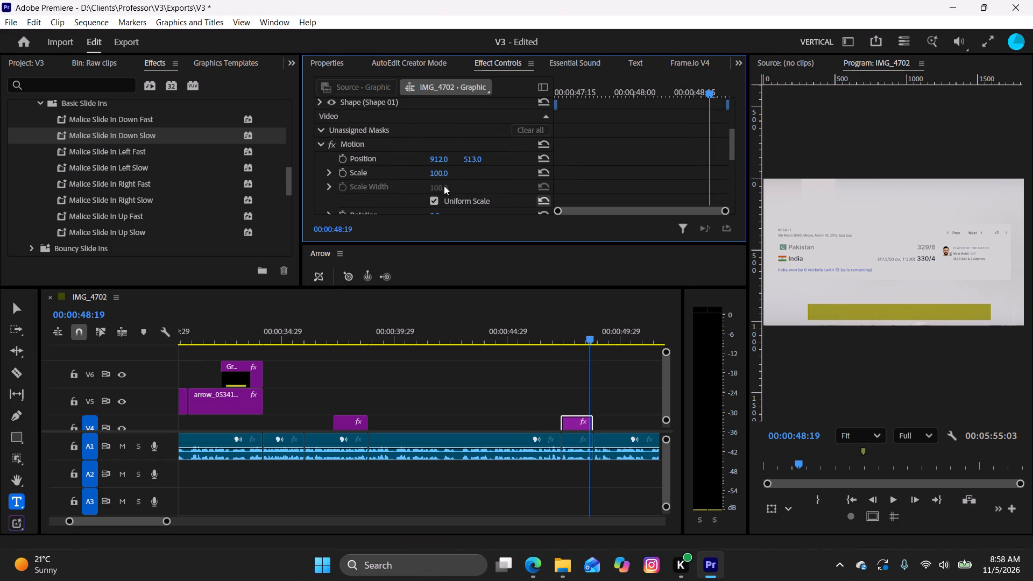
{"action": "left_click_drag", "start_coordinate": [443, 160], "coordinate": [387, 158]}
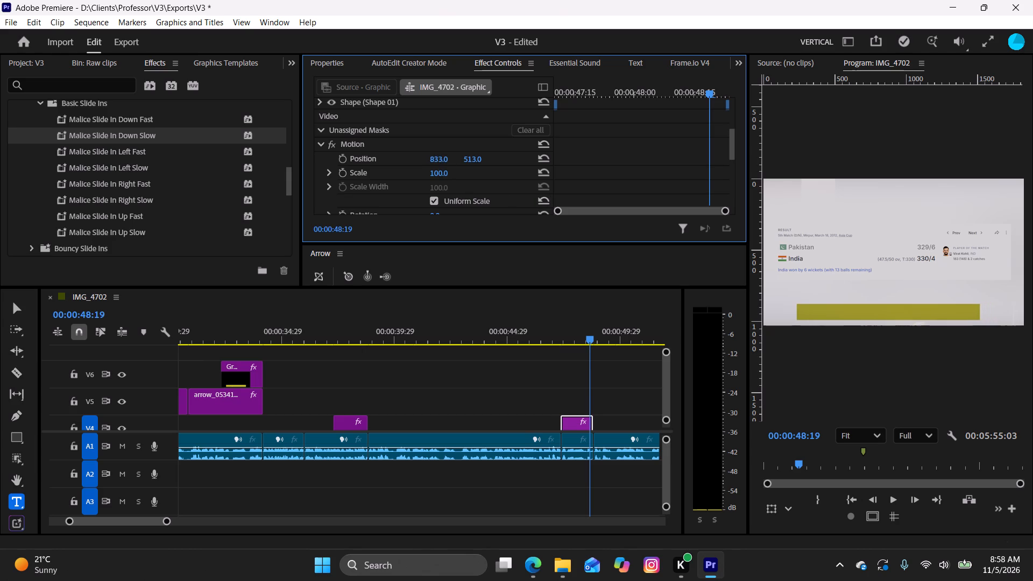
{"action": "left_click_drag", "start_coordinate": [387, 158], "coordinate": [253, 196]}
{"action": "left_click_drag", "start_coordinate": [476, 159], "coordinate": [345, 165]}
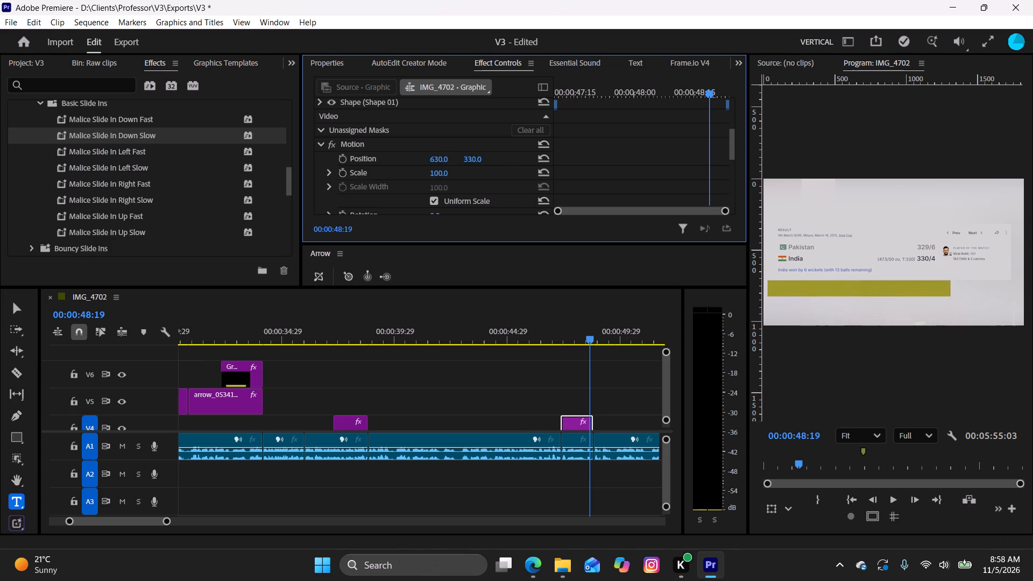
{"action": "left_click_drag", "start_coordinate": [345, 165], "coordinate": [285, 170]}
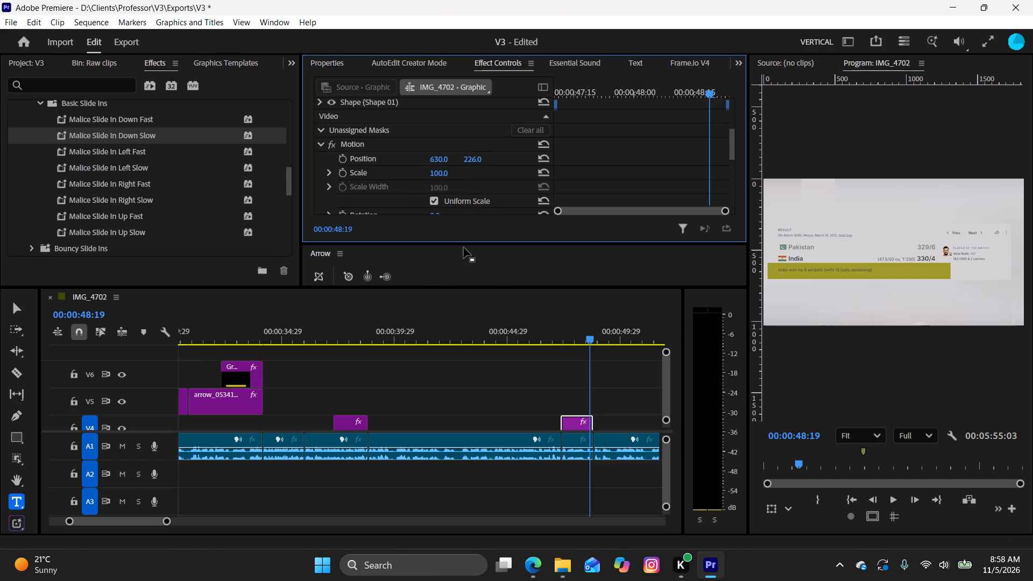
Apply the Roughen Edges effect to the V4 highlight using Dagger, and set its Edge Type to Roughen.
{"action": "key", "text": "ctrl+space"}
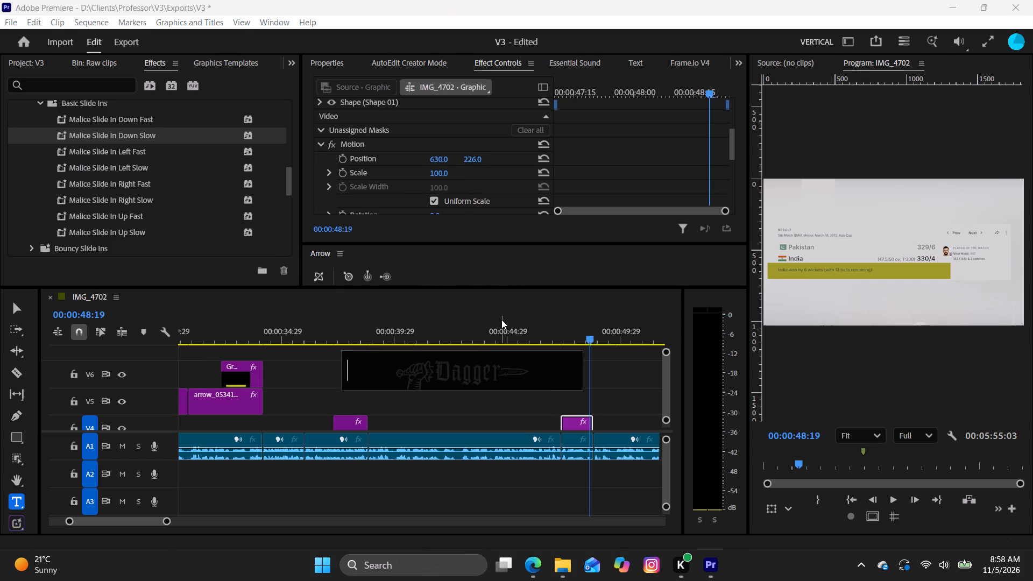
{"action": "type", "text": "ROU"}
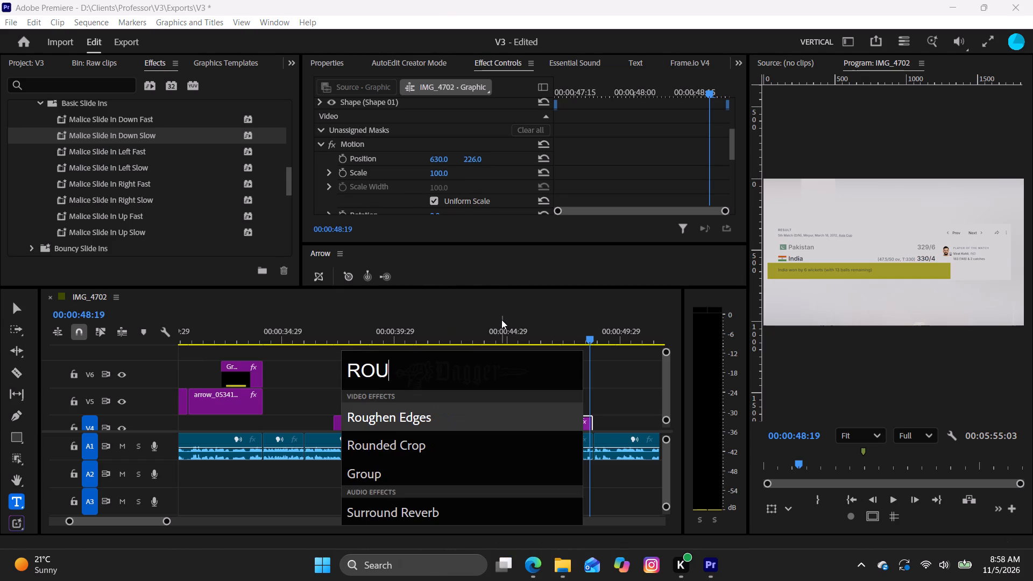
{"action": "key", "text": "Return"}
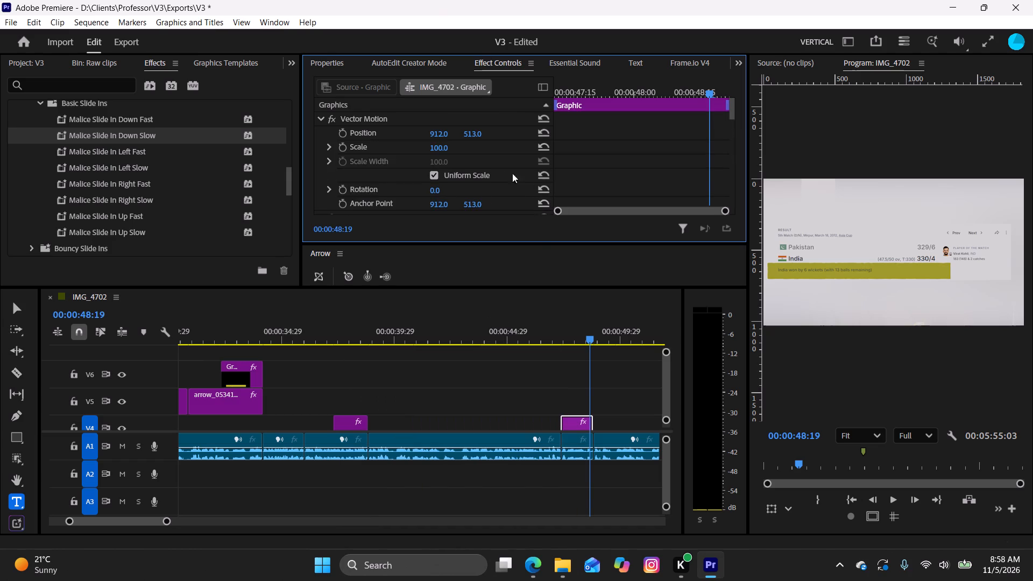
{"action": "scroll", "coordinate": [494, 175], "scroll_direction": "down", "scroll_amount": 6}
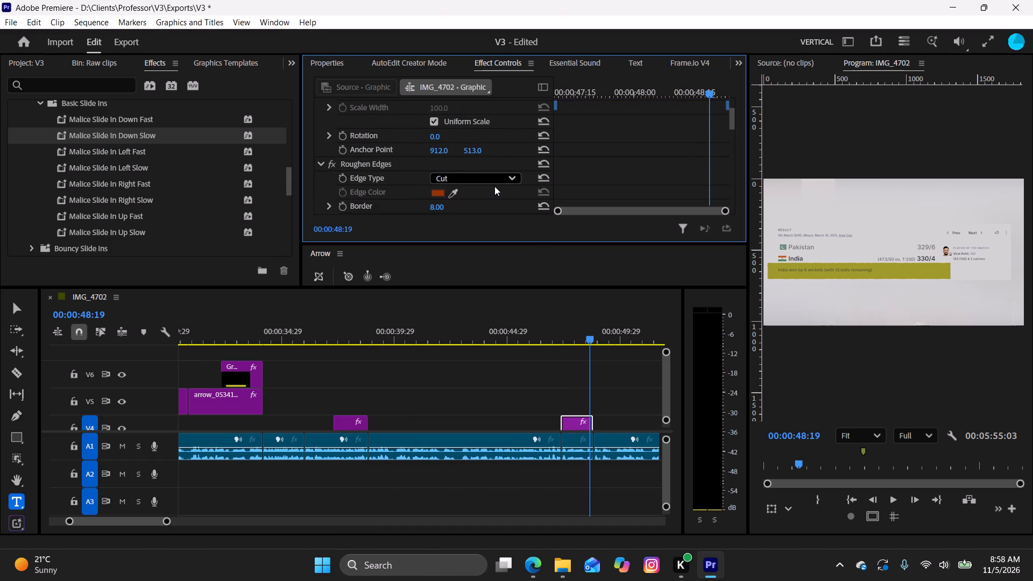
{"action": "left_click", "coordinate": [512, 182]}
{"action": "left_click", "coordinate": [492, 198]}
Set the highlight's Roughen Edges values to Edge Sharpness 9.50 and Border 52.00.
{"action": "scroll", "coordinate": [495, 195], "scroll_direction": "down", "scroll_amount": 5}
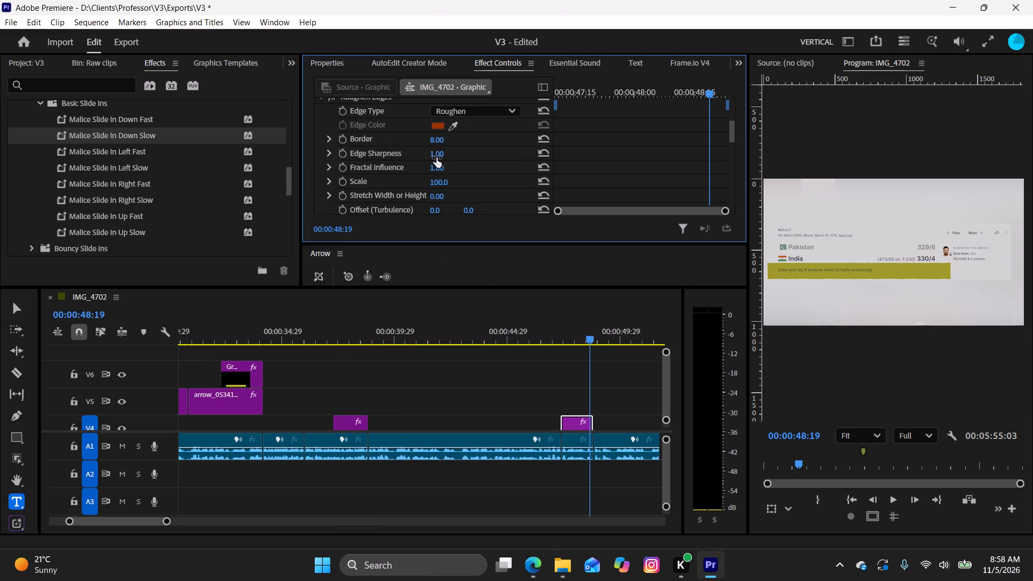
{"action": "left_click_drag", "start_coordinate": [436, 156], "coordinate": [494, 166]}
{"action": "left_click_drag", "start_coordinate": [435, 168], "coordinate": [511, 181]}
{"action": "left_click_drag", "start_coordinate": [511, 181], "coordinate": [517, 182]}
{"action": "left_click_drag", "start_coordinate": [436, 169], "coordinate": [463, 170]}
{"action": "left_click_drag", "start_coordinate": [435, 143], "coordinate": [464, 153]}
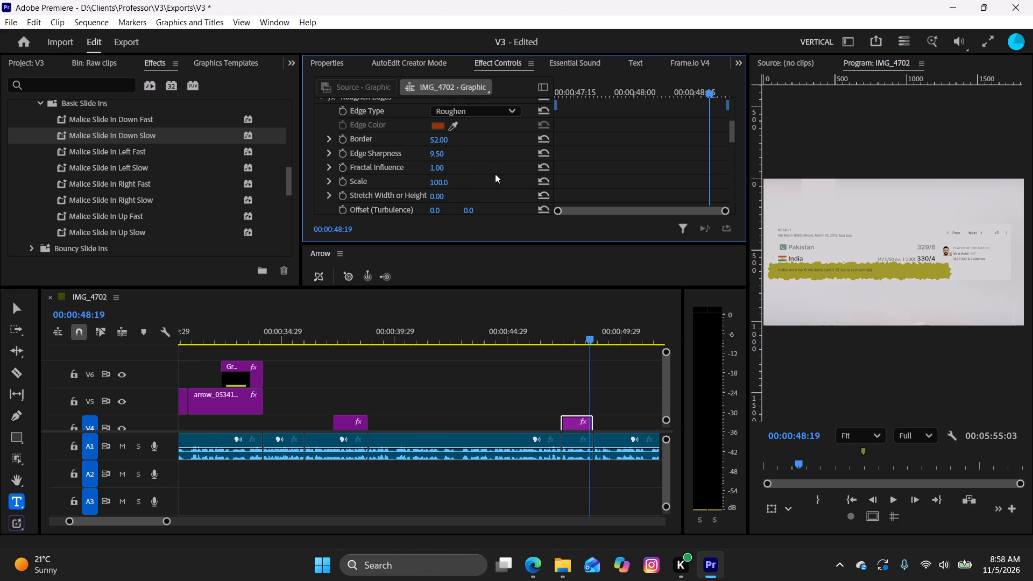
{"action": "scroll", "coordinate": [485, 167], "scroll_direction": "down", "scroll_amount": 1}
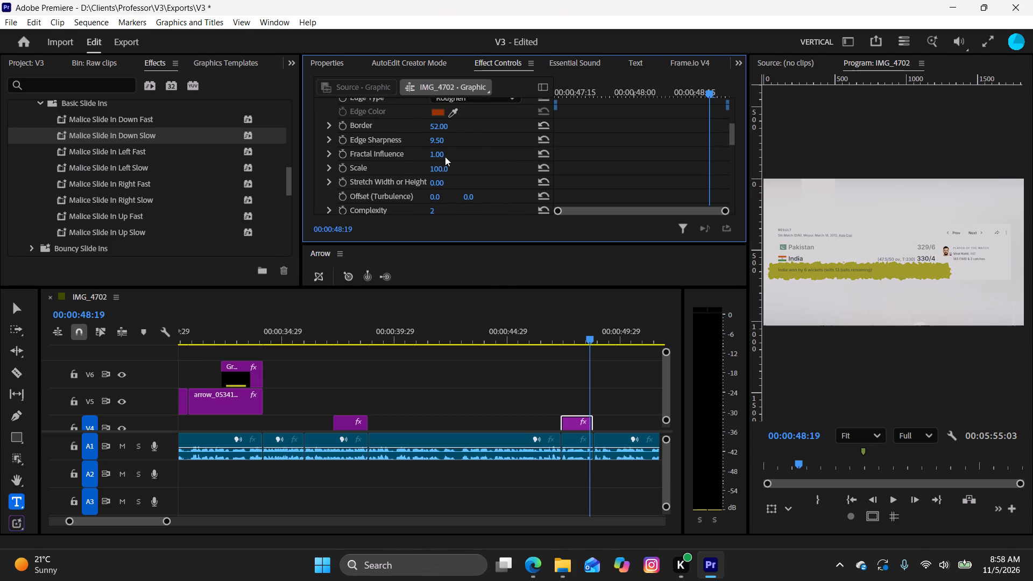
Set the horizontal Offset (Turbulence) of the V4 highlight's Roughen Edges effect to 52.0.
{"action": "left_click_drag", "start_coordinate": [438, 156], "coordinate": [468, 162]}
{"action": "scroll", "coordinate": [478, 150], "scroll_direction": "down", "scroll_amount": 1}
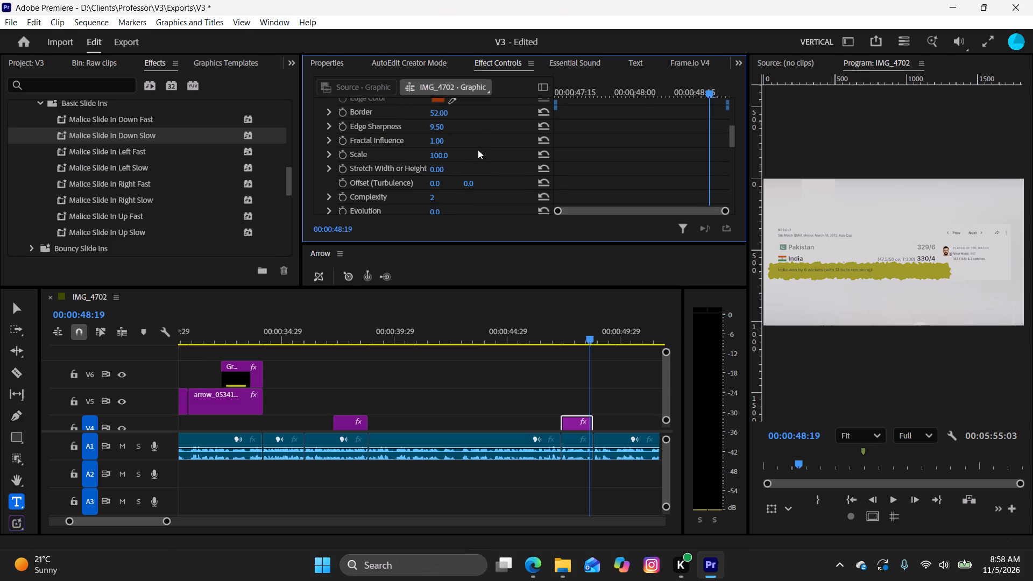
{"action": "scroll", "coordinate": [477, 150], "scroll_direction": "down", "scroll_amount": 2}
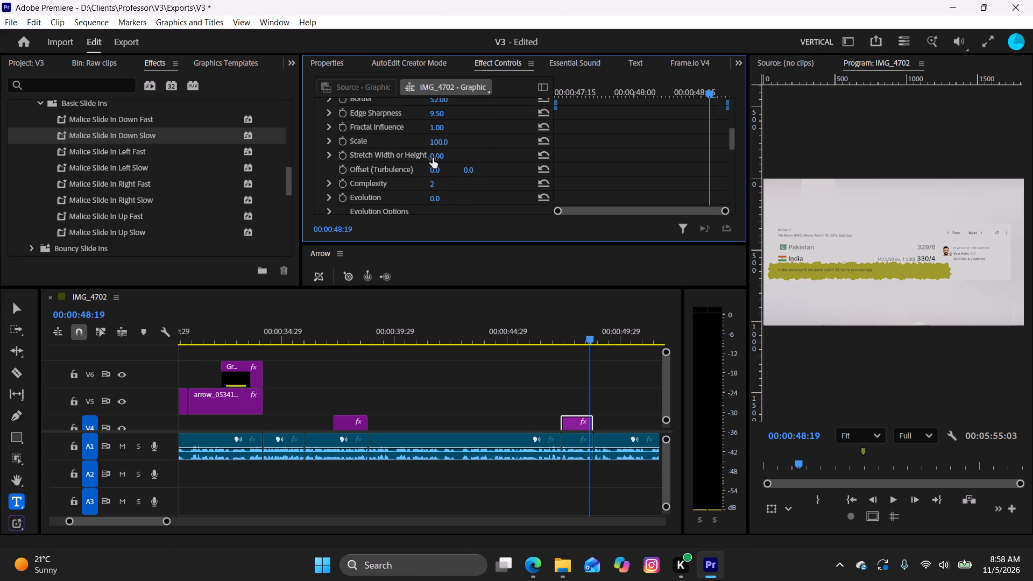
{"action": "left_click_drag", "start_coordinate": [433, 158], "coordinate": [473, 173]}
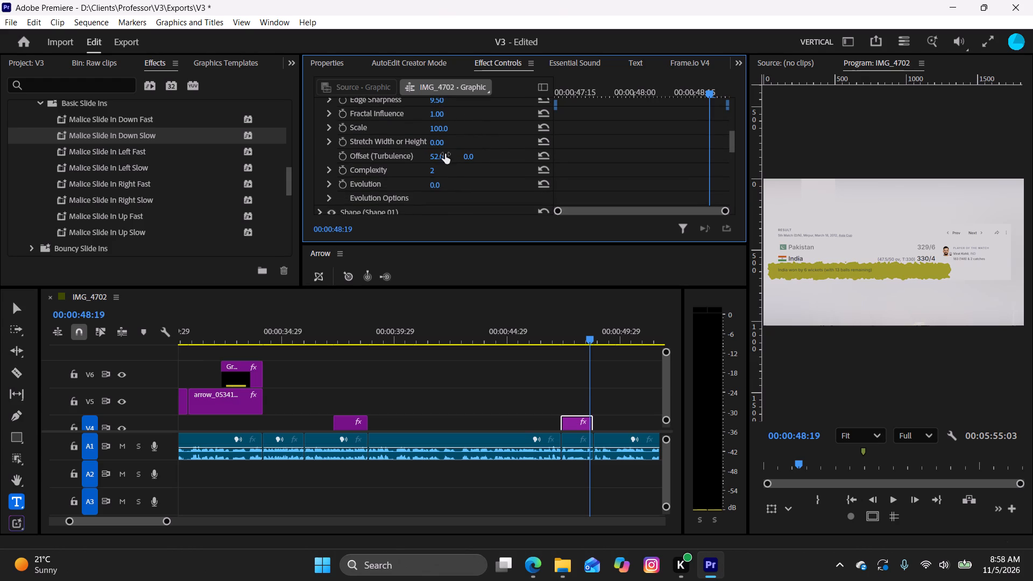
{"action": "scroll", "coordinate": [450, 167], "scroll_direction": "down", "scroll_amount": 2}
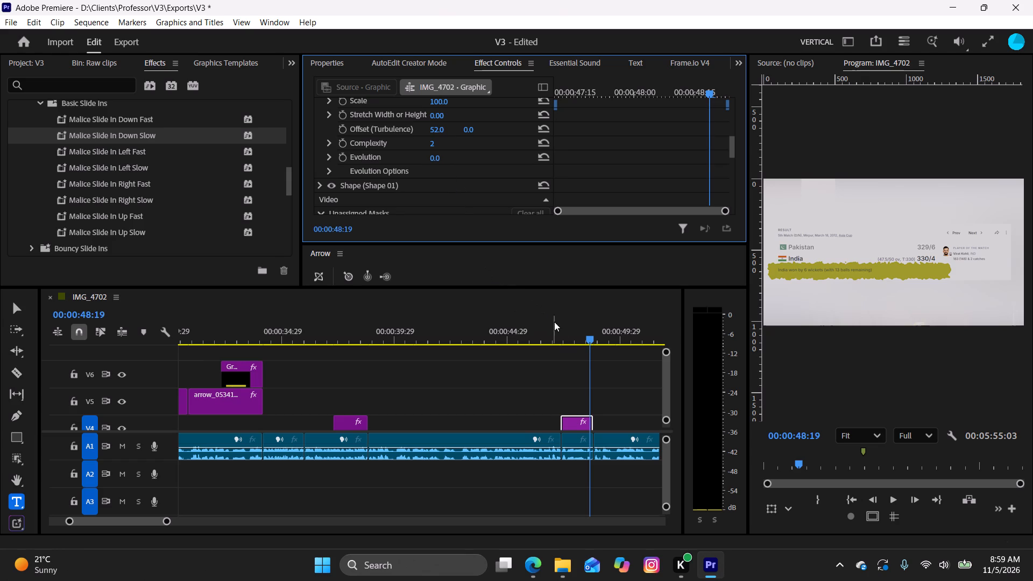
Play the edit from the highlighted result scorecard on to the India batting scorecard at about 00:01:08 to review the sections.
{"action": "left_click", "coordinate": [582, 339]}
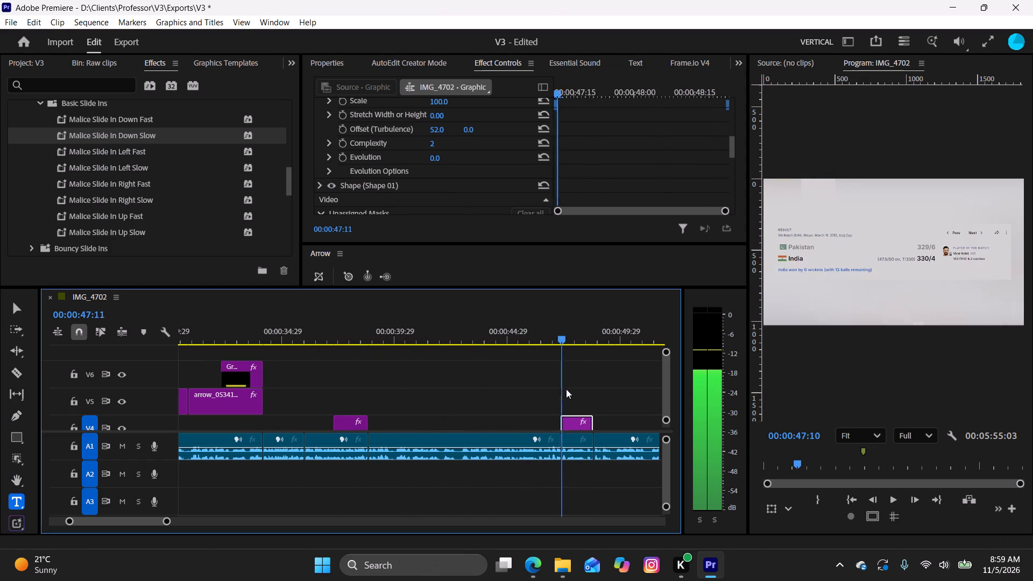
{"action": "left_click_drag", "start_coordinate": [619, 406], "coordinate": [629, 408]}
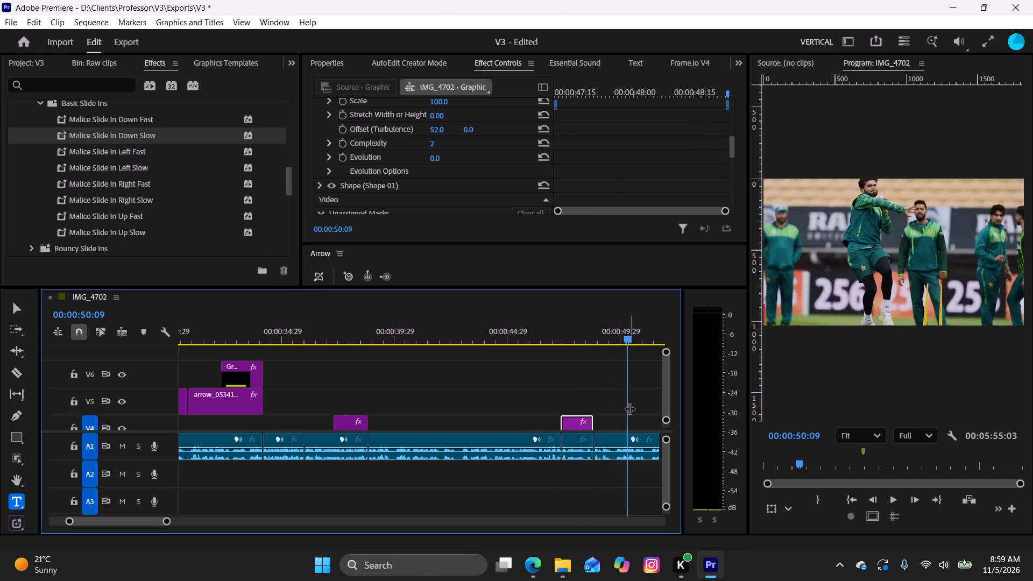
{"action": "left_click_drag", "start_coordinate": [608, 339], "coordinate": [502, 339]}
{"action": "key", "text": "space"}
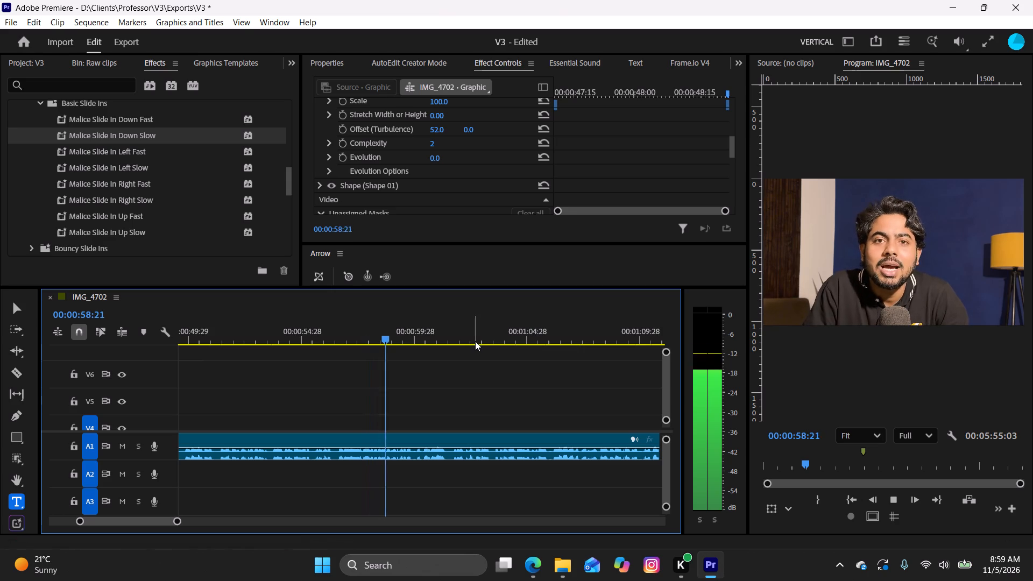
{"action": "left_click_drag", "start_coordinate": [666, 386], "coordinate": [666, 393]}
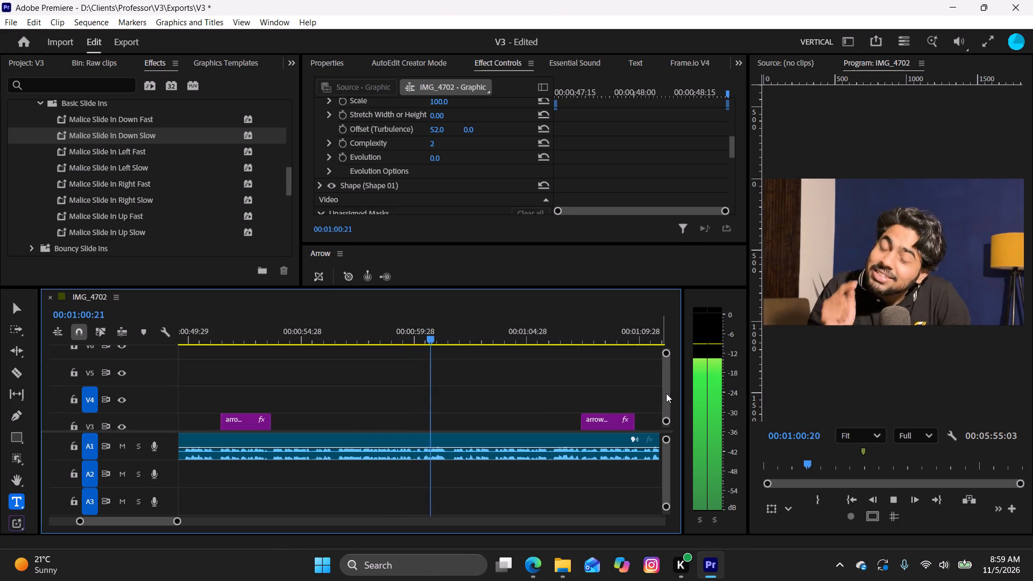
{"action": "left_click_drag", "start_coordinate": [666, 393], "coordinate": [667, 398]}
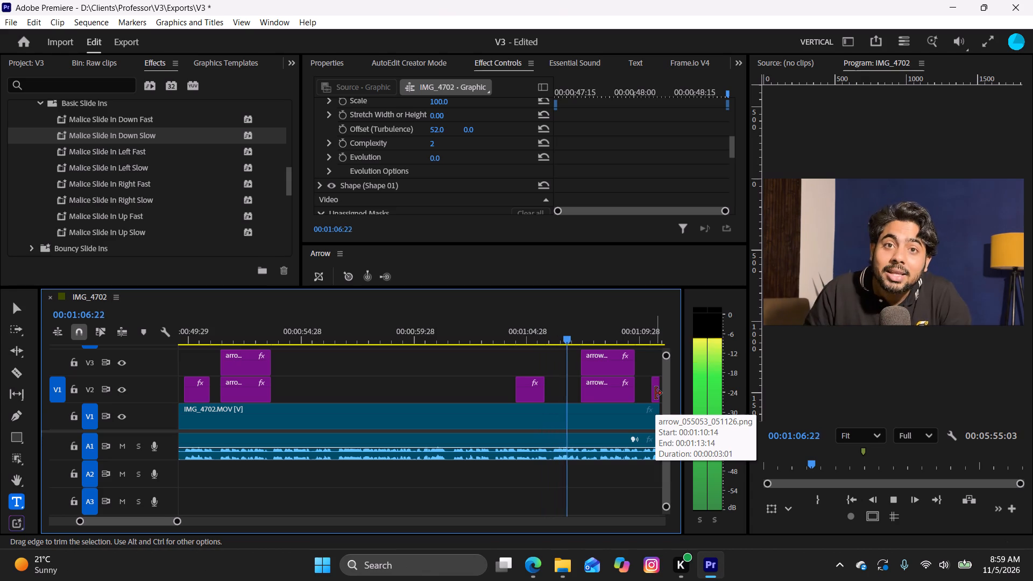
{"action": "key", "text": "space"}
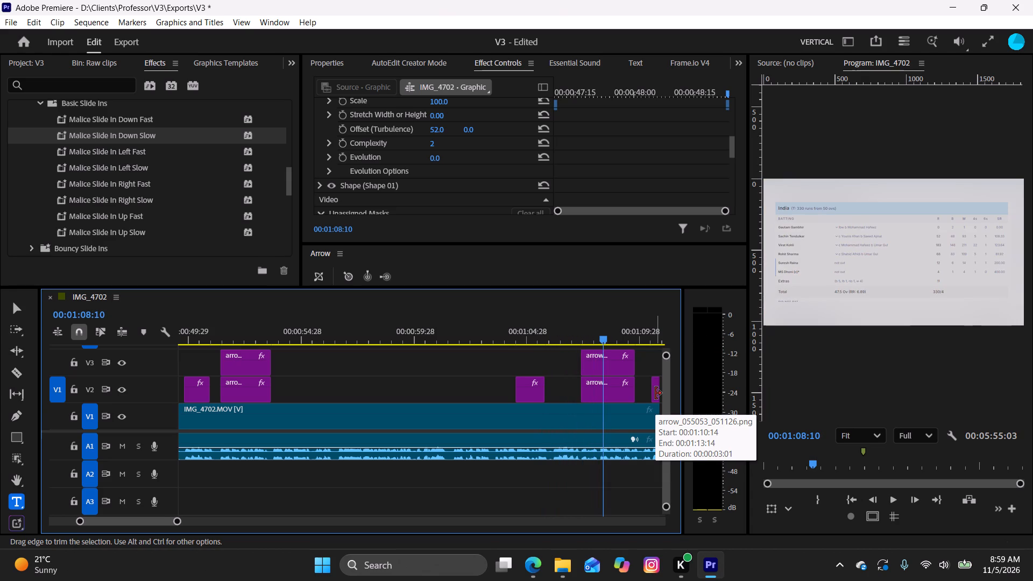
Duplicate the V4 highlight graphic from the result scorecard onto V4 above the start of the India batting scorecard clips near 00:01:08.
{"action": "left_click_drag", "start_coordinate": [667, 388], "coordinate": [668, 381]}
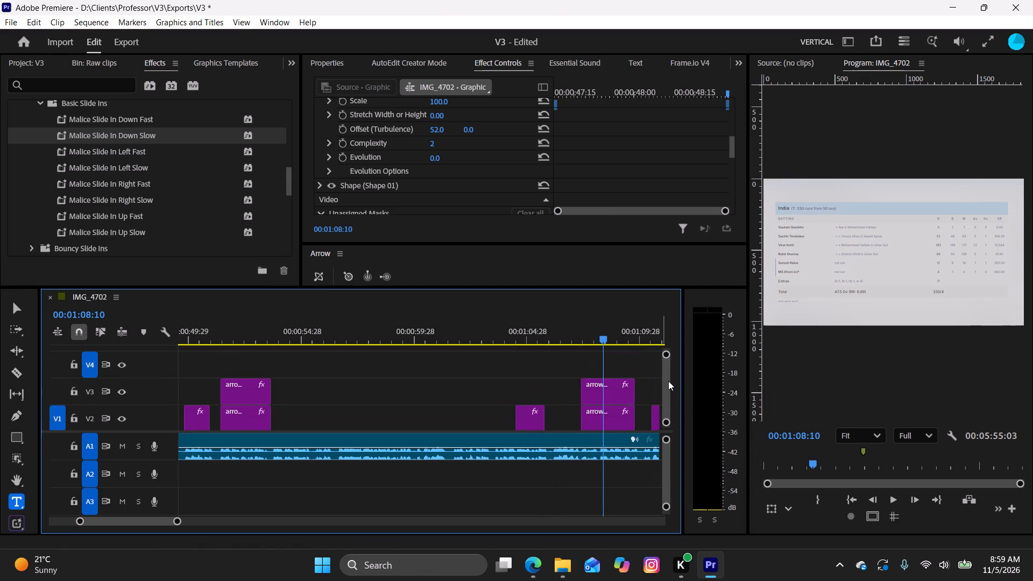
{"action": "left_click_drag", "start_coordinate": [668, 381], "coordinate": [668, 378]}
{"action": "double_click", "coordinate": [87, 296]}
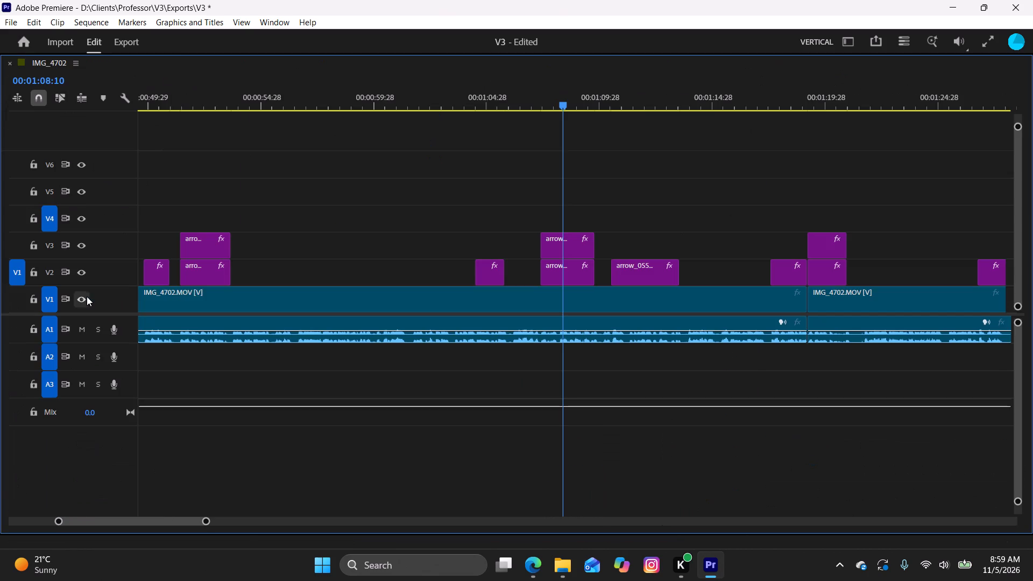
{"action": "left_click", "coordinate": [53, 523]}
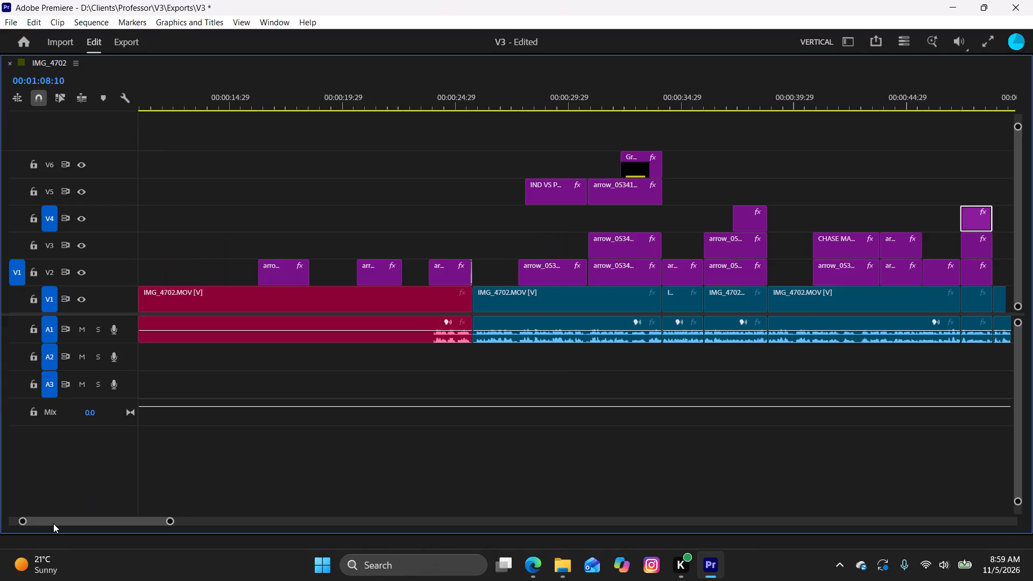
{"action": "left_click_drag", "start_coordinate": [77, 523], "coordinate": [88, 530]}
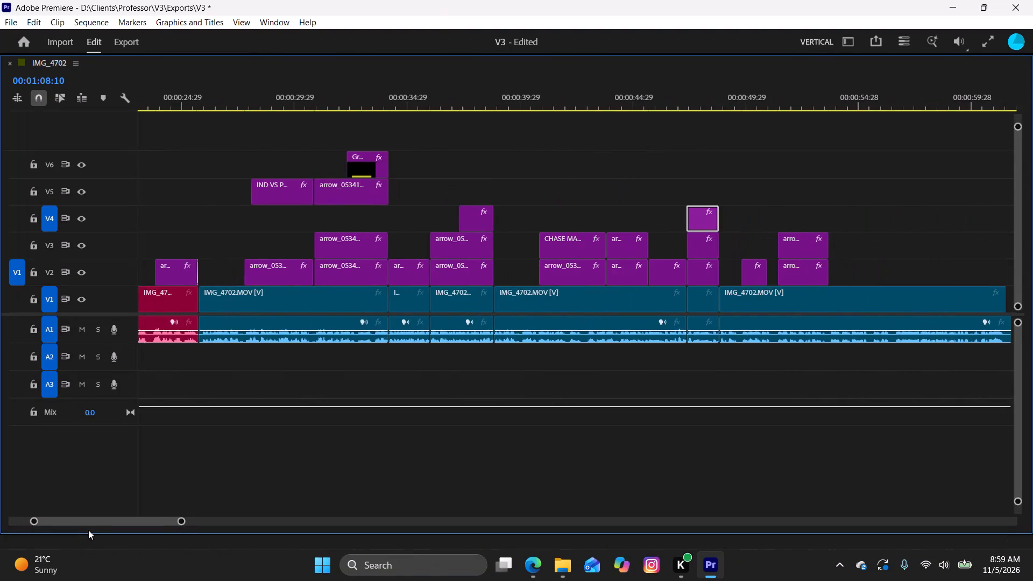
{"action": "left_click_drag", "start_coordinate": [88, 530], "coordinate": [103, 534]}
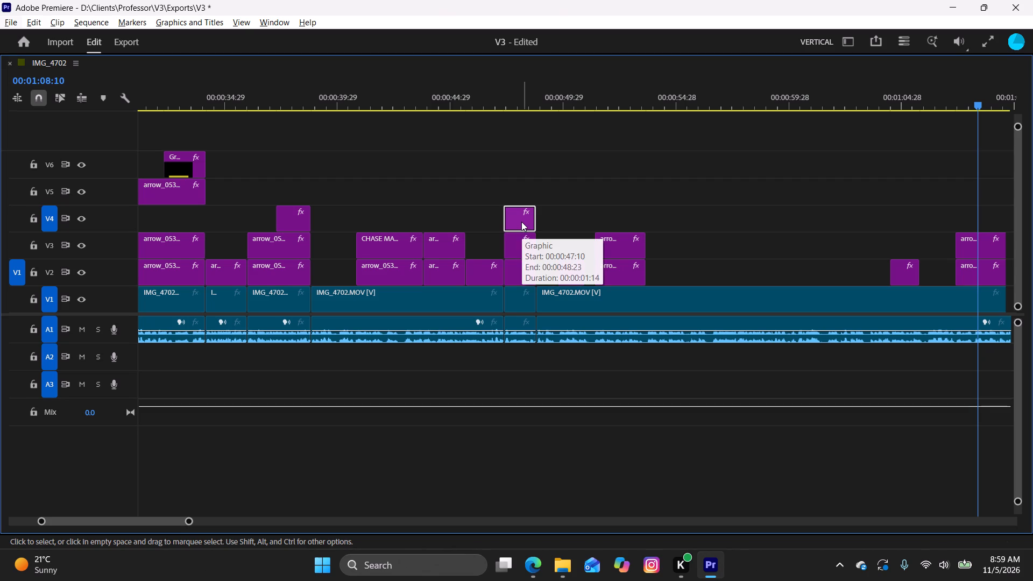
{"action": "left_click_drag", "start_coordinate": [520, 222], "coordinate": [962, 205], "text": "alt"}
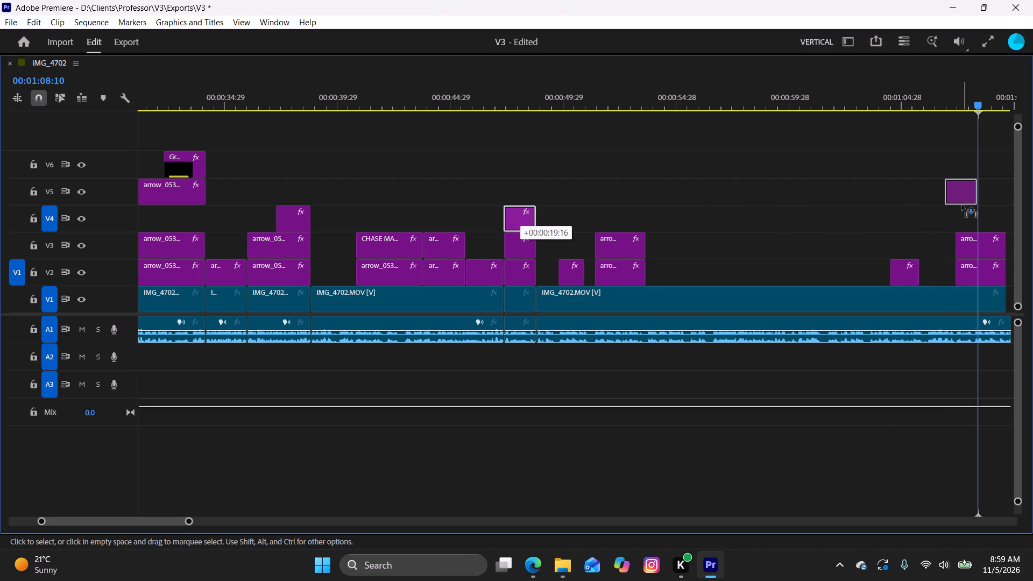
{"action": "left_click_drag", "start_coordinate": [962, 205], "coordinate": [971, 216], "text": "alt"}
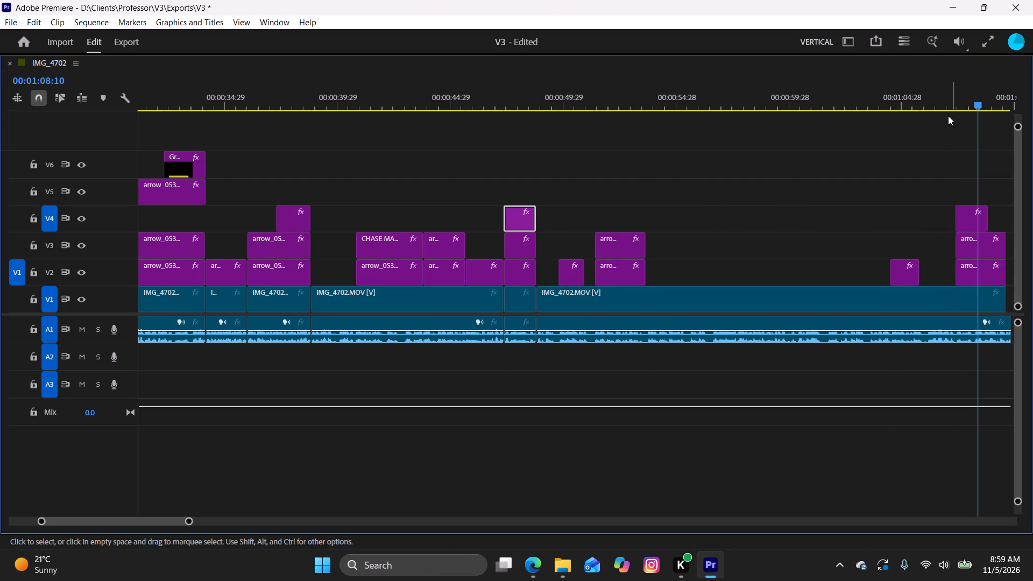
{"action": "double_click", "coordinate": [55, 69]}
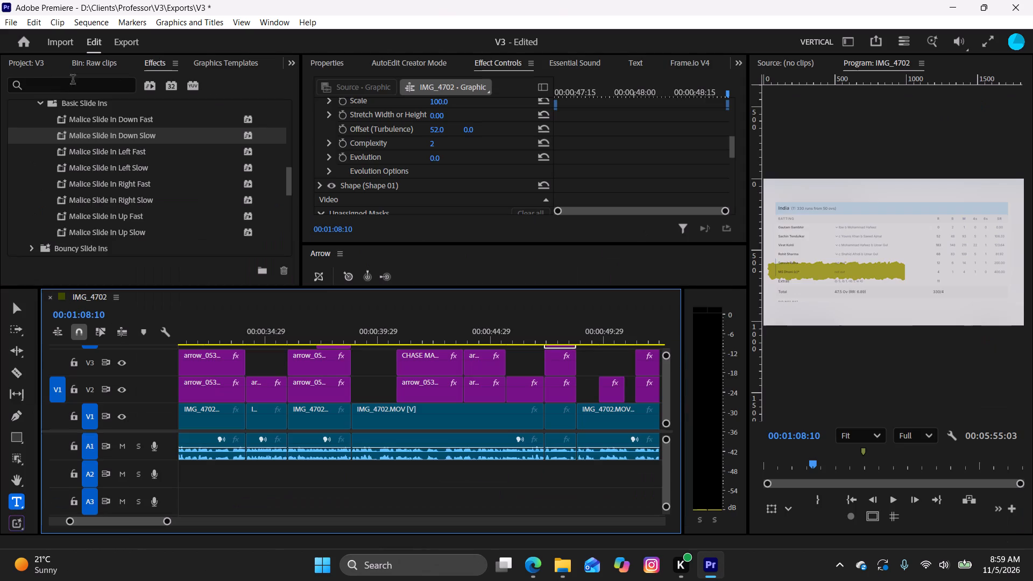
Extend the start of the earlier V4 graphic back to the start of the arrow_053654_051126.png clip beneath it on V3.
{"action": "left_click_drag", "start_coordinate": [335, 368], "coordinate": [338, 358]}
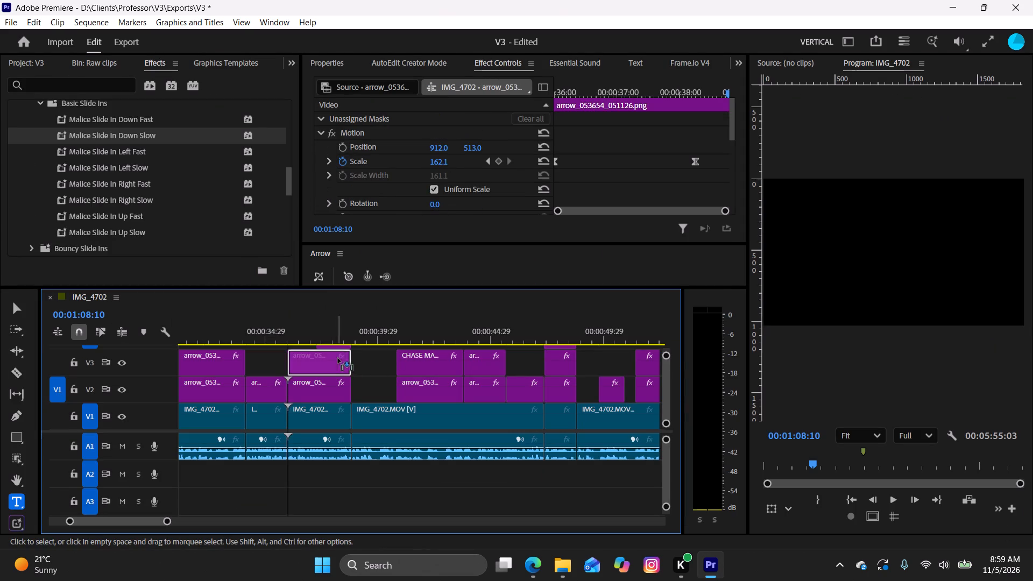
{"action": "left_click_drag", "start_coordinate": [338, 358], "coordinate": [338, 359]}
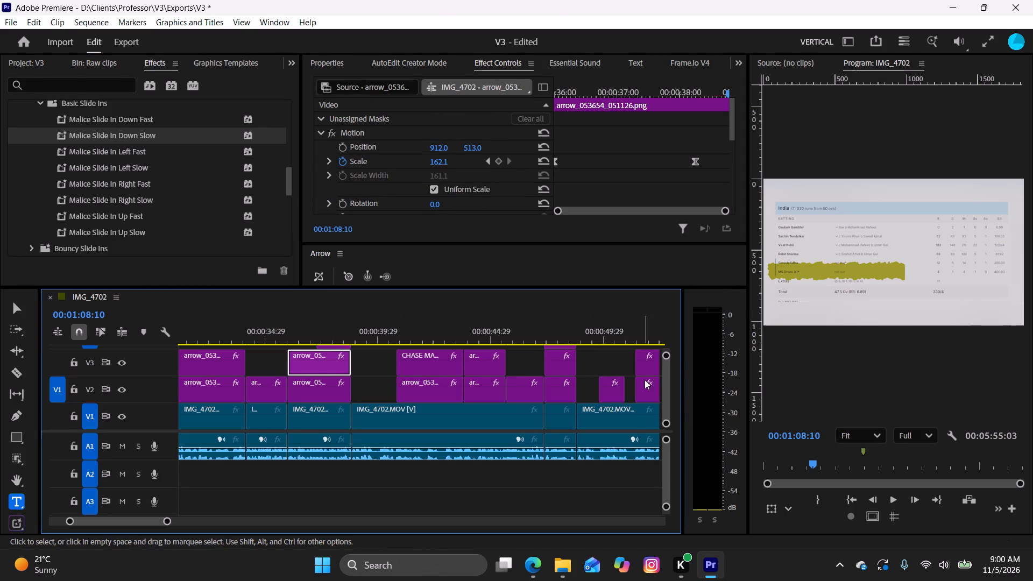
{"action": "left_click", "coordinate": [667, 396]}
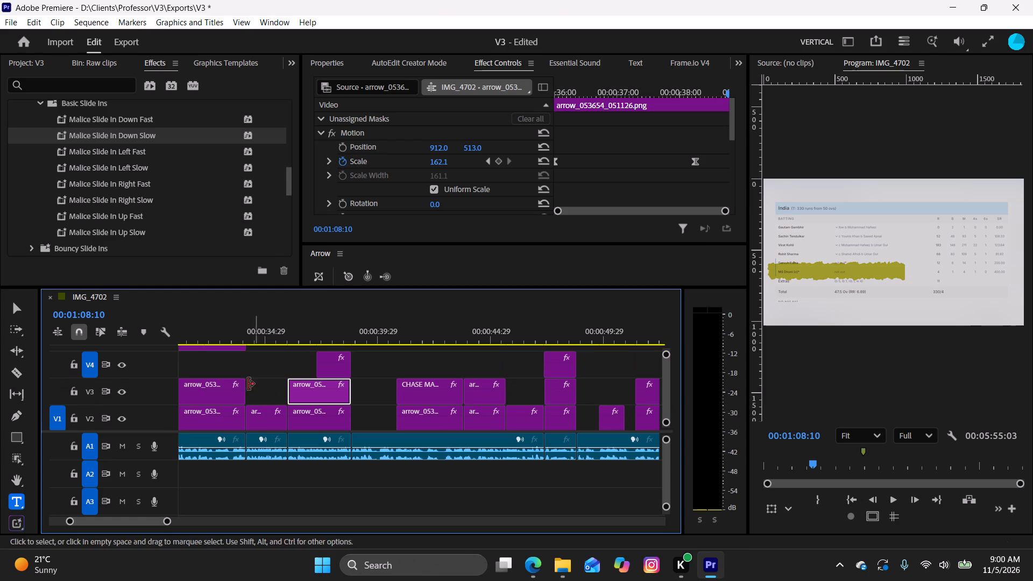
{"action": "left_click_drag", "start_coordinate": [315, 369], "coordinate": [299, 366]}
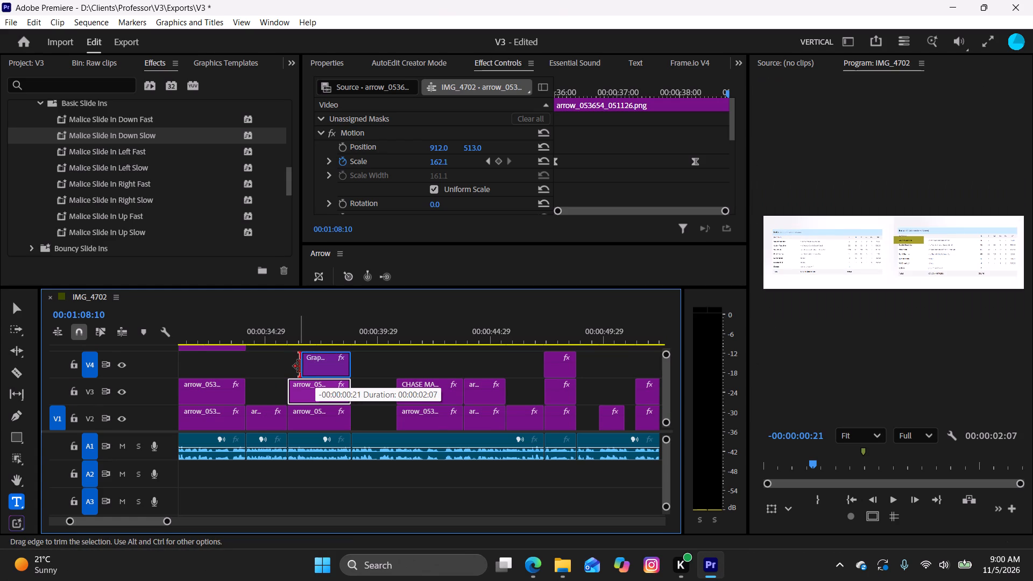
{"action": "left_click_drag", "start_coordinate": [299, 366], "coordinate": [289, 372]}
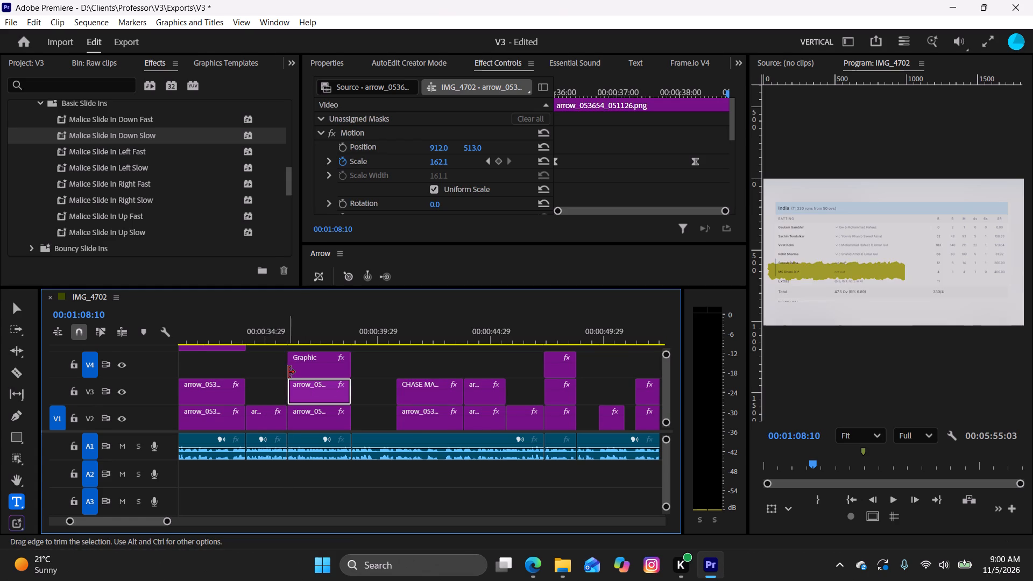
Extend the end of the duplicated V4 highlight to match the end of the India batting scorecard clip on V3.
{"action": "key", "text": "space"}
{"action": "key", "text": "space"}
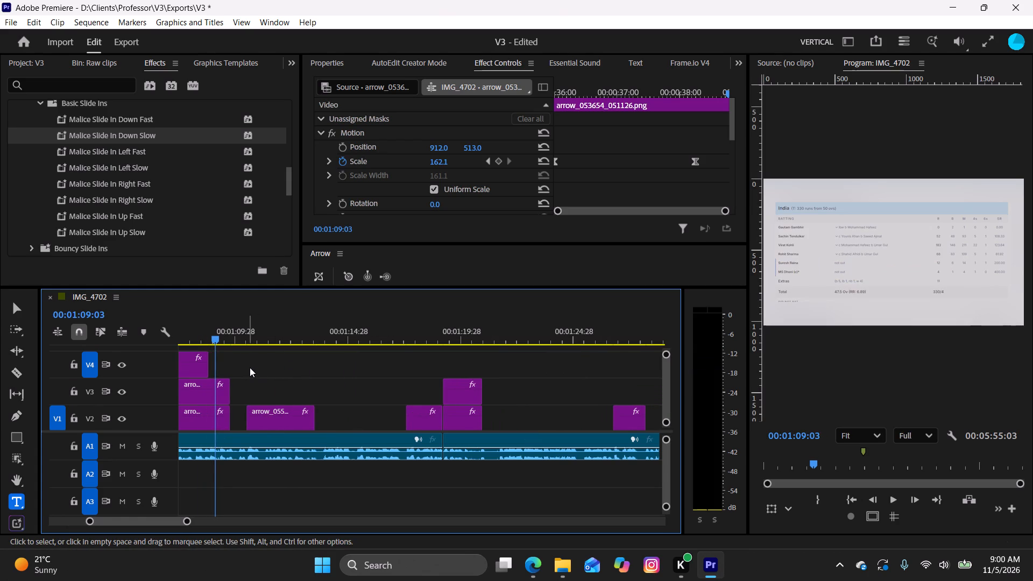
{"action": "key", "text": "space"}
{"action": "key", "text": "space"}
{"action": "left_click_drag", "start_coordinate": [207, 372], "coordinate": [215, 377]}
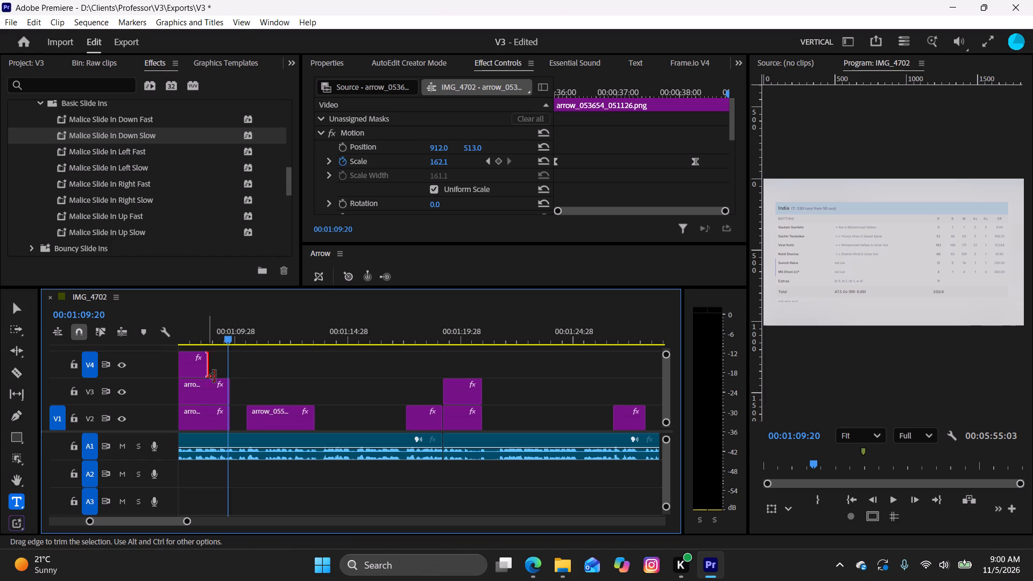
{"action": "left_click_drag", "start_coordinate": [215, 377], "coordinate": [231, 389]}
Set the duplicated highlight's Motion position to 632, -15 so it covers the second batter's row on India's scorecard, and preview it.
{"action": "left_click_drag", "start_coordinate": [230, 335], "coordinate": [192, 338]}
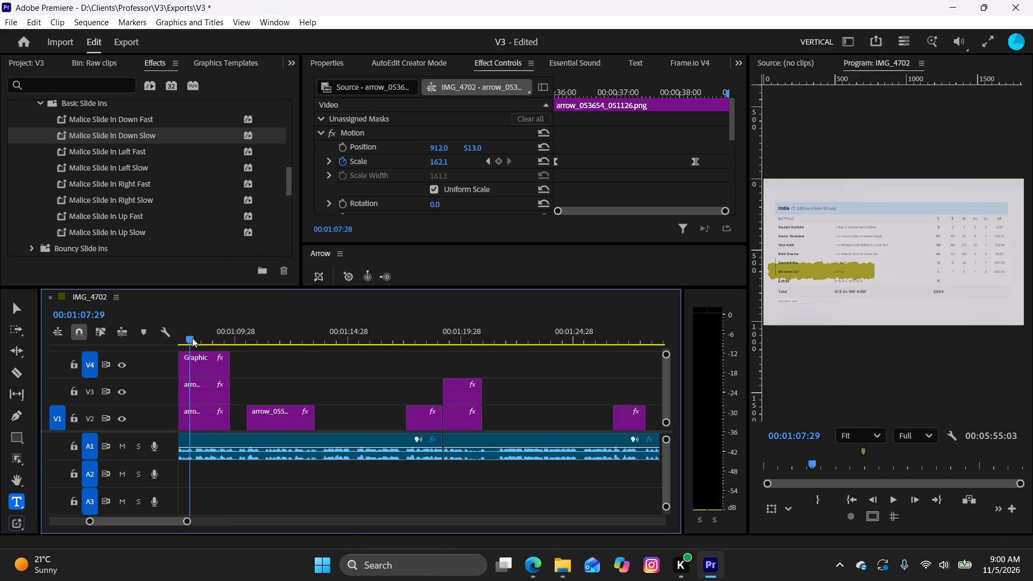
{"action": "left_click_drag", "start_coordinate": [192, 338], "coordinate": [294, 350]}
{"action": "left_click", "coordinate": [303, 364]}
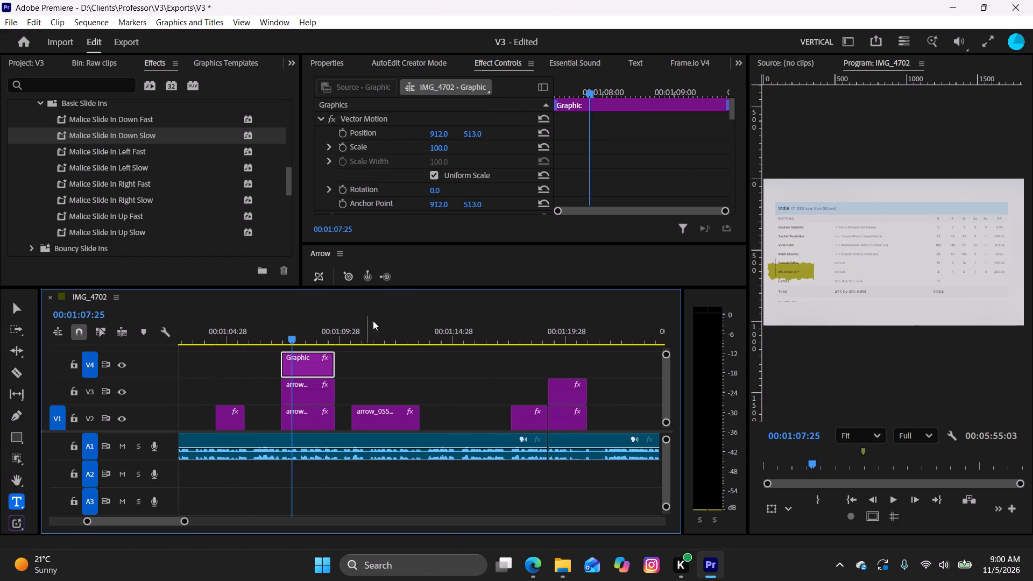
{"action": "scroll", "coordinate": [427, 146], "scroll_direction": "down", "scroll_amount": 12}
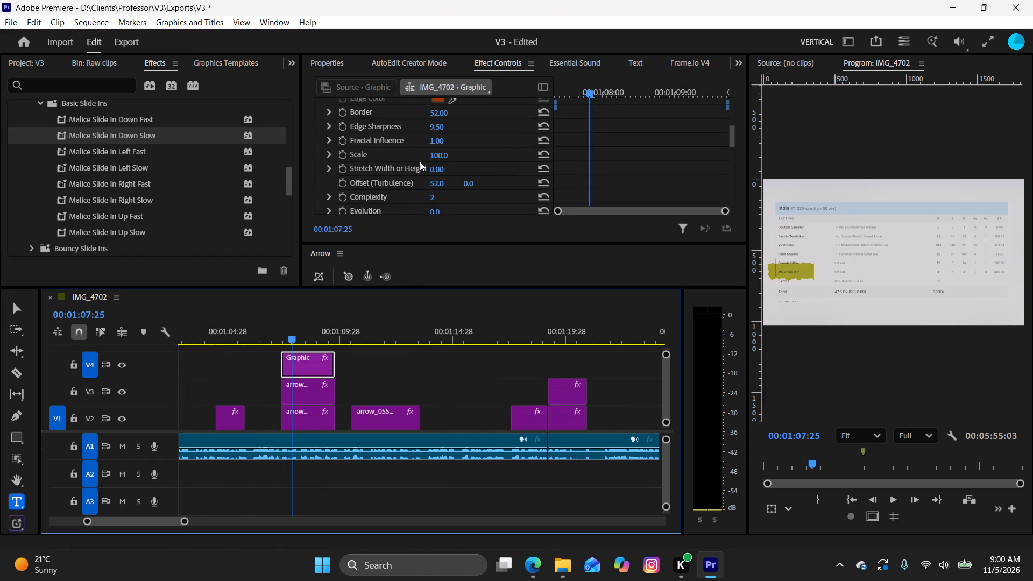
{"action": "scroll", "coordinate": [420, 161], "scroll_direction": "down", "scroll_amount": 20}
{"action": "scroll", "coordinate": [420, 161], "scroll_direction": "down", "scroll_amount": 6}
{"action": "scroll", "coordinate": [420, 161], "scroll_direction": "up", "scroll_amount": 2}
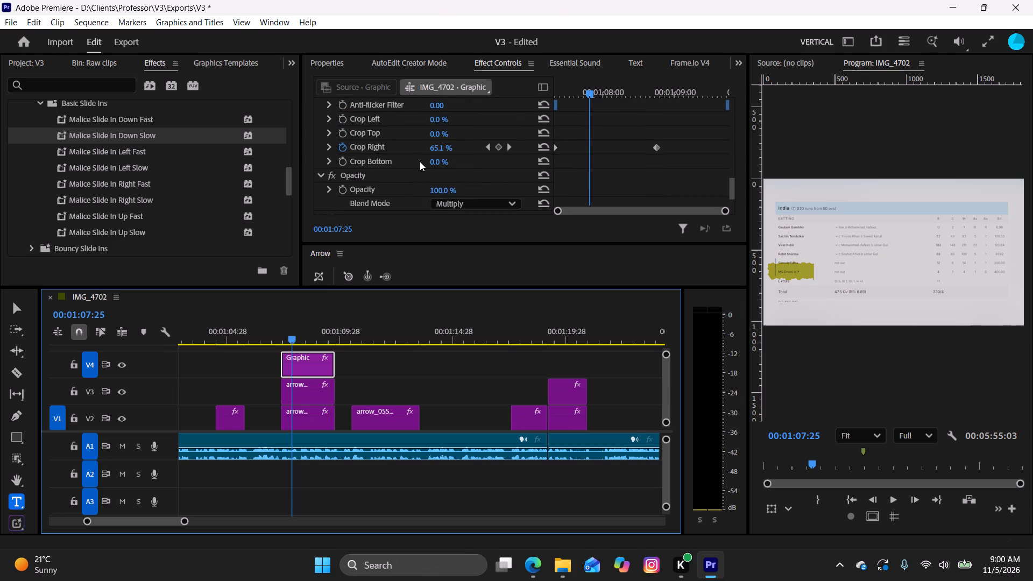
{"action": "scroll", "coordinate": [420, 161], "scroll_direction": "up", "scroll_amount": 10}
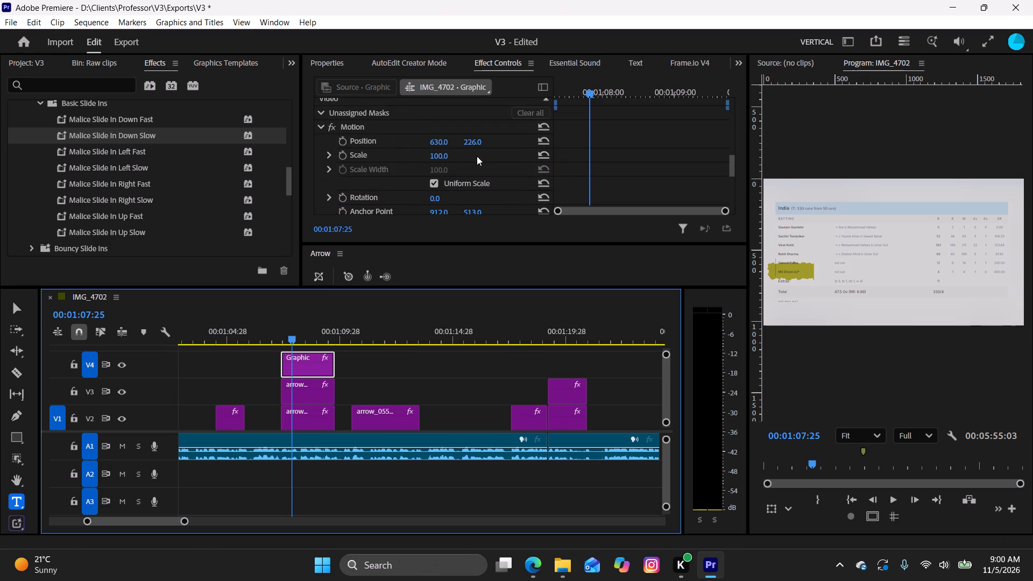
{"action": "left_click_drag", "start_coordinate": [437, 141], "coordinate": [435, 150]}
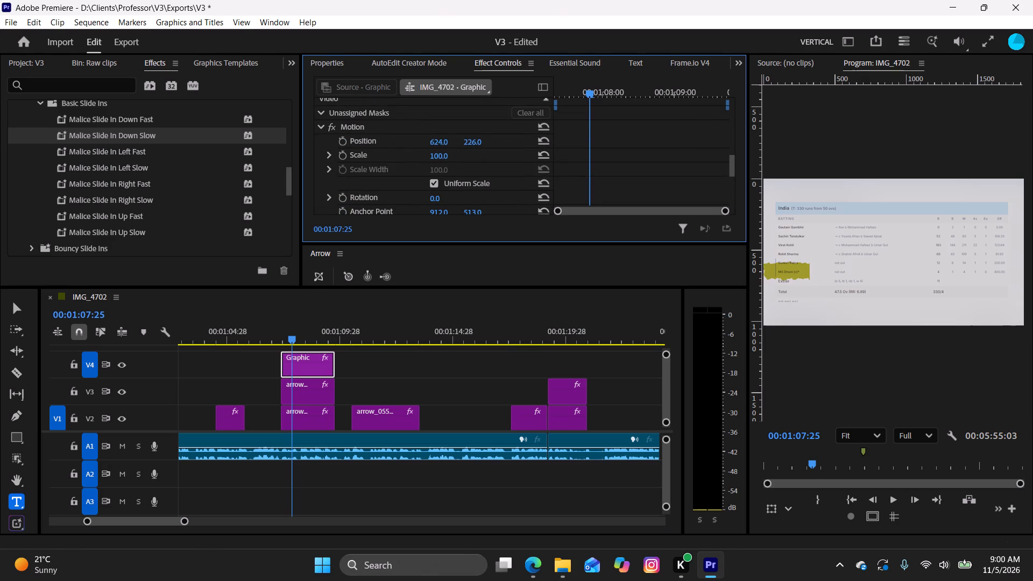
{"action": "left_click_drag", "start_coordinate": [435, 150], "coordinate": [439, 151]}
{"action": "left_click_drag", "start_coordinate": [468, 144], "coordinate": [504, 151]}
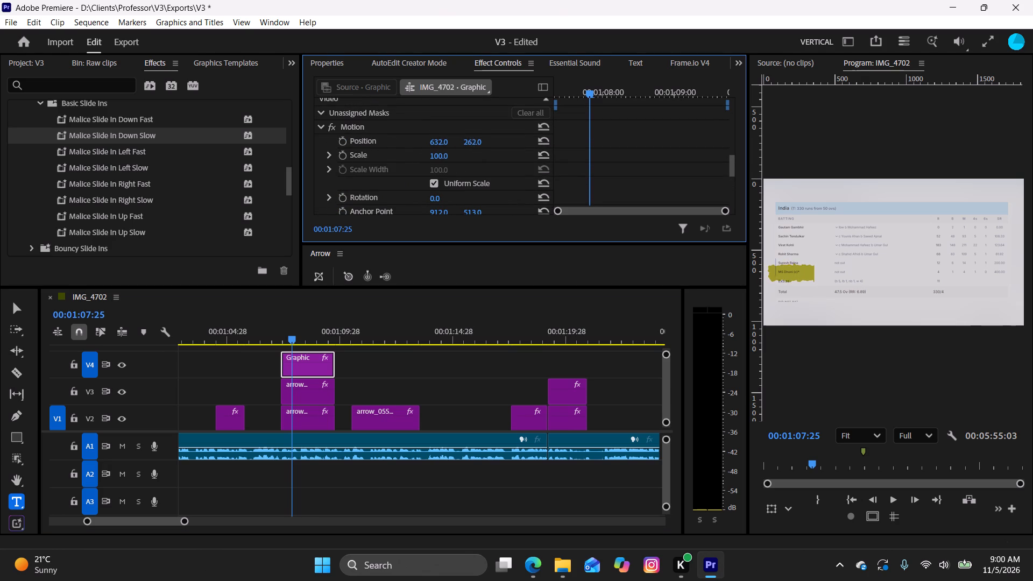
{"action": "left_click_drag", "start_coordinate": [504, 151], "coordinate": [372, 171]}
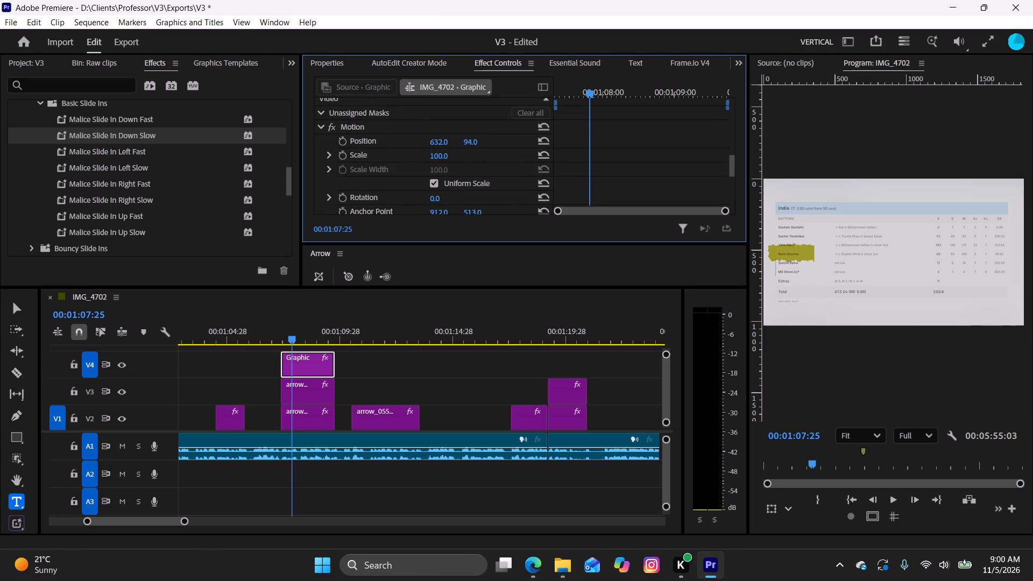
{"action": "left_click_drag", "start_coordinate": [372, 171], "coordinate": [308, 176]}
{"action": "key", "text": "space"}
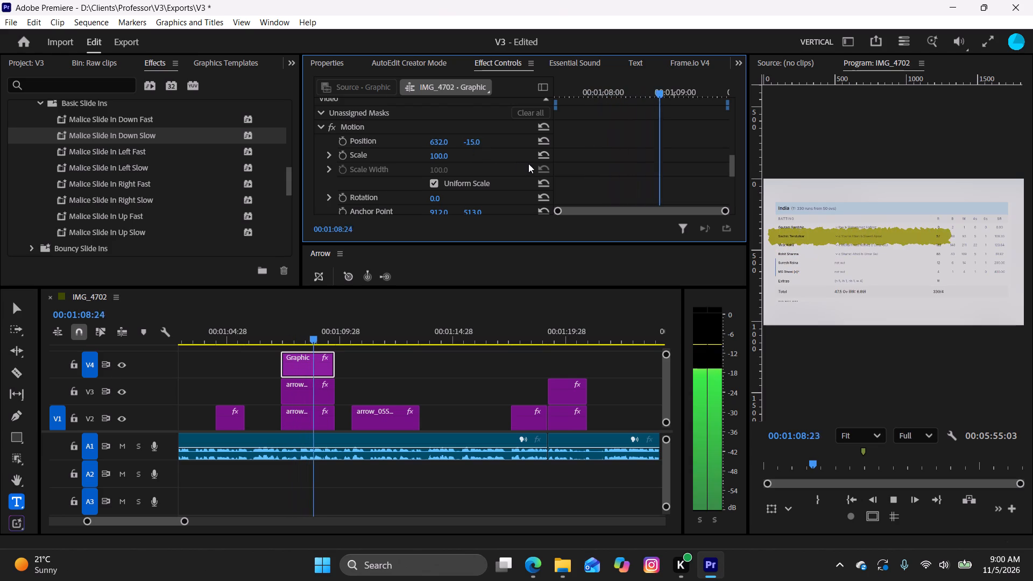
{"action": "key", "text": "space"}
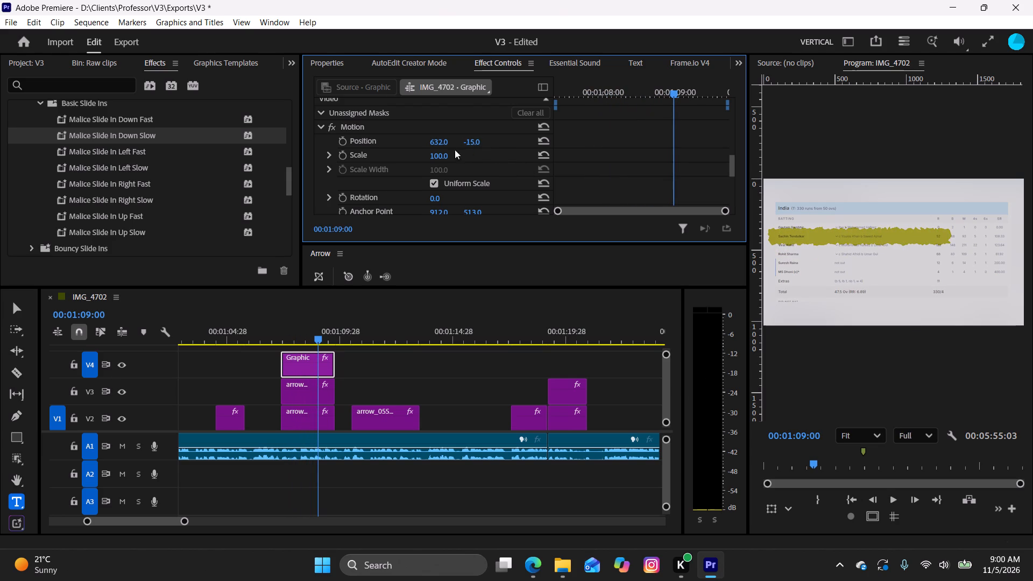
Set the V4 highlight's Motion position to 632, 67 and scale to 95 so it covers the third batter's row.
{"action": "left_click_drag", "start_coordinate": [472, 143], "coordinate": [497, 146]}
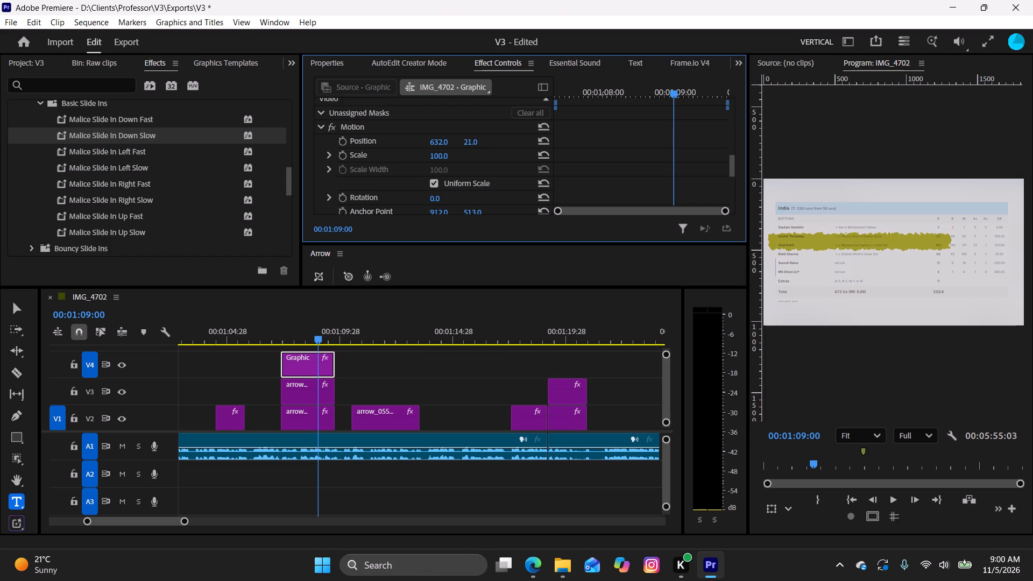
{"action": "left_click_drag", "start_coordinate": [497, 146], "coordinate": [511, 143]}
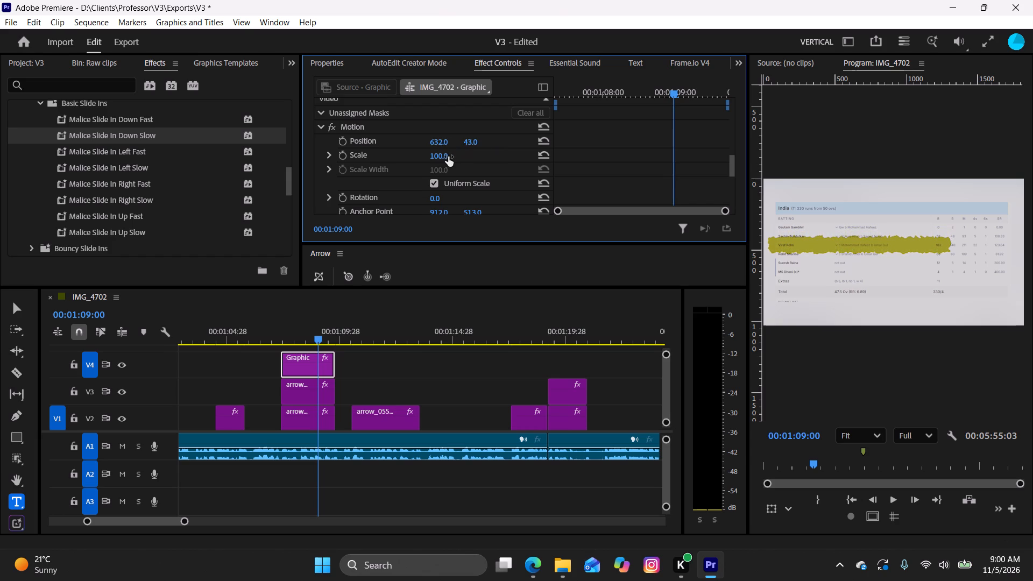
{"action": "left_click", "coordinate": [448, 157]}
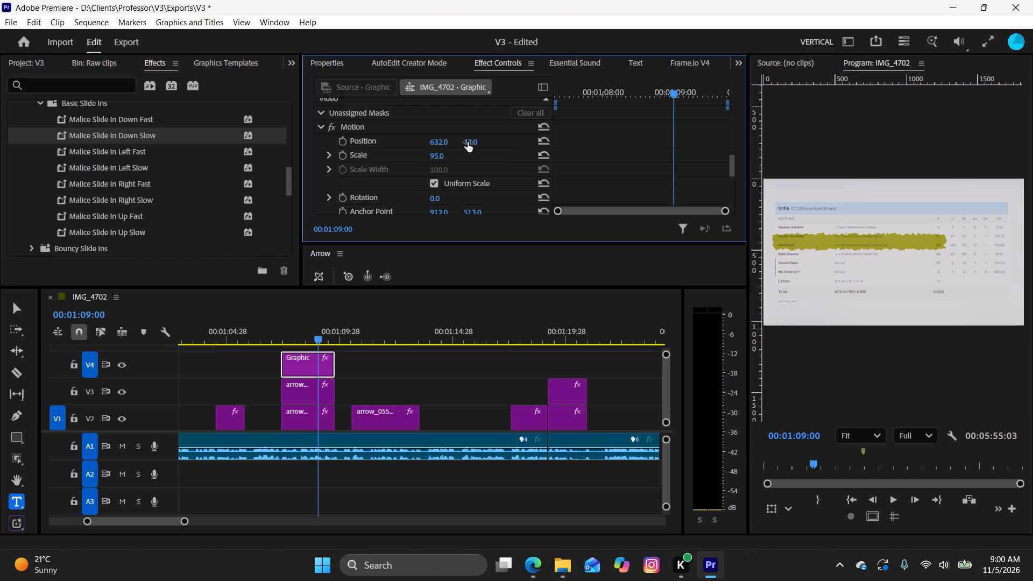
{"action": "left_click_drag", "start_coordinate": [468, 142], "coordinate": [486, 144]}
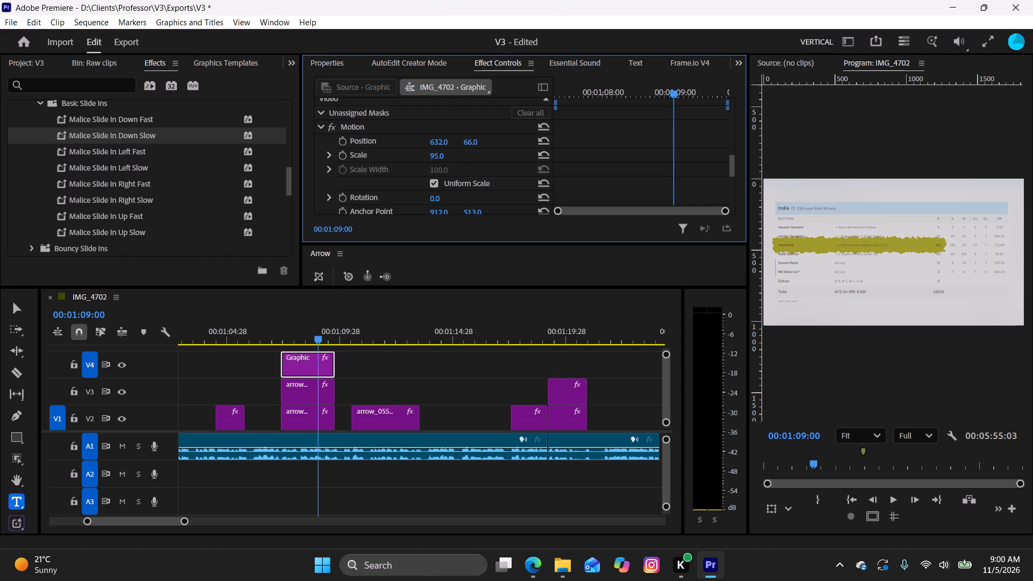
{"action": "left_click_drag", "start_coordinate": [486, 144], "coordinate": [488, 144]}
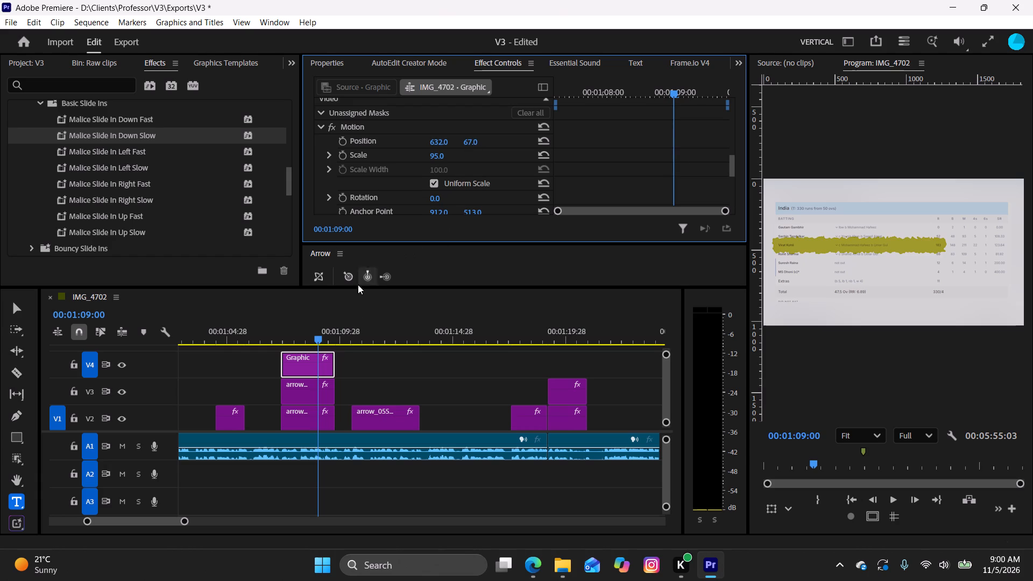
Near the end of the V4 graphic, stretch the highlight shape's far edge further across the third batter's statistics columns.
{"action": "left_click_drag", "start_coordinate": [317, 334], "coordinate": [333, 343]}
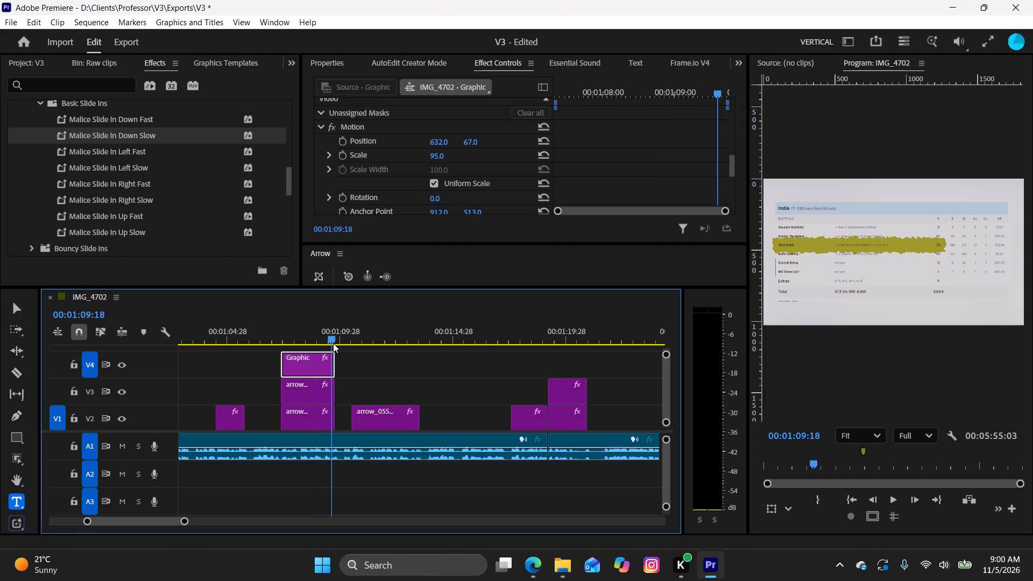
{"action": "left_click_drag", "start_coordinate": [333, 343], "coordinate": [334, 343]}
{"action": "scroll", "coordinate": [499, 185], "scroll_direction": "down", "scroll_amount": 2}
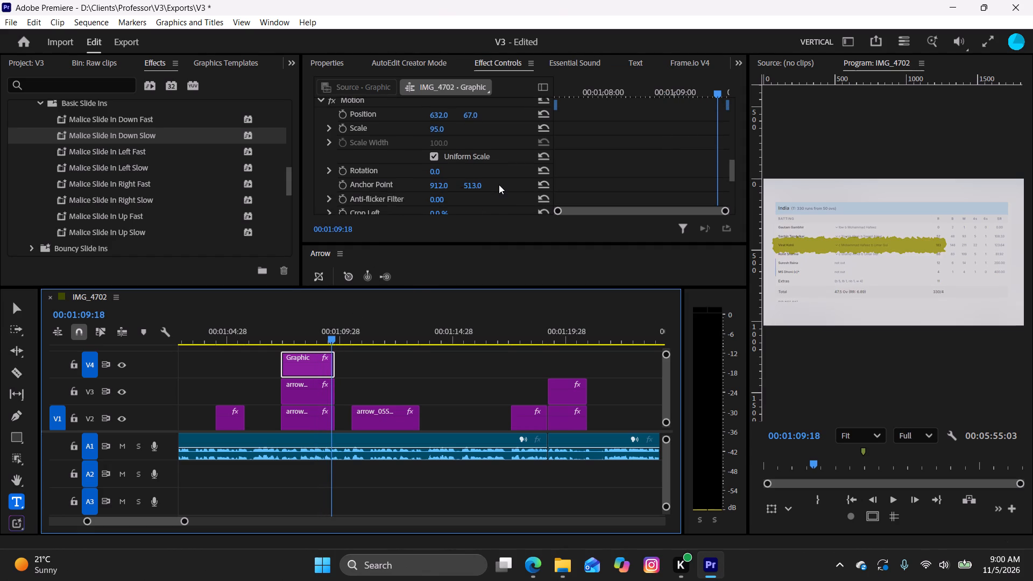
{"action": "scroll", "coordinate": [499, 185], "scroll_direction": "down", "scroll_amount": 4}
{"action": "scroll", "coordinate": [499, 185], "scroll_direction": "up", "scroll_amount": 1}
{"action": "scroll", "coordinate": [499, 185], "scroll_direction": "down", "scroll_amount": 1}
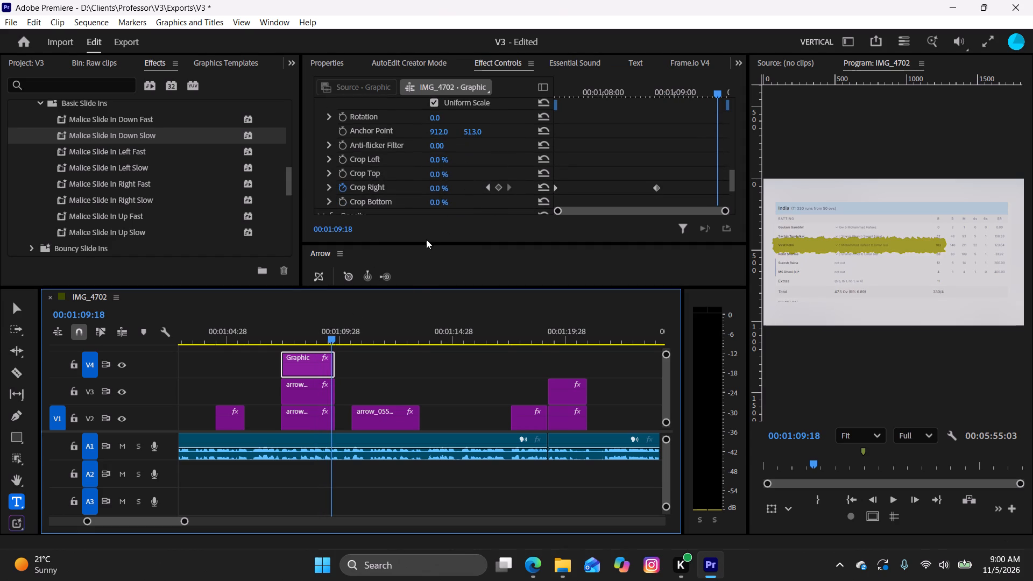
{"action": "left_click", "coordinate": [654, 189]}
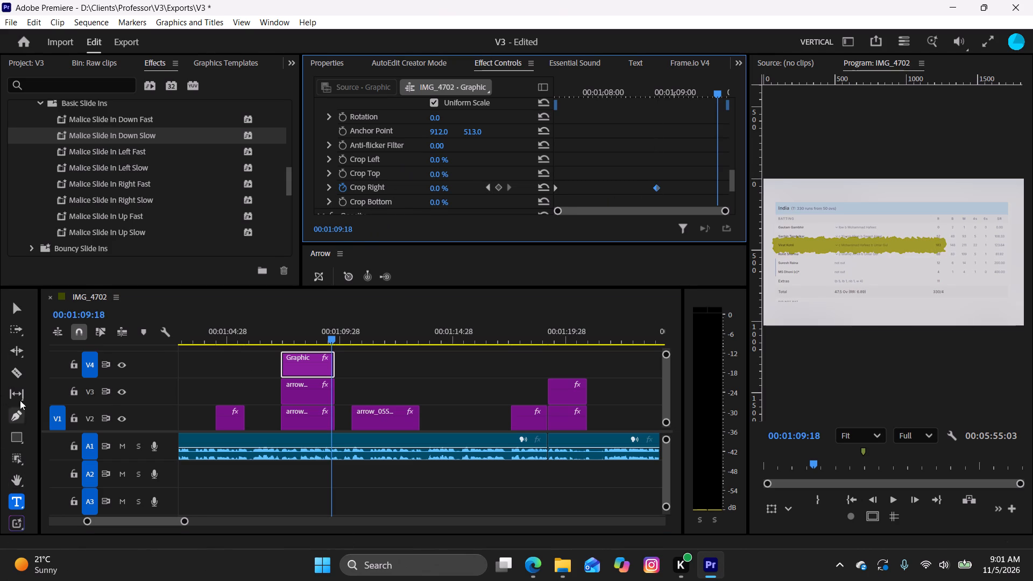
{"action": "left_click", "coordinate": [21, 313]}
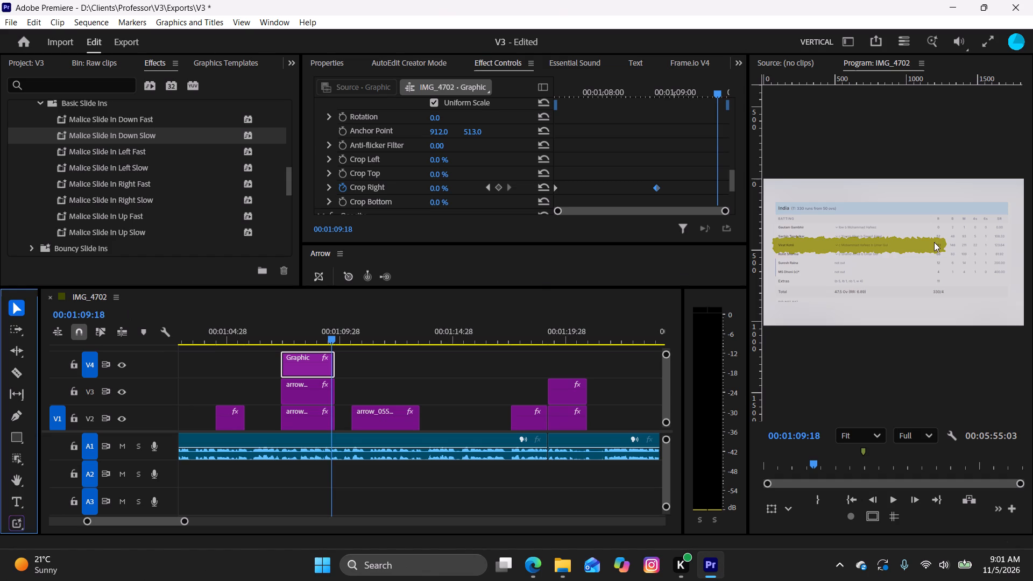
{"action": "left_click", "coordinate": [933, 242]}
{"action": "left_click_drag", "start_coordinate": [951, 245], "coordinate": [1028, 252]}
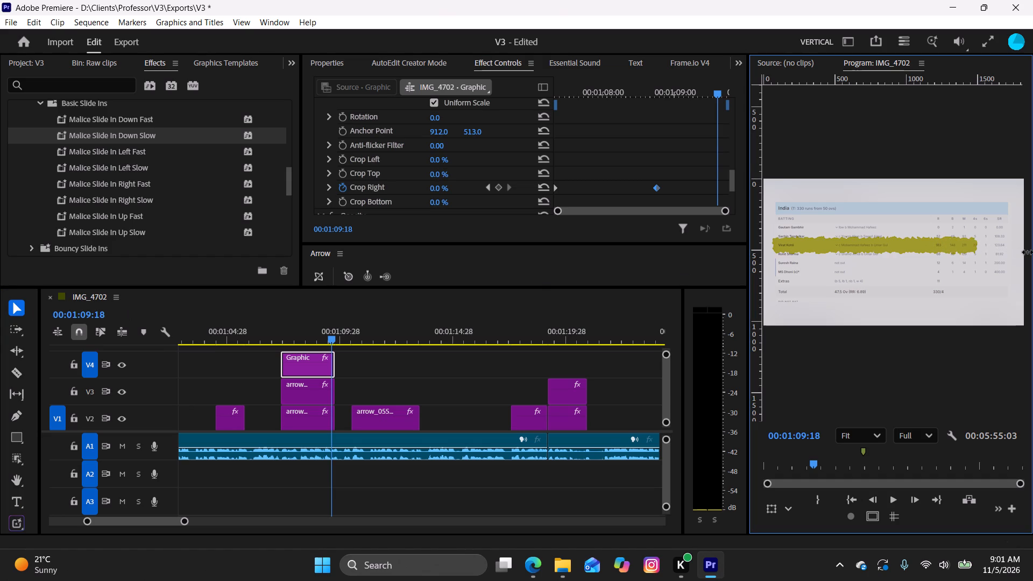
{"action": "left_click_drag", "start_coordinate": [1028, 252], "coordinate": [1029, 252]}
{"action": "left_click", "coordinate": [968, 243]}
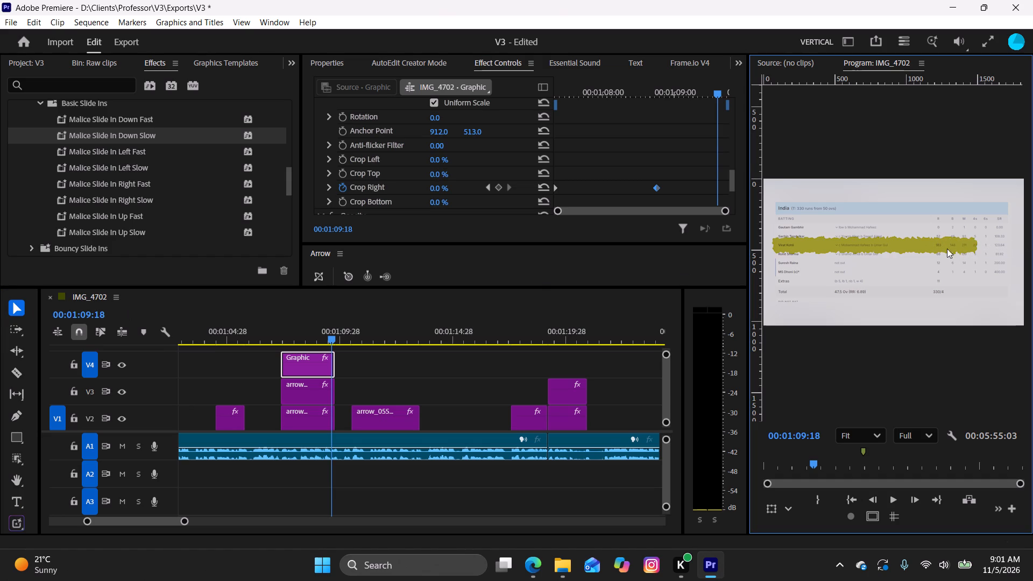
{"action": "left_click", "coordinate": [934, 249]}
{"action": "double_click", "coordinate": [935, 249]}
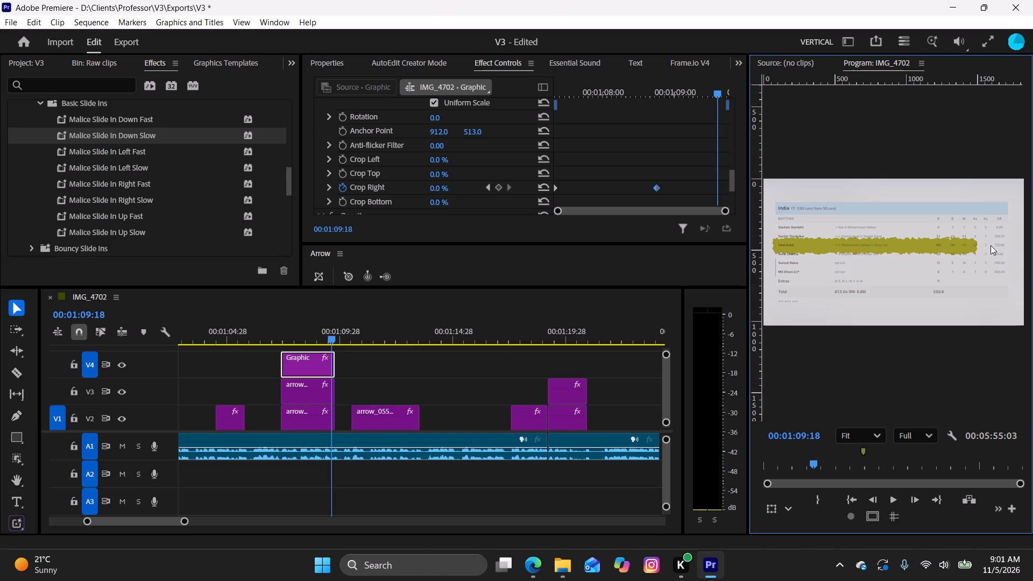
{"action": "left_click_drag", "start_coordinate": [1020, 247], "coordinate": [1032, 249]}
Set the highlight's Vector Motion position to 903, 513, turn off Uniform Scale, set Scale Width to 99, and preview the animation.
{"action": "scroll", "coordinate": [413, 148], "scroll_direction": "up", "scroll_amount": 11}
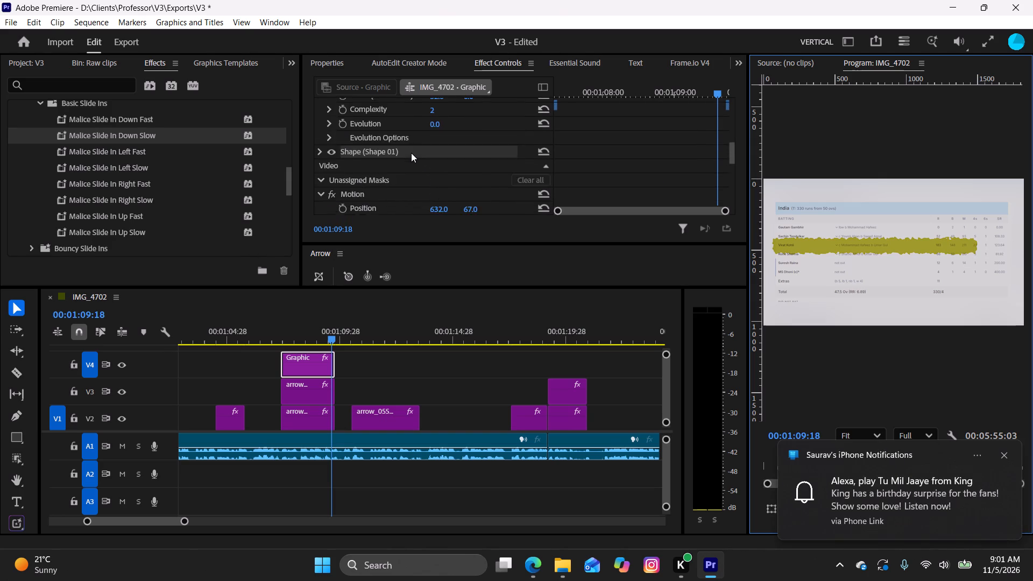
{"action": "scroll", "coordinate": [411, 153], "scroll_direction": "up", "scroll_amount": 10}
{"action": "scroll", "coordinate": [411, 153], "scroll_direction": "up", "scroll_amount": 11}
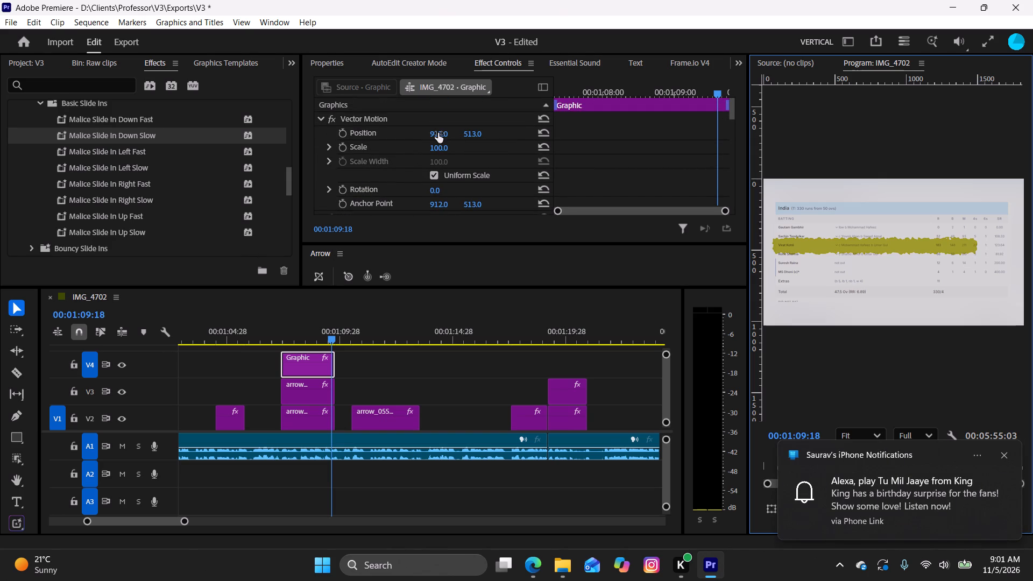
{"action": "left_click_drag", "start_coordinate": [438, 133], "coordinate": [457, 149]}
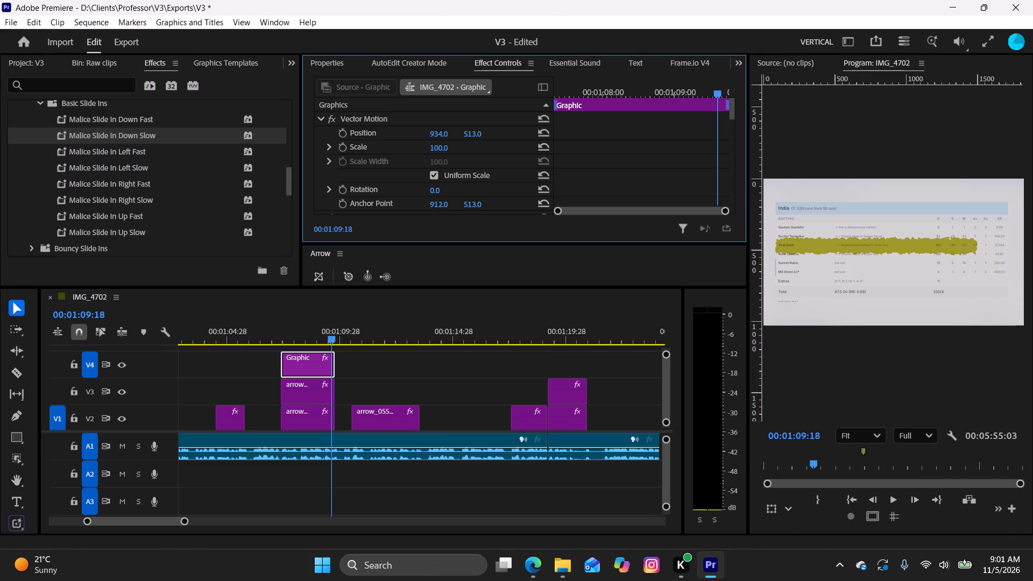
{"action": "left_click_drag", "start_coordinate": [457, 149], "coordinate": [436, 153]}
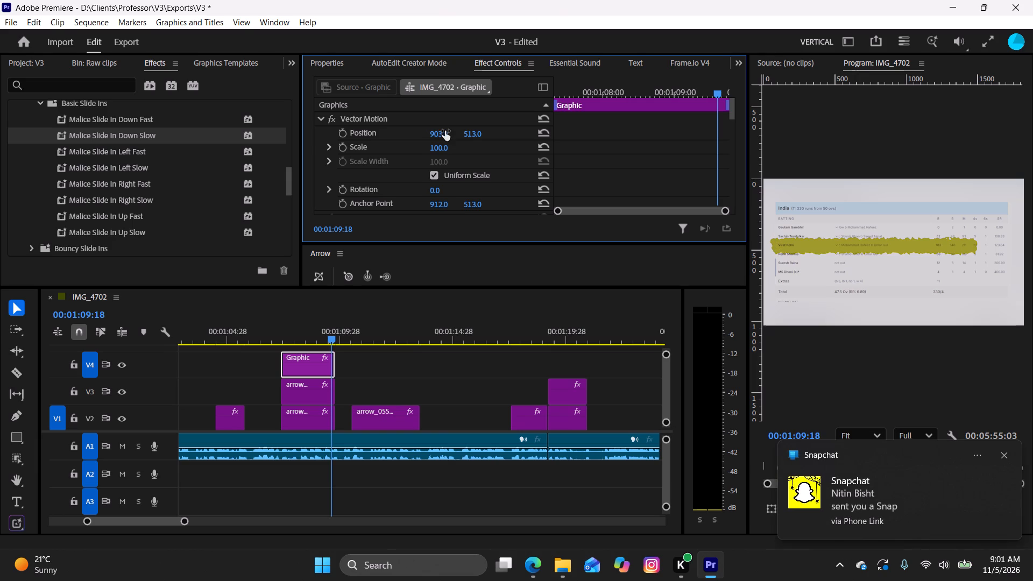
{"action": "left_click", "coordinate": [434, 175]}
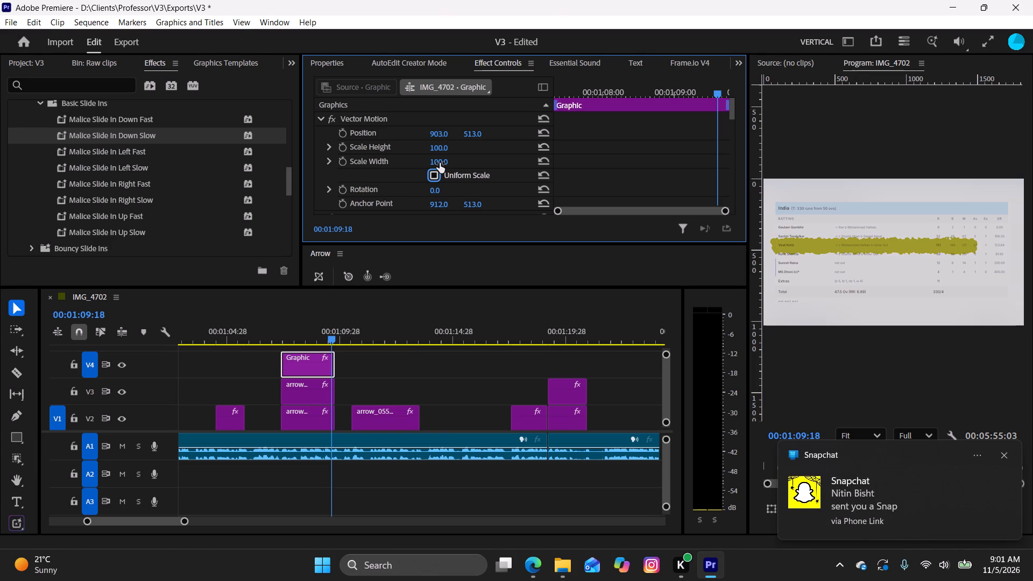
{"action": "left_click_drag", "start_coordinate": [440, 163], "coordinate": [454, 167]}
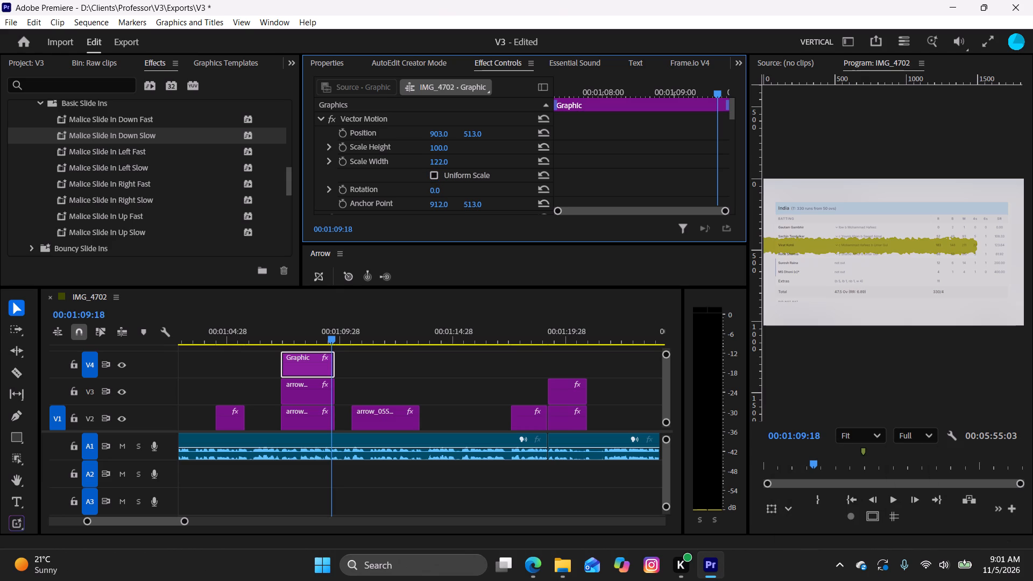
{"action": "left_click_drag", "start_coordinate": [454, 167], "coordinate": [440, 168]}
{"action": "left_click_drag", "start_coordinate": [440, 168], "coordinate": [444, 172]}
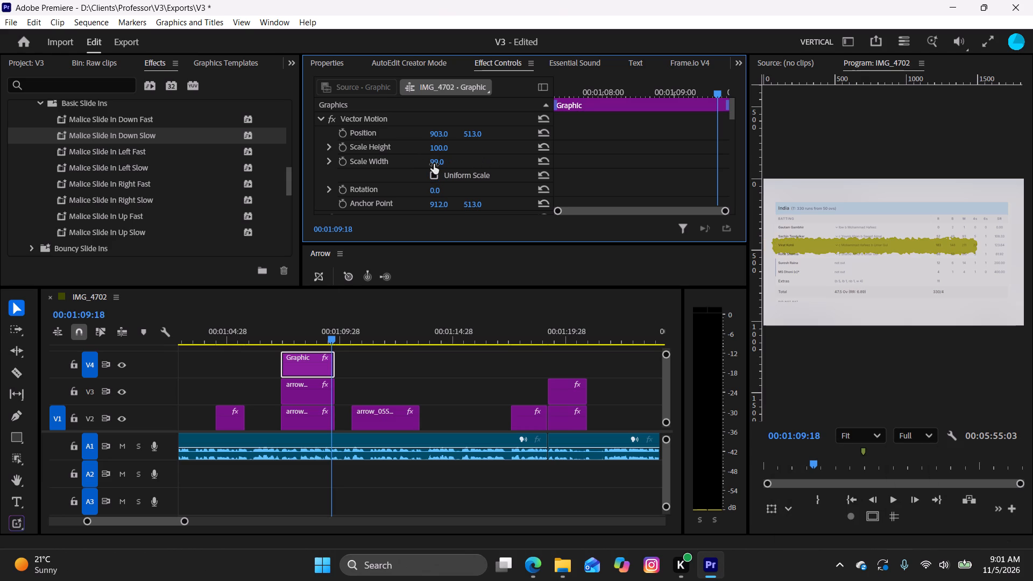
{"action": "key", "text": "space"}
{"action": "key", "text": "space"}
{"action": "left_click_drag", "start_coordinate": [344, 332], "coordinate": [270, 348]}
{"action": "key", "text": "space"}
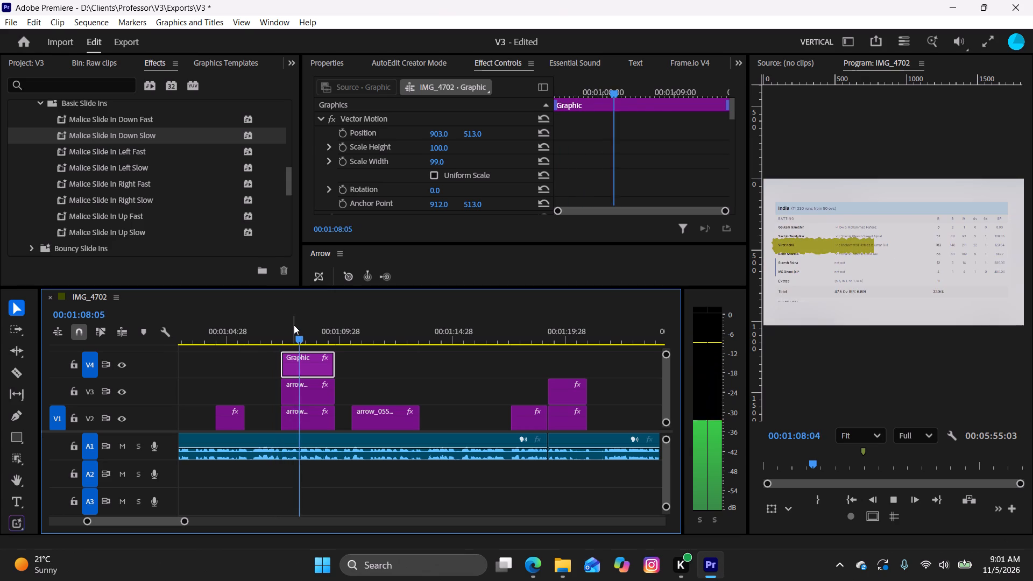
{"action": "key", "text": "space"}
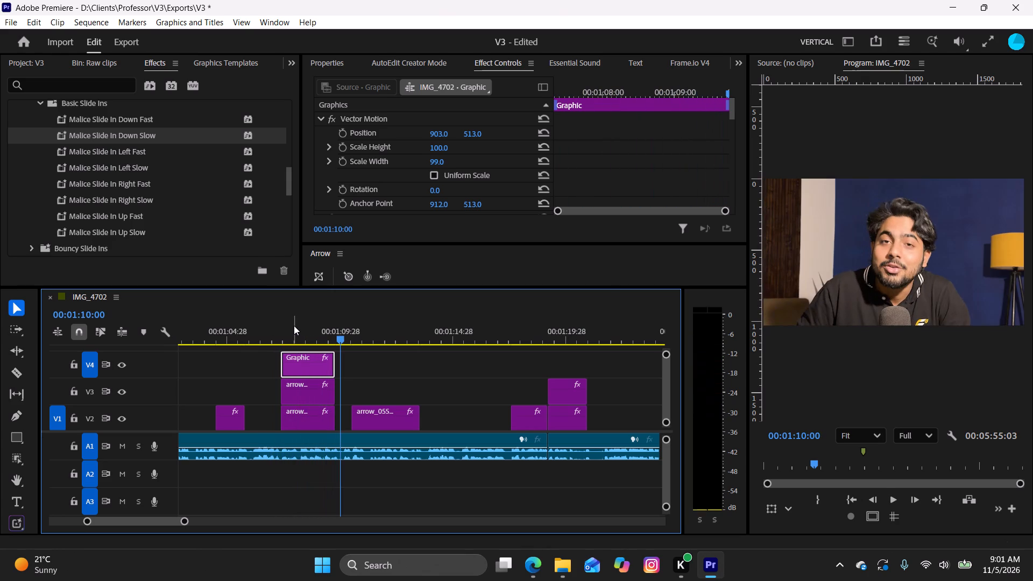
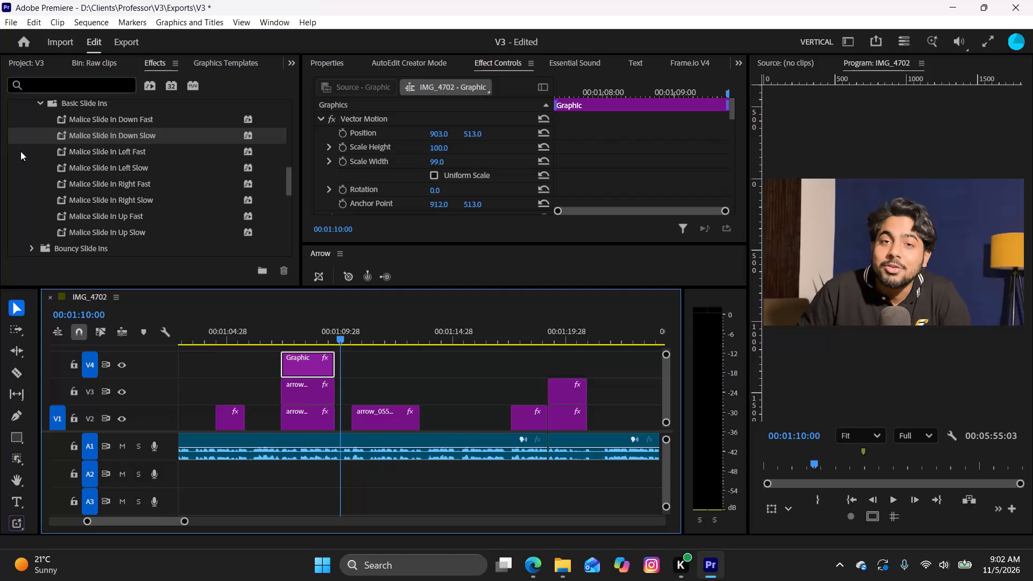
Near the end of the V4 graphic, nudge the highlight along the third batter's row and set its Vector Motion Scale Width to 295.
{"action": "left_click_drag", "start_coordinate": [341, 335], "coordinate": [324, 334]}
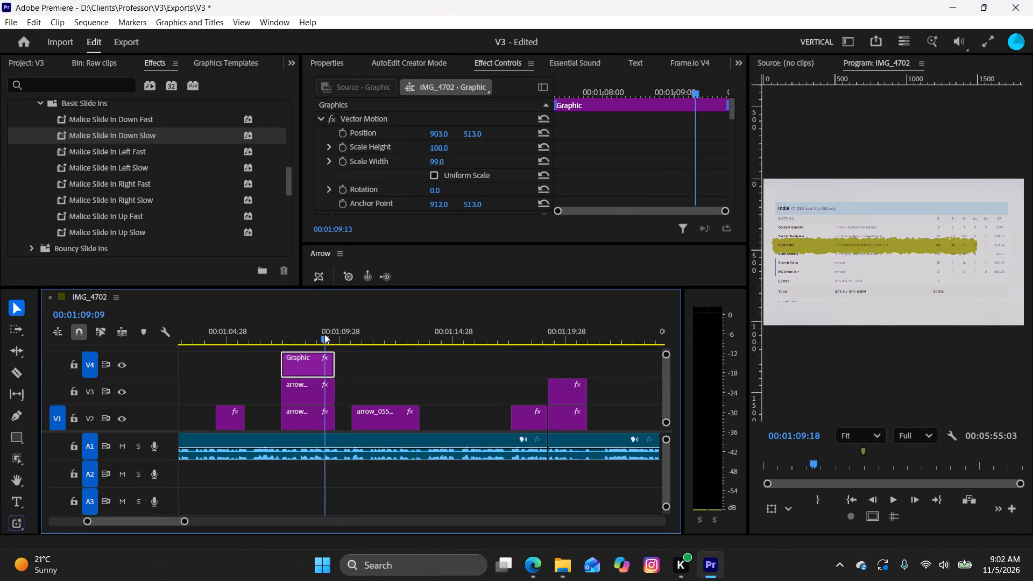
{"action": "left_click_drag", "start_coordinate": [324, 334], "coordinate": [326, 343]}
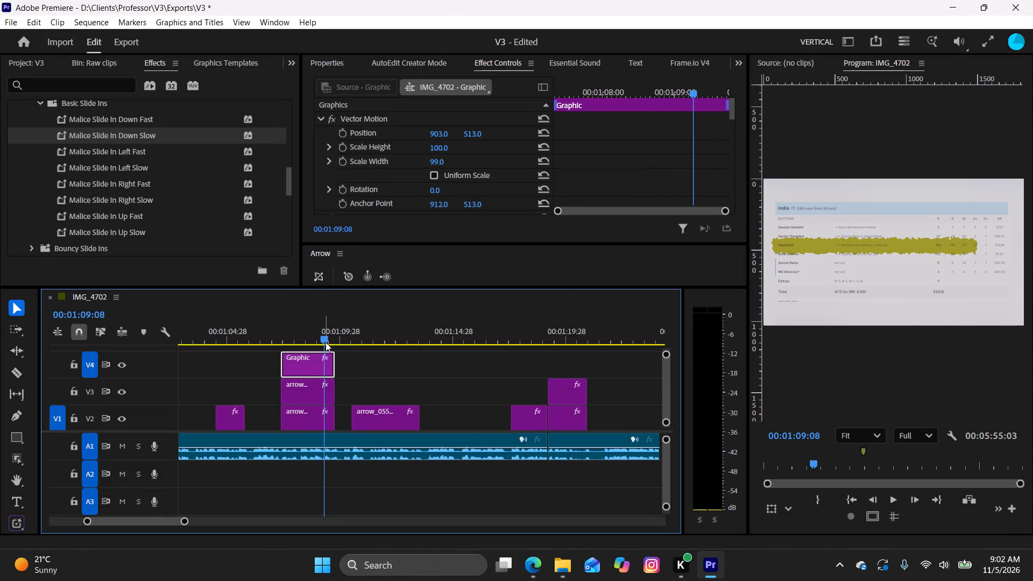
{"action": "left_click", "coordinate": [855, 244]}
{"action": "triple_click", "coordinate": [855, 244]}
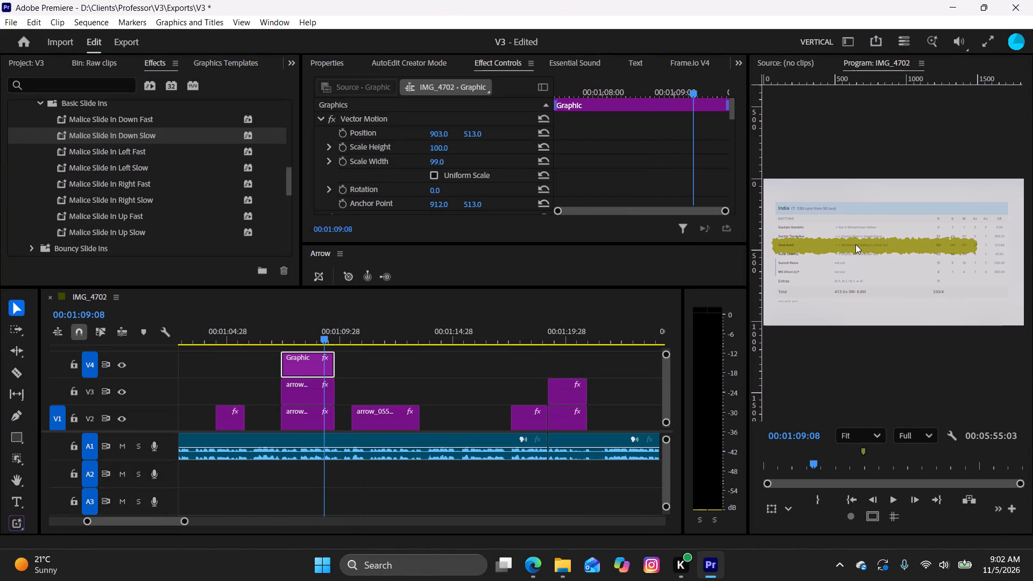
{"action": "left_click_drag", "start_coordinate": [855, 244], "coordinate": [855, 238]}
{"action": "left_click", "coordinate": [855, 244]}
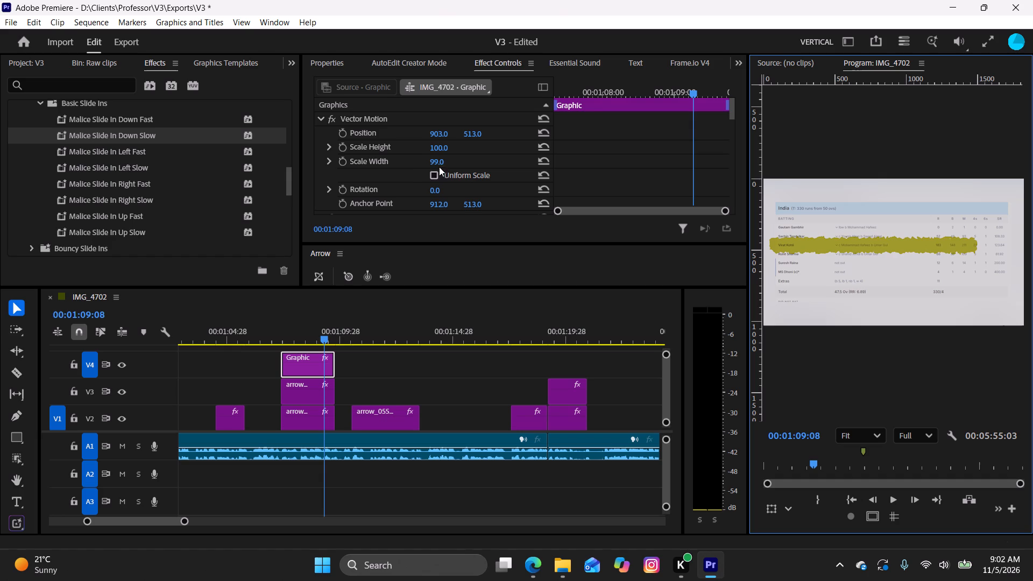
{"action": "left_click_drag", "start_coordinate": [433, 160], "coordinate": [457, 176]}
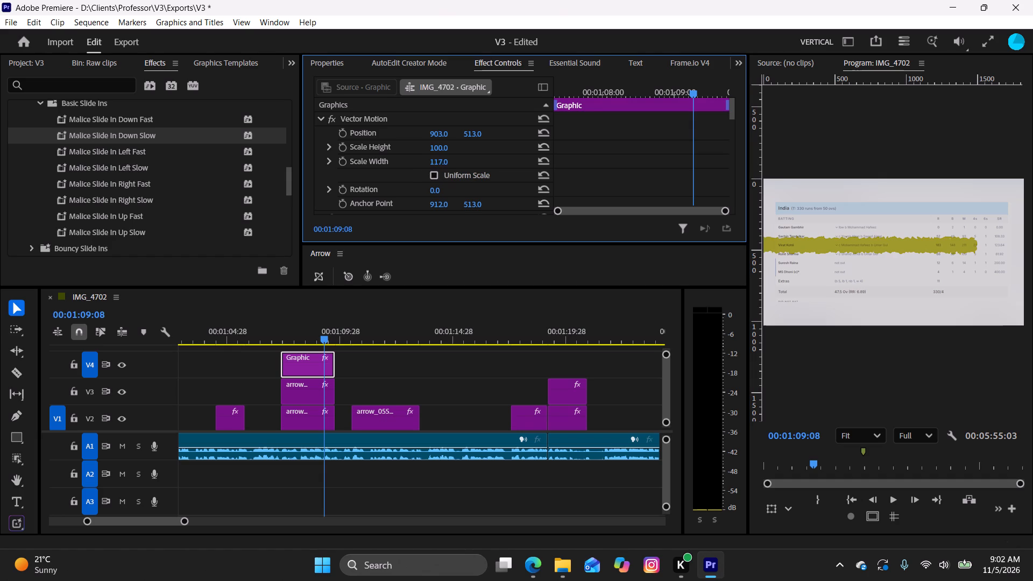
{"action": "left_click_drag", "start_coordinate": [457, 176], "coordinate": [459, 178]}
{"action": "left_click_drag", "start_coordinate": [818, 244], "coordinate": [833, 247]}
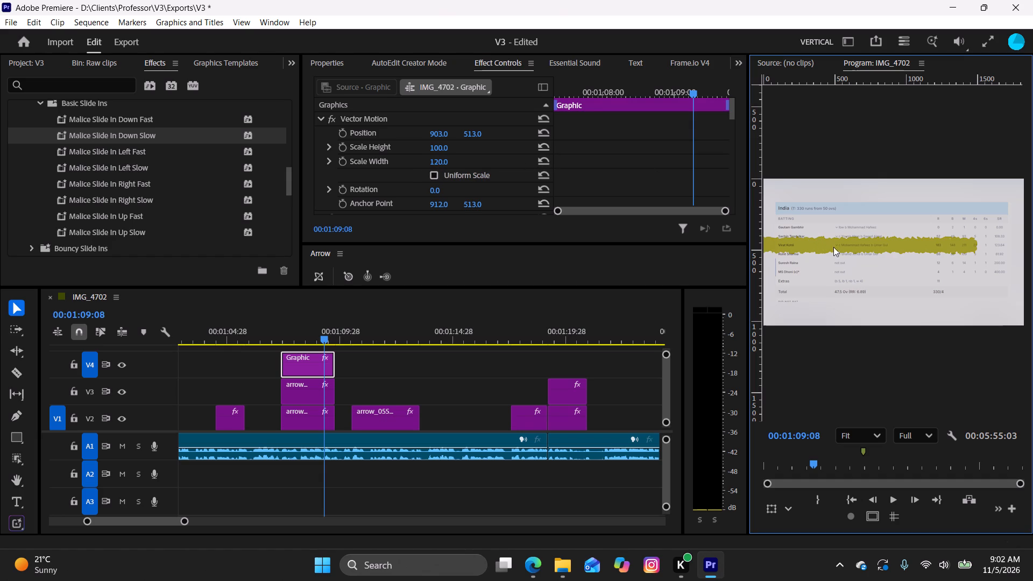
{"action": "left_click_drag", "start_coordinate": [833, 247], "coordinate": [840, 244]}
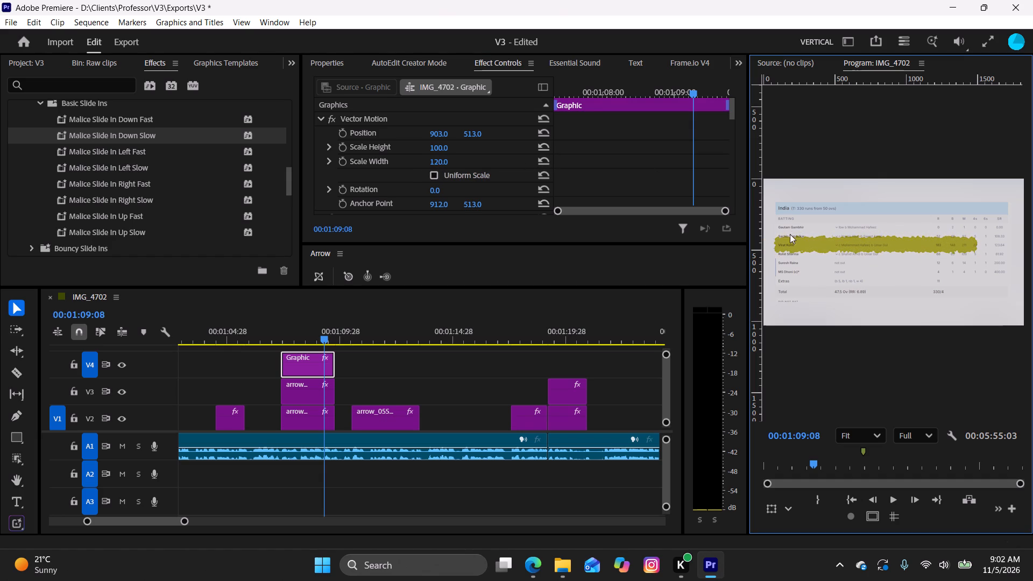
{"action": "left_click_drag", "start_coordinate": [438, 162], "coordinate": [463, 177]}
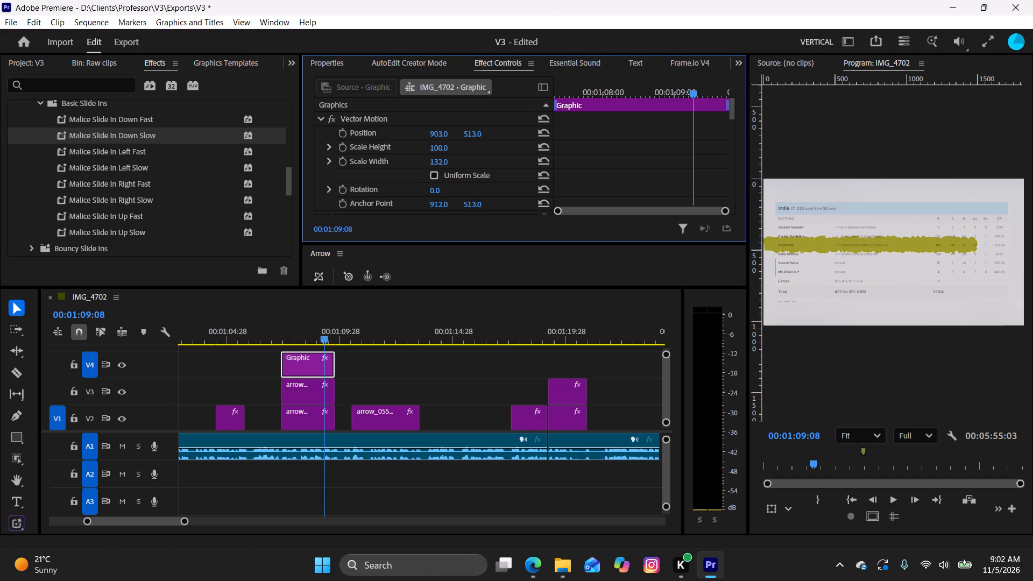
{"action": "left_click_drag", "start_coordinate": [463, 177], "coordinate": [568, 206]}
Reposition the widened highlight directly in the preview so it lines up vertically with the third batter's row.
{"action": "left_click_drag", "start_coordinate": [798, 244], "coordinate": [806, 244]}
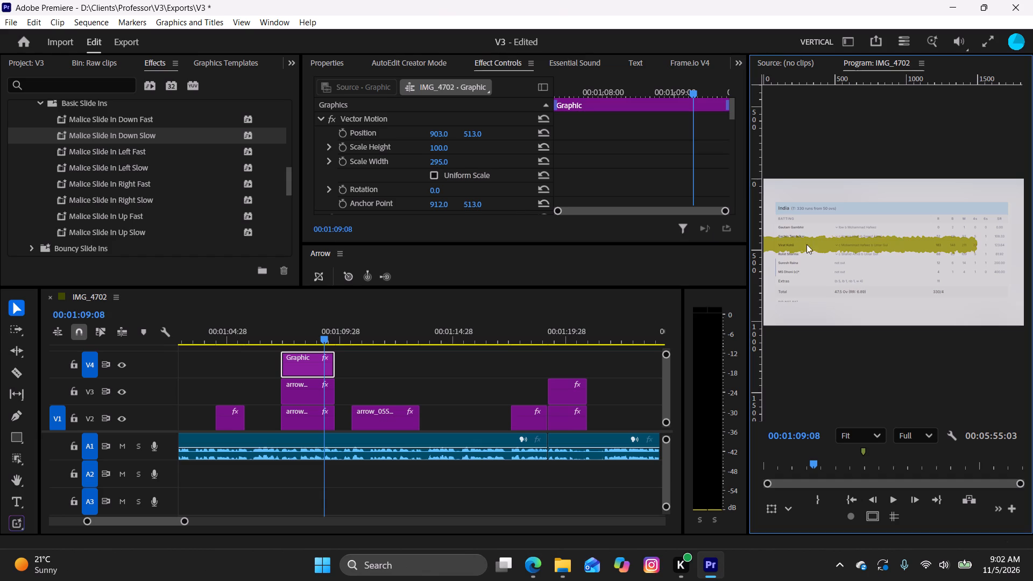
{"action": "left_click_drag", "start_coordinate": [806, 244], "coordinate": [851, 246]}
{"action": "left_click_drag", "start_coordinate": [851, 246], "coordinate": [888, 249]}
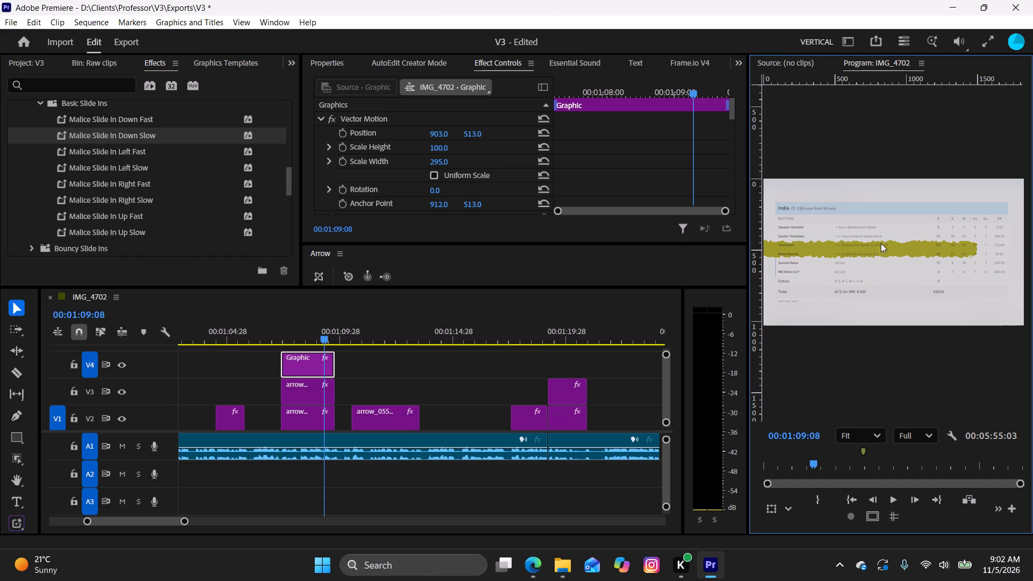
{"action": "left_click", "coordinate": [874, 249]}
{"action": "left_click_drag", "start_coordinate": [874, 249], "coordinate": [910, 239]}
{"action": "left_click_drag", "start_coordinate": [893, 247], "coordinate": [894, 238]}
{"action": "left_click_drag", "start_coordinate": [847, 253], "coordinate": [847, 245]}
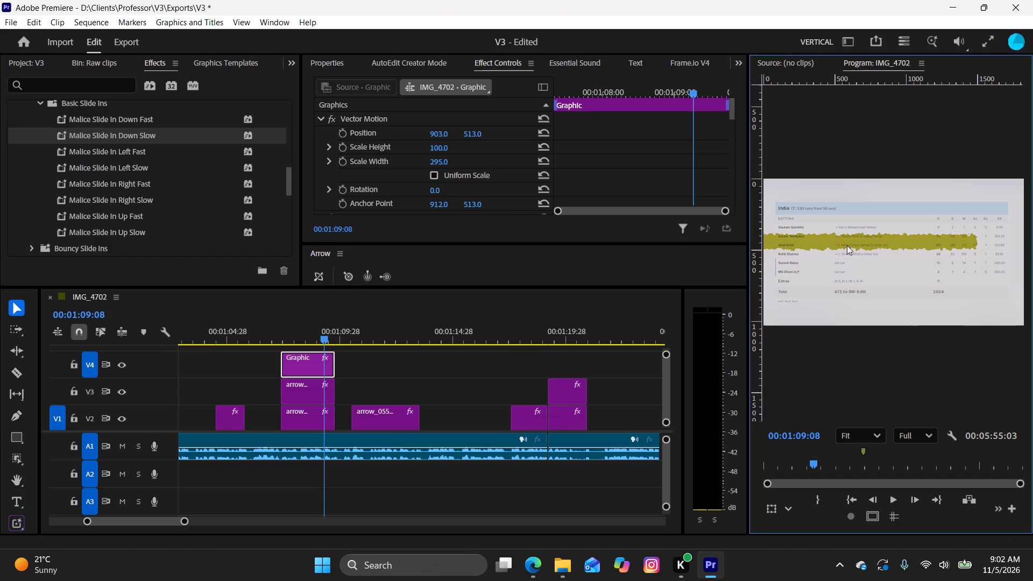
{"action": "left_click_drag", "start_coordinate": [847, 245], "coordinate": [858, 252]}
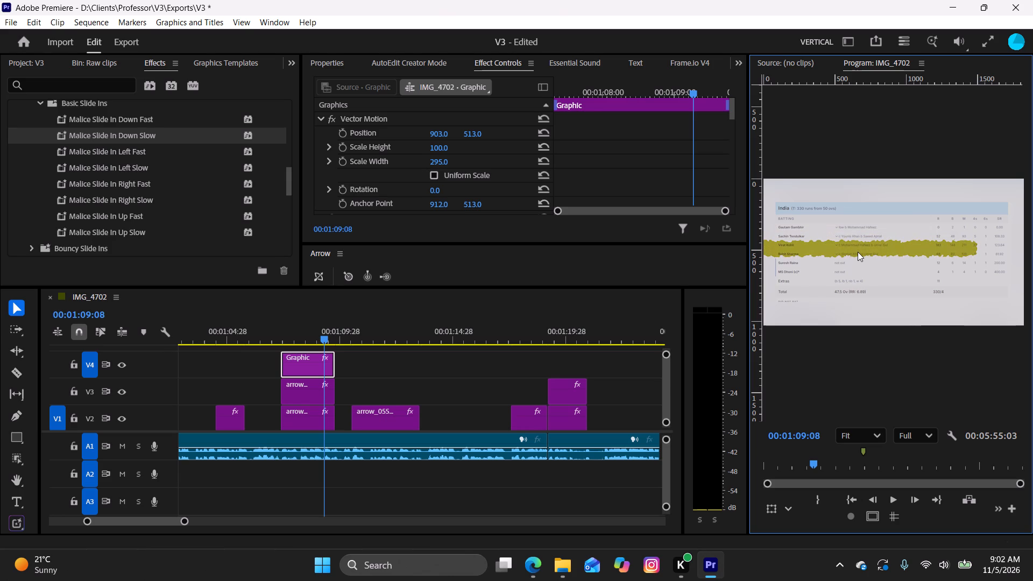
{"action": "left_click_drag", "start_coordinate": [858, 252], "coordinate": [858, 249]}
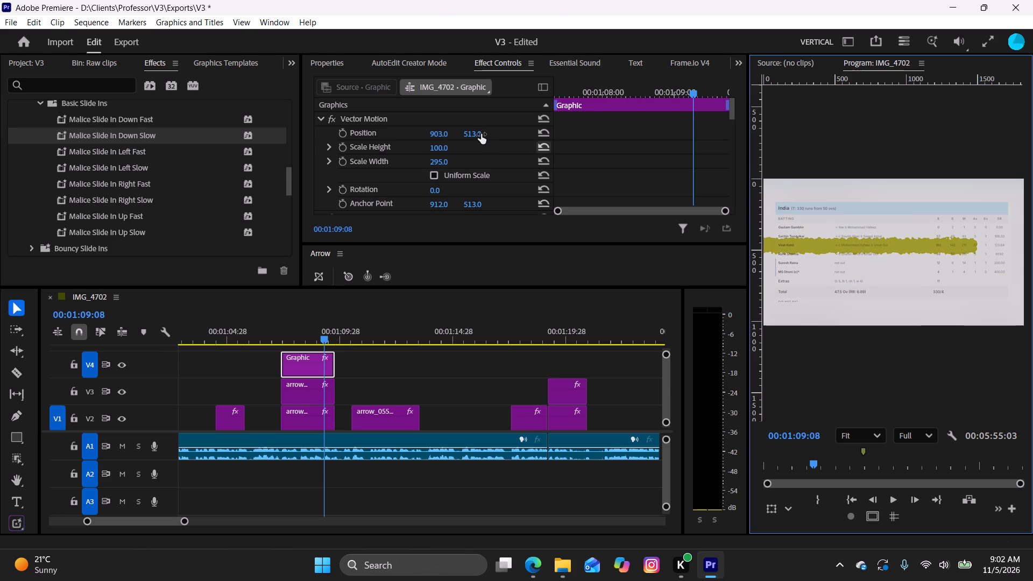
Set the V4 highlight's Vector Motion position to 988, 513 so its near edge starts just before the third batter's name.
{"action": "left_click_drag", "start_coordinate": [479, 136], "coordinate": [490, 138]}
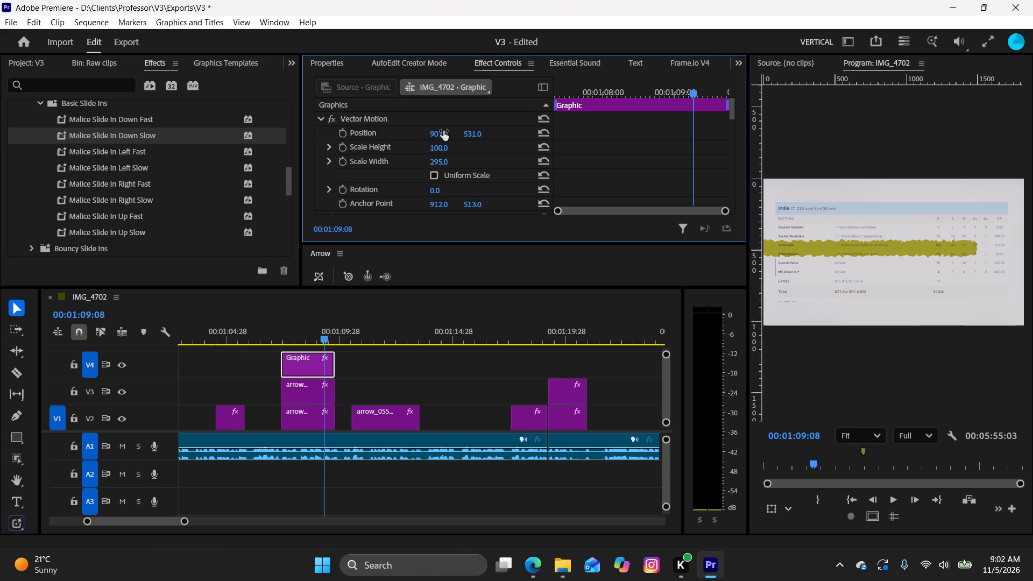
{"action": "left_click_drag", "start_coordinate": [444, 133], "coordinate": [506, 143]}
{"action": "left_click_drag", "start_coordinate": [506, 143], "coordinate": [498, 129]}
{"action": "left_click_drag", "start_coordinate": [473, 132], "coordinate": [466, 139]}
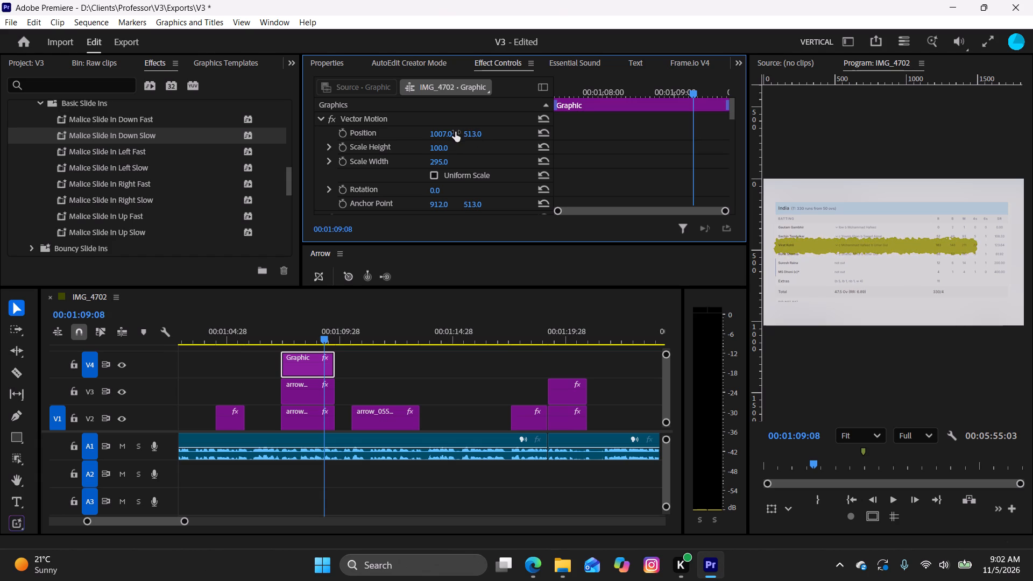
{"action": "left_click_drag", "start_coordinate": [455, 131], "coordinate": [443, 133]}
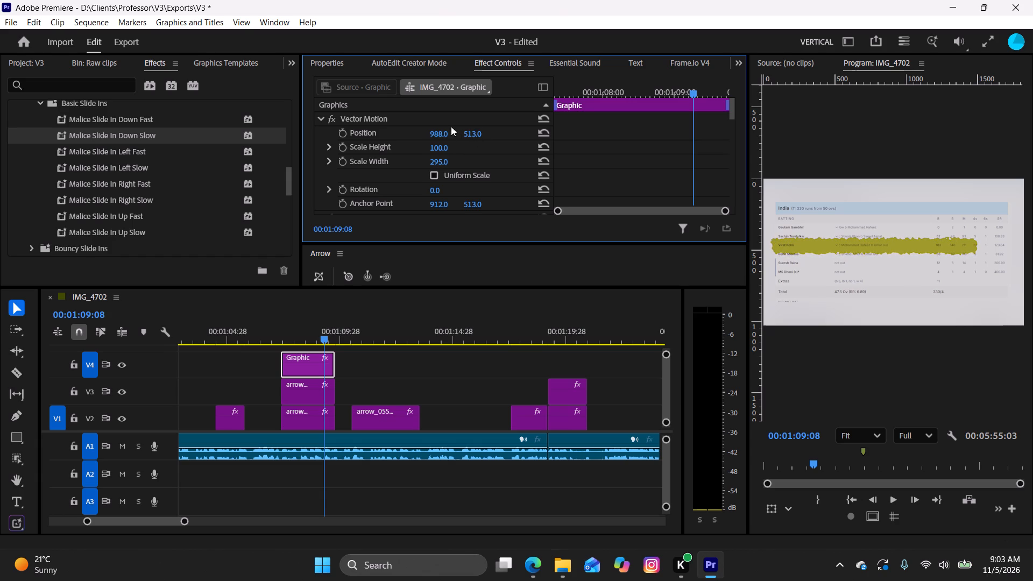
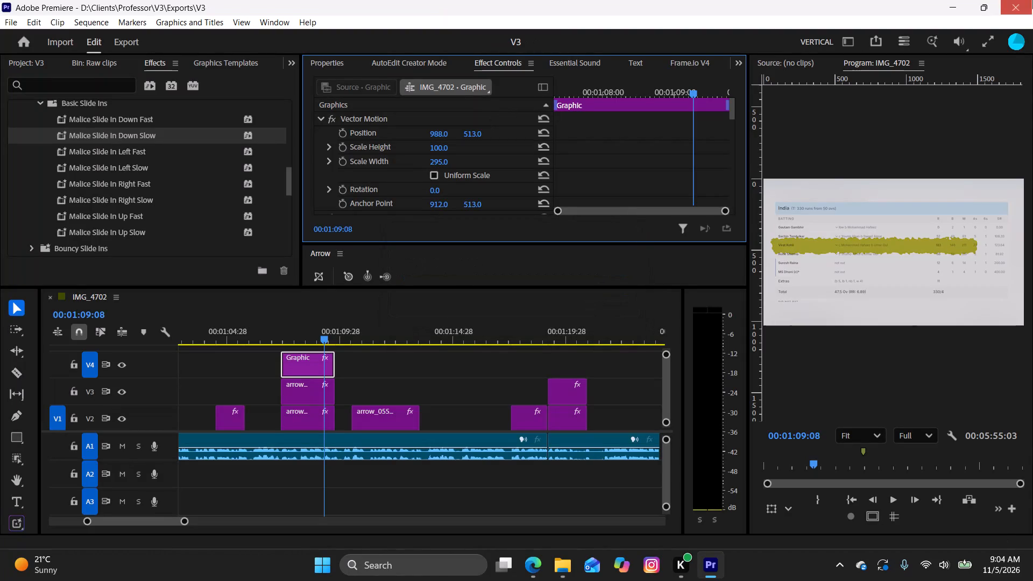
Exit the video editor, closing the V3 project.
{"action": "left_click", "coordinate": [1014, 3]}
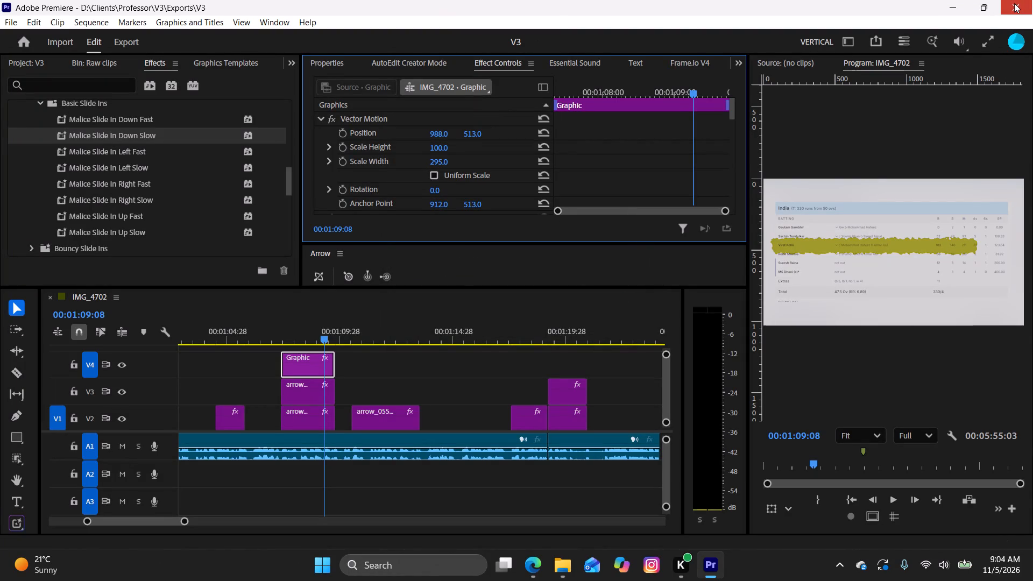
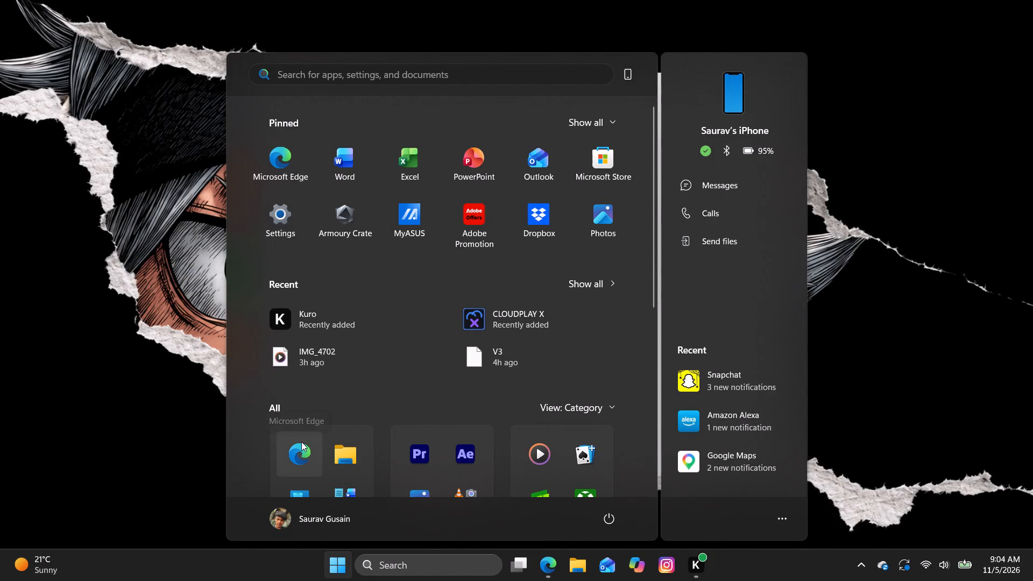
Launch Adobe Premiere Pro 2026 again.
{"action": "left_click", "coordinate": [430, 458]}
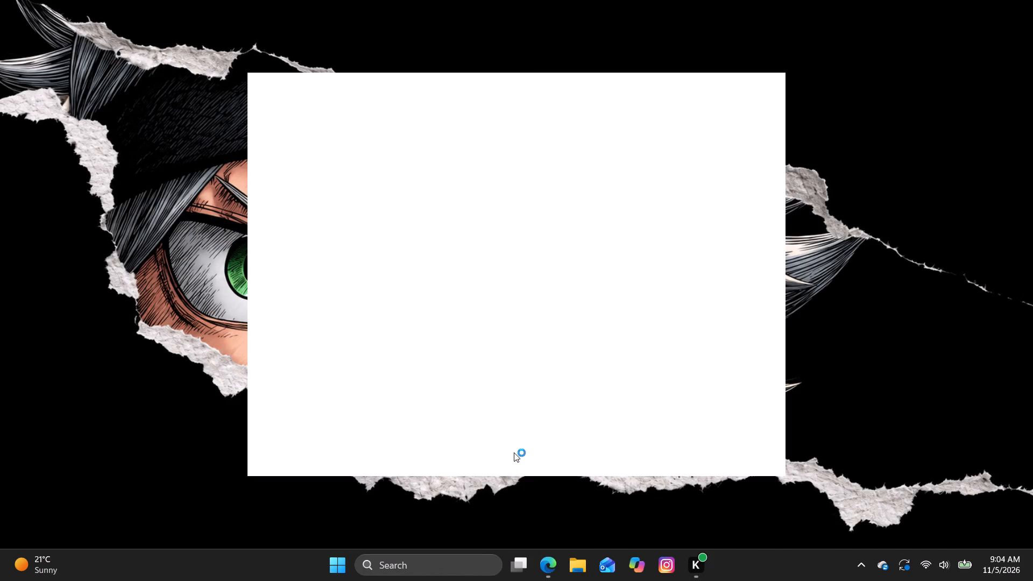
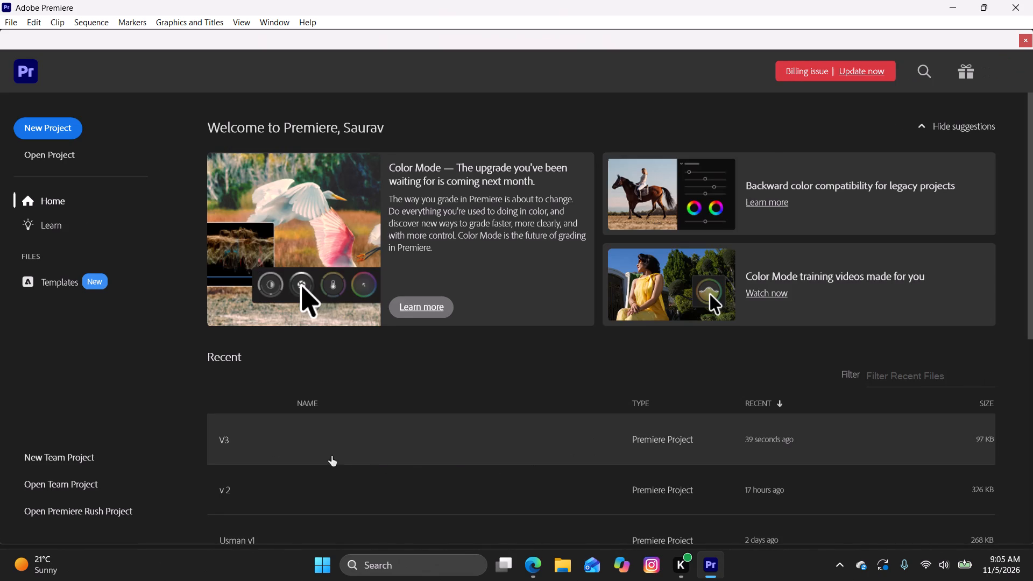
Open the recent project V3.
{"action": "left_click", "coordinate": [317, 428]}
{"action": "left_click", "coordinate": [377, 441]}
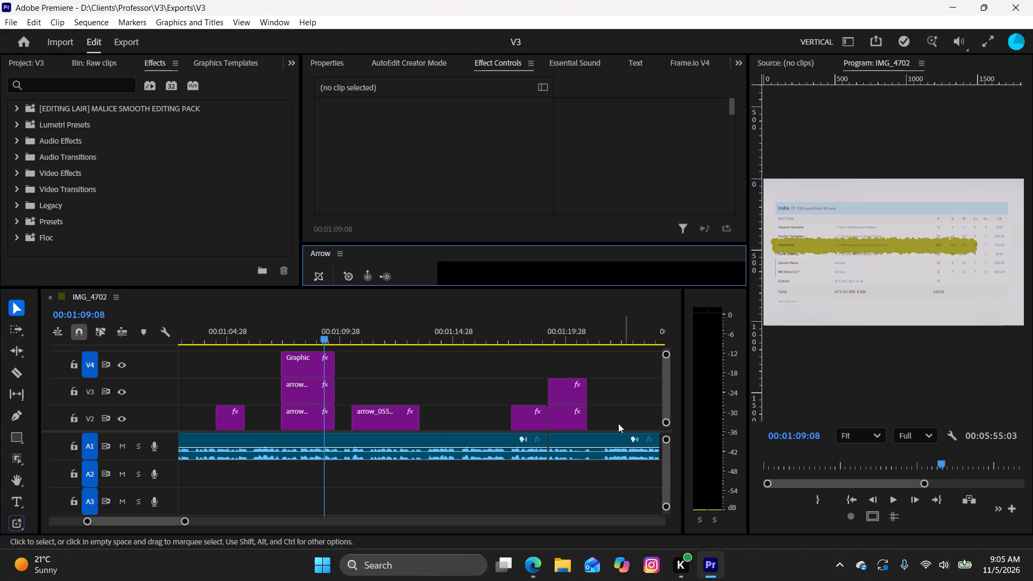
Select the highlight graphic on track V4 and reposition it in the preview over the scorecard's third batting row.
{"action": "left_click_drag", "start_coordinate": [323, 340], "coordinate": [300, 357]}
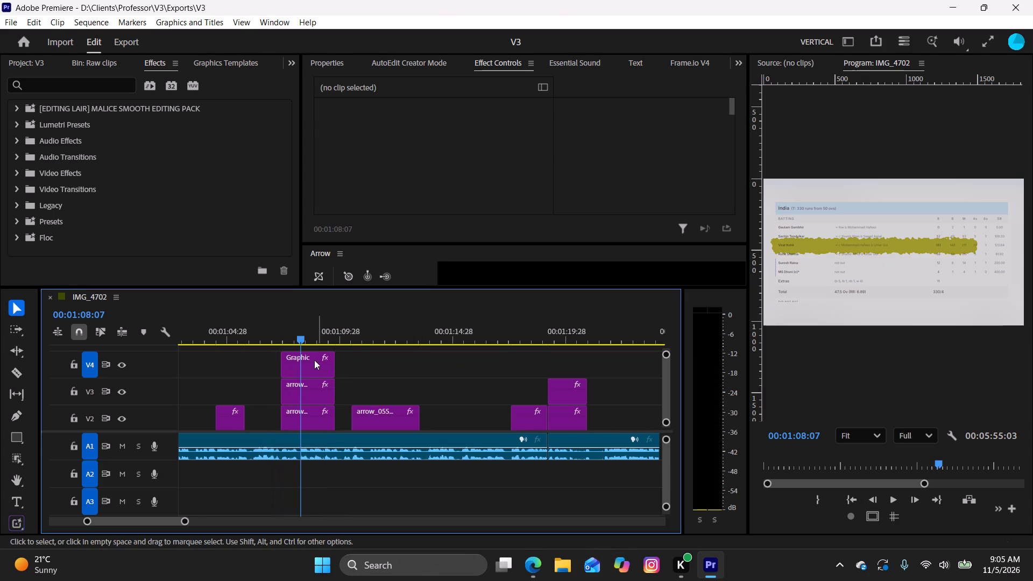
{"action": "left_click", "coordinate": [310, 362]}
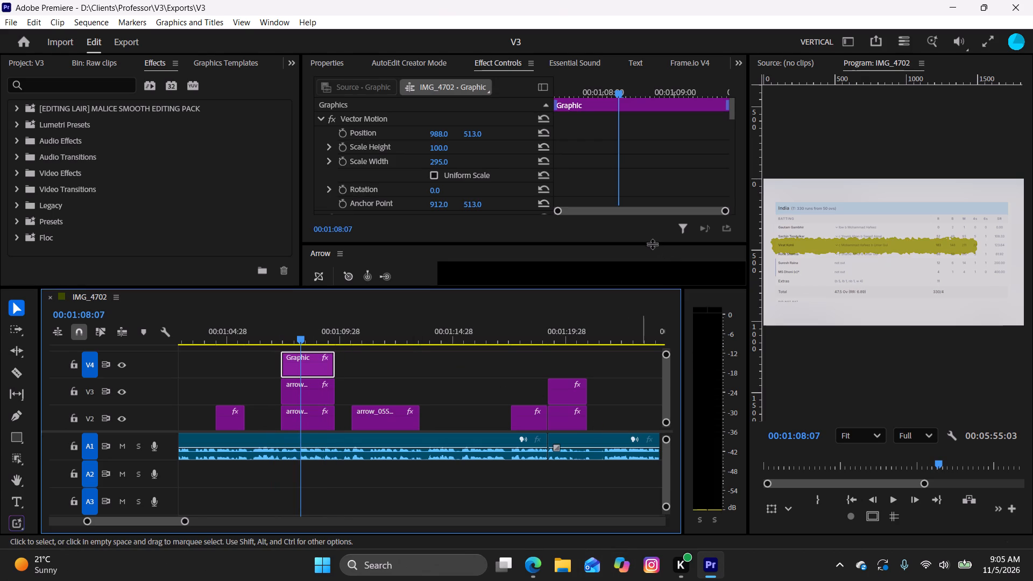
{"action": "left_click_drag", "start_coordinate": [650, 242], "coordinate": [659, 239]}
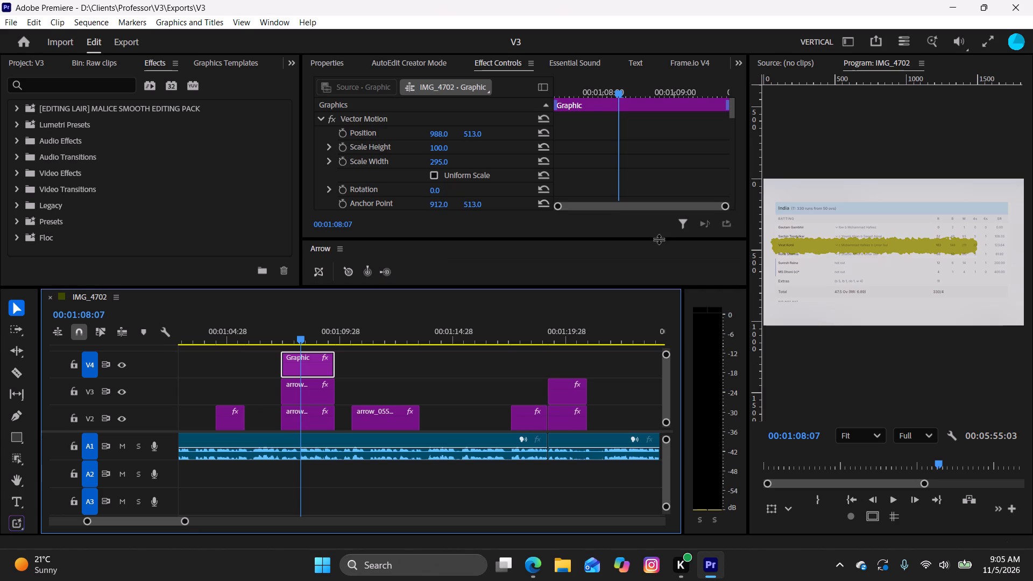
{"action": "left_click_drag", "start_coordinate": [659, 239], "coordinate": [664, 246]}
{"action": "left_click", "coordinate": [870, 245]}
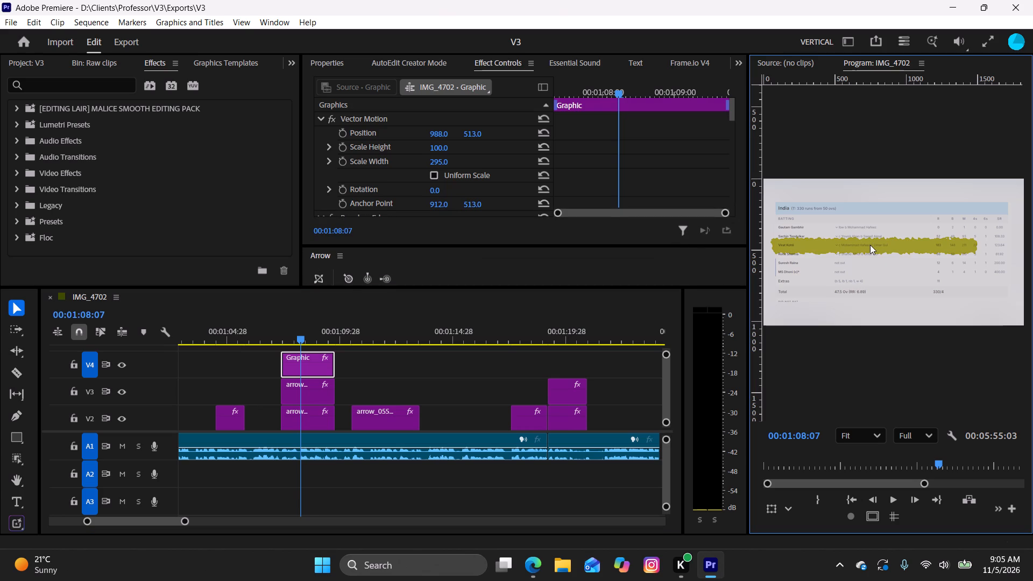
{"action": "left_click", "coordinate": [871, 245]}
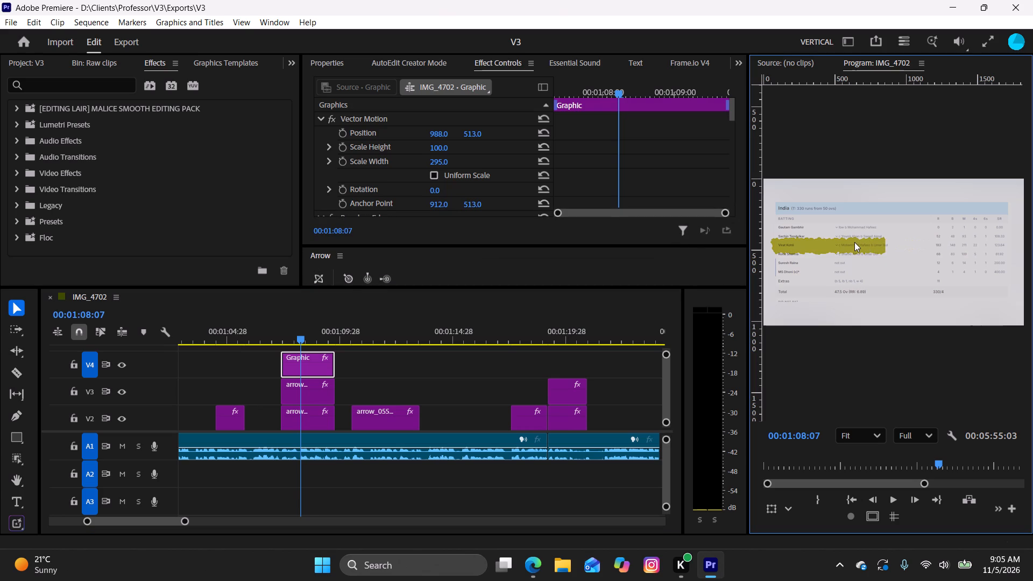
{"action": "double_click", "coordinate": [854, 243]}
{"action": "double_click", "coordinate": [854, 244]}
{"action": "double_click", "coordinate": [868, 248]}
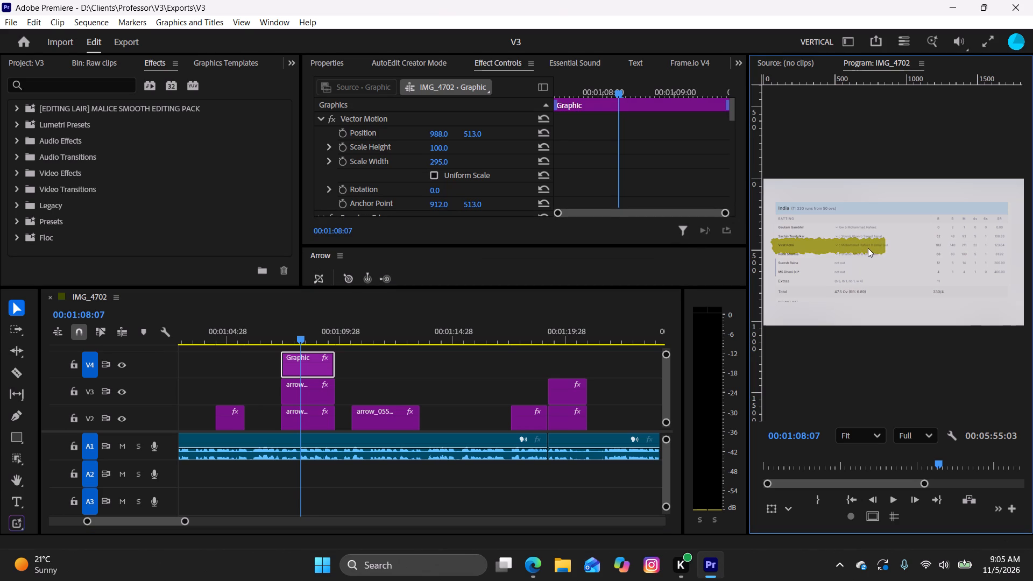
{"action": "left_click", "coordinate": [868, 248]}
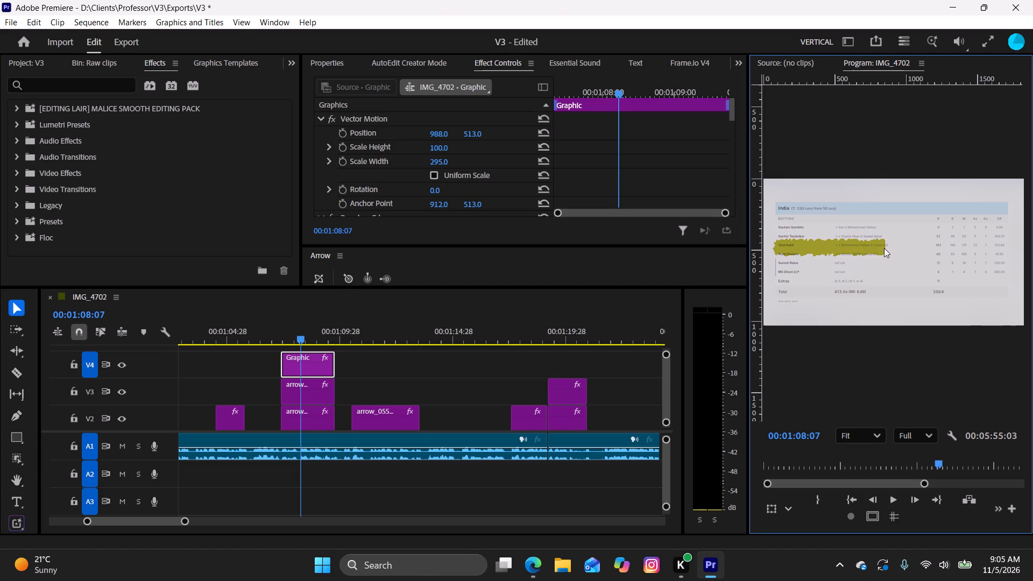
{"action": "left_click_drag", "start_coordinate": [883, 243], "coordinate": [902, 248]}
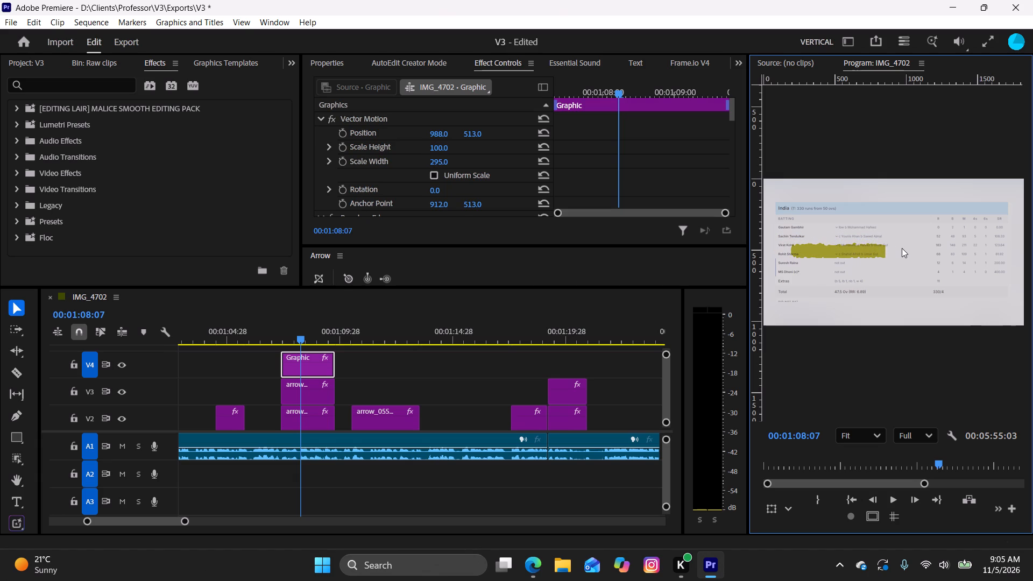
{"action": "left_click_drag", "start_coordinate": [902, 248], "coordinate": [857, 250]}
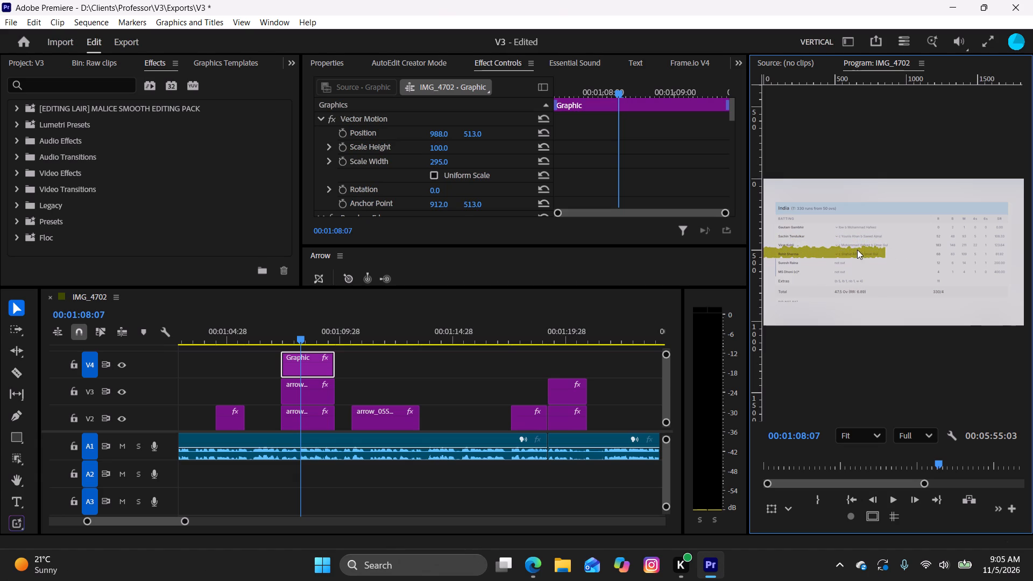
{"action": "left_click_drag", "start_coordinate": [857, 250], "coordinate": [856, 243]}
{"action": "left_click_drag", "start_coordinate": [851, 246], "coordinate": [881, 245]}
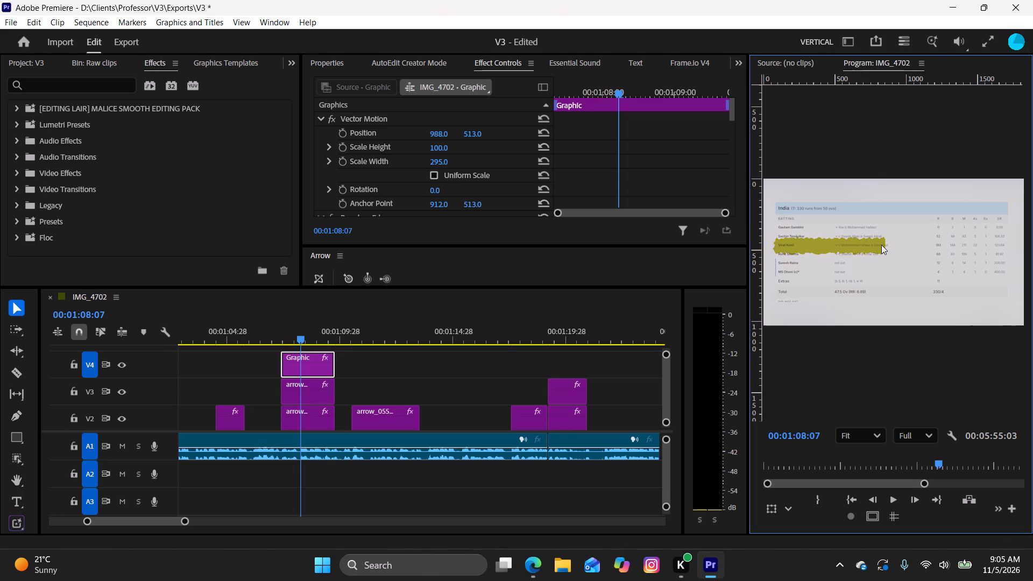
{"action": "left_click_drag", "start_coordinate": [881, 245], "coordinate": [874, 246]}
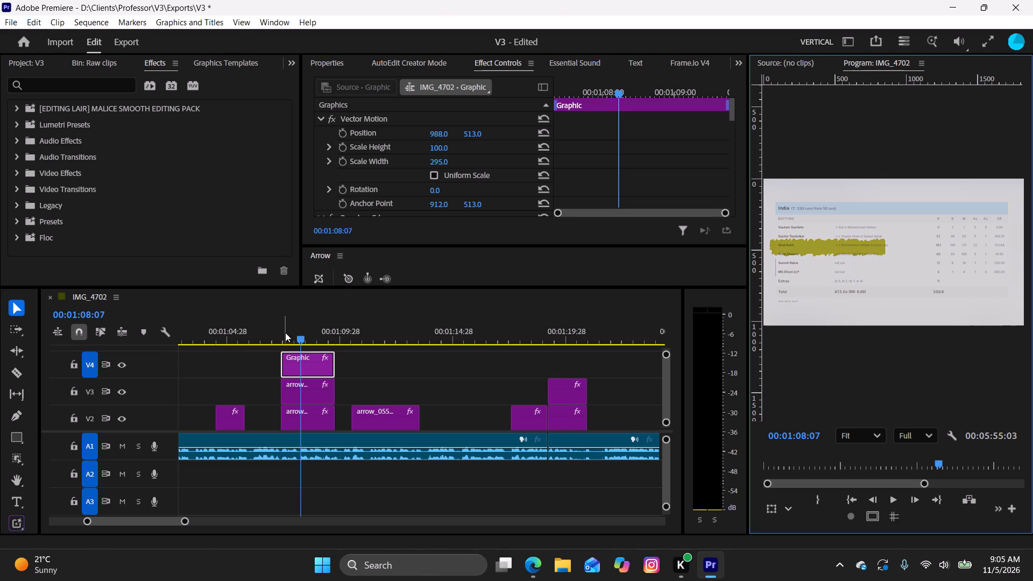
{"action": "left_click_drag", "start_coordinate": [301, 337], "coordinate": [333, 348]}
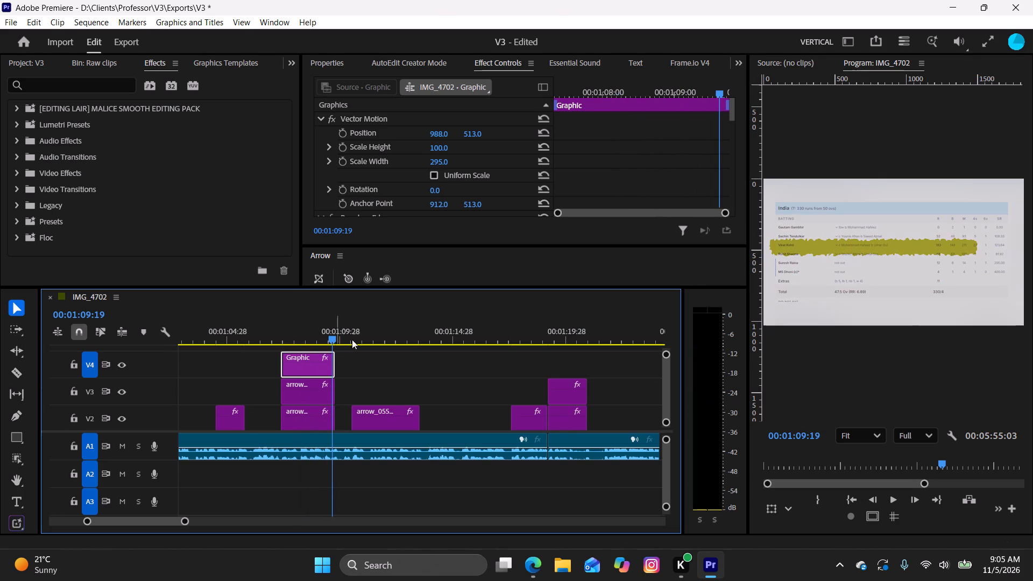
{"action": "left_click", "coordinate": [922, 244]}
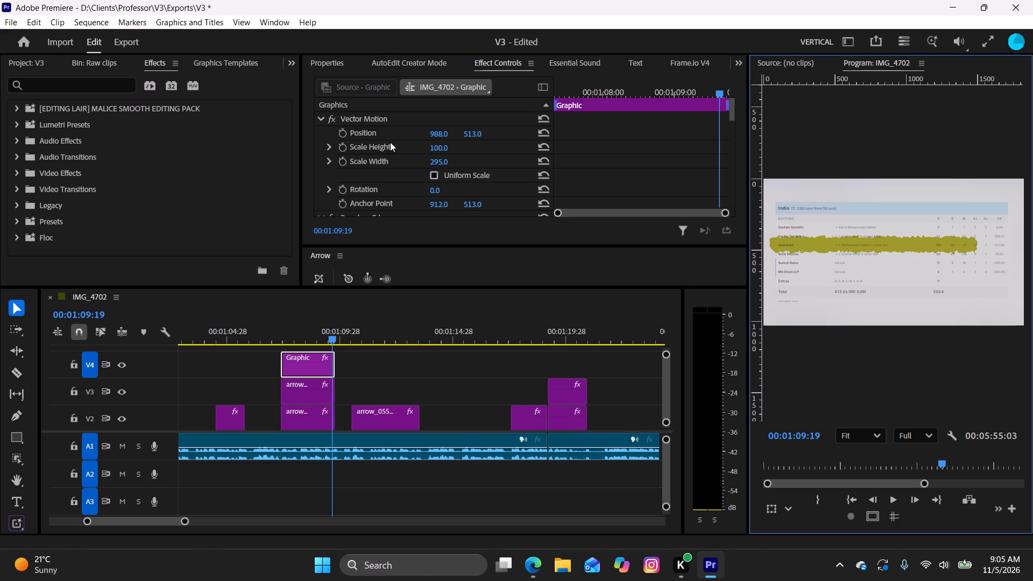
Set the highlight graphic's Motion scale to 92, trying larger sizes and scrubbing through the clip to compare.
{"action": "scroll", "coordinate": [454, 164], "scroll_direction": "down", "scroll_amount": 12}
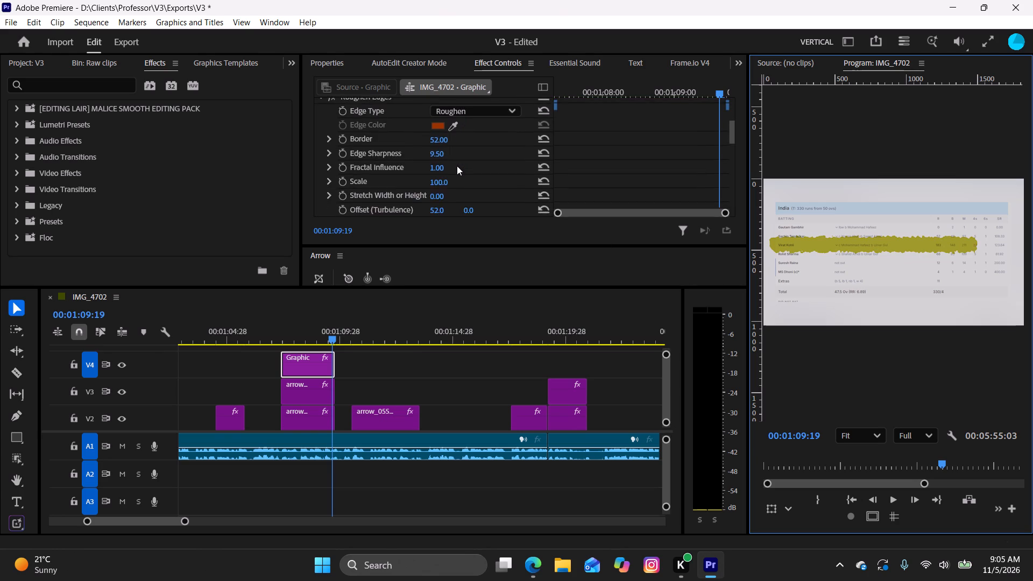
{"action": "scroll", "coordinate": [457, 166], "scroll_direction": "down", "scroll_amount": 11}
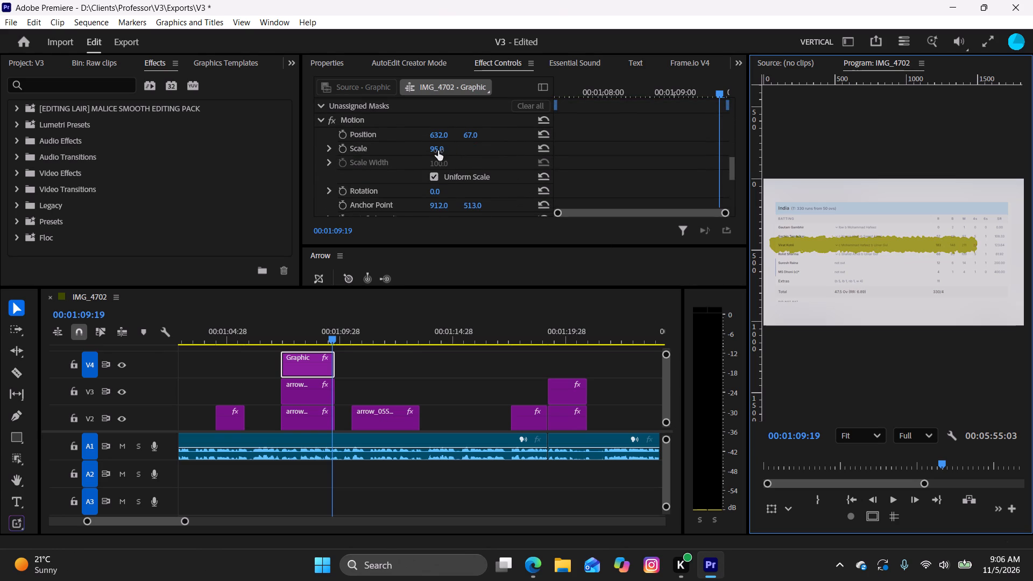
{"action": "left_click_drag", "start_coordinate": [438, 152], "coordinate": [468, 161]}
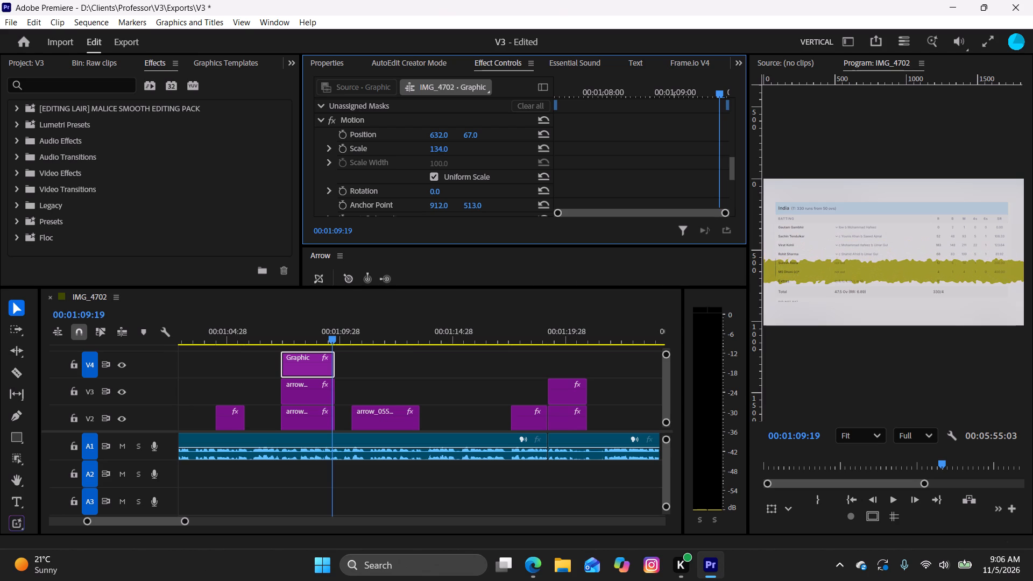
{"action": "left_click_drag", "start_coordinate": [468, 161], "coordinate": [461, 173]}
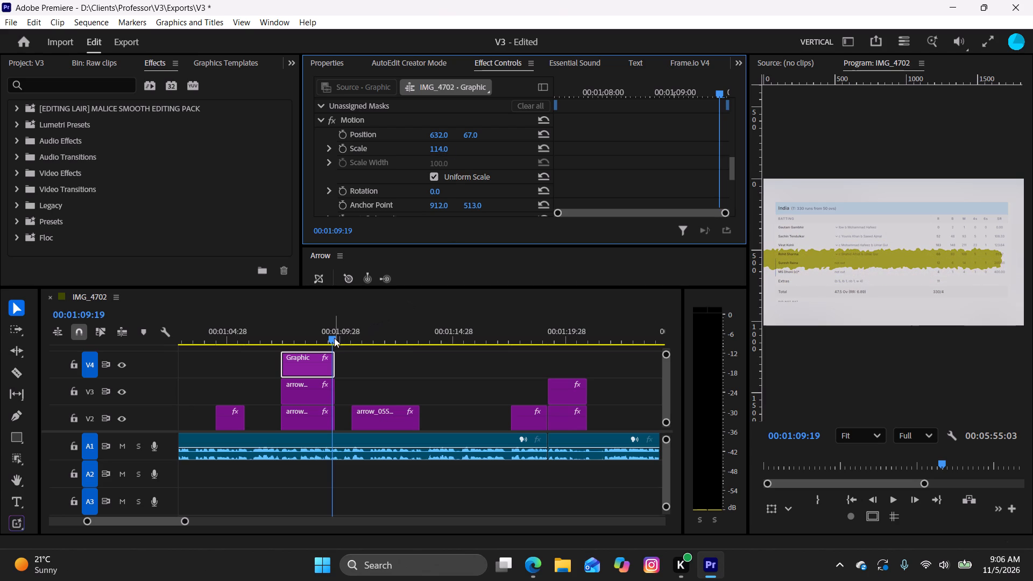
{"action": "left_click_drag", "start_coordinate": [333, 339], "coordinate": [314, 342]}
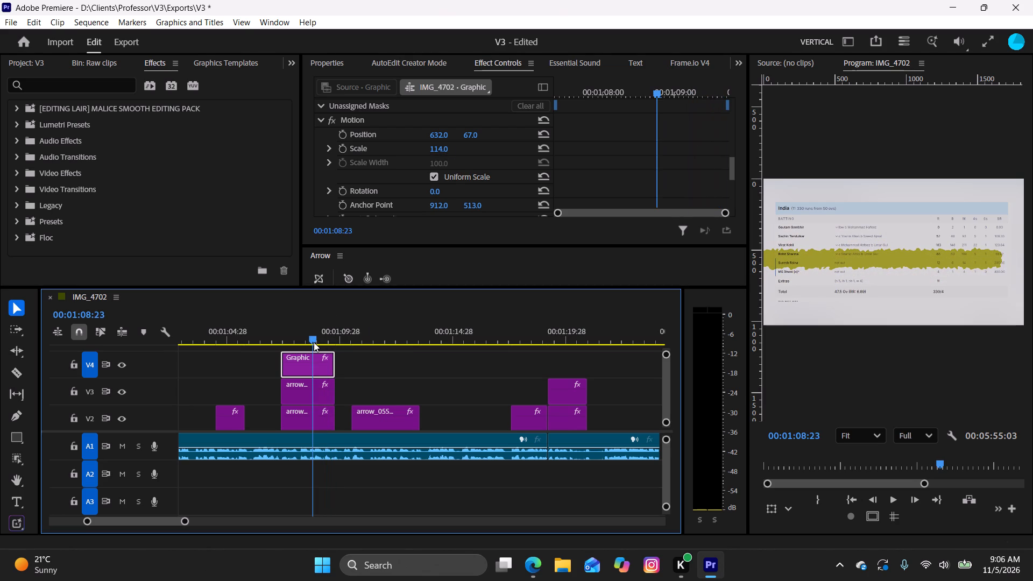
{"action": "left_click_drag", "start_coordinate": [314, 342], "coordinate": [284, 356]}
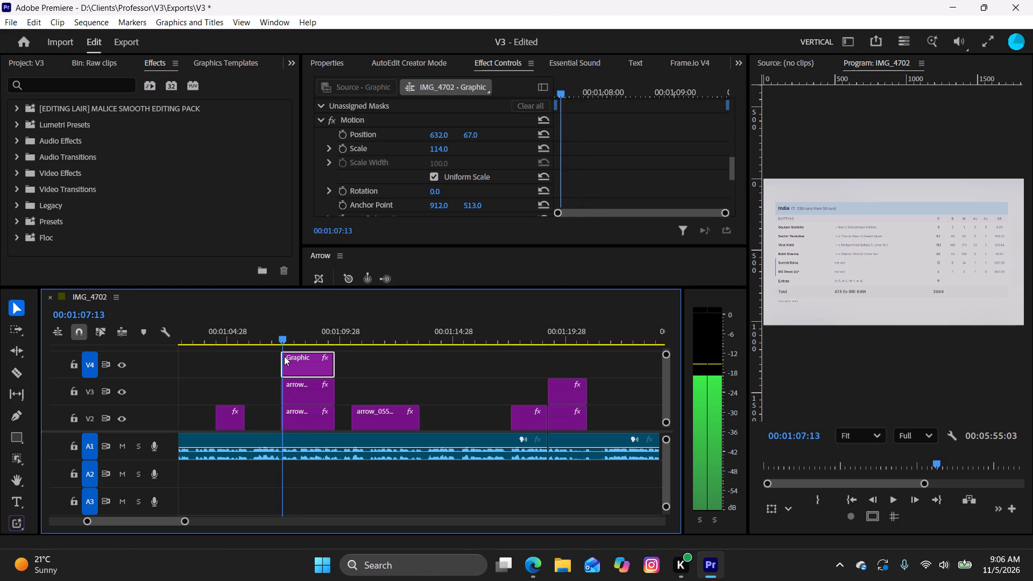
{"action": "left_click_drag", "start_coordinate": [284, 356], "coordinate": [324, 379]}
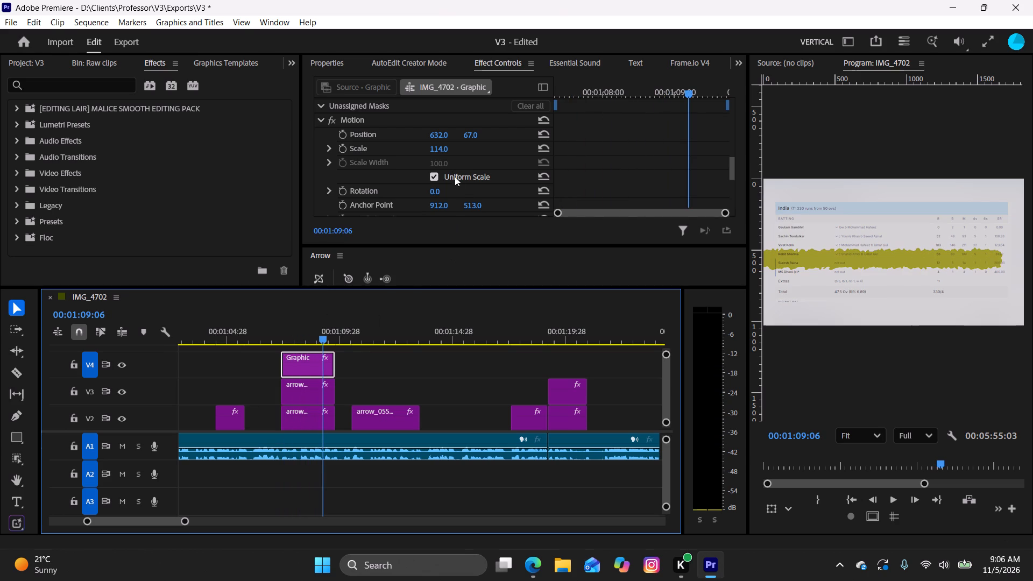
{"action": "left_click_drag", "start_coordinate": [438, 149], "coordinate": [434, 152]}
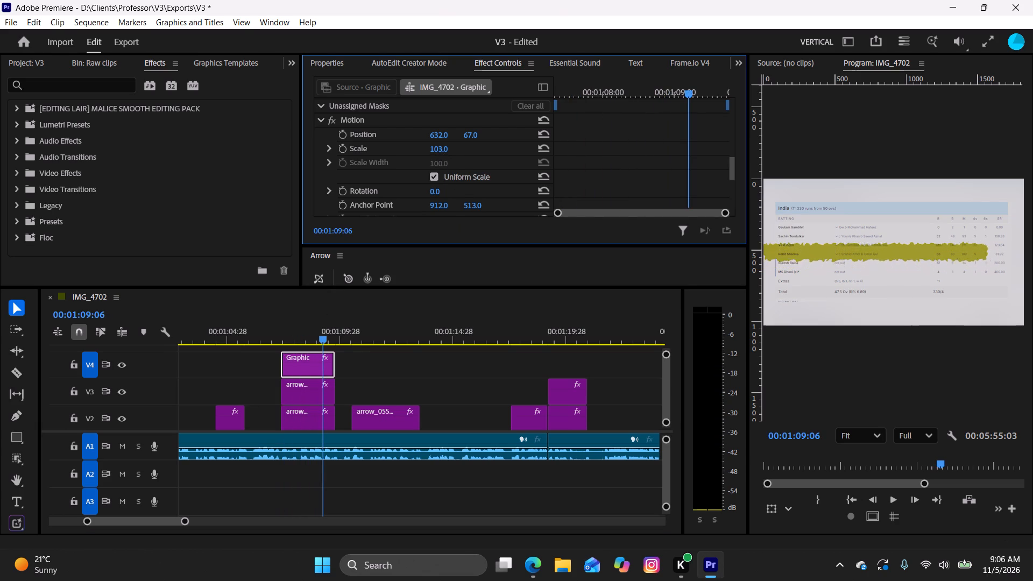
{"action": "left_click_drag", "start_coordinate": [434, 152], "coordinate": [429, 160]}
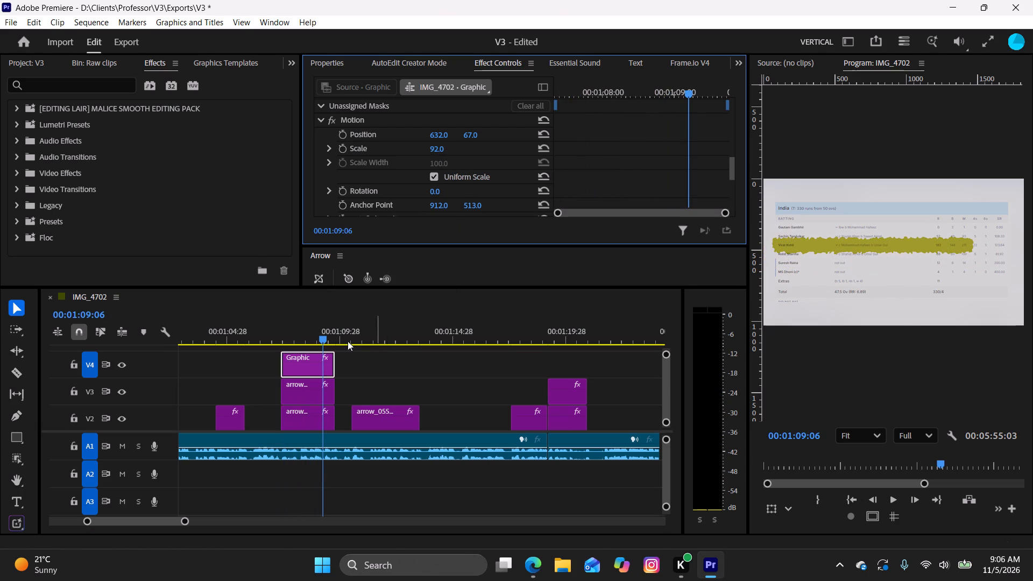
Realign the resized highlight over the scorecard's third batting row, starting at the row's left edge.
{"action": "left_click_drag", "start_coordinate": [880, 242], "coordinate": [882, 234]}
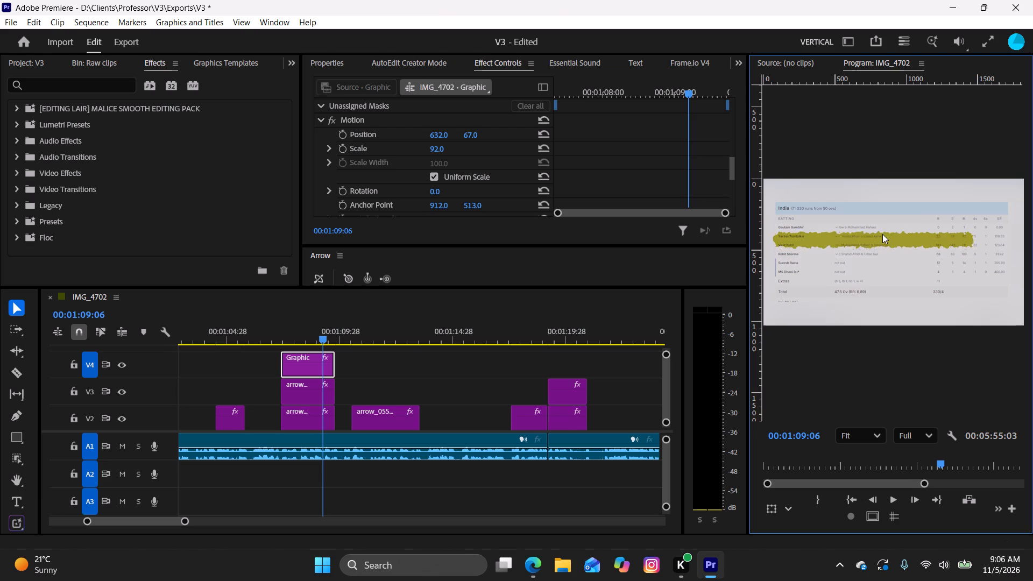
{"action": "left_click_drag", "start_coordinate": [882, 234], "coordinate": [883, 235]}
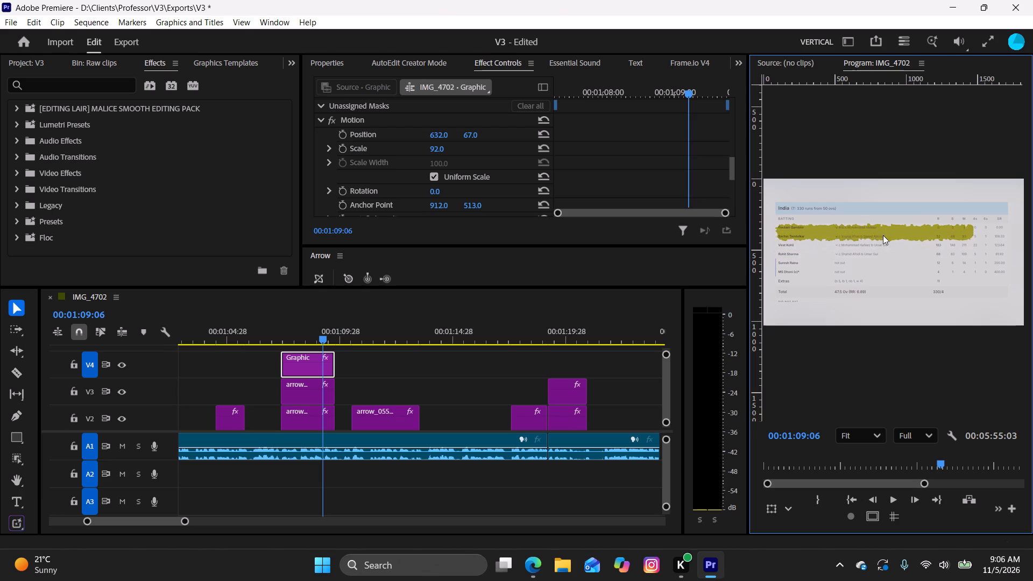
{"action": "left_click_drag", "start_coordinate": [883, 235], "coordinate": [874, 244]}
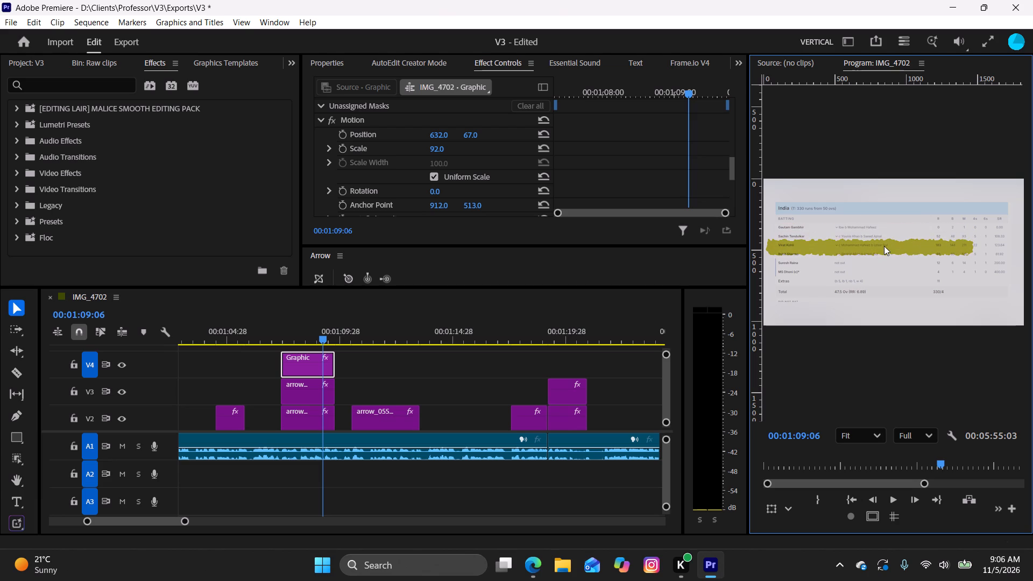
{"action": "left_click_drag", "start_coordinate": [885, 246], "coordinate": [893, 245]}
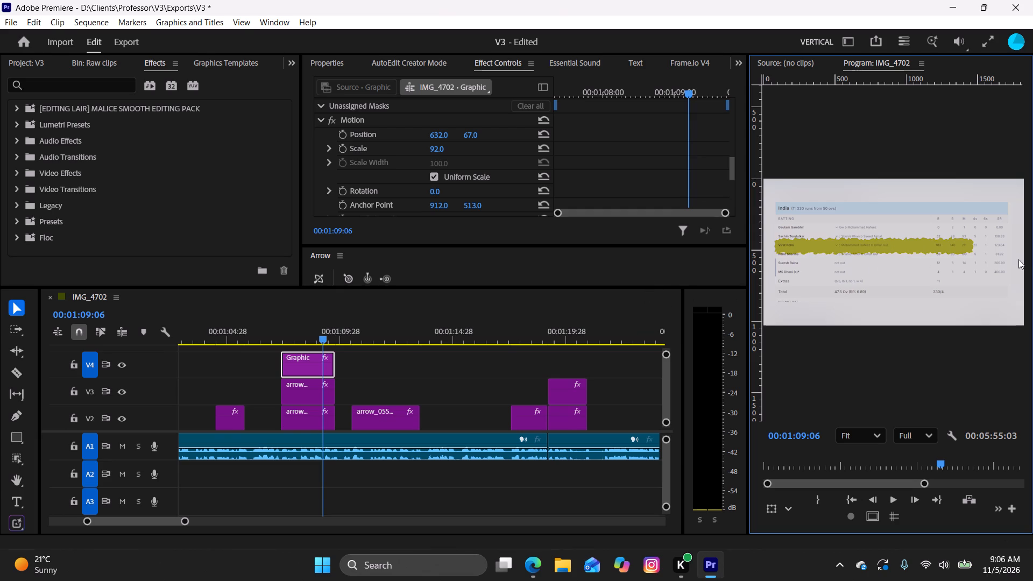
Set the highlight's Roughen Edges border to 9.
{"action": "scroll", "coordinate": [478, 172], "scroll_direction": "up", "scroll_amount": 5}
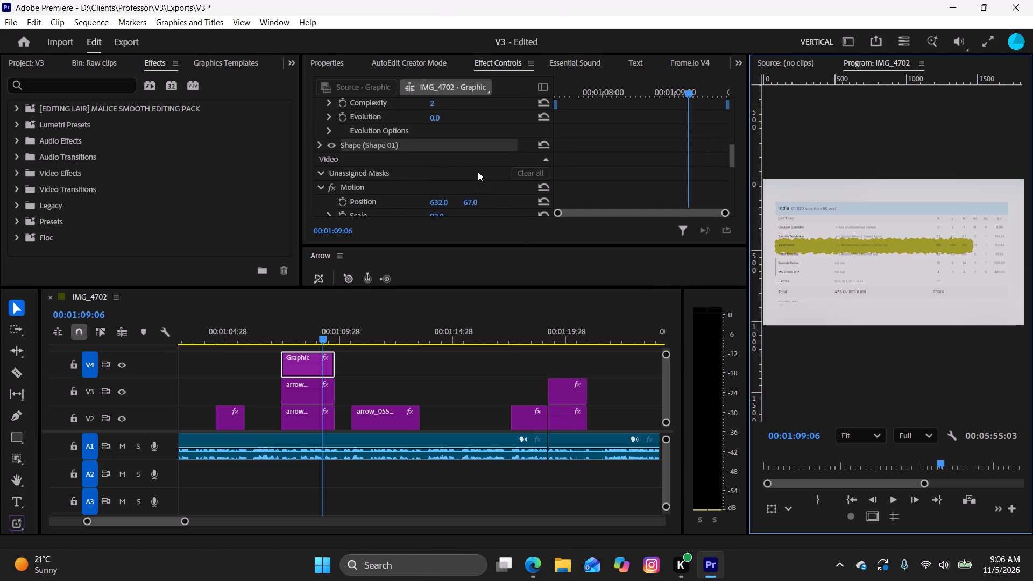
{"action": "scroll", "coordinate": [478, 172], "scroll_direction": "up", "scroll_amount": 10}
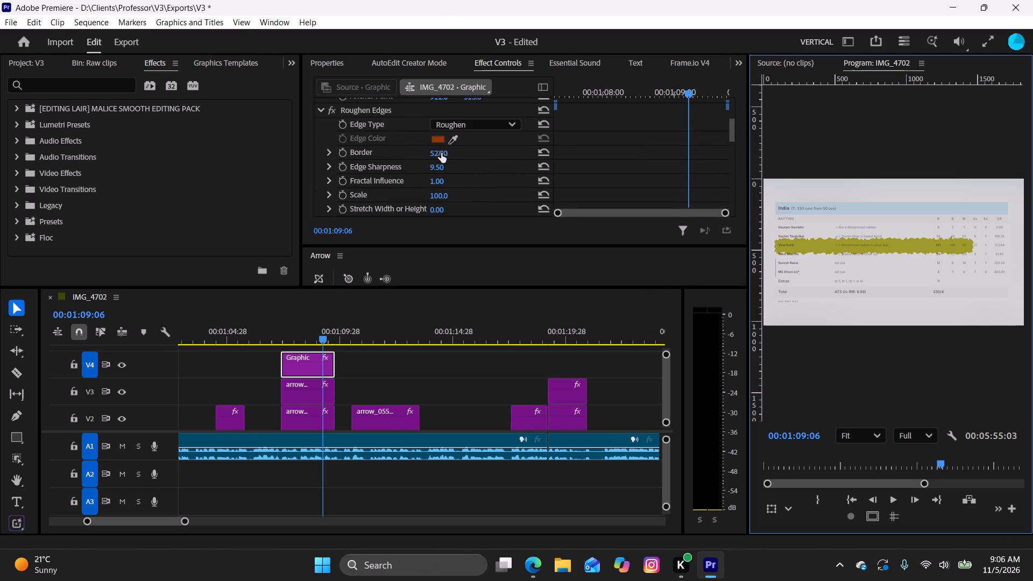
{"action": "left_click_drag", "start_coordinate": [441, 154], "coordinate": [427, 158]}
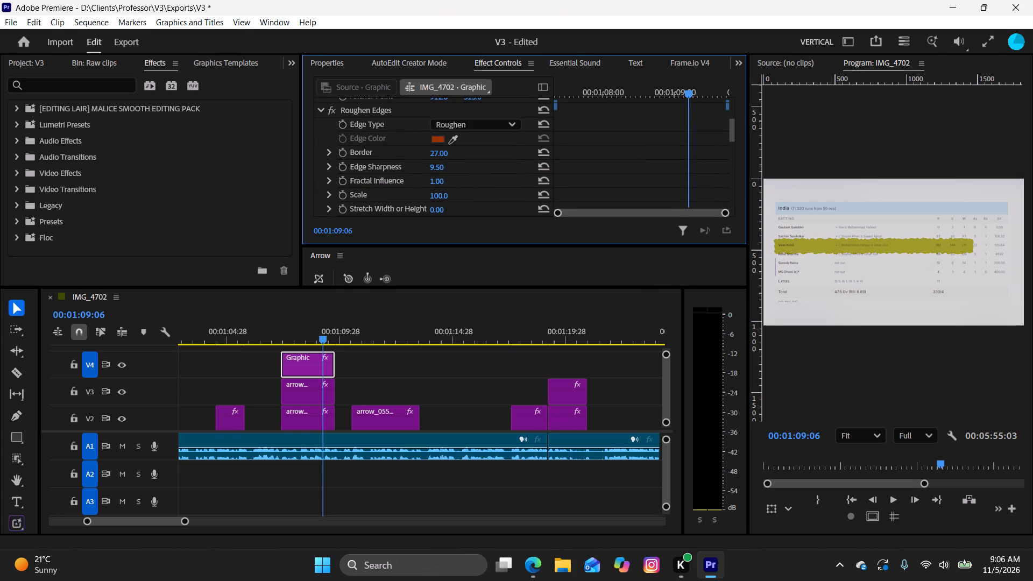
{"action": "left_click_drag", "start_coordinate": [427, 158], "coordinate": [418, 163]}
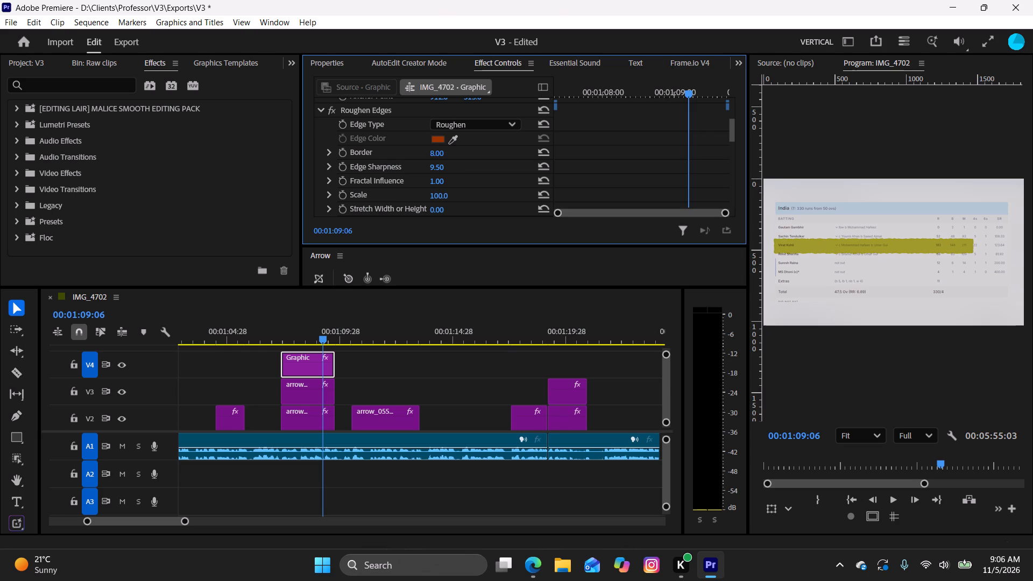
{"action": "left_click_drag", "start_coordinate": [418, 163], "coordinate": [420, 165]}
{"action": "scroll", "coordinate": [406, 151], "scroll_direction": "down", "scroll_amount": 2}
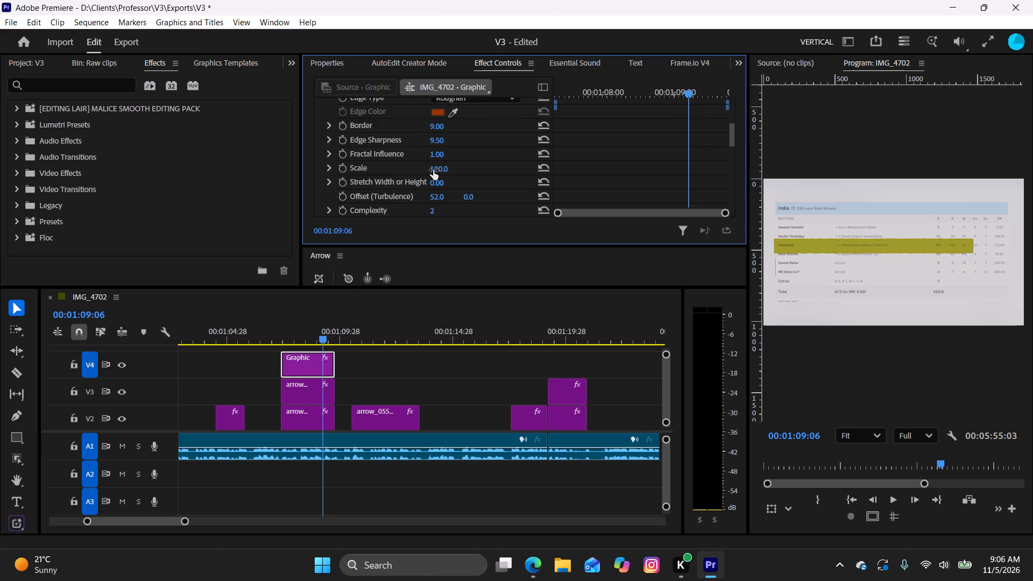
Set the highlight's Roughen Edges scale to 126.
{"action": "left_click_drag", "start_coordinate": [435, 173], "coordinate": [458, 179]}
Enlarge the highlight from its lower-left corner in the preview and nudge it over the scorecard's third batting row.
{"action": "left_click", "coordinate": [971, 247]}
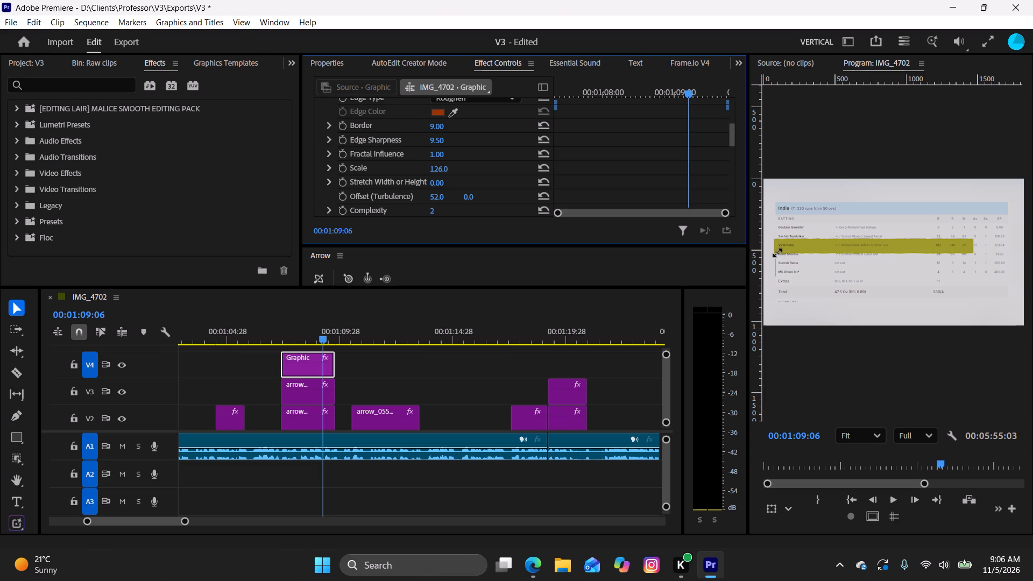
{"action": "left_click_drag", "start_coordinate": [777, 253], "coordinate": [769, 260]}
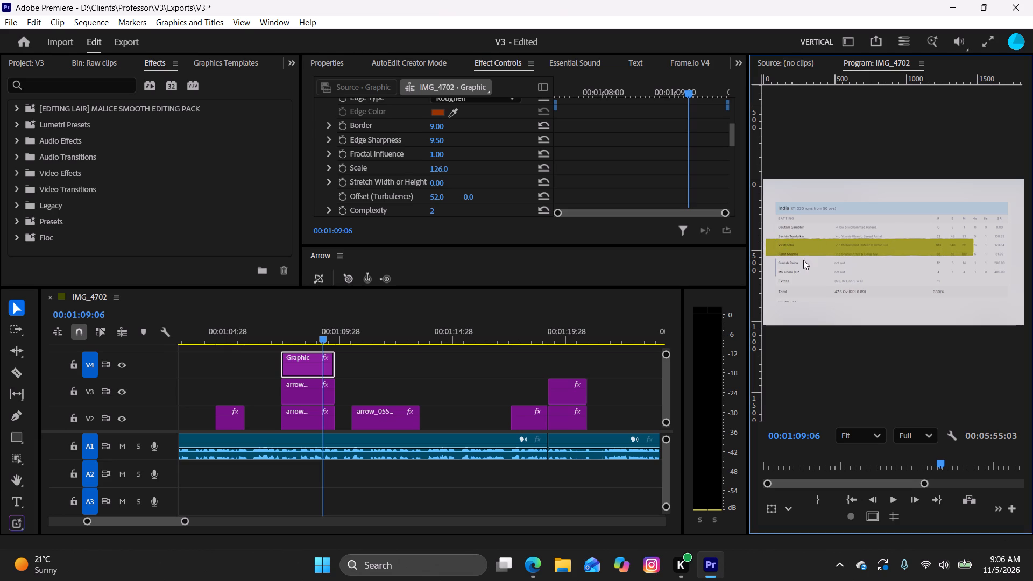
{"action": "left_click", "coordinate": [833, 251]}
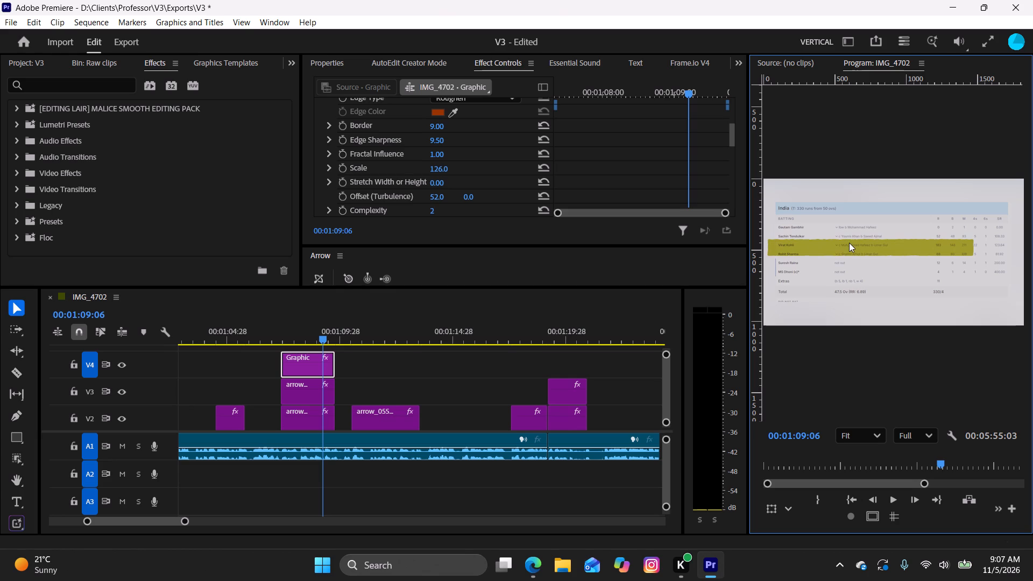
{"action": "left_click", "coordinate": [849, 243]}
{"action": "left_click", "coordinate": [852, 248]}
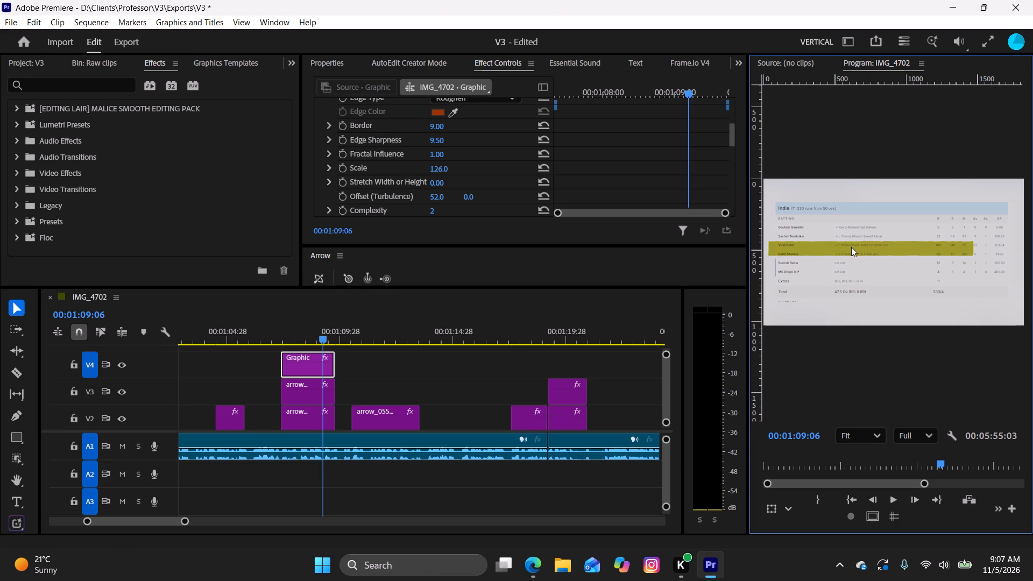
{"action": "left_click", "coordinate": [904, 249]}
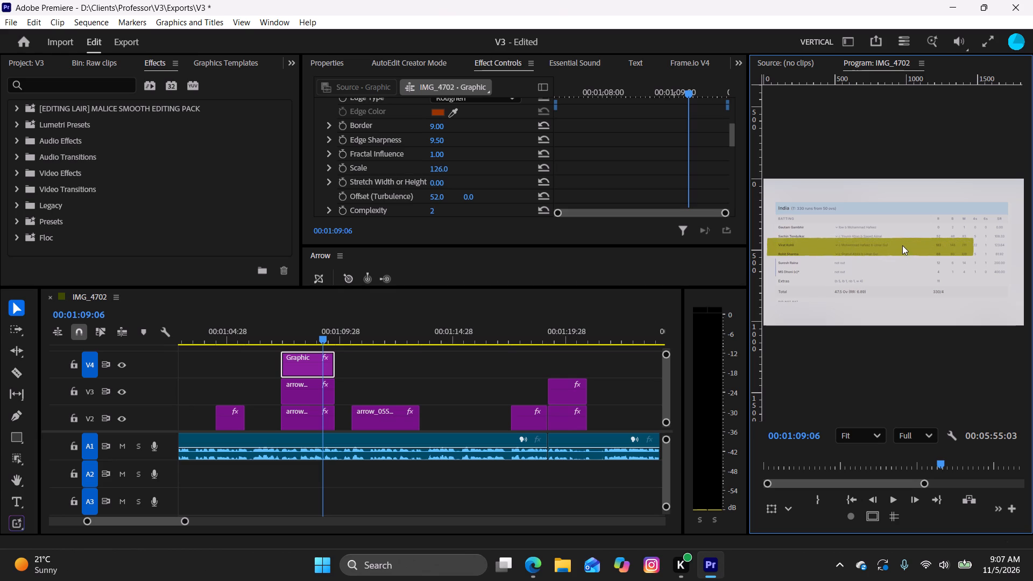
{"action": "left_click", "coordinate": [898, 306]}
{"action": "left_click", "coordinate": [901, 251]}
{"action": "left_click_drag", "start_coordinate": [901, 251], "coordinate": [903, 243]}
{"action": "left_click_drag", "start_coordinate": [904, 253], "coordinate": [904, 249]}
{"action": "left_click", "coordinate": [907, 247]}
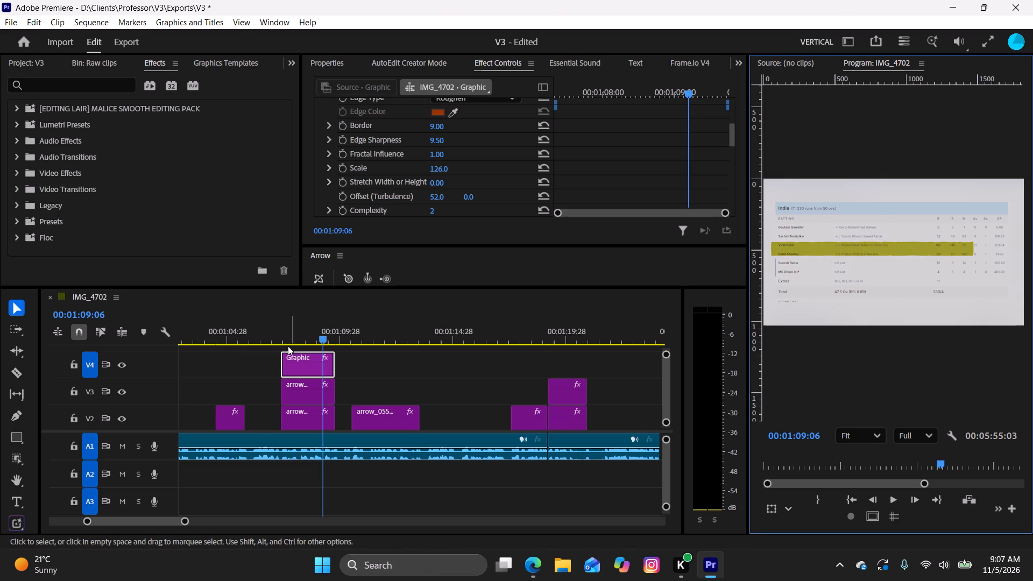
Delete the old highlight graphic from track V4.
{"action": "left_click", "coordinate": [303, 364]}
{"action": "key", "text": "BackSpace"}
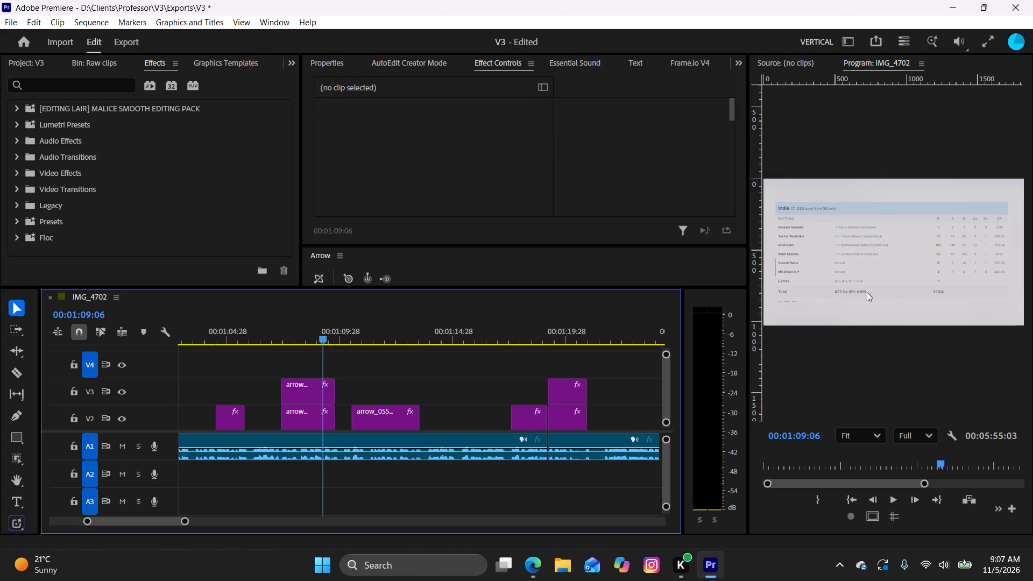
Draw a new yellow rectangle across the full width of the scorecard's third batting row, undoing any stray second rectangle.
{"action": "left_click", "coordinate": [19, 436]}
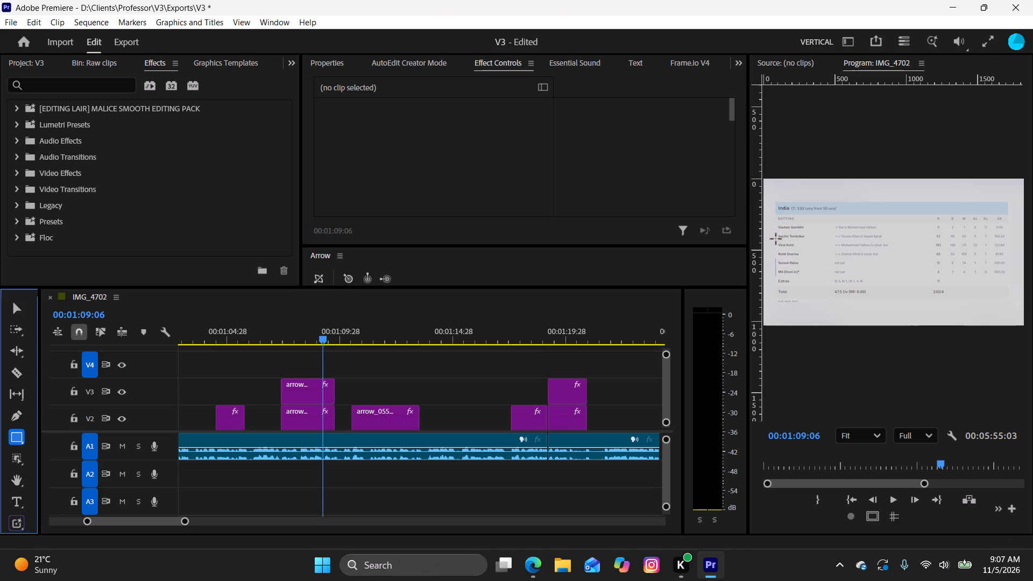
{"action": "left_click_drag", "start_coordinate": [774, 240], "coordinate": [945, 253]}
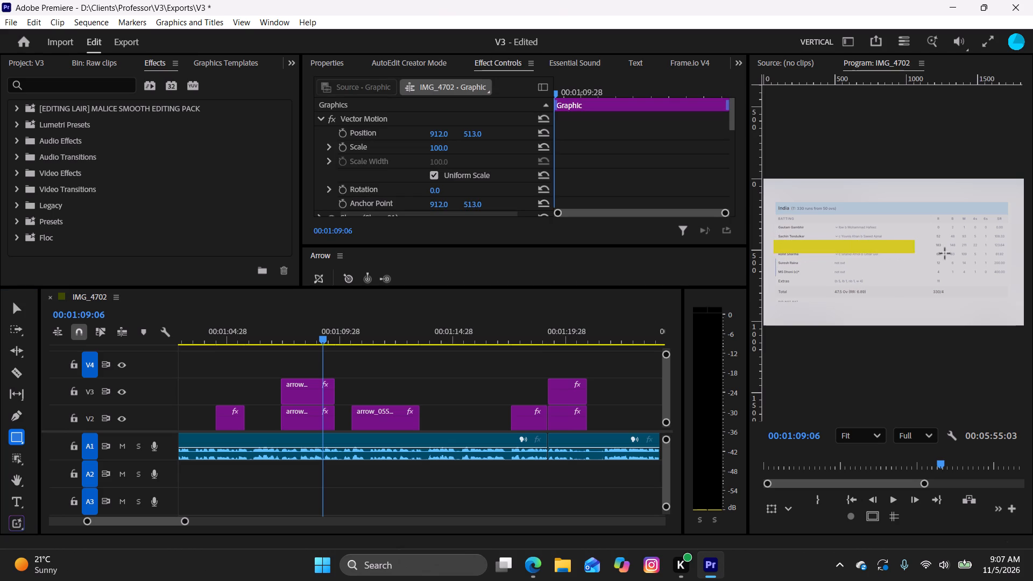
{"action": "left_click_drag", "start_coordinate": [945, 253], "coordinate": [1008, 251]}
{"action": "left_click_drag", "start_coordinate": [988, 263], "coordinate": [901, 274]}
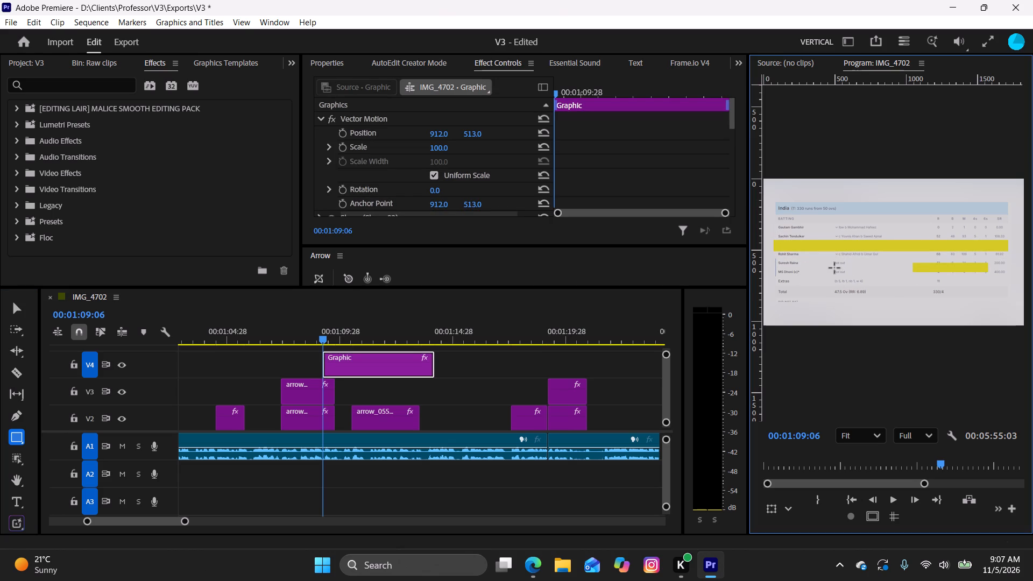
{"action": "key", "text": "ctrl+z"}
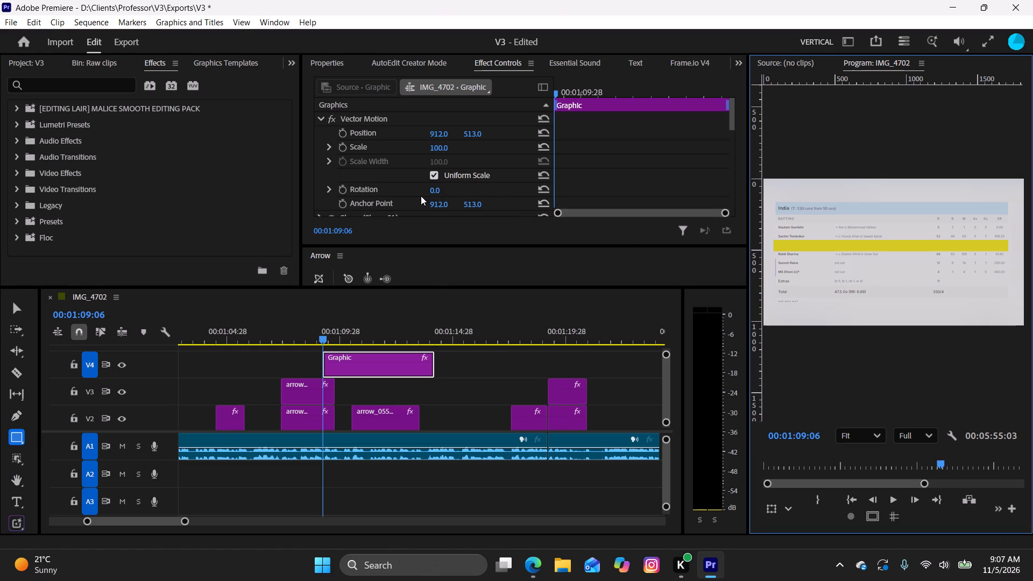
Move and trim the new graphic on V4 to match the start and end of the arrow clips beneath it.
{"action": "left_click_drag", "start_coordinate": [378, 367], "coordinate": [337, 356]}
{"action": "left_click_drag", "start_coordinate": [393, 371], "coordinate": [337, 379]}
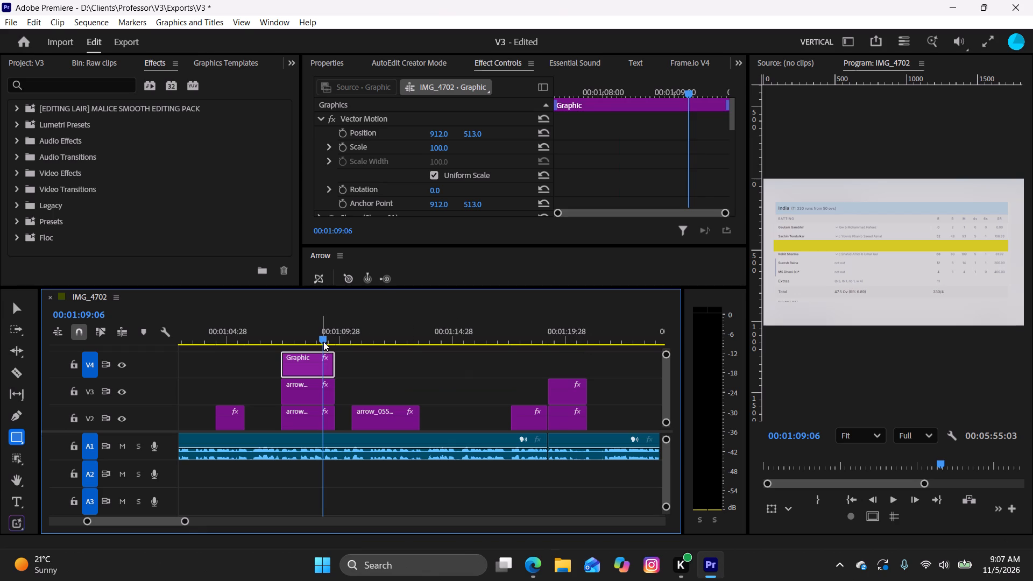
Set the new highlight's opacity blend mode to Multiply, previewing it at 00:01:09:20.
{"action": "left_click_drag", "start_coordinate": [323, 341], "coordinate": [333, 348]}
{"action": "scroll", "coordinate": [410, 179], "scroll_direction": "down", "scroll_amount": 11}
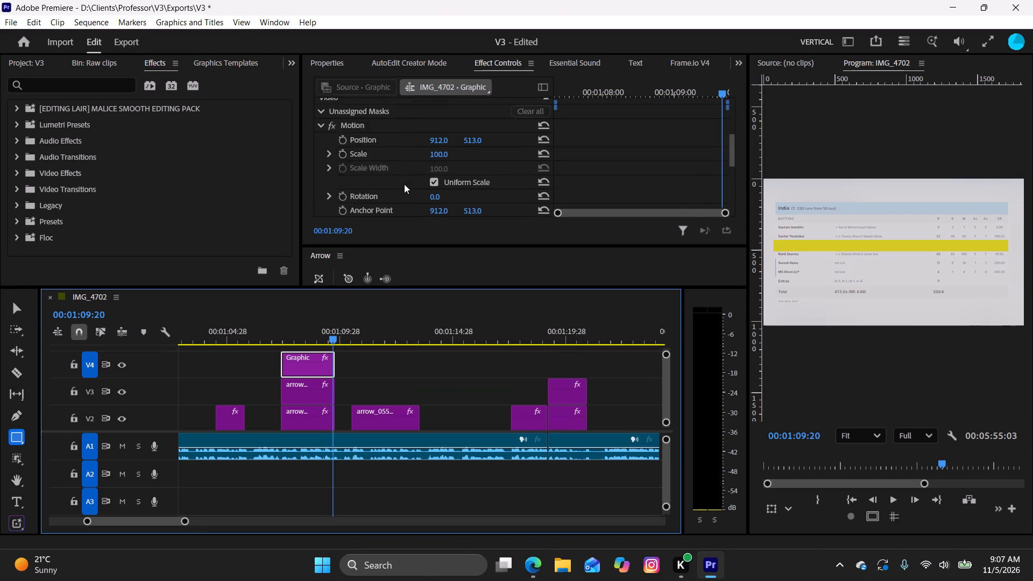
{"action": "scroll", "coordinate": [404, 184], "scroll_direction": "down", "scroll_amount": 8}
{"action": "scroll", "coordinate": [403, 183], "scroll_direction": "up", "scroll_amount": 2}
{"action": "scroll", "coordinate": [403, 183], "scroll_direction": "down", "scroll_amount": 1}
{"action": "left_click", "coordinate": [488, 215]}
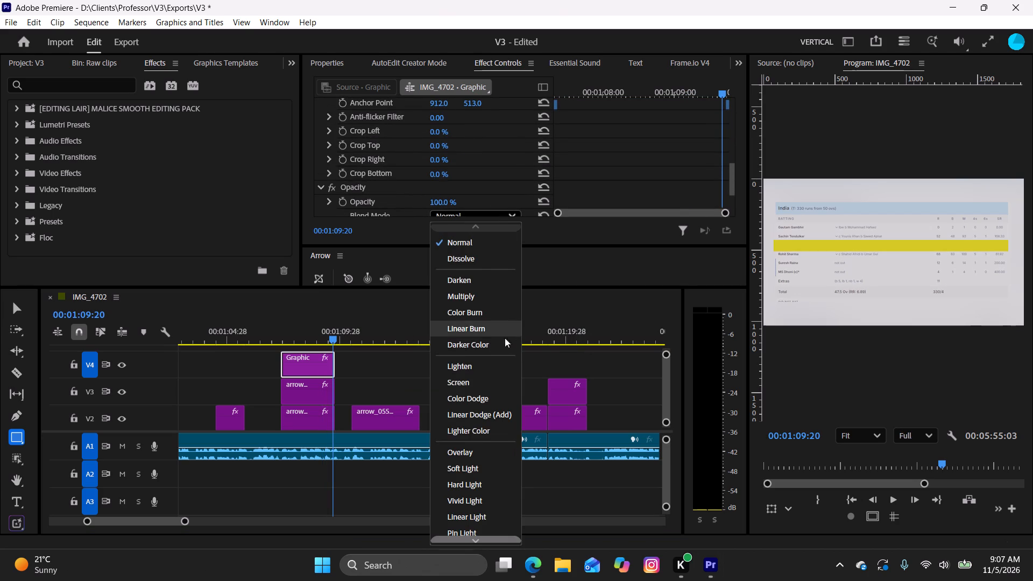
{"action": "left_click", "coordinate": [483, 300]}
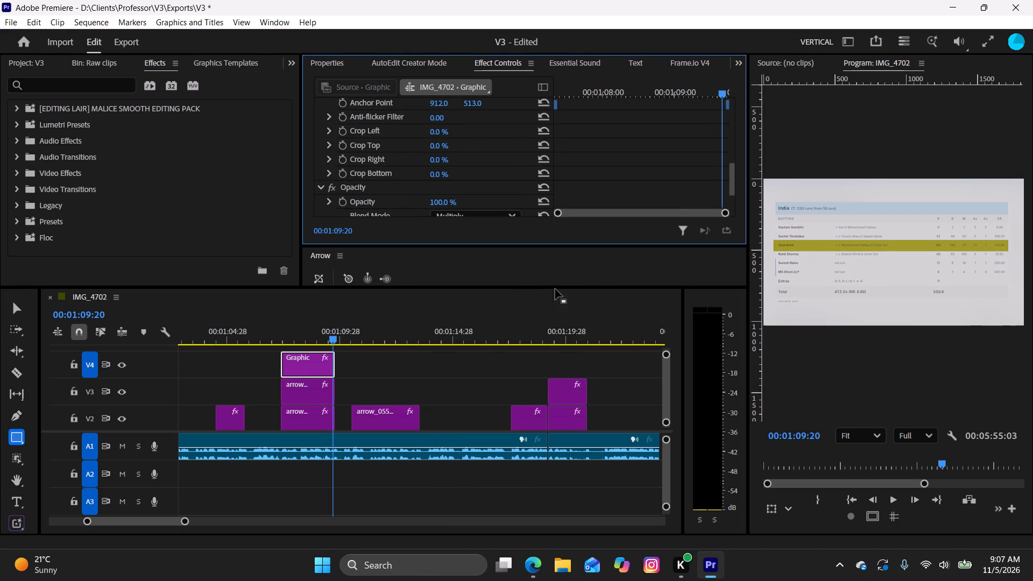
Find the Roughen Edges effect with Dagger's effect search and apply it to the new highlight graphic.
{"action": "key", "text": "ctrl+space"}
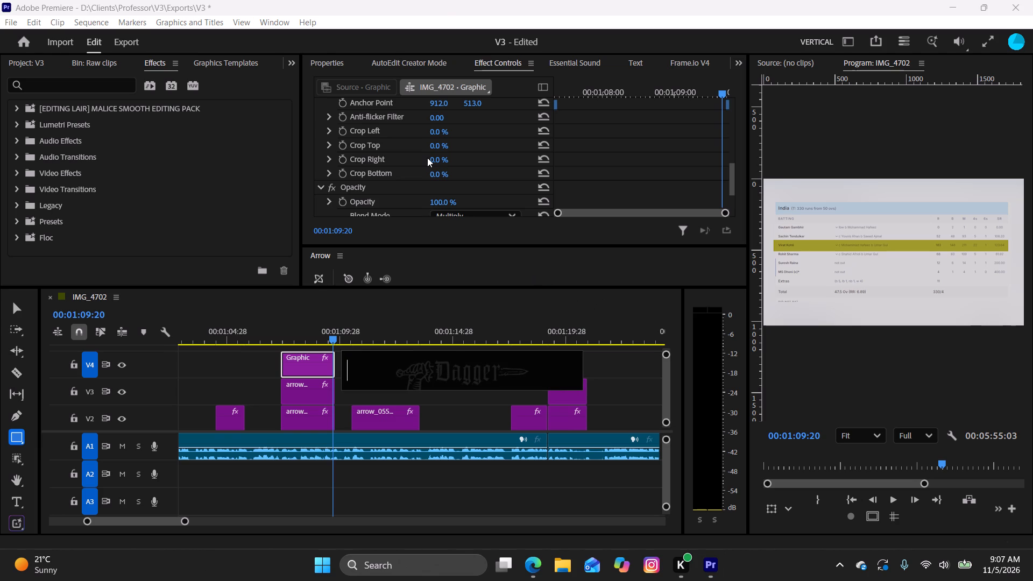
{"action": "type", "text": "RO"}
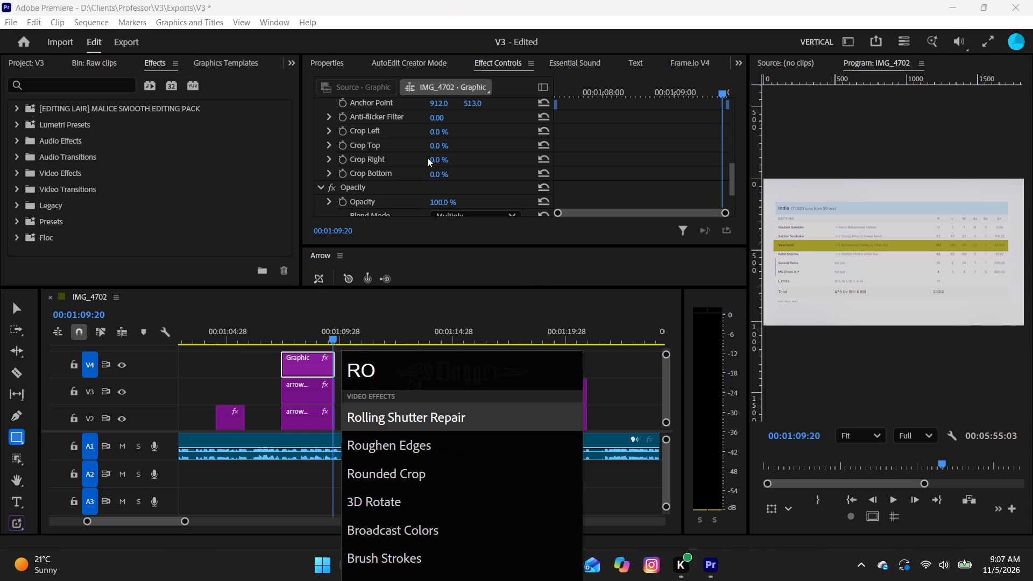
{"action": "key", "text": "Down"}
{"action": "key", "text": "Return"}
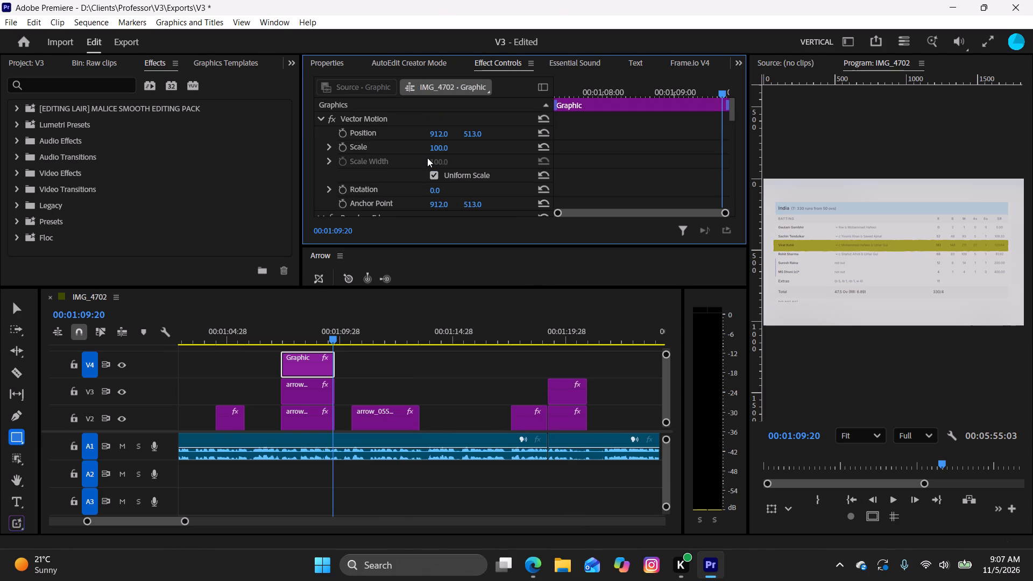
Set the highlight's Roughen Edges border to 16 and edge sharpness to 5.30.
{"action": "scroll", "coordinate": [399, 153], "scroll_direction": "down", "scroll_amount": 2}
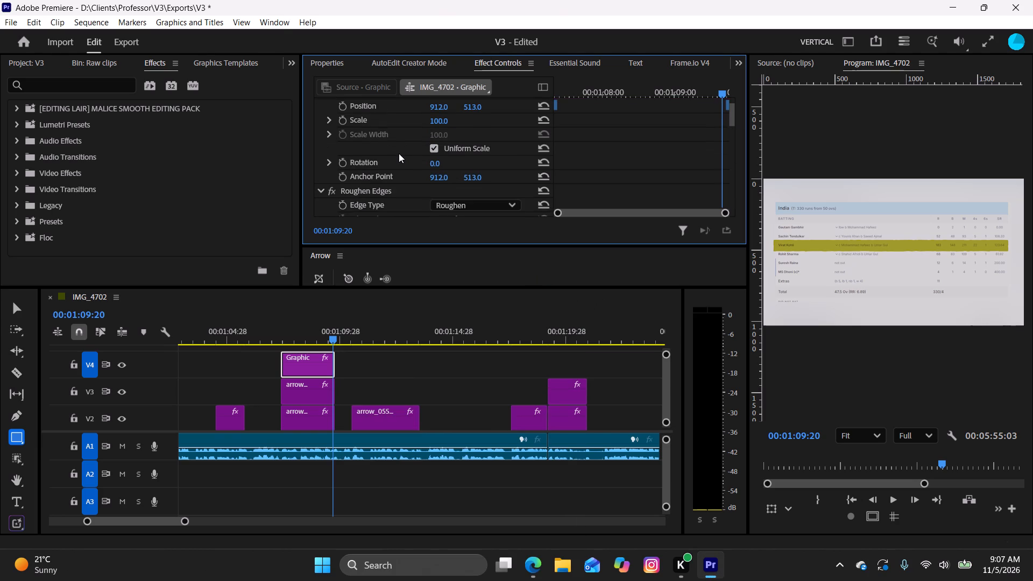
{"action": "scroll", "coordinate": [399, 153], "scroll_direction": "down", "scroll_amount": 5}
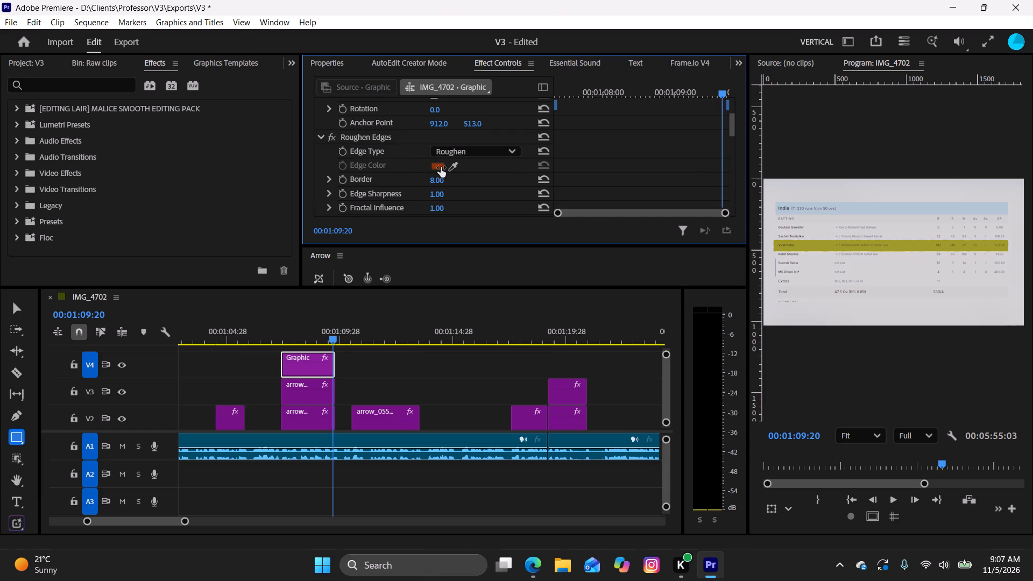
{"action": "left_click_drag", "start_coordinate": [441, 167], "coordinate": [466, 179]}
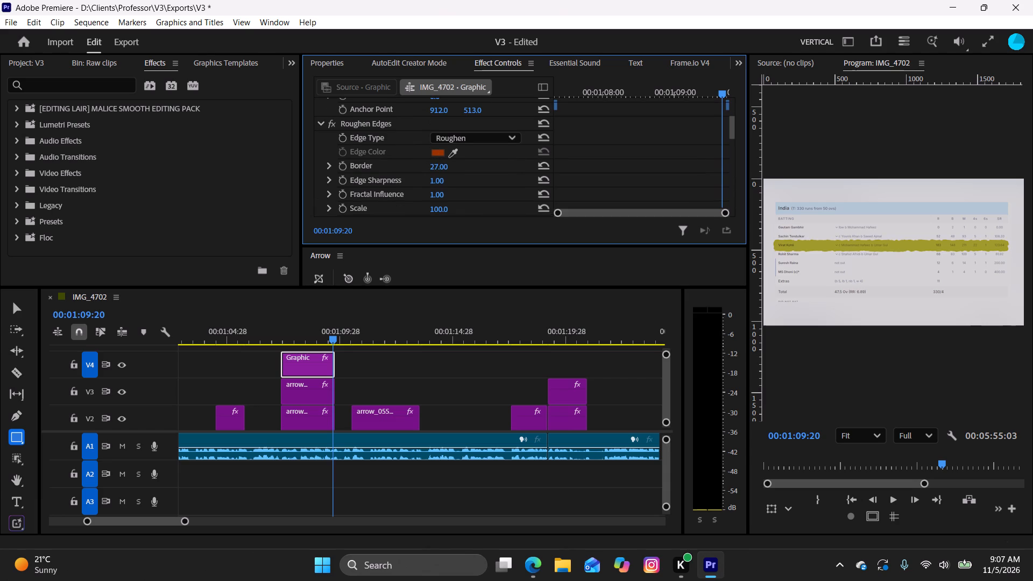
{"action": "left_click_drag", "start_coordinate": [466, 179], "coordinate": [458, 179]}
{"action": "left_click_drag", "start_coordinate": [436, 181], "coordinate": [469, 192]}
{"action": "left_click_drag", "start_coordinate": [442, 197], "coordinate": [443, 198]}
{"action": "left_click_drag", "start_coordinate": [443, 198], "coordinate": [454, 198]}
Animate the highlight's Crop Right with keyframes from 100% at 00:01:07:10 to 0% at 00:01:09:20.
{"action": "scroll", "coordinate": [506, 189], "scroll_direction": "down", "scroll_amount": 1}
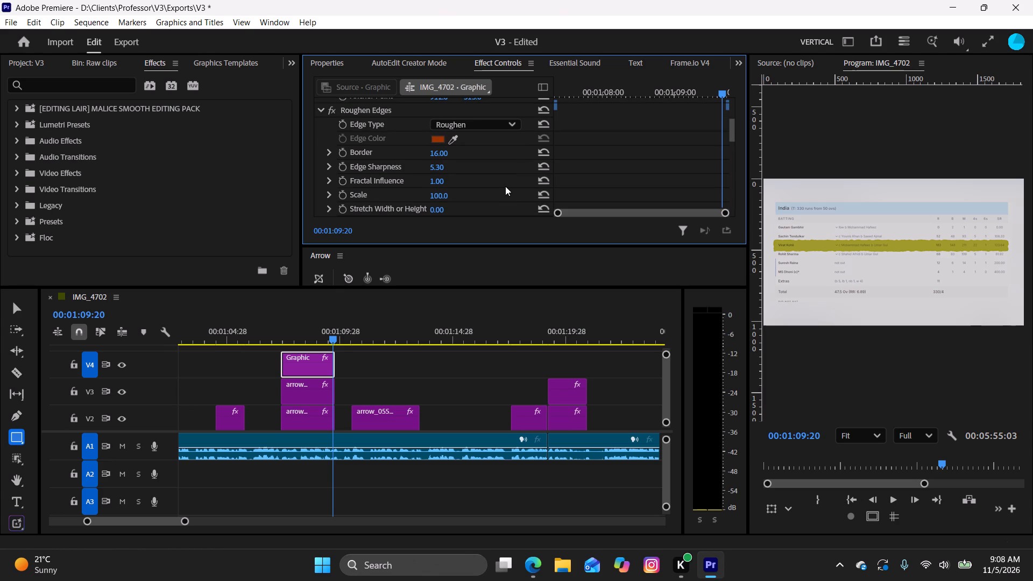
{"action": "scroll", "coordinate": [505, 186], "scroll_direction": "down", "scroll_amount": 10}
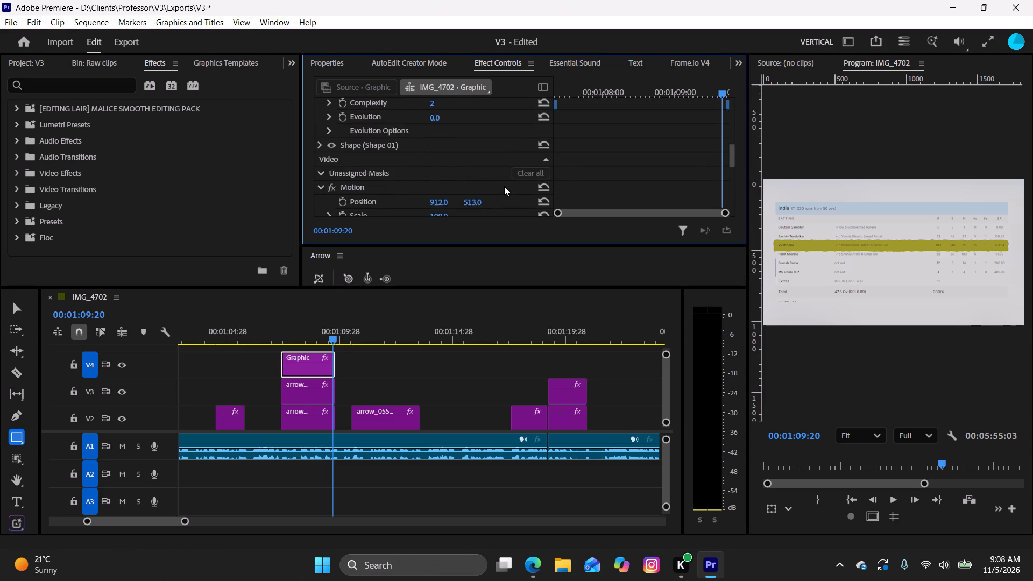
{"action": "scroll", "coordinate": [504, 186], "scroll_direction": "down", "scroll_amount": 4}
{"action": "scroll", "coordinate": [504, 186], "scroll_direction": "up", "scroll_amount": 1}
{"action": "scroll", "coordinate": [504, 186], "scroll_direction": "down", "scroll_amount": 10}
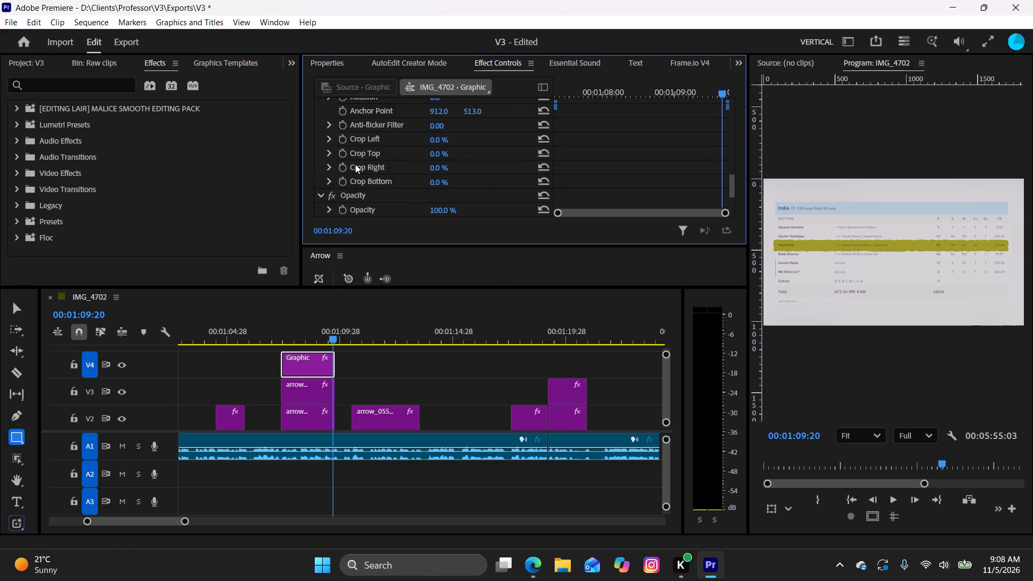
{"action": "left_click", "coordinate": [345, 153]}
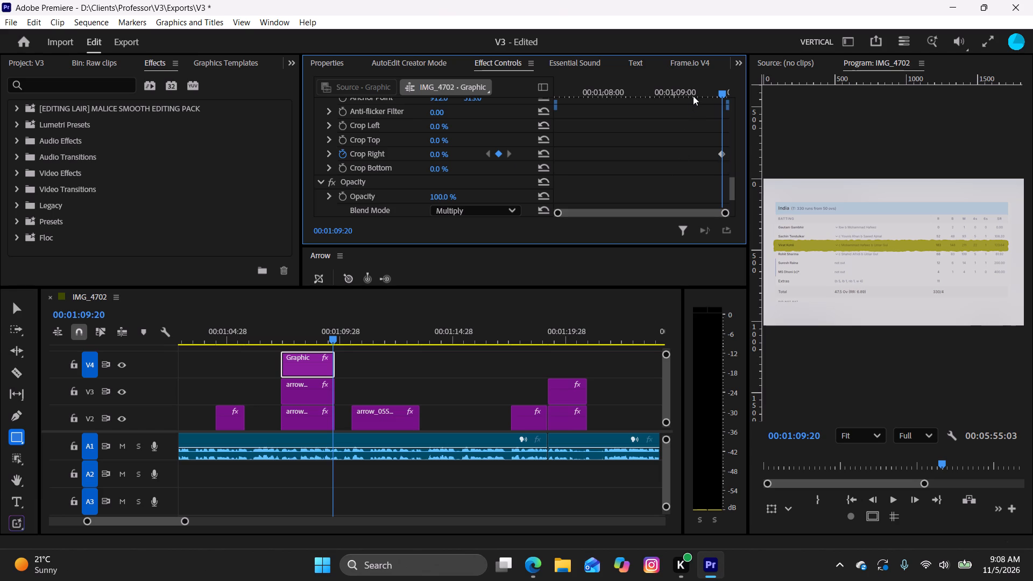
{"action": "left_click_drag", "start_coordinate": [693, 96], "coordinate": [553, 106]}
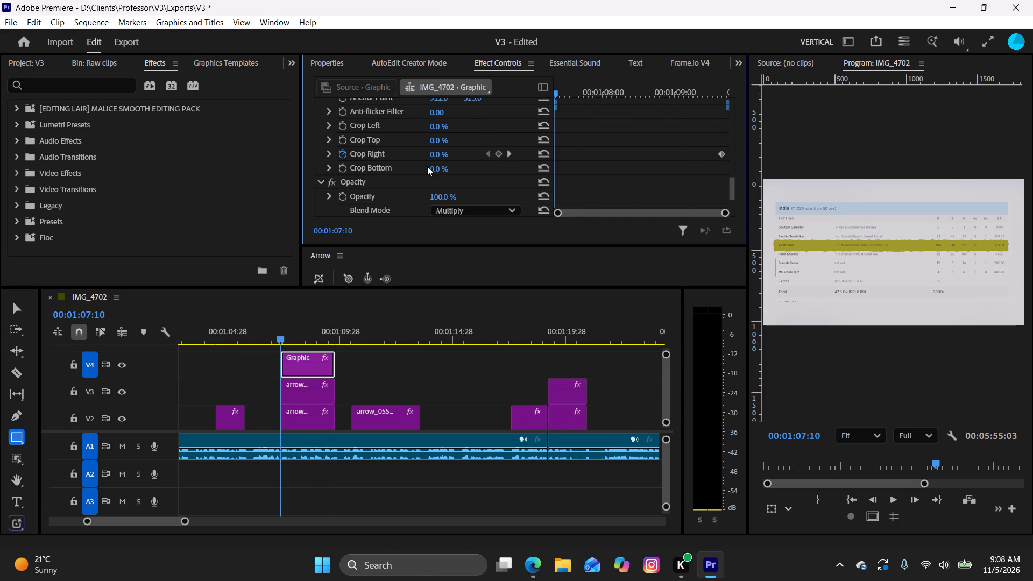
{"action": "left_click_drag", "start_coordinate": [437, 155], "coordinate": [592, 163]}
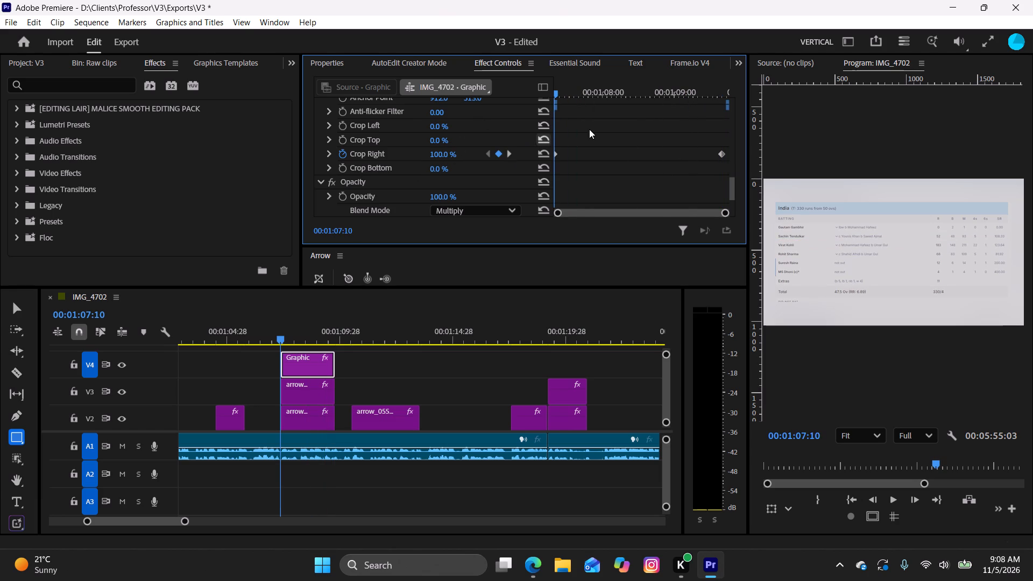
Play the sequence from the highlight's start to review its reveal animation and the clips that follow.
{"action": "key", "text": "space"}
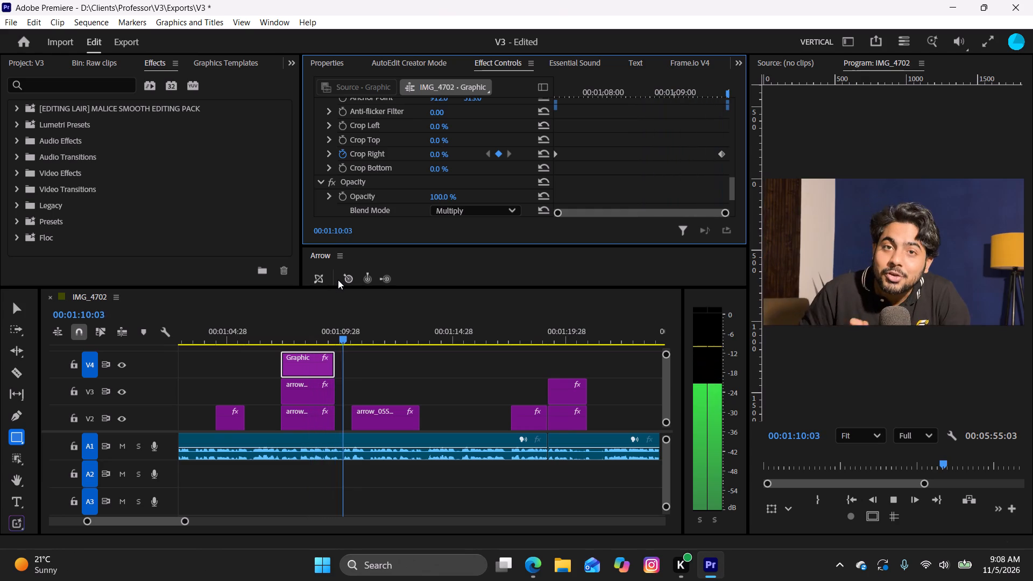
{"action": "key", "text": "space"}
{"action": "key", "text": "space"}
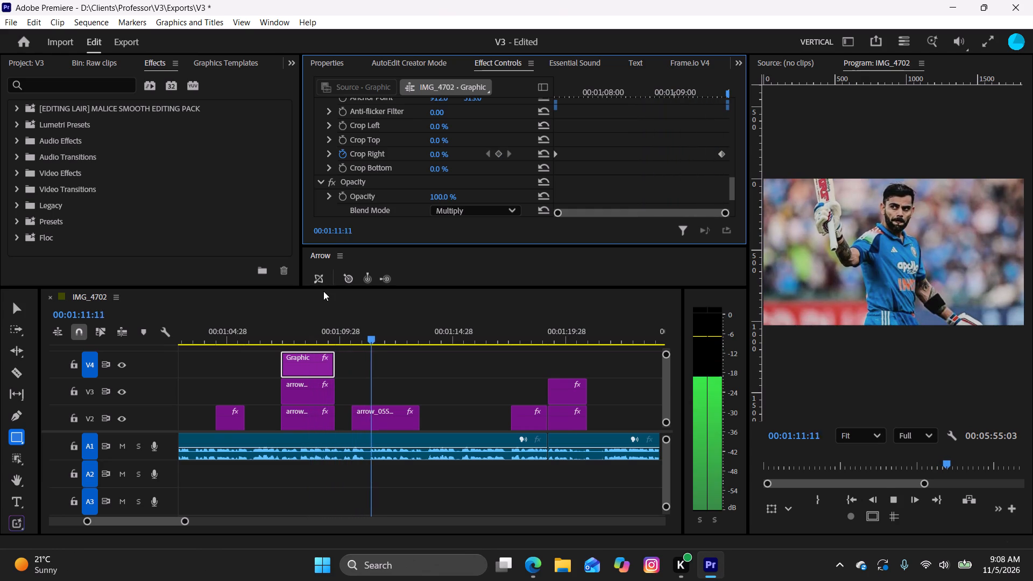
{"action": "key", "text": "space"}
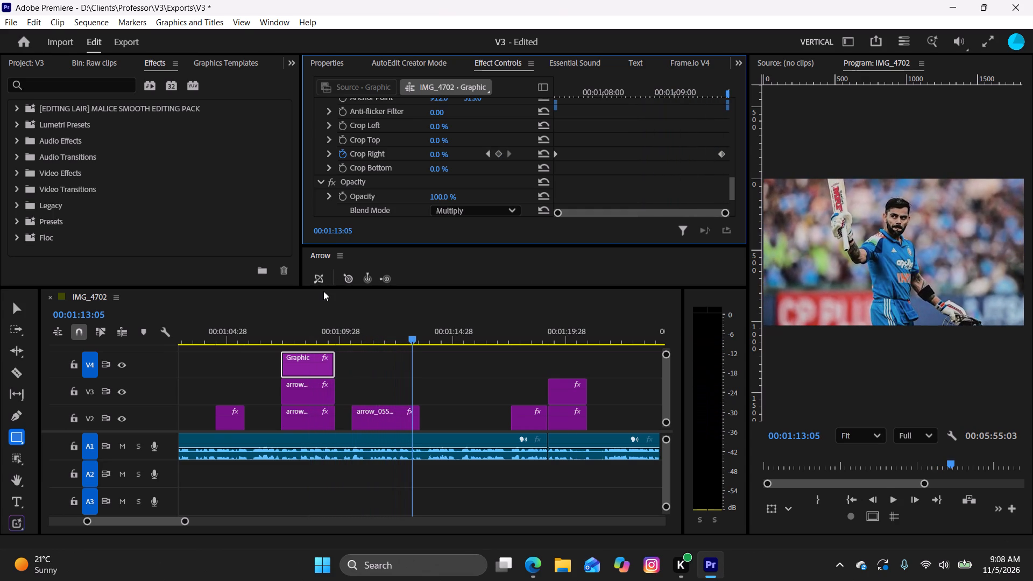
{"action": "key", "text": "space"}
{"action": "key", "text": "space"}
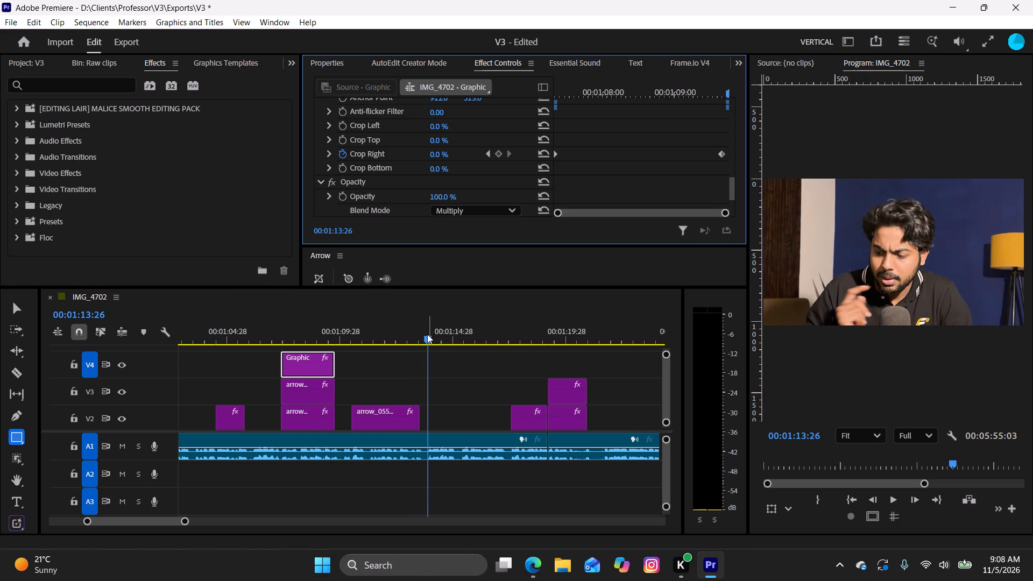
Copy the CHASE MASTER title and paste it on V3 at 00:01:11:13, over the cricketer photo clip.
{"action": "left_click_drag", "start_coordinate": [427, 334], "coordinate": [373, 352]}
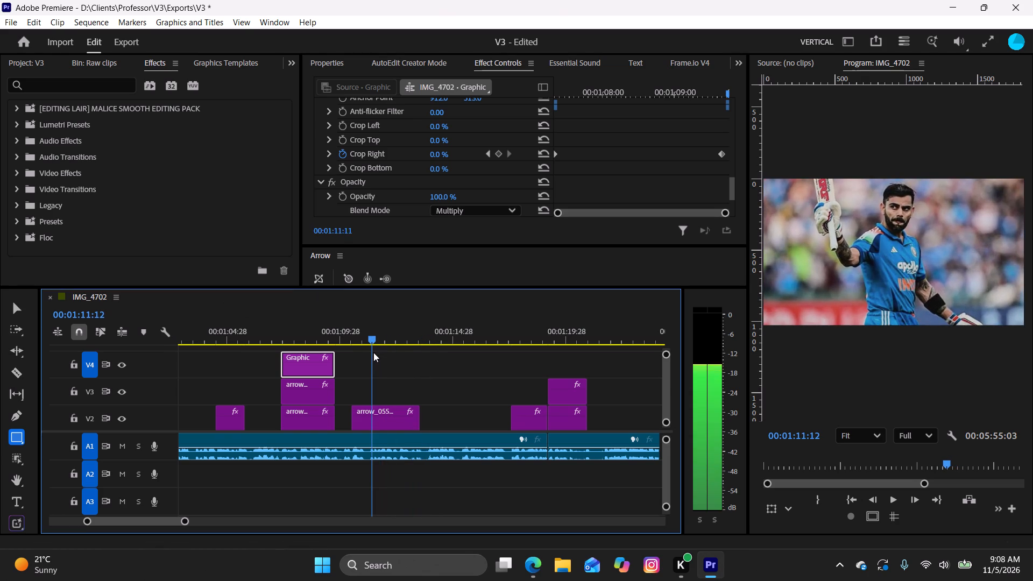
{"action": "left_click_drag", "start_coordinate": [373, 352], "coordinate": [381, 360]}
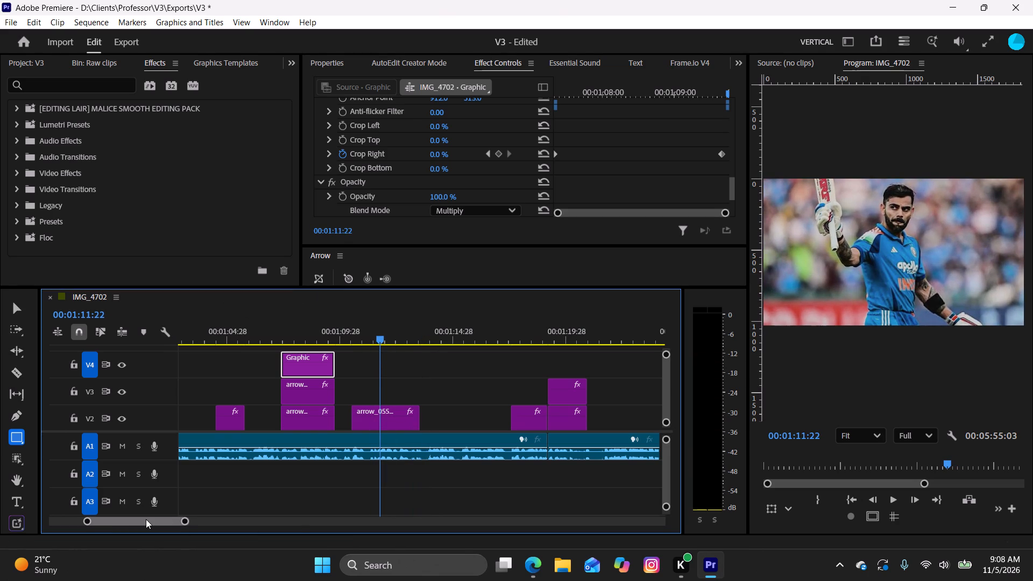
{"action": "left_click_drag", "start_coordinate": [146, 520], "coordinate": [131, 523]}
{"action": "left_click", "coordinate": [303, 392]}
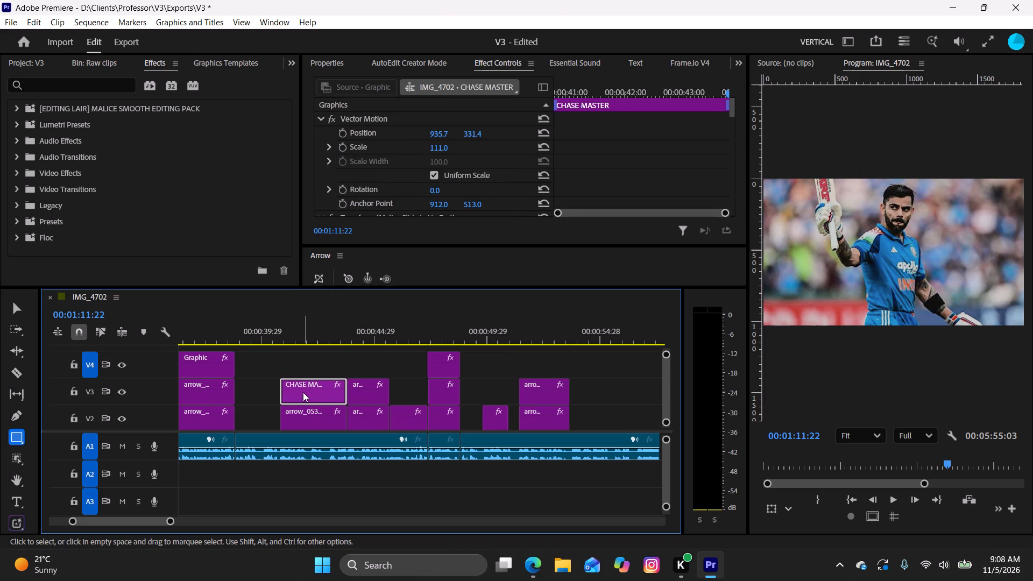
{"action": "key", "text": "ctrl+c"}
{"action": "left_click_drag", "start_coordinate": [146, 523], "coordinate": [161, 528]}
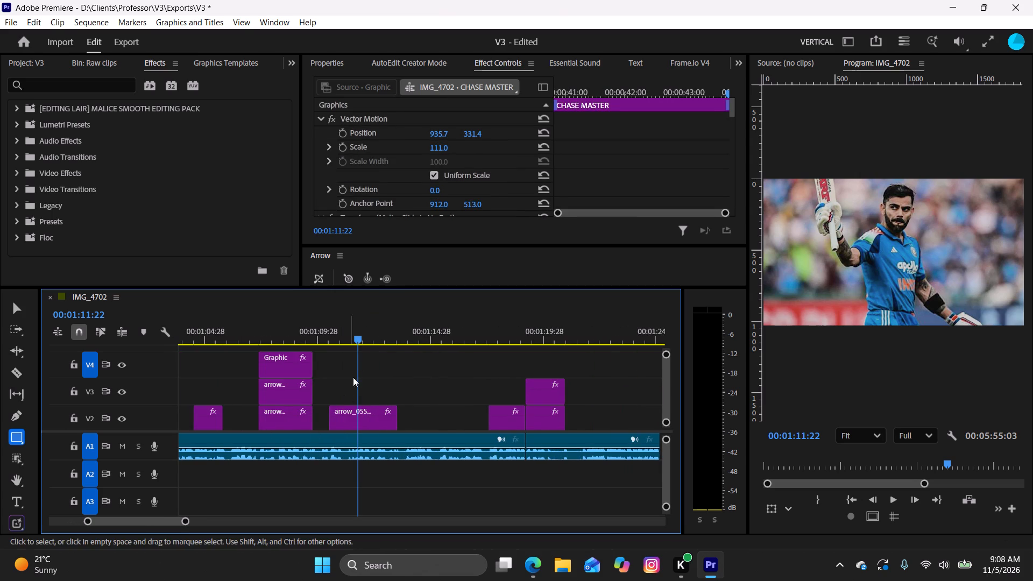
{"action": "left_click_drag", "start_coordinate": [358, 338], "coordinate": [351, 349]}
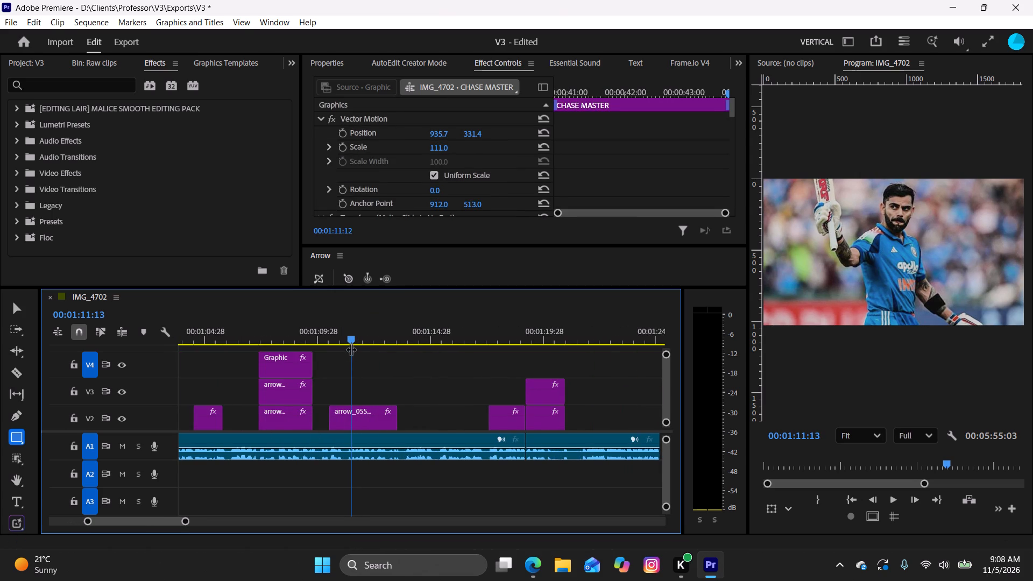
{"action": "key", "text": "ctrl+v"}
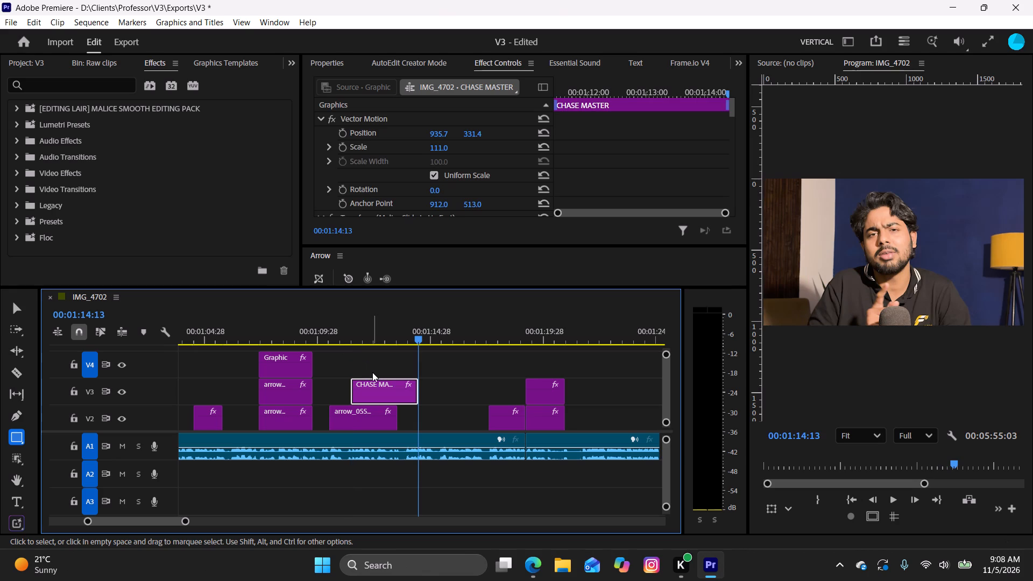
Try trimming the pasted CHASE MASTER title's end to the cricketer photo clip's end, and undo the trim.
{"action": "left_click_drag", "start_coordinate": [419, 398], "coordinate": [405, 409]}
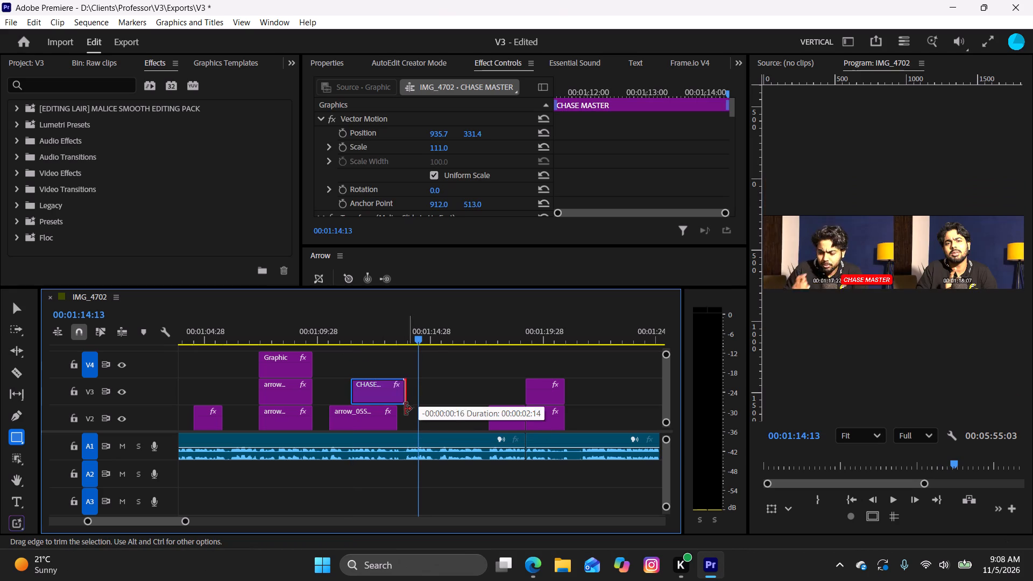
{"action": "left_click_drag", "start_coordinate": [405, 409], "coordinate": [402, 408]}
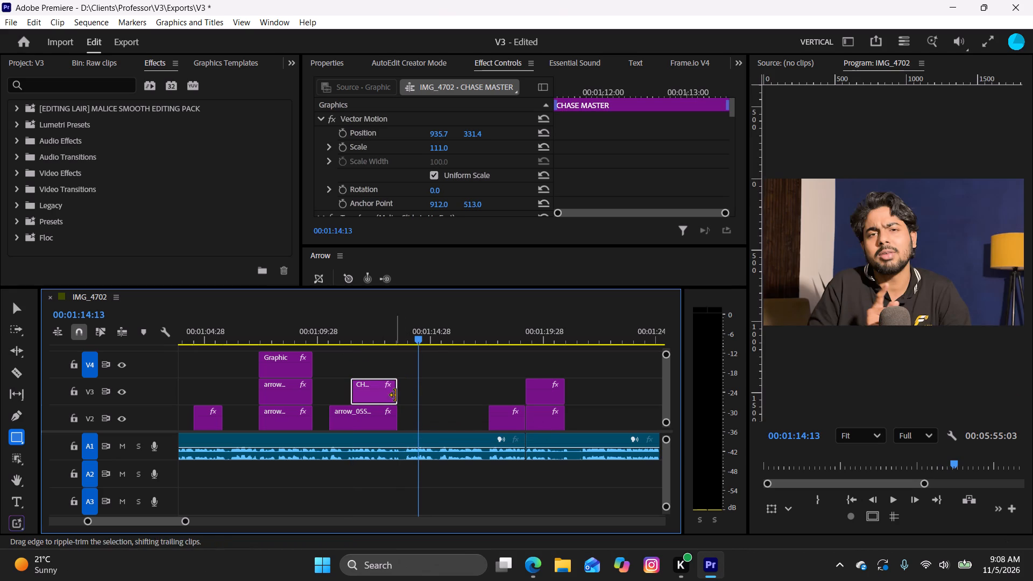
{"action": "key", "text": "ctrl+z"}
Move the pasted CHASE MASTER title earlier on V3 so it lines up with the cricketer photo clip below.
{"action": "left_click_drag", "start_coordinate": [397, 394], "coordinate": [380, 396]}
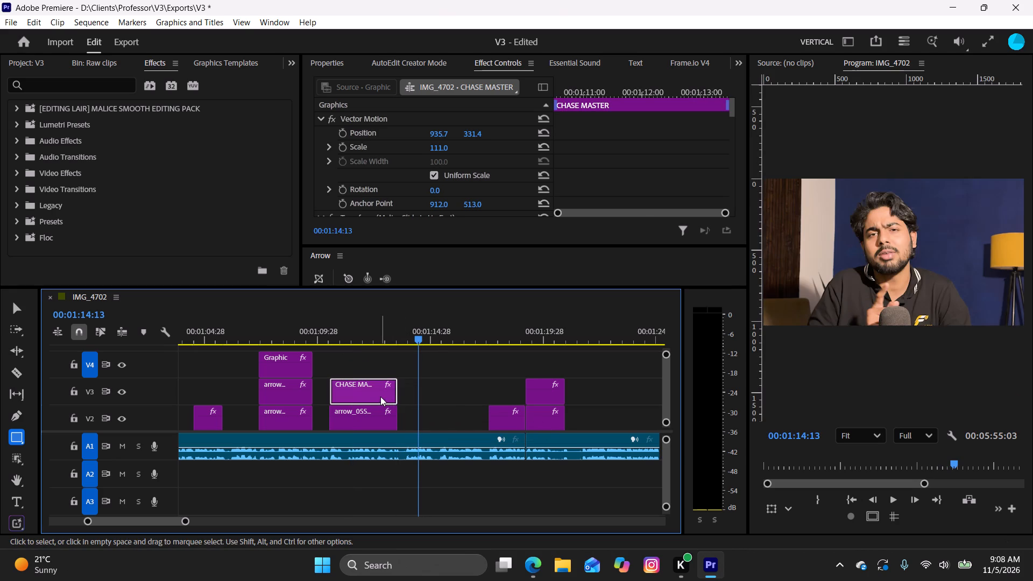
{"action": "left_click_drag", "start_coordinate": [411, 341], "coordinate": [344, 346]}
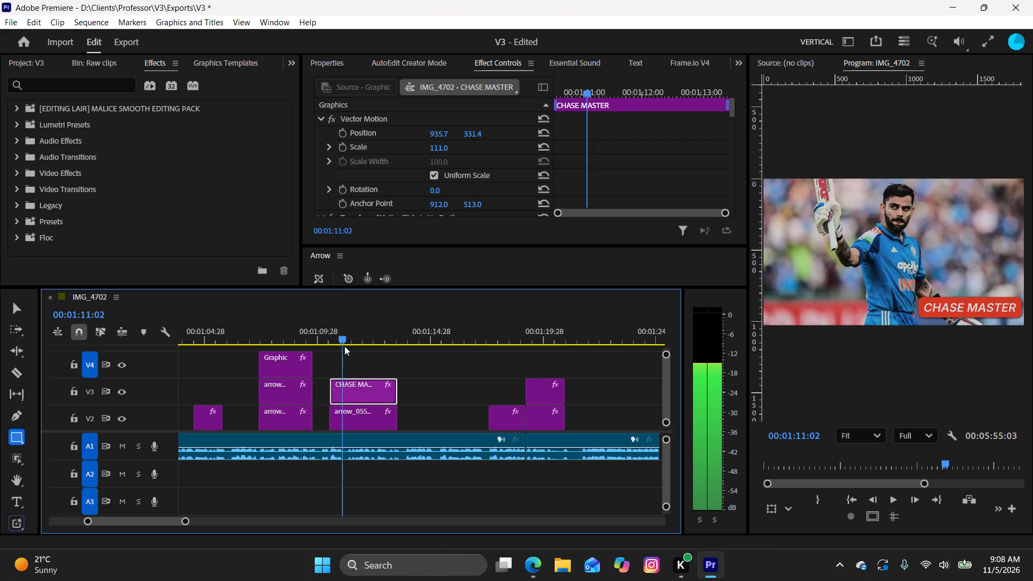
{"action": "left_click_drag", "start_coordinate": [344, 346], "coordinate": [369, 354]}
Replace the pasted title's CHASE MASTER text with HIGHEST SCORE.
{"action": "left_click", "coordinate": [370, 394]}
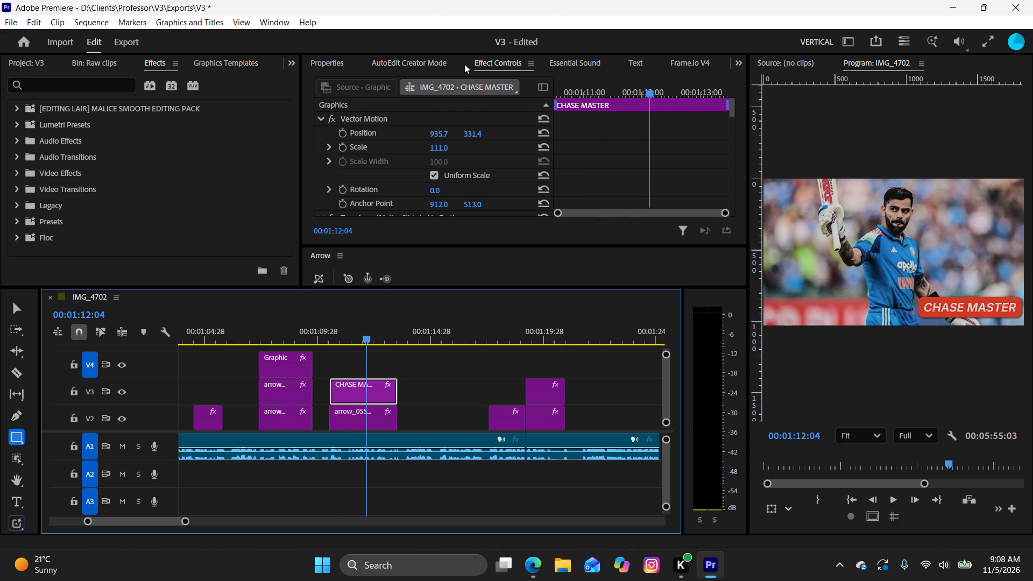
{"action": "double_click", "coordinate": [339, 64]}
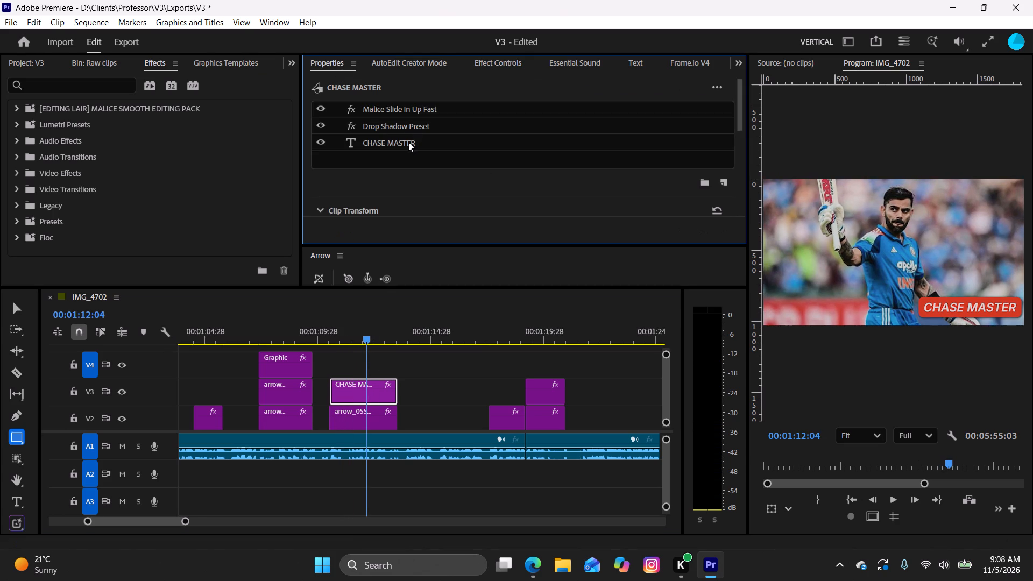
{"action": "double_click", "coordinate": [408, 142]}
{"action": "key", "text": "shift+h"}
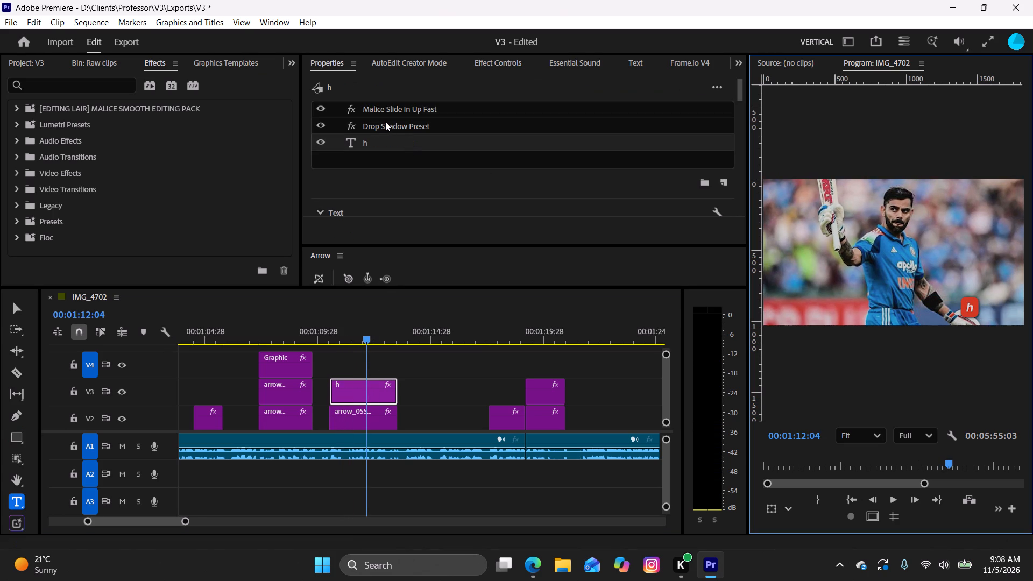
{"action": "key", "text": "BackSpace"}
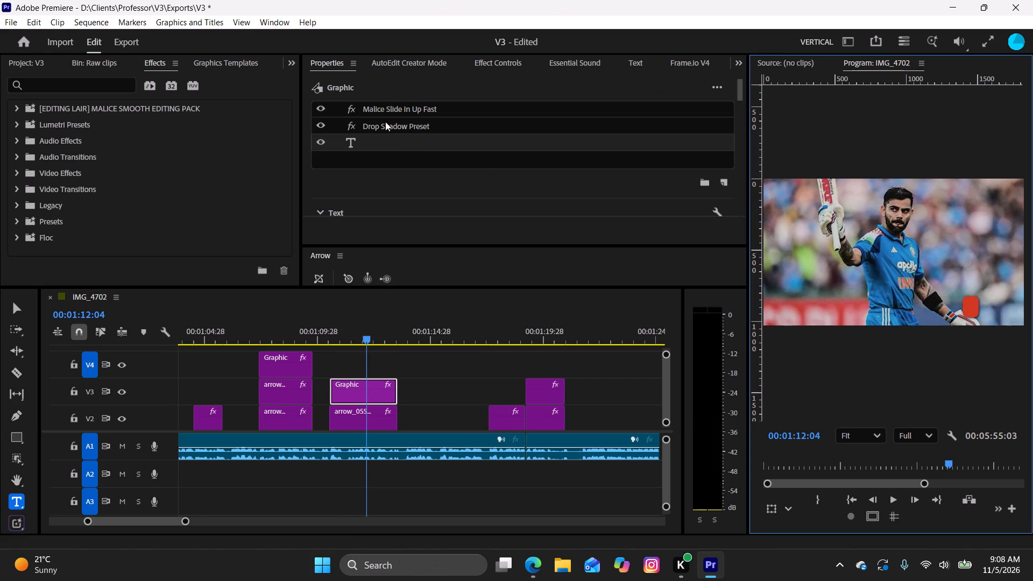
{"action": "key", "text": "h"}
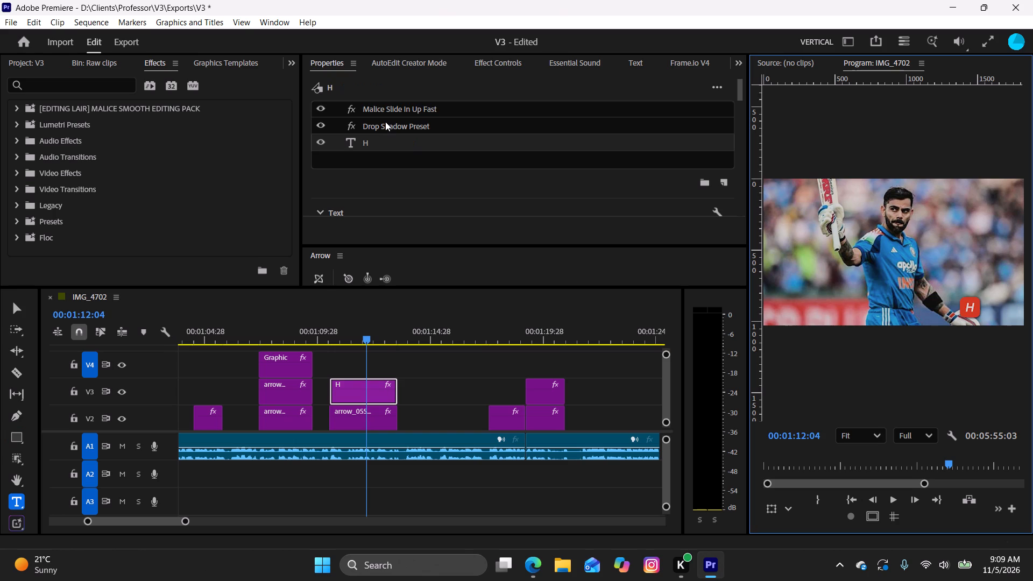
{"action": "type", "text": "IGHEST SCORE"}
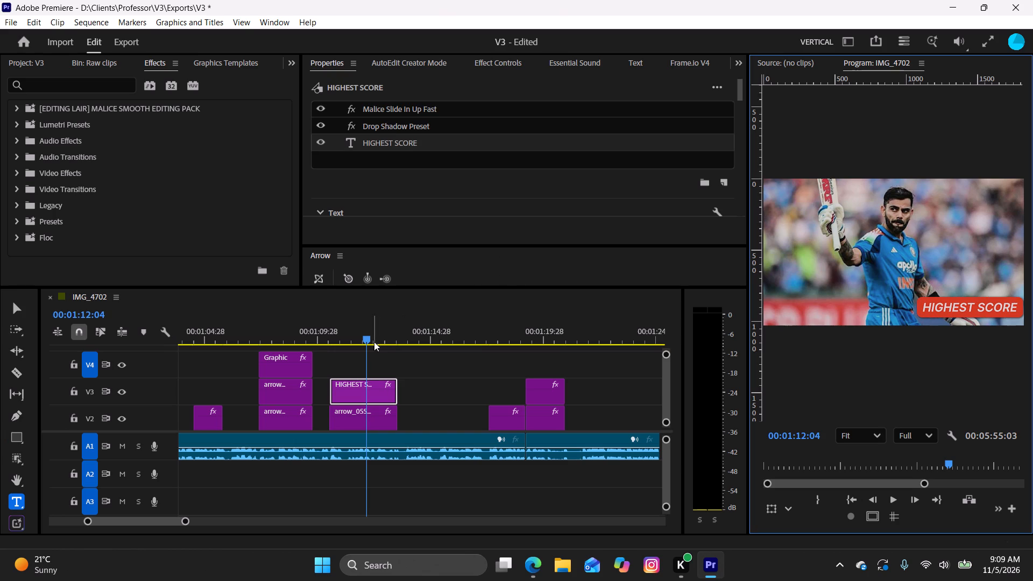
Play the sequence from just before the HIGHEST SCORE title through to the next scorecard clip.
{"action": "left_click_drag", "start_coordinate": [352, 337], "coordinate": [322, 344]}
{"action": "key", "text": "space"}
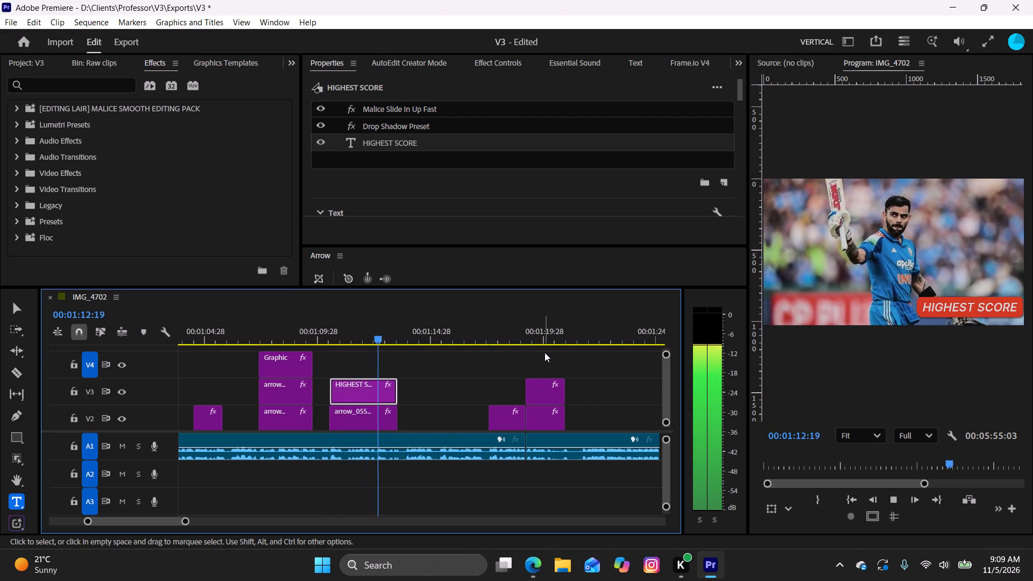
{"action": "key", "text": "space"}
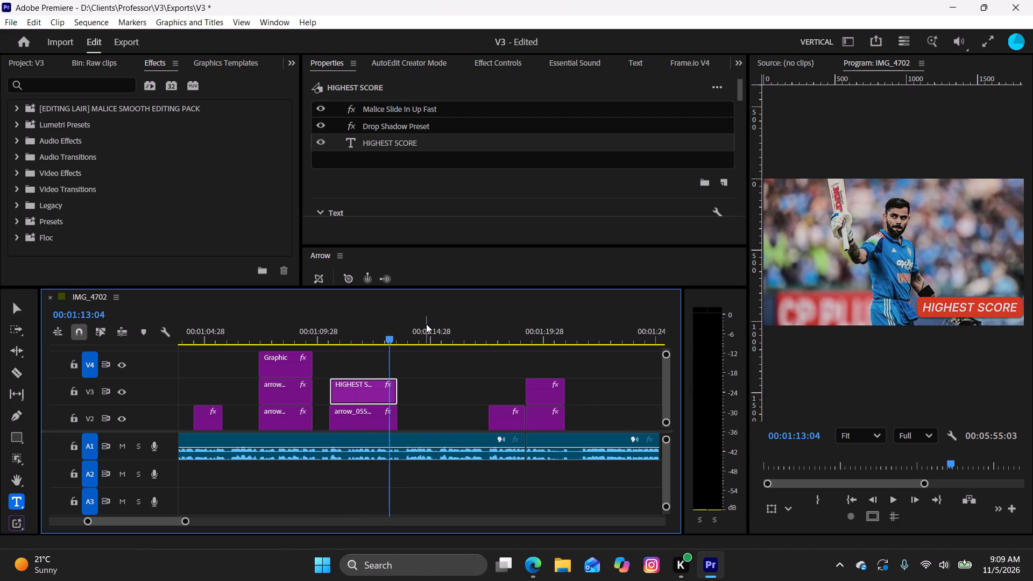
{"action": "key", "text": "space"}
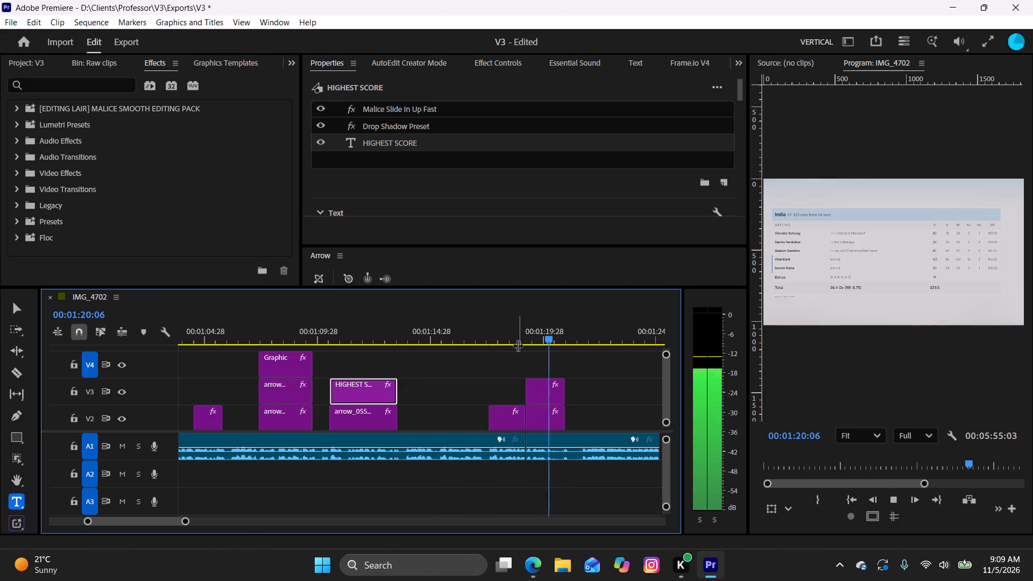
{"action": "key", "text": "space"}
Move the yellow highlight graphic along V4 so it starts with the next scorecard clip, just after 00:01:19:00.
{"action": "left_click", "coordinate": [276, 362]}
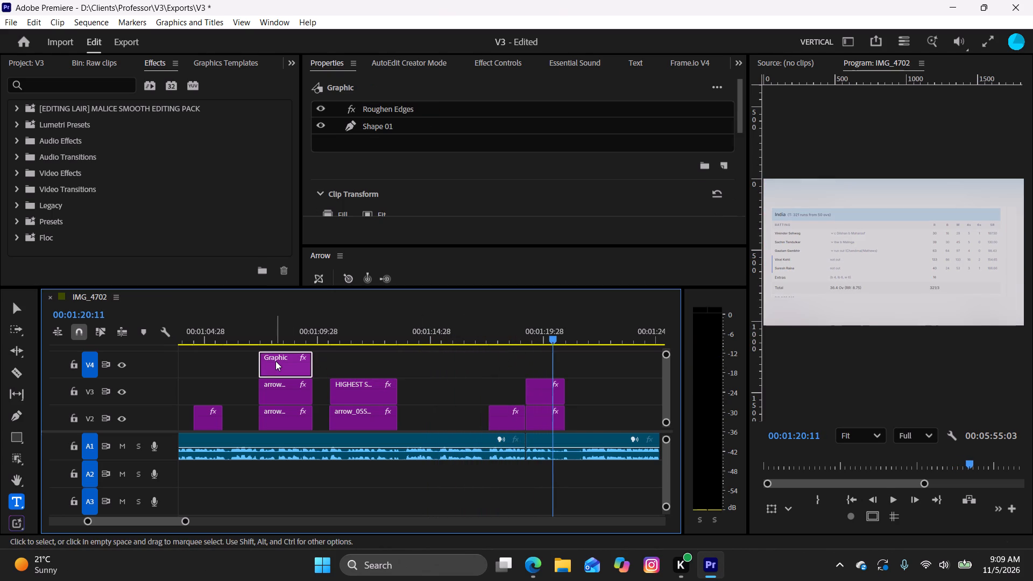
{"action": "left_click_drag", "start_coordinate": [275, 362], "coordinate": [276, 362], "text": "alt"}
{"action": "left_click_drag", "start_coordinate": [276, 362], "coordinate": [461, 373], "text": "alt"}
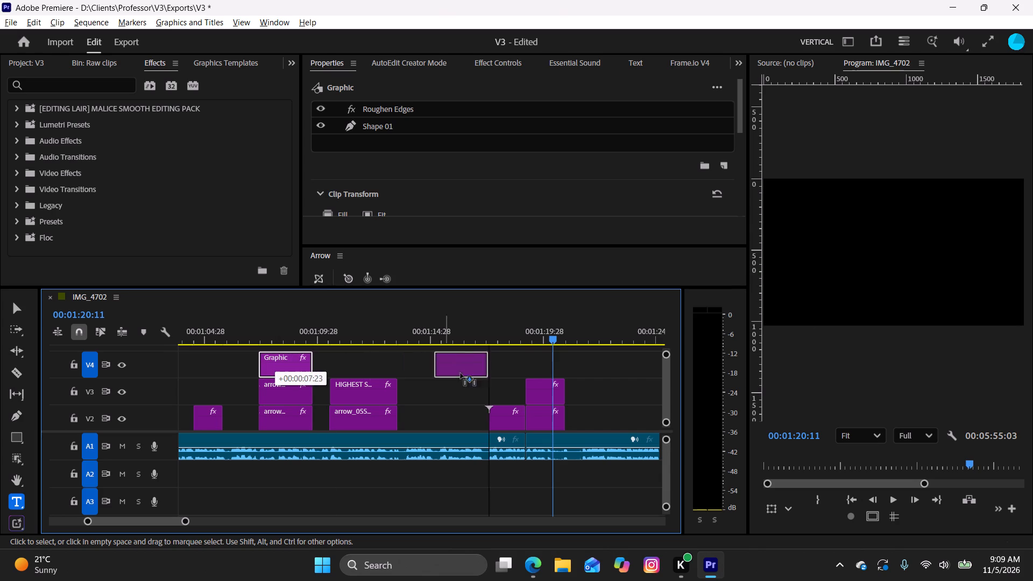
{"action": "left_click_drag", "start_coordinate": [461, 373], "coordinate": [546, 371], "text": "alt"}
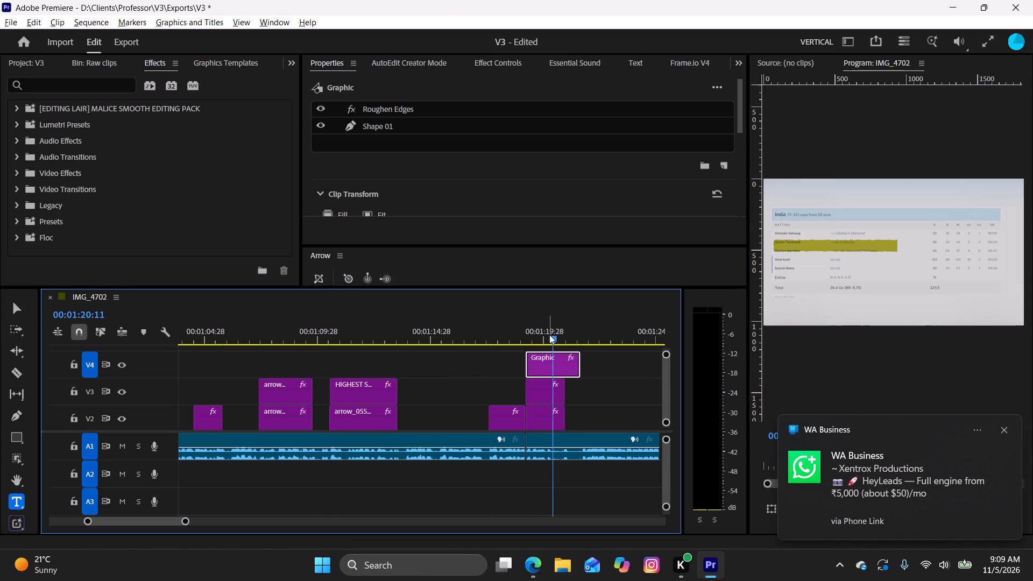
{"action": "left_click_drag", "start_coordinate": [549, 335], "coordinate": [586, 356]}
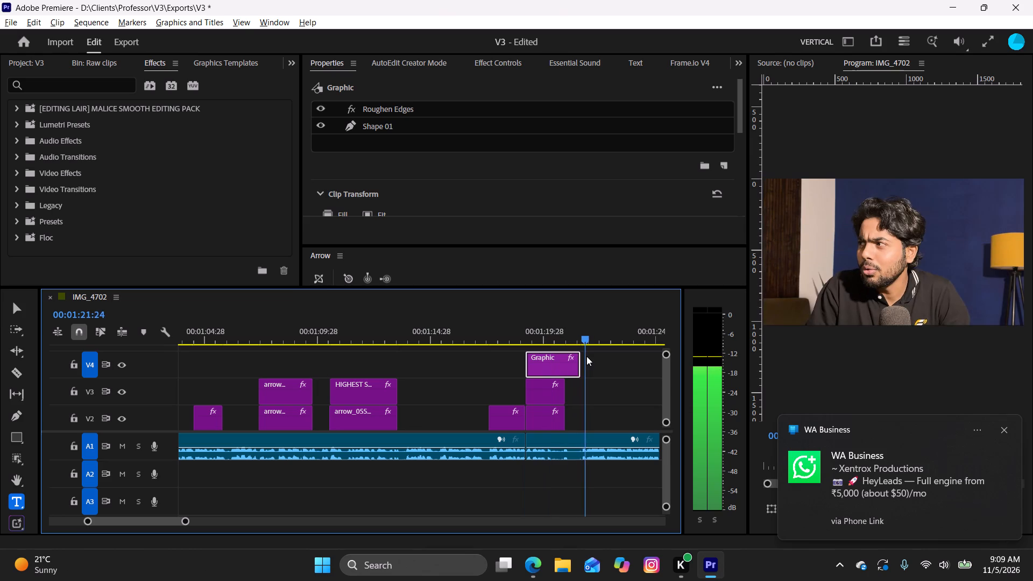
{"action": "left_click_drag", "start_coordinate": [586, 356], "coordinate": [578, 355]}
Trim the end of the moved highlight to match the scorecard clip's end on the tracks below.
{"action": "left_click_drag", "start_coordinate": [579, 370], "coordinate": [568, 378]}
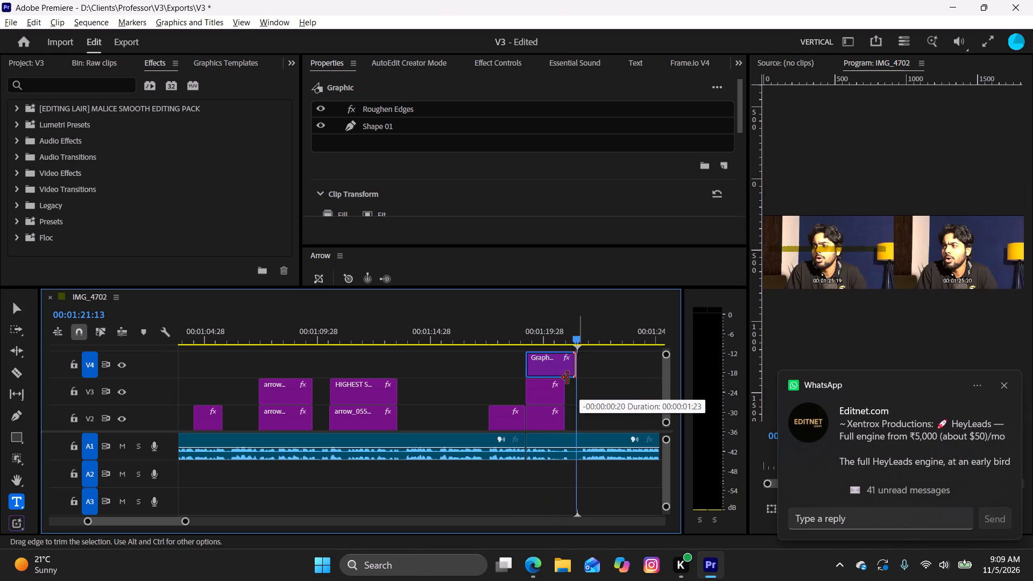
{"action": "left_click_drag", "start_coordinate": [572, 339], "coordinate": [546, 350]}
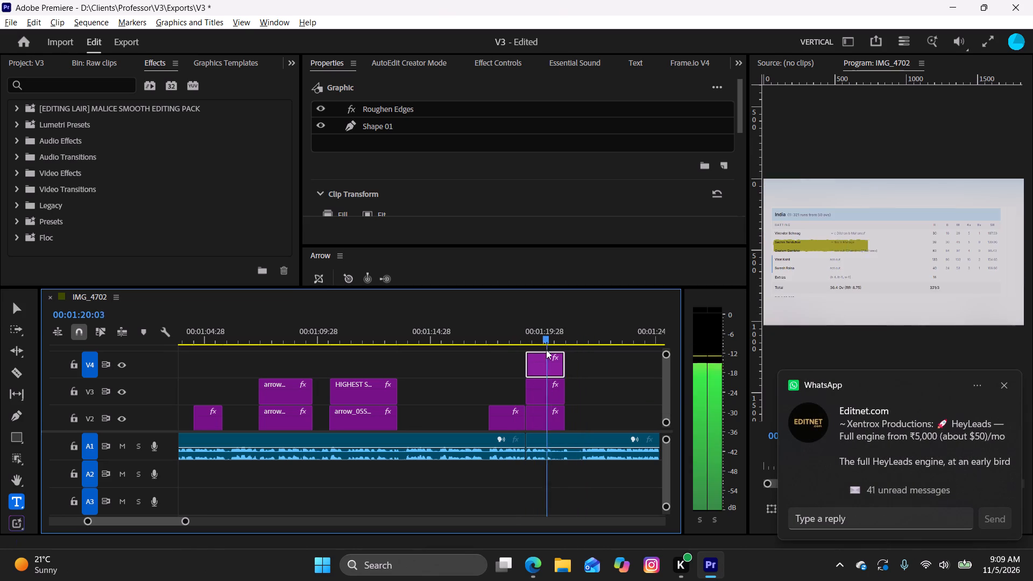
{"action": "left_click_drag", "start_coordinate": [546, 350], "coordinate": [541, 358]}
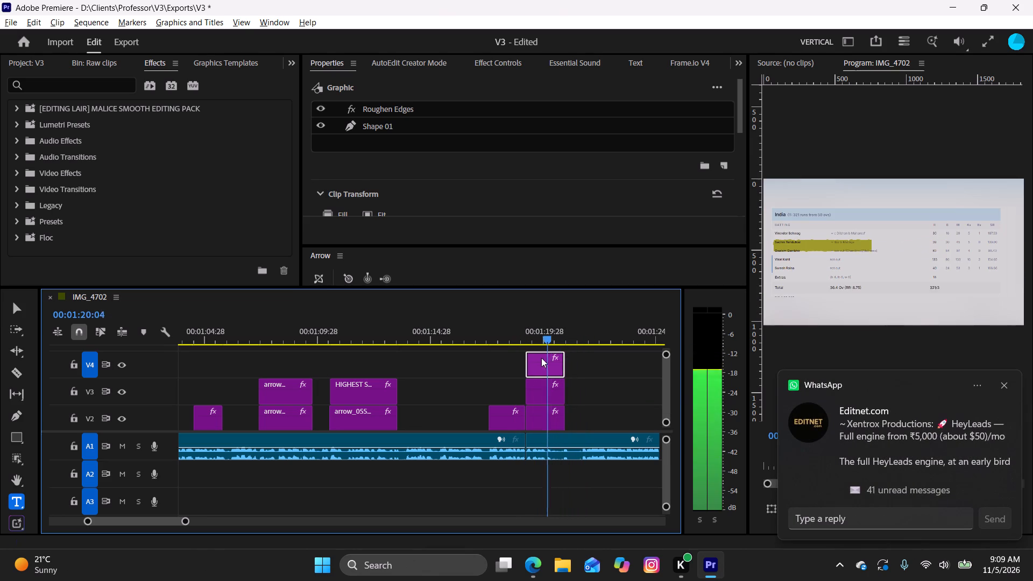
{"action": "left_click_drag", "start_coordinate": [541, 358], "coordinate": [525, 370]}
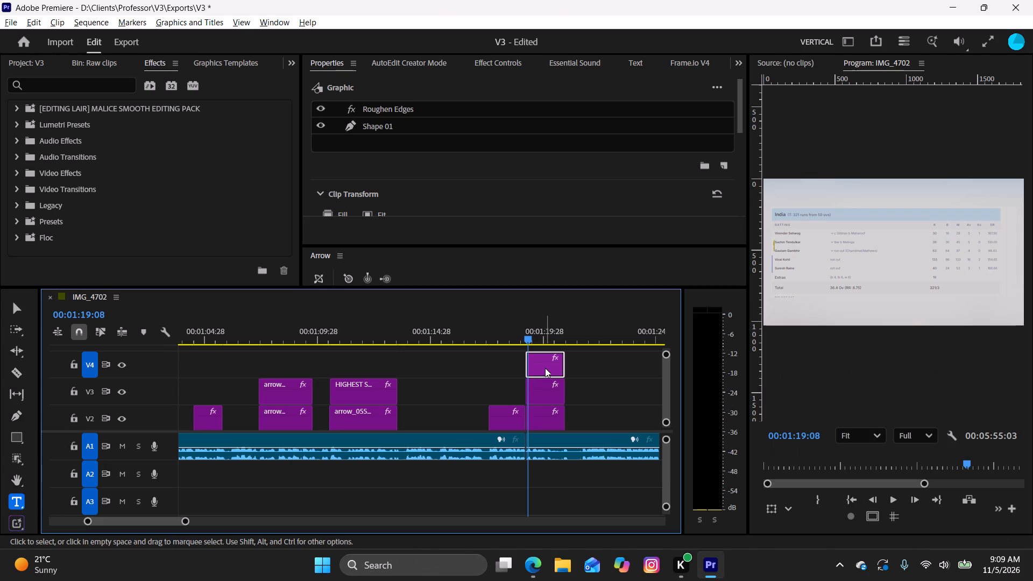
Shift the highlight's vertical position down so it covers the scorecard's fourth batting row.
{"action": "left_click", "coordinate": [545, 368]}
{"action": "left_click_drag", "start_coordinate": [531, 337], "coordinate": [528, 342]}
{"action": "left_click", "coordinate": [503, 61]}
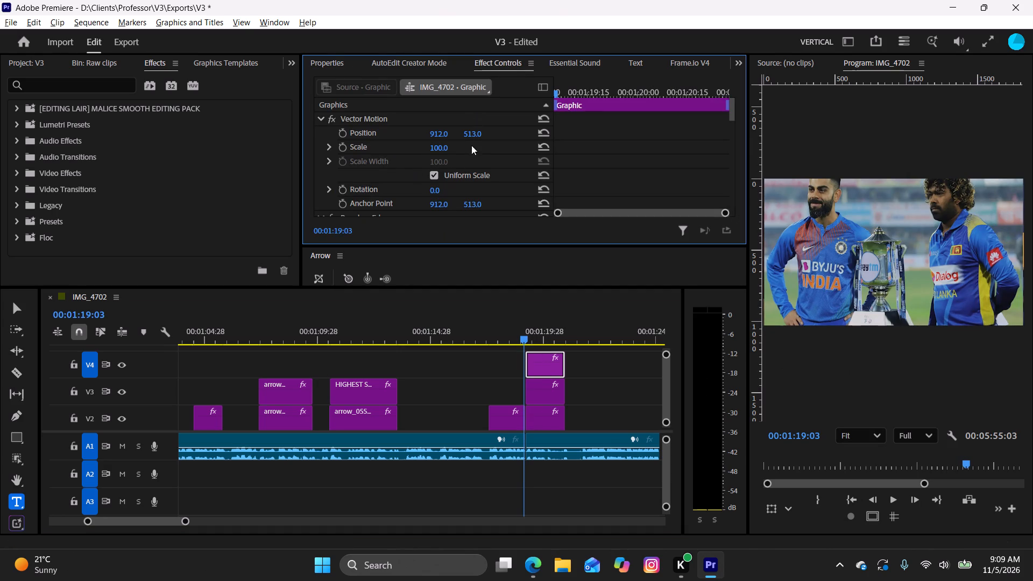
{"action": "left_click_drag", "start_coordinate": [523, 336], "coordinate": [535, 345]}
{"action": "left_click_drag", "start_coordinate": [475, 133], "coordinate": [481, 138]}
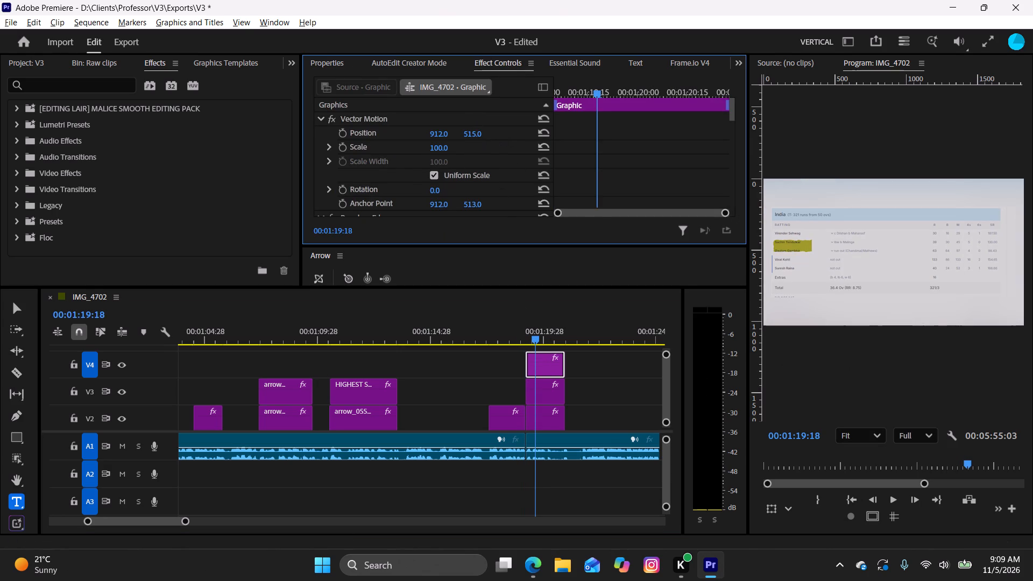
{"action": "left_click_drag", "start_coordinate": [481, 138], "coordinate": [507, 147]}
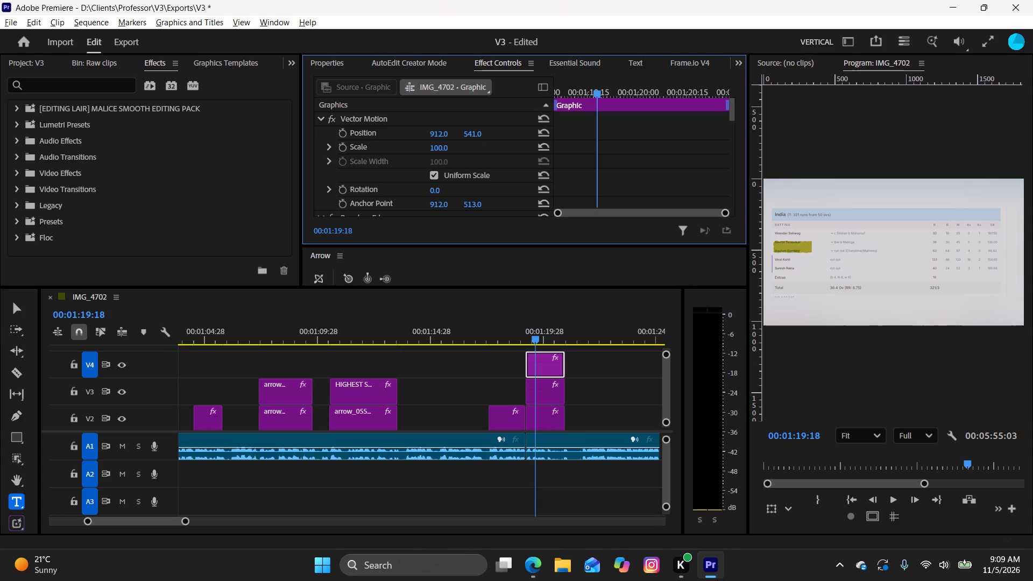
{"action": "left_click_drag", "start_coordinate": [507, 147], "coordinate": [554, 157]}
Delete the existing Crop Right keyframes from the moved highlight.
{"action": "scroll", "coordinate": [505, 145], "scroll_direction": "down", "scroll_amount": 14}
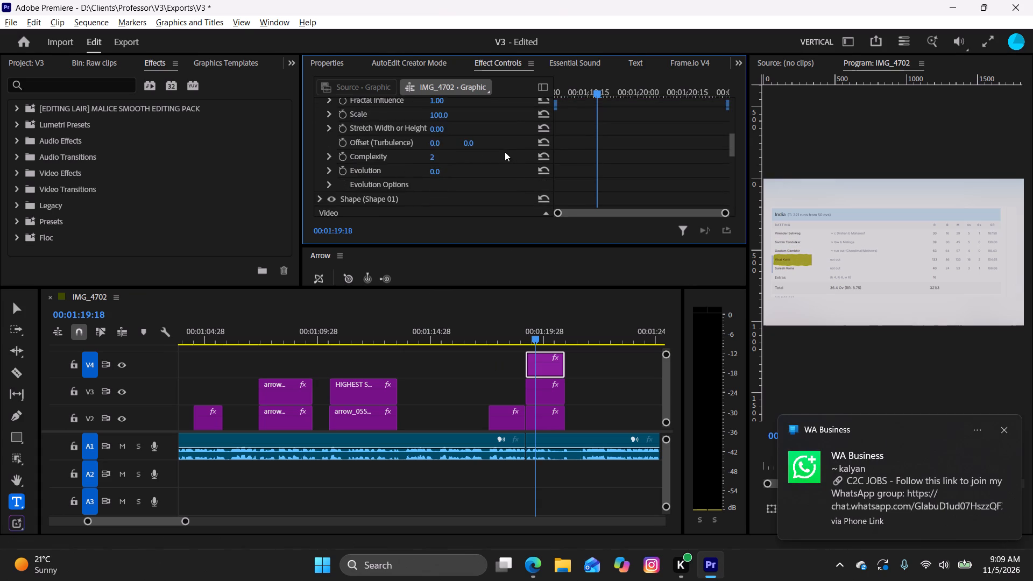
{"action": "scroll", "coordinate": [505, 152], "scroll_direction": "up", "scroll_amount": 1}
{"action": "scroll", "coordinate": [505, 152], "scroll_direction": "down", "scroll_amount": 20}
{"action": "scroll", "coordinate": [505, 152], "scroll_direction": "down", "scroll_amount": 3}
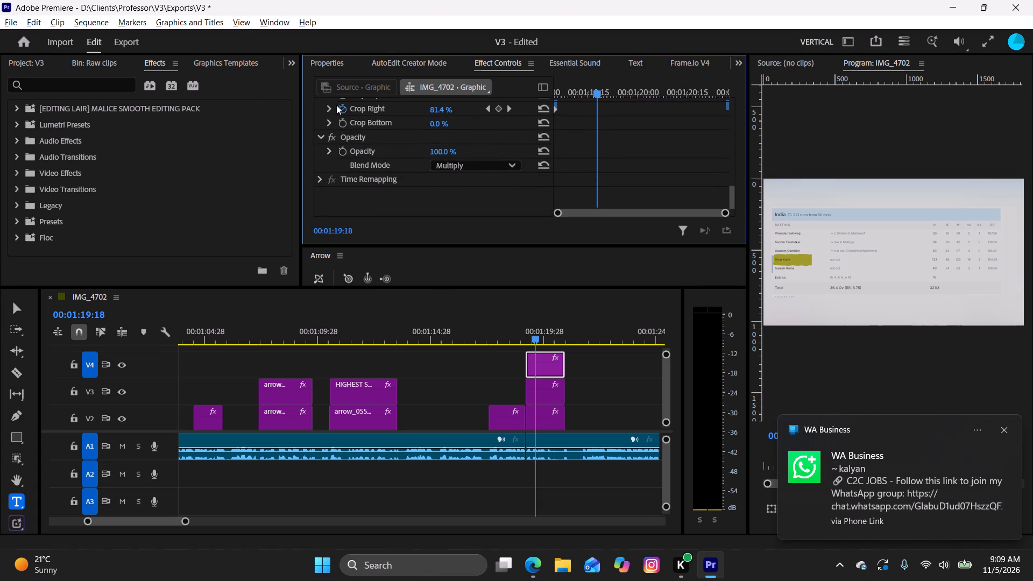
{"action": "left_click", "coordinate": [346, 109]}
{"action": "left_click", "coordinate": [592, 334]}
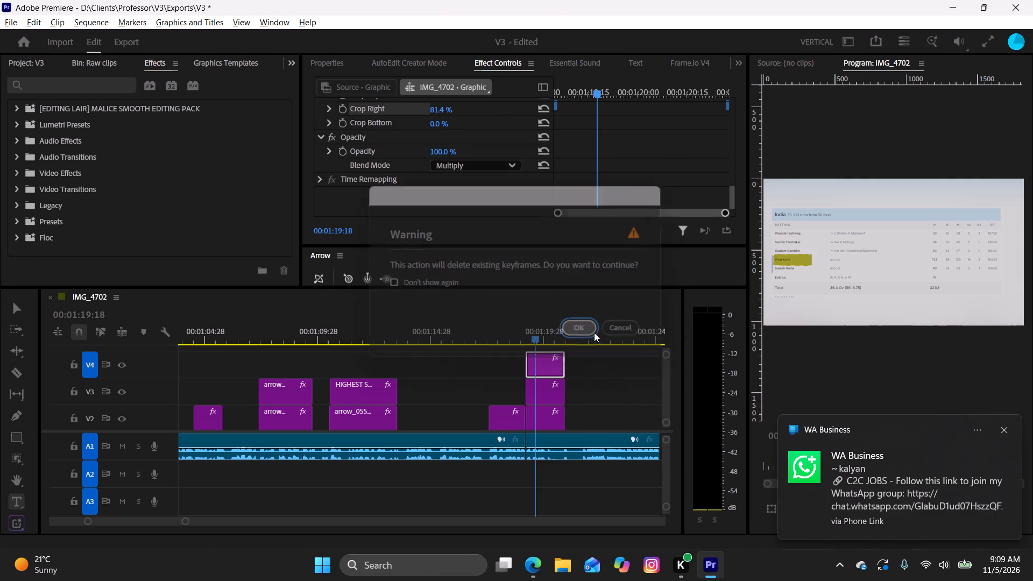
Animate the highlight's Crop Right from 100% at the clip's start, 00:01:19:05, to 0% at its end, 00:01:20:27.
{"action": "left_click_drag", "start_coordinate": [600, 90], "coordinate": [543, 100]}
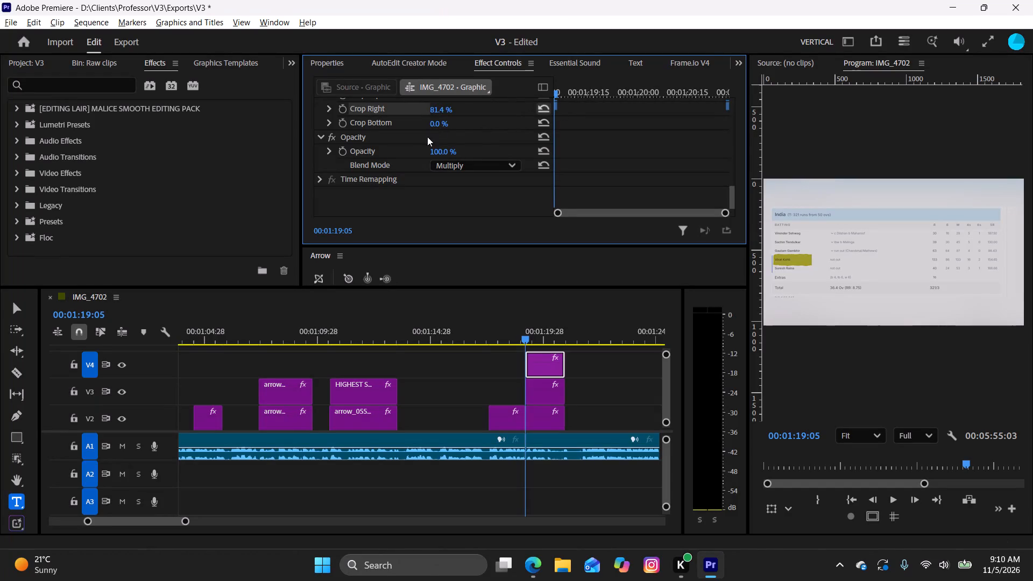
{"action": "left_click_drag", "start_coordinate": [430, 111], "coordinate": [469, 116]}
{"action": "left_click", "coordinate": [343, 110]}
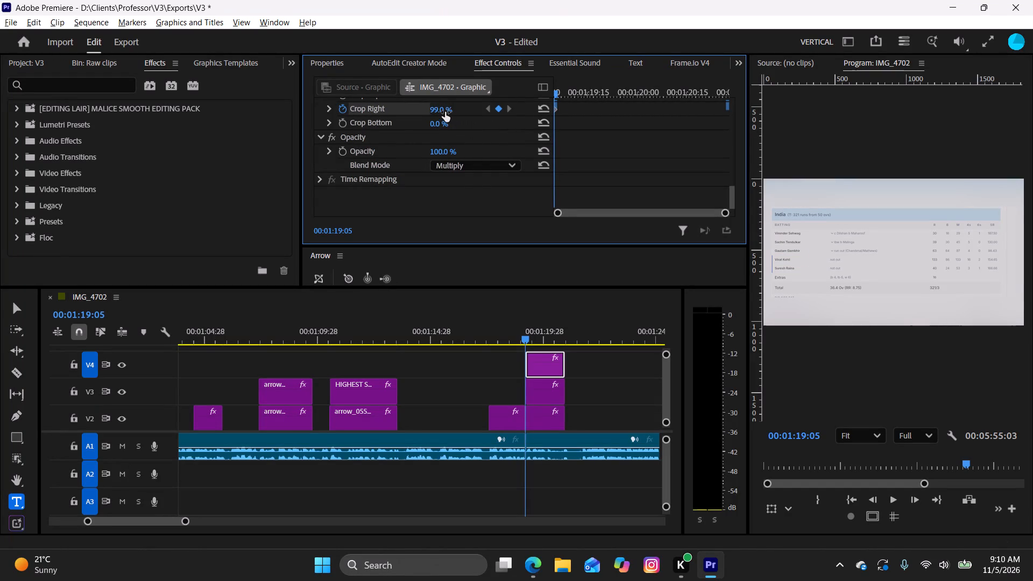
{"action": "left_click_drag", "start_coordinate": [445, 112], "coordinate": [469, 116]}
{"action": "left_click", "coordinate": [448, 107]}
{"action": "left_click_drag", "start_coordinate": [557, 93], "coordinate": [644, 102]}
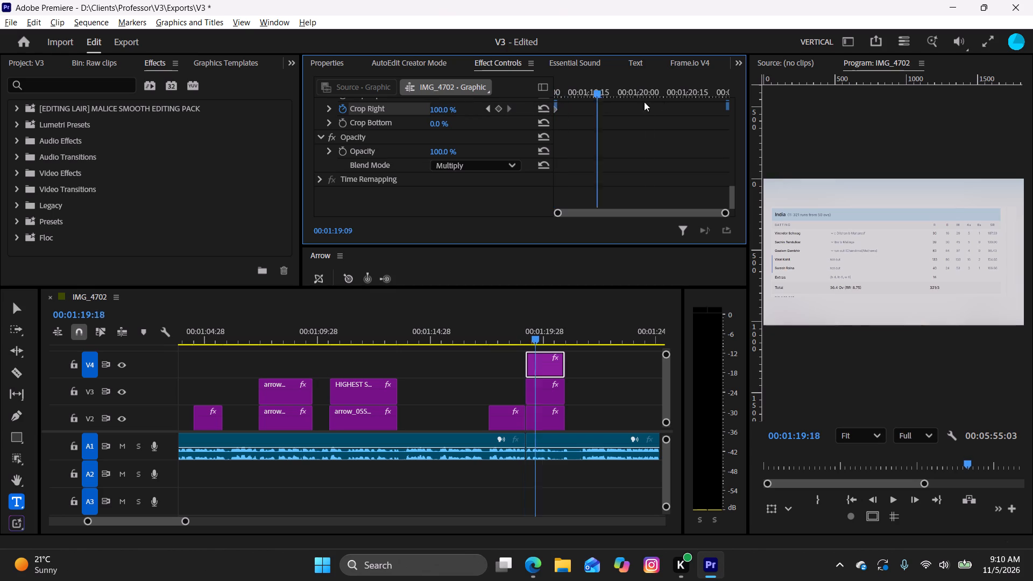
{"action": "left_click_drag", "start_coordinate": [644, 102], "coordinate": [751, 111]}
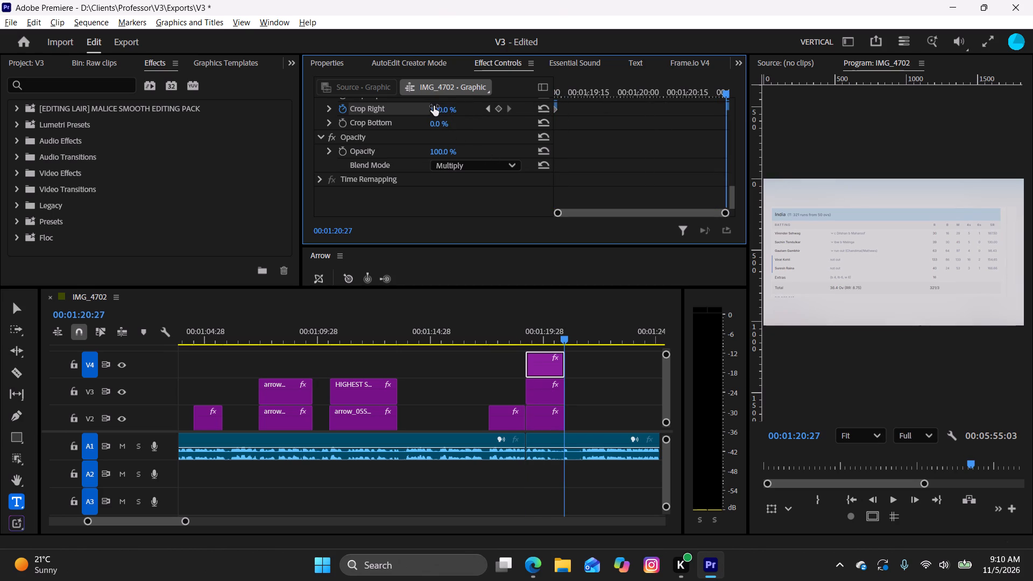
{"action": "left_click_drag", "start_coordinate": [440, 110], "coordinate": [162, 136]}
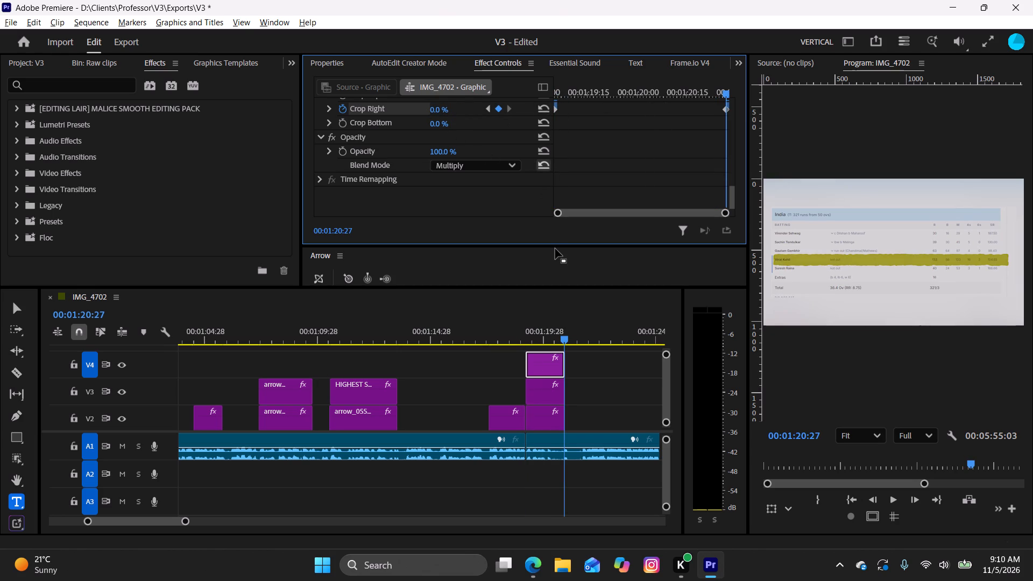
Play back the highlight animation and the following footage, reviewing the crowned cricketer photo section around 00:01:32.
{"action": "left_click_drag", "start_coordinate": [563, 340], "coordinate": [515, 346]}
{"action": "key", "text": "space"}
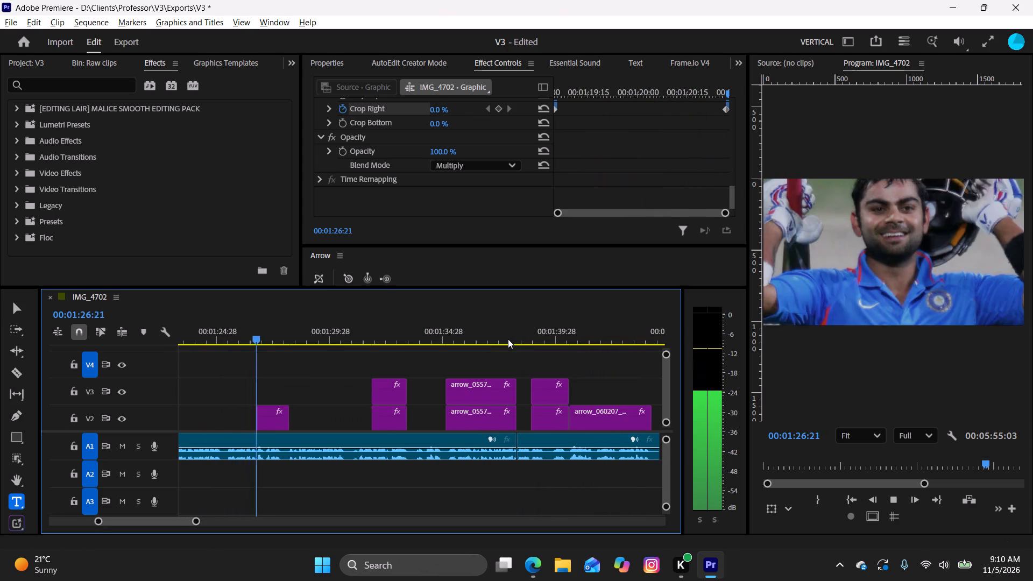
{"action": "key", "text": "space"}
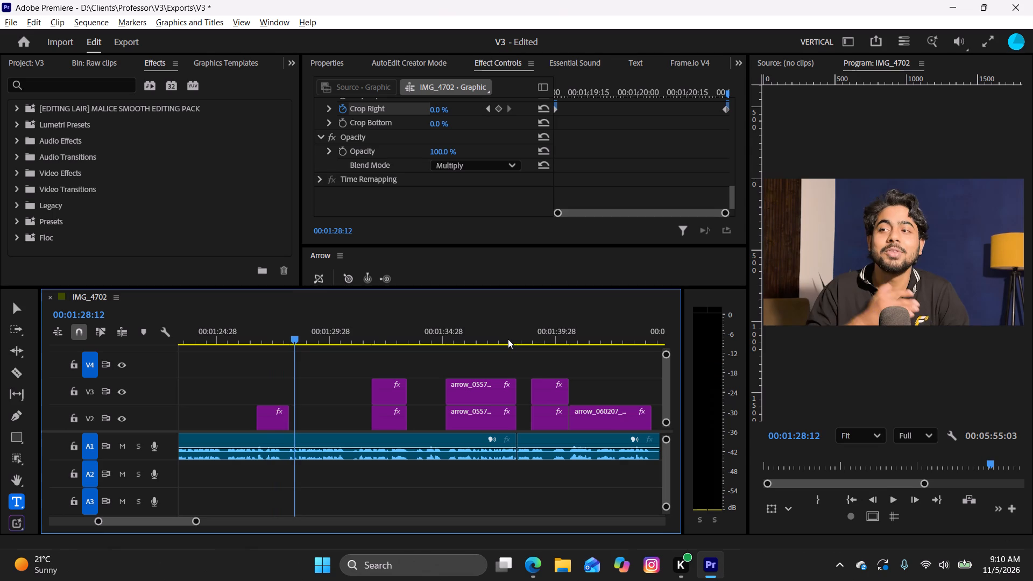
{"action": "key", "text": "space"}
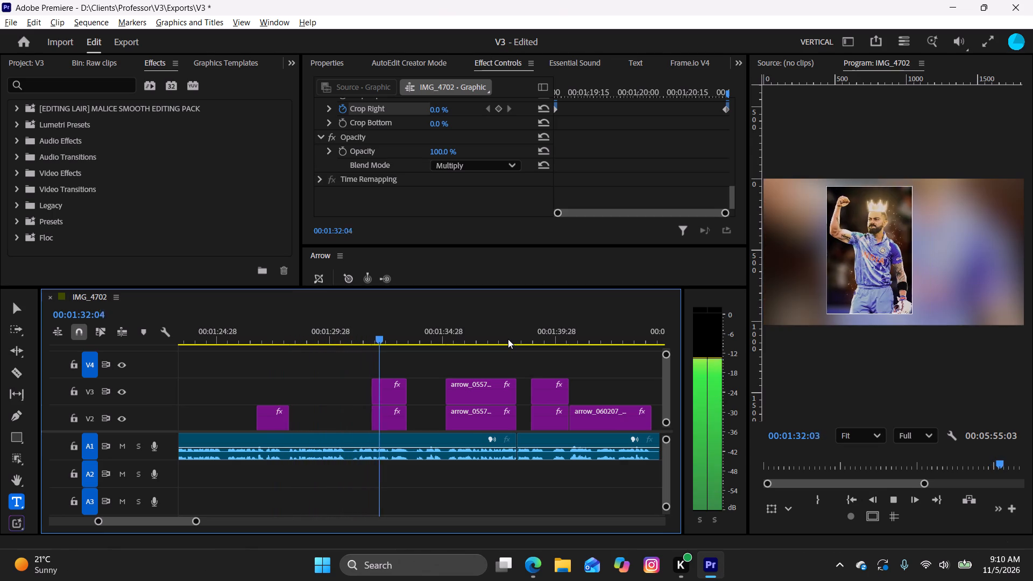
{"action": "key", "text": "space"}
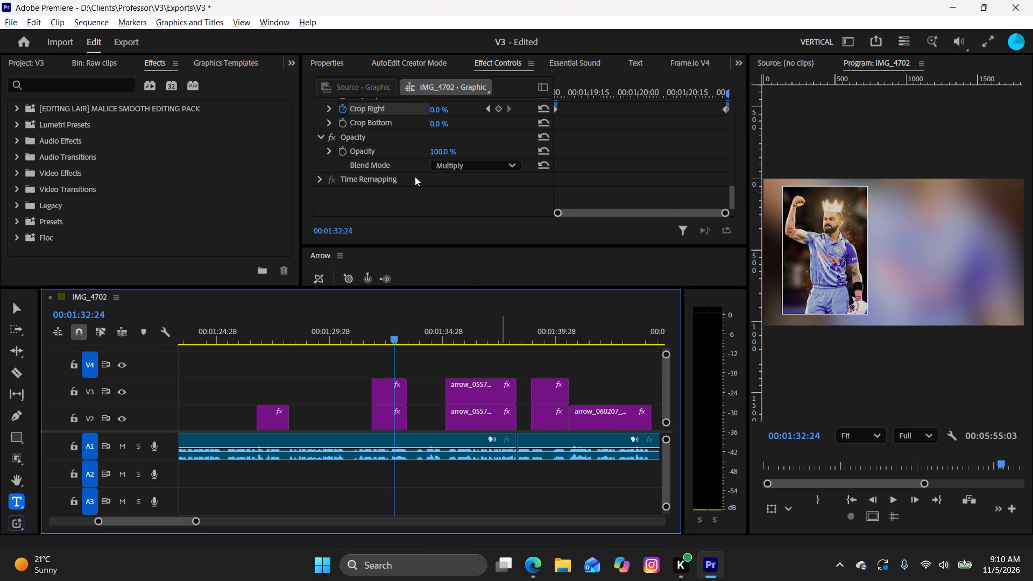
{"action": "left_click_drag", "start_coordinate": [396, 339], "coordinate": [368, 343]}
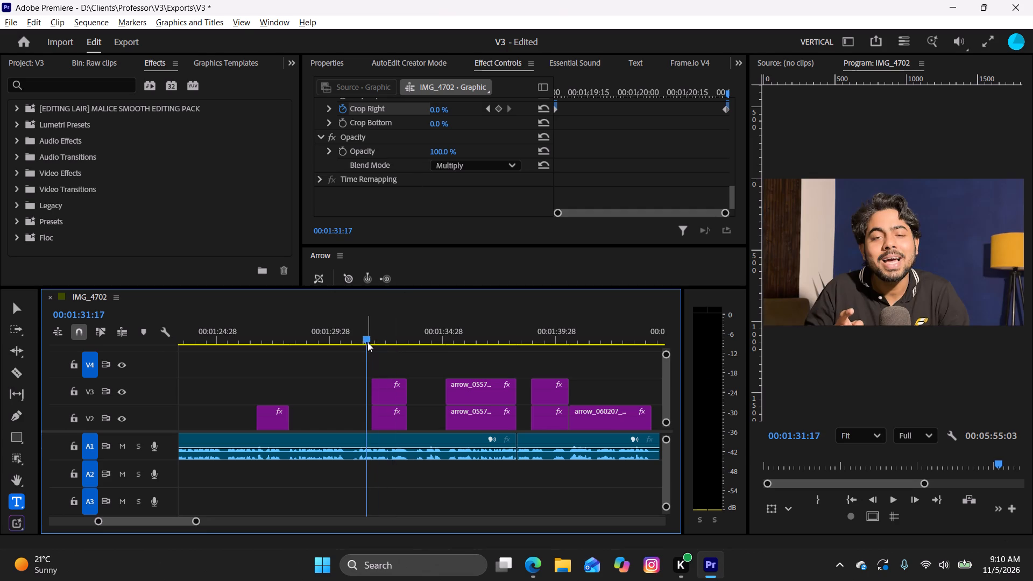
{"action": "key", "text": "space"}
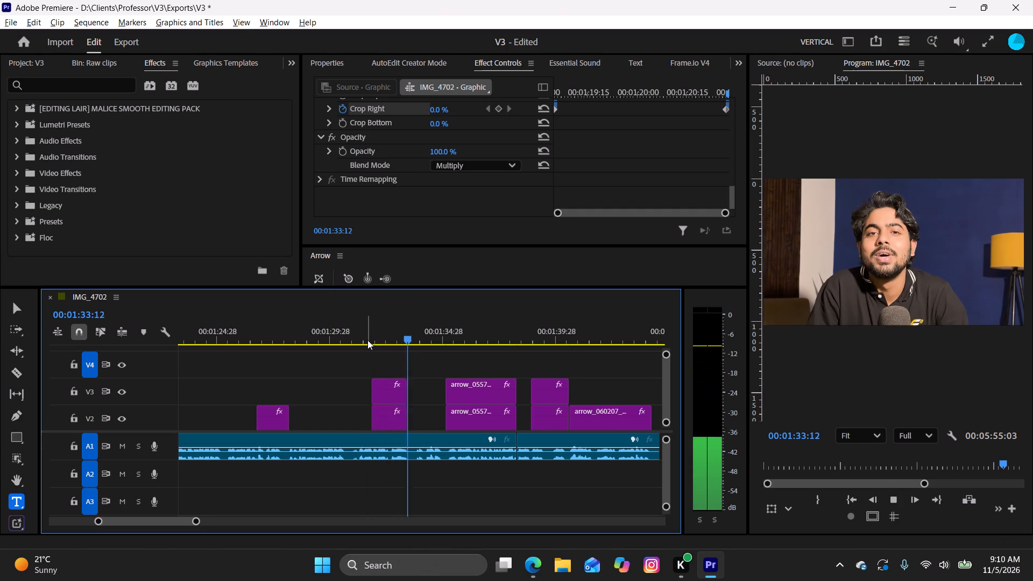
{"action": "key", "text": "space"}
{"action": "left_click_drag", "start_coordinate": [412, 337], "coordinate": [370, 355]}
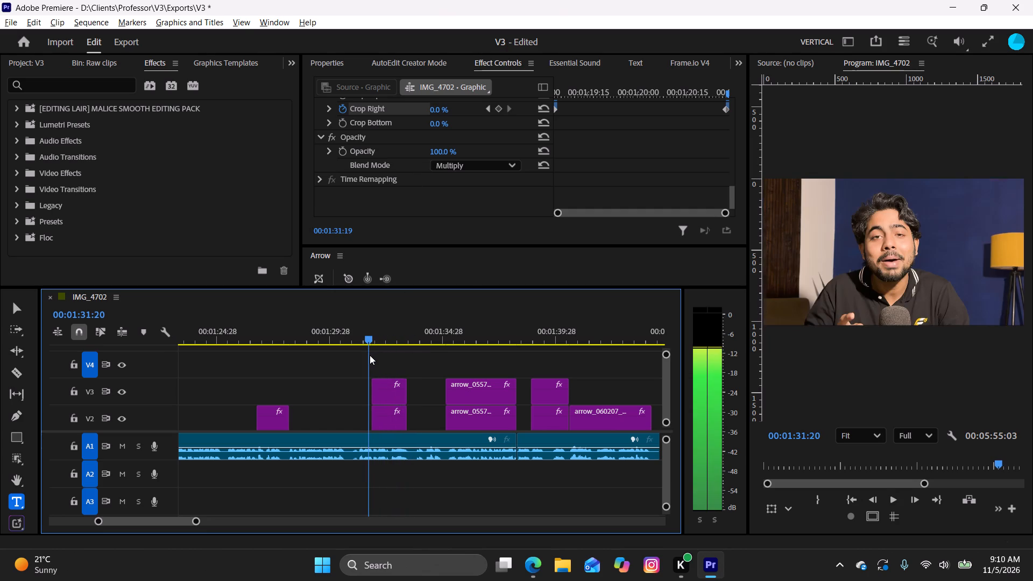
{"action": "left_click_drag", "start_coordinate": [370, 355], "coordinate": [374, 361]}
{"action": "key", "text": "space"}
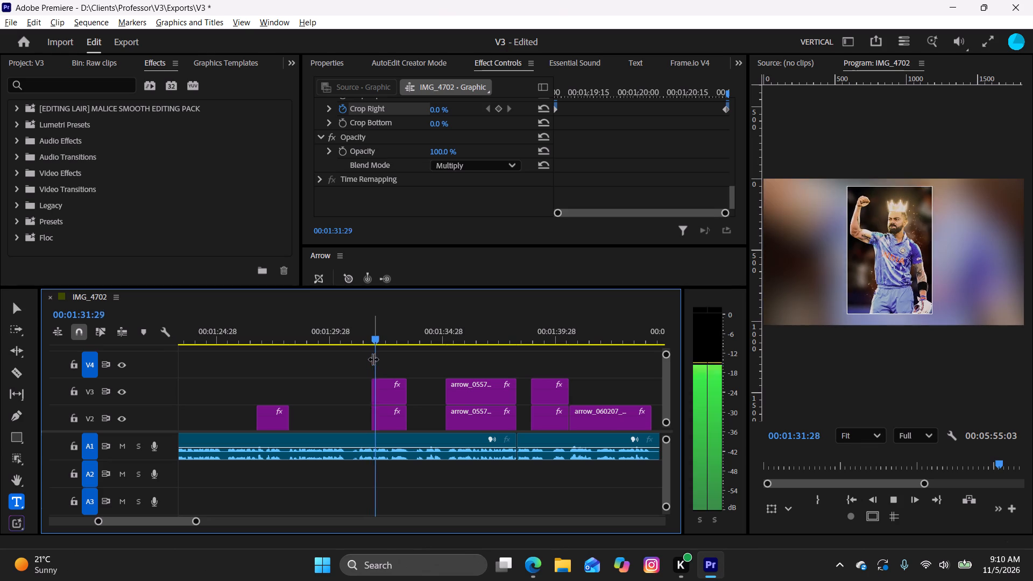
{"action": "key", "text": "space"}
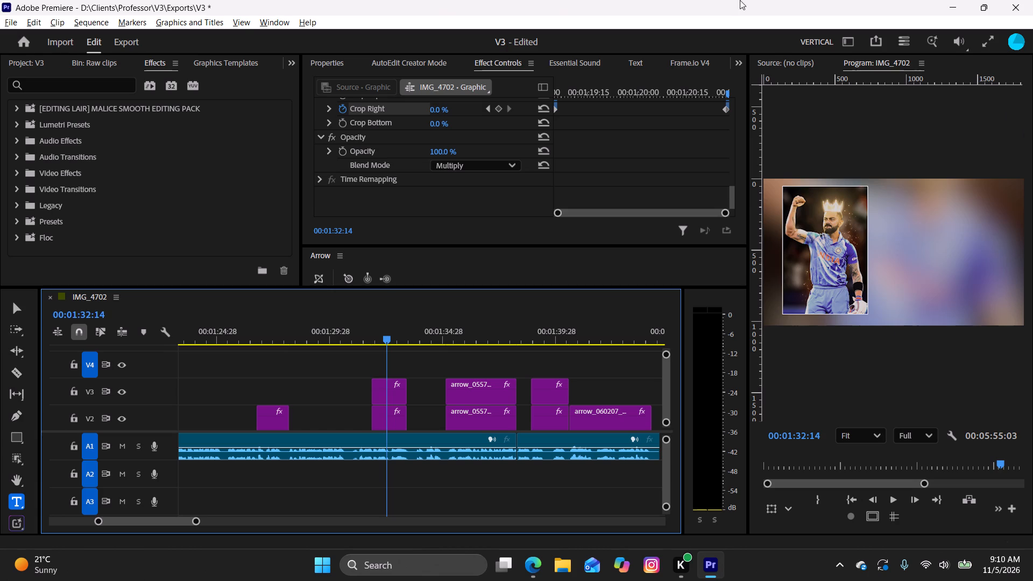
Open the Animation Composer extension and display its Essential Typography titles.
{"action": "left_click", "coordinate": [232, 60]}
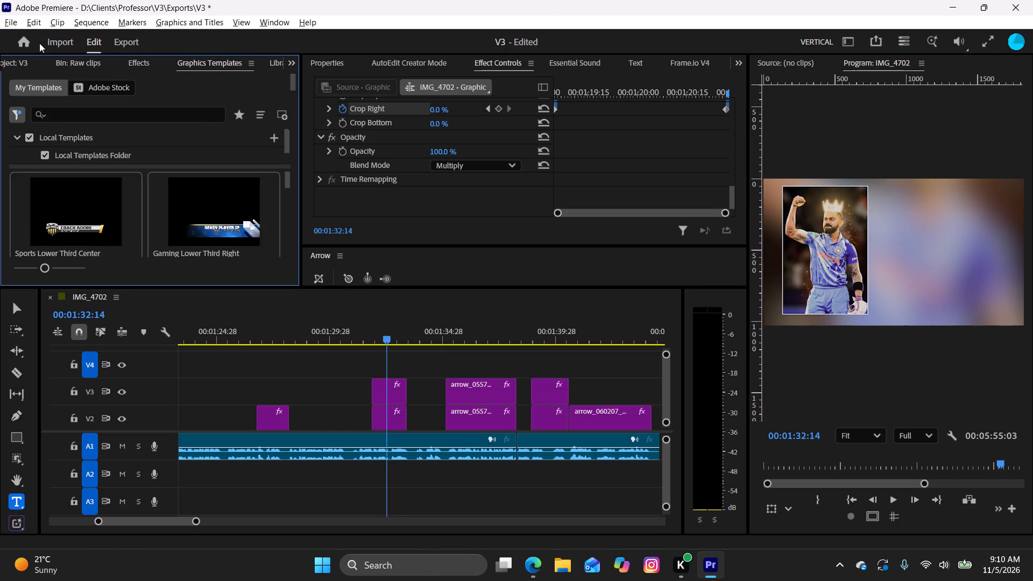
{"action": "left_click", "coordinate": [273, 22]}
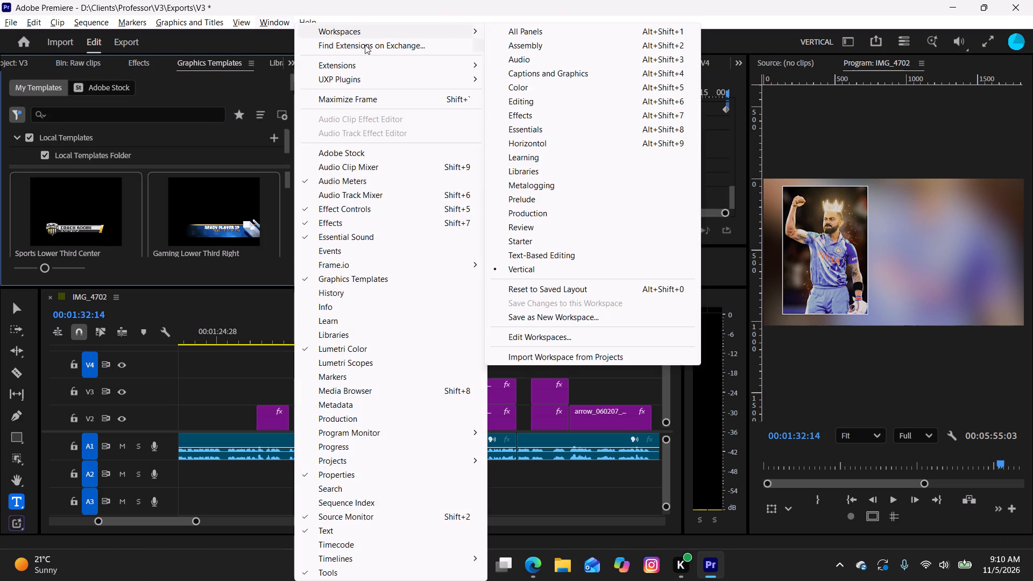
{"action": "left_click", "coordinate": [572, 68]}
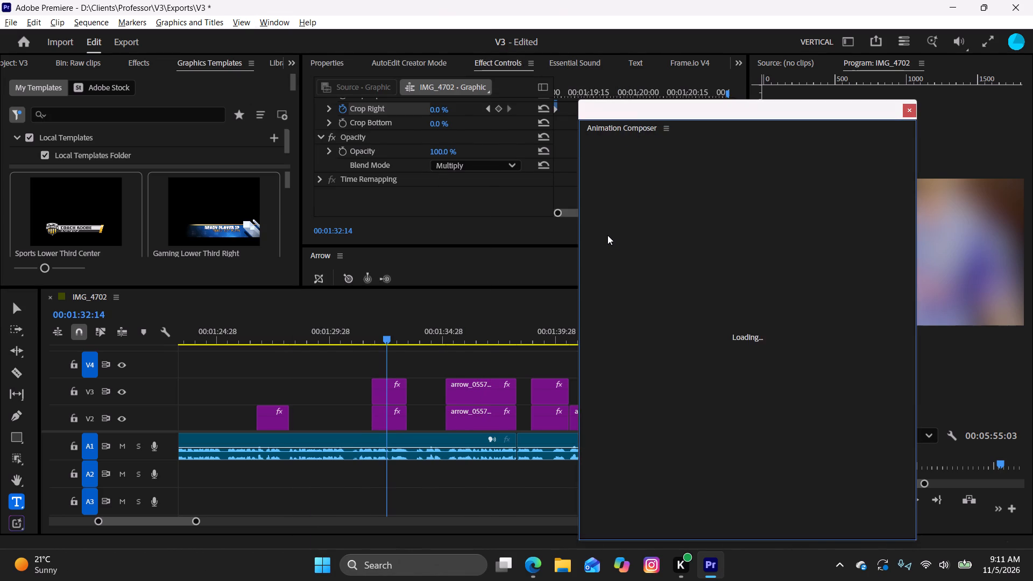
{"action": "left_click", "coordinate": [668, 236]}
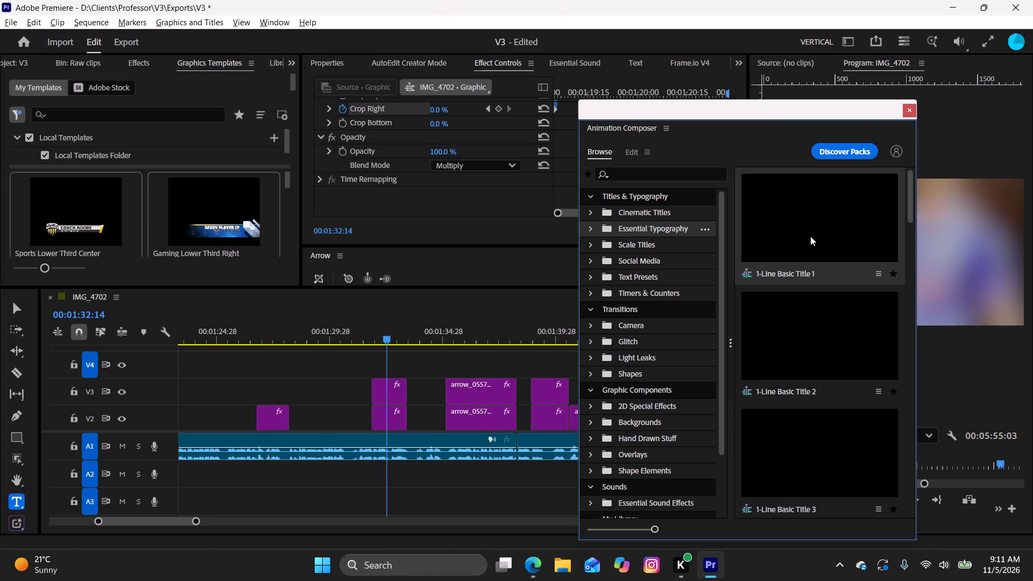
Find the 1-Line Basic Title 3 template, Left version, and add it on V4 at 00:01:32:14.
{"action": "scroll", "coordinate": [811, 237], "scroll_direction": "down", "scroll_amount": 4}
{"action": "scroll", "coordinate": [813, 238], "scroll_direction": "up", "scroll_amount": 2}
{"action": "scroll", "coordinate": [814, 239], "scroll_direction": "down", "scroll_amount": 2}
{"action": "scroll", "coordinate": [814, 239], "scroll_direction": "up", "scroll_amount": 3}
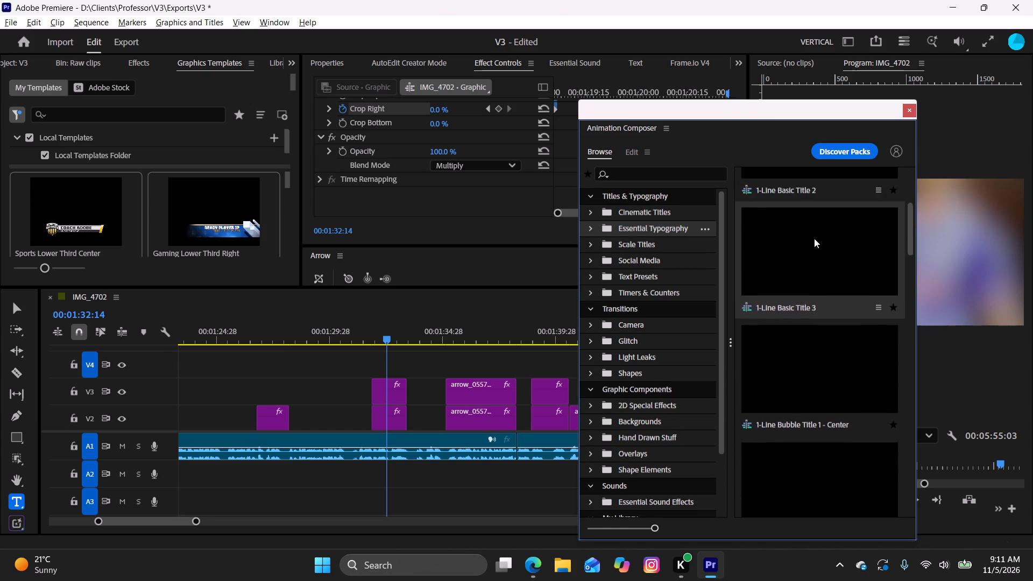
{"action": "scroll", "coordinate": [814, 238], "scroll_direction": "up", "scroll_amount": 2}
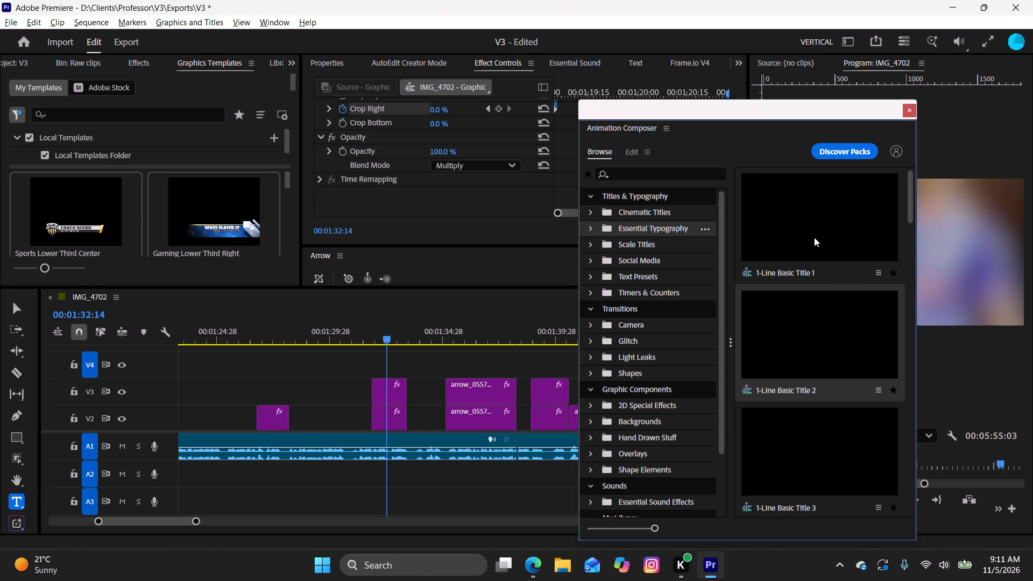
{"action": "scroll", "coordinate": [809, 195], "scroll_direction": "down", "scroll_amount": 12}
{"action": "scroll", "coordinate": [812, 209], "scroll_direction": "up", "scroll_amount": 1}
{"action": "scroll", "coordinate": [807, 214], "scroll_direction": "down", "scroll_amount": 11}
{"action": "scroll", "coordinate": [810, 225], "scroll_direction": "up", "scroll_amount": 1}
{"action": "scroll", "coordinate": [810, 225], "scroll_direction": "down", "scroll_amount": 7}
{"action": "scroll", "coordinate": [811, 227], "scroll_direction": "up", "scroll_amount": 1}
{"action": "scroll", "coordinate": [811, 227], "scroll_direction": "down", "scroll_amount": 3}
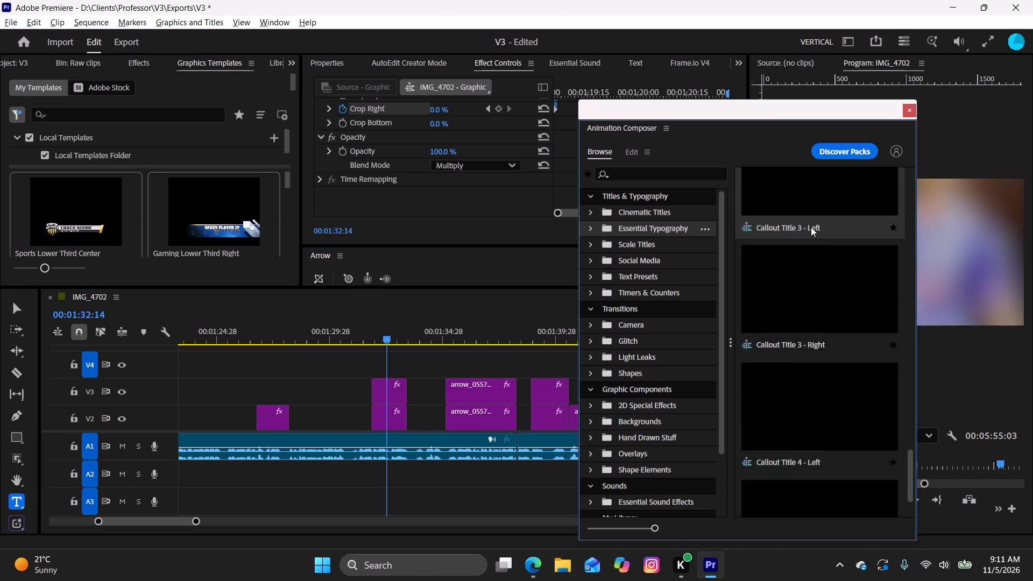
{"action": "scroll", "coordinate": [811, 227], "scroll_direction": "down", "scroll_amount": 11}
{"action": "left_click_drag", "start_coordinate": [912, 489], "coordinate": [926, 328]}
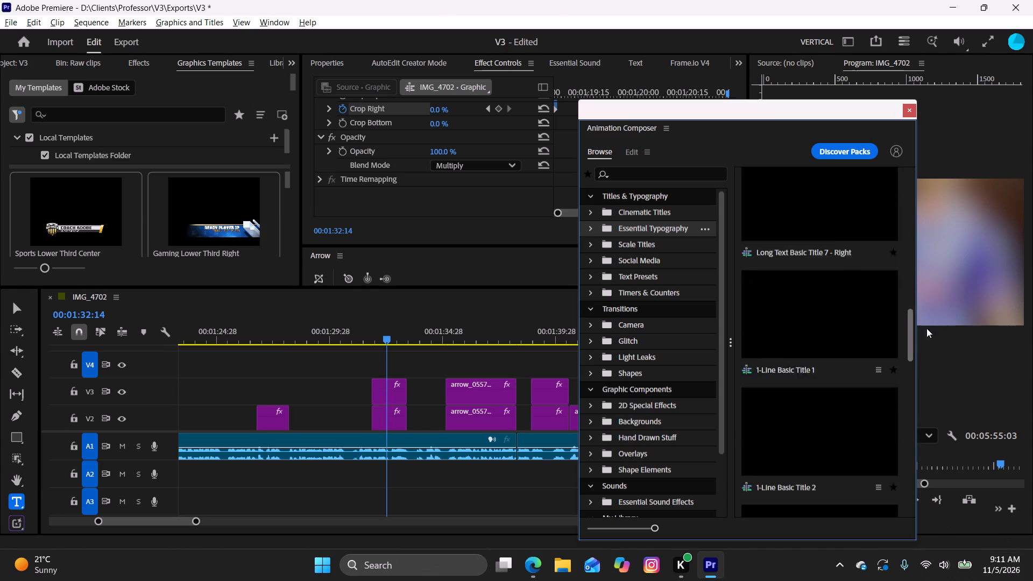
{"action": "left_click_drag", "start_coordinate": [926, 328], "coordinate": [928, 196]}
{"action": "left_click", "coordinate": [810, 192]}
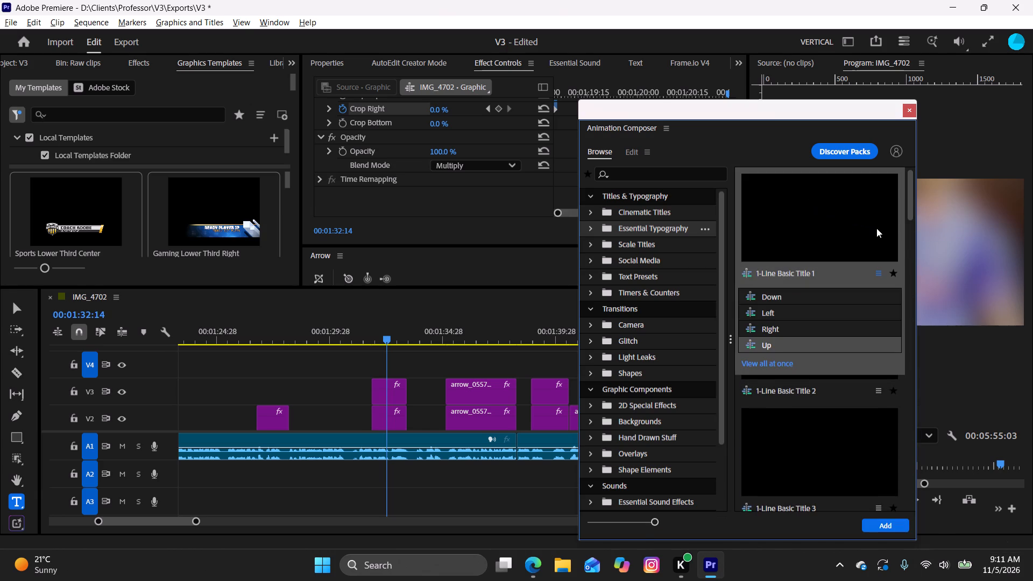
{"action": "left_click_drag", "start_coordinate": [909, 210], "coordinate": [913, 198]}
{"action": "double_click", "coordinate": [819, 469]}
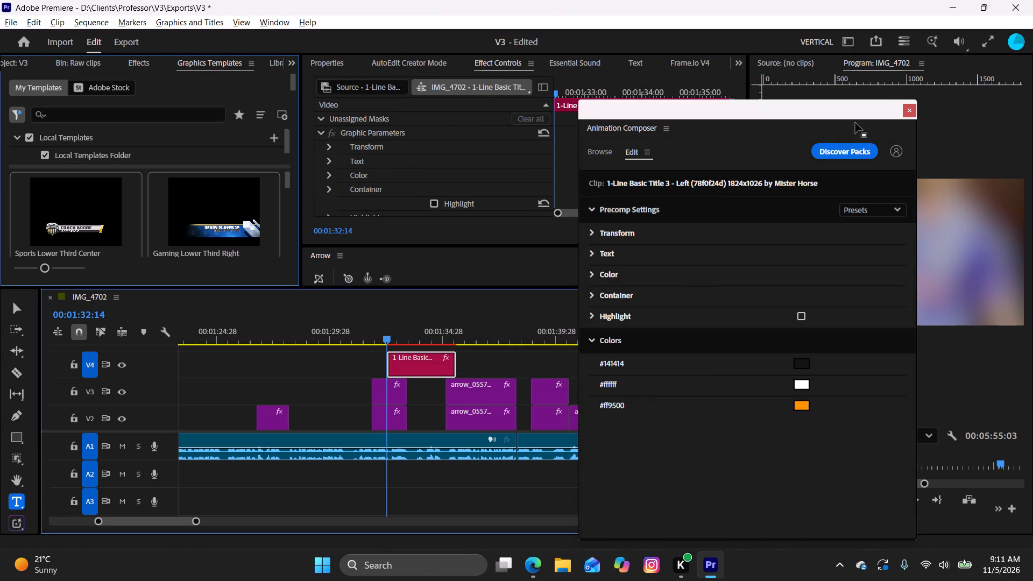
Move the Animation Composer window clear of the preview and scrub through the new title's animation over the photo.
{"action": "left_click_drag", "start_coordinate": [837, 108], "coordinate": [111, 56]}
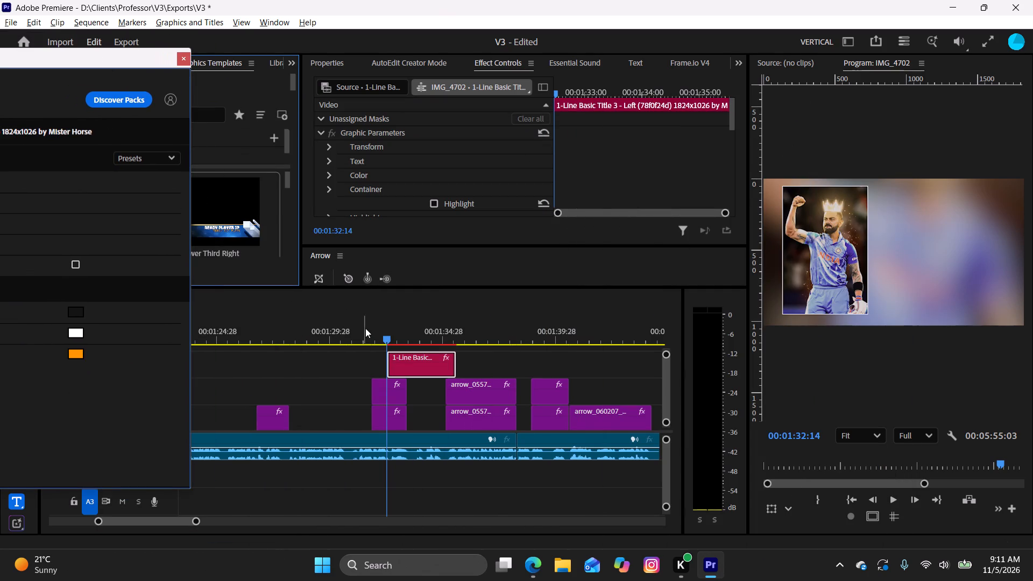
{"action": "left_click_drag", "start_coordinate": [382, 332], "coordinate": [419, 362]}
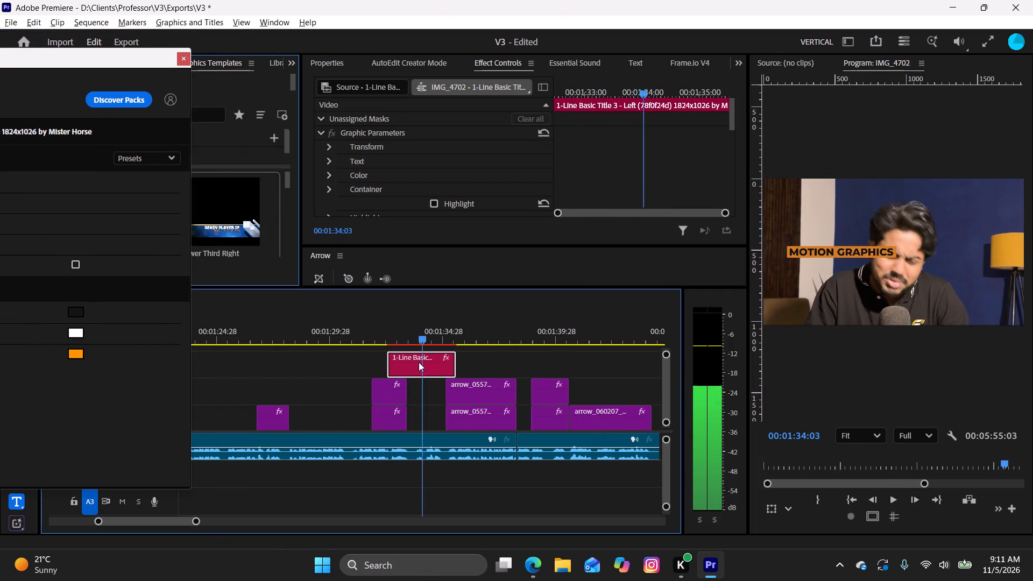
{"action": "left_click_drag", "start_coordinate": [419, 362], "coordinate": [412, 366]}
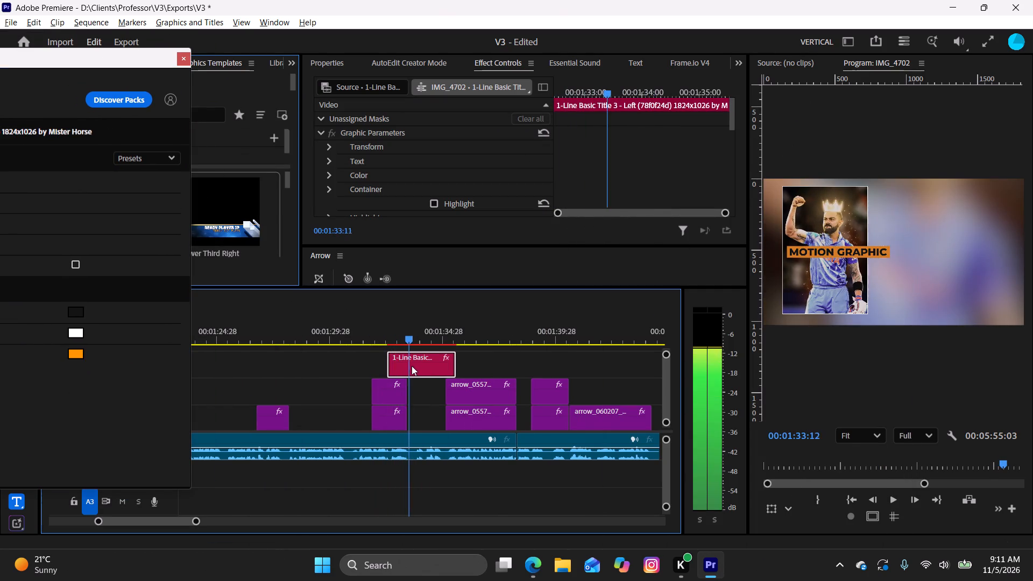
{"action": "left_click_drag", "start_coordinate": [412, 366], "coordinate": [409, 367]}
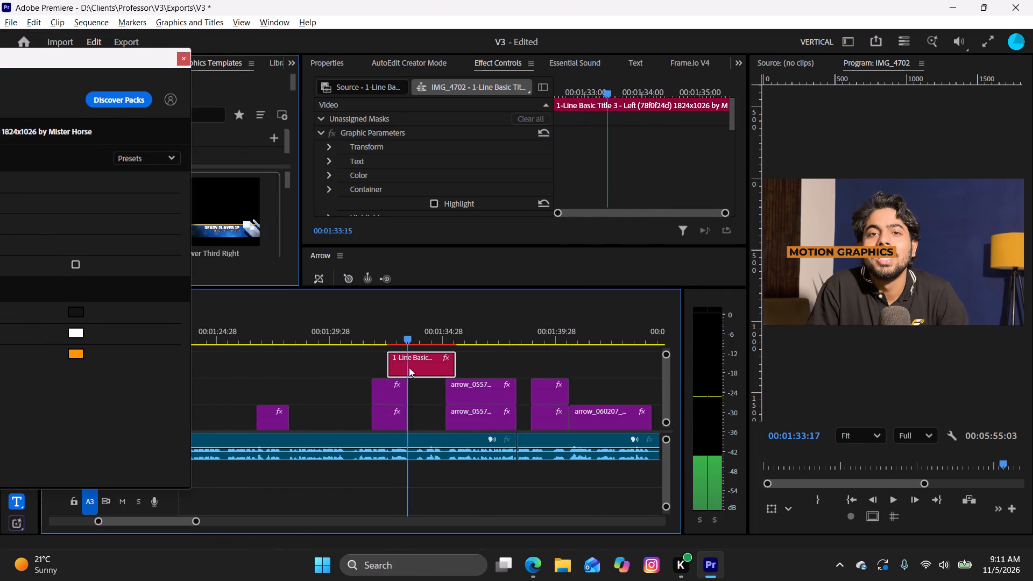
{"action": "left_click_drag", "start_coordinate": [409, 367], "coordinate": [386, 364]}
Move the title clip earlier on V4 so it starts with the crowned cricketer photo clip at 00:01:31:24.
{"action": "left_click", "coordinate": [386, 364]}
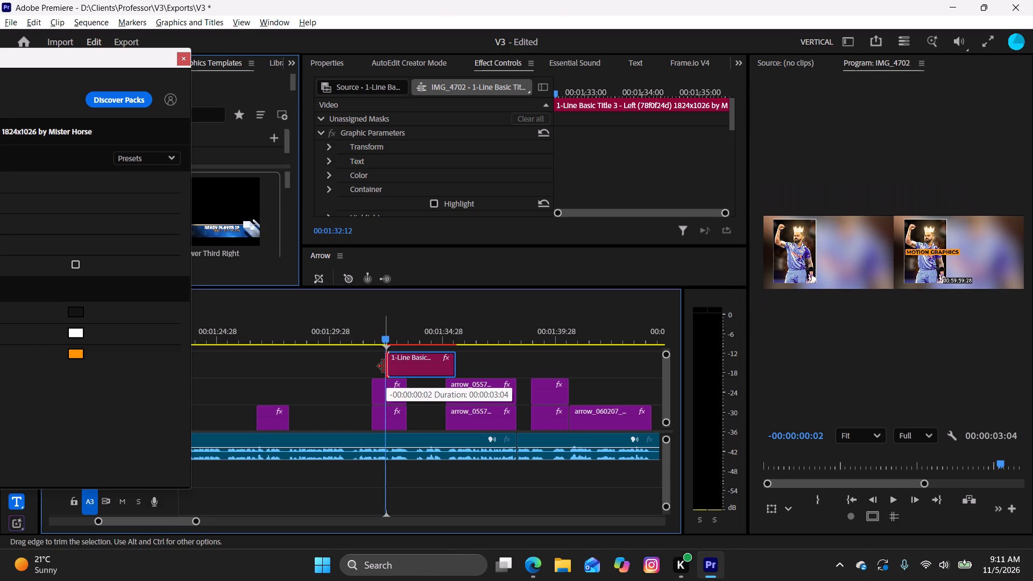
{"action": "left_click_drag", "start_coordinate": [382, 347], "coordinate": [370, 353]}
{"action": "left_click_drag", "start_coordinate": [382, 334], "coordinate": [373, 338]}
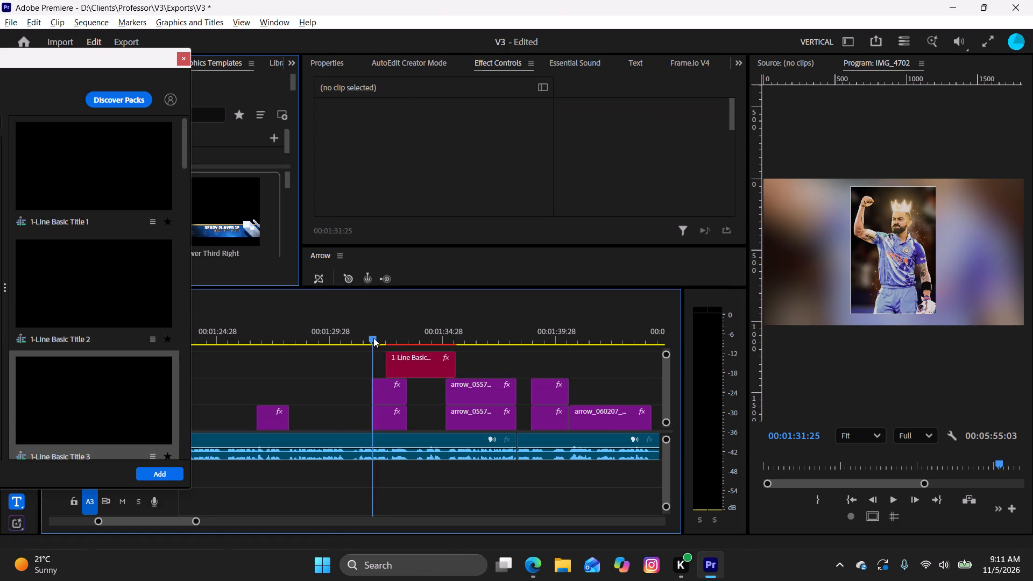
{"action": "left_click_drag", "start_coordinate": [373, 338], "coordinate": [372, 356]}
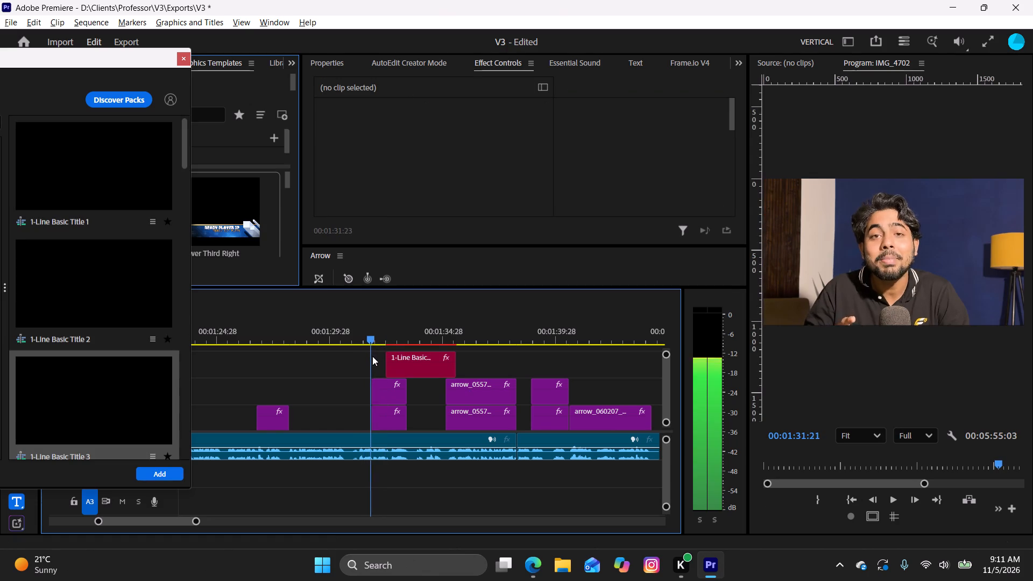
{"action": "left_click_drag", "start_coordinate": [372, 356], "coordinate": [373, 357]}
{"action": "left_click_drag", "start_coordinate": [411, 366], "coordinate": [400, 370]}
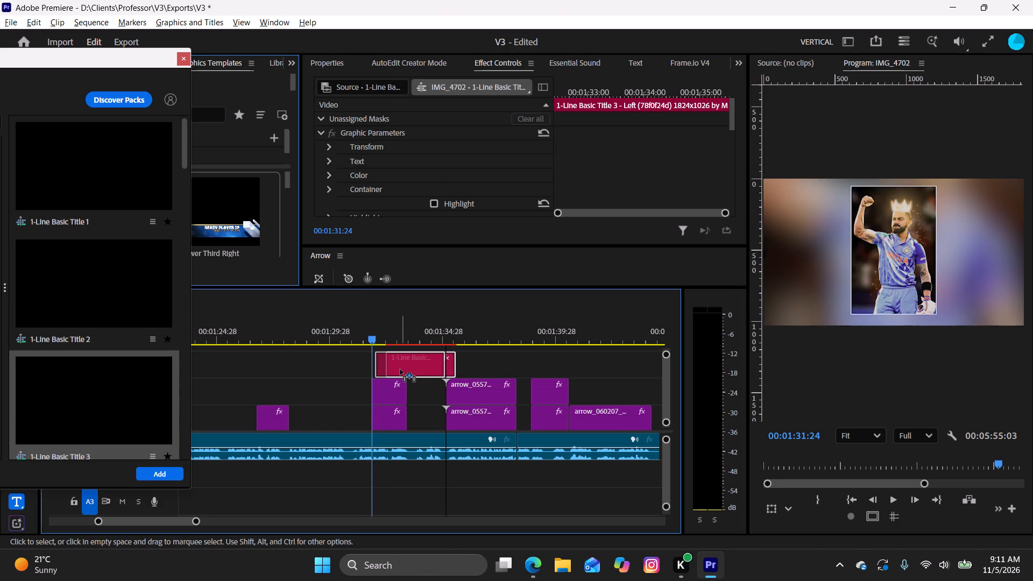
{"action": "left_click_drag", "start_coordinate": [400, 370], "coordinate": [399, 371]}
Trim the title clip's end to match the end of the photo clips on V2 and V3 below.
{"action": "left_click_drag", "start_coordinate": [440, 371], "coordinate": [435, 374]}
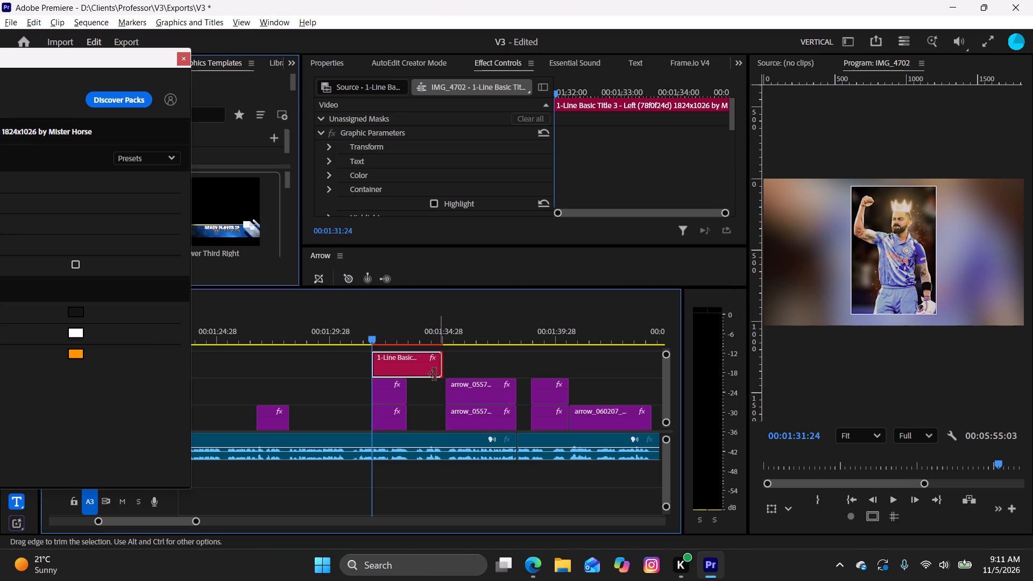
{"action": "left_click_drag", "start_coordinate": [435, 374], "coordinate": [408, 380]}
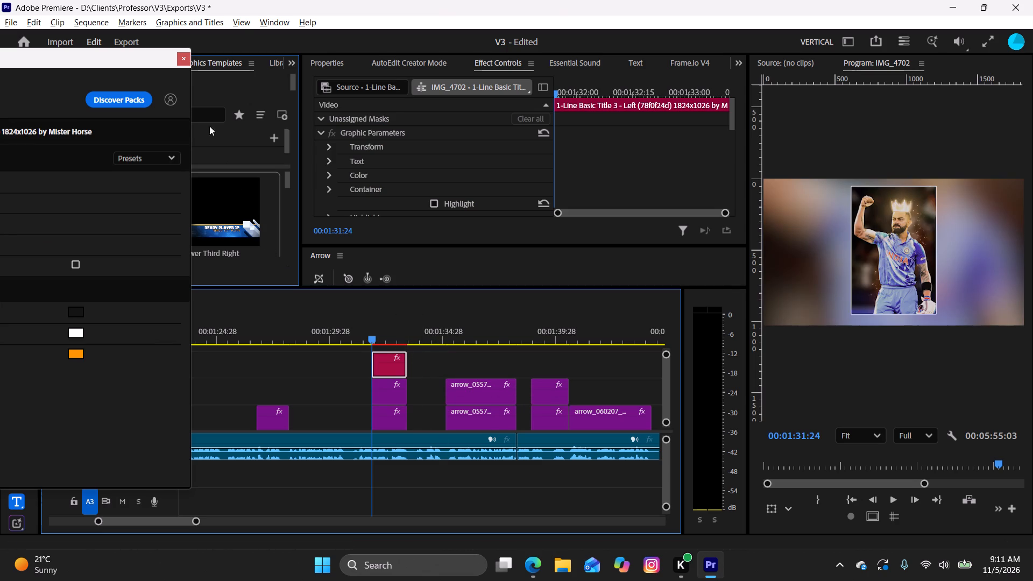
Close the Animation Composer window and replace the V4 title's placeholder text with "RAAZ KARNE AAYA HU".
{"action": "left_click", "coordinate": [182, 58]}
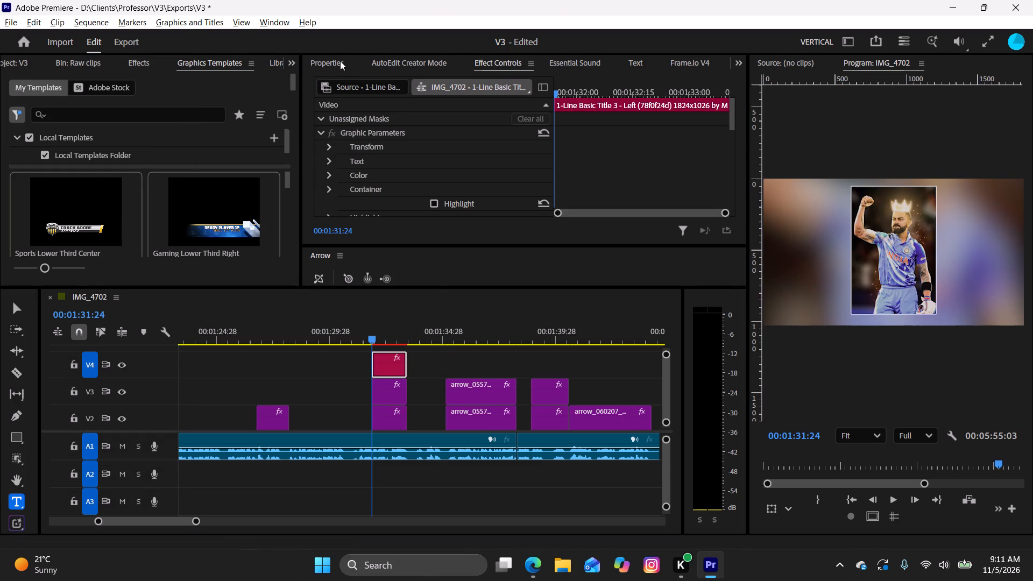
{"action": "left_click", "coordinate": [335, 54]}
{"action": "left_click", "coordinate": [330, 61]}
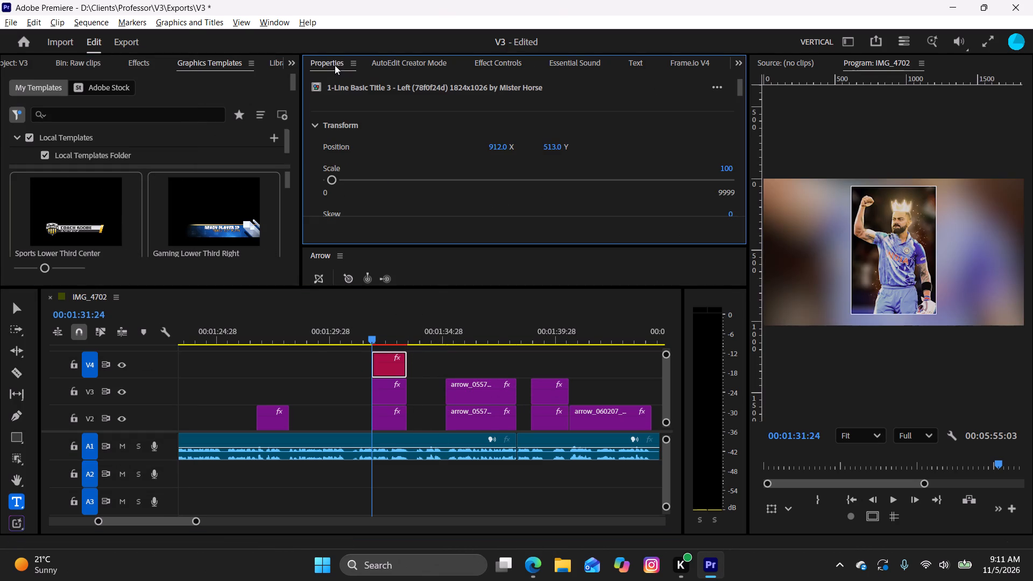
{"action": "left_click", "coordinate": [335, 65]}
{"action": "scroll", "coordinate": [414, 151], "scroll_direction": "up", "scroll_amount": 1}
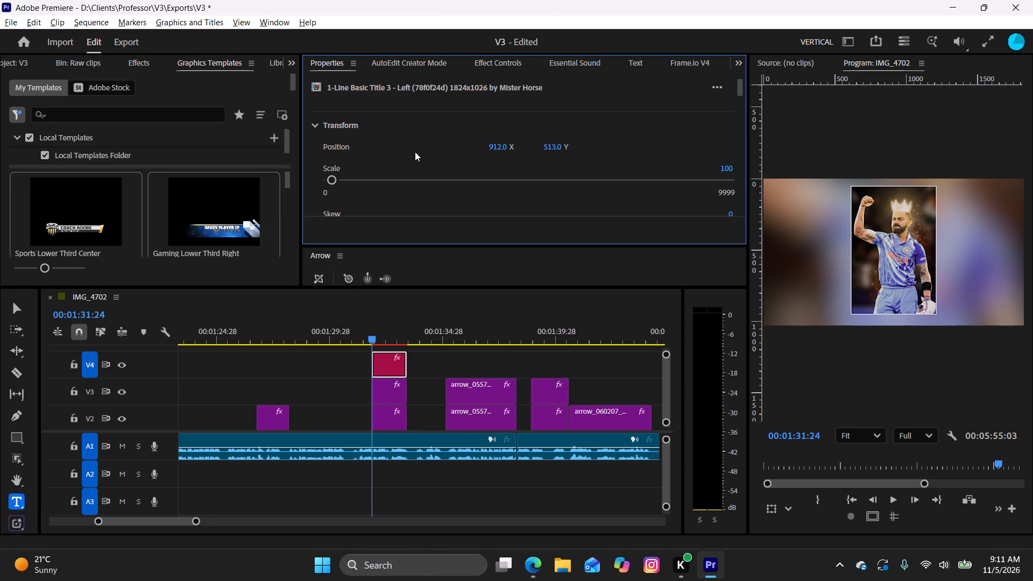
{"action": "scroll", "coordinate": [415, 152], "scroll_direction": "up", "scroll_amount": 2}
{"action": "scroll", "coordinate": [415, 152], "scroll_direction": "down", "scroll_amount": 12}
{"action": "double_click", "coordinate": [415, 153]}
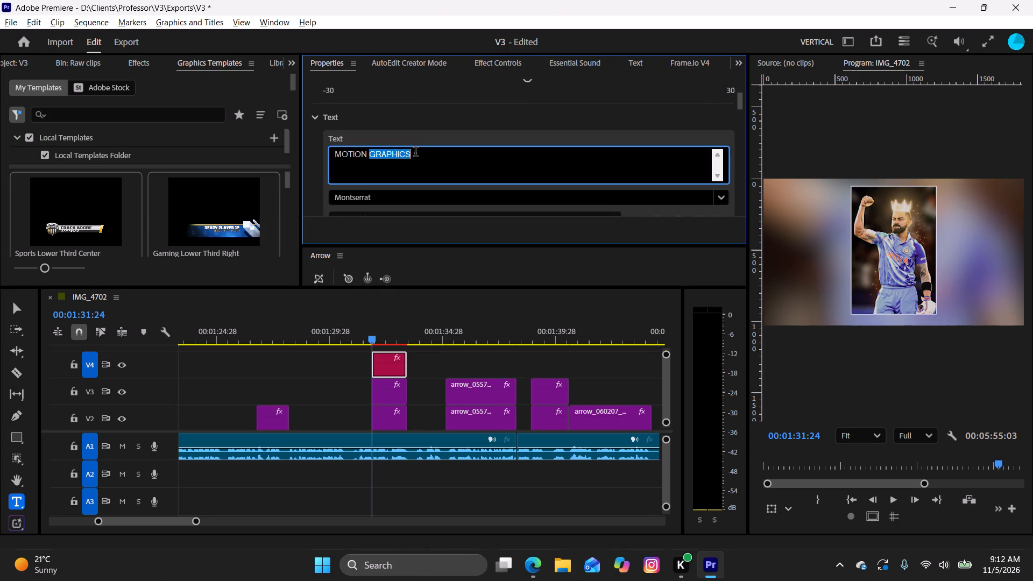
{"action": "key", "text": "ctrl+BackSpace"}
{"action": "key", "text": "ctrl+BackSpace"}
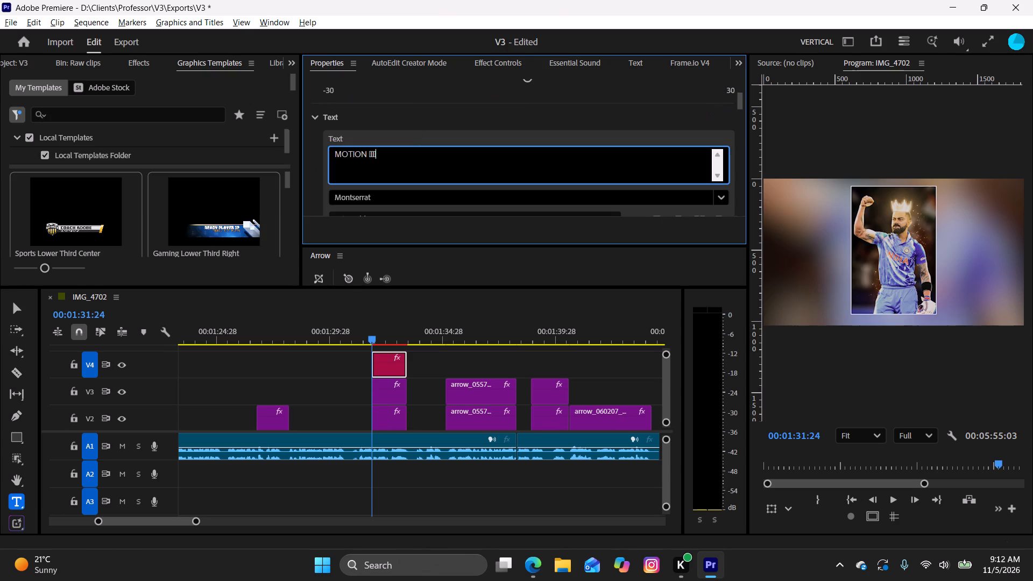
{"action": "key", "text": "ctrl+BackSpace"}
{"action": "key", "text": "BackSpace"}
{"action": "key", "text": "BackSpace"}
{"action": "key", "text": "BackSpace"}
{"action": "key", "text": "BackSpace"}
{"action": "key", "text": "BackSpace"}
{"action": "key", "text": "BackSpace"}
{"action": "key", "text": "BackSpace"}
{"action": "key", "text": "BackSpace"}
{"action": "key", "text": "BackSpace"}
{"action": "key", "text": "BackSpace"}
{"action": "type", "text": "RAAZ KARNE A"}
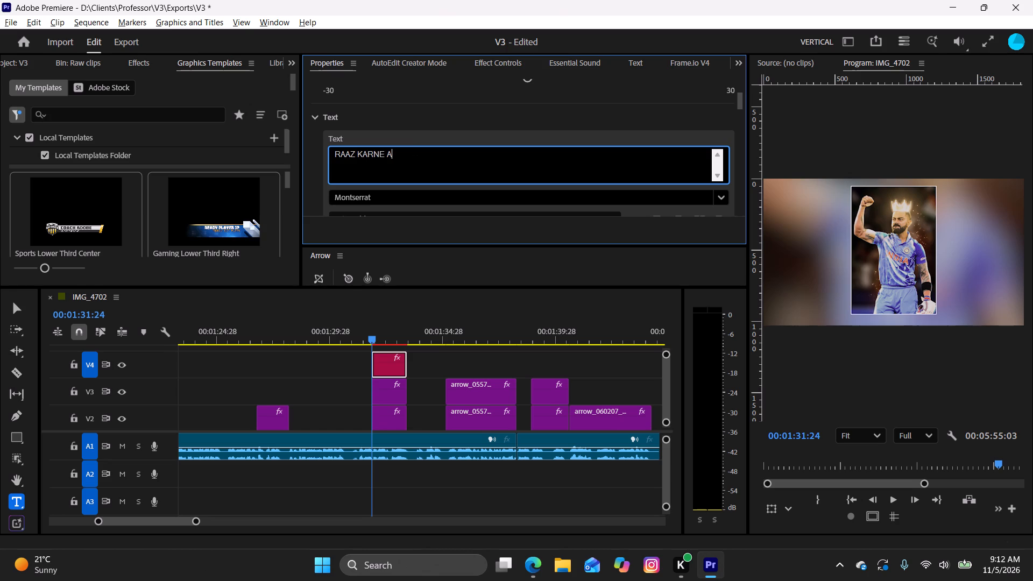
{"action": "type", "text": "AYA HU"}
{"action": "left_click", "coordinate": [479, 271]}
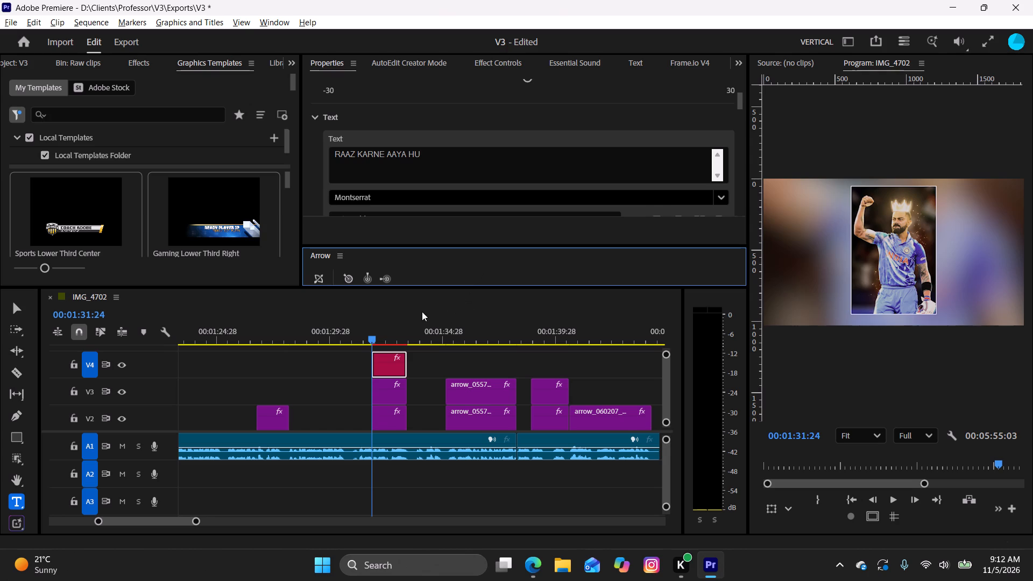
With the full title showing at 00:01:32:23, set the title clip's motion position to 1547, 475, beside the cricketer photo.
{"action": "left_click", "coordinate": [502, 61]}
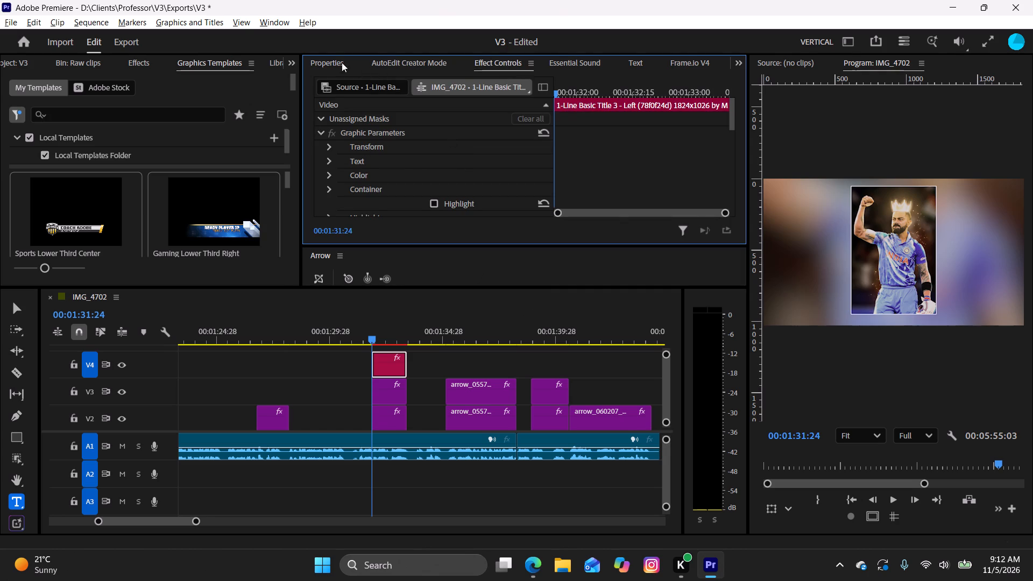
{"action": "left_click", "coordinate": [328, 61]}
{"action": "left_click_drag", "start_coordinate": [738, 103], "coordinate": [742, 126]}
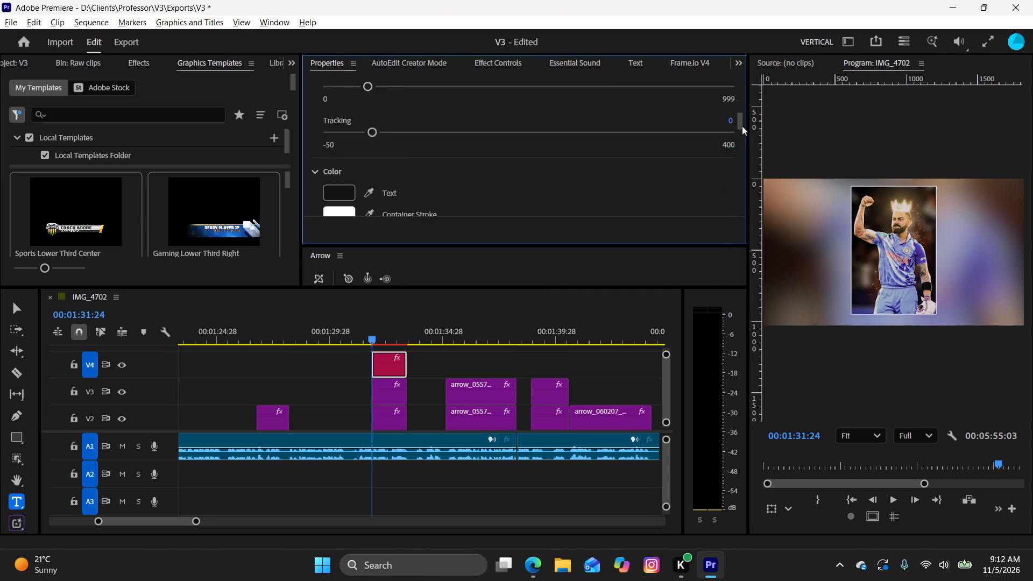
{"action": "left_click_drag", "start_coordinate": [742, 126], "coordinate": [754, 174]}
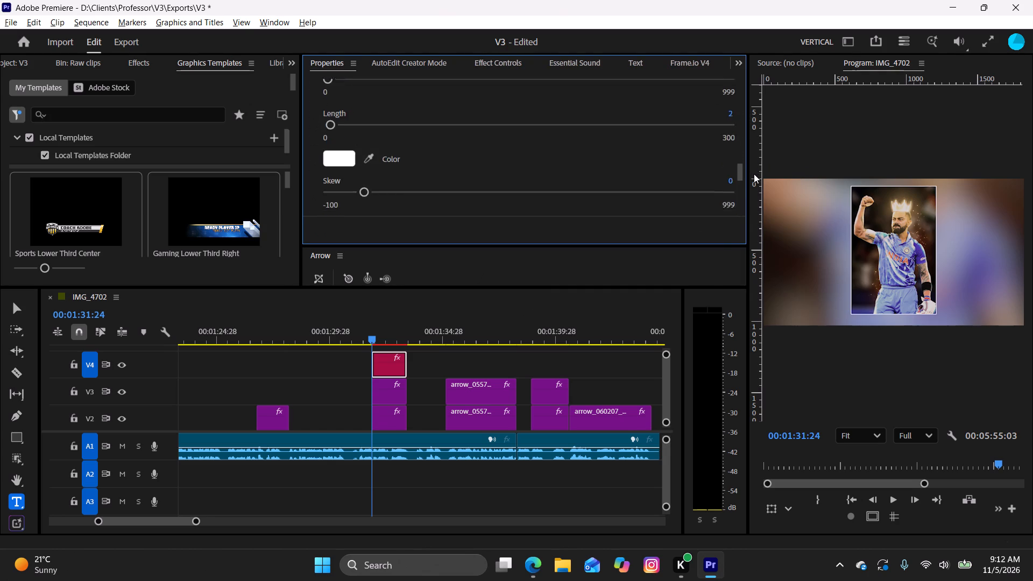
{"action": "left_click_drag", "start_coordinate": [754, 174], "coordinate": [755, 200]}
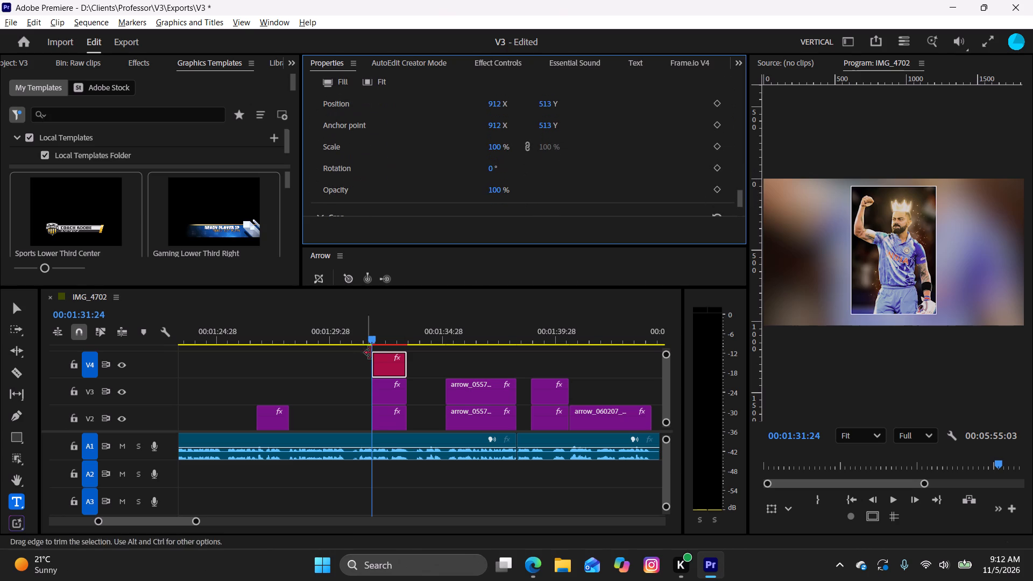
{"action": "left_click_drag", "start_coordinate": [372, 342], "coordinate": [406, 366]}
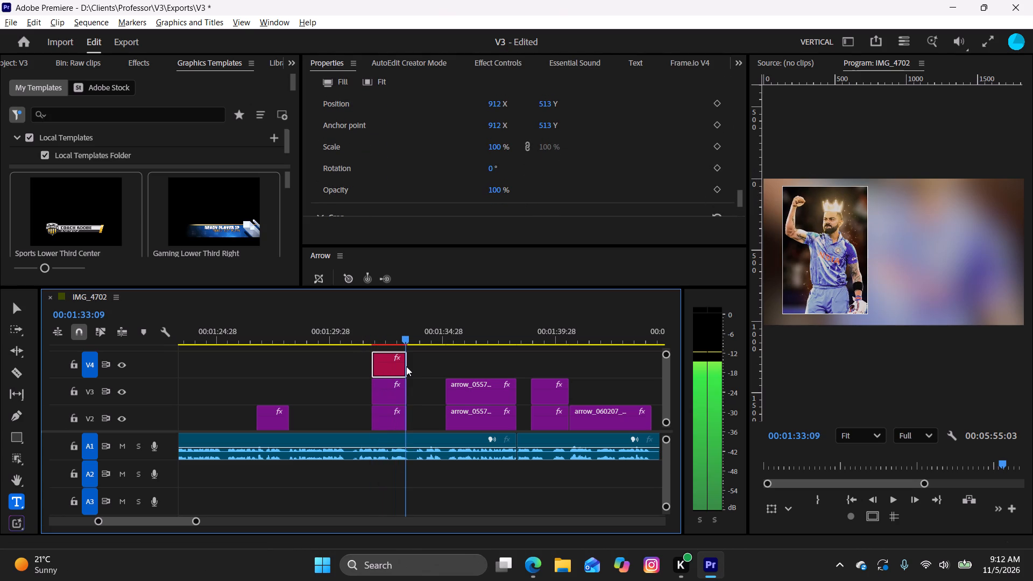
{"action": "left_click_drag", "start_coordinate": [406, 366], "coordinate": [390, 367]}
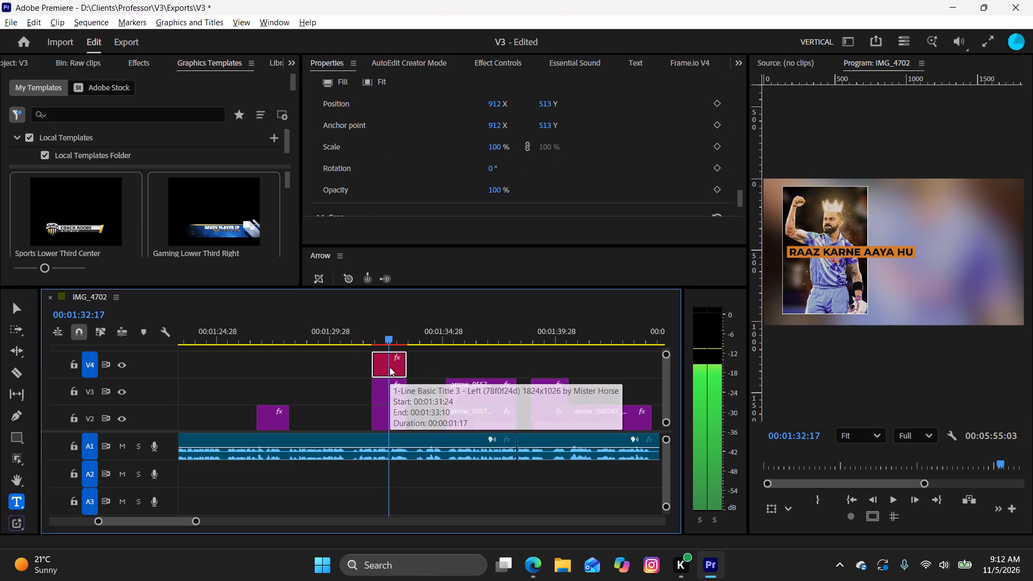
{"action": "left_click_drag", "start_coordinate": [390, 367], "coordinate": [399, 385]}
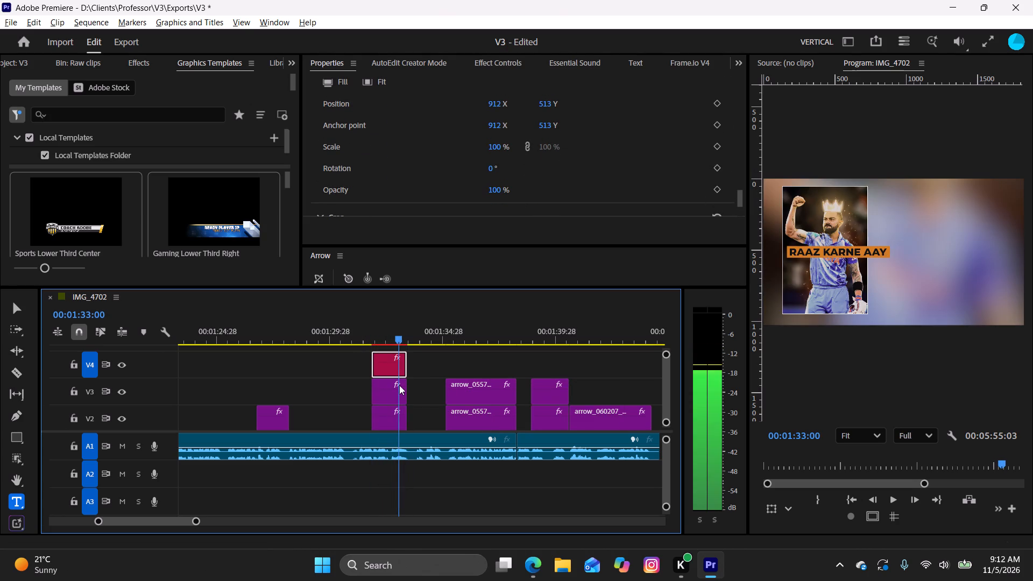
{"action": "left_click_drag", "start_coordinate": [399, 385], "coordinate": [394, 384]}
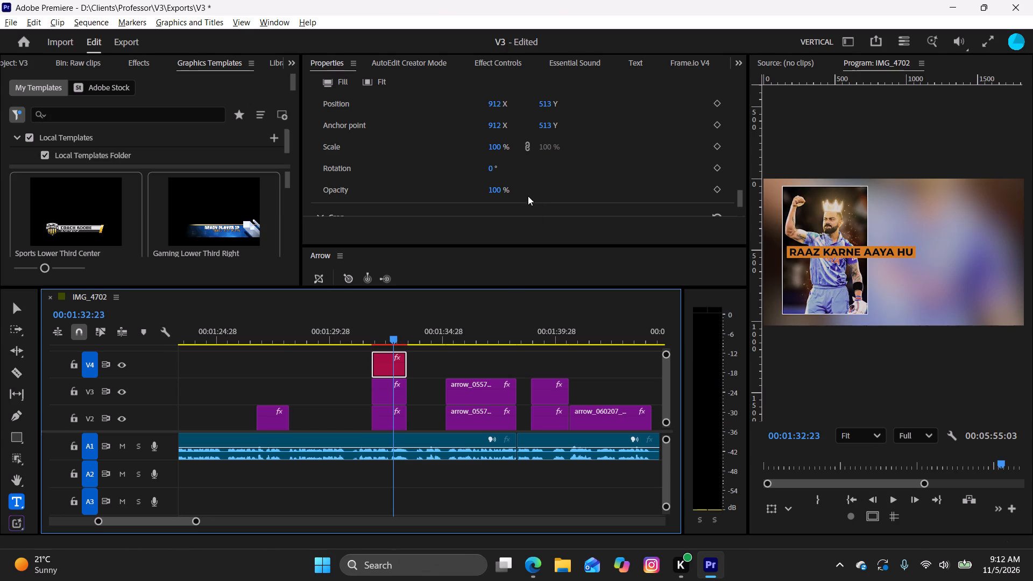
{"action": "left_click_drag", "start_coordinate": [545, 104], "coordinate": [557, 111]}
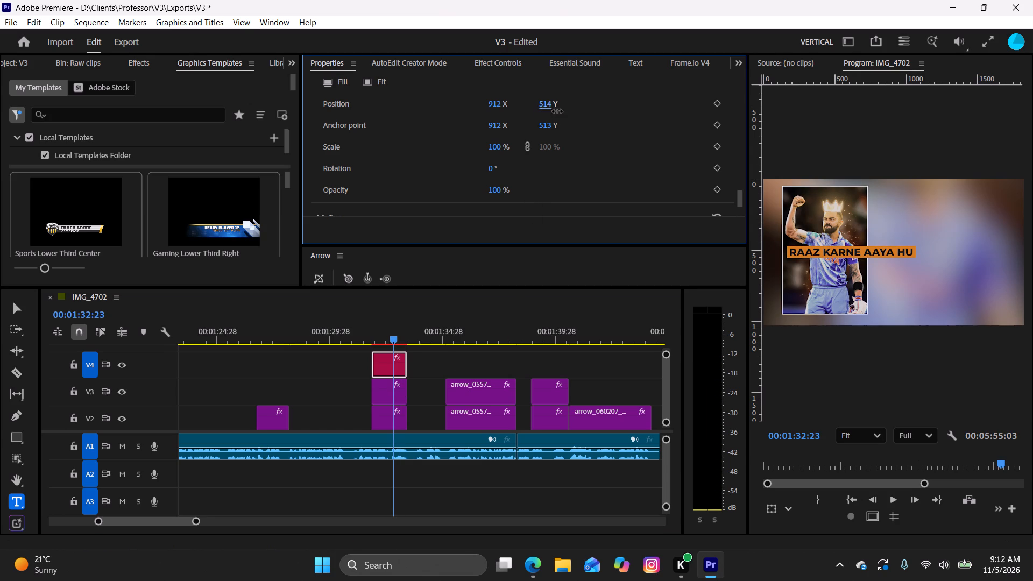
{"action": "left_click_drag", "start_coordinate": [557, 111], "coordinate": [627, 116]}
{"action": "left_click_drag", "start_coordinate": [490, 104], "coordinate": [836, 105]}
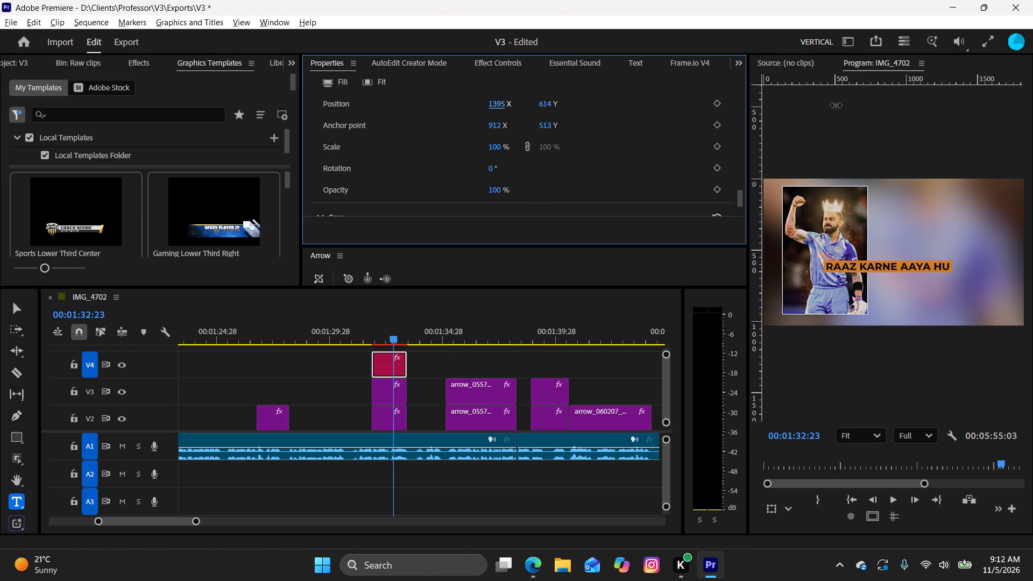
{"action": "left_click_drag", "start_coordinate": [836, 105], "coordinate": [937, 121]}
{"action": "left_click_drag", "start_coordinate": [548, 105], "coordinate": [535, 112]}
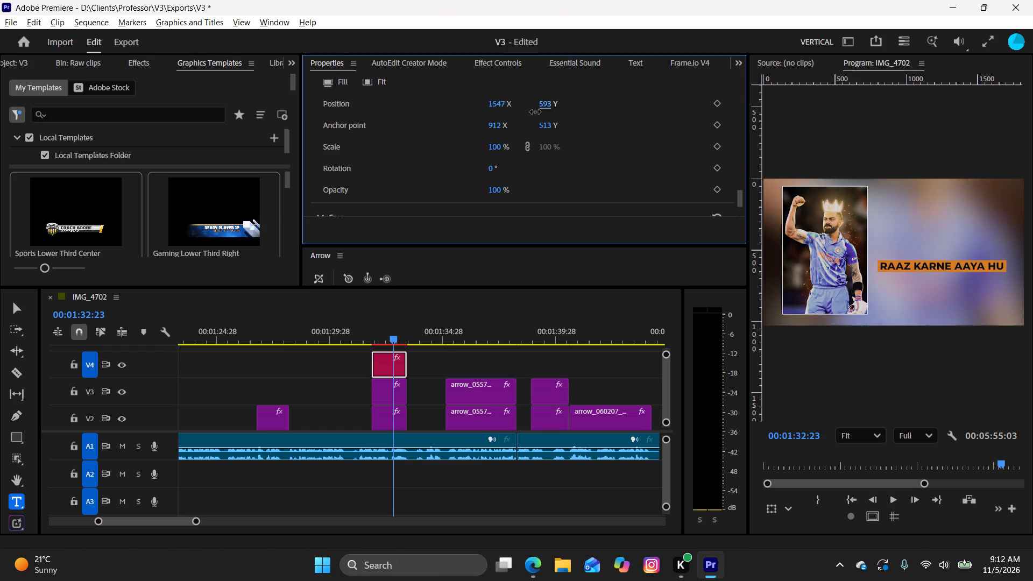
{"action": "left_click_drag", "start_coordinate": [535, 112], "coordinate": [468, 119]}
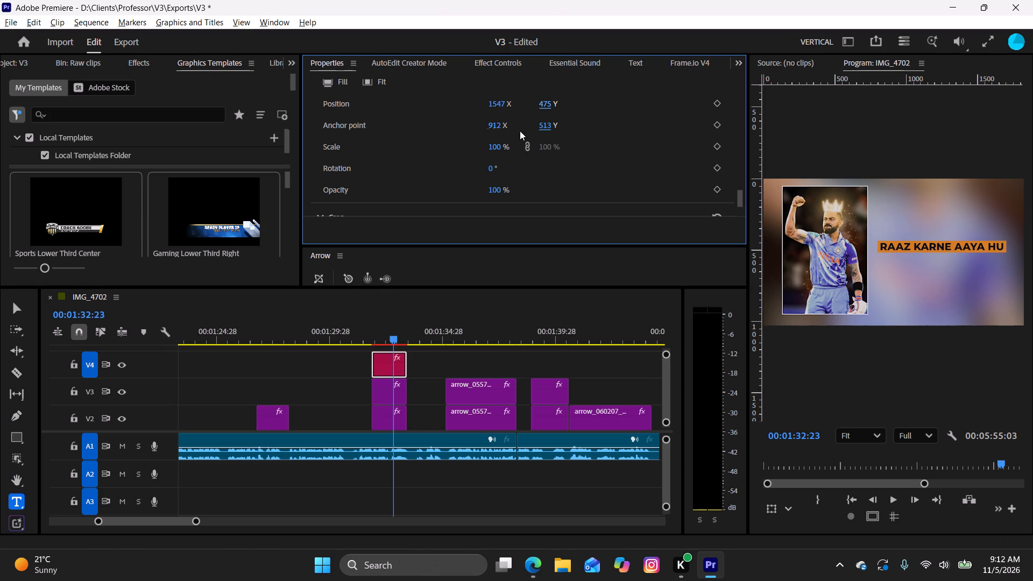
Look through the title's adjustable properties, from crop and container options back up to its text and transform settings.
{"action": "scroll", "coordinate": [434, 116], "scroll_direction": "down", "scroll_amount": 14}
{"action": "scroll", "coordinate": [436, 122], "scroll_direction": "up", "scroll_amount": 3}
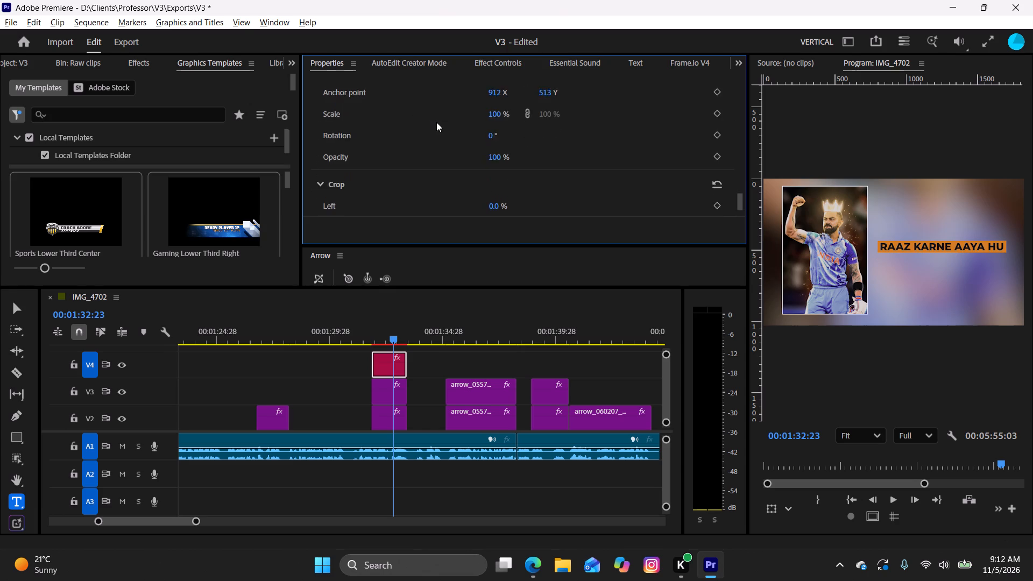
{"action": "scroll", "coordinate": [436, 122], "scroll_direction": "up", "scroll_amount": 13}
{"action": "scroll", "coordinate": [436, 122], "scroll_direction": "down", "scroll_amount": 1}
{"action": "scroll", "coordinate": [436, 122], "scroll_direction": "up", "scroll_amount": 12}
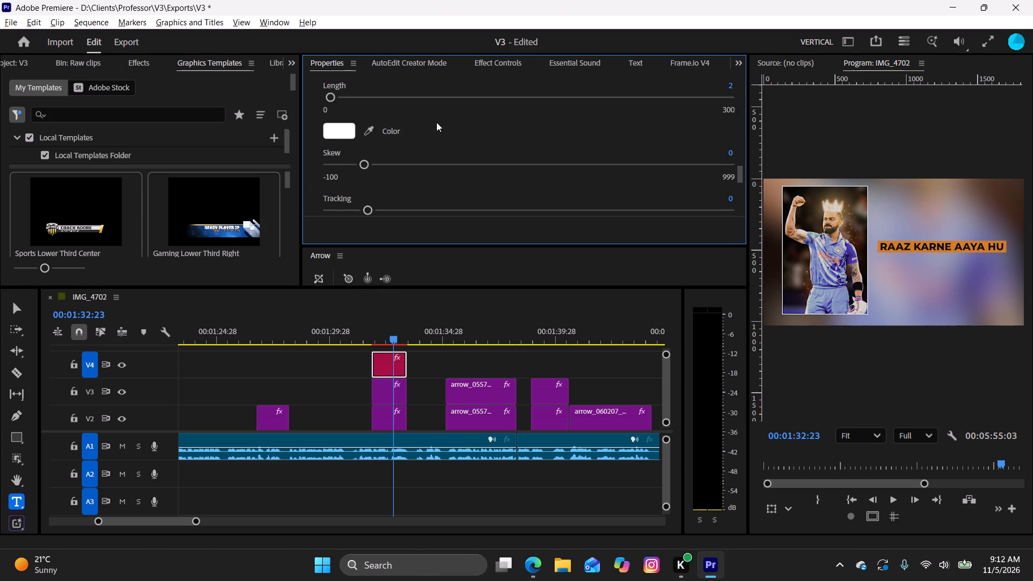
{"action": "scroll", "coordinate": [436, 122], "scroll_direction": "up", "scroll_amount": 7}
{"action": "scroll", "coordinate": [436, 122], "scroll_direction": "down", "scroll_amount": 1}
{"action": "scroll", "coordinate": [436, 122], "scroll_direction": "up", "scroll_amount": 16}
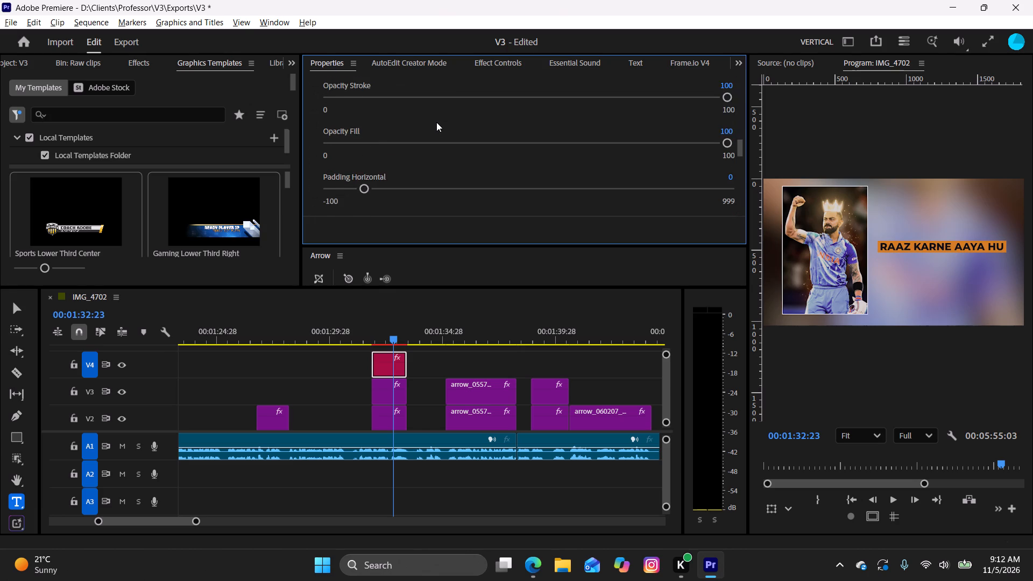
{"action": "scroll", "coordinate": [436, 122], "scroll_direction": "up", "scroll_amount": 20}
{"action": "scroll", "coordinate": [436, 122], "scroll_direction": "up", "scroll_amount": 3}
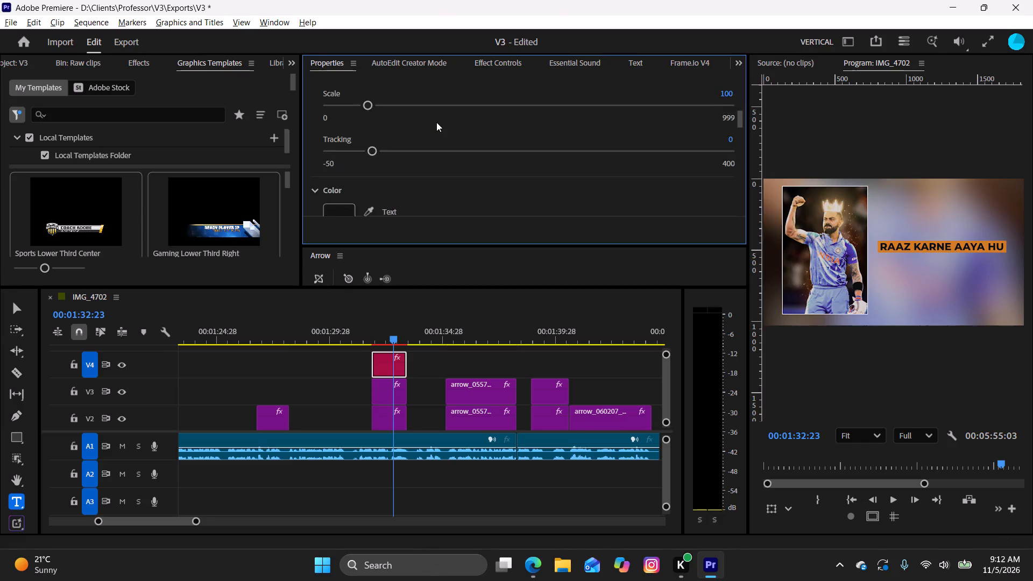
{"action": "scroll", "coordinate": [436, 122], "scroll_direction": "up", "scroll_amount": 8}
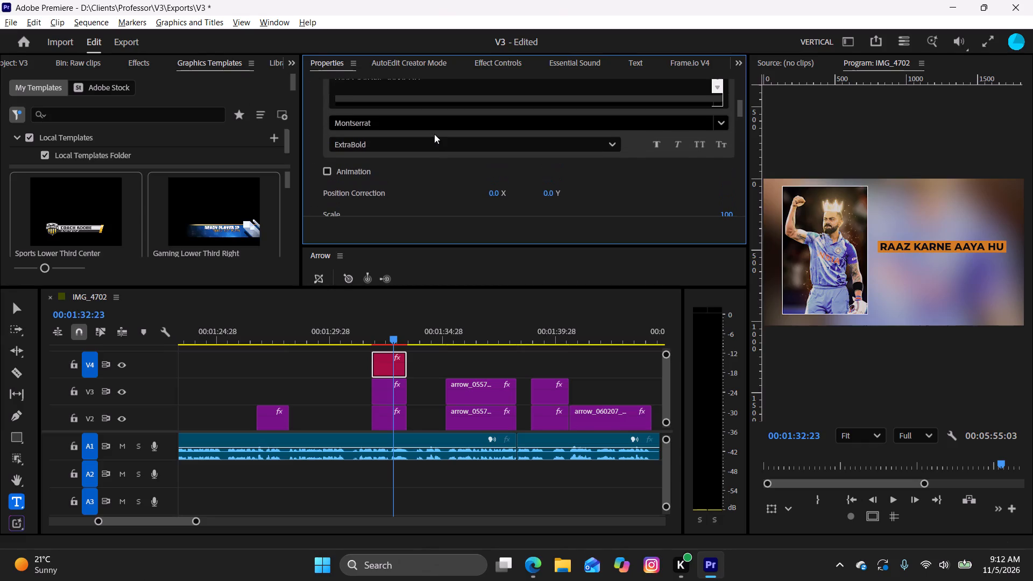
{"action": "scroll", "coordinate": [427, 174], "scroll_direction": "up", "scroll_amount": 8}
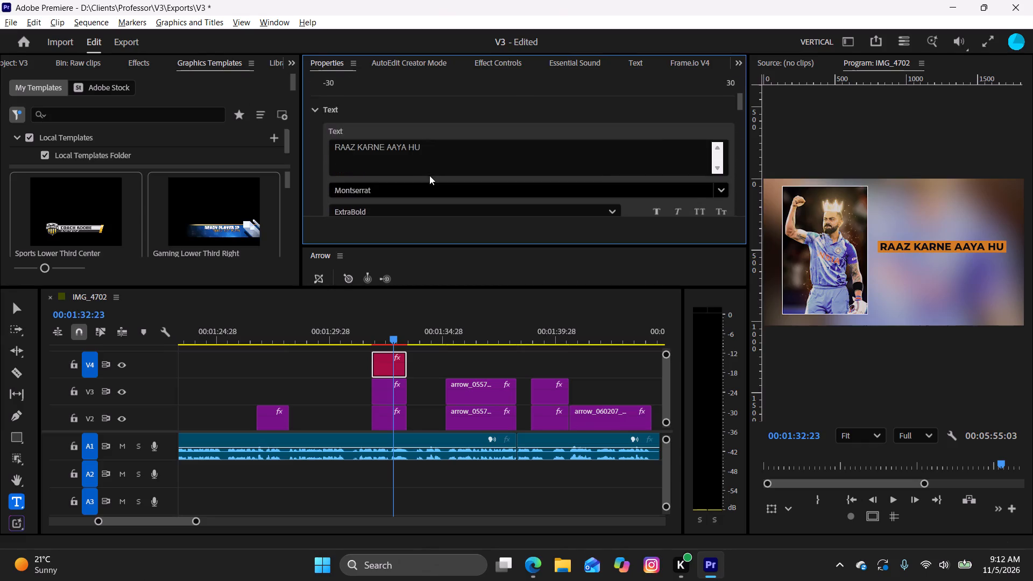
{"action": "scroll", "coordinate": [429, 175], "scroll_direction": "up", "scroll_amount": 14}
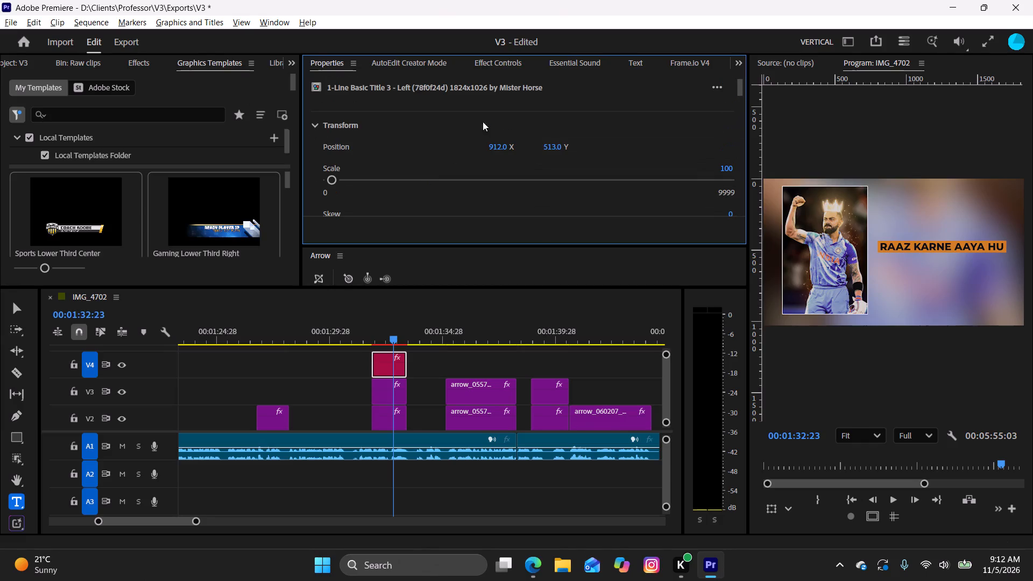
Examine the title clip's effect settings, expanding Transform and reviewing the Motion, Crop and Opacity parameters.
{"action": "left_click", "coordinate": [423, 62]}
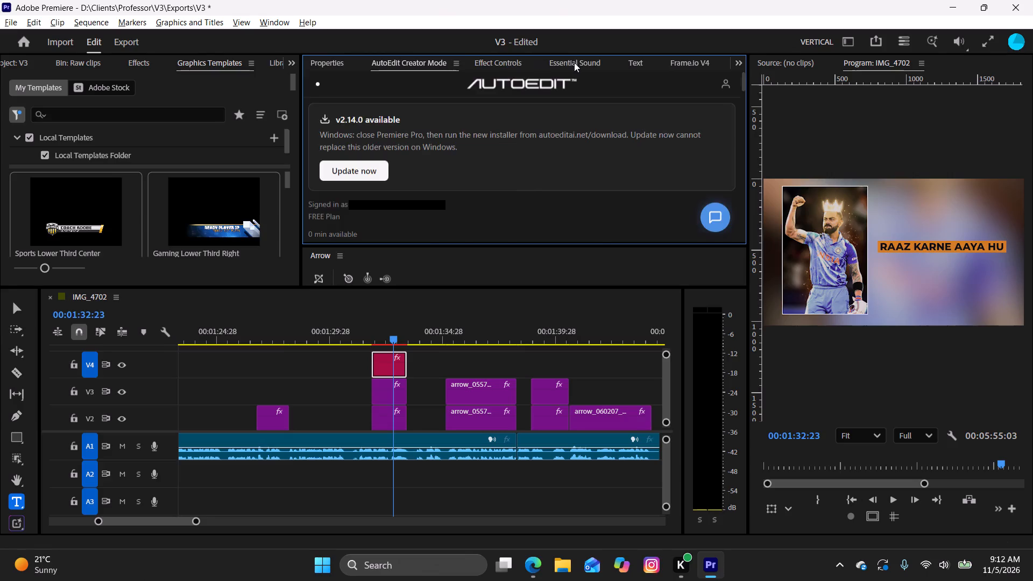
{"action": "left_click", "coordinate": [574, 62]}
{"action": "left_click", "coordinate": [494, 61]}
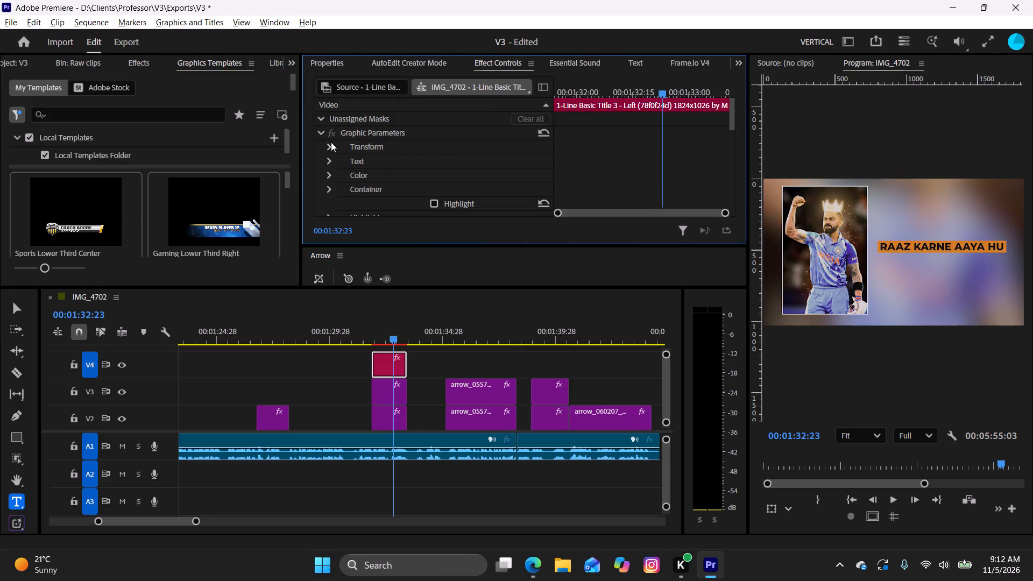
{"action": "left_click", "coordinate": [329, 144]}
{"action": "scroll", "coordinate": [435, 140], "scroll_direction": "down", "scroll_amount": 3}
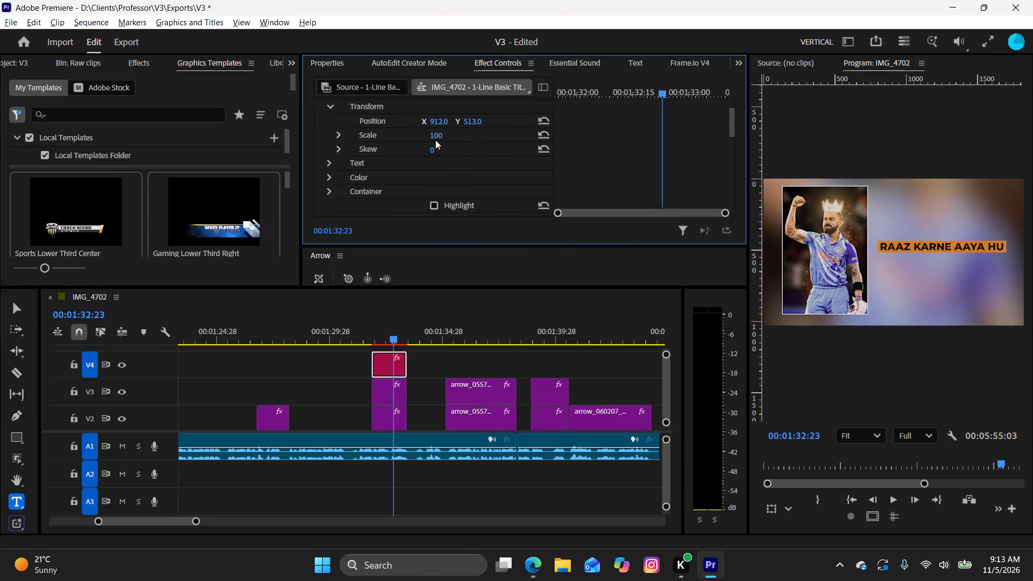
{"action": "scroll", "coordinate": [435, 140], "scroll_direction": "down", "scroll_amount": 8}
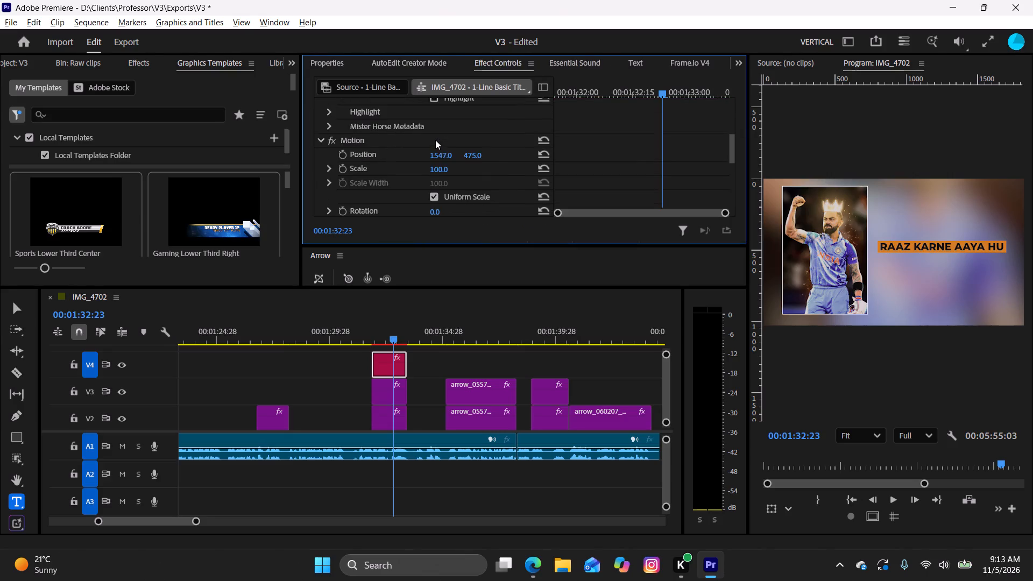
{"action": "scroll", "coordinate": [435, 140], "scroll_direction": "down", "scroll_amount": 16}
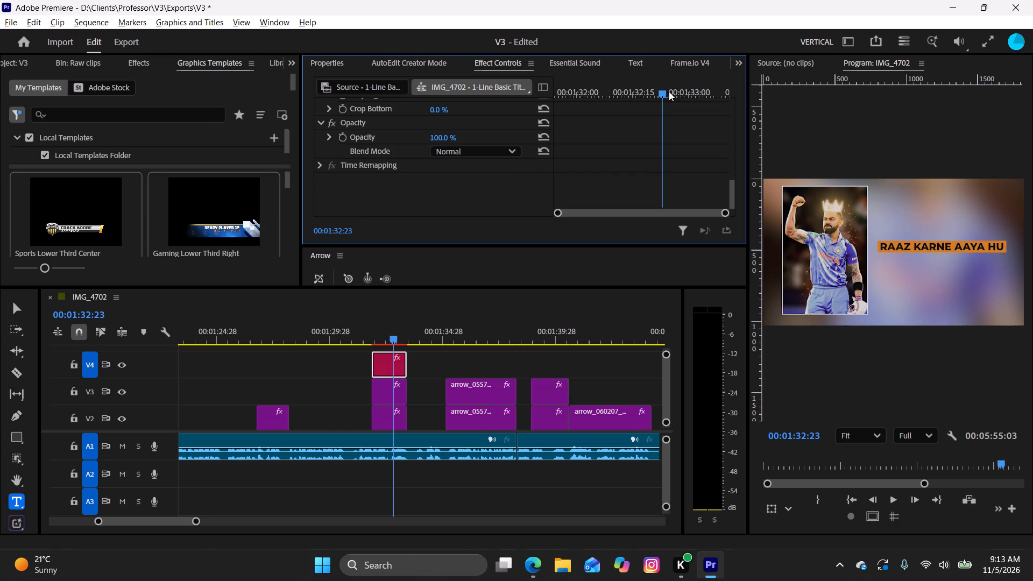
Play back the title animation beside the photo from the start of the title clip.
{"action": "left_click_drag", "start_coordinate": [666, 92], "coordinate": [507, 121]}
{"action": "key", "text": "space"}
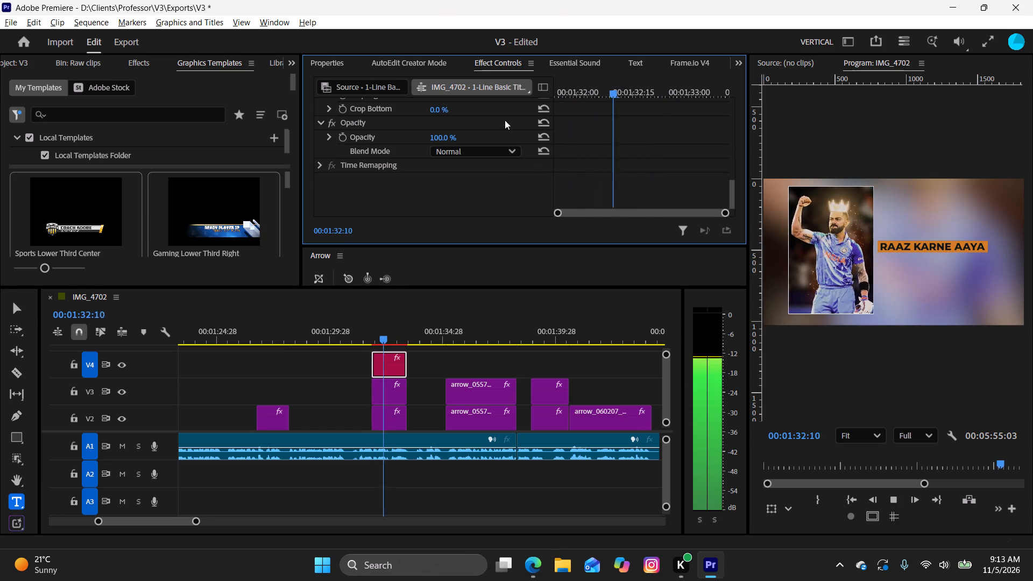
{"action": "key", "text": "space"}
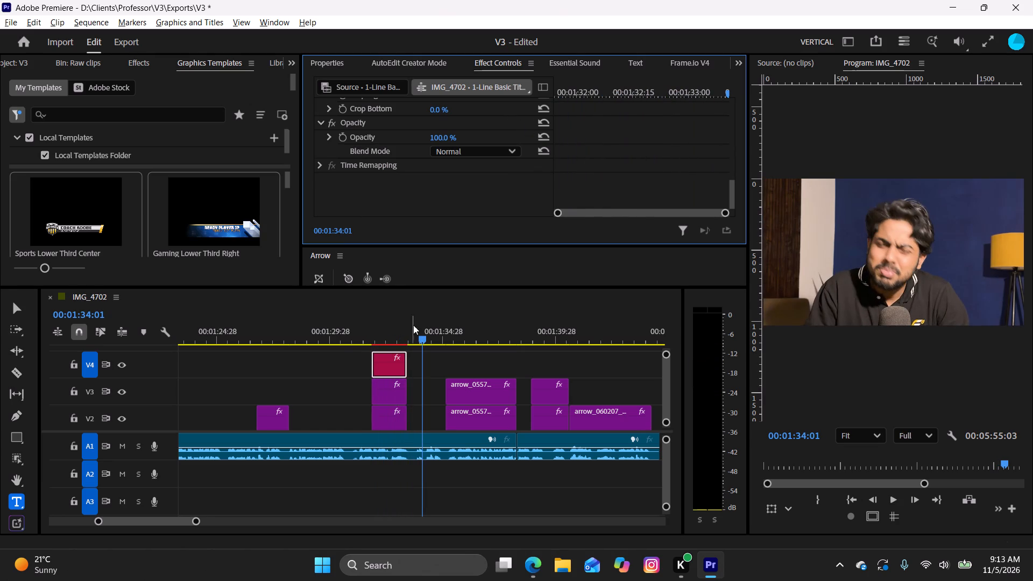
Copy the yellow highlight graphic at 00:01:19:05 on V4 to the start of the Sri Lanka scorecard arrow clips, keeping it on V4.
{"action": "left_click_drag", "start_coordinate": [414, 337], "coordinate": [349, 343]}
{"action": "key", "text": "space"}
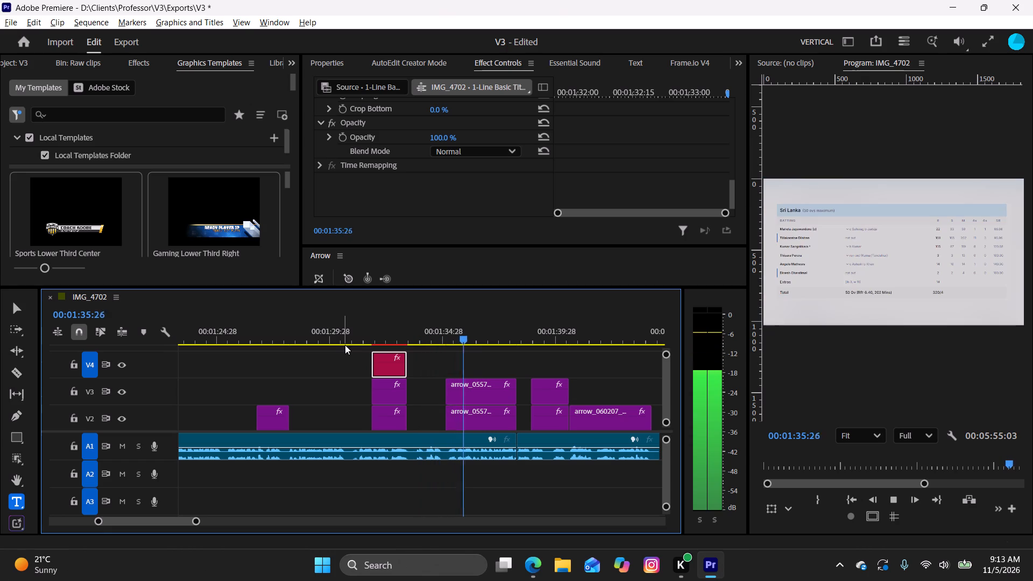
{"action": "key", "text": "space"}
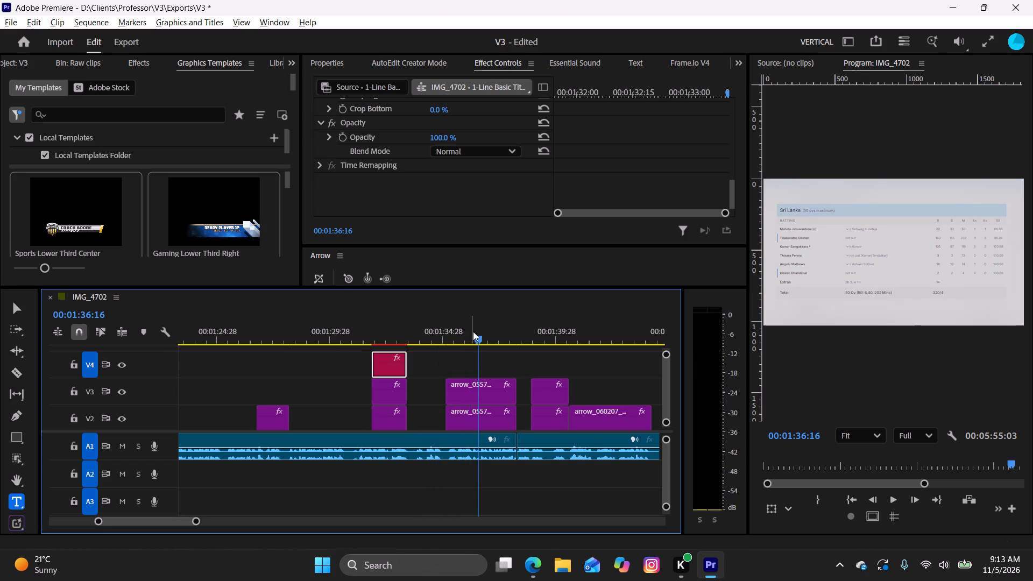
{"action": "left_click_drag", "start_coordinate": [473, 332], "coordinate": [447, 351]}
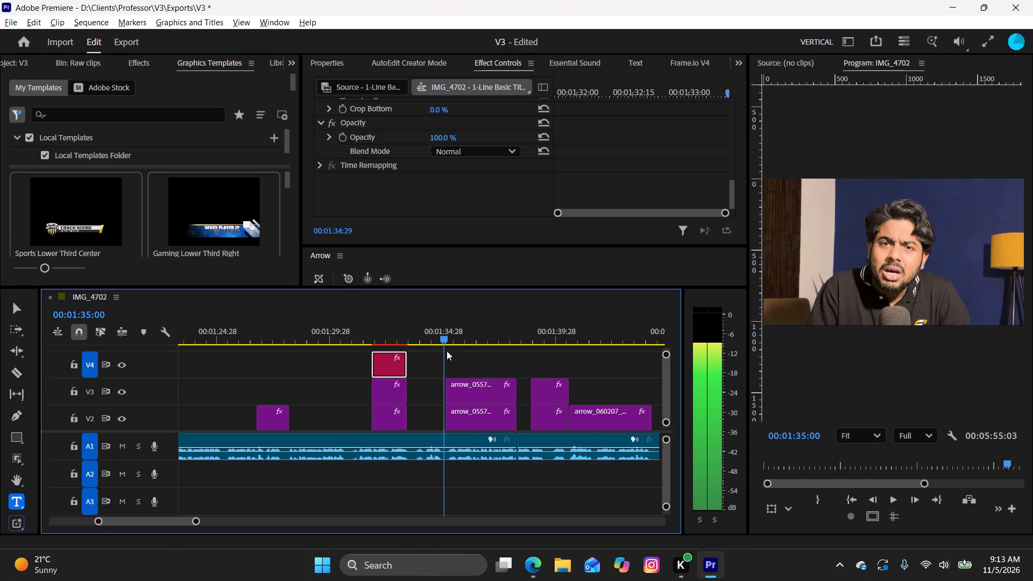
{"action": "left_click_drag", "start_coordinate": [447, 351], "coordinate": [450, 369]}
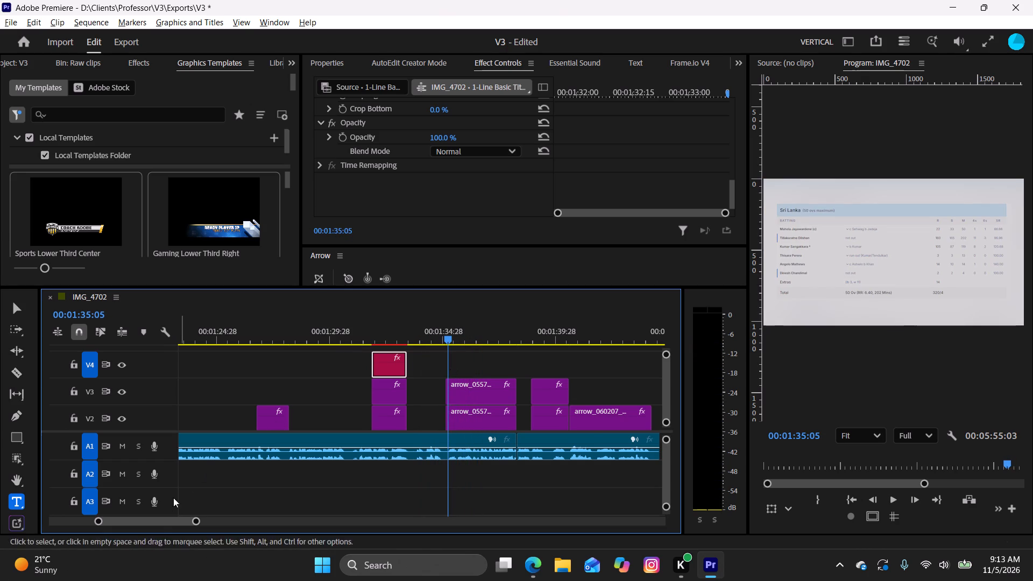
{"action": "left_click", "coordinate": [162, 519]}
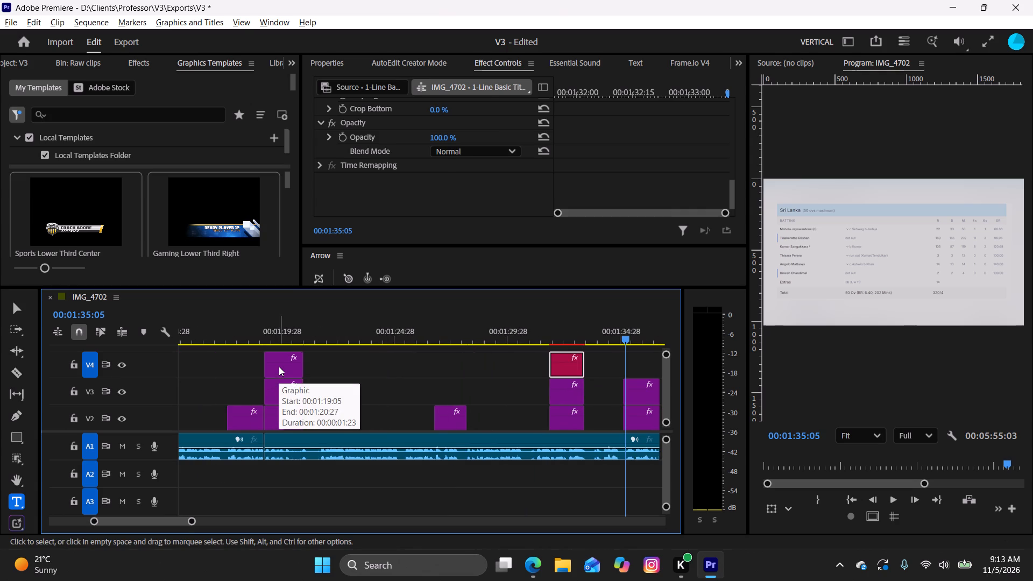
{"action": "left_click", "coordinate": [279, 366]}
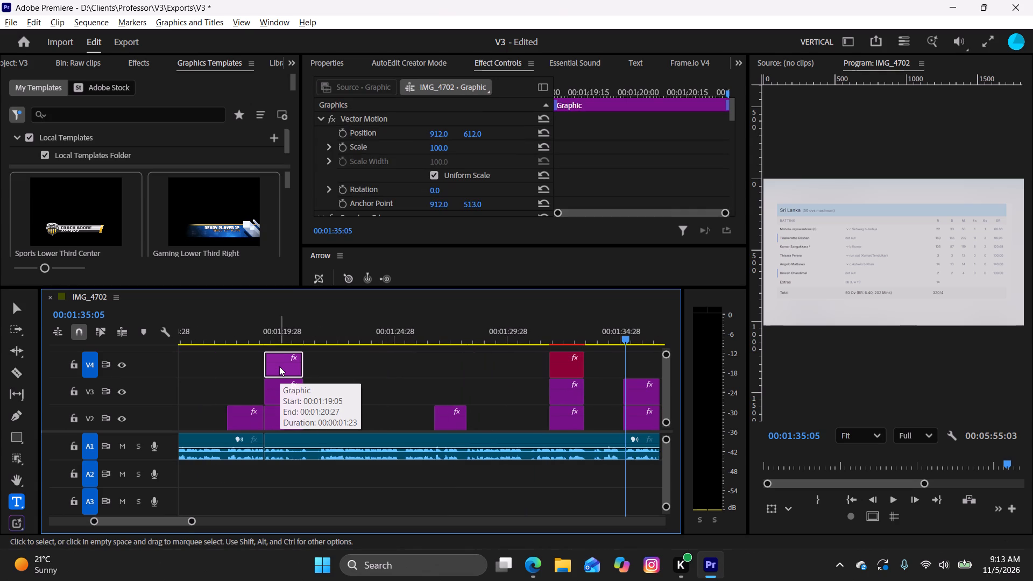
{"action": "left_click_drag", "start_coordinate": [279, 366], "coordinate": [629, 363], "text": "alt"}
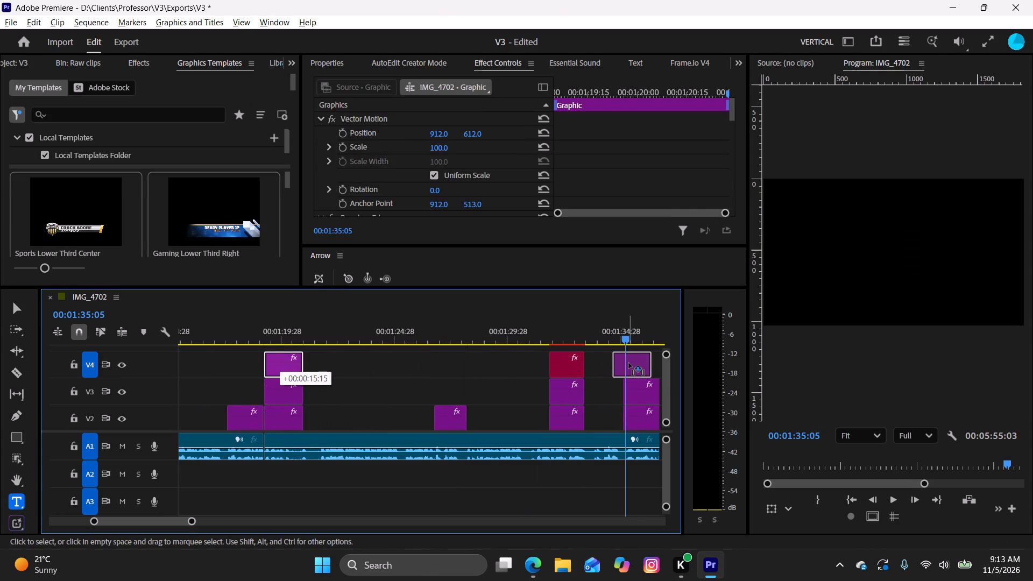
{"action": "left_click_drag", "start_coordinate": [629, 363], "coordinate": [635, 364], "text": "alt"}
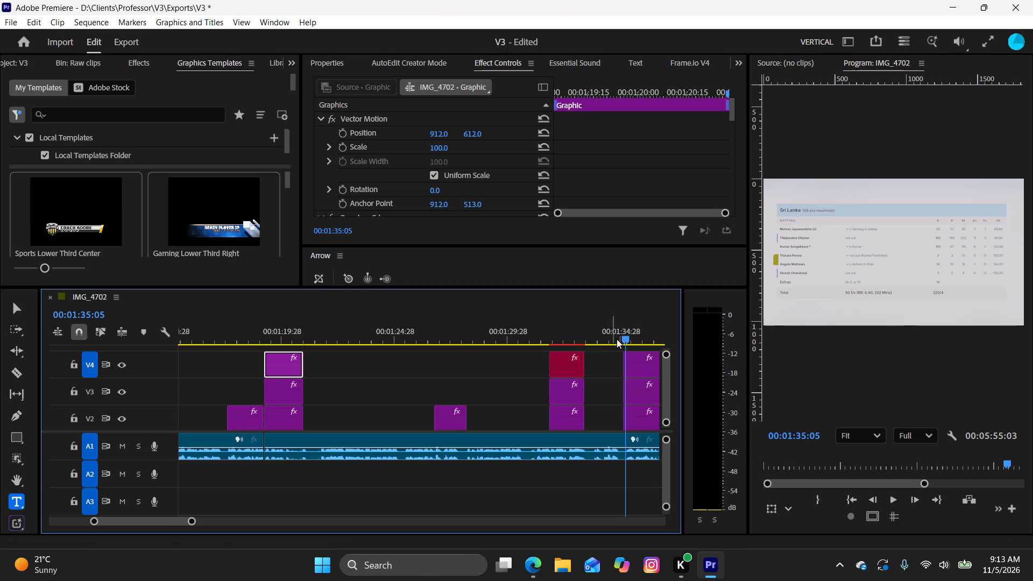
Extend the copied highlight on V4 so it ends together with the scorecard arrow clips on V2 and V3.
{"action": "left_click_drag", "start_coordinate": [627, 338], "coordinate": [667, 356]}
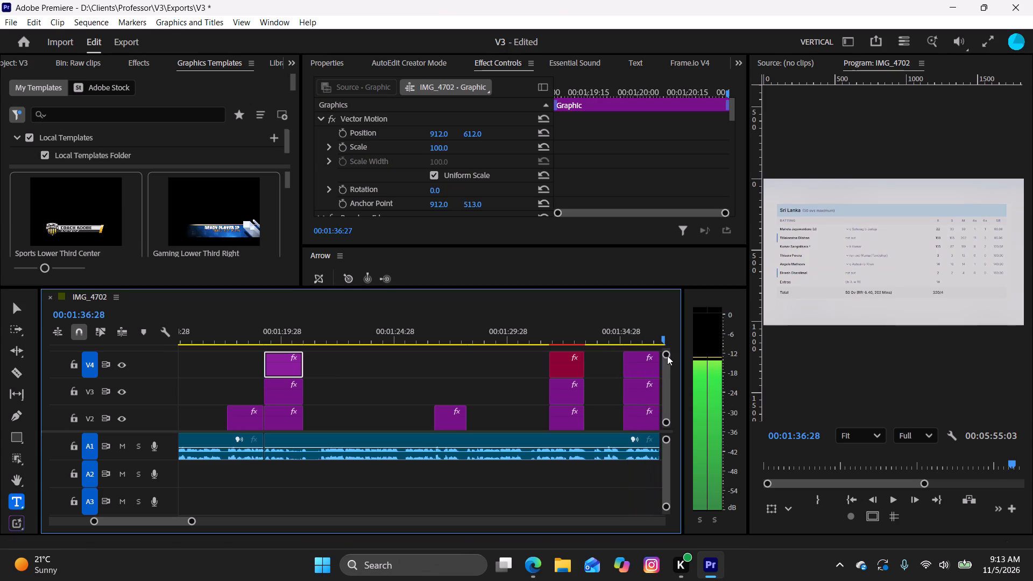
{"action": "left_click_drag", "start_coordinate": [667, 356], "coordinate": [667, 357]}
{"action": "left_click_drag", "start_coordinate": [626, 329], "coordinate": [636, 335]}
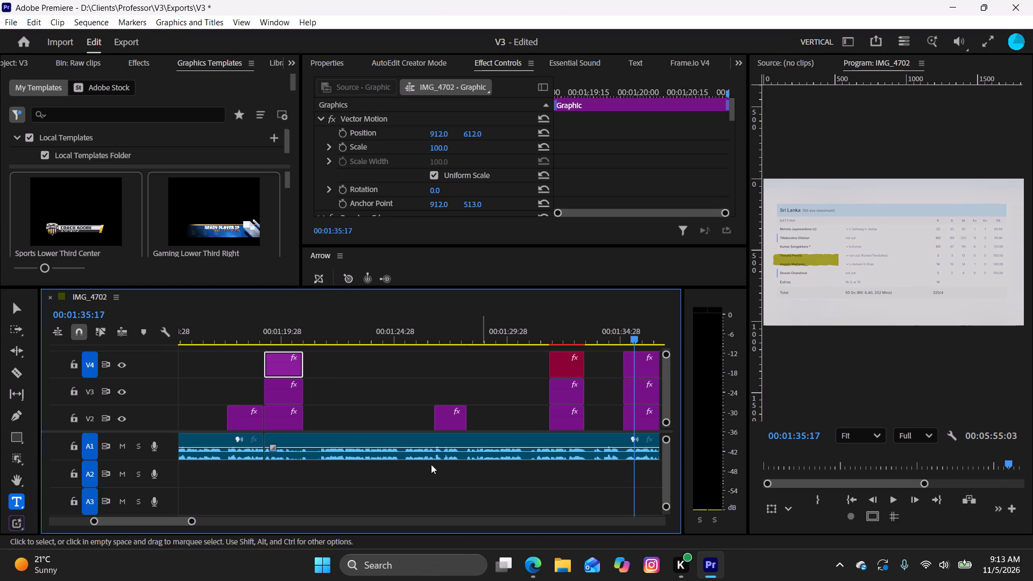
{"action": "left_click", "coordinate": [171, 518]}
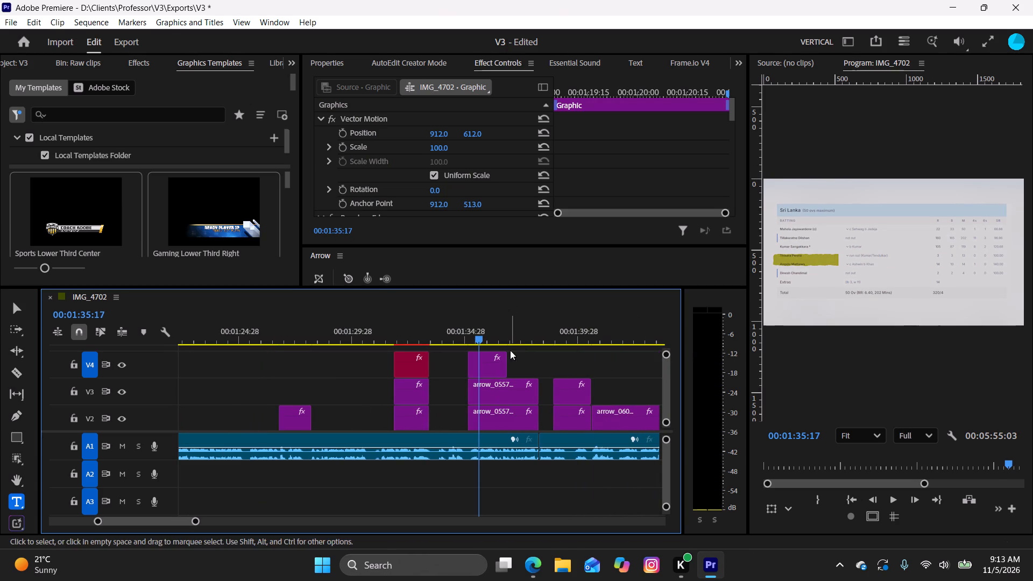
{"action": "left_click_drag", "start_coordinate": [509, 363], "coordinate": [534, 375]}
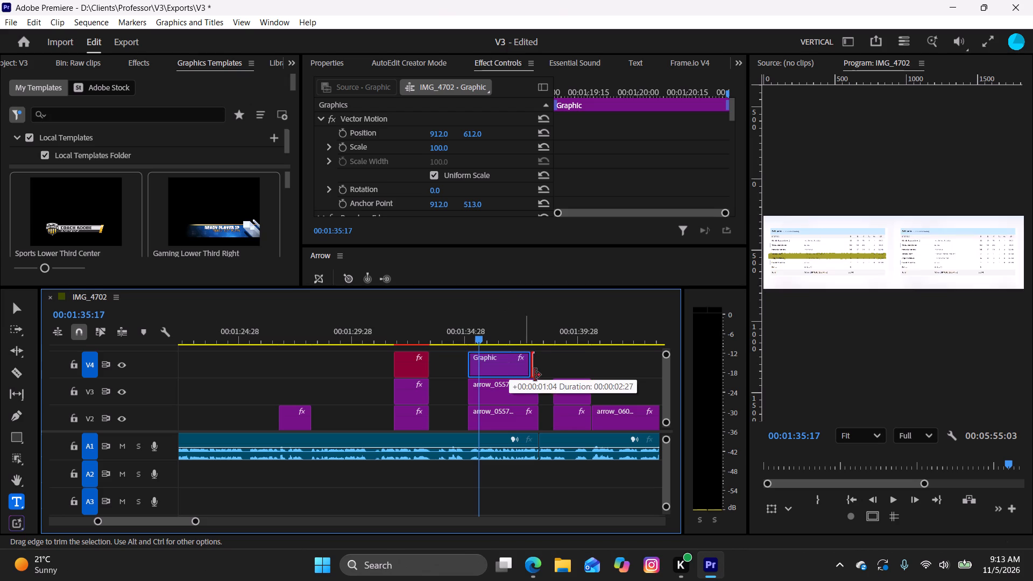
{"action": "left_click_drag", "start_coordinate": [534, 375], "coordinate": [538, 379]}
Set the scorecard highlight's vertical Vector Motion position to 838, over the Total row, and play it back.
{"action": "left_click_drag", "start_coordinate": [476, 336], "coordinate": [501, 348]}
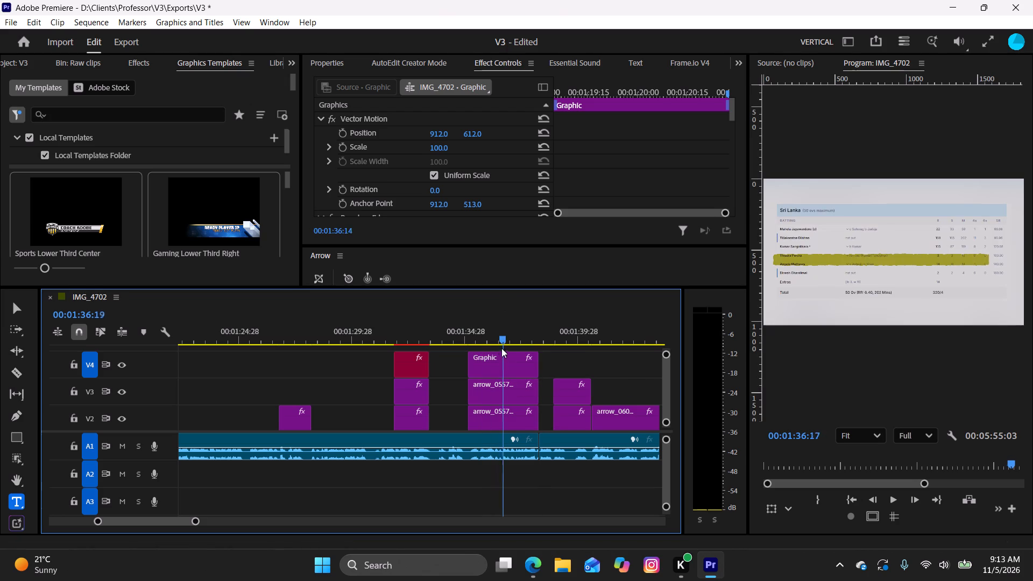
{"action": "left_click_drag", "start_coordinate": [501, 348], "coordinate": [469, 358]}
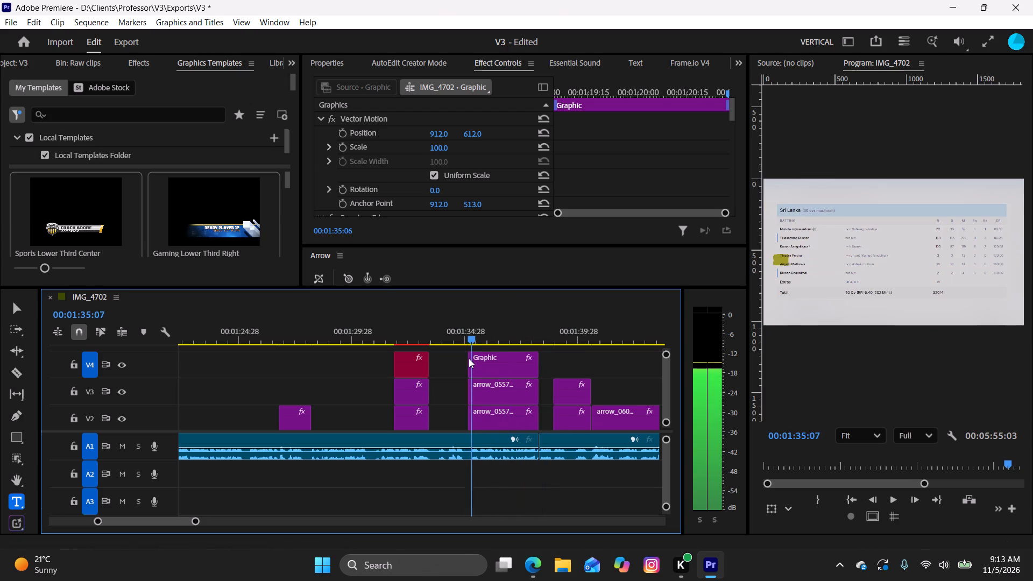
{"action": "left_click_drag", "start_coordinate": [469, 358], "coordinate": [465, 361]}
{"action": "left_click", "coordinate": [501, 365]}
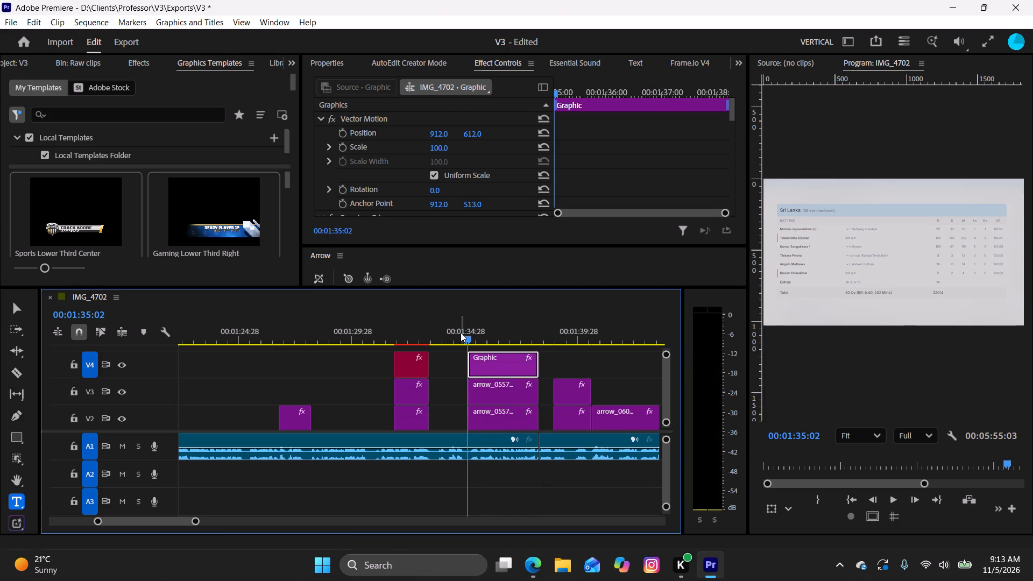
{"action": "left_click_drag", "start_coordinate": [465, 335], "coordinate": [477, 343]}
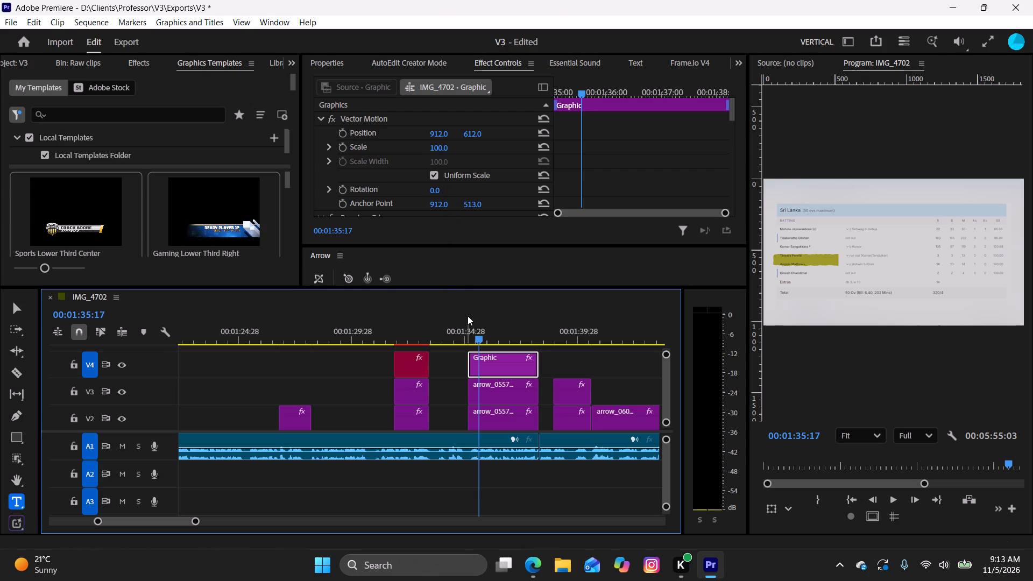
{"action": "left_click_drag", "start_coordinate": [479, 337], "coordinate": [456, 348]}
{"action": "key", "text": "space"}
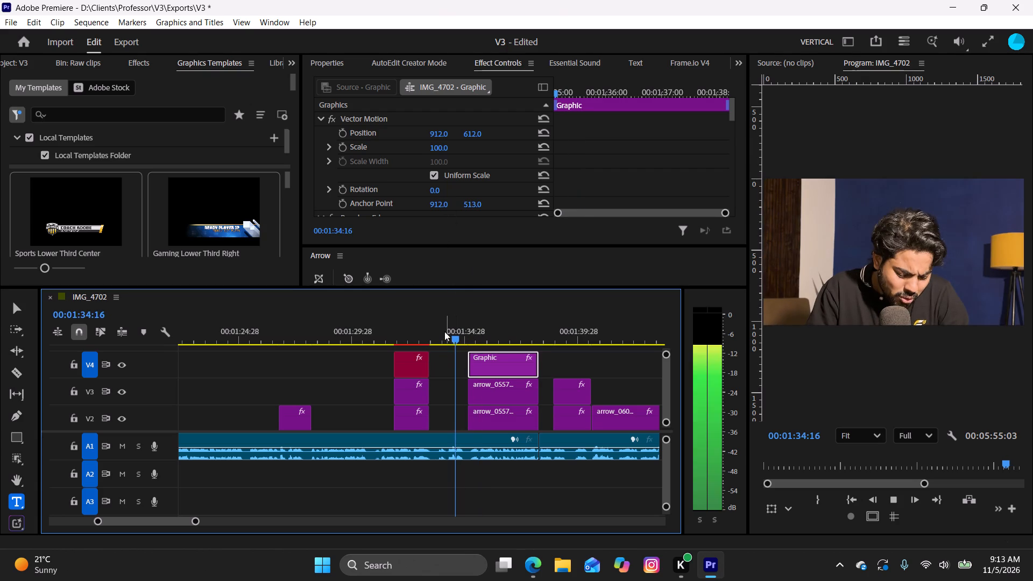
{"action": "key", "text": "space"}
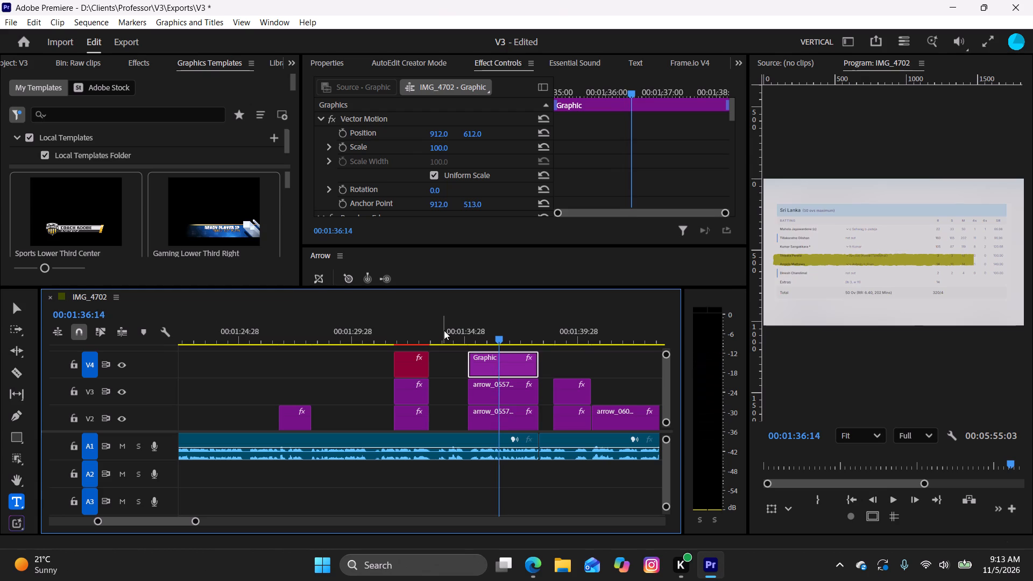
{"action": "left_click_drag", "start_coordinate": [470, 136], "coordinate": [476, 136]}
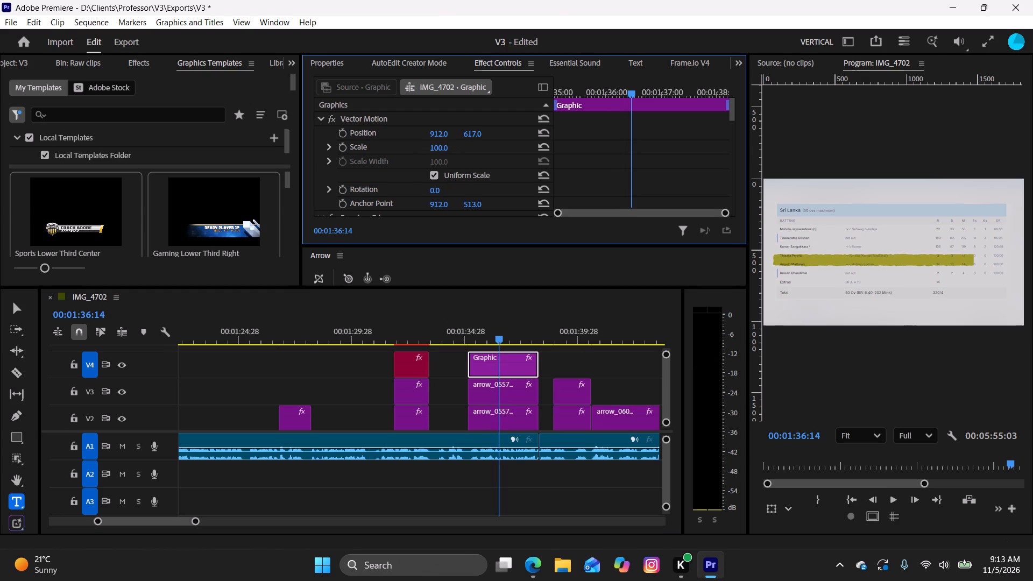
{"action": "left_click_drag", "start_coordinate": [476, 136], "coordinate": [622, 173]}
{"action": "key", "text": "space"}
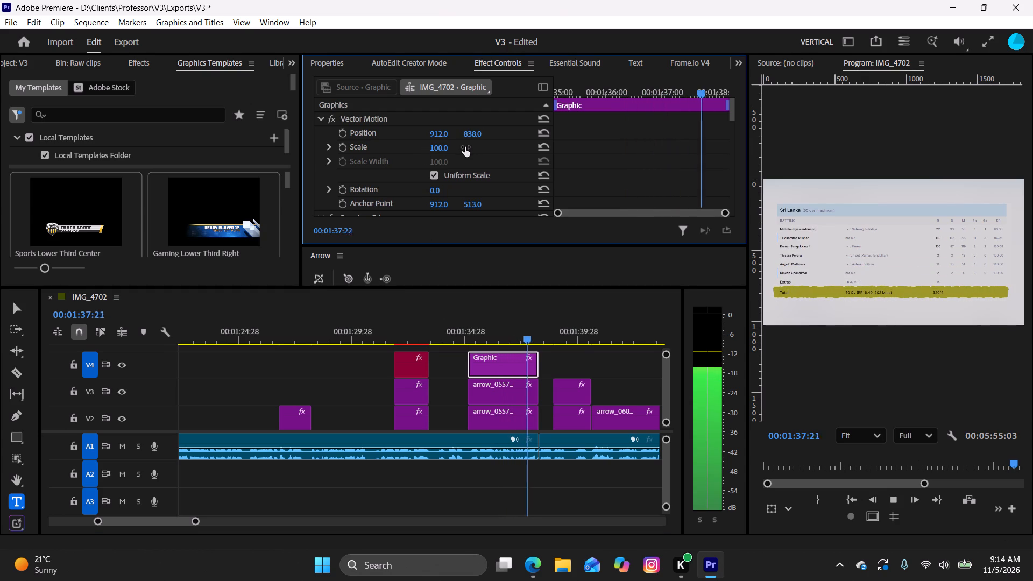
{"action": "key", "text": "space"}
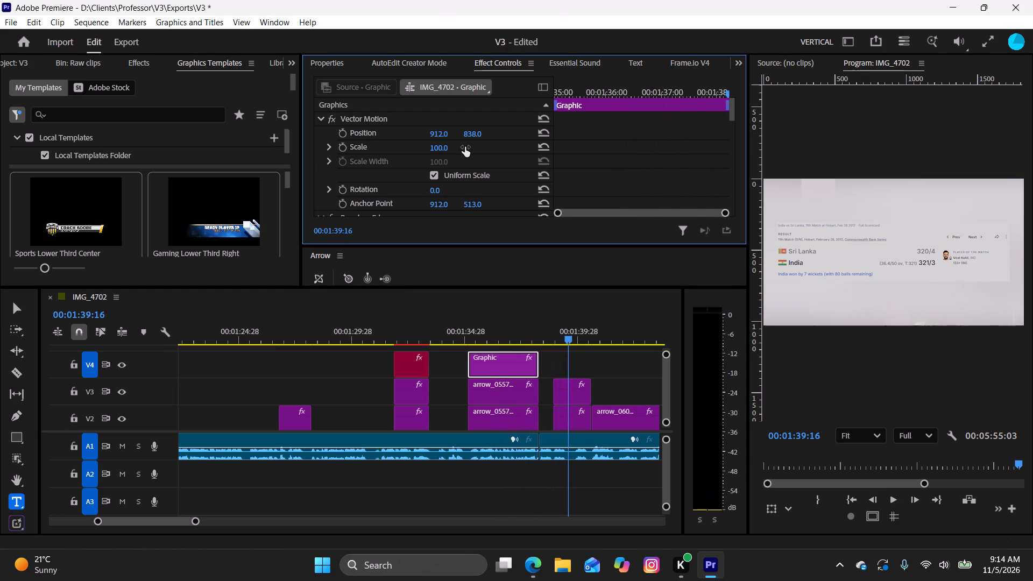
Duplicate the scorecard highlight on V4 to the start of the India vs Sri Lanka match result clips.
{"action": "left_click", "coordinate": [504, 364]}
{"action": "left_click_drag", "start_coordinate": [504, 364], "coordinate": [525, 364], "text": "alt"}
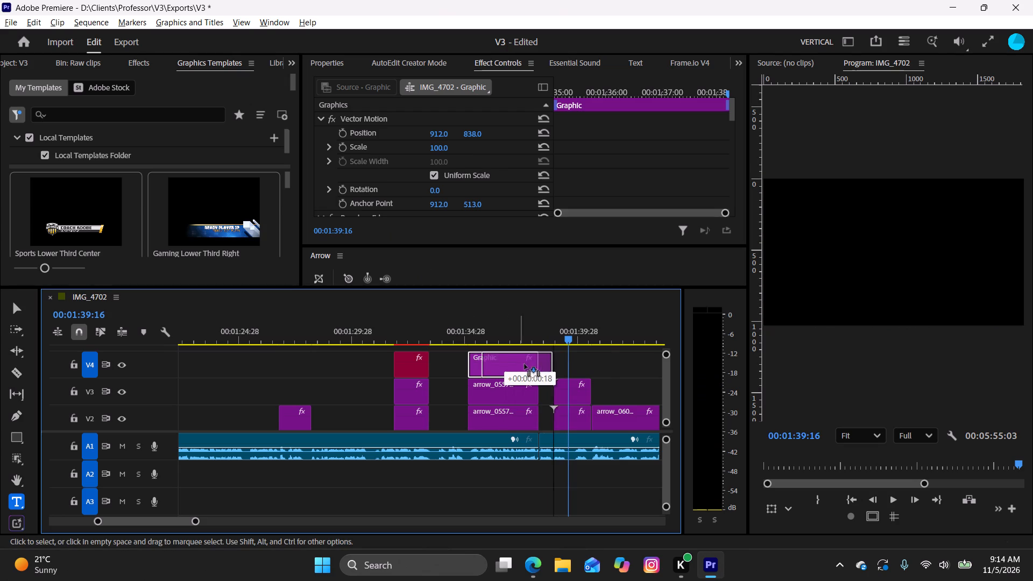
{"action": "left_click_drag", "start_coordinate": [525, 364], "coordinate": [588, 373], "text": "alt"}
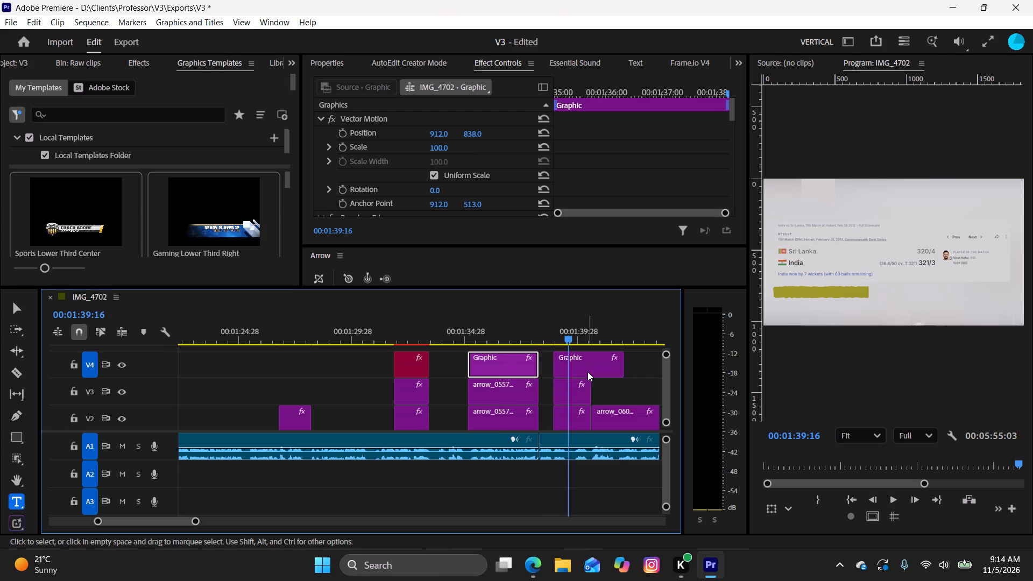
Trim the duplicated highlight on V4 to end with the match result clip on V3.
{"action": "left_click_drag", "start_coordinate": [624, 366], "coordinate": [598, 388]}
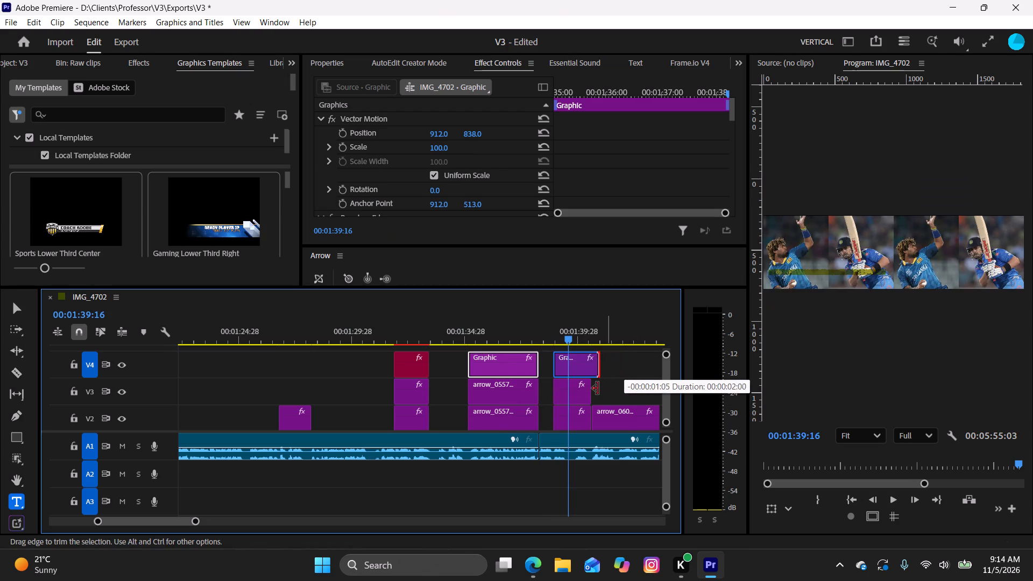
{"action": "left_click_drag", "start_coordinate": [598, 388], "coordinate": [591, 394]}
Set the duplicated highlight's vertical Vector Motion position to 703, over the "India won by 7 wickets" line, and play it back.
{"action": "left_click_drag", "start_coordinate": [560, 336], "coordinate": [580, 348]}
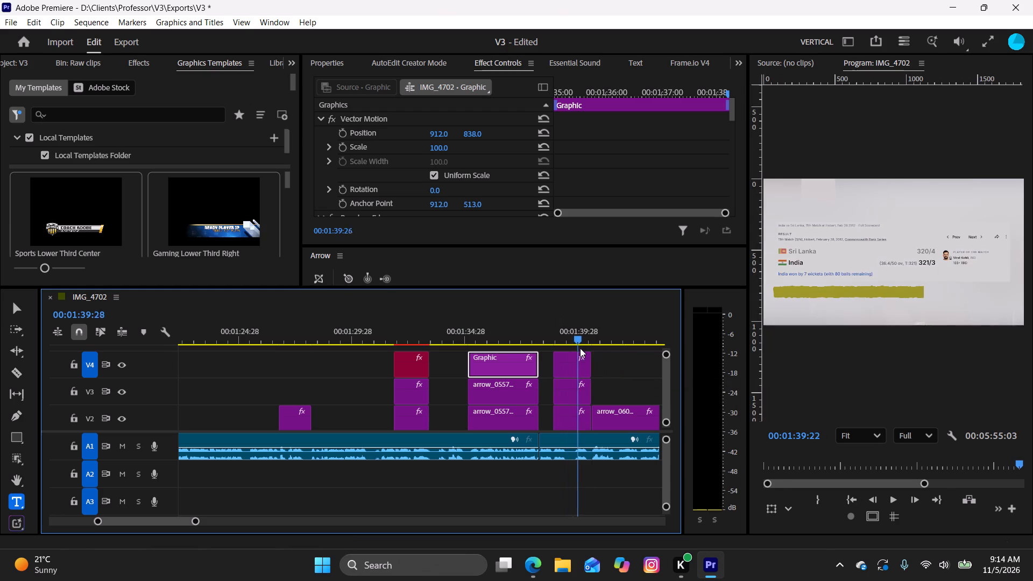
{"action": "left_click_drag", "start_coordinate": [580, 348], "coordinate": [579, 358]}
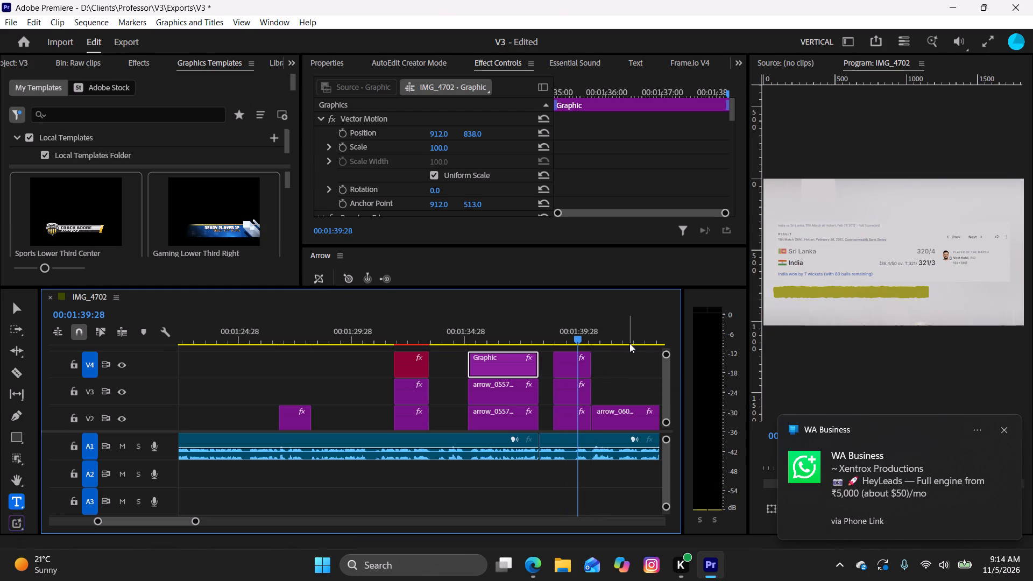
{"action": "left_click", "coordinate": [574, 358]}
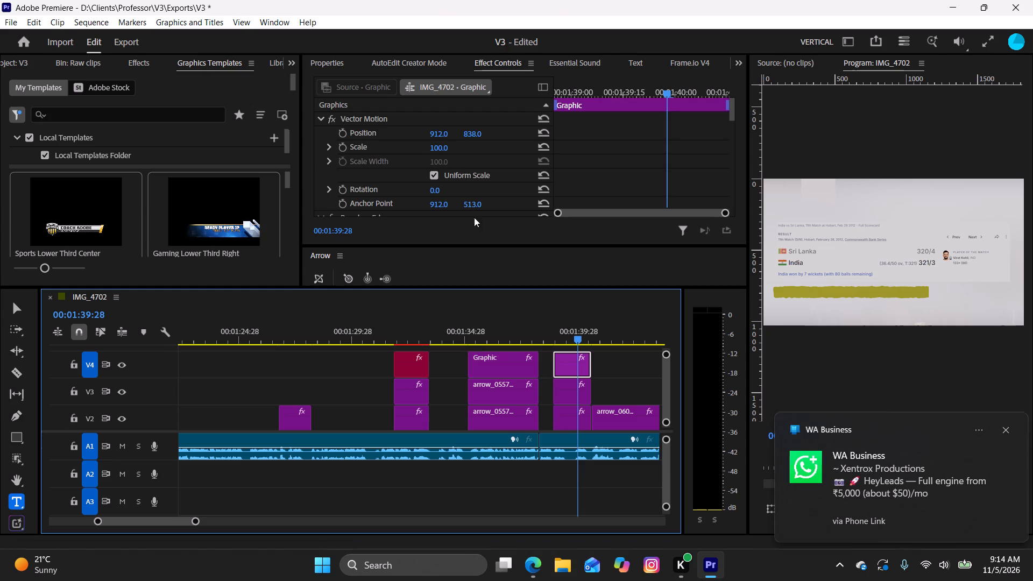
{"action": "left_click_drag", "start_coordinate": [470, 133], "coordinate": [366, 150]}
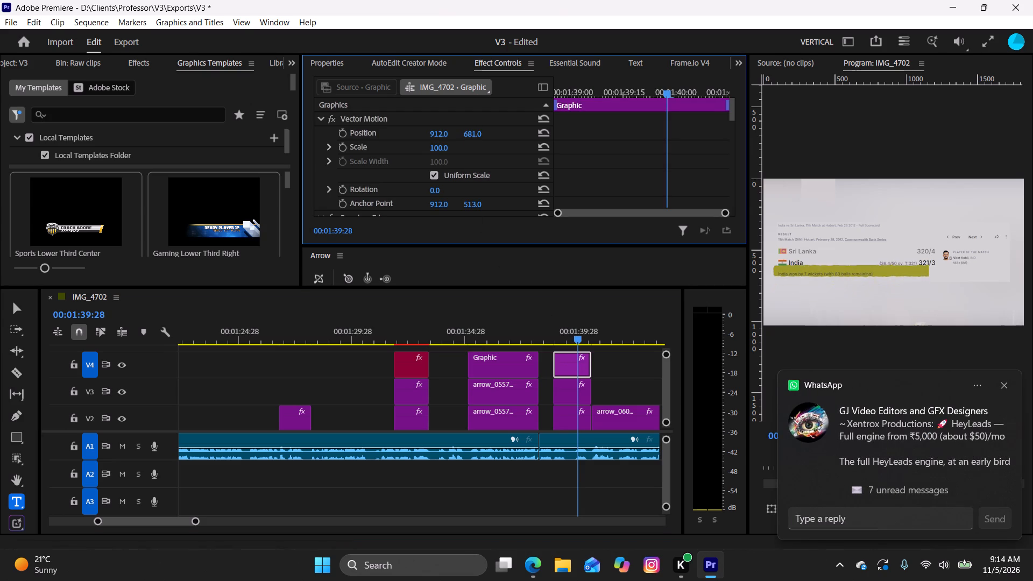
{"action": "left_click_drag", "start_coordinate": [366, 150], "coordinate": [386, 164]}
{"action": "left_click_drag", "start_coordinate": [386, 164], "coordinate": [394, 165]}
{"action": "key", "text": "space"}
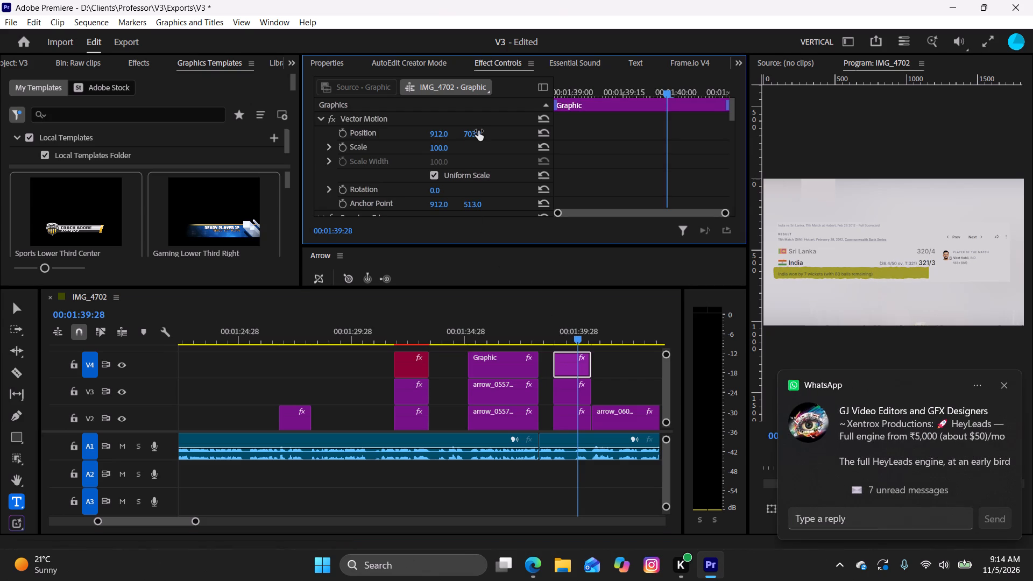
{"action": "key", "text": "space"}
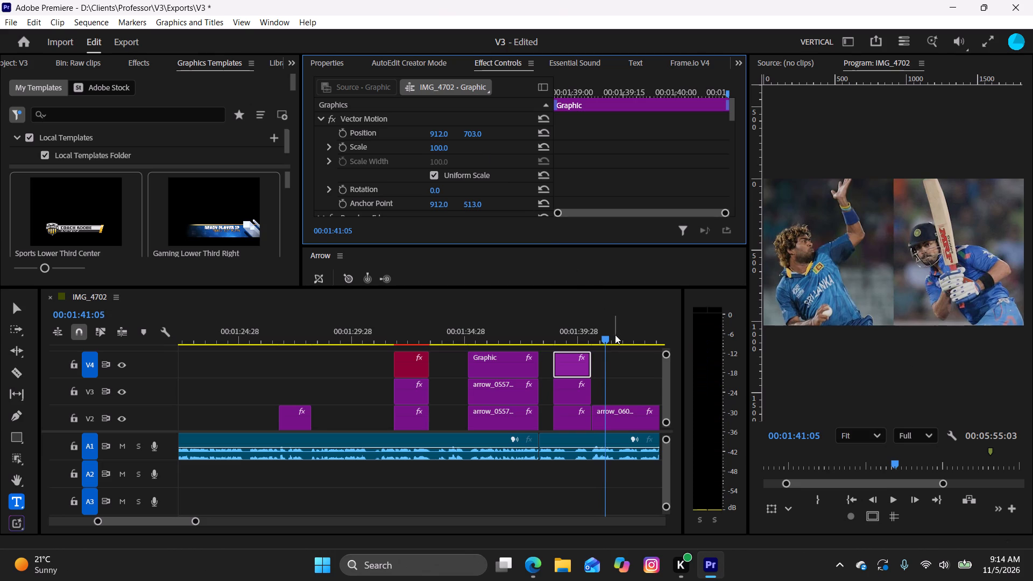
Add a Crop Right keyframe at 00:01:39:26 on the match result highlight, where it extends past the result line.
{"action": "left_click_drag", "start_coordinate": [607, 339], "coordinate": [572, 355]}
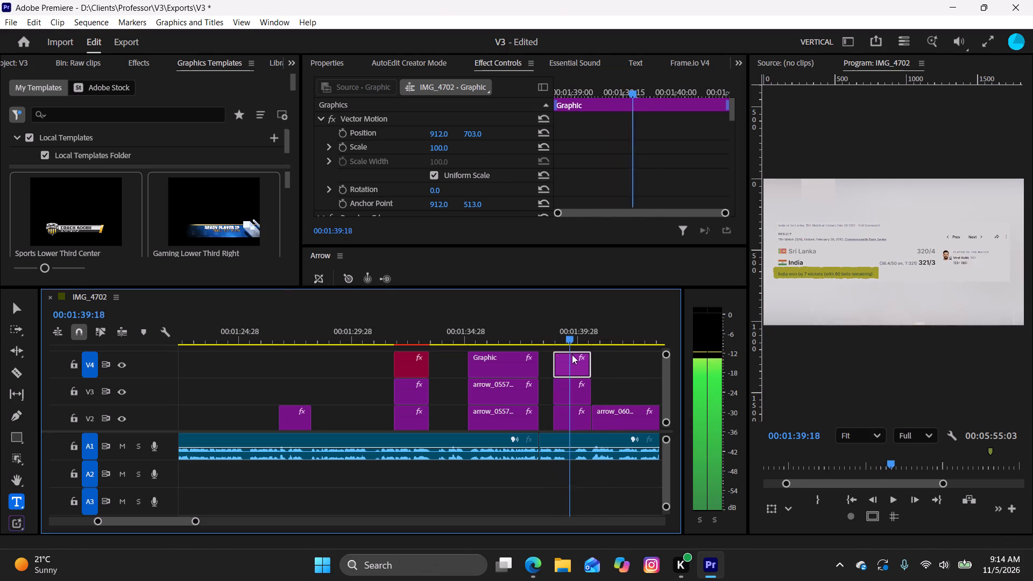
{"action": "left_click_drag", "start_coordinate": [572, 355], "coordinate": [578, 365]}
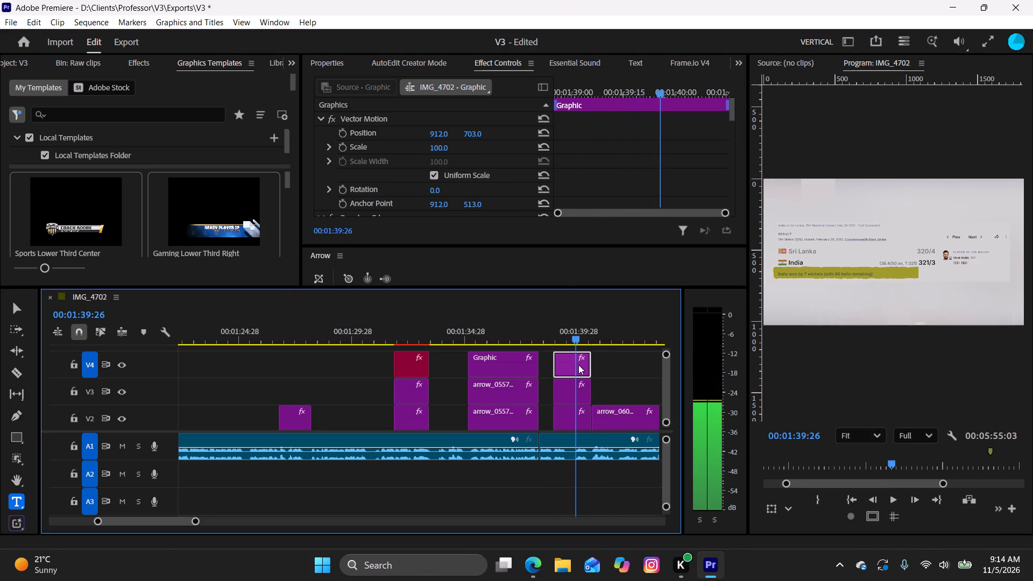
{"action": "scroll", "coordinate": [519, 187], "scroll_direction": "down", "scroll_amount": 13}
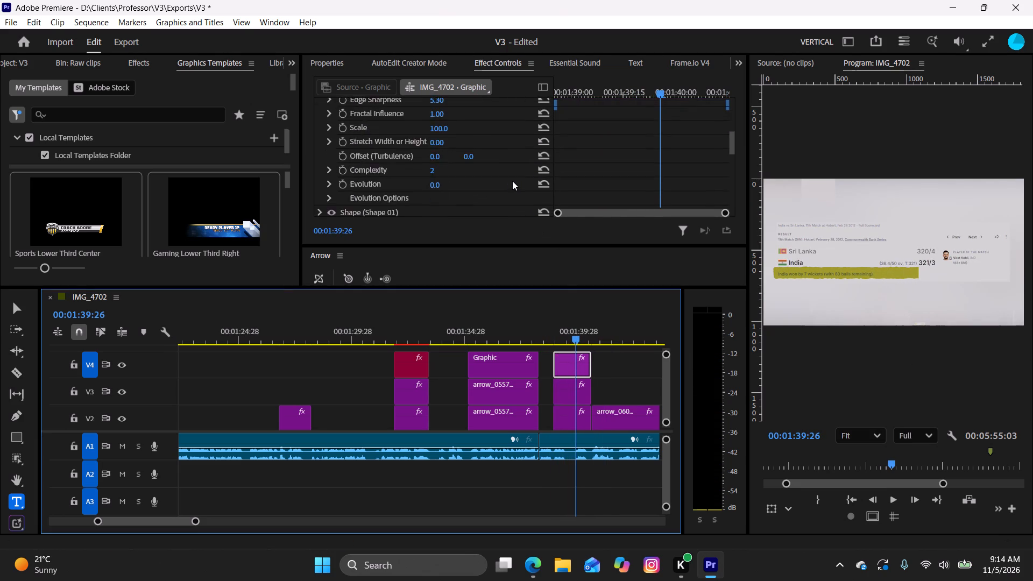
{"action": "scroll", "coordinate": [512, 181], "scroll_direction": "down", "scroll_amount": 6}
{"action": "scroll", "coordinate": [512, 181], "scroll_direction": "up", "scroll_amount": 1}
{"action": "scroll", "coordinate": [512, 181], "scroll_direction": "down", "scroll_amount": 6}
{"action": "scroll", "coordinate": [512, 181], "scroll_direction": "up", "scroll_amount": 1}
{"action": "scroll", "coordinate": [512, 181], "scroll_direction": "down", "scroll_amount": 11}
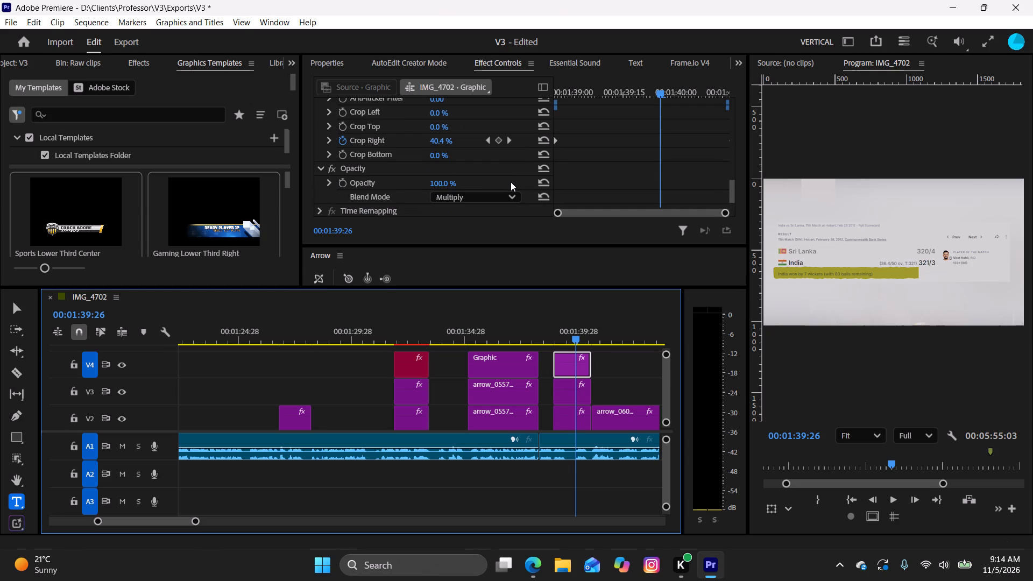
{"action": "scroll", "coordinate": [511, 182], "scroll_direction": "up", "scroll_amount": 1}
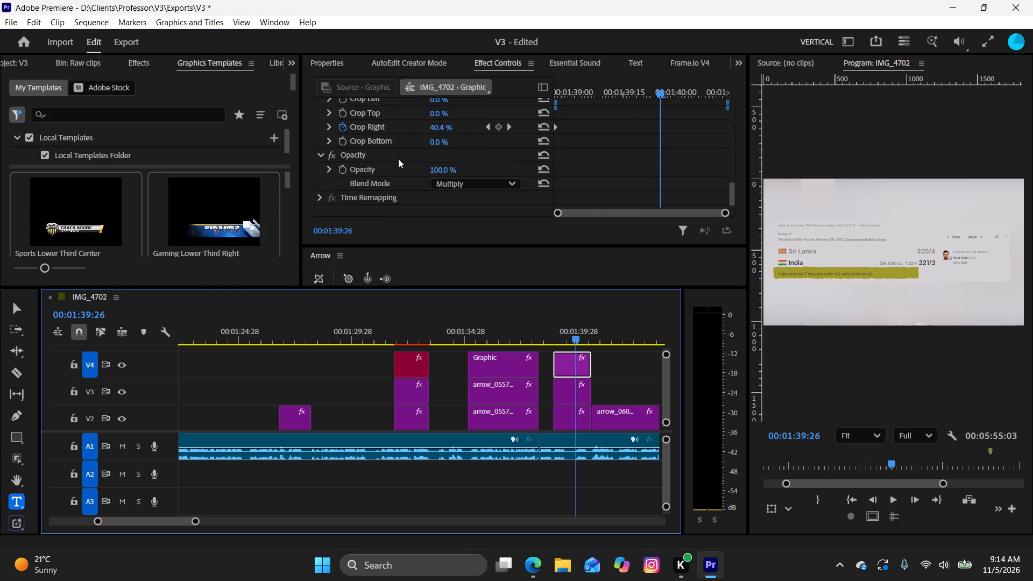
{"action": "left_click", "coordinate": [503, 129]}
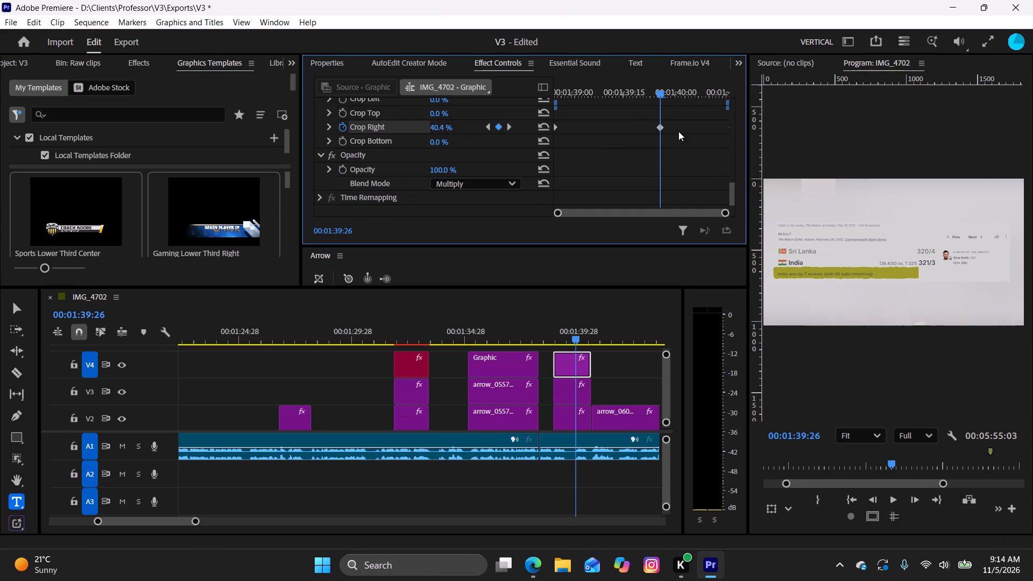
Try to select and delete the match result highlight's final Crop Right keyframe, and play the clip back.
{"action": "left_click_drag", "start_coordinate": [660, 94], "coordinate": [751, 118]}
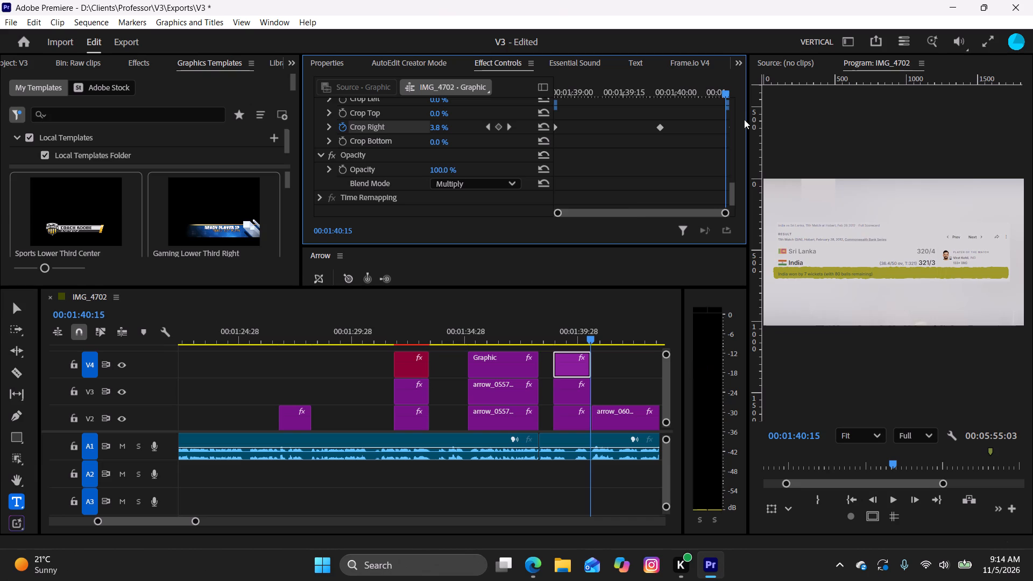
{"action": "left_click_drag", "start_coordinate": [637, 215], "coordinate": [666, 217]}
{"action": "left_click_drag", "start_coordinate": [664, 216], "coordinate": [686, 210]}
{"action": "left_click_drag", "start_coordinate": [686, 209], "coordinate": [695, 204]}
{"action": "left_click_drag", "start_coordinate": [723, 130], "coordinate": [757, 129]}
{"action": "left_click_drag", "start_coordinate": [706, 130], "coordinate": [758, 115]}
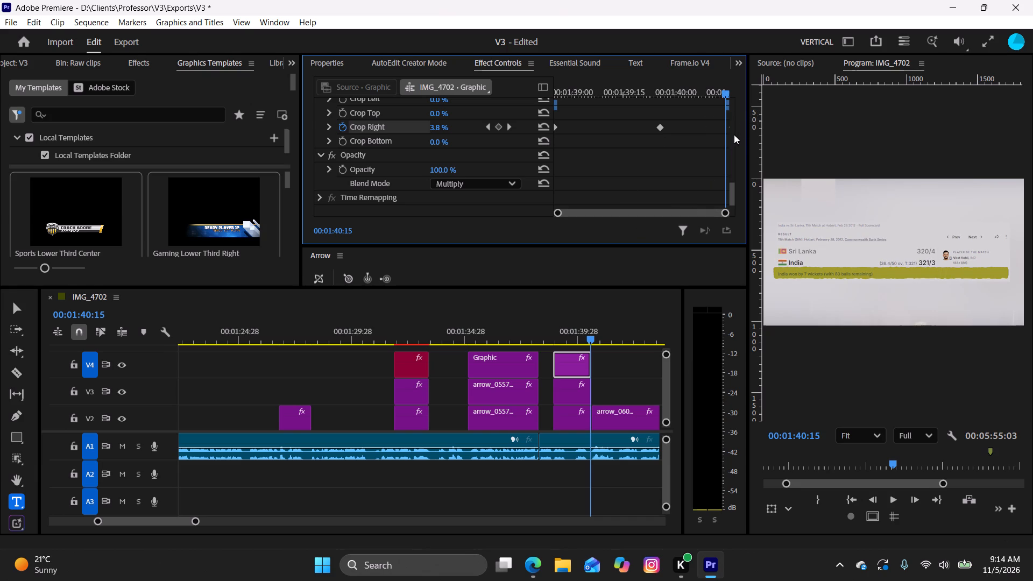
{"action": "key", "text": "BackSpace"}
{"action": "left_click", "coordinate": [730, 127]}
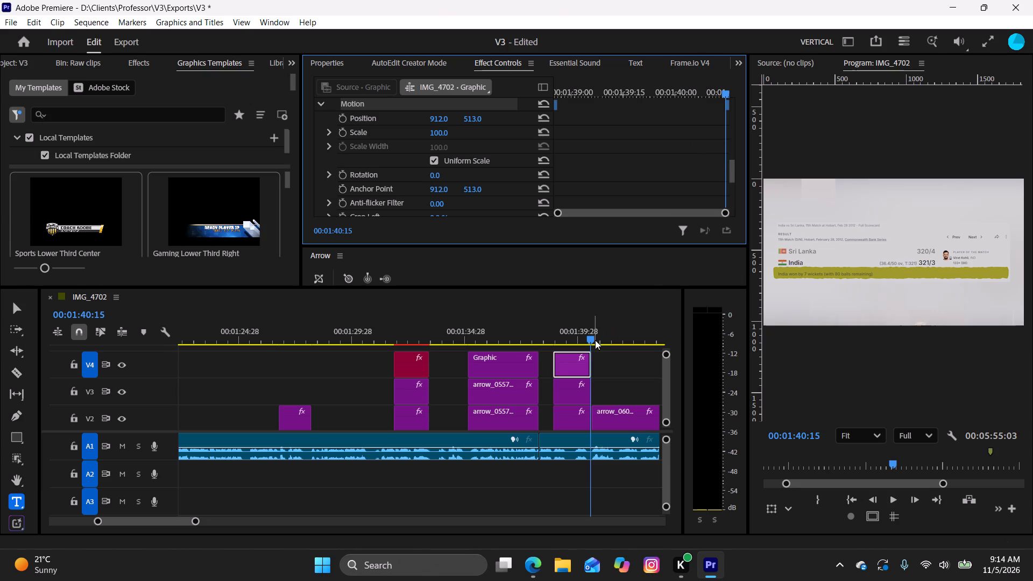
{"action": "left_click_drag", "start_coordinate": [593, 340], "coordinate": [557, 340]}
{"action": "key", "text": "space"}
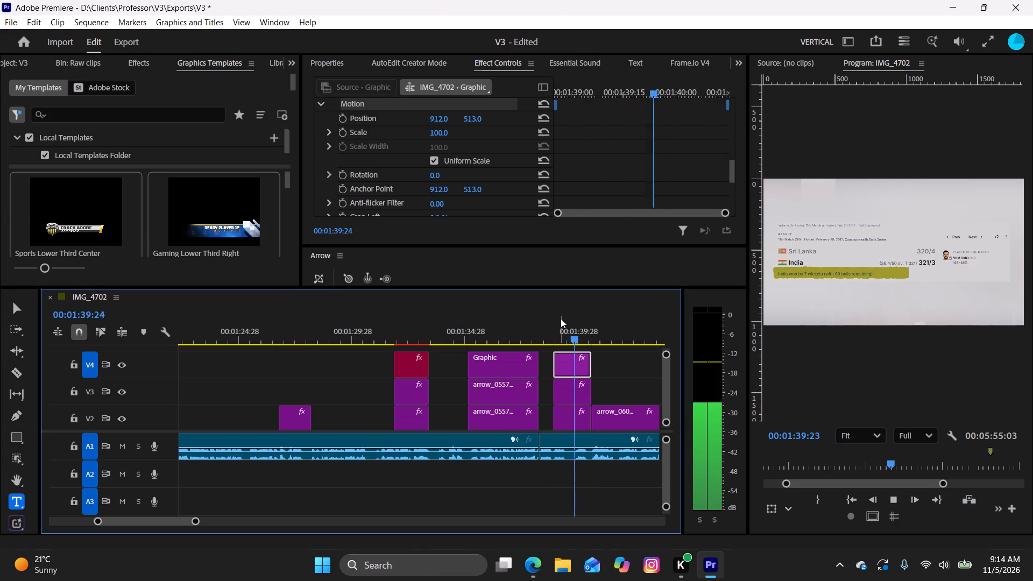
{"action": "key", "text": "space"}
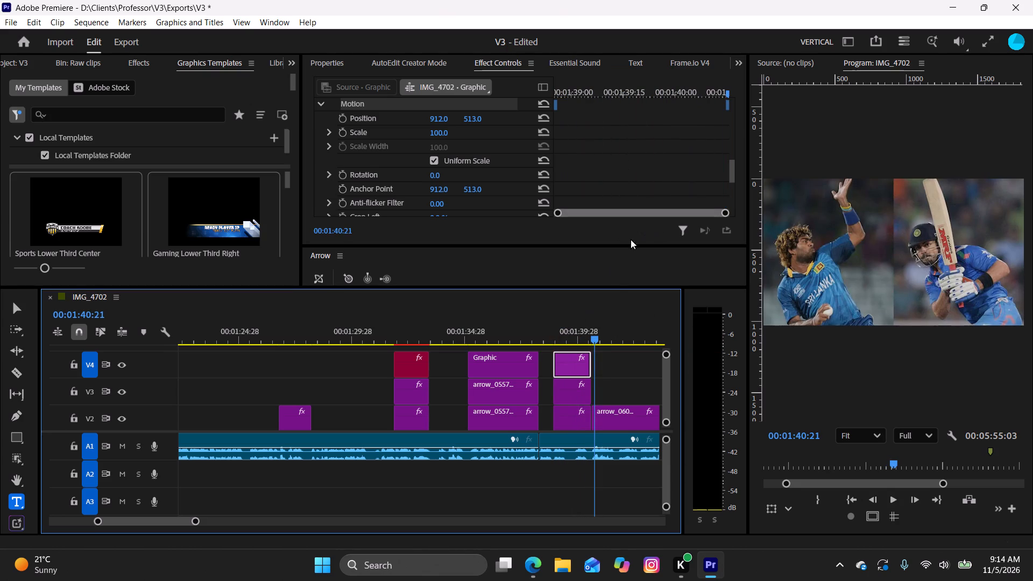
Remove all Crop Right keyframes from the match result highlight on V4.
{"action": "left_click_drag", "start_coordinate": [600, 338], "coordinate": [589, 348]}
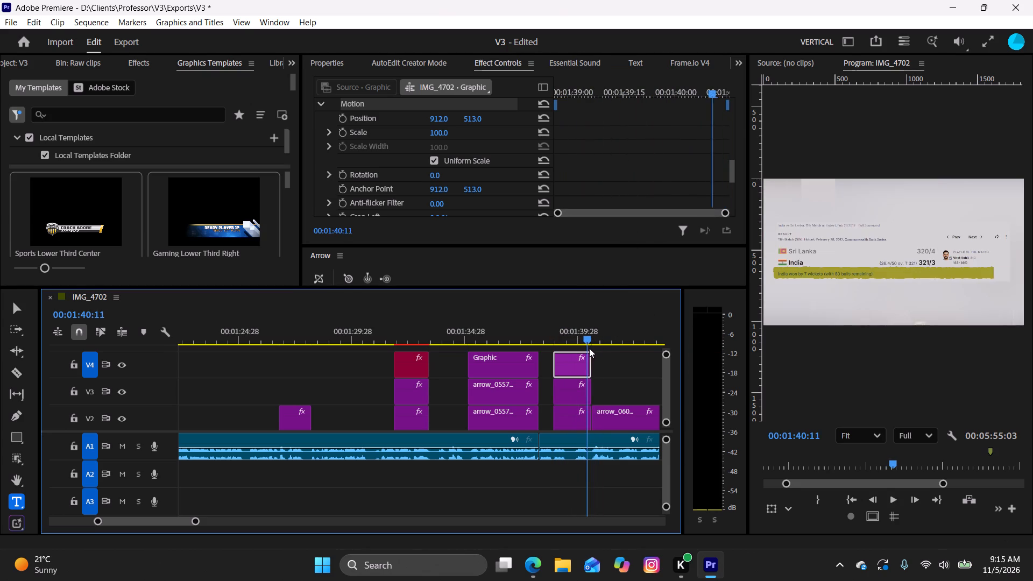
{"action": "left_click_drag", "start_coordinate": [589, 348], "coordinate": [586, 349]}
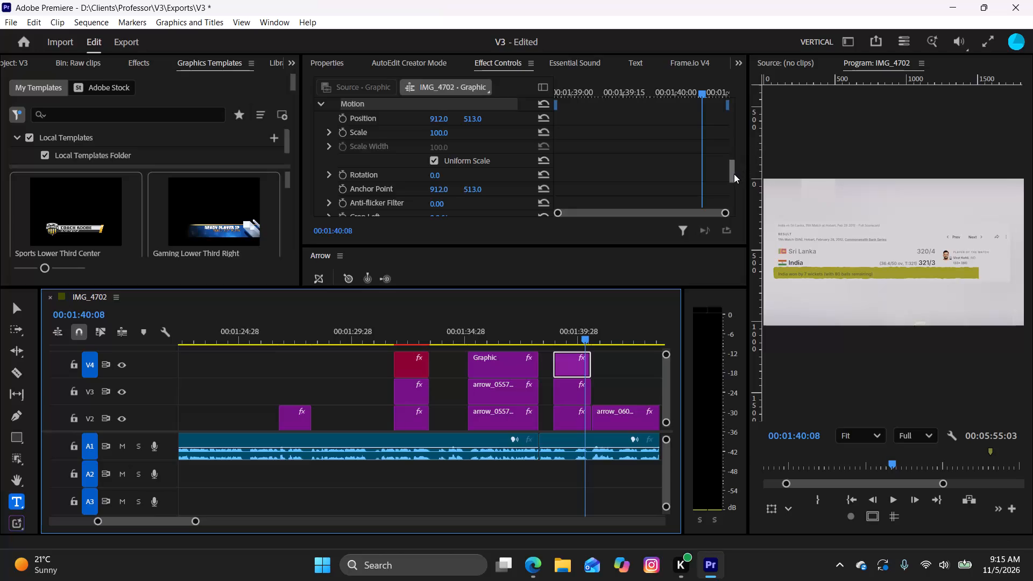
{"action": "left_click_drag", "start_coordinate": [734, 174], "coordinate": [741, 166]}
{"action": "key", "text": "space"}
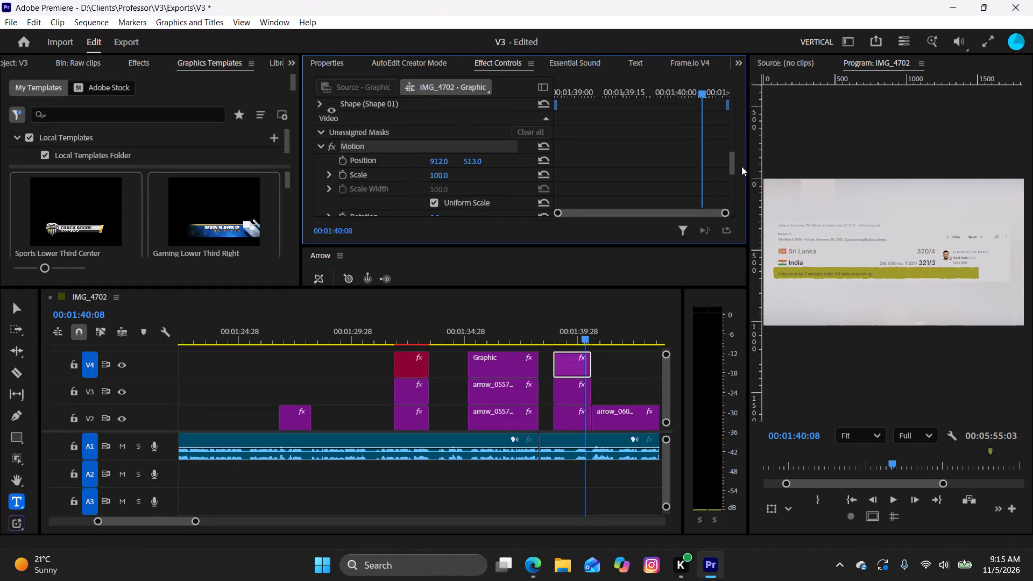
{"action": "left_click_drag", "start_coordinate": [741, 166], "coordinate": [730, 192]}
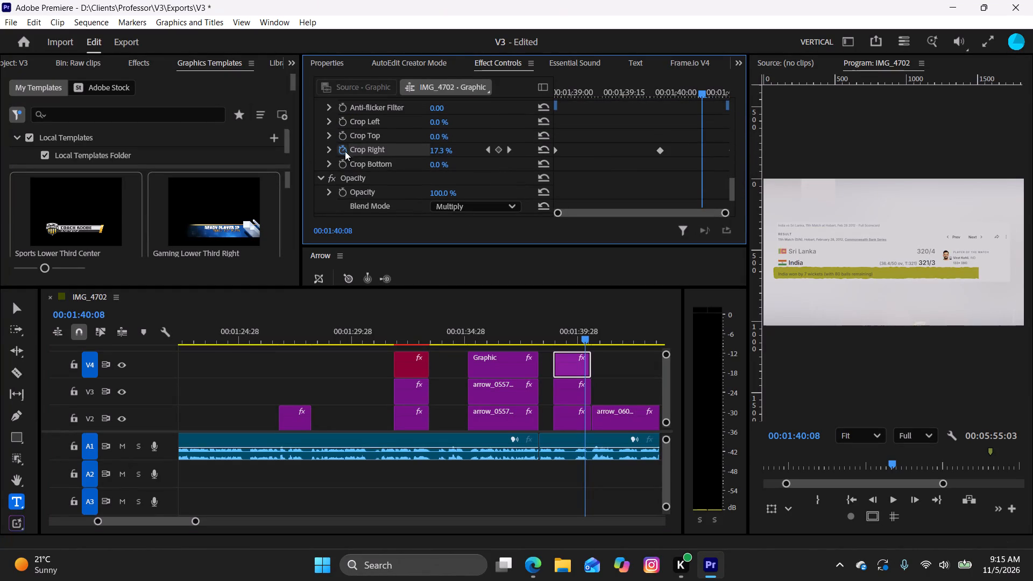
{"action": "left_click", "coordinate": [342, 148]}
{"action": "left_click", "coordinate": [585, 338]}
{"action": "left_click", "coordinate": [582, 331]}
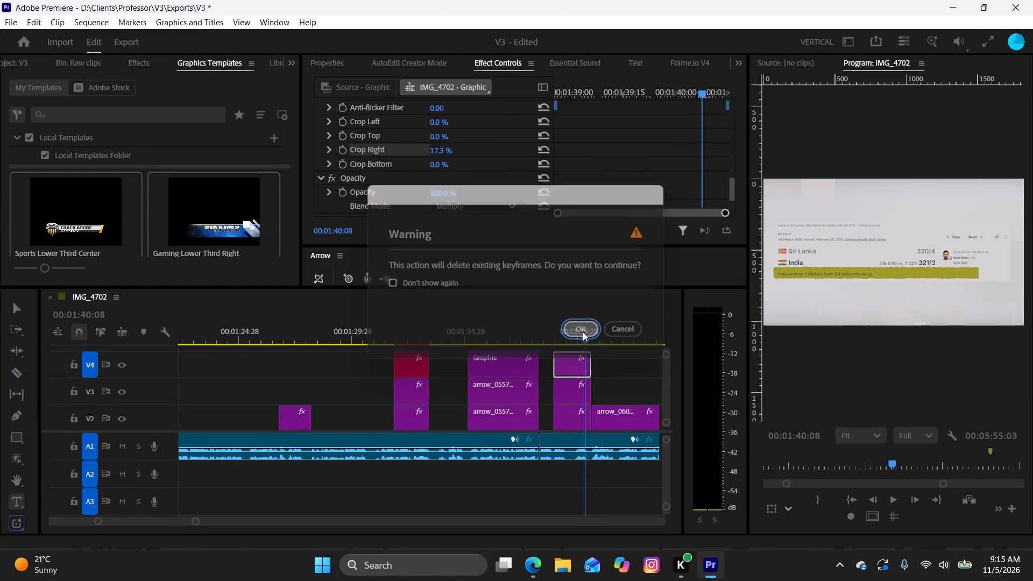
Keyframe the match result highlight's Crop Right from 100% at the clip's start to 55% at 00:01:40:13.
{"action": "left_click_drag", "start_coordinate": [698, 91], "coordinate": [465, 93]}
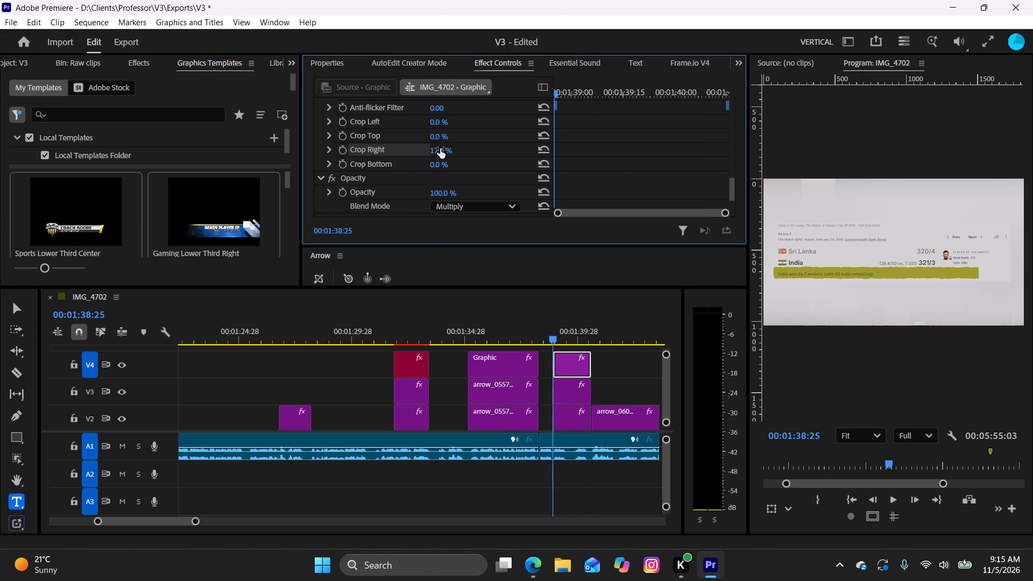
{"action": "left_click_drag", "start_coordinate": [440, 148], "coordinate": [551, 156]}
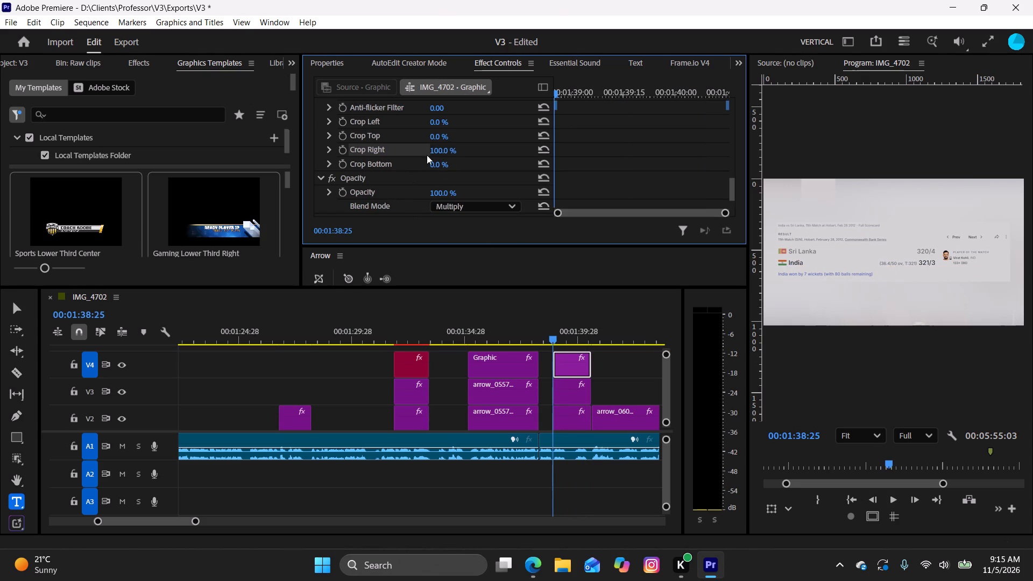
{"action": "left_click", "coordinate": [341, 148]}
{"action": "left_click_drag", "start_coordinate": [565, 88], "coordinate": [721, 128]}
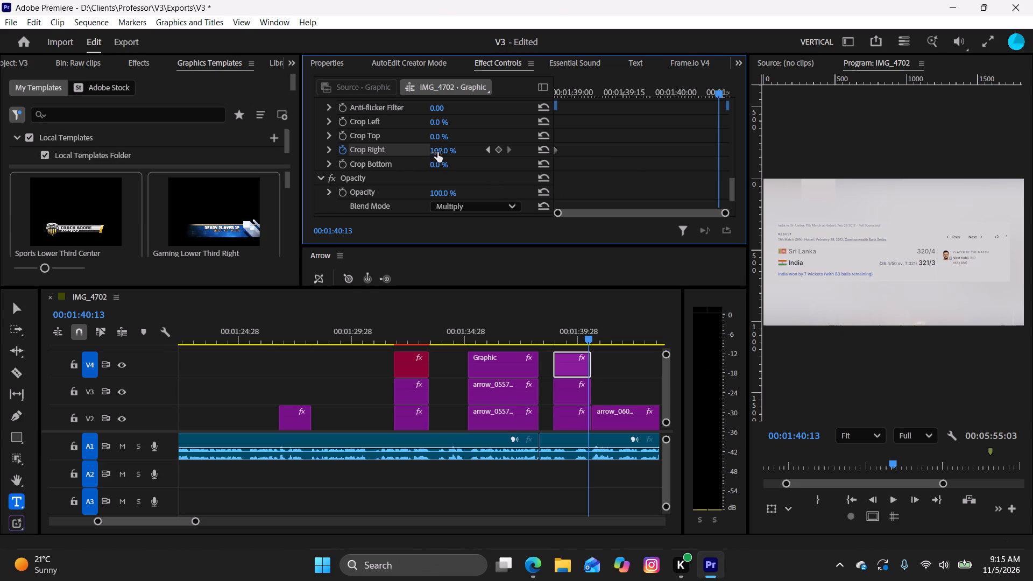
{"action": "left_click_drag", "start_coordinate": [438, 153], "coordinate": [478, 159]}
{"action": "left_click_drag", "start_coordinate": [478, 159], "coordinate": [496, 165]}
{"action": "left_click", "coordinate": [434, 151]}
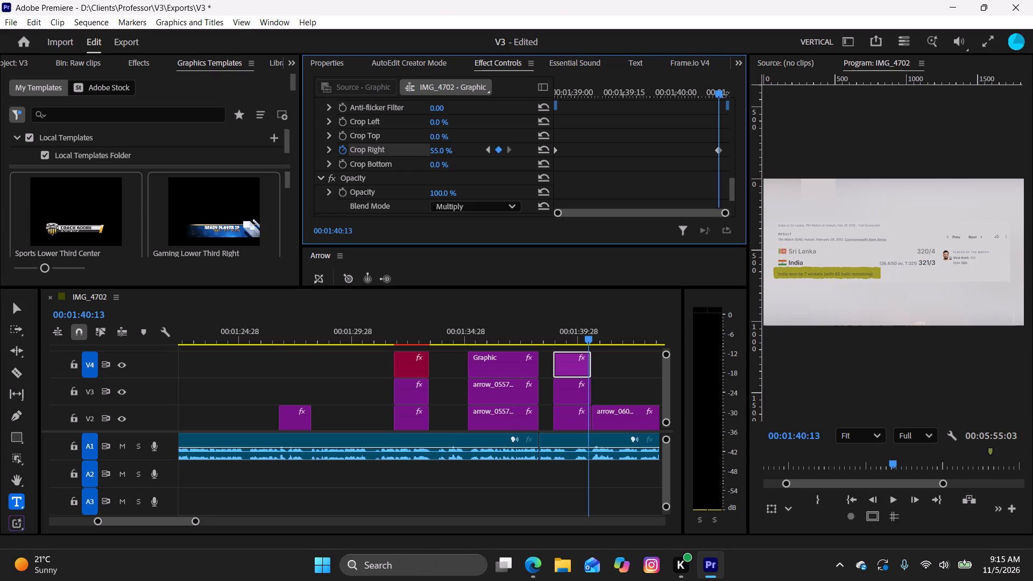
Play back the match result highlight and review the sequence up to the "Virat Kohli's Best ODI Innings" article.
{"action": "left_click_drag", "start_coordinate": [582, 336], "coordinate": [555, 337]}
{"action": "left_click_drag", "start_coordinate": [551, 337], "coordinate": [544, 342]}
{"action": "key", "text": "space"}
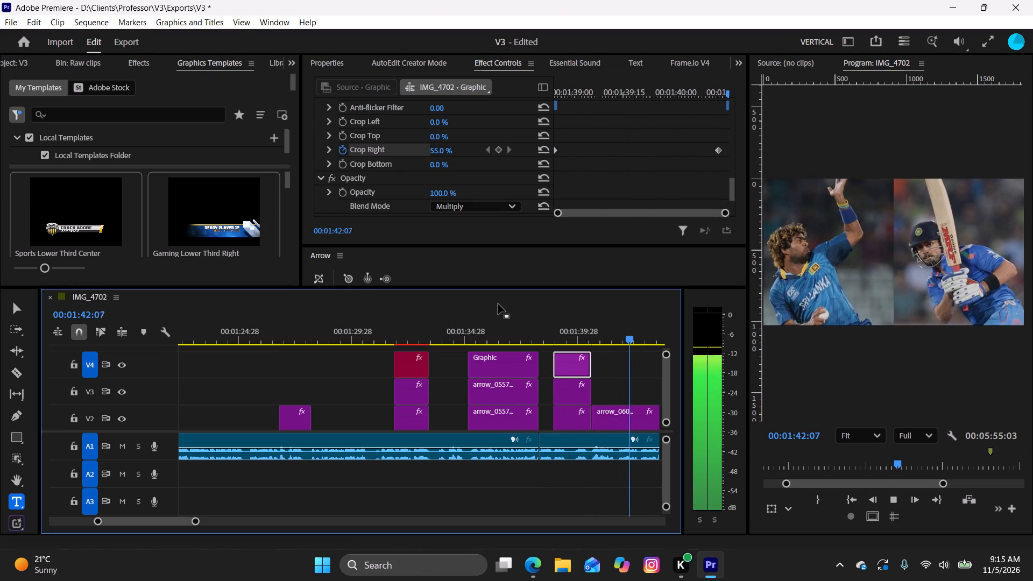
{"action": "key", "text": "space"}
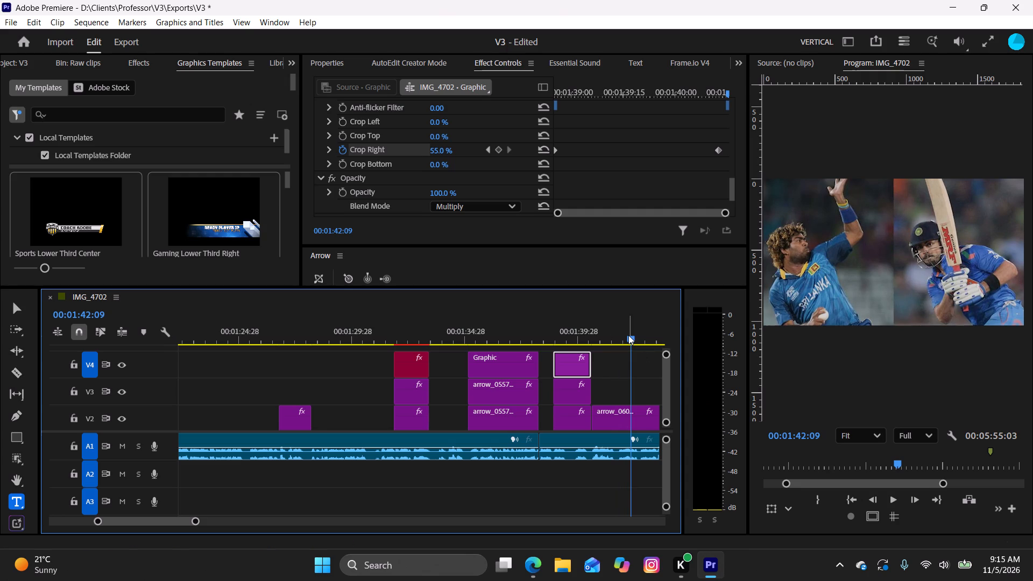
{"action": "left_click_drag", "start_coordinate": [628, 336], "coordinate": [561, 339]}
{"action": "key", "text": "space"}
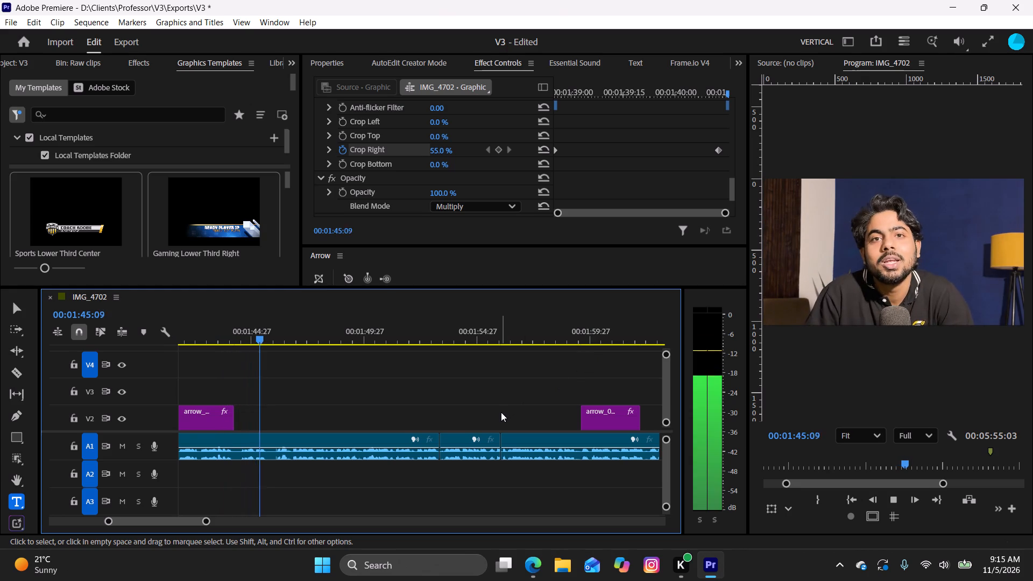
{"action": "key", "text": "r"}
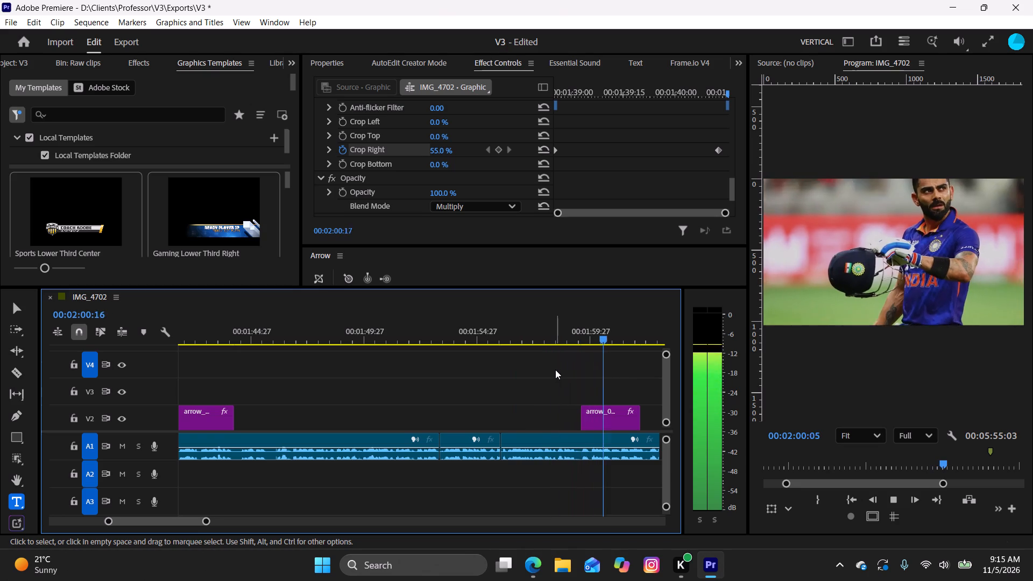
{"action": "key", "text": "space"}
{"action": "key", "text": "space"}
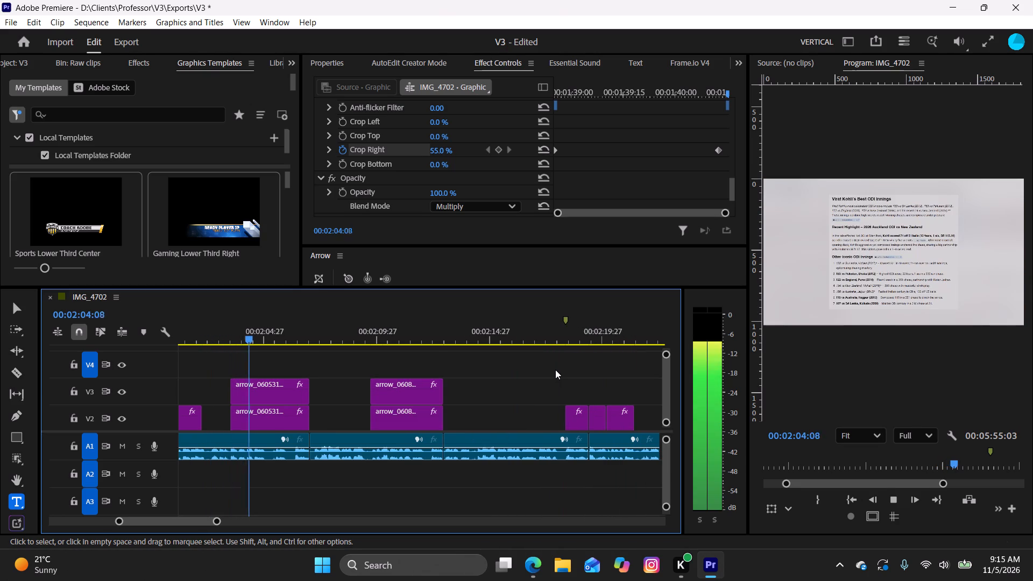
{"action": "key", "text": "space"}
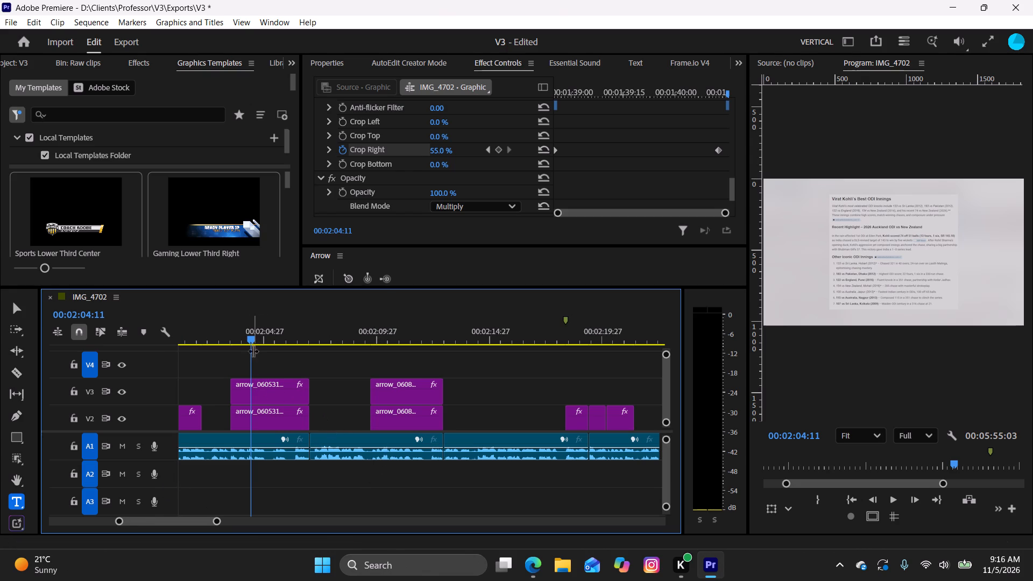
Copy the scorecard highlight from V4 and paste it at 00:02:03:15, near the start of the Kohli innings article clips.
{"action": "left_click_drag", "start_coordinate": [191, 518], "coordinate": [172, 527]}
{"action": "left_click", "coordinate": [378, 366]}
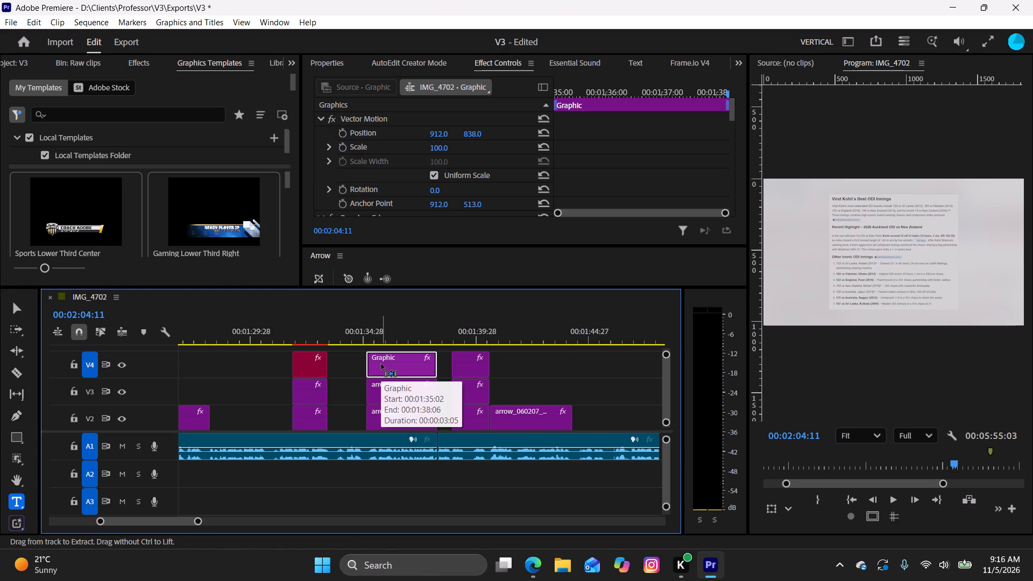
{"action": "key", "text": "ctrl+c"}
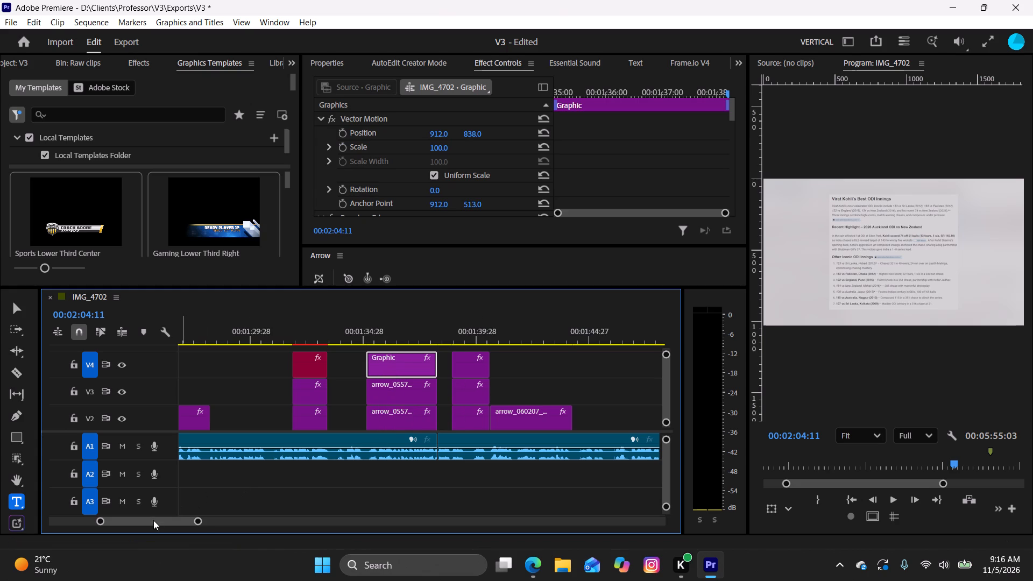
{"action": "left_click_drag", "start_coordinate": [157, 521], "coordinate": [175, 530]}
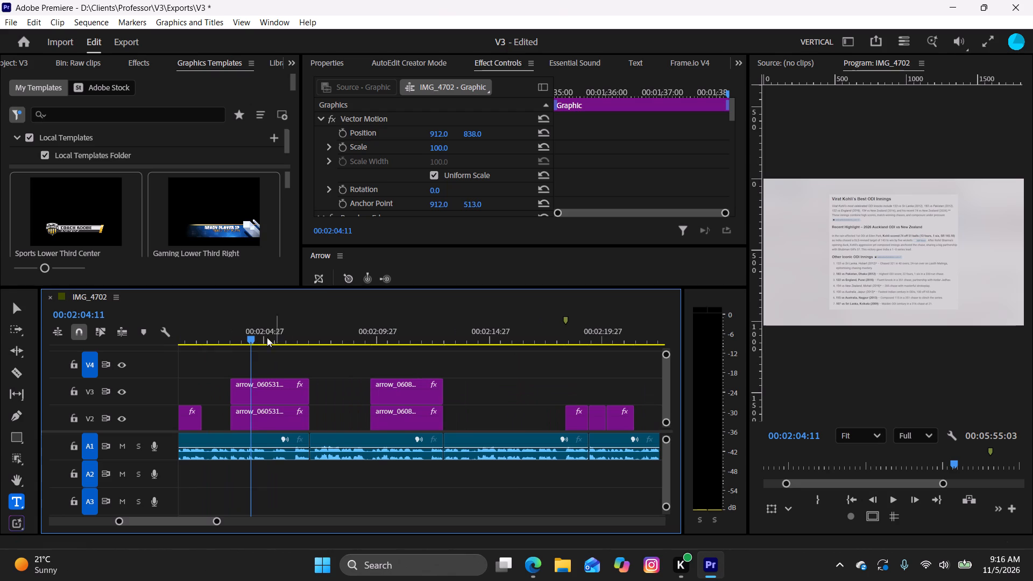
{"action": "left_click_drag", "start_coordinate": [251, 335], "coordinate": [234, 352]}
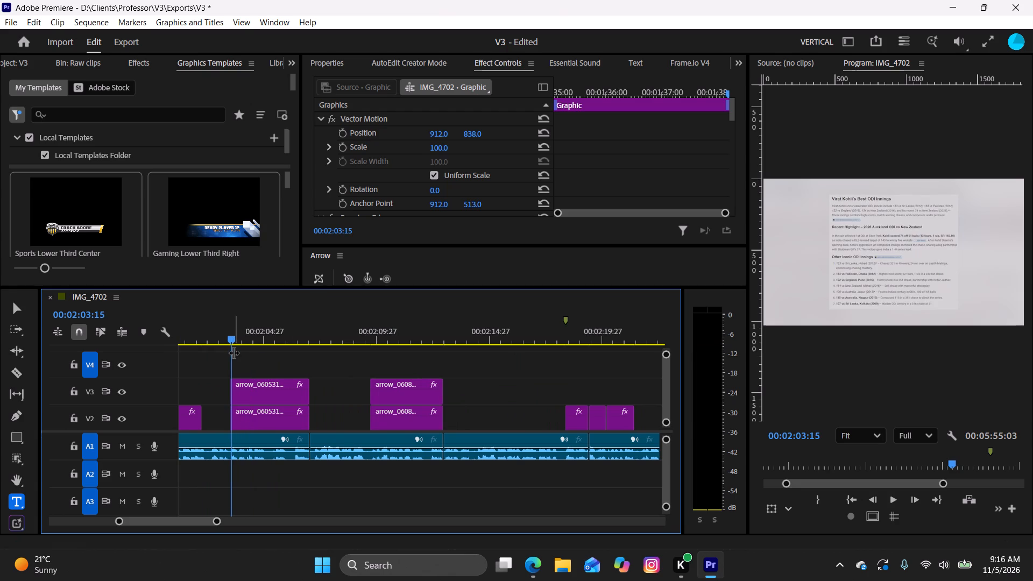
{"action": "key", "text": "ctrl+v"}
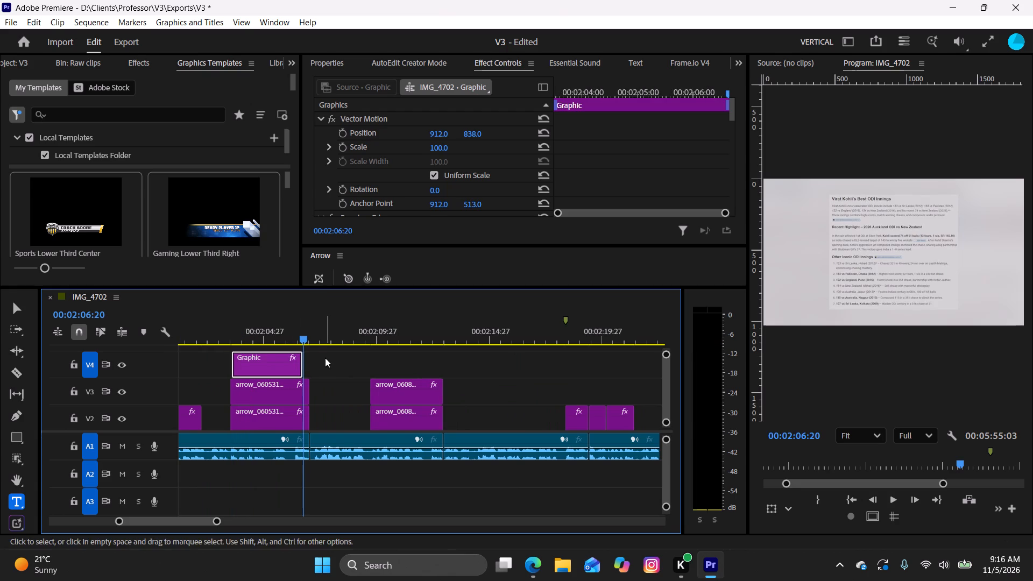
Extend the pasted highlight on V4 to end with the article clip on V3, and scrub through its start.
{"action": "left_click_drag", "start_coordinate": [302, 366], "coordinate": [308, 372]}
{"action": "left_click_drag", "start_coordinate": [305, 340], "coordinate": [231, 349]}
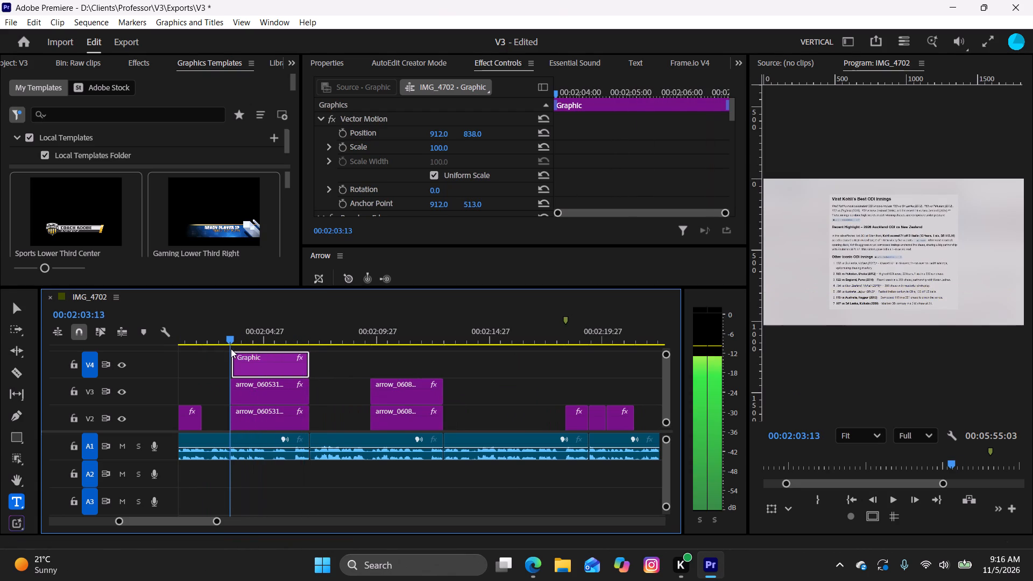
{"action": "left_click_drag", "start_coordinate": [231, 349], "coordinate": [238, 362]}
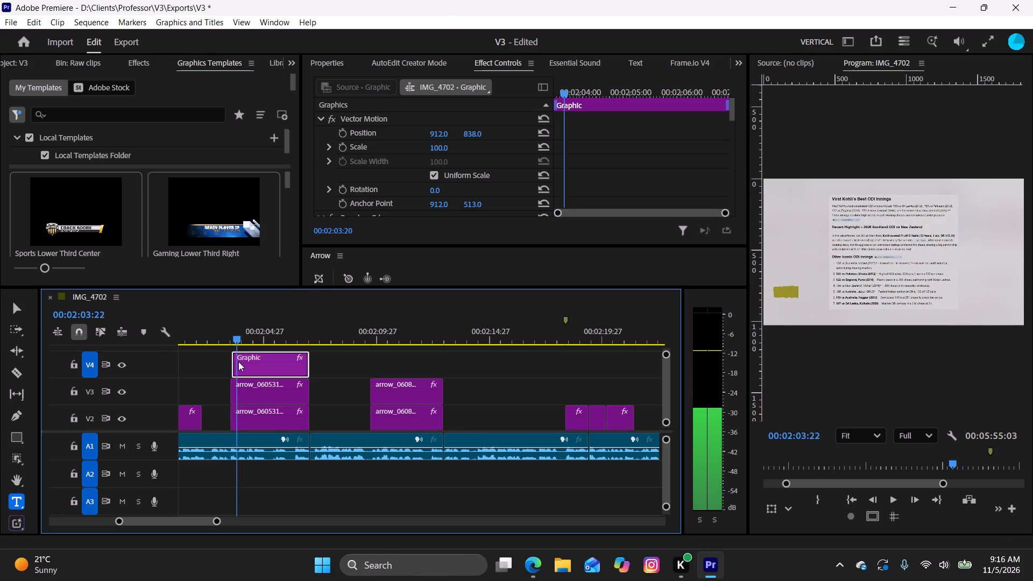
Scrub and play back the pasted highlight over the Kohli innings article to check its placement and timing.
{"action": "left_click_drag", "start_coordinate": [238, 362], "coordinate": [271, 378]}
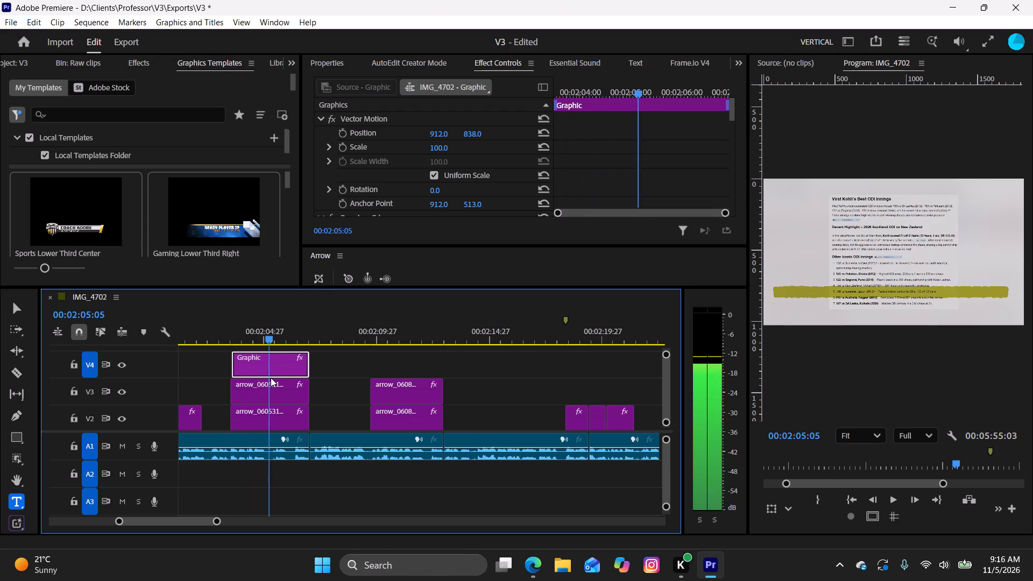
{"action": "left_click_drag", "start_coordinate": [271, 378], "coordinate": [277, 381]}
{"action": "left_click", "coordinate": [282, 364]}
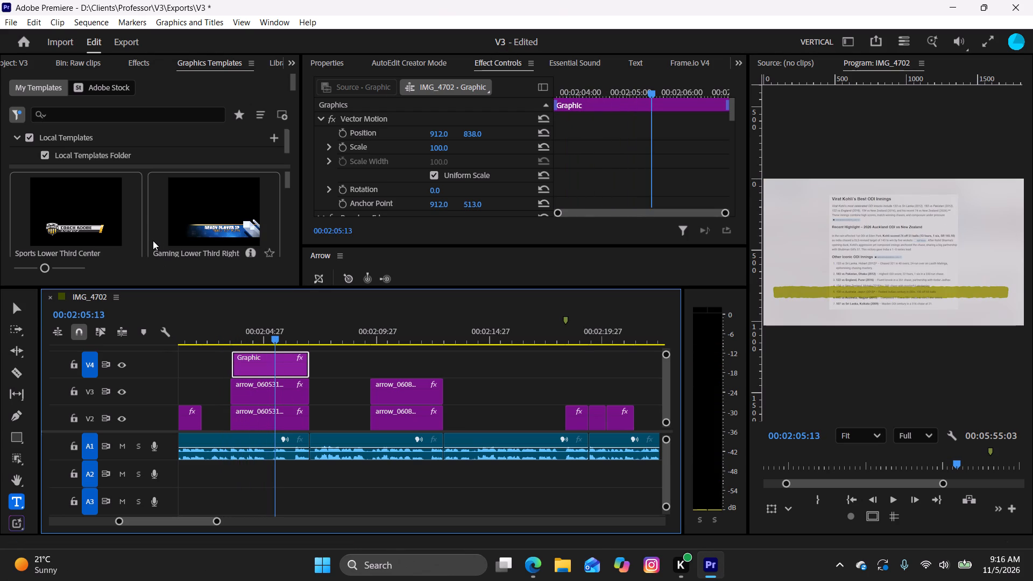
{"action": "key", "text": "space"}
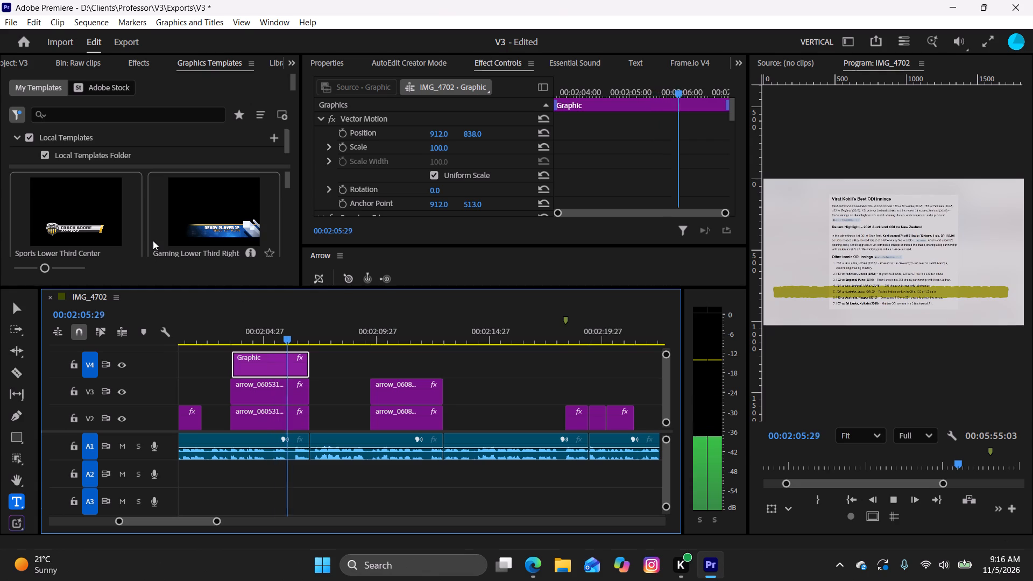
{"action": "key", "text": "space"}
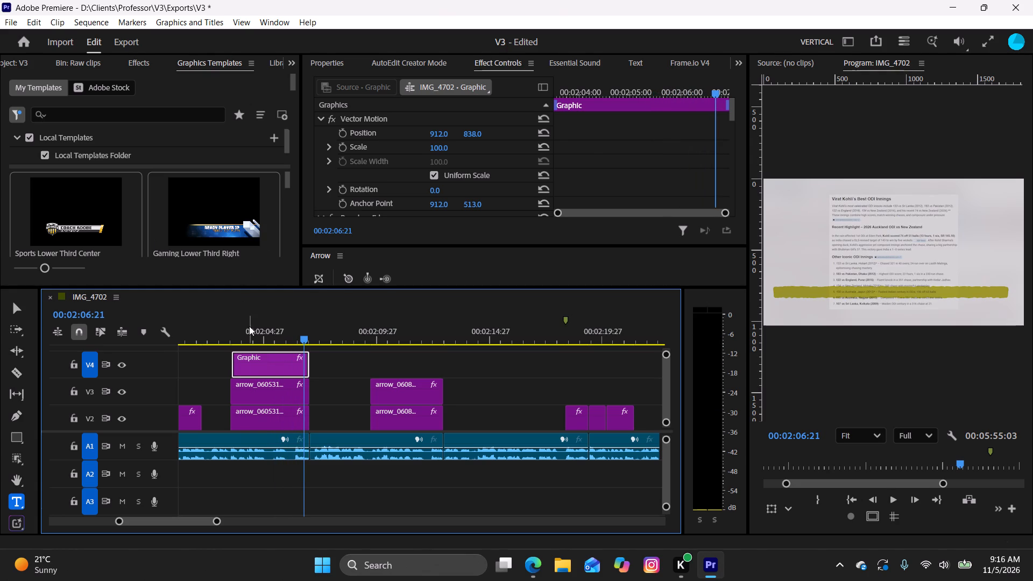
{"action": "left_click_drag", "start_coordinate": [250, 326], "coordinate": [225, 338]}
{"action": "key", "text": "space"}
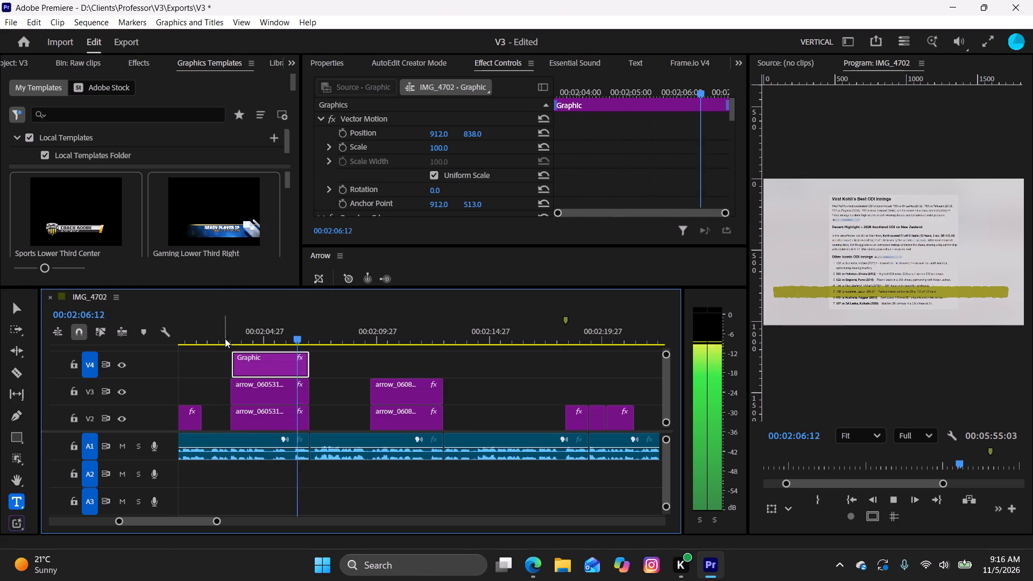
{"action": "key", "text": "space"}
{"action": "left_click_drag", "start_coordinate": [272, 332], "coordinate": [229, 331]}
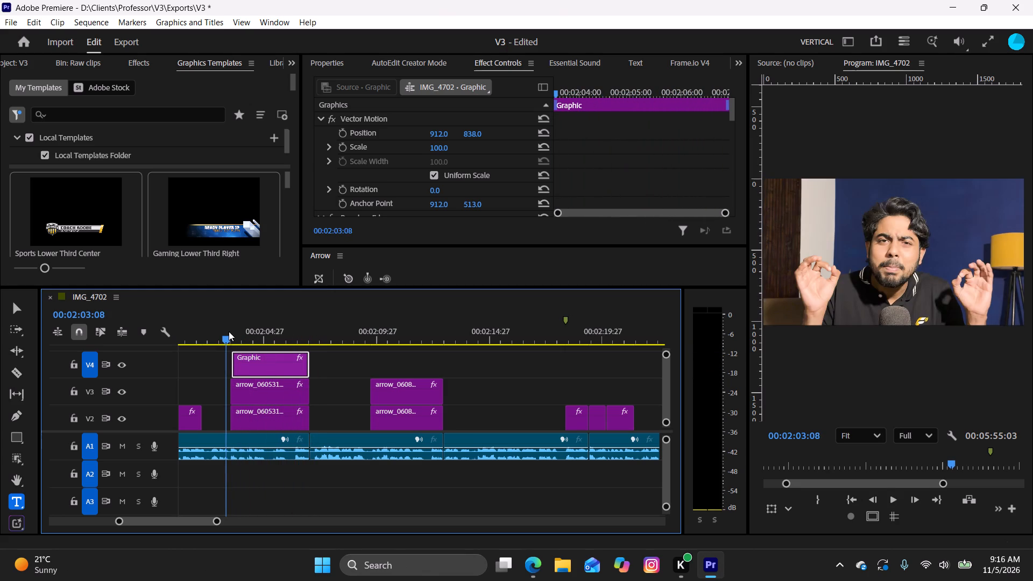
{"action": "left_click_drag", "start_coordinate": [229, 331], "coordinate": [239, 341]}
{"action": "key", "text": "space"}
{"action": "key", "text": "space"}
{"action": "key", "text": "space"}
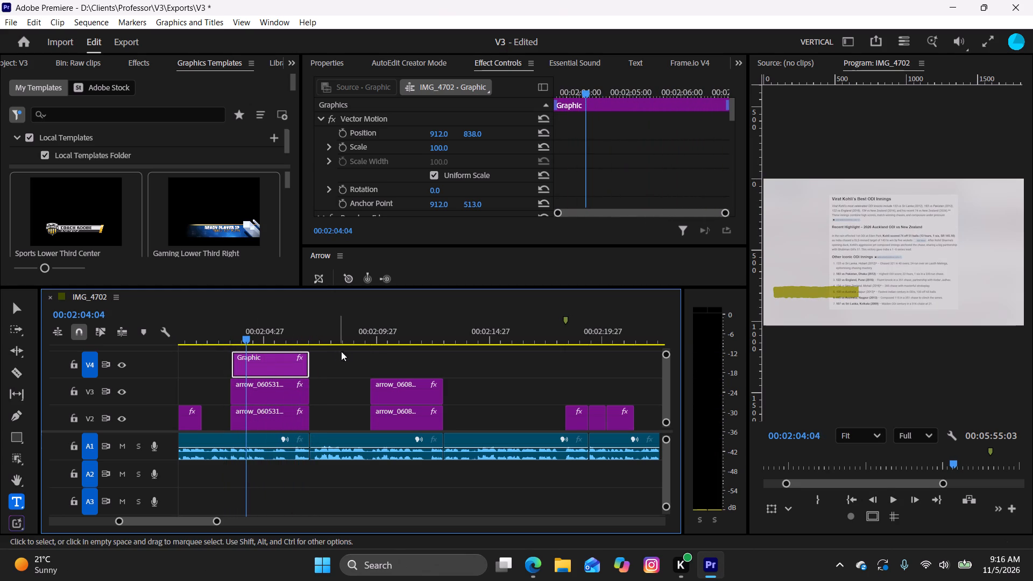
Raise the highlight to the first entry under "Other Iconic ODI Innings" by setting its Vector Motion vertical Position to 645.
{"action": "left_click_drag", "start_coordinate": [471, 132], "coordinate": [342, 153]}
Remove all existing Crop Right keyframes from the article highlight on V4.
{"action": "scroll", "coordinate": [373, 186], "scroll_direction": "down", "scroll_amount": 3}
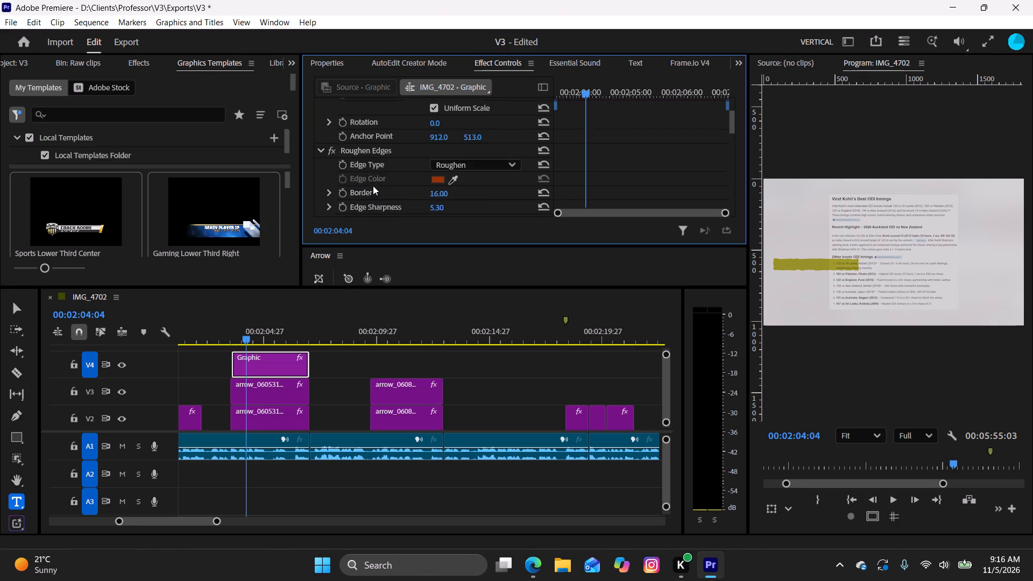
{"action": "scroll", "coordinate": [373, 186], "scroll_direction": "down", "scroll_amount": 20}
{"action": "scroll", "coordinate": [373, 186], "scroll_direction": "down", "scroll_amount": 12}
{"action": "scroll", "coordinate": [377, 193], "scroll_direction": "up", "scroll_amount": 1}
{"action": "scroll", "coordinate": [377, 193], "scroll_direction": "down", "scroll_amount": 5}
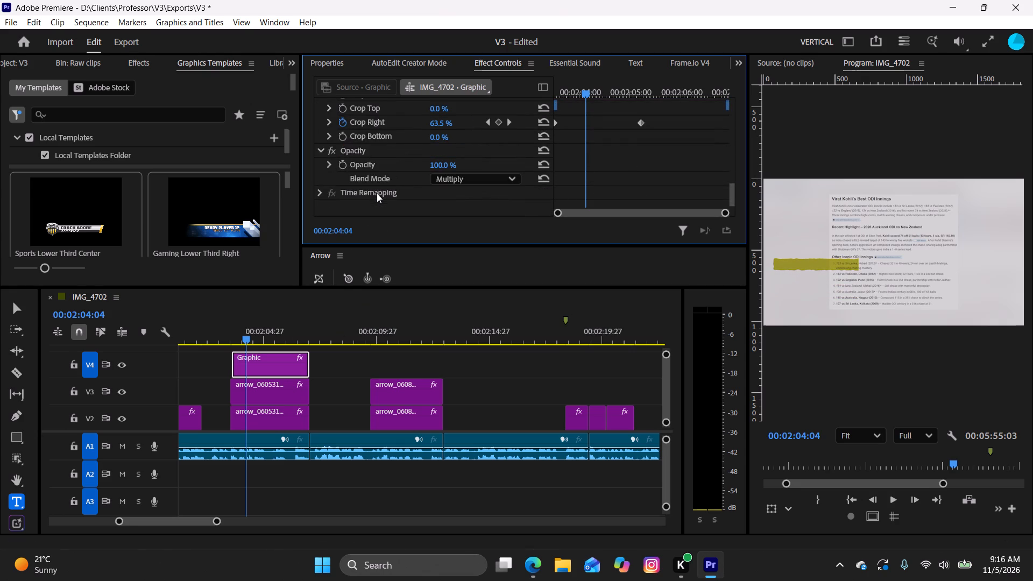
{"action": "scroll", "coordinate": [377, 193], "scroll_direction": "up", "scroll_amount": 2}
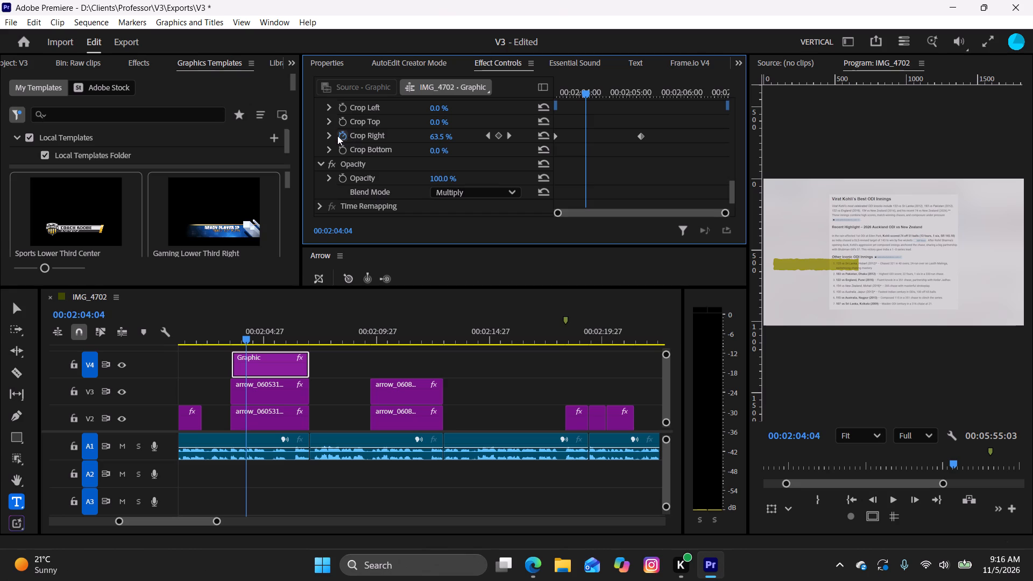
{"action": "left_click", "coordinate": [337, 136]}
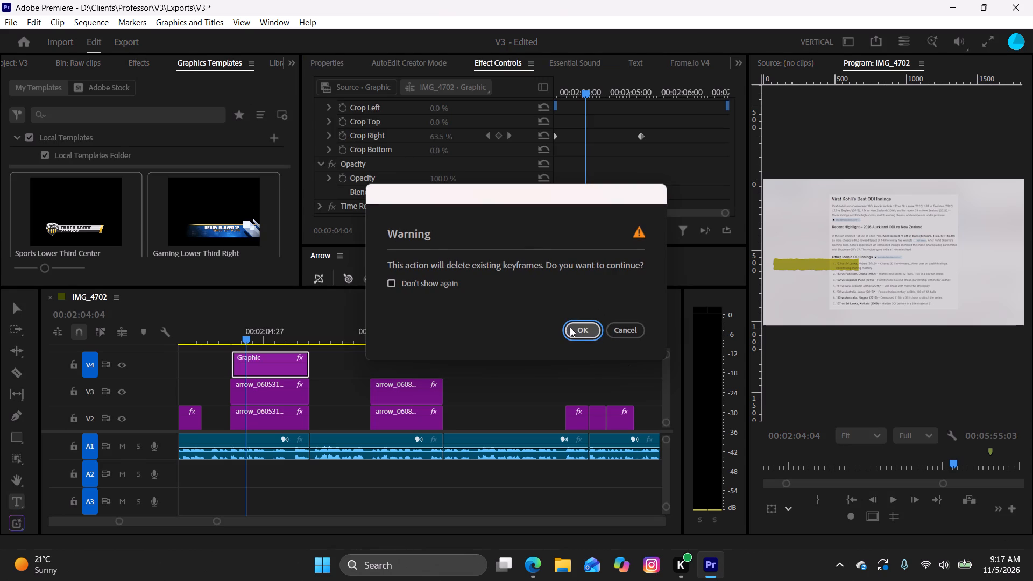
{"action": "left_click", "coordinate": [571, 328]}
Set Crop Right to 0% at the clip's start and align the highlight with the article text at horizontal Position 1295.
{"action": "left_click_drag", "start_coordinate": [583, 89], "coordinate": [555, 96]}
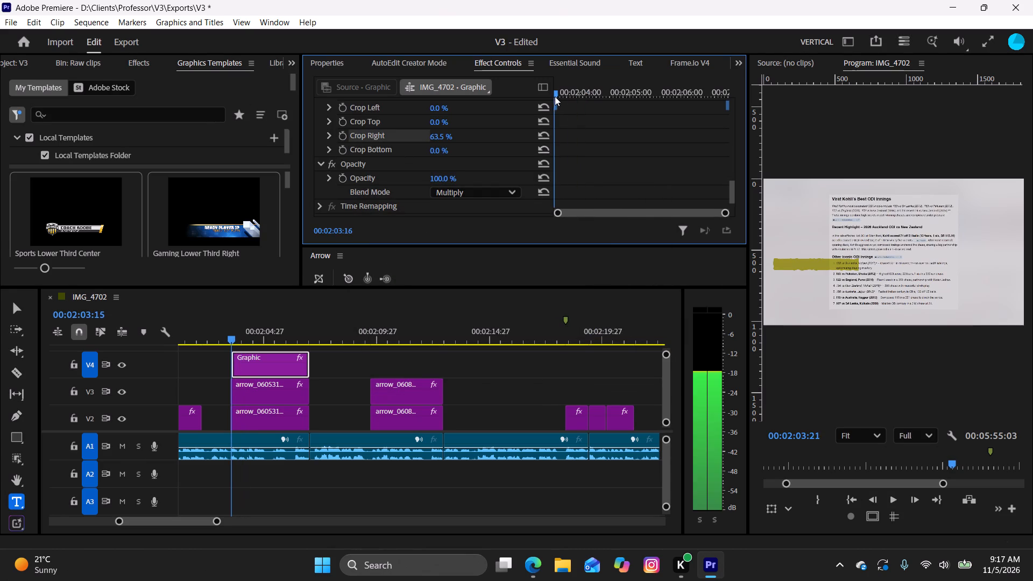
{"action": "left_click_drag", "start_coordinate": [555, 96], "coordinate": [543, 101]}
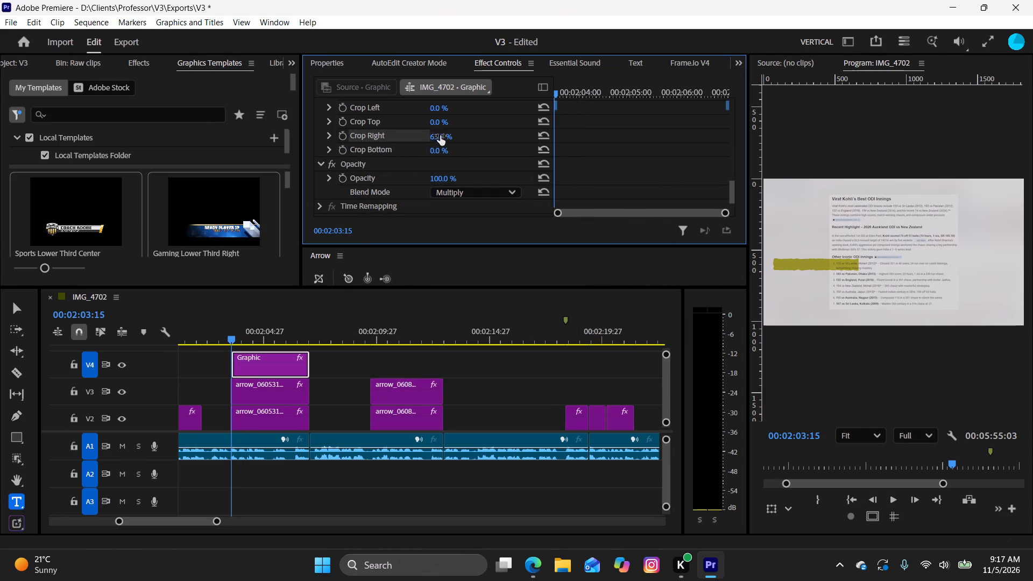
{"action": "left_click_drag", "start_coordinate": [440, 138], "coordinate": [492, 145]}
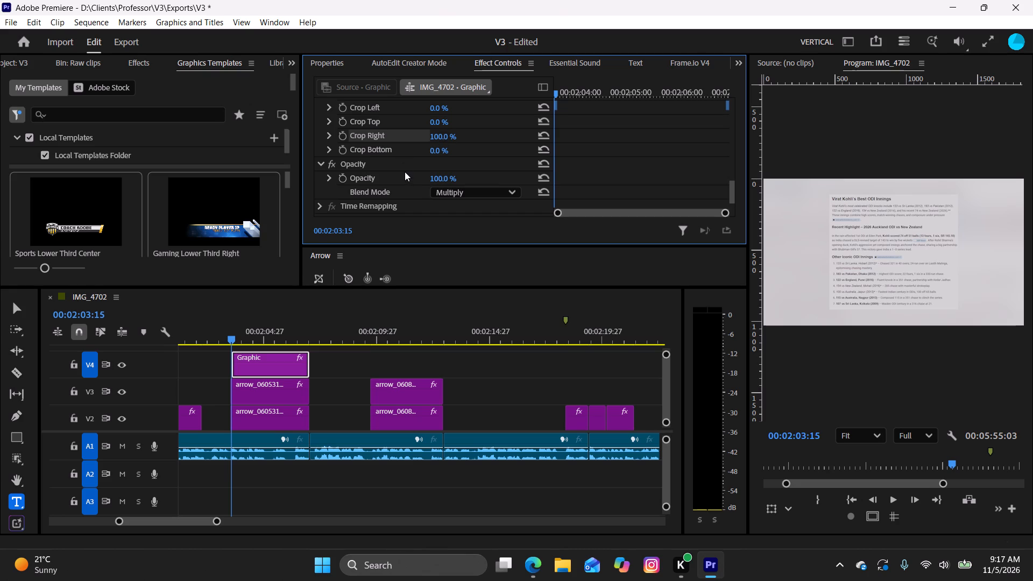
{"action": "left_click_drag", "start_coordinate": [558, 90], "coordinate": [564, 94]}
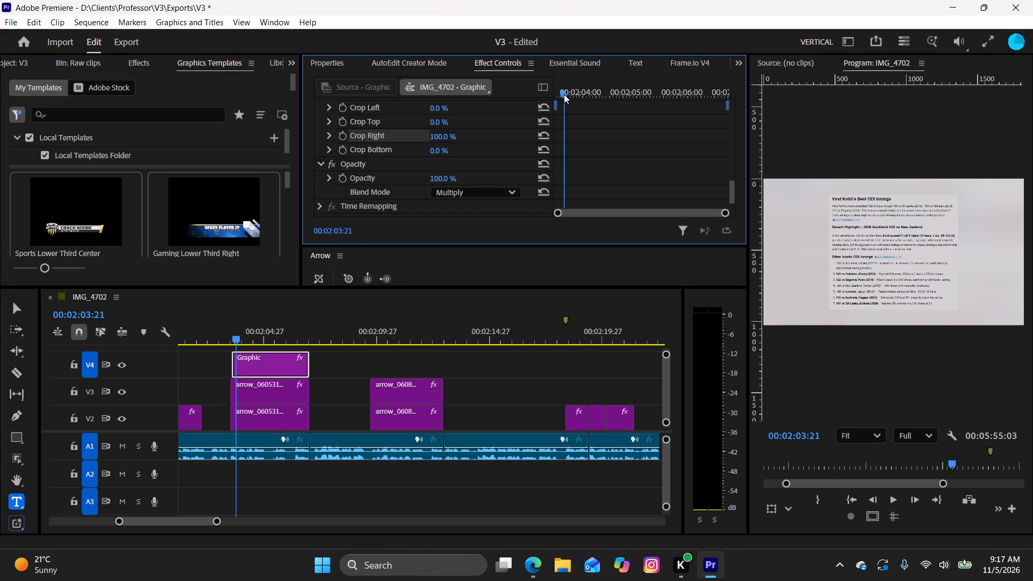
{"action": "left_click_drag", "start_coordinate": [564, 94], "coordinate": [544, 103]}
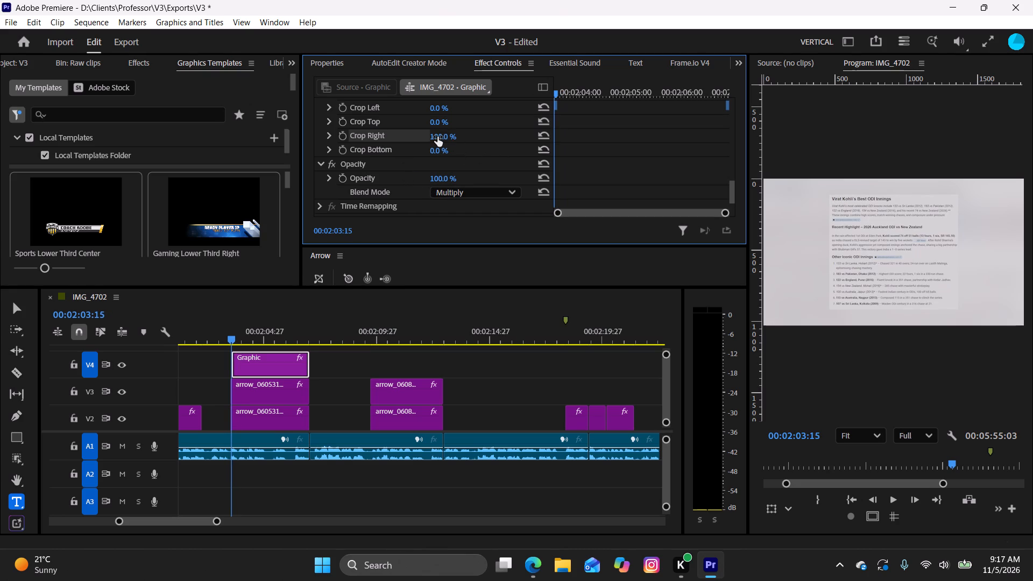
{"action": "left_click_drag", "start_coordinate": [437, 137], "coordinate": [461, 144]}
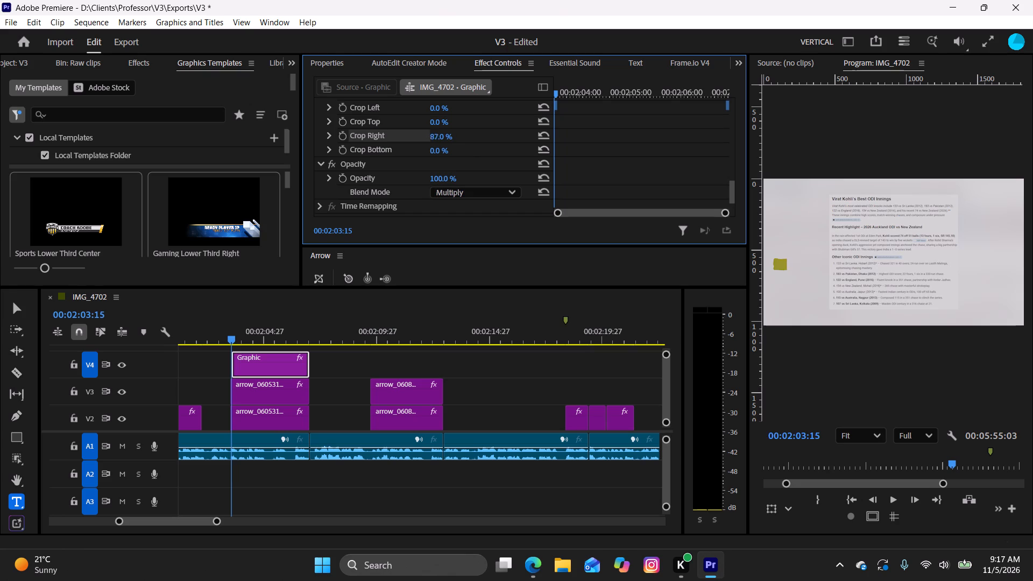
{"action": "left_click_drag", "start_coordinate": [461, 144], "coordinate": [375, 153]}
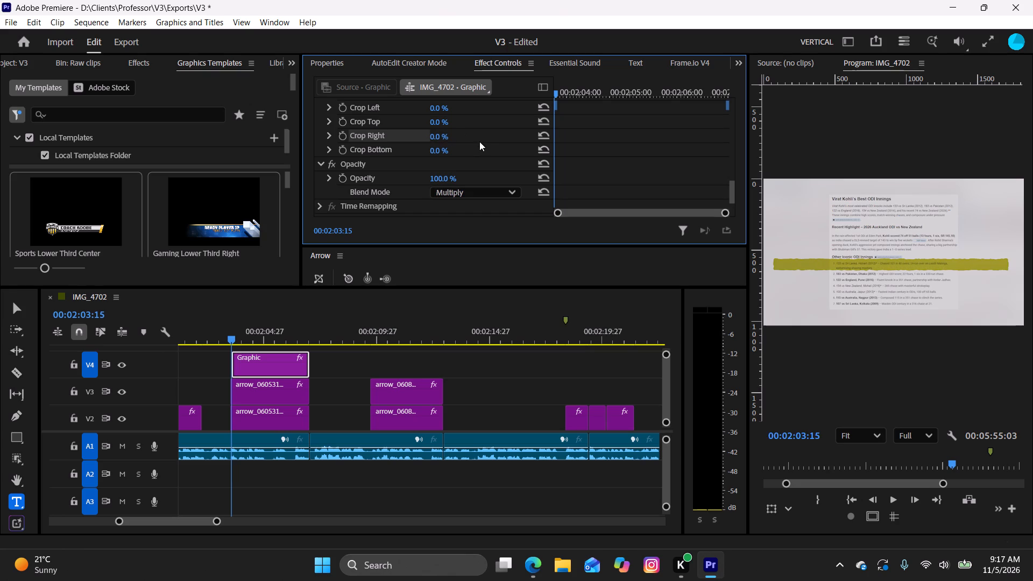
{"action": "scroll", "coordinate": [449, 167], "scroll_direction": "up", "scroll_amount": 14}
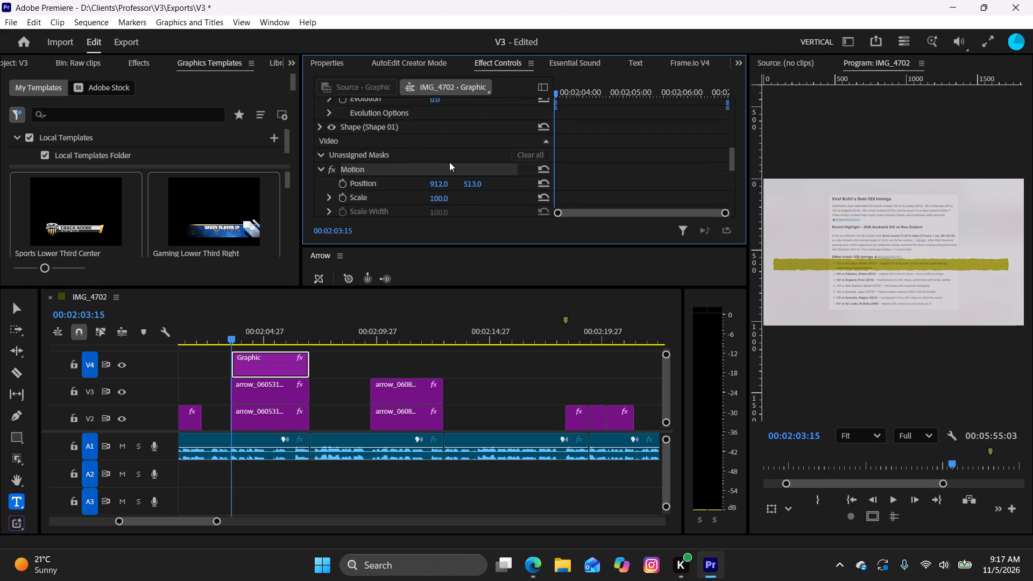
{"action": "scroll", "coordinate": [449, 162], "scroll_direction": "up", "scroll_amount": 14}
{"action": "scroll", "coordinate": [445, 160], "scroll_direction": "up", "scroll_amount": 8}
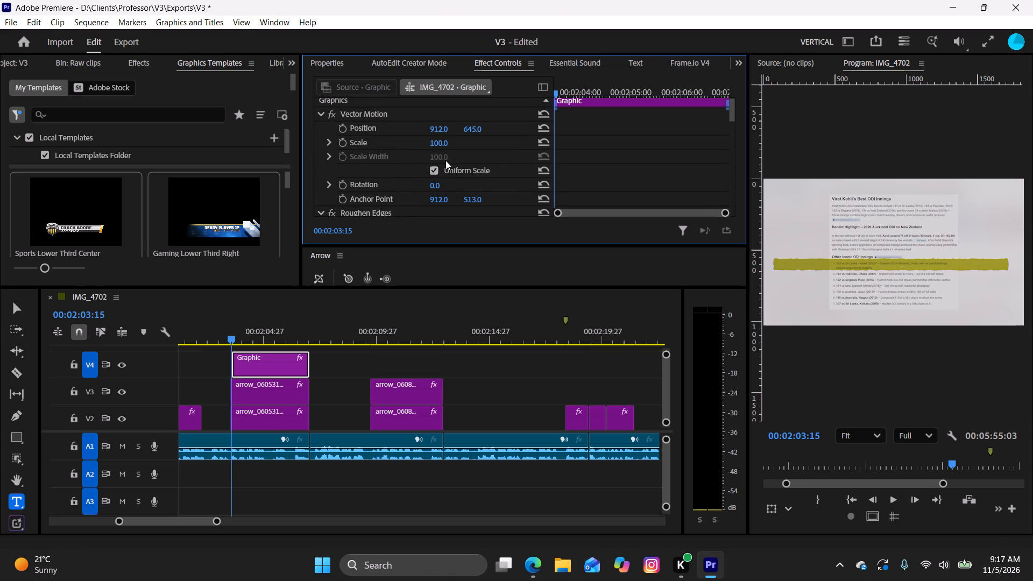
{"action": "left_click_drag", "start_coordinate": [431, 134], "coordinate": [433, 135]}
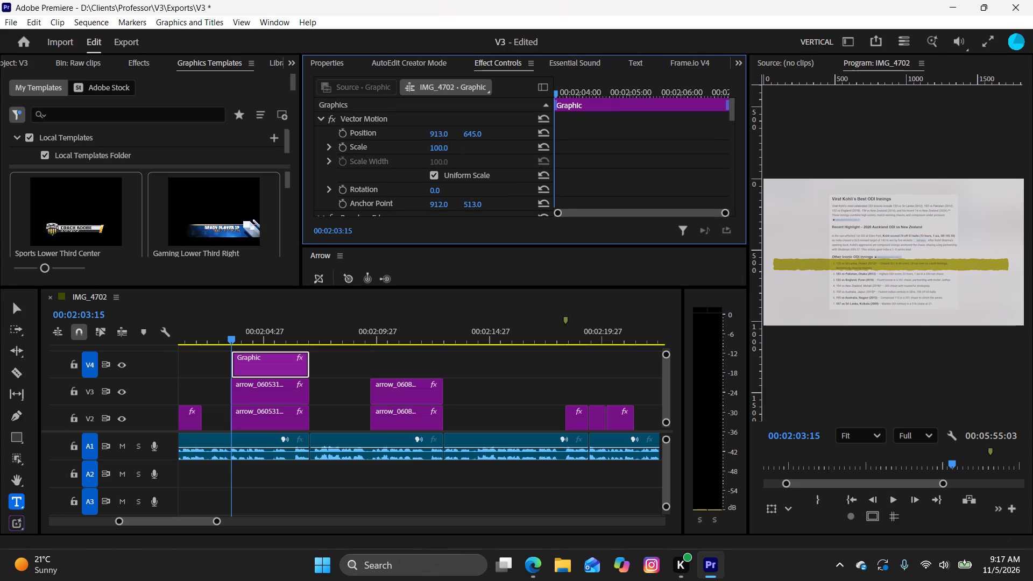
{"action": "left_click_drag", "start_coordinate": [433, 135], "coordinate": [678, 180]}
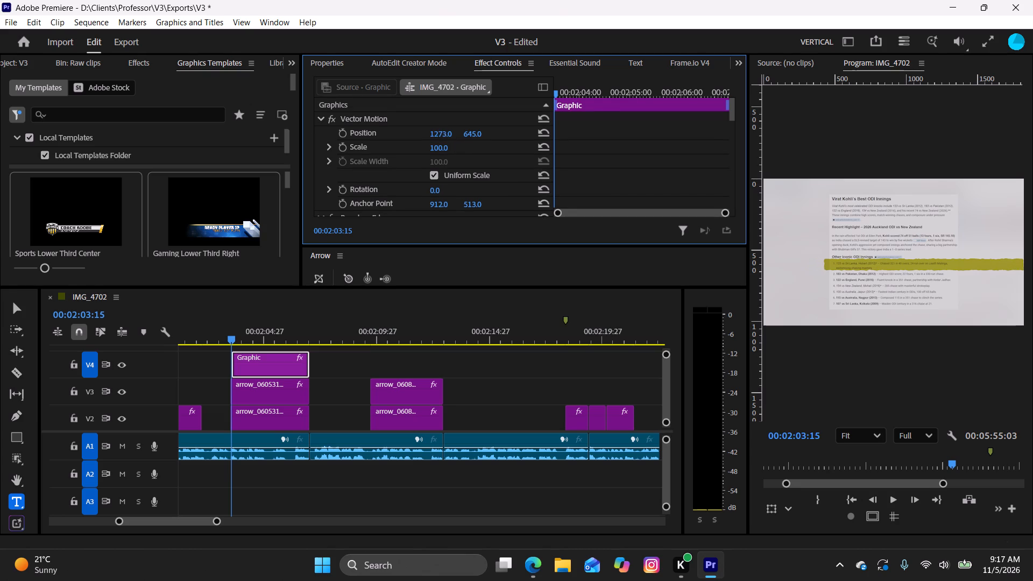
{"action": "left_click_drag", "start_coordinate": [678, 180], "coordinate": [698, 190]}
{"action": "left_click_drag", "start_coordinate": [698, 190], "coordinate": [700, 192]}
{"action": "left_click_drag", "start_coordinate": [700, 192], "coordinate": [701, 192]}
Add a Crop Right keyframe of 100% at the article highlight's start, 00:02:03:15.
{"action": "scroll", "coordinate": [496, 175], "scroll_direction": "down", "scroll_amount": 4}
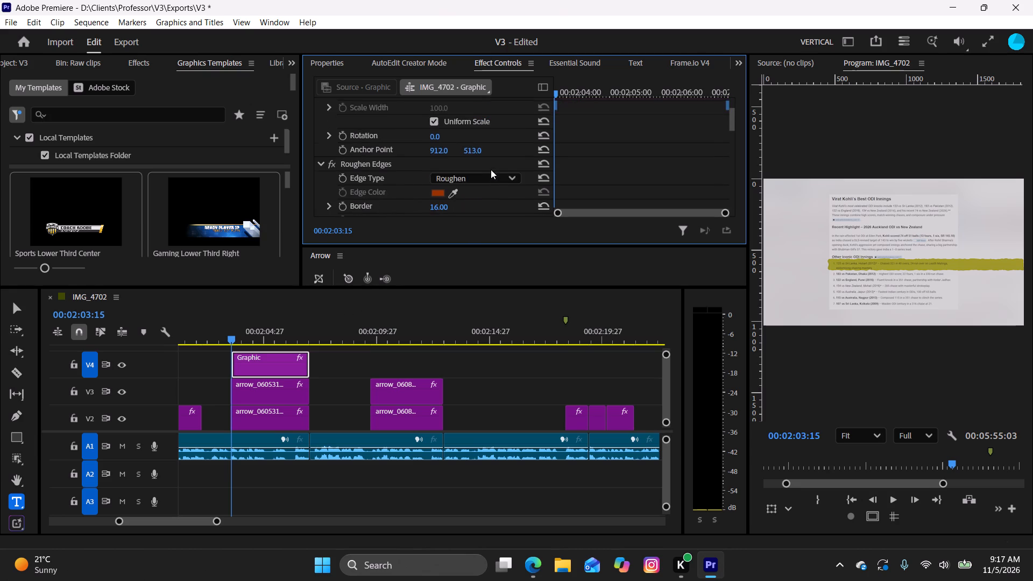
{"action": "scroll", "coordinate": [491, 169], "scroll_direction": "down", "scroll_amount": 9}
{"action": "scroll", "coordinate": [491, 169], "scroll_direction": "down", "scroll_amount": 14}
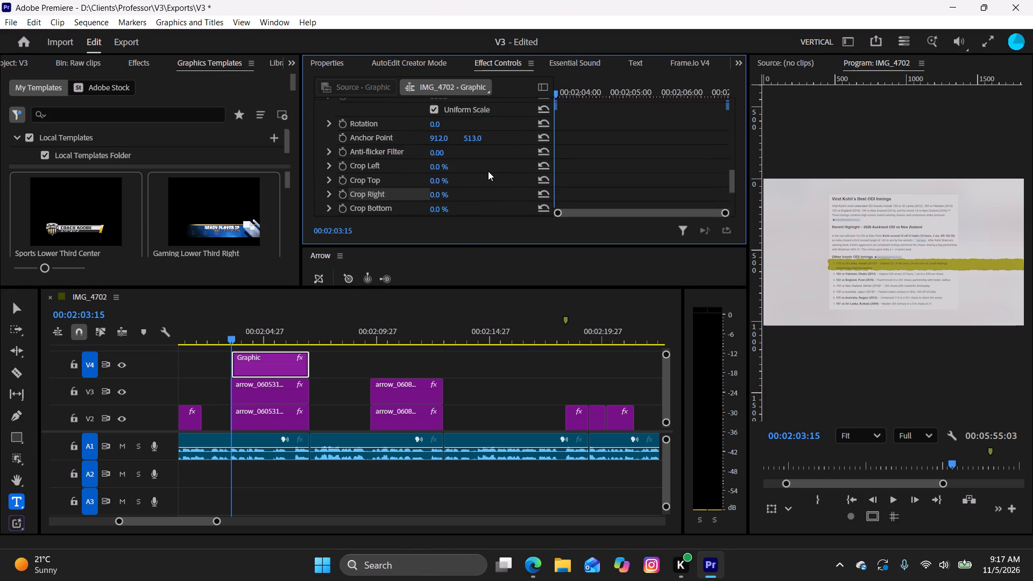
{"action": "scroll", "coordinate": [488, 171], "scroll_direction": "down", "scroll_amount": 4}
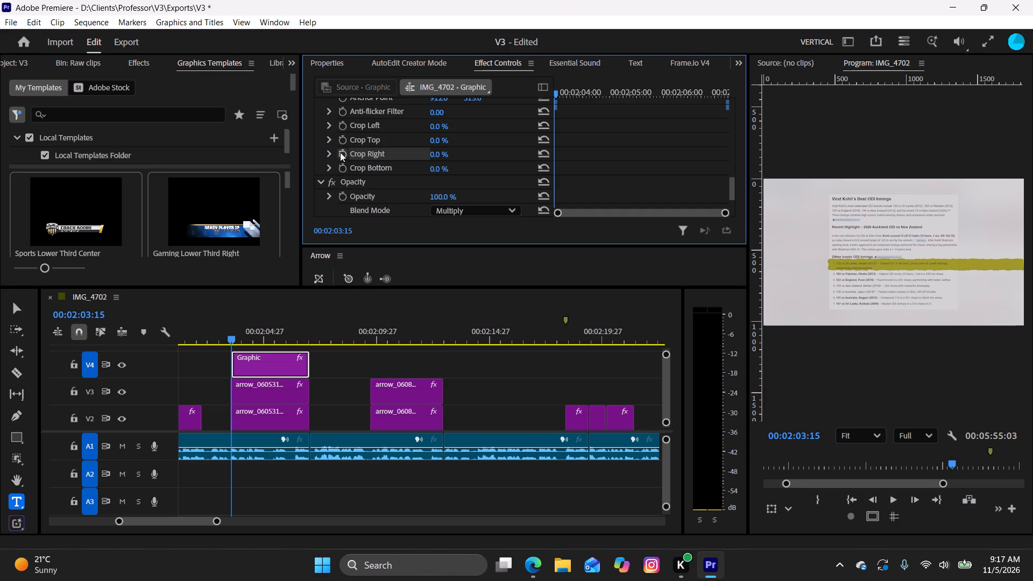
{"action": "left_click", "coordinate": [339, 152]}
{"action": "left_click_drag", "start_coordinate": [436, 155], "coordinate": [462, 156]}
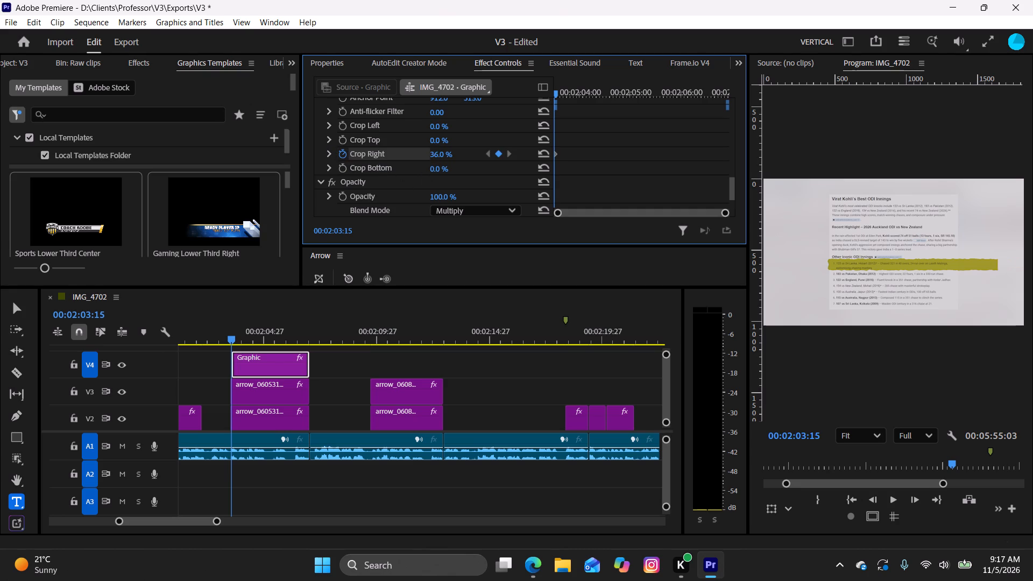
{"action": "left_click_drag", "start_coordinate": [462, 156], "coordinate": [534, 167]}
Keyframe the article highlight's Crop Right at 24% at 00:02:06:24, so it spans to the article's edge.
{"action": "left_click_drag", "start_coordinate": [626, 95], "coordinate": [743, 97]}
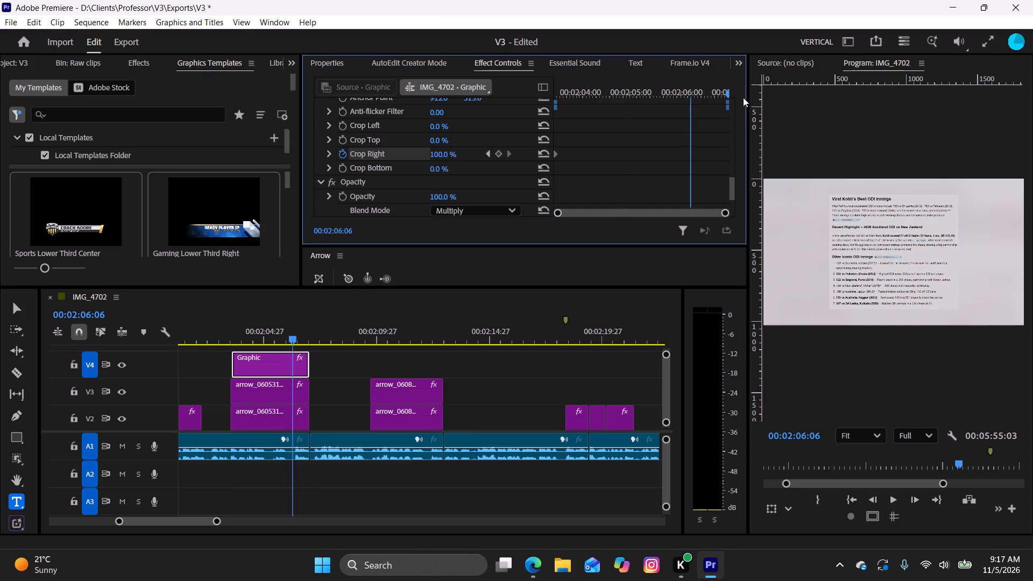
{"action": "left_click_drag", "start_coordinate": [743, 97], "coordinate": [750, 104]}
{"action": "left_click_drag", "start_coordinate": [714, 93], "coordinate": [723, 104]}
{"action": "left_click_drag", "start_coordinate": [432, 154], "coordinate": [461, 164]}
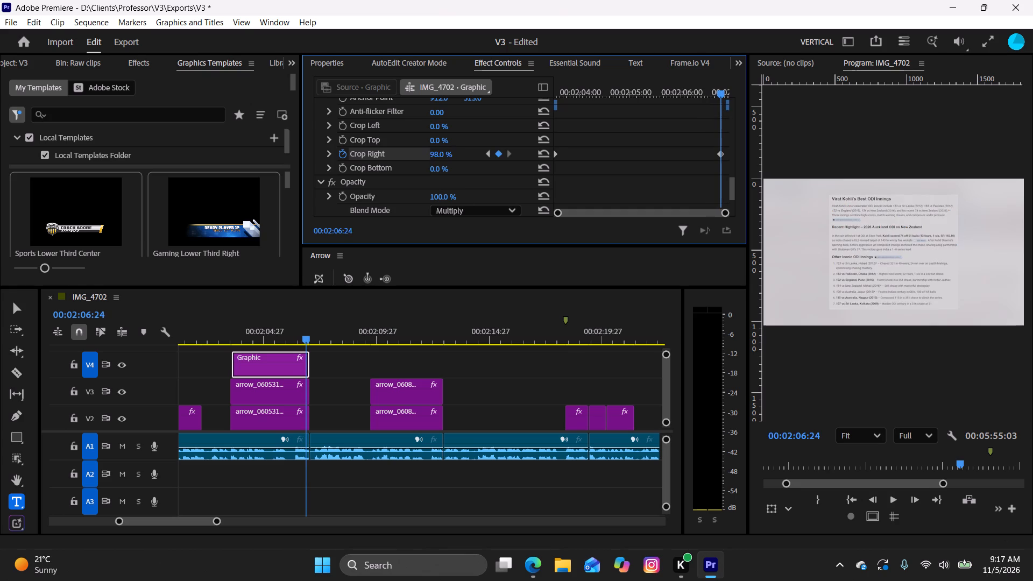
{"action": "left_click_drag", "start_coordinate": [461, 164], "coordinate": [434, 178]}
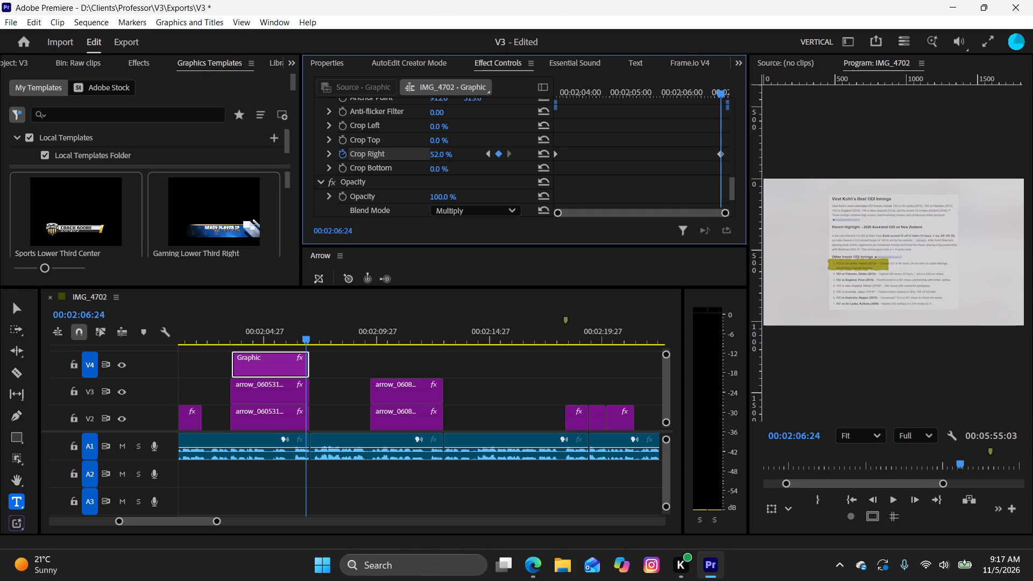
{"action": "left_click_drag", "start_coordinate": [434, 178], "coordinate": [425, 189]}
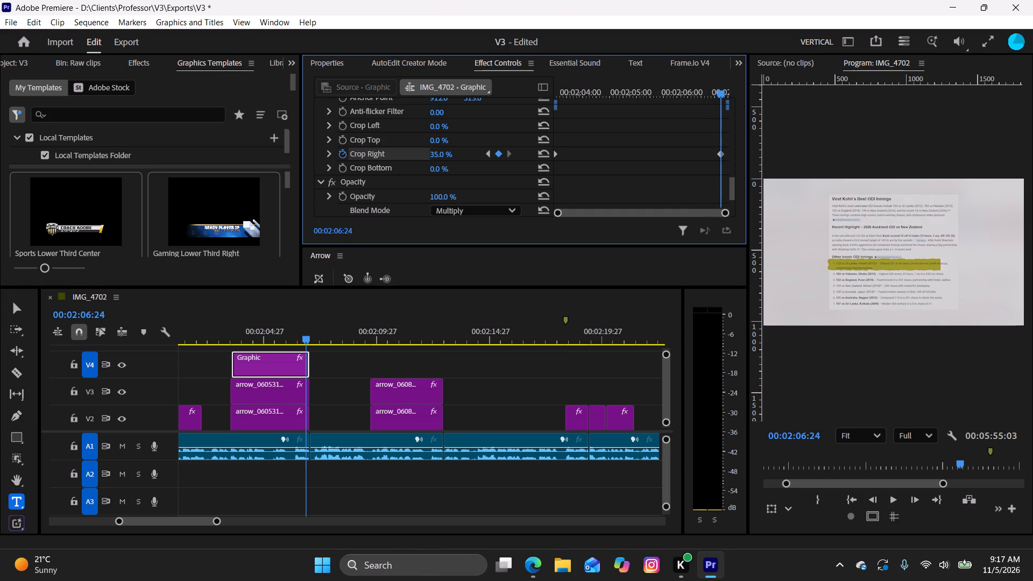
{"action": "left_click_drag", "start_coordinate": [425, 189], "coordinate": [420, 194]}
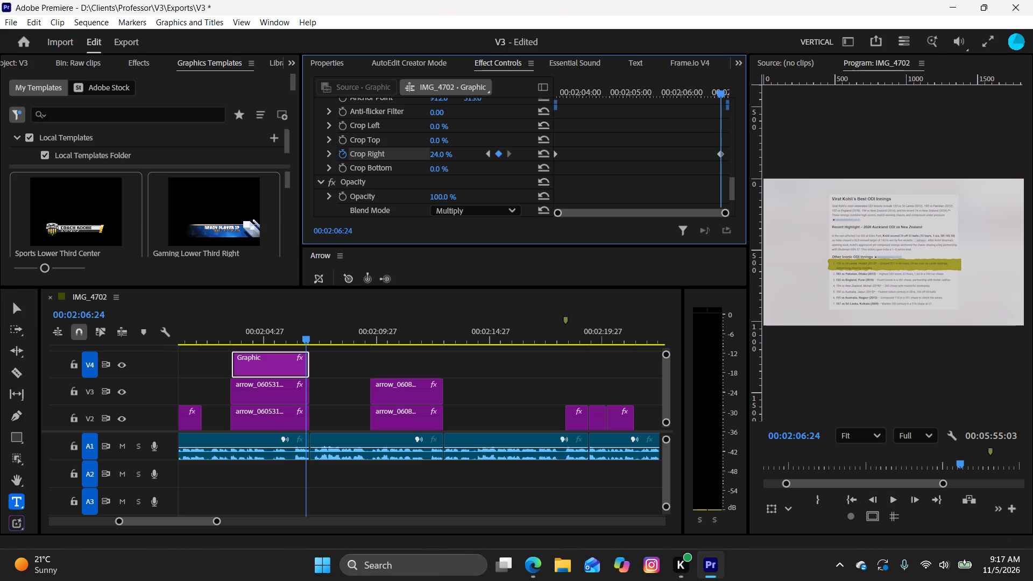
Set the article highlight's Crop Right keyframe at 00:02:06:24 to 27%.
{"action": "left_click_drag", "start_coordinate": [420, 194], "coordinate": [423, 197]}
{"action": "left_click_drag", "start_coordinate": [423, 197], "coordinate": [432, 202]}
Play back the sequence from 00:02:03:08 to review the article highlight animation and the section after it.
{"action": "left_click_drag", "start_coordinate": [294, 331], "coordinate": [228, 332]}
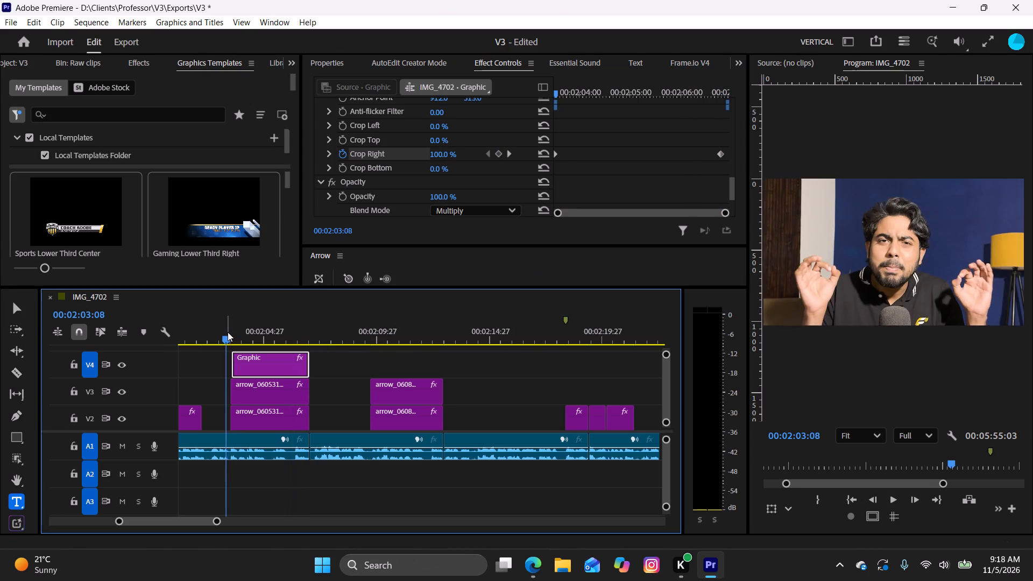
{"action": "key", "text": "space"}
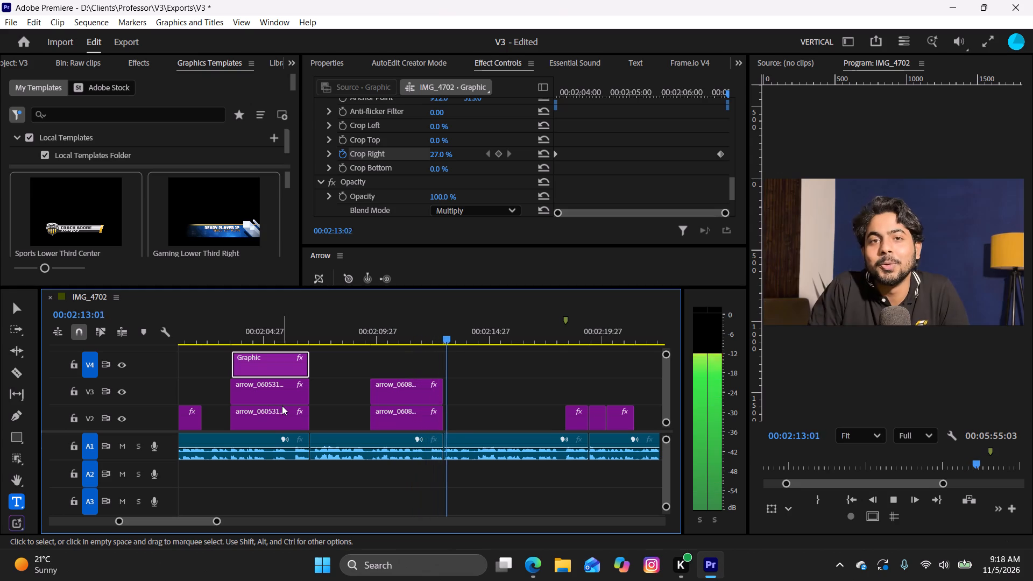
{"action": "key", "text": "space"}
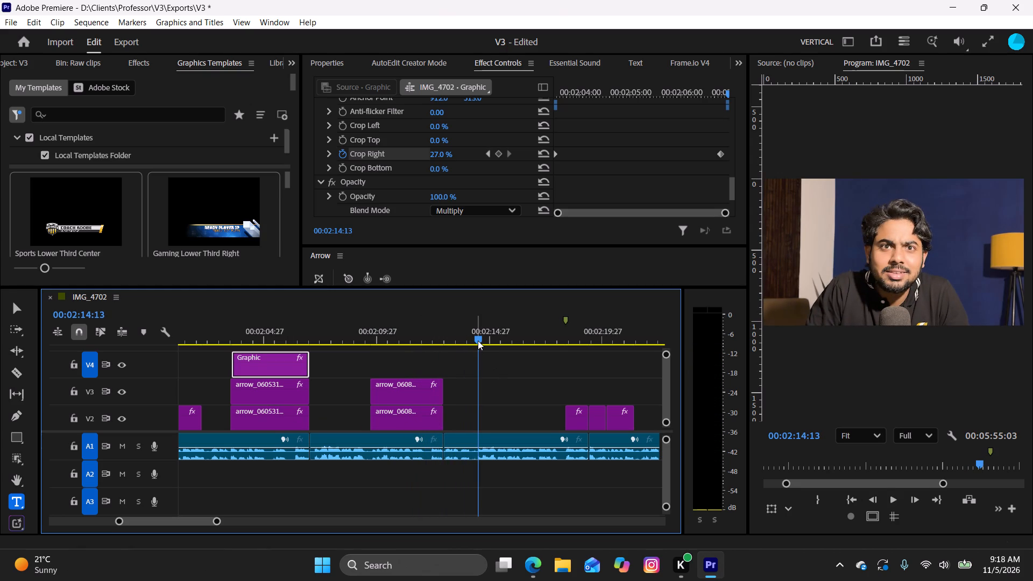
Replay the speech around 00:02:13 and park the playhead at 00:02:12:27, where the second pair of arrow clips ends.
{"action": "left_click_drag", "start_coordinate": [476, 337], "coordinate": [455, 356]}
{"action": "key", "text": "space"}
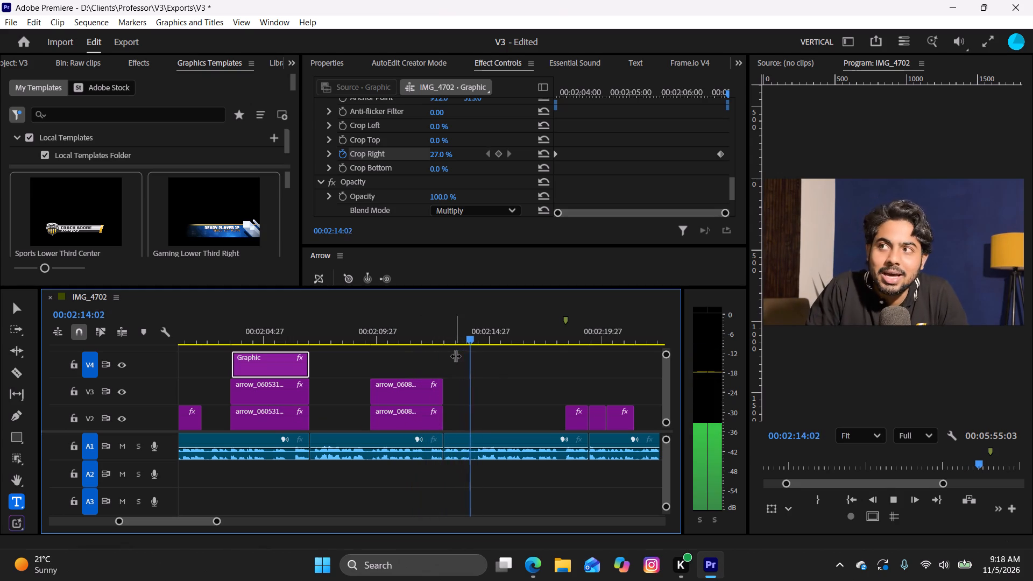
{"action": "key", "text": "space"}
{"action": "left_click_drag", "start_coordinate": [481, 333], "coordinate": [462, 348]}
{"action": "left_click", "coordinate": [462, 348]}
{"action": "key", "text": "space"}
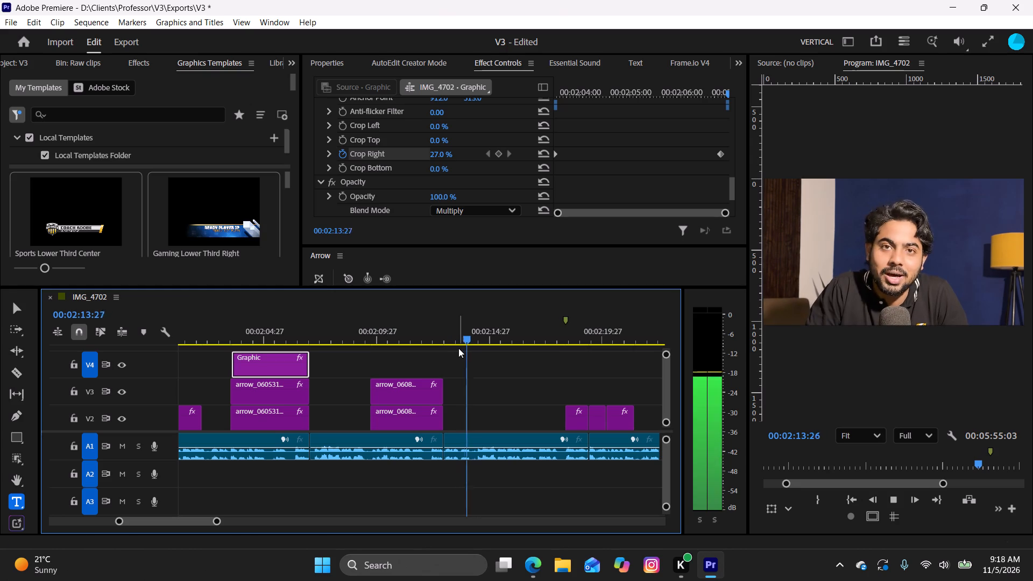
{"action": "key", "text": "space"}
{"action": "left_click_drag", "start_coordinate": [468, 336], "coordinate": [447, 351]}
{"action": "key", "text": "space"}
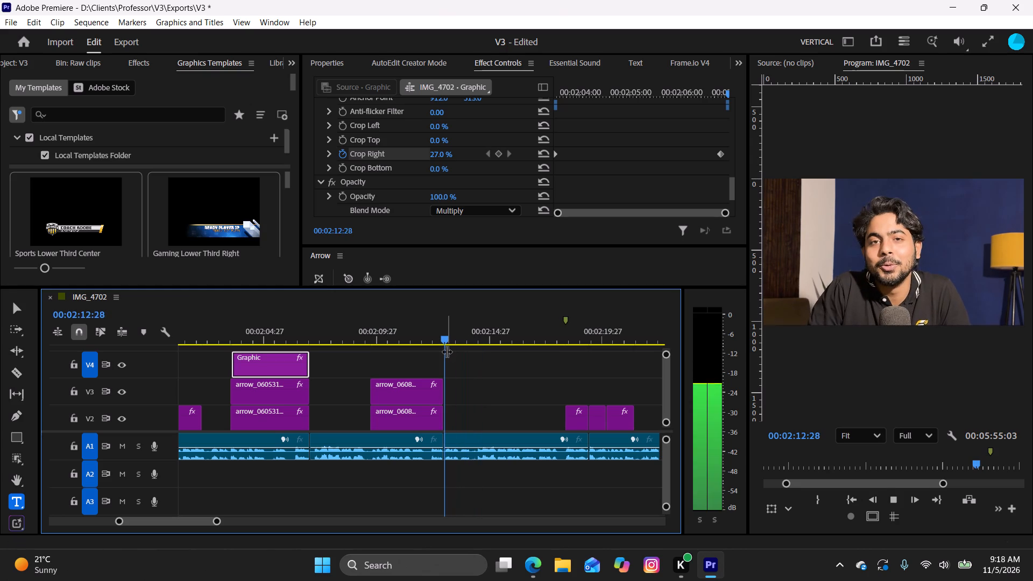
{"action": "key", "text": "space"}
{"action": "left_click_drag", "start_coordinate": [472, 342], "coordinate": [458, 353]}
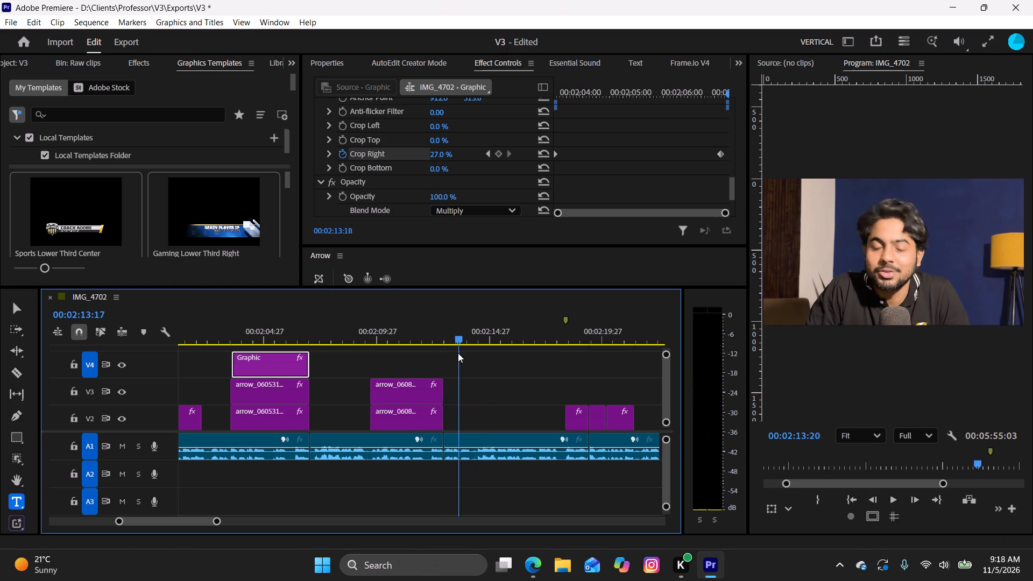
{"action": "left_click_drag", "start_coordinate": [458, 353], "coordinate": [443, 375]}
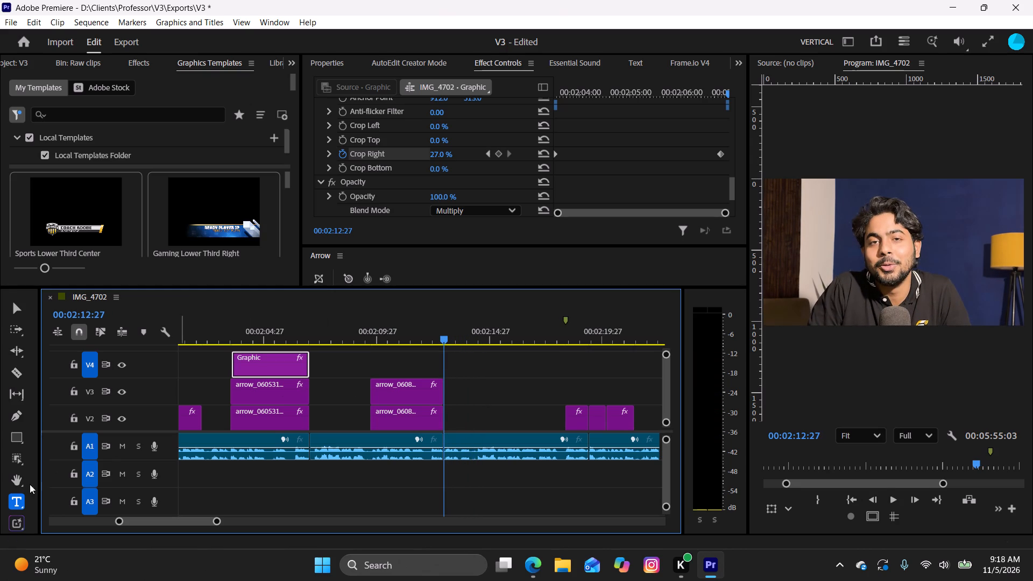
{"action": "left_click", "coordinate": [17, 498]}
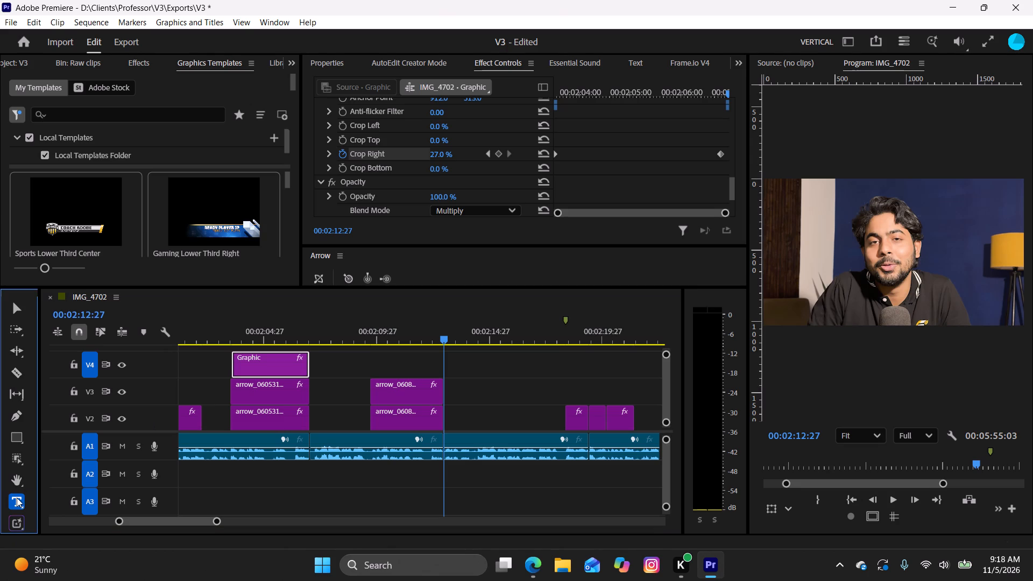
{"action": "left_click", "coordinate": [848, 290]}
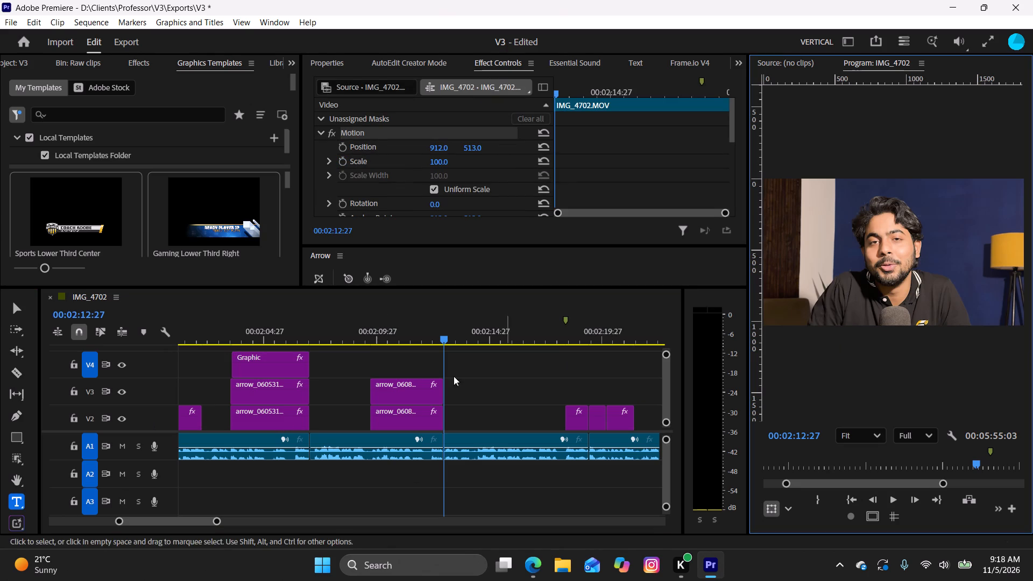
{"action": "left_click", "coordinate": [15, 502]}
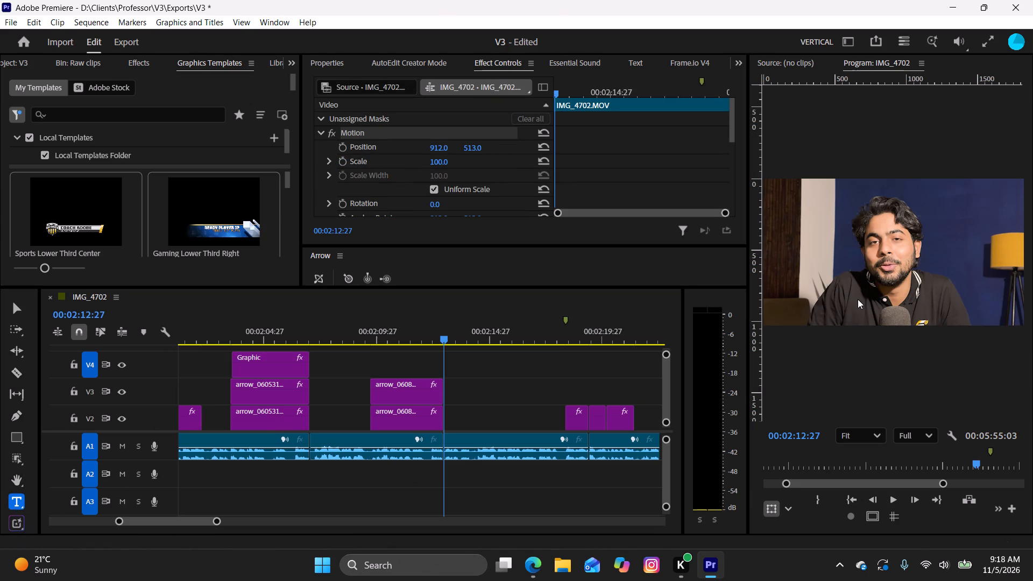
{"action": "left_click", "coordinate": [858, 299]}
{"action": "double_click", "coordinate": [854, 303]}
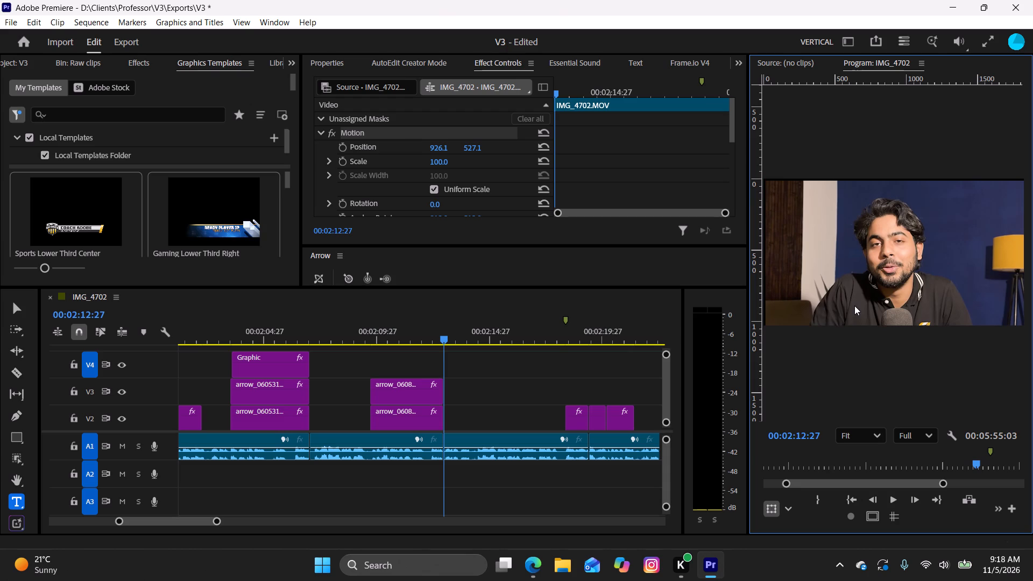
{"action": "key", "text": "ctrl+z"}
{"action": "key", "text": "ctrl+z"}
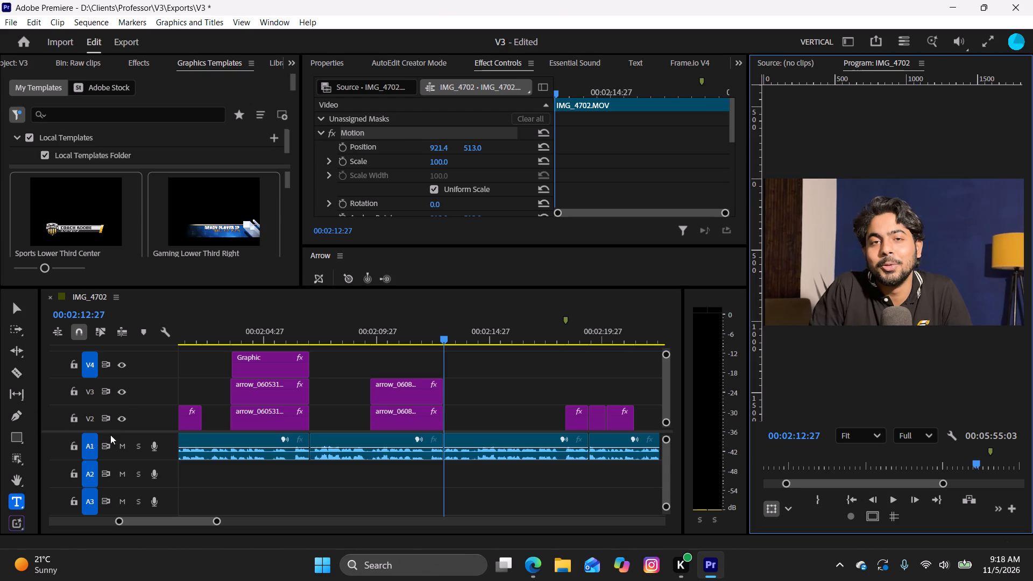
Add a text graphic reading 2016 over the speaker's chest, starting at 00:02:12:27 on V2.
{"action": "key", "text": "t"}
{"action": "key", "text": "t"}
{"action": "left_click", "coordinate": [497, 375]}
{"action": "key", "text": "t"}
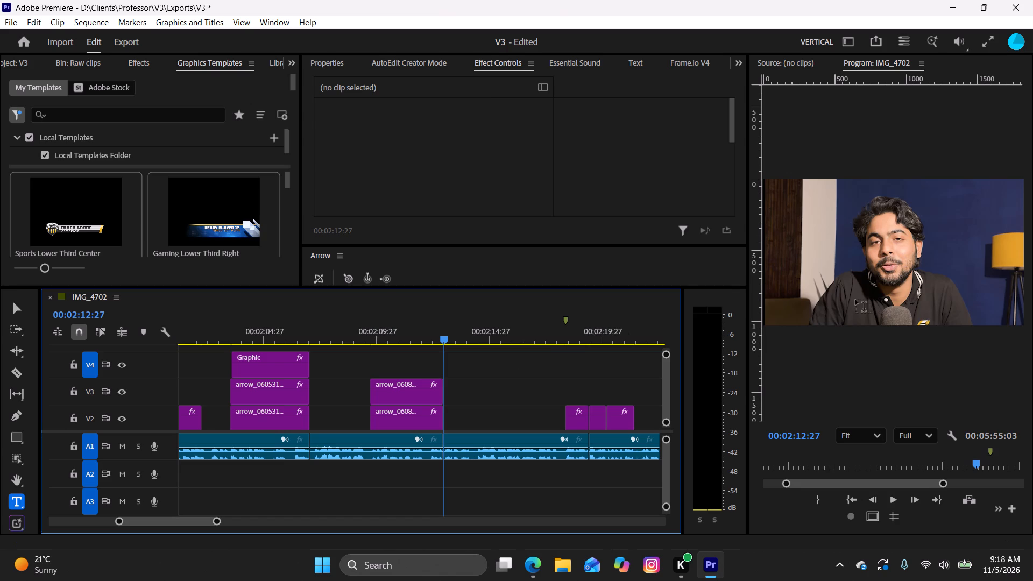
{"action": "left_click", "coordinate": [847, 300]}
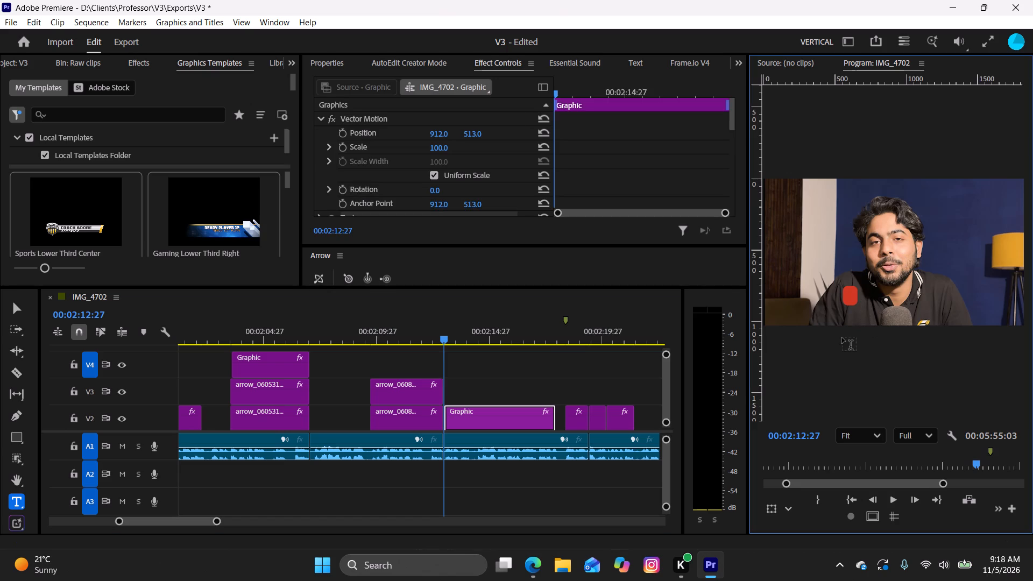
{"action": "type", "text": "20"}
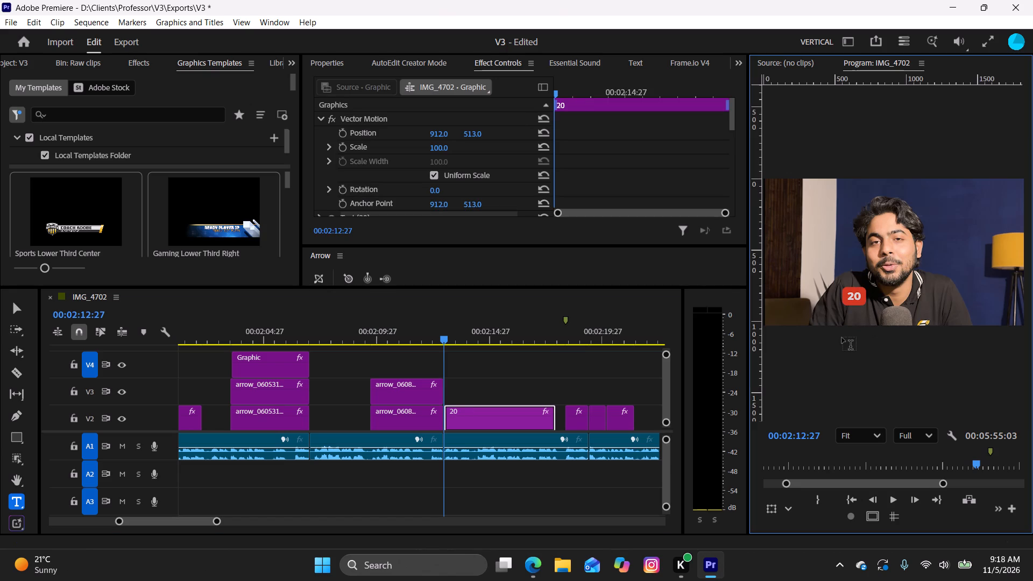
{"action": "type", "text": "16"}
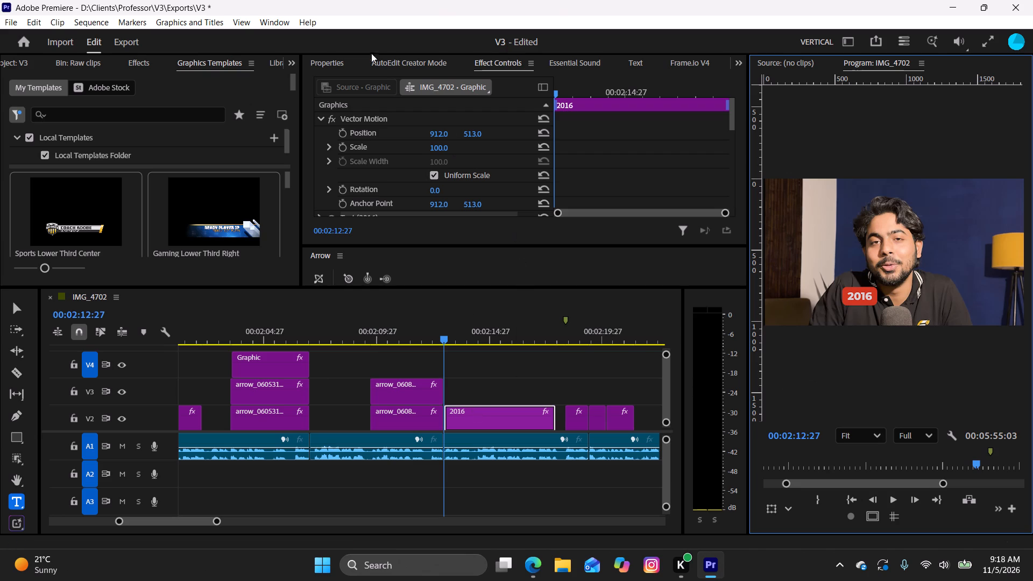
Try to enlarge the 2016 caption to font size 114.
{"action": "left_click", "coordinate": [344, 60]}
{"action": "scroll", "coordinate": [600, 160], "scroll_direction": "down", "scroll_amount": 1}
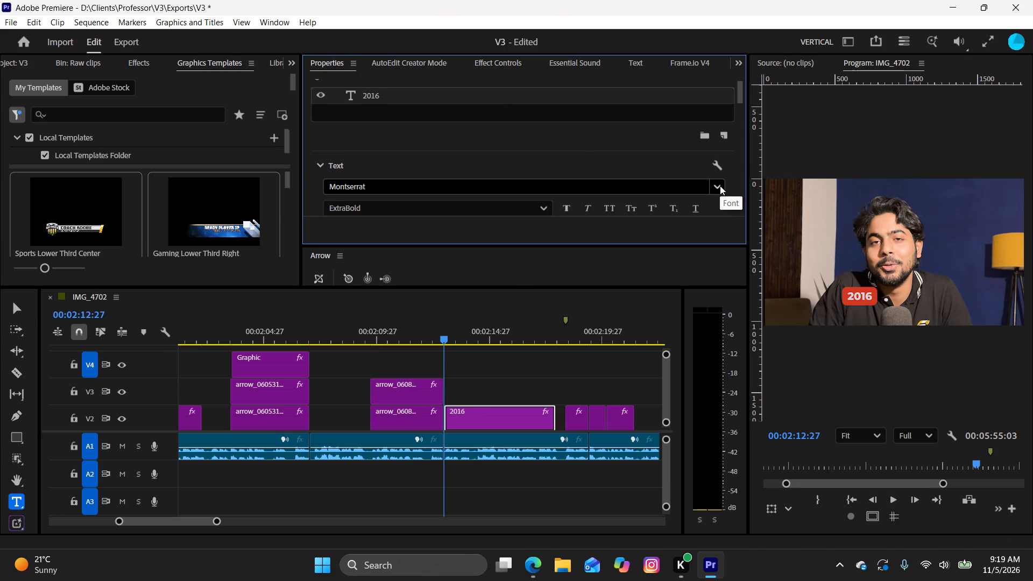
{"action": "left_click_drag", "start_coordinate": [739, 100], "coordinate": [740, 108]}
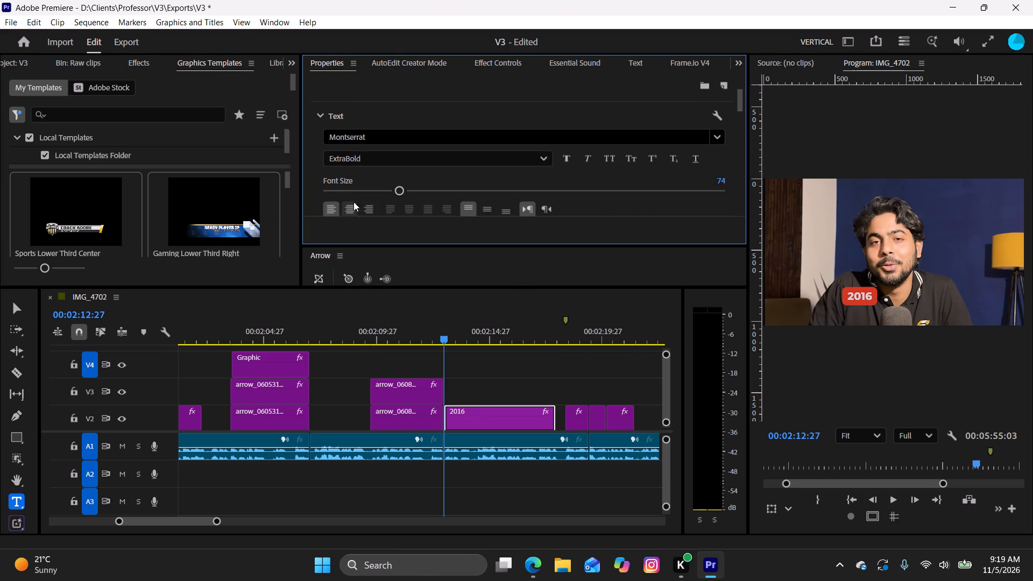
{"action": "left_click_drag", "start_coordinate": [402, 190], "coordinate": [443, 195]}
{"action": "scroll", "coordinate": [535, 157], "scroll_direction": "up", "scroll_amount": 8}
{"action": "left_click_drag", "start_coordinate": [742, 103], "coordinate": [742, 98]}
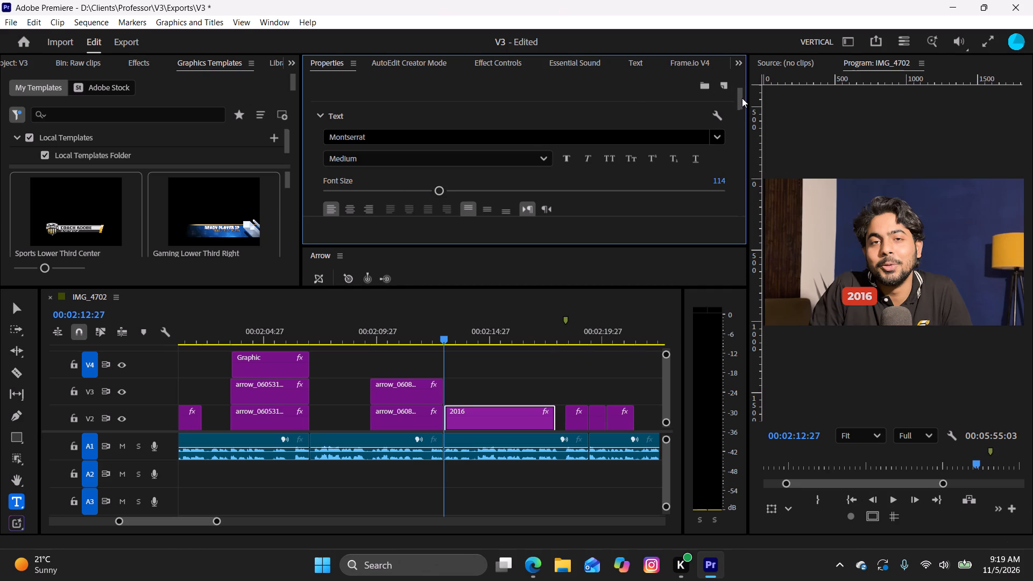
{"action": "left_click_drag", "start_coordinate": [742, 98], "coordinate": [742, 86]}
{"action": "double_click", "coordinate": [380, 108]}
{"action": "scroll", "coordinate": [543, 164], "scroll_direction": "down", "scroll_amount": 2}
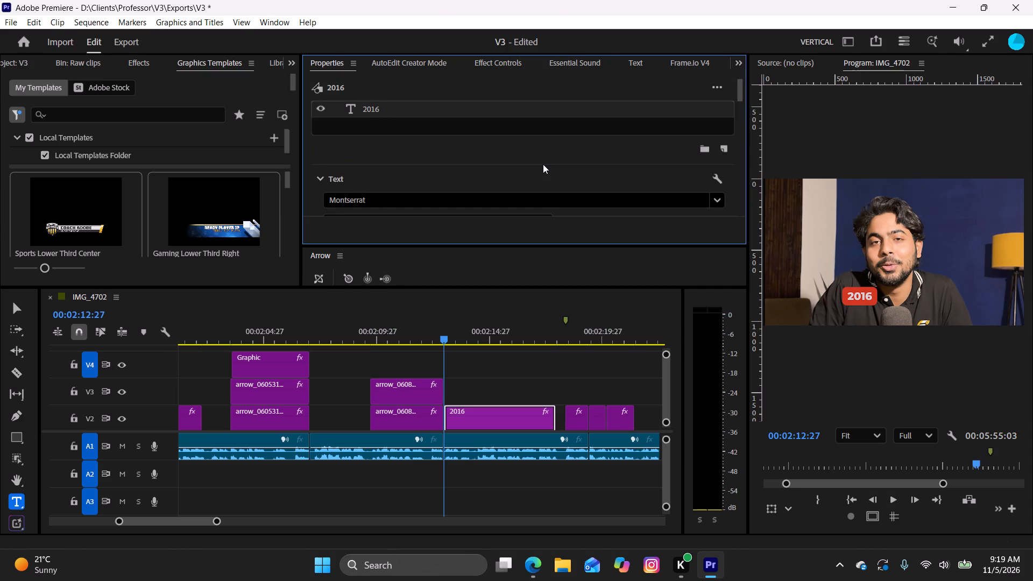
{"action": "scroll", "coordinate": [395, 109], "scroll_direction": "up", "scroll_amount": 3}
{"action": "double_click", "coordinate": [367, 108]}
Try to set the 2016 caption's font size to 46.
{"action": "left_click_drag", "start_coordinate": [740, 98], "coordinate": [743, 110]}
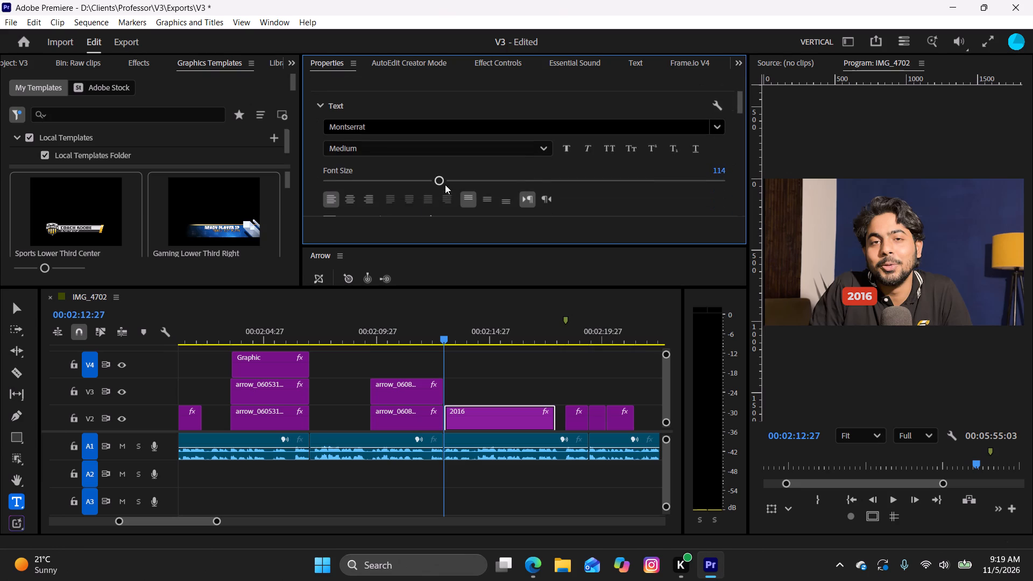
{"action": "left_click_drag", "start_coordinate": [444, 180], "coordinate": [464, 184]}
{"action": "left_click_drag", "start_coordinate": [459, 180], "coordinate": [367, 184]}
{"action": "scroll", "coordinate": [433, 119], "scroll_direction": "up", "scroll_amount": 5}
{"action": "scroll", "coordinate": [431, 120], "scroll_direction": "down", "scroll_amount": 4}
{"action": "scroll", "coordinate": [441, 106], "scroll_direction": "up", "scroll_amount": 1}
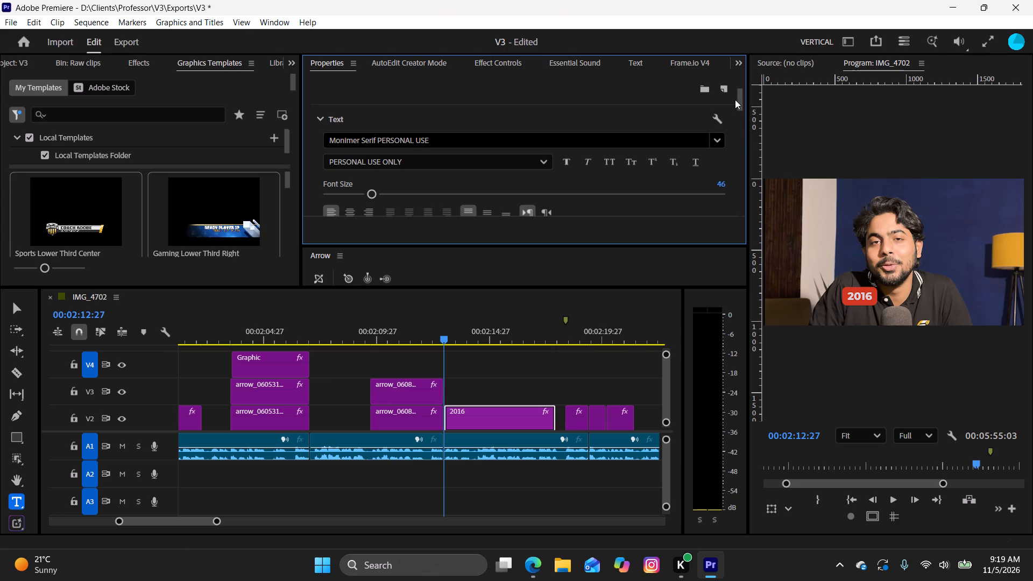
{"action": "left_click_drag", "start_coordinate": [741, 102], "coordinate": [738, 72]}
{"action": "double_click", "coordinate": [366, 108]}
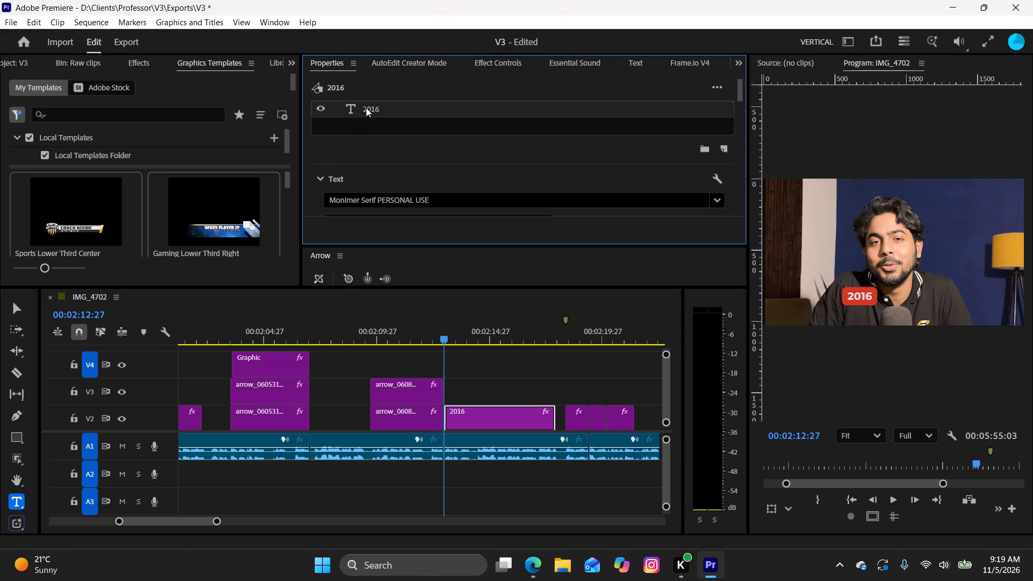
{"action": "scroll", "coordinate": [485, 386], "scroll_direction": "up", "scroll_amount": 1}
Select the 2016 caption's text layer and enlarge its font size, keeping Montserrat ExtraBold.
{"action": "left_click", "coordinate": [636, 410]}
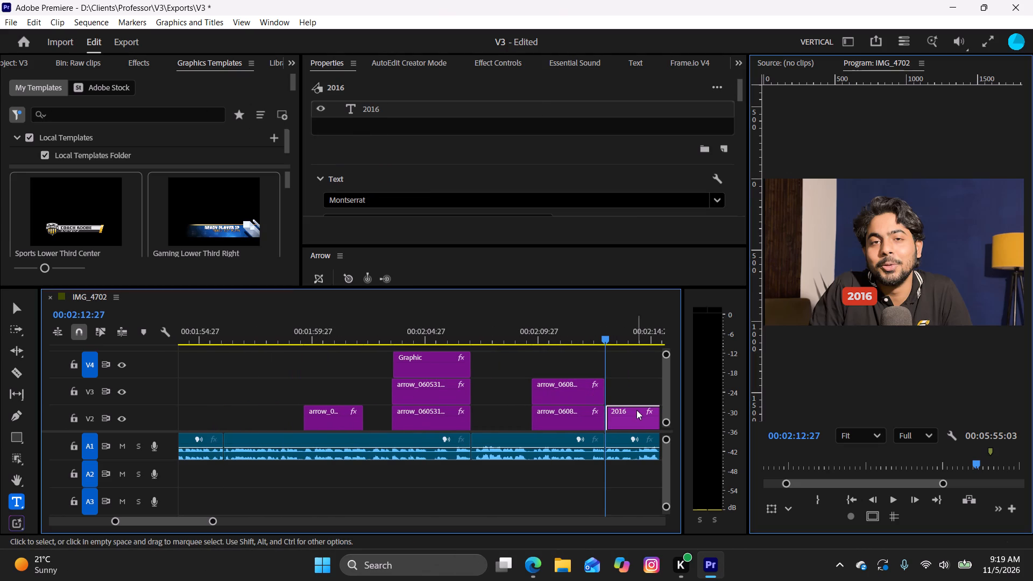
{"action": "double_click", "coordinate": [371, 113]}
{"action": "double_click", "coordinate": [370, 107]}
{"action": "double_click", "coordinate": [370, 107]}
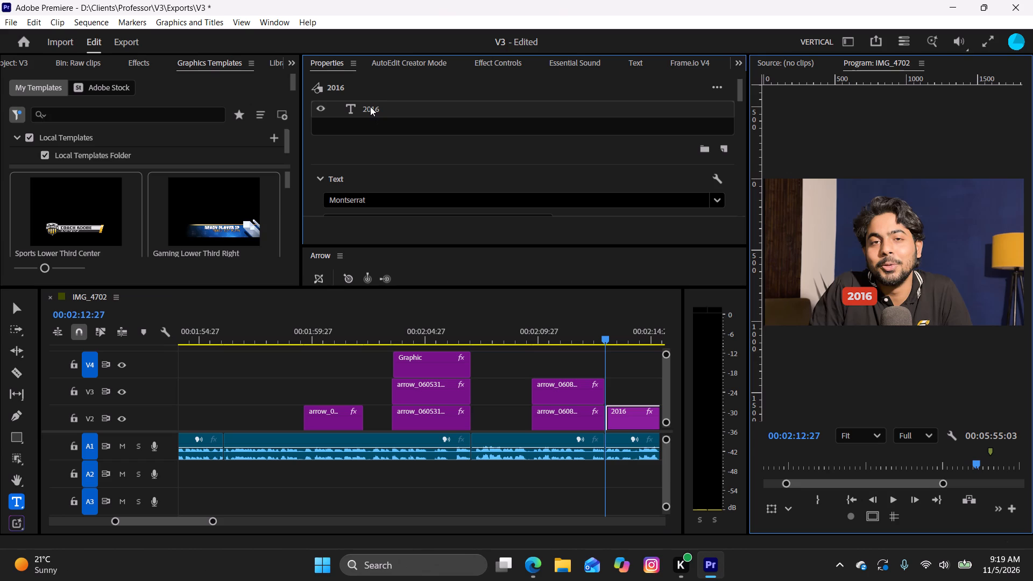
{"action": "scroll", "coordinate": [370, 107], "scroll_direction": "down", "scroll_amount": 1}
{"action": "scroll", "coordinate": [395, 122], "scroll_direction": "up", "scroll_amount": 1}
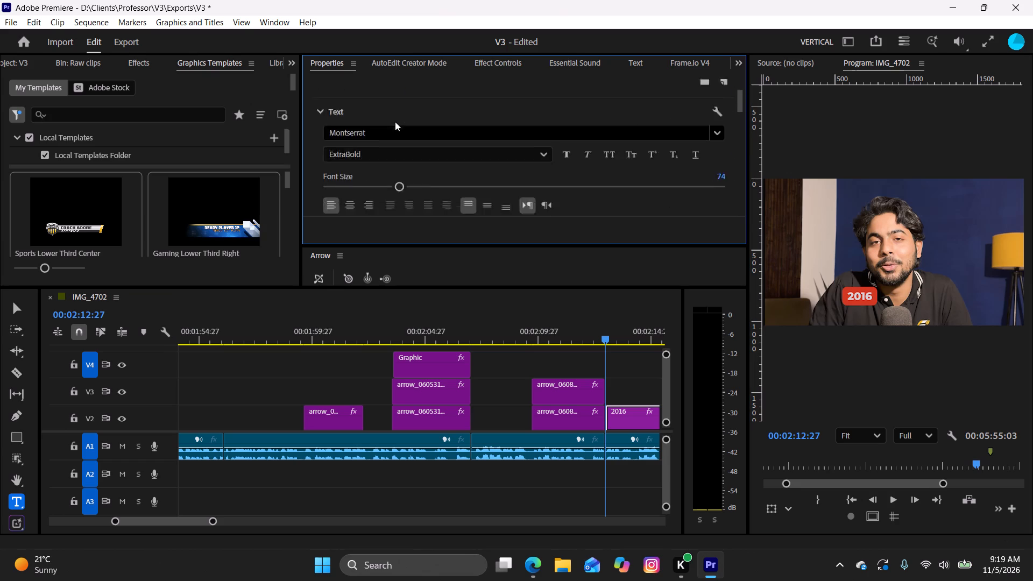
{"action": "left_click_drag", "start_coordinate": [400, 81], "coordinate": [405, 80]}
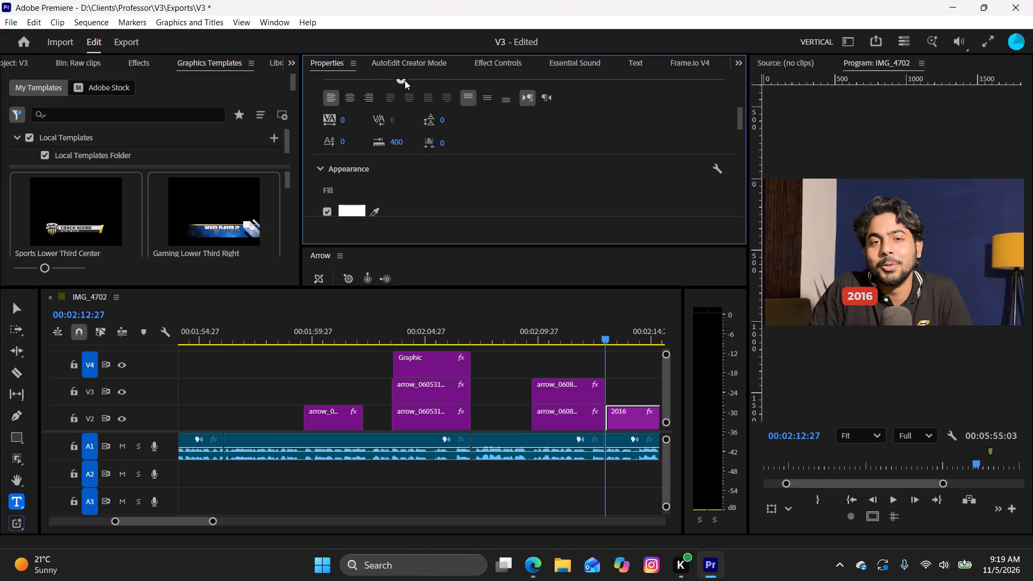
{"action": "left_click_drag", "start_coordinate": [405, 80], "coordinate": [467, 105]}
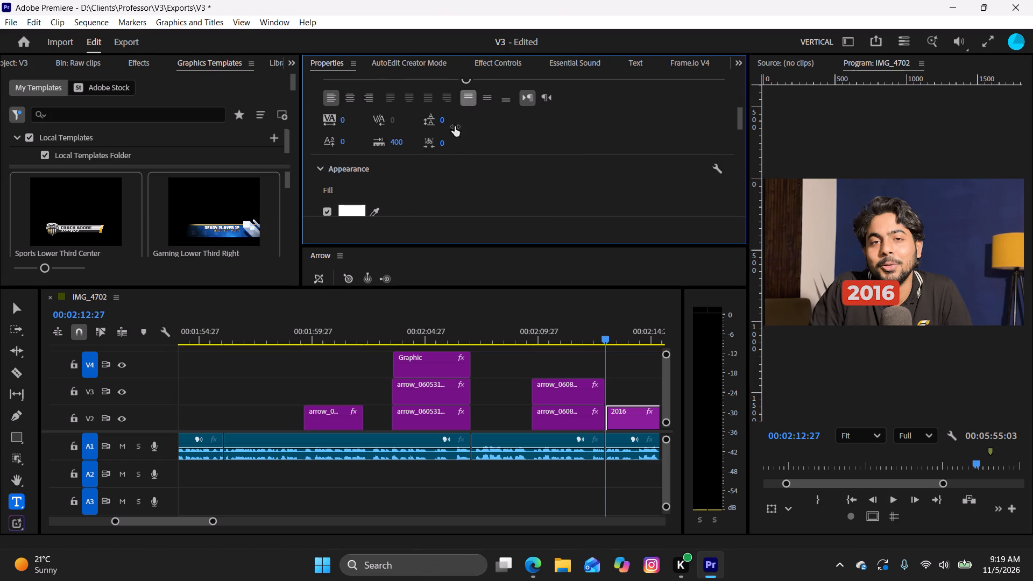
Reposition the 2016 caption text to X 751, Y 937 so it sits lower over the speaker's chest.
{"action": "scroll", "coordinate": [468, 164], "scroll_direction": "down", "scroll_amount": 2}
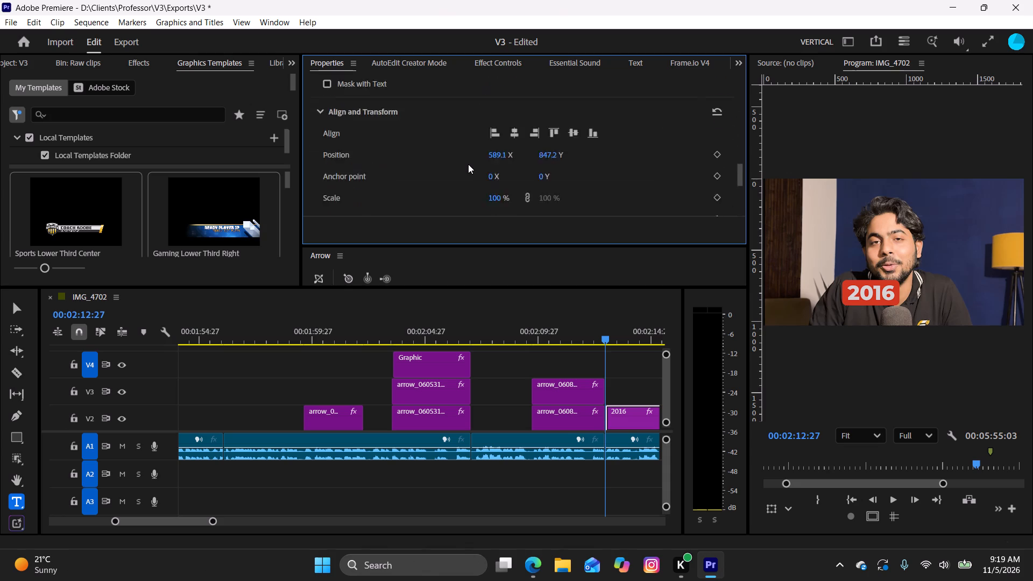
{"action": "scroll", "coordinate": [468, 164], "scroll_direction": "down", "scroll_amount": 1}
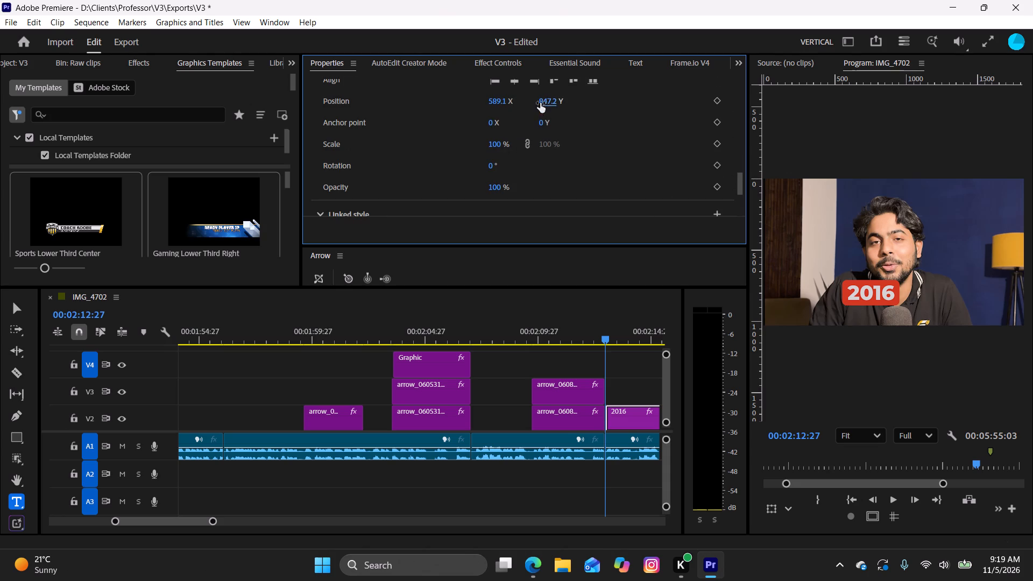
{"action": "left_click_drag", "start_coordinate": [540, 103], "coordinate": [596, 99]}
{"action": "left_click_drag", "start_coordinate": [500, 103], "coordinate": [627, 119]}
{"action": "left_click_drag", "start_coordinate": [542, 102], "coordinate": [547, 102]}
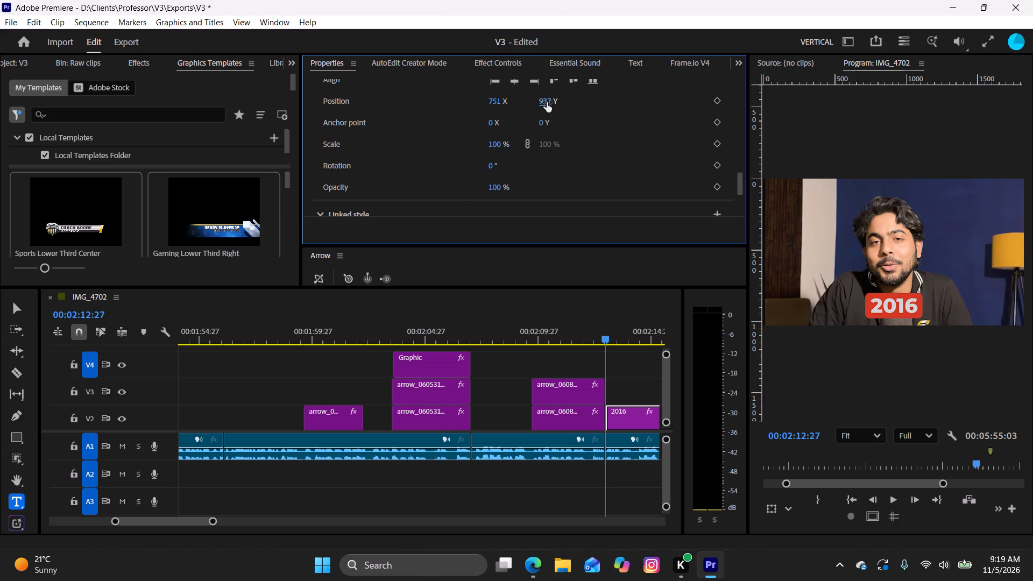
{"action": "left_click_drag", "start_coordinate": [604, 334], "coordinate": [554, 343]}
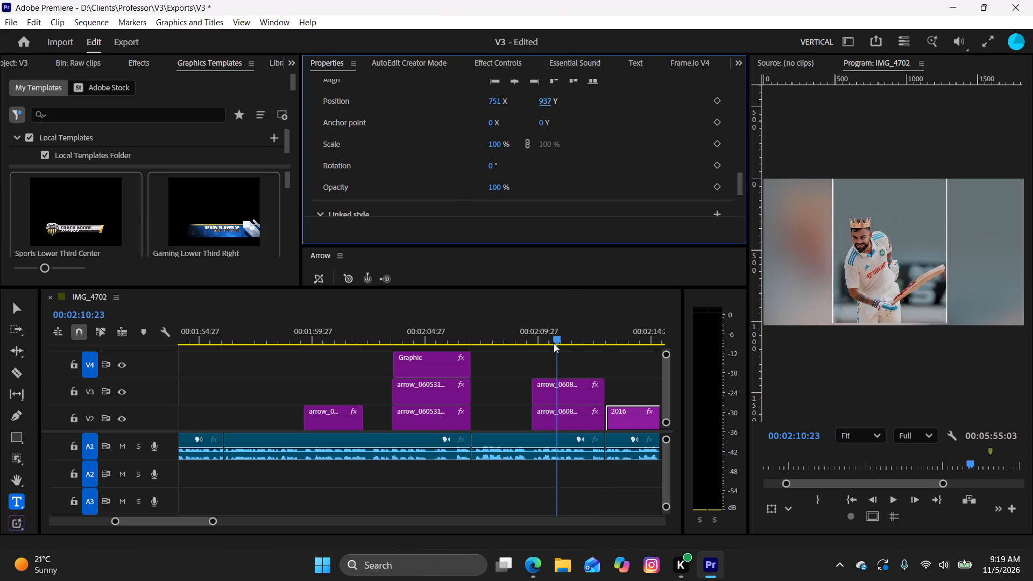
{"action": "left_click_drag", "start_coordinate": [554, 343], "coordinate": [615, 352]}
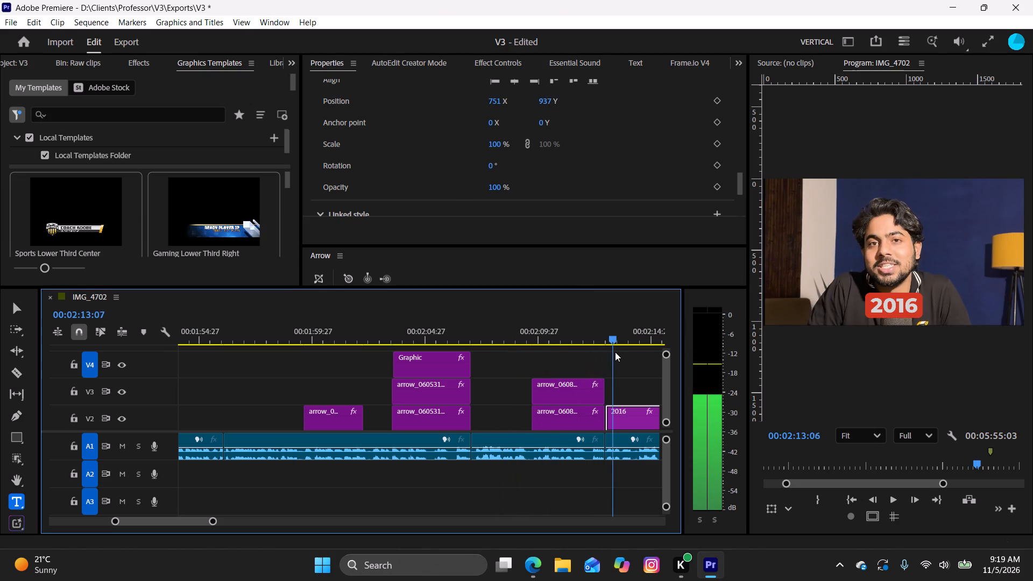
{"action": "left_click_drag", "start_coordinate": [615, 352], "coordinate": [609, 352]}
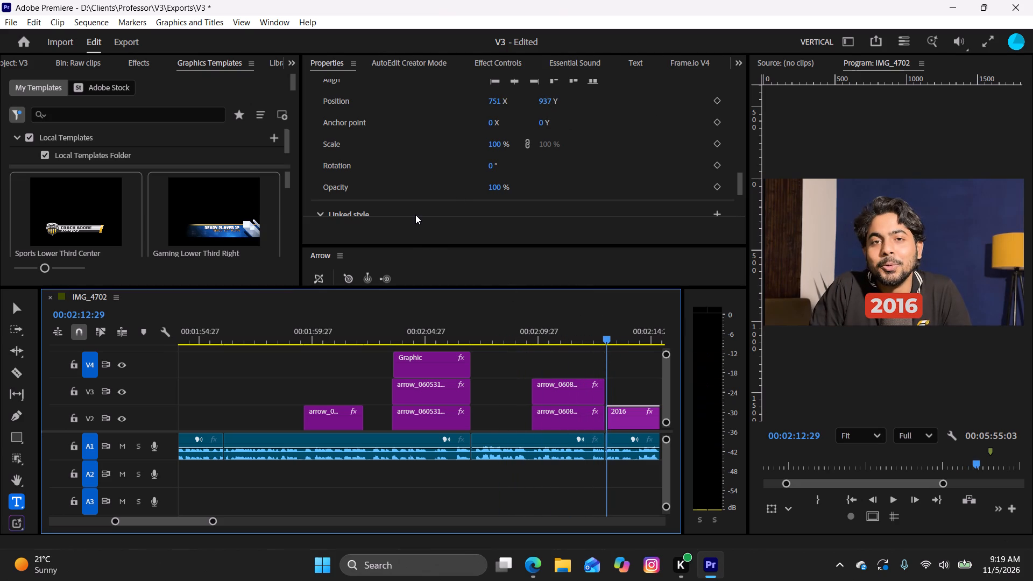
Find the Drop Shadow Preset in the effects library and apply it to the 2016 caption clip on V2.
{"action": "left_click", "coordinate": [137, 61]}
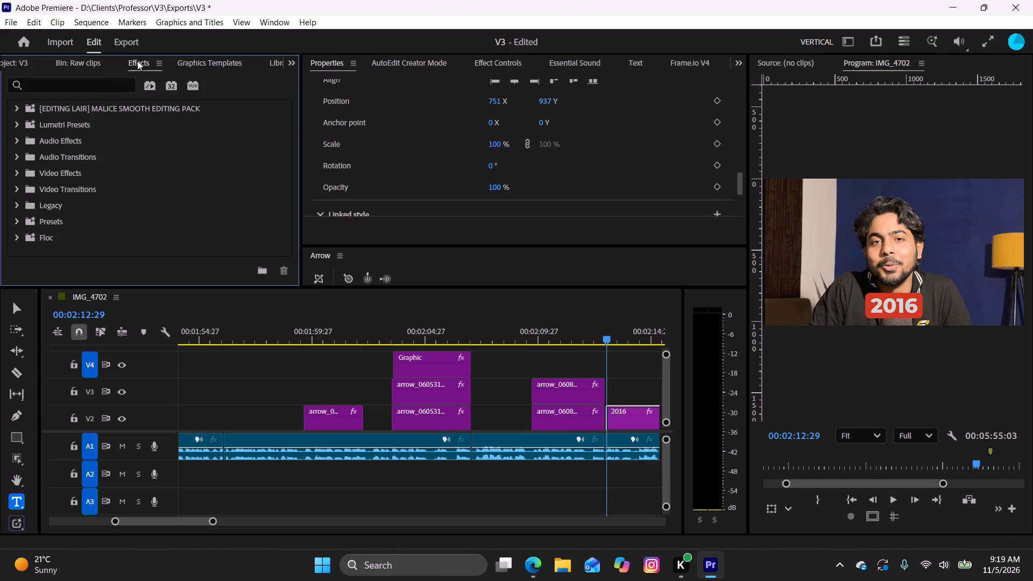
{"action": "left_click", "coordinate": [17, 108]}
{"action": "left_click", "coordinate": [75, 84]}
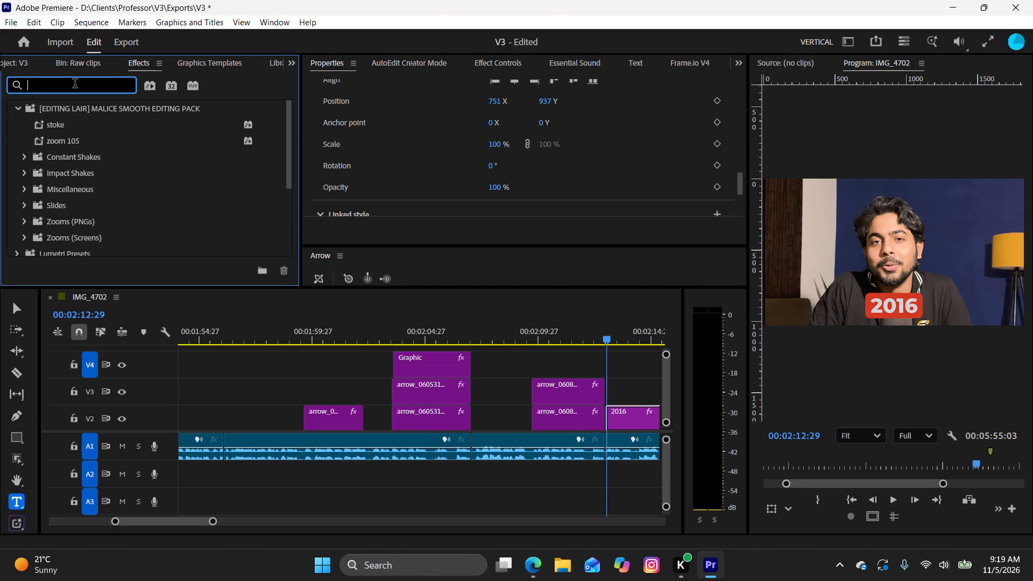
{"action": "type", "text": "DRO"}
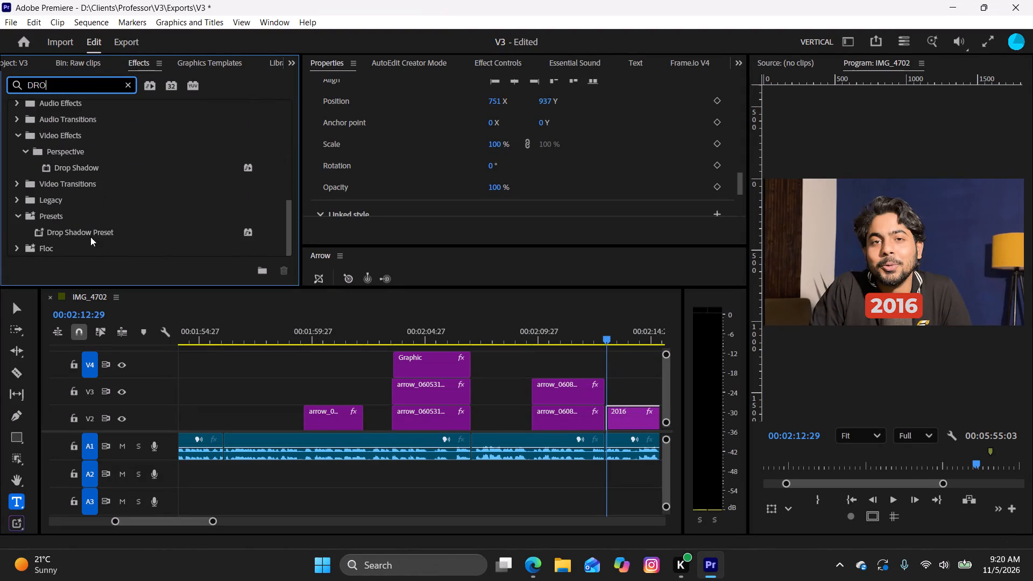
{"action": "left_click_drag", "start_coordinate": [90, 231], "coordinate": [416, 230]}
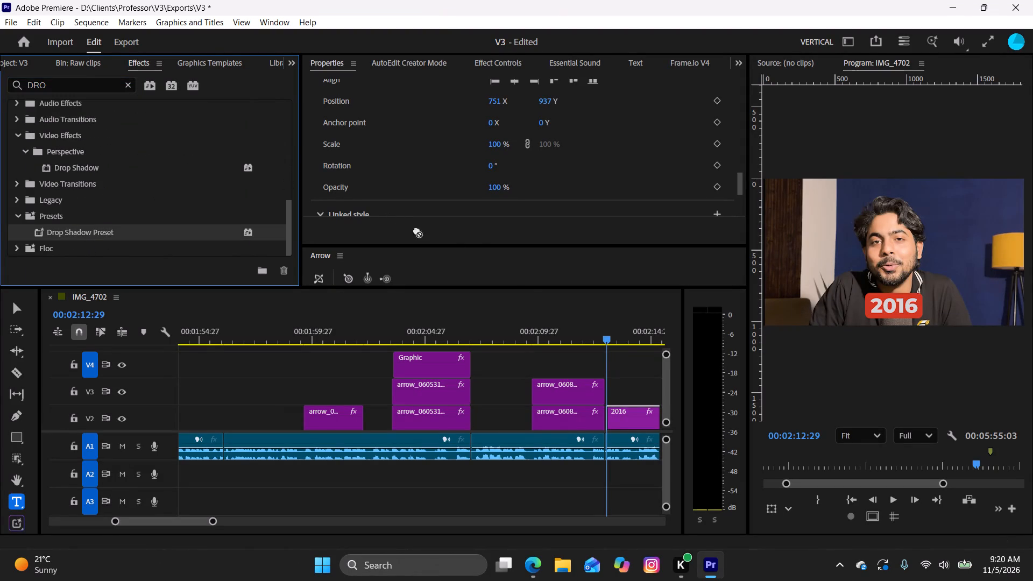
{"action": "left_click_drag", "start_coordinate": [416, 230], "coordinate": [625, 415]}
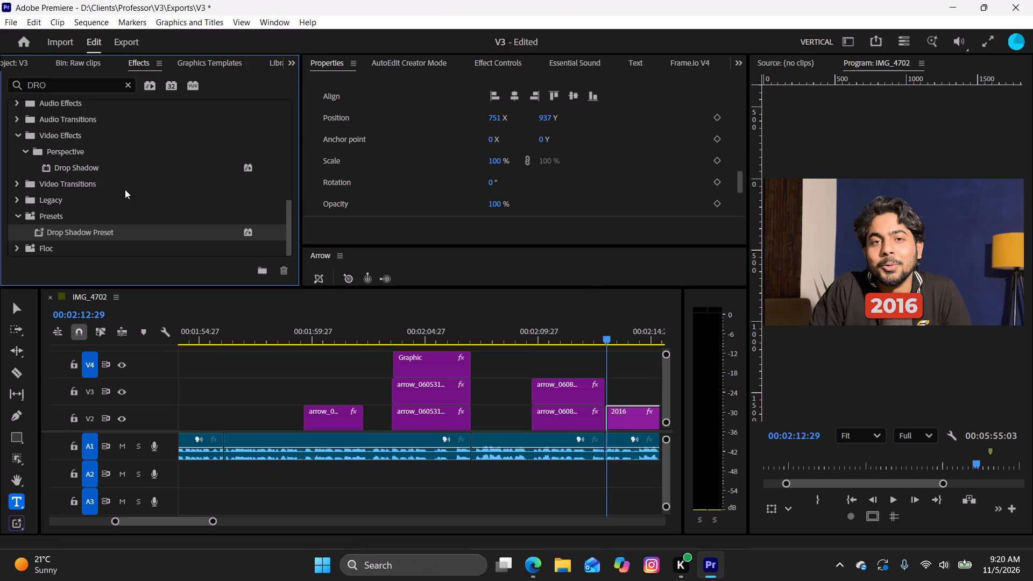
Apply the Malice Slide In Up Fast preset from the Slides presets to the 2016 caption clip and preview the animation.
{"action": "scroll", "coordinate": [125, 189], "scroll_direction": "up", "scroll_amount": 1}
{"action": "left_click", "coordinate": [125, 82]}
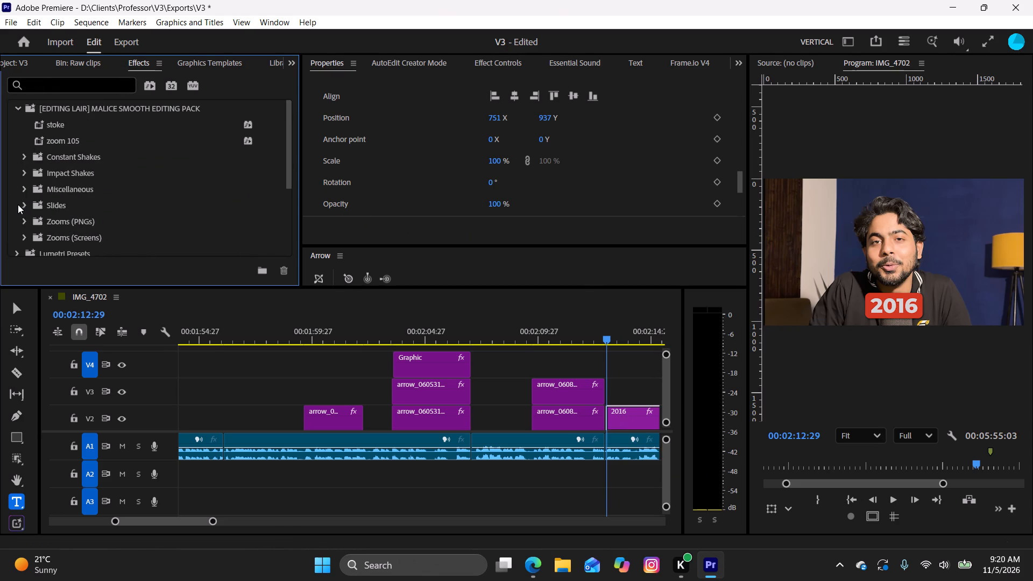
{"action": "left_click", "coordinate": [20, 202]}
{"action": "left_click", "coordinate": [33, 222]}
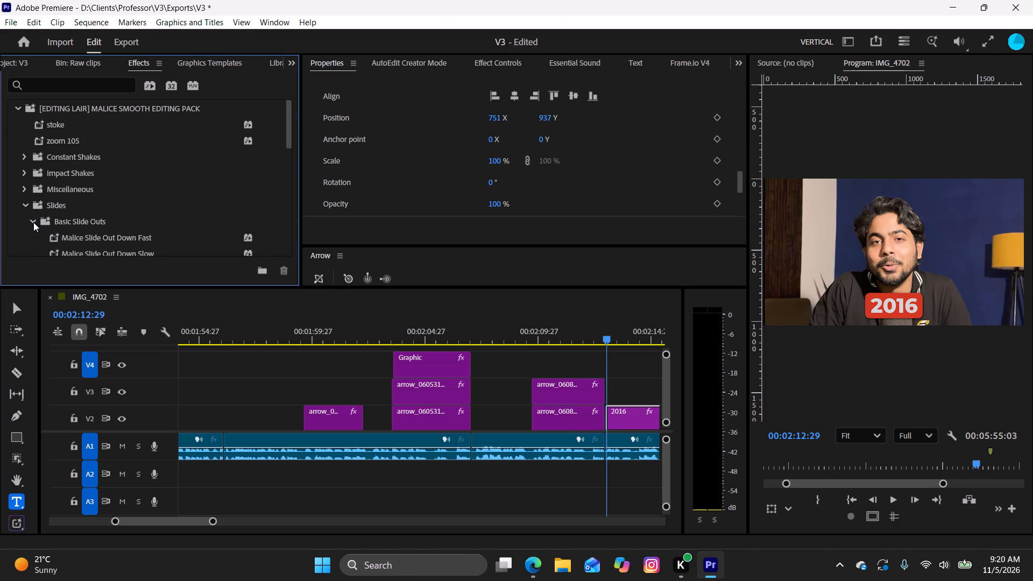
{"action": "scroll", "coordinate": [114, 211], "scroll_direction": "down", "scroll_amount": 1}
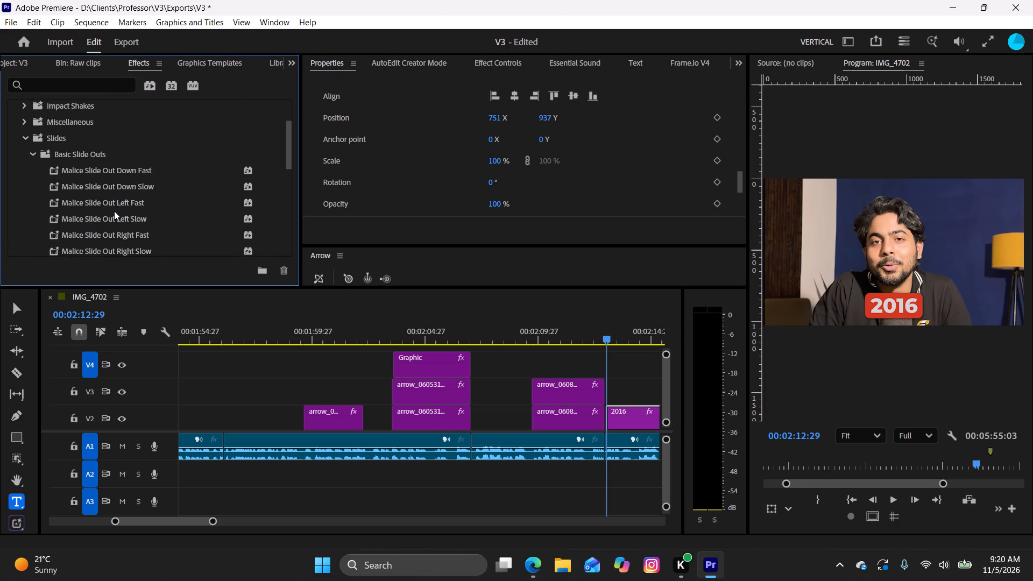
{"action": "left_click", "coordinate": [36, 219]}
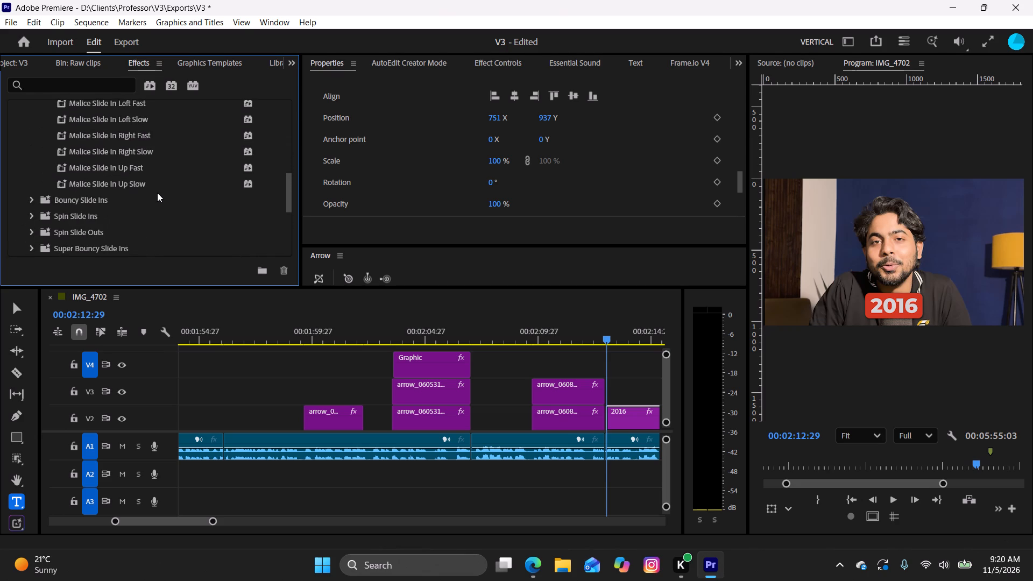
{"action": "left_click_drag", "start_coordinate": [116, 167], "coordinate": [622, 414]}
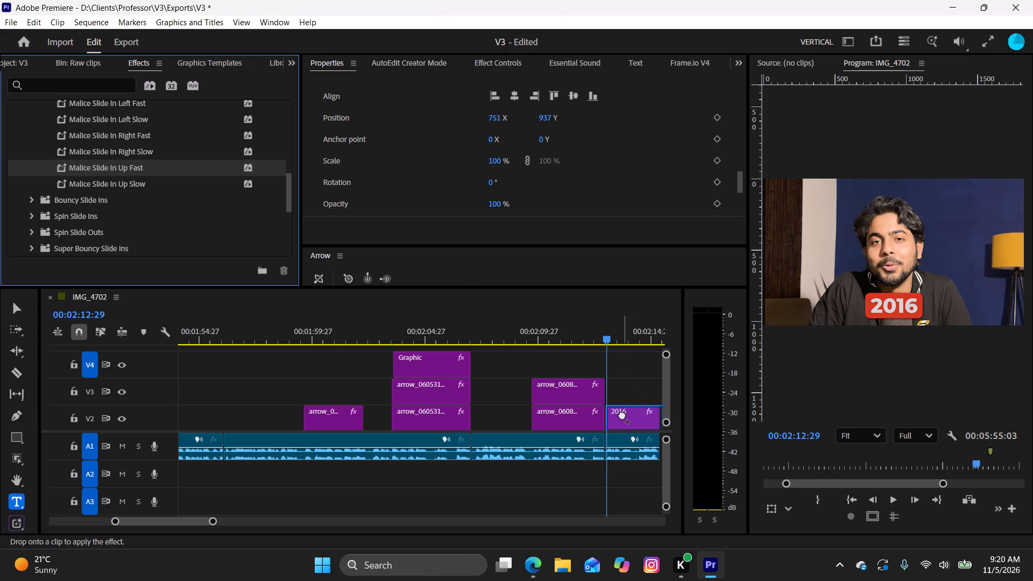
{"action": "left_click_drag", "start_coordinate": [622, 414], "coordinate": [622, 415]}
{"action": "key", "text": "space"}
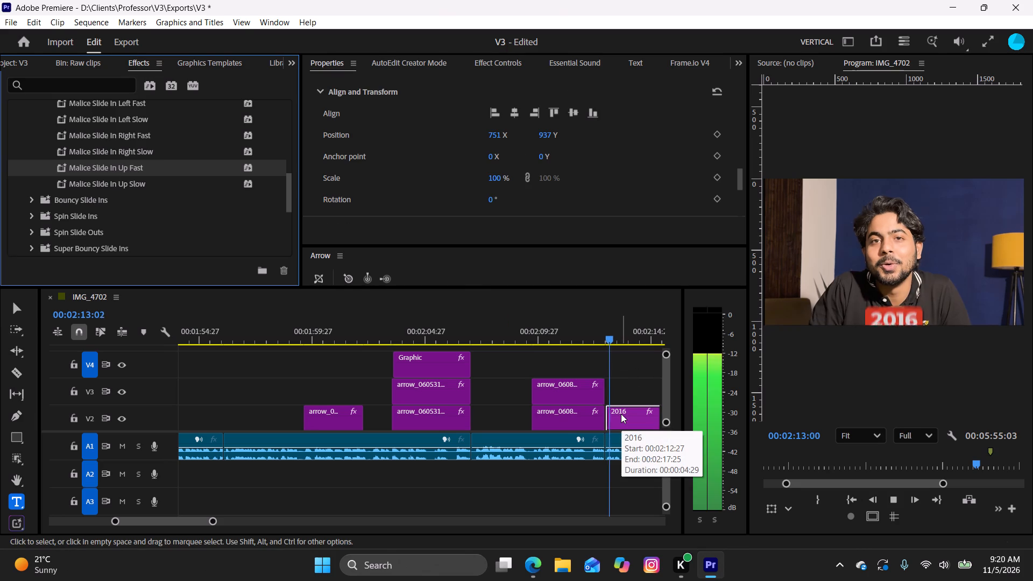
{"action": "key", "text": "space"}
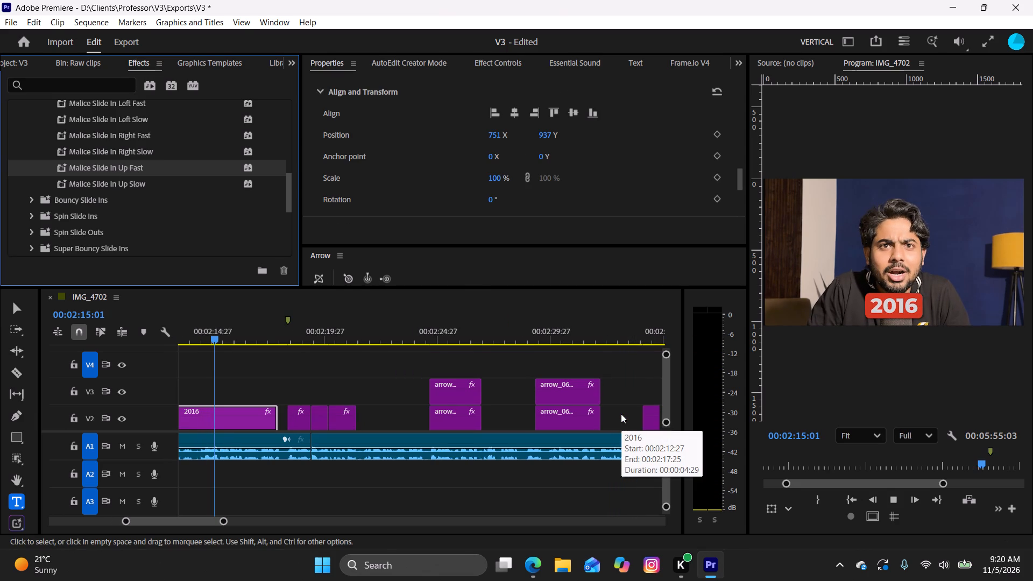
{"action": "key", "text": "space"}
{"action": "key", "text": "space"}
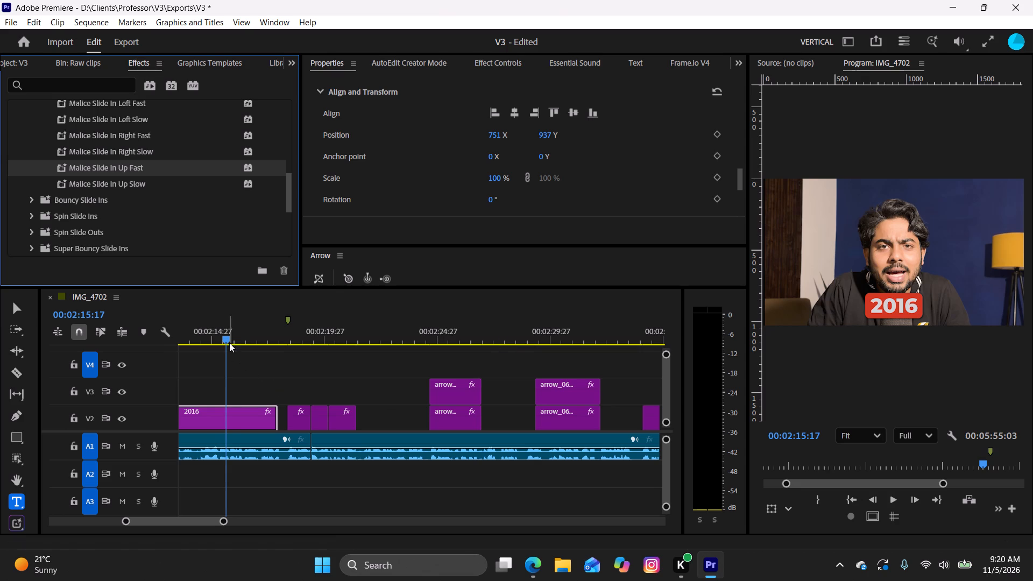
Shorten the end of the 2016 caption clip to about 1.4 seconds long and play back the section through the cricketer photos.
{"action": "left_click_drag", "start_coordinate": [225, 340], "coordinate": [217, 338]}
{"action": "left_click_drag", "start_coordinate": [274, 422], "coordinate": [207, 438]}
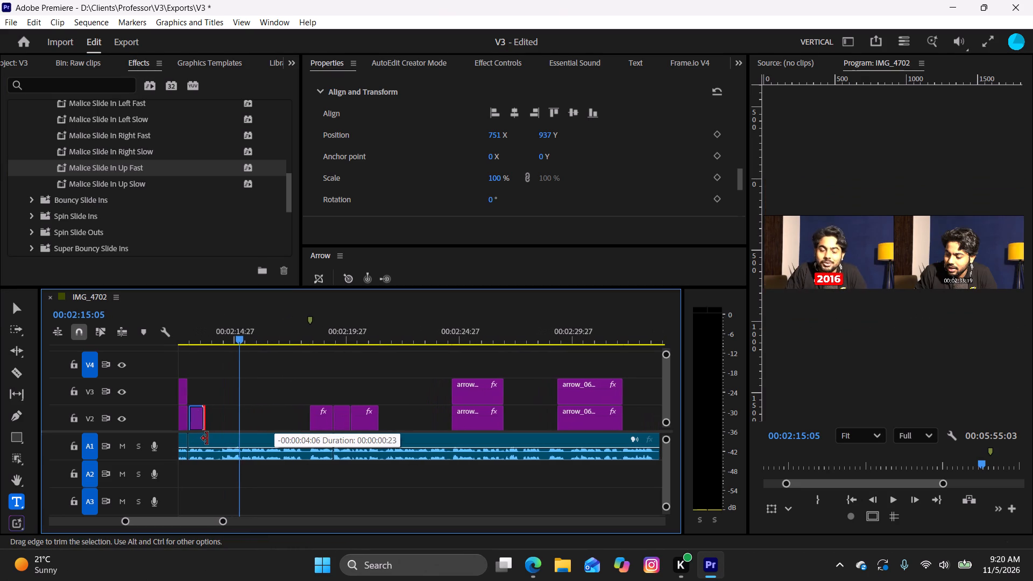
{"action": "left_click_drag", "start_coordinate": [207, 438], "coordinate": [217, 441]}
{"action": "left_click_drag", "start_coordinate": [239, 343], "coordinate": [235, 343]}
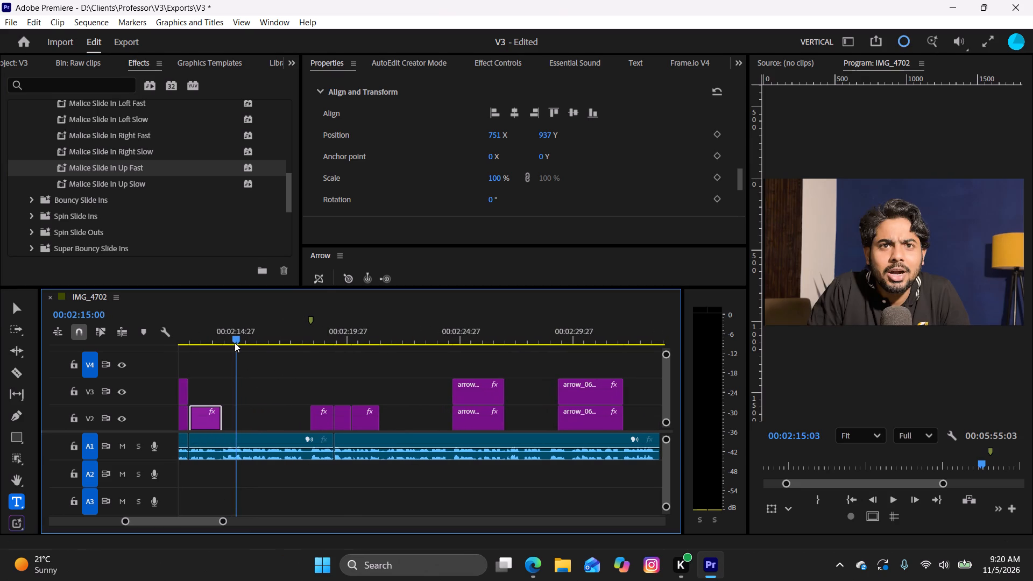
{"action": "left_click_drag", "start_coordinate": [235, 343], "coordinate": [139, 336]}
{"action": "key", "text": "space"}
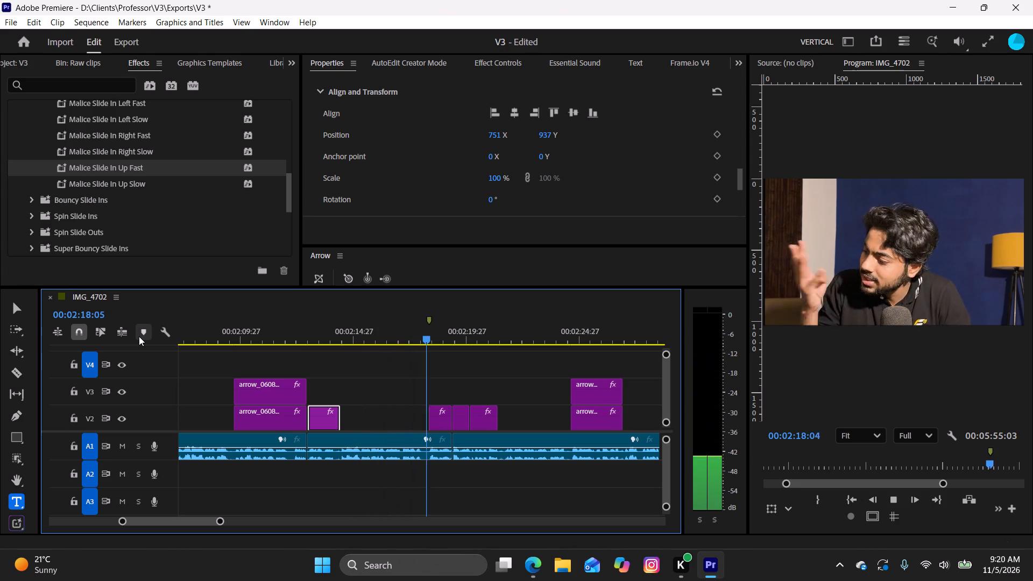
{"action": "key", "text": "space"}
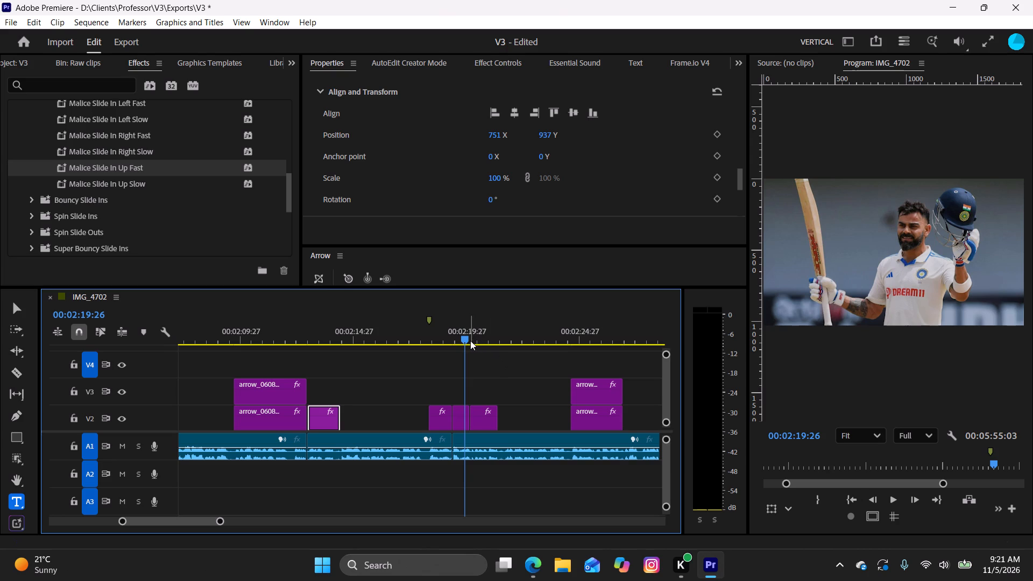
Duplicate the 2016 caption clip onto V3 above the first cricketer photo near 00:02:18:27 and trim it to the photo's length.
{"action": "left_click_drag", "start_coordinate": [468, 337], "coordinate": [447, 353]}
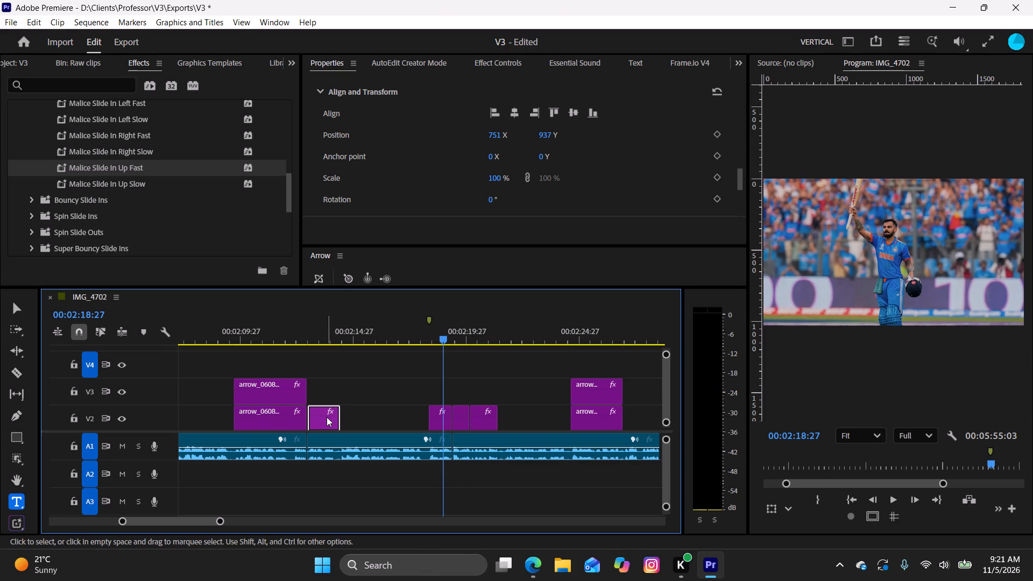
{"action": "left_click", "coordinate": [327, 418]}
{"action": "left_click_drag", "start_coordinate": [324, 422], "coordinate": [340, 403], "text": "alt"}
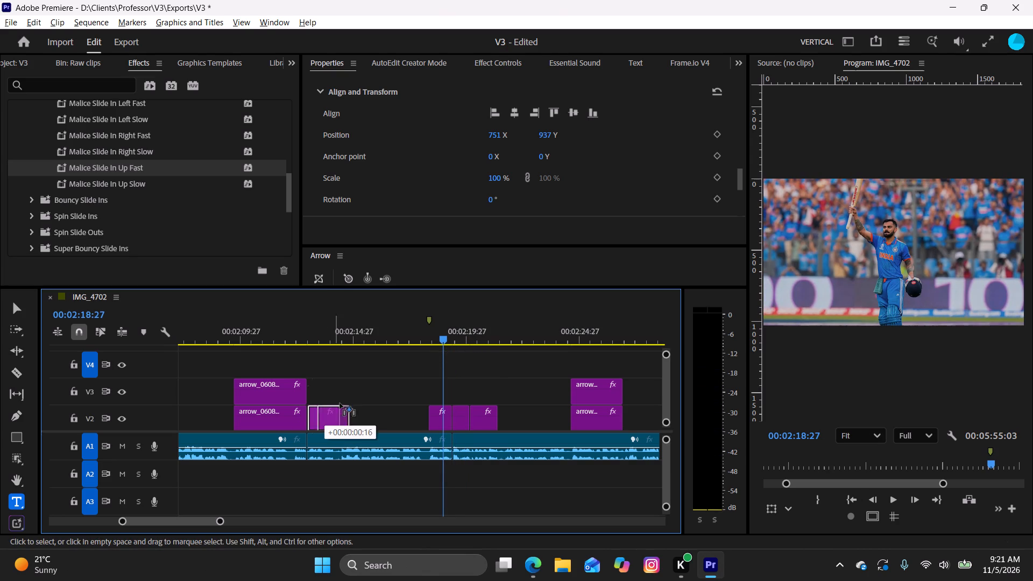
{"action": "left_click_drag", "start_coordinate": [340, 403], "coordinate": [435, 399], "text": "alt"}
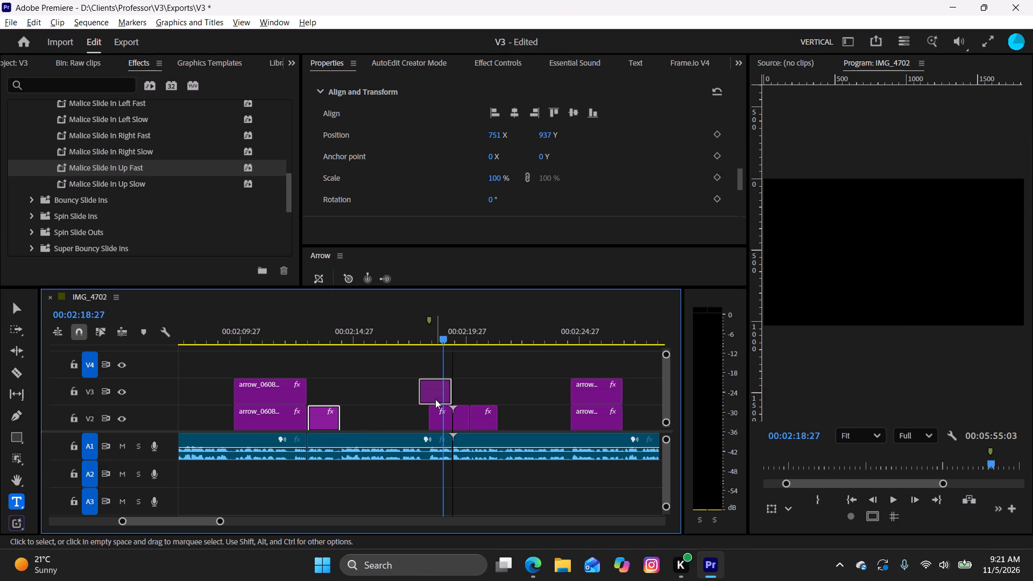
{"action": "left_click_drag", "start_coordinate": [434, 398], "coordinate": [442, 396]}
{"action": "left_click_drag", "start_coordinate": [461, 398], "coordinate": [453, 401]}
Change the duplicated caption's text on V3 to ODI.
{"action": "left_click", "coordinate": [436, 389]}
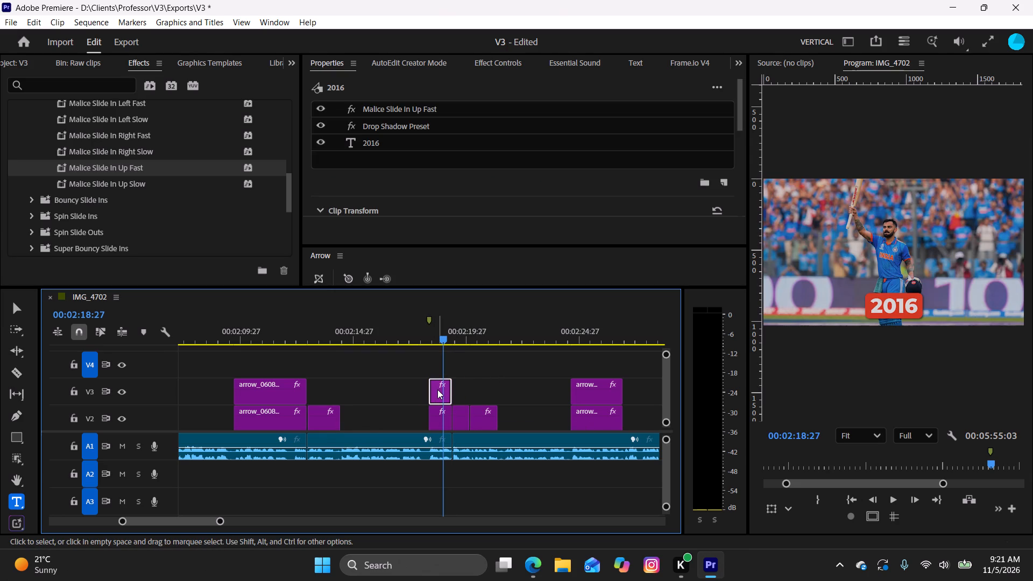
{"action": "double_click", "coordinate": [378, 139]}
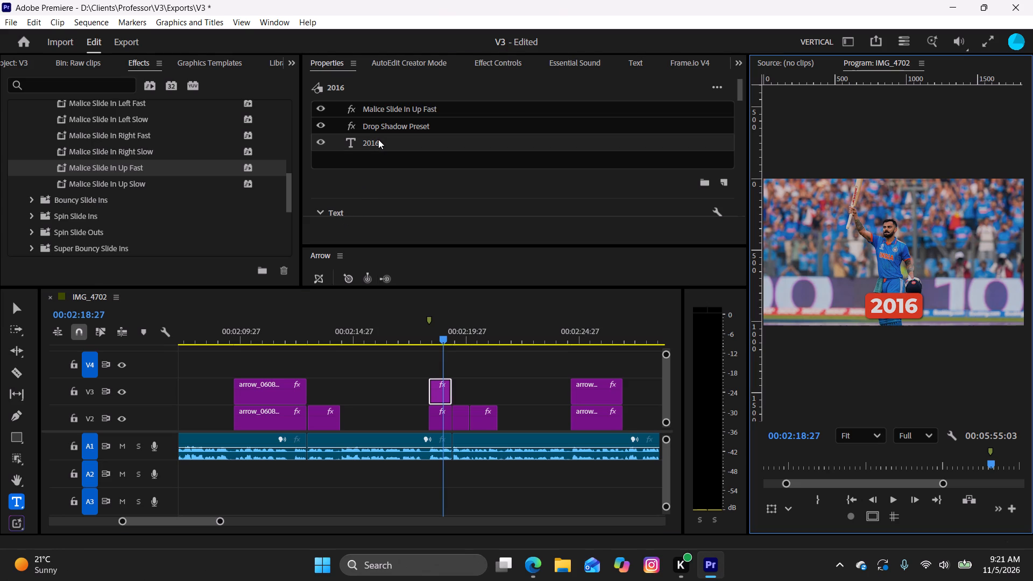
{"action": "key", "text": "o"}
{"action": "type", "text": "DI"}
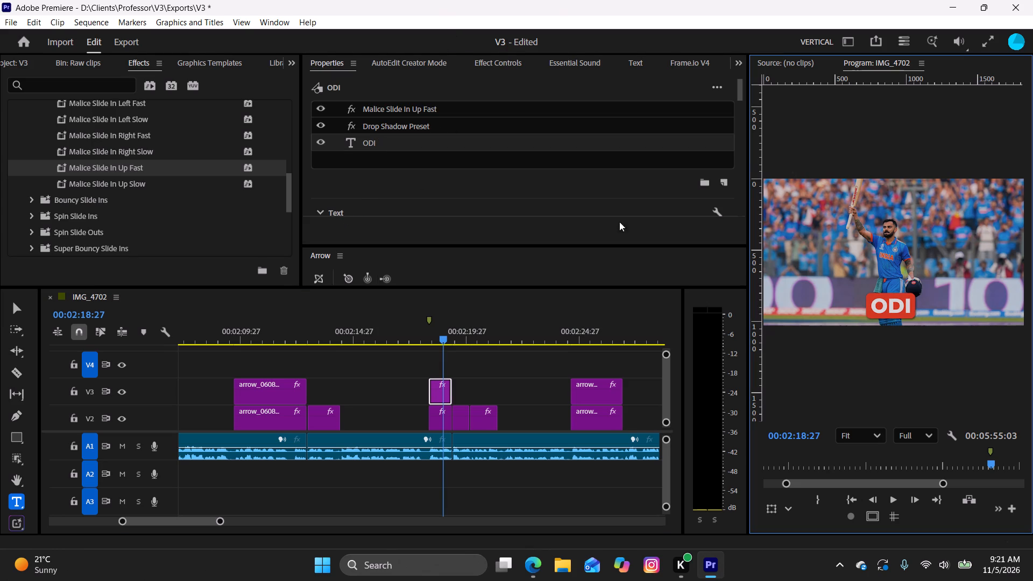
Move the ODI caption horizontally to X 239, beside the cricketer in the blue jersey.
{"action": "left_click_drag", "start_coordinate": [739, 98], "coordinate": [745, 172]}
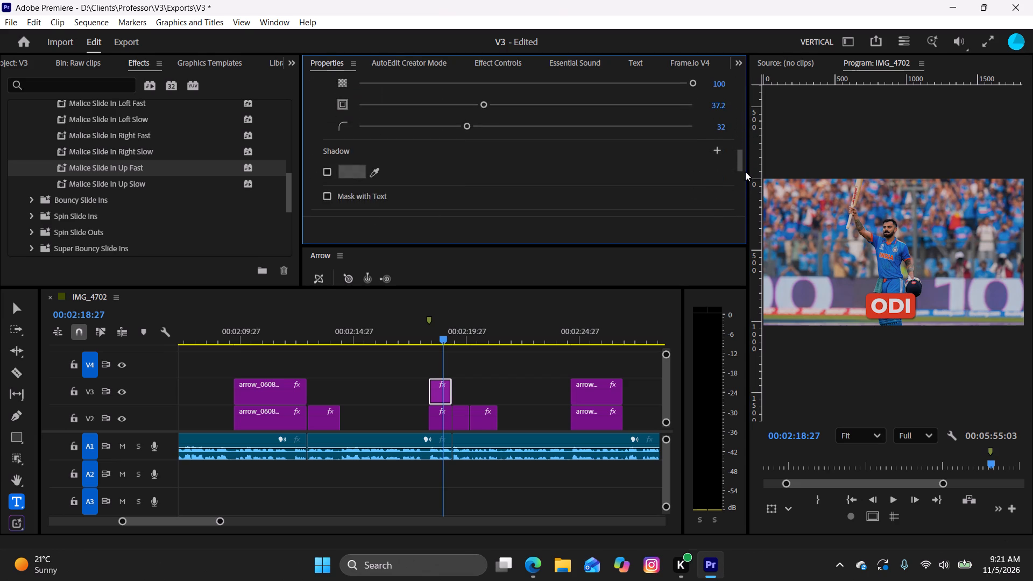
{"action": "left_click_drag", "start_coordinate": [745, 172], "coordinate": [746, 189]}
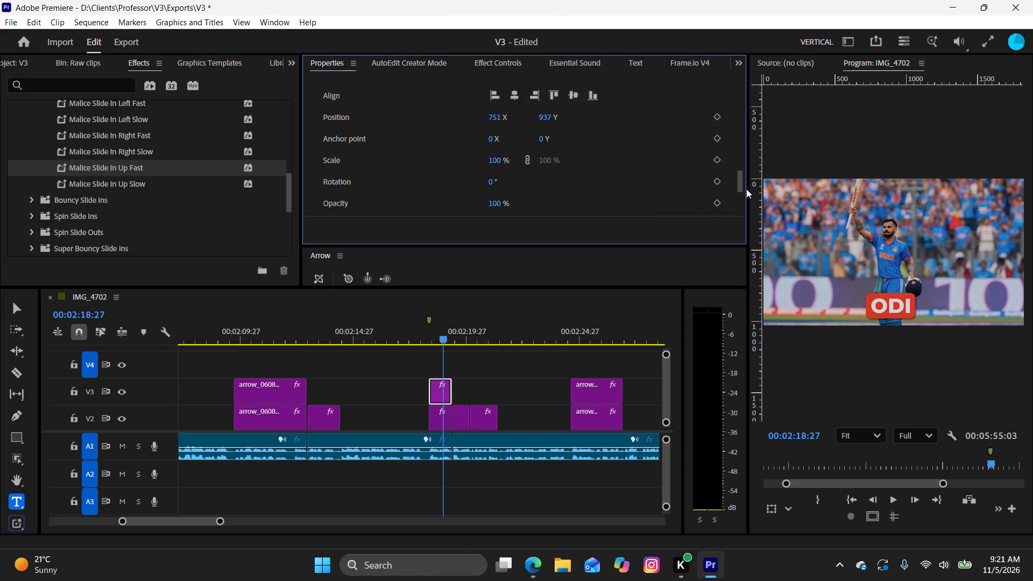
{"action": "left_click_drag", "start_coordinate": [746, 189], "coordinate": [746, 186]}
{"action": "left_click_drag", "start_coordinate": [497, 149], "coordinate": [400, 154]}
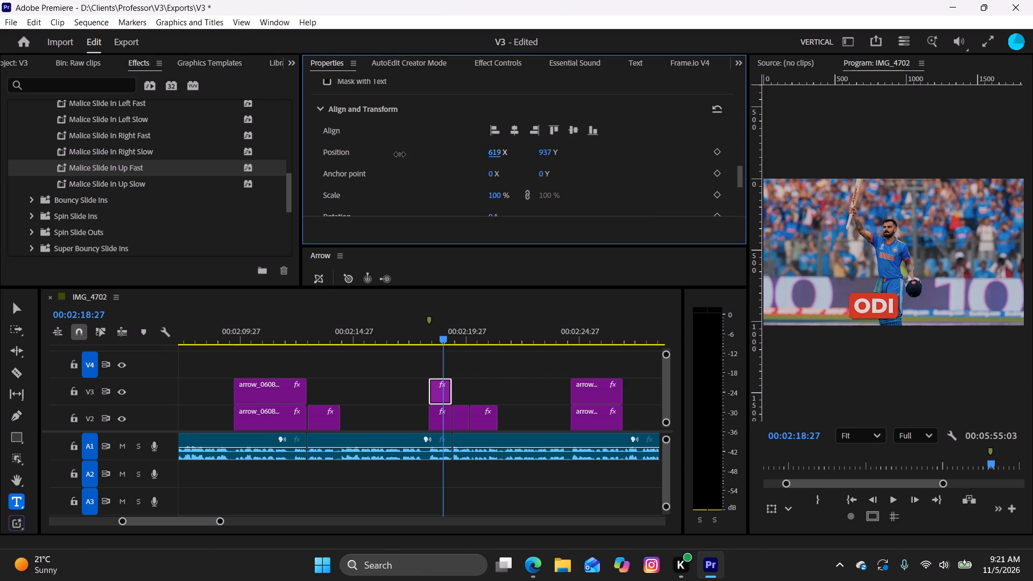
{"action": "left_click_drag", "start_coordinate": [400, 154], "coordinate": [167, 164]}
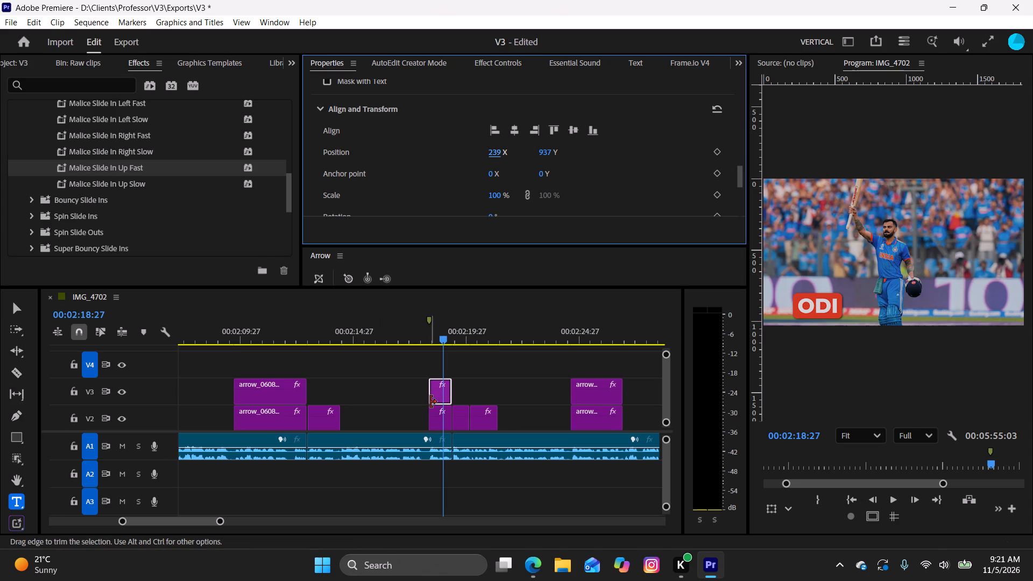
Duplicate the ODI caption clip on V3 above the second cricketer photo, trim it to that photo's length, and select it.
{"action": "left_click_drag", "start_coordinate": [436, 393], "coordinate": [463, 400], "text": "alt"}
{"action": "left_click", "coordinate": [473, 394]}
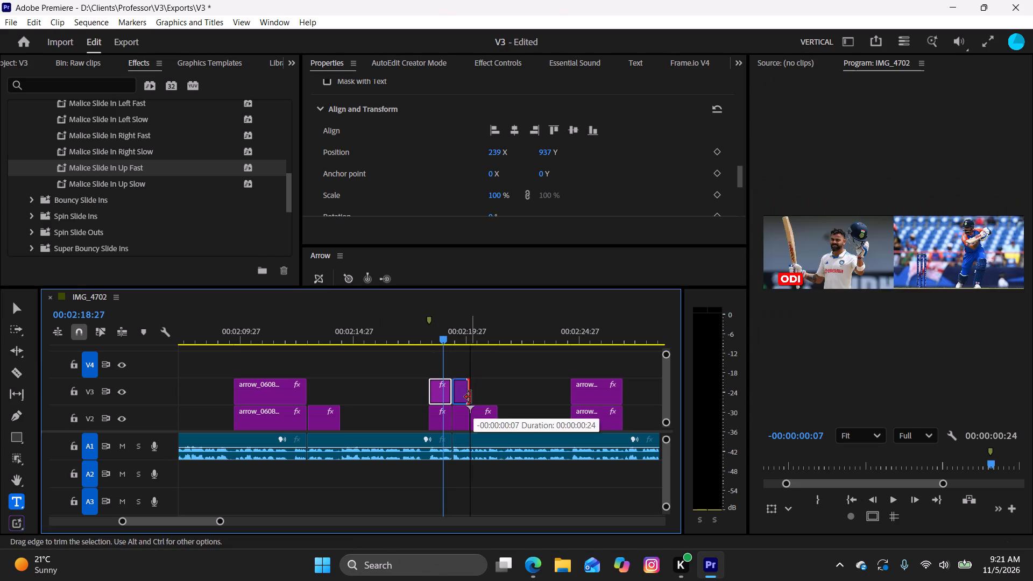
{"action": "left_click", "coordinate": [461, 398]}
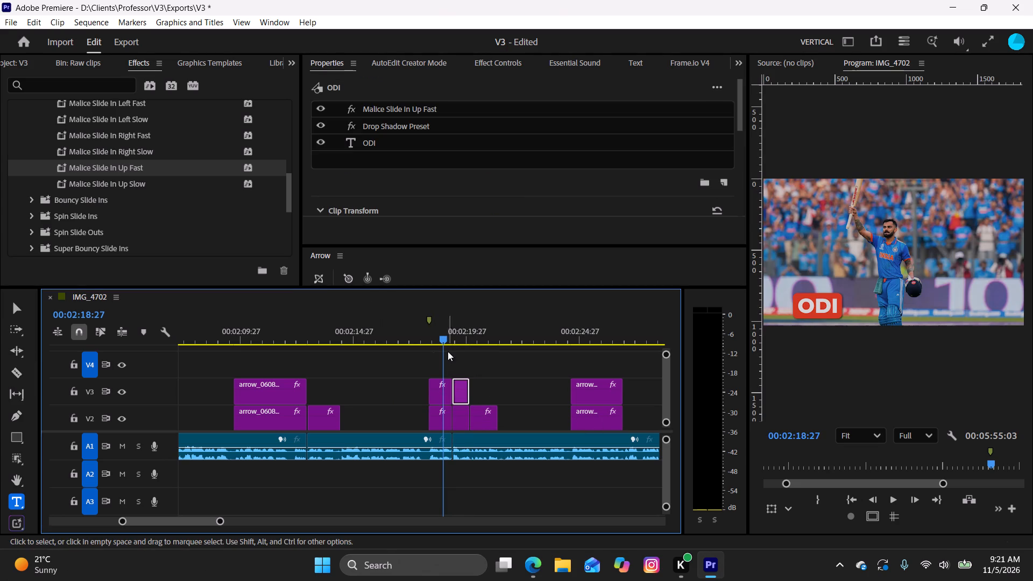
Change the text of the caption above the second cricketer photo, the one in whites, to TEST.
{"action": "left_click_drag", "start_coordinate": [443, 336], "coordinate": [463, 367]}
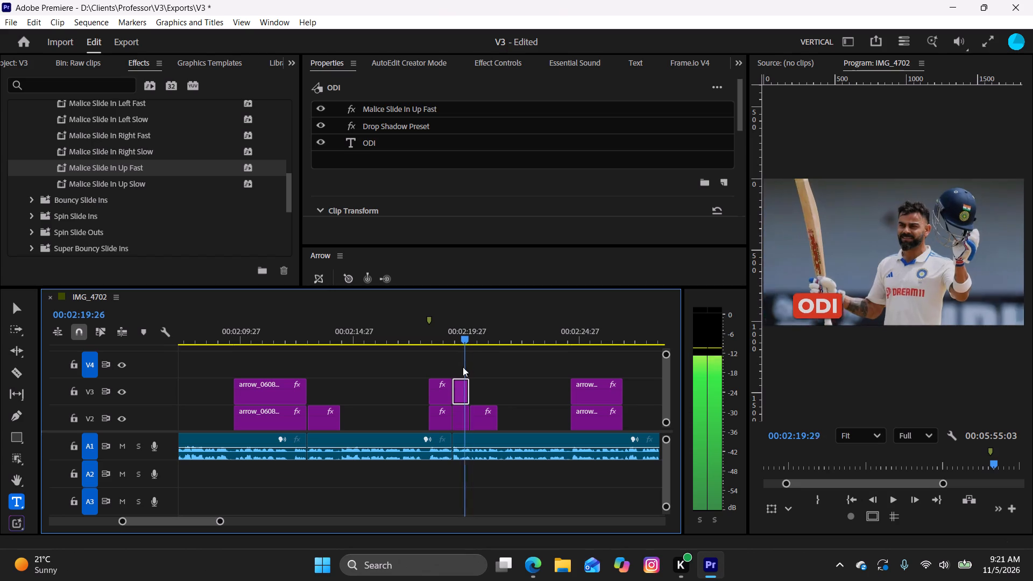
{"action": "left_click_drag", "start_coordinate": [463, 367], "coordinate": [462, 368]}
{"action": "double_click", "coordinate": [367, 143]}
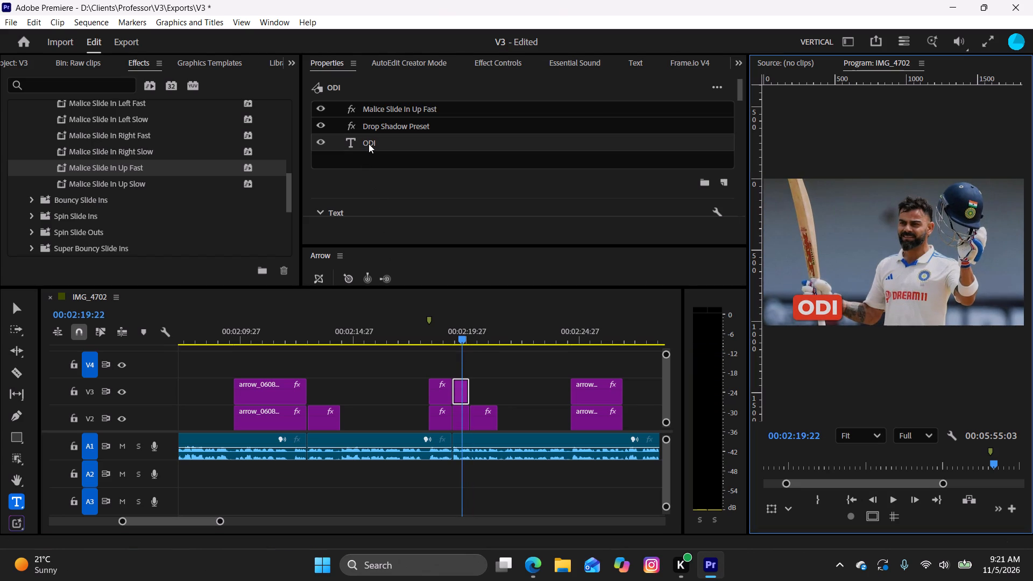
{"action": "type", "text": "TE"}
{"action": "type", "text": "ST"}
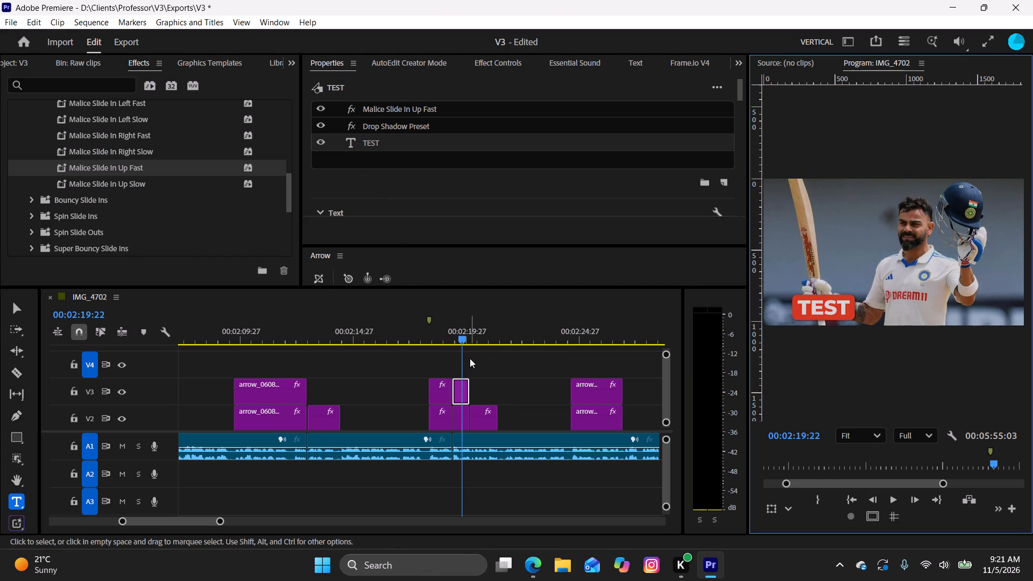
Duplicate the TEST caption on V3 above the third cricketer photo near 00:02:20:20 and extend it to that photo's end.
{"action": "left_click_drag", "start_coordinate": [463, 334], "coordinate": [480, 345]}
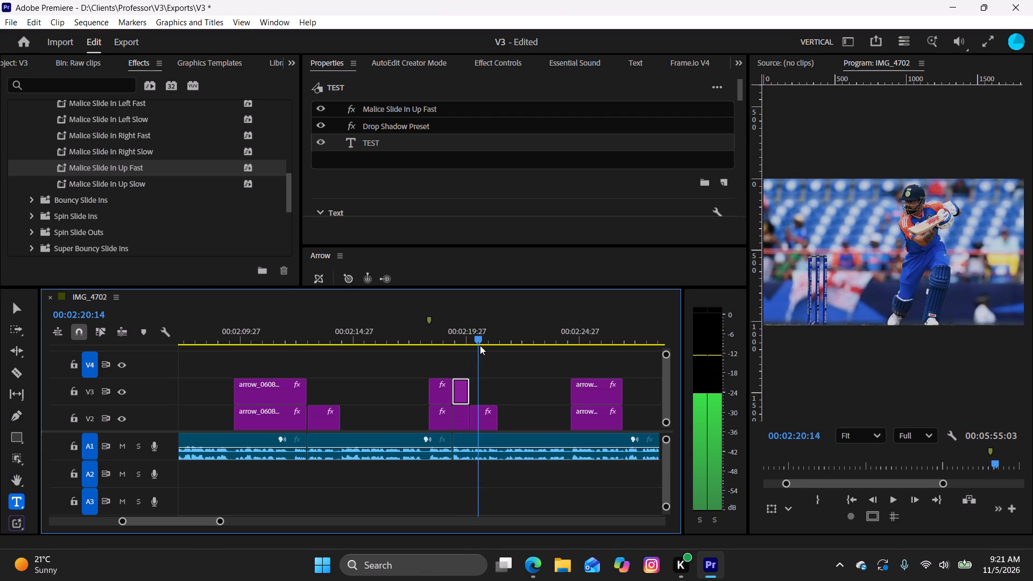
{"action": "left_click_drag", "start_coordinate": [480, 345], "coordinate": [485, 350]}
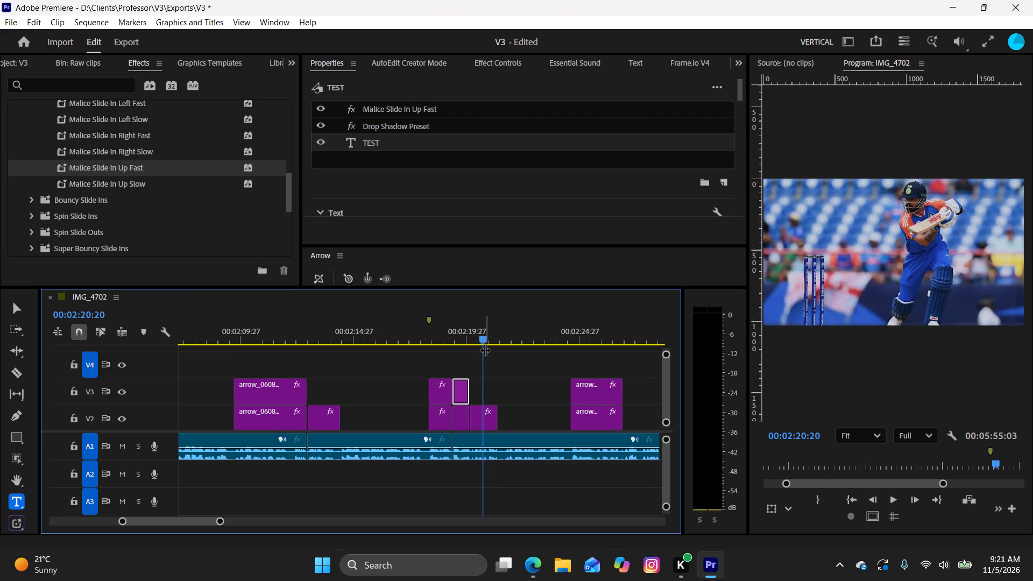
{"action": "double_click", "coordinate": [374, 144]}
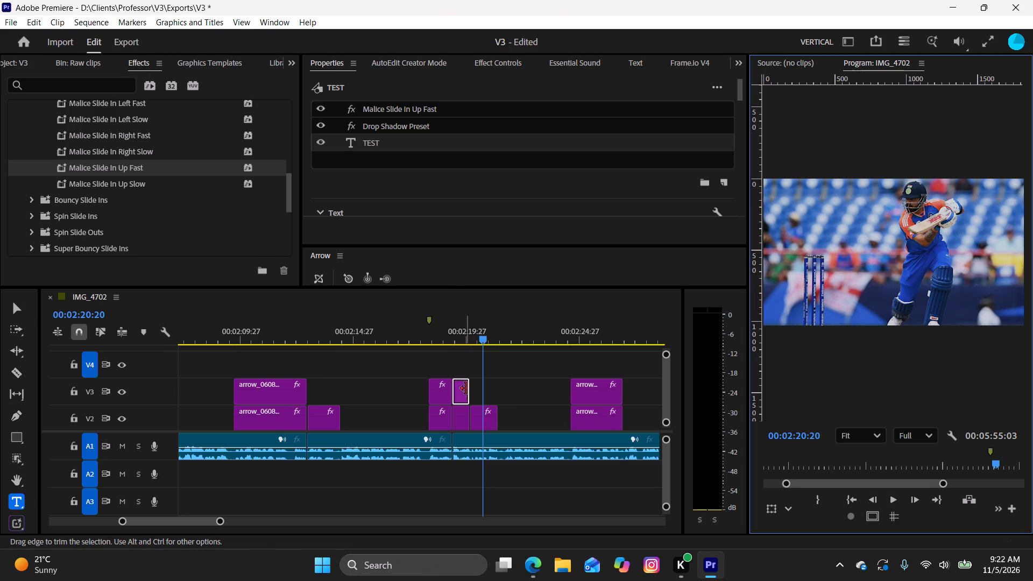
{"action": "left_click_drag", "start_coordinate": [463, 395], "coordinate": [480, 397], "text": "alt"}
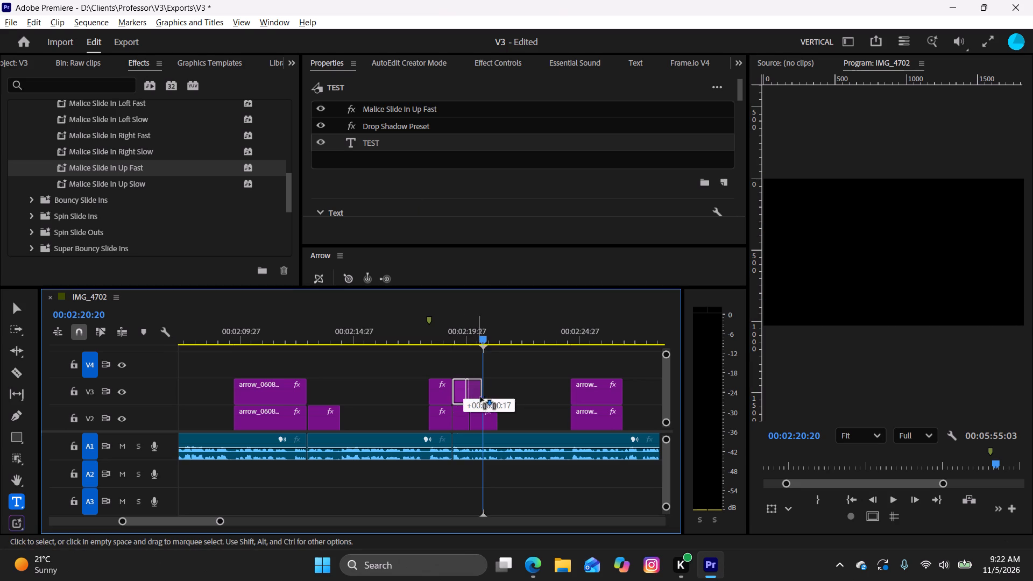
{"action": "left_click_drag", "start_coordinate": [480, 397], "coordinate": [482, 397], "text": "alt"}
{"action": "left_click_drag", "start_coordinate": [488, 391], "coordinate": [493, 394]}
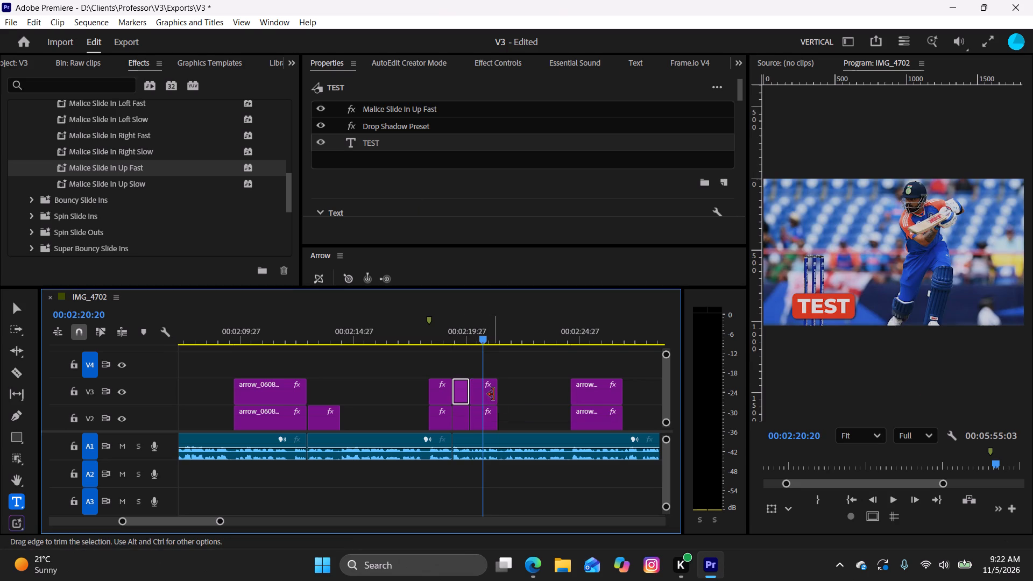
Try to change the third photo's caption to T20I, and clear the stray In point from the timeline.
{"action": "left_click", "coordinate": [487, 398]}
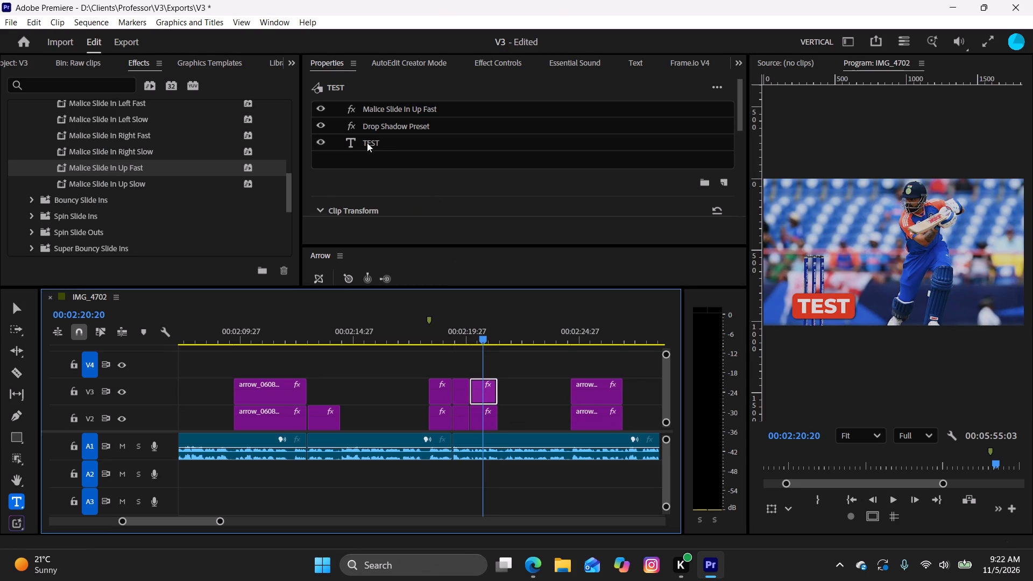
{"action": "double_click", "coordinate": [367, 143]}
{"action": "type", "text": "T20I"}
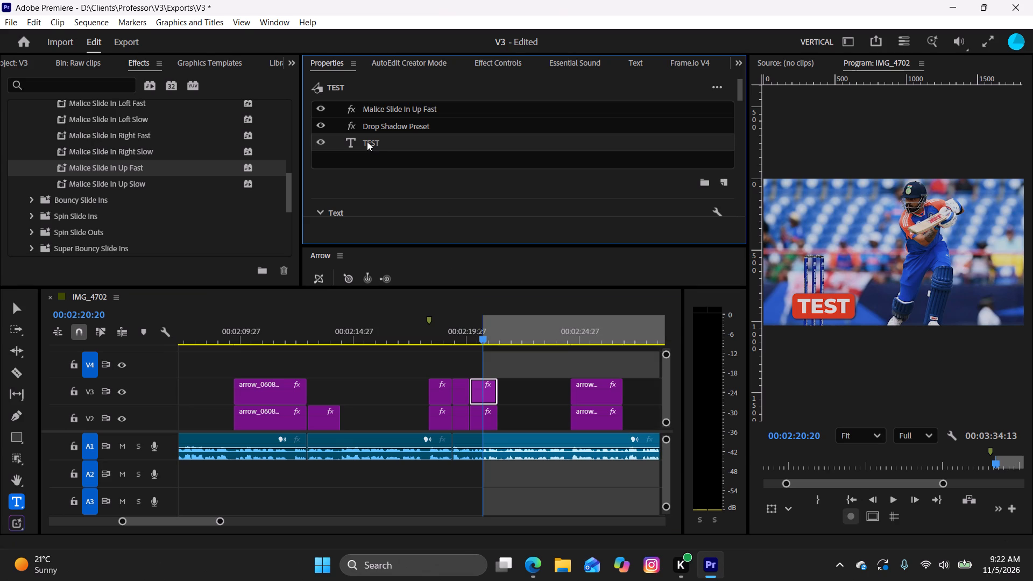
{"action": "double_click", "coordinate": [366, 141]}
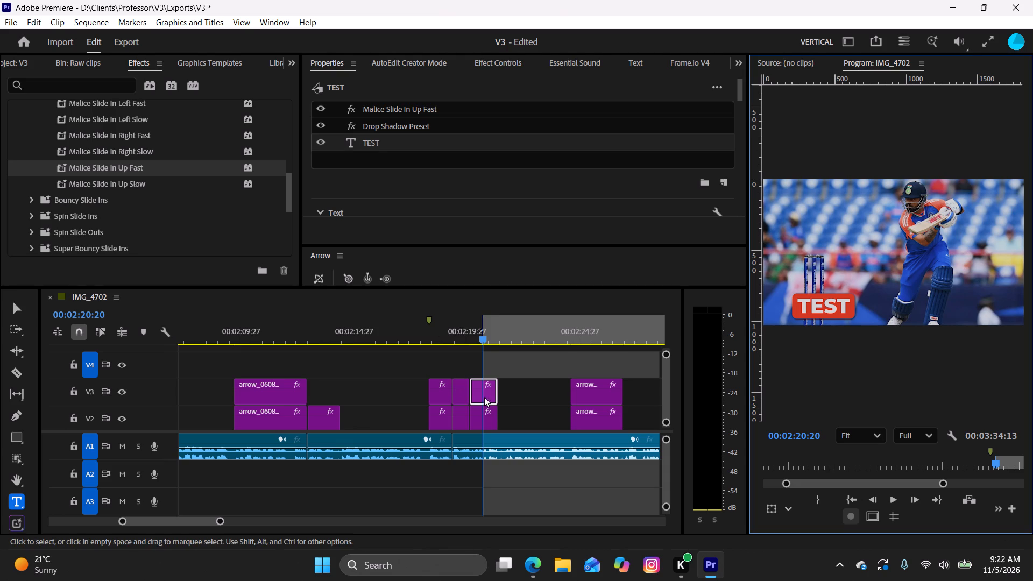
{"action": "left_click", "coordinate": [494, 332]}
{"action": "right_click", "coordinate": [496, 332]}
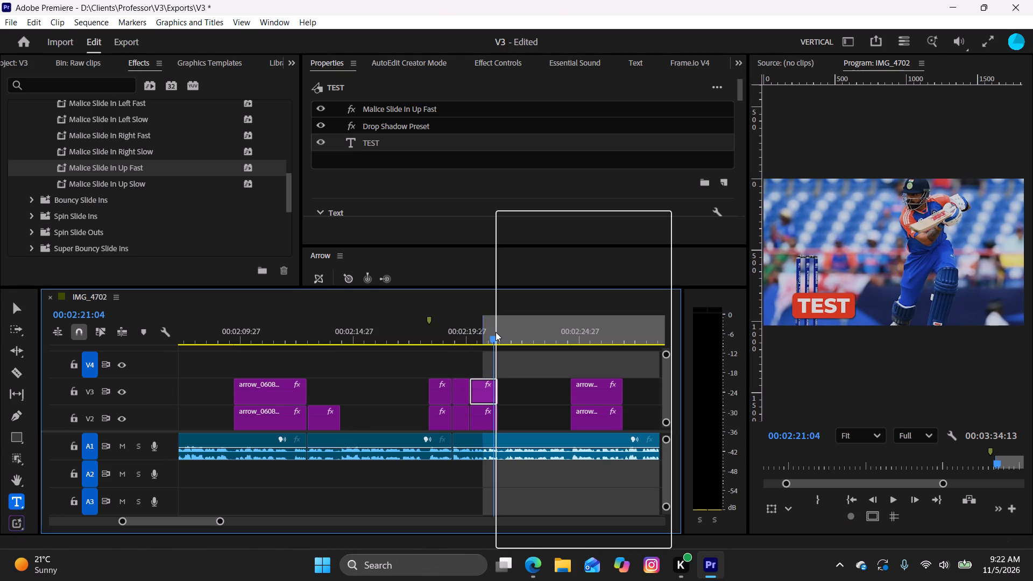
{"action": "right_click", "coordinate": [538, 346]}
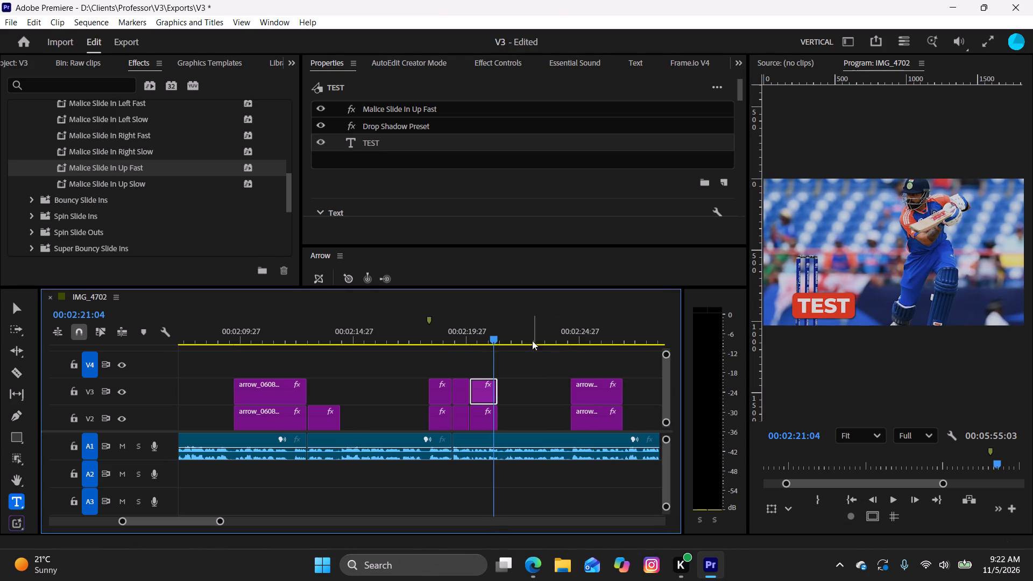
Change the text of the caption above the third cricketer photo to T20I'S.
{"action": "left_click_drag", "start_coordinate": [494, 341], "coordinate": [484, 350]}
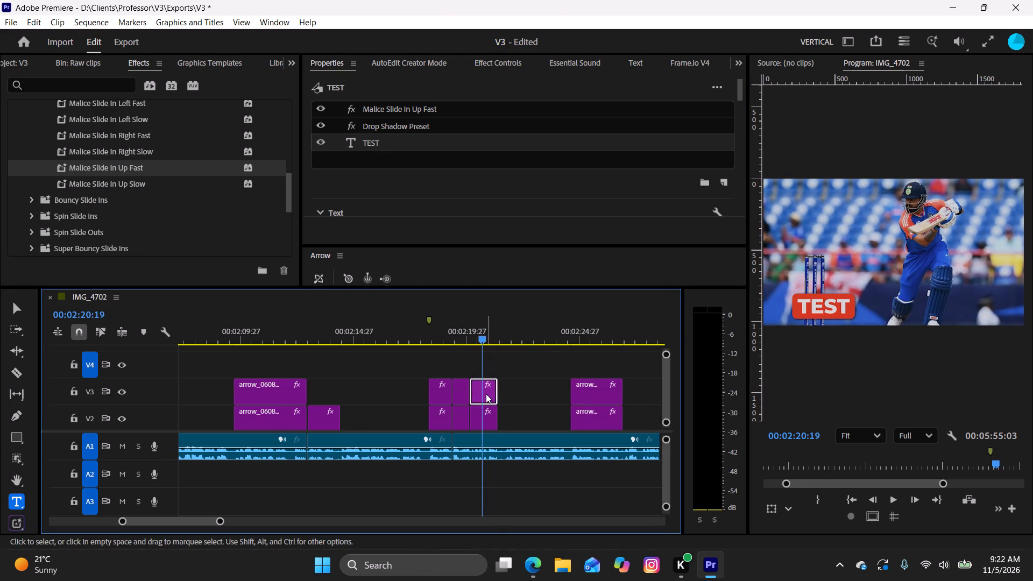
{"action": "left_click", "coordinate": [487, 395]}
{"action": "double_click", "coordinate": [365, 140]}
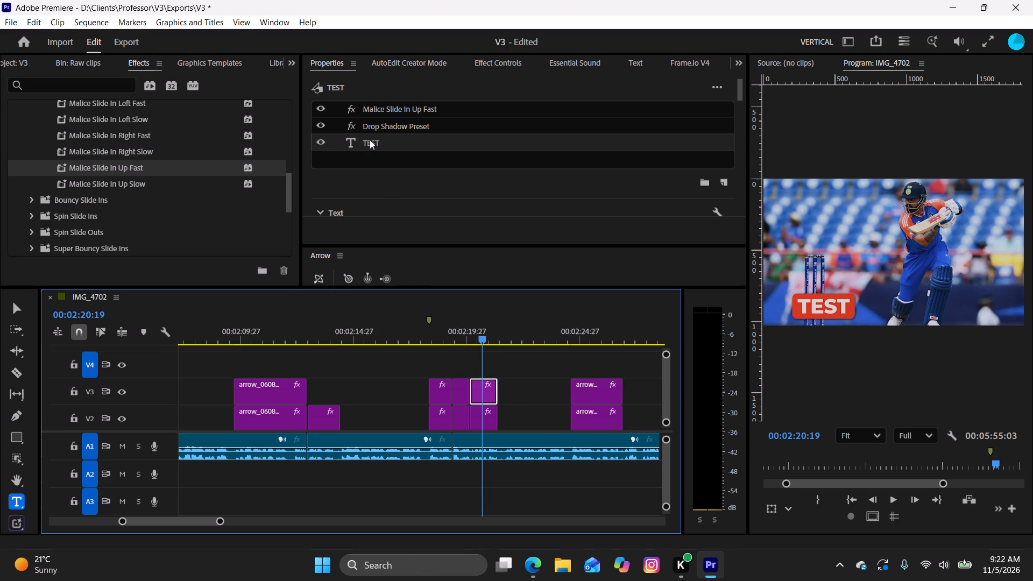
{"action": "key", "text": "t"}
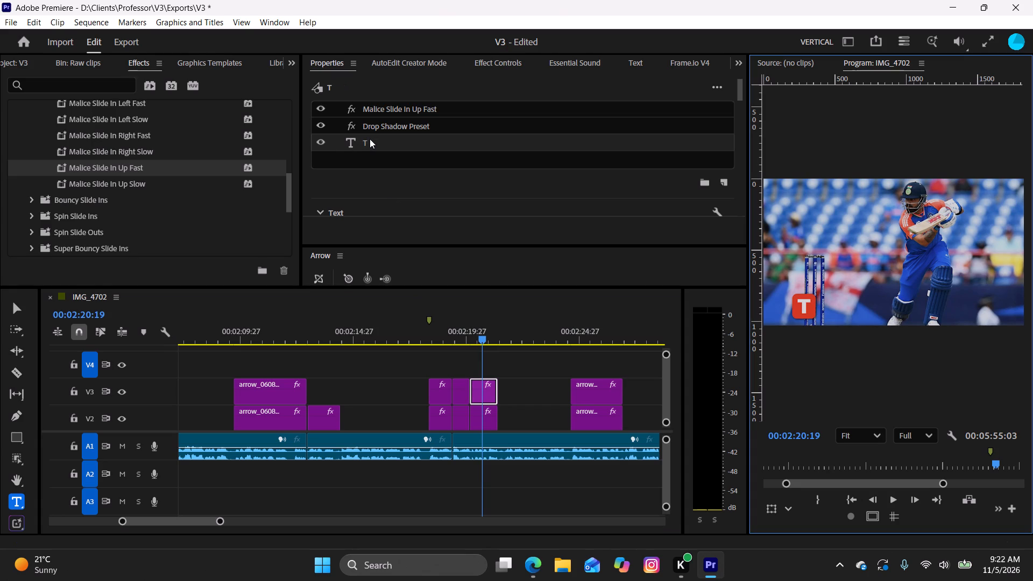
{"action": "type", "text": "20"}
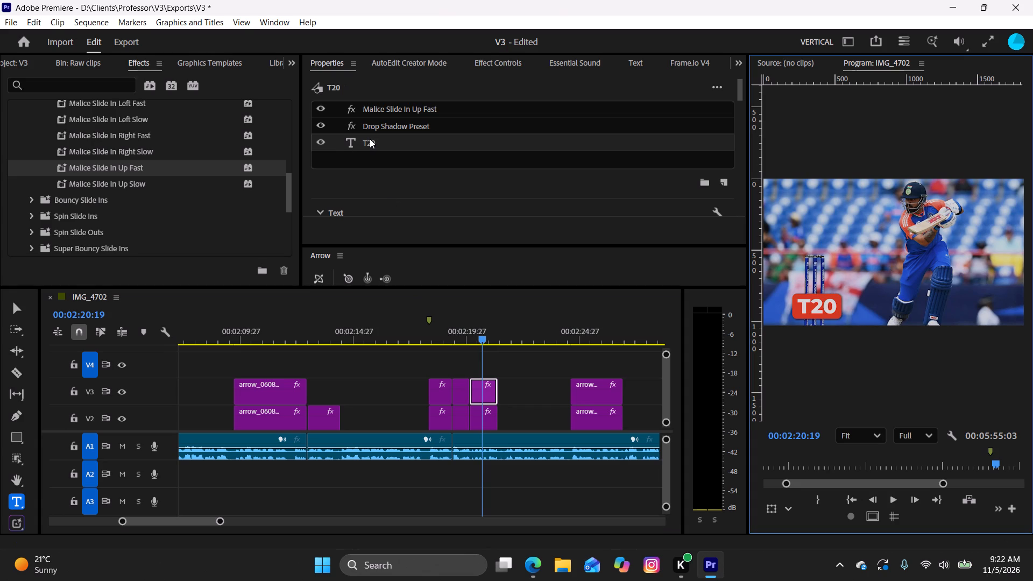
{"action": "key", "text": "i"}
{"action": "key", "text": "comma"}
{"action": "key", "text": "BackSpace"}
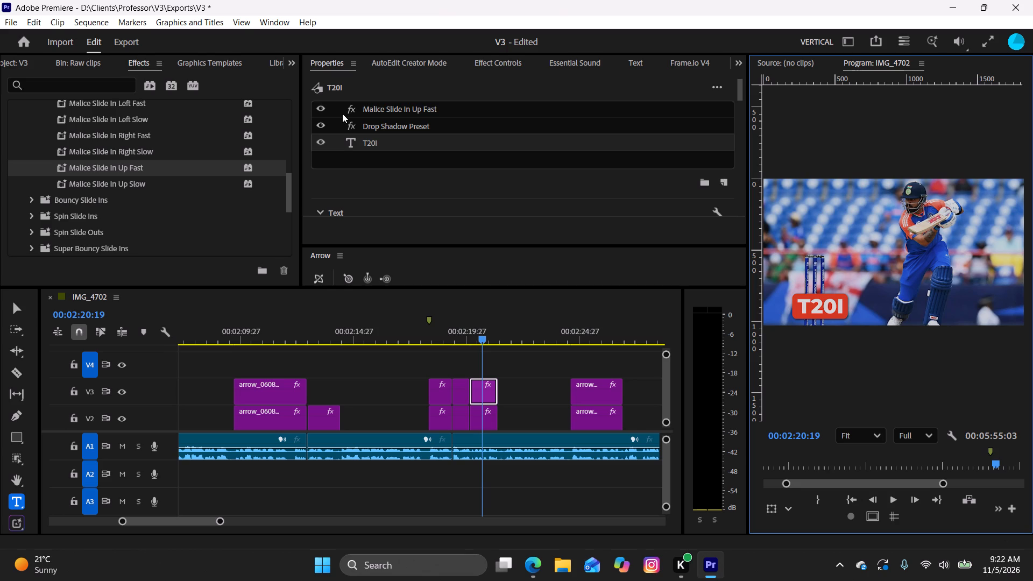
{"action": "key", "text": "apostrophe"}
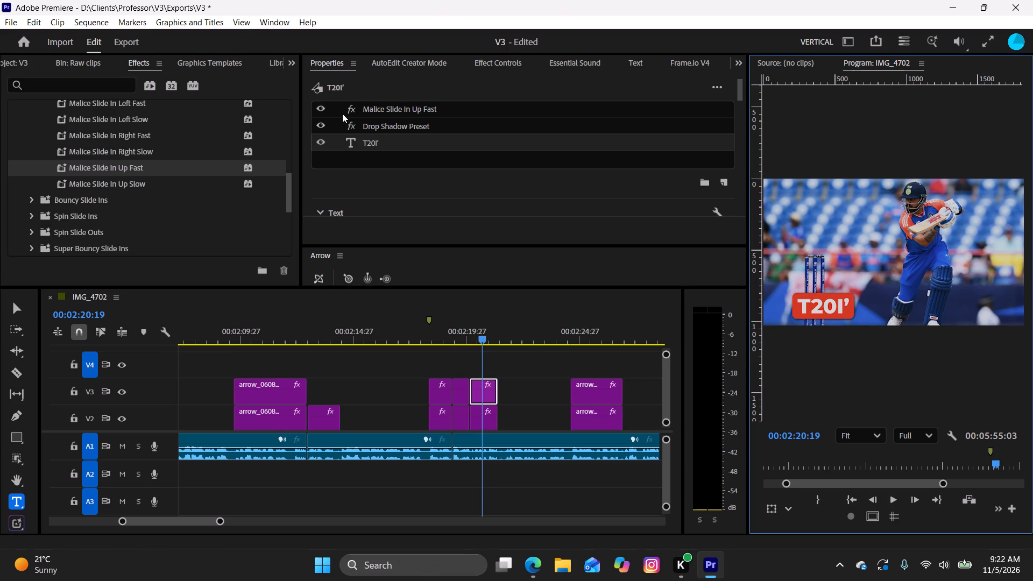
{"action": "key", "text": "s"}
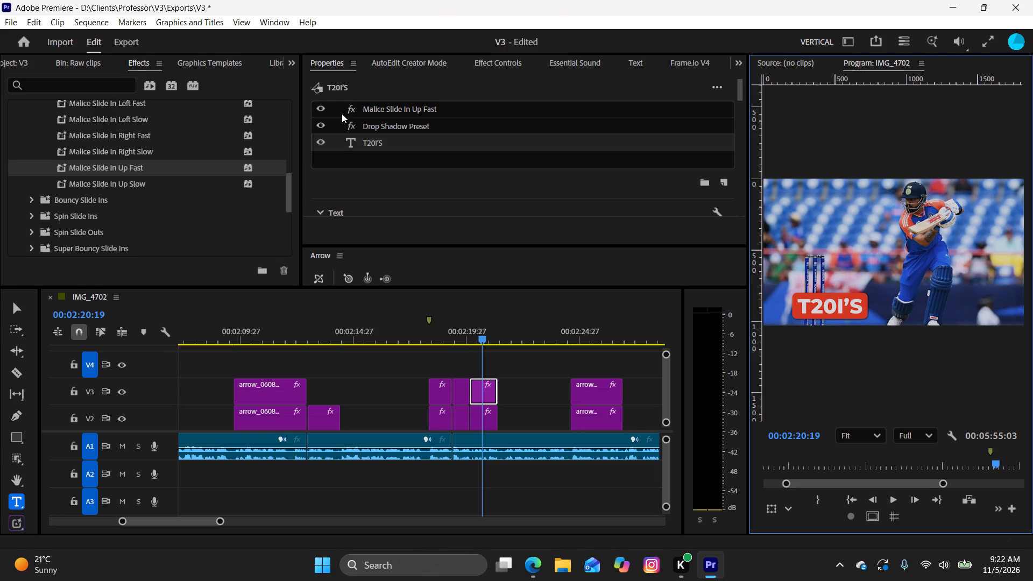
Play back the sequence from just before the ODI caption through the end of the 2016 achievements article.
{"action": "left_click_drag", "start_coordinate": [478, 330], "coordinate": [408, 330]}
{"action": "key", "text": "space"}
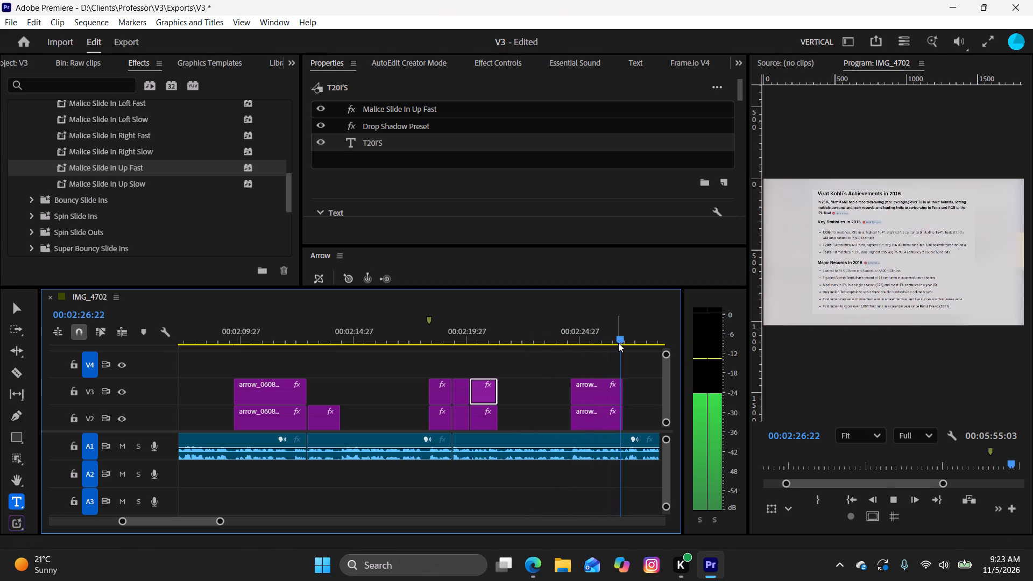
{"action": "key", "text": "space"}
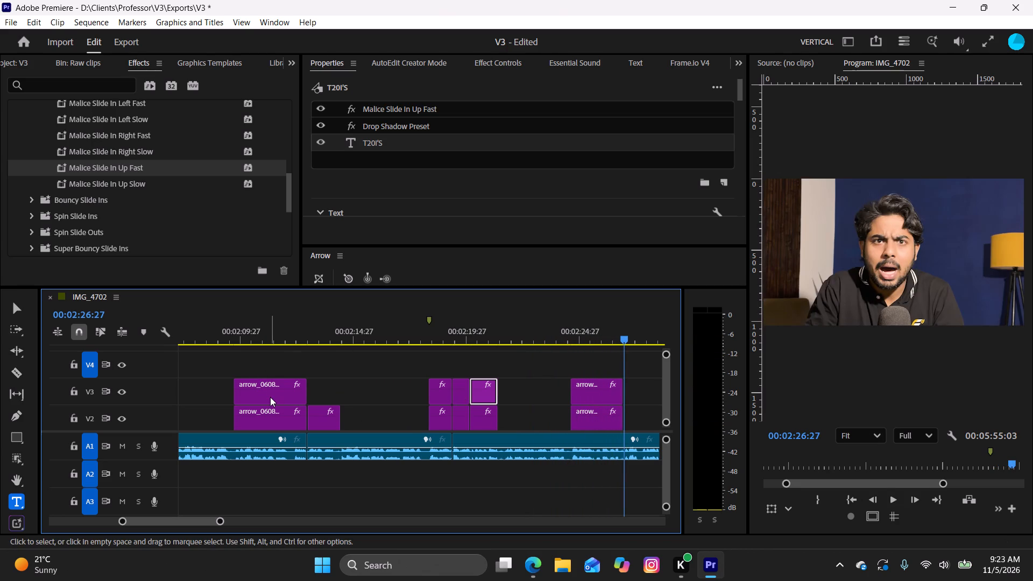
Copy the yellow highlight graphic on V4 near 00:02:05:00 and paste it onto V4 at 00:02:24:17, above the 2016 achievements article.
{"action": "left_click_drag", "start_coordinate": [615, 343], "coordinate": [230, 342]}
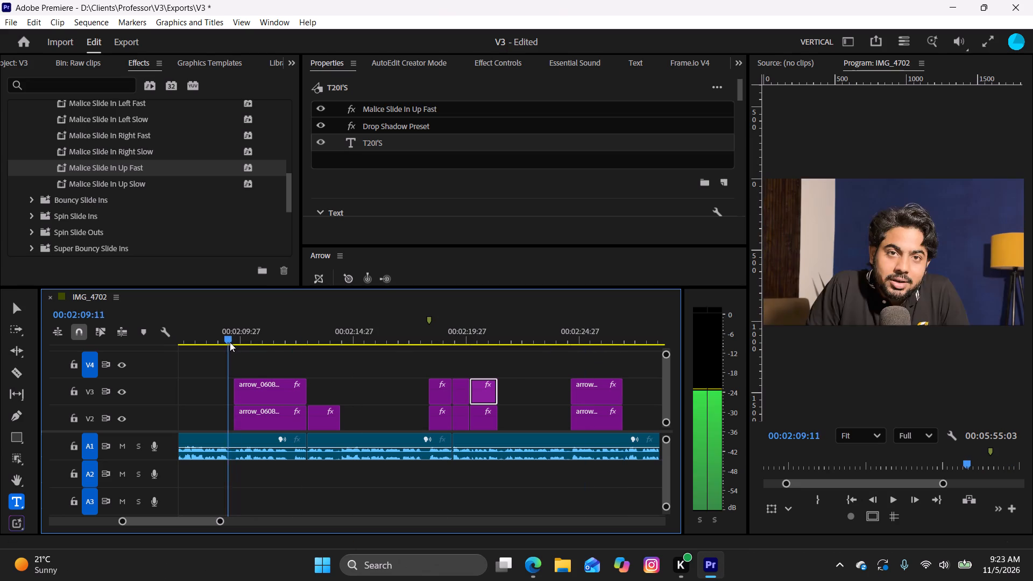
{"action": "left_click_drag", "start_coordinate": [230, 342], "coordinate": [282, 371]}
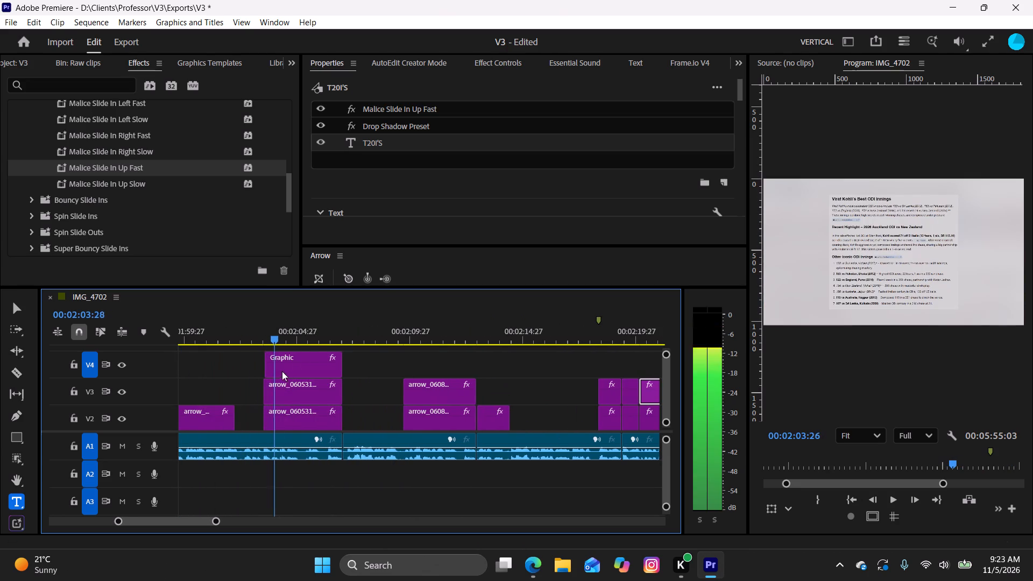
{"action": "left_click_drag", "start_coordinate": [282, 371], "coordinate": [300, 380]}
{"action": "left_click", "coordinate": [310, 357]}
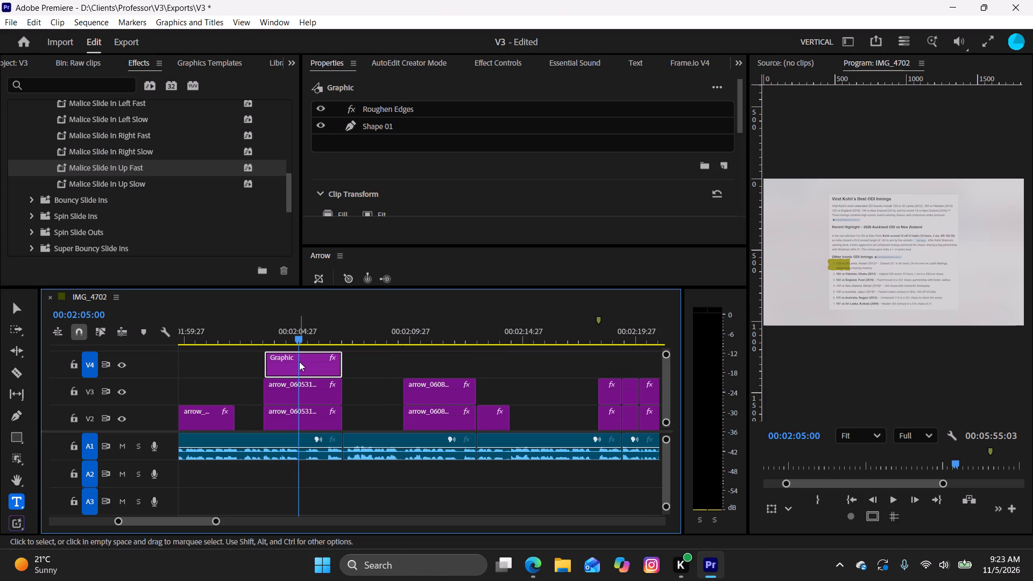
{"action": "key", "text": "ctrl+c"}
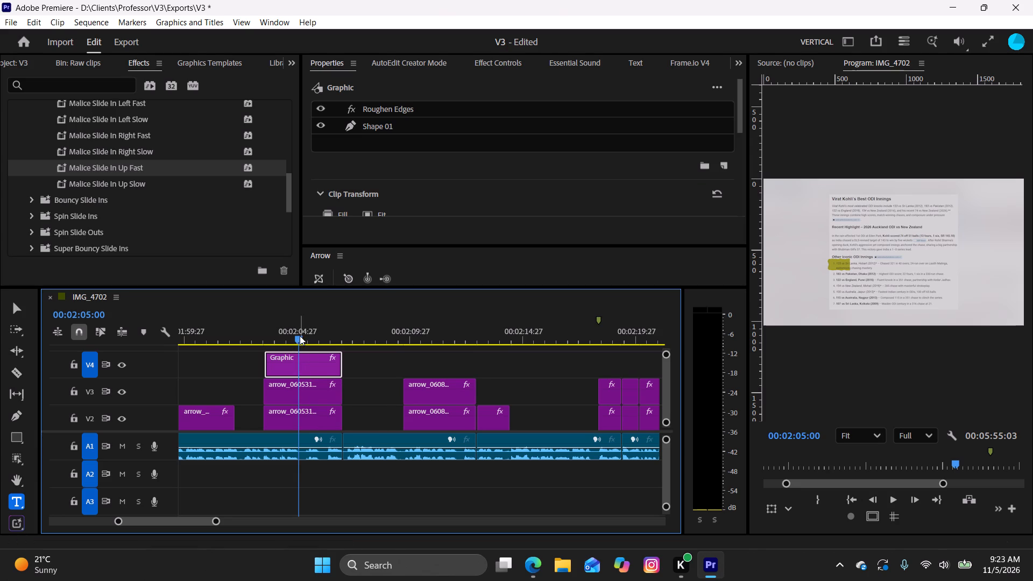
{"action": "left_click_drag", "start_coordinate": [298, 335], "coordinate": [661, 360]}
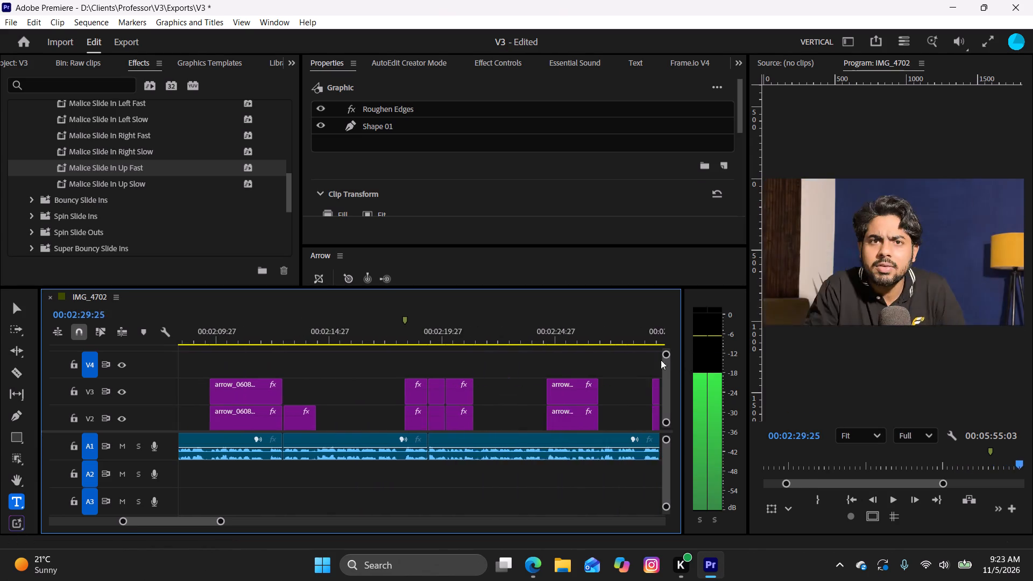
{"action": "left_click_drag", "start_coordinate": [661, 360], "coordinate": [378, 334]}
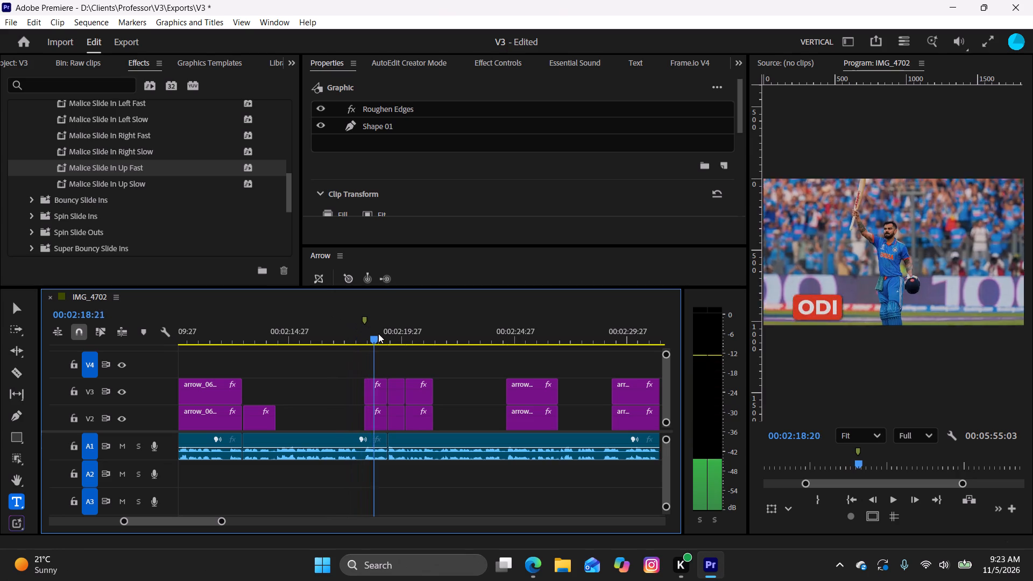
{"action": "left_click_drag", "start_coordinate": [378, 334], "coordinate": [515, 363]}
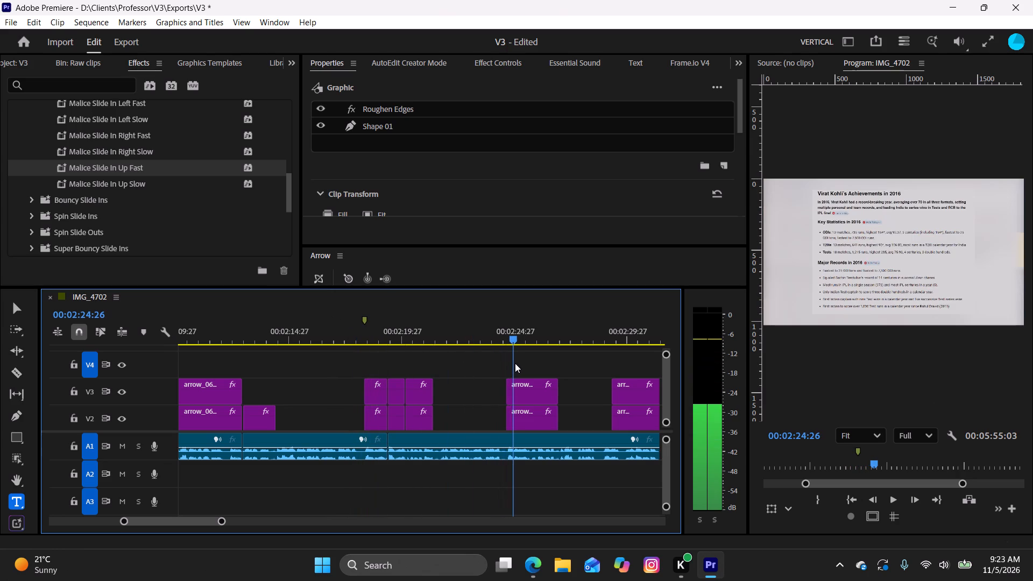
{"action": "left_click_drag", "start_coordinate": [515, 363], "coordinate": [506, 376]}
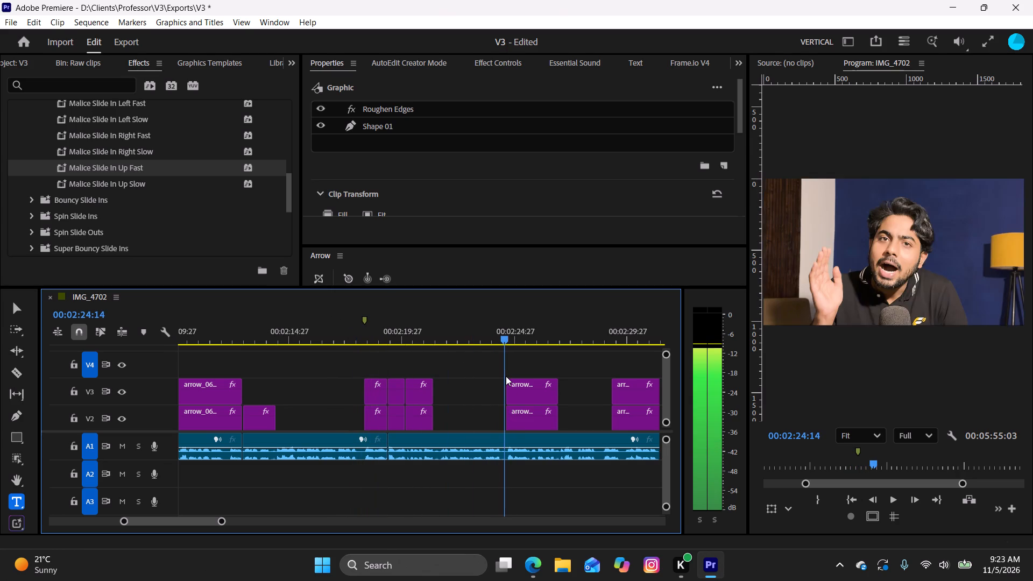
{"action": "left_click_drag", "start_coordinate": [506, 376], "coordinate": [508, 381]}
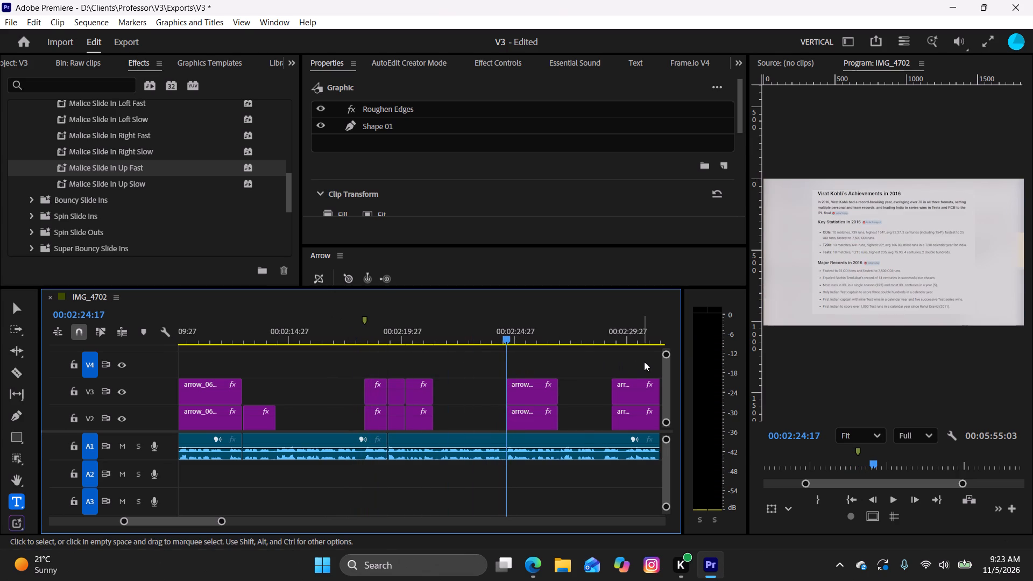
{"action": "key", "text": "ctrl+v"}
Trim the pasted highlight graphic on V4 to end with the 2016 achievements article clips and select it.
{"action": "left_click_drag", "start_coordinate": [584, 367], "coordinate": [572, 387]}
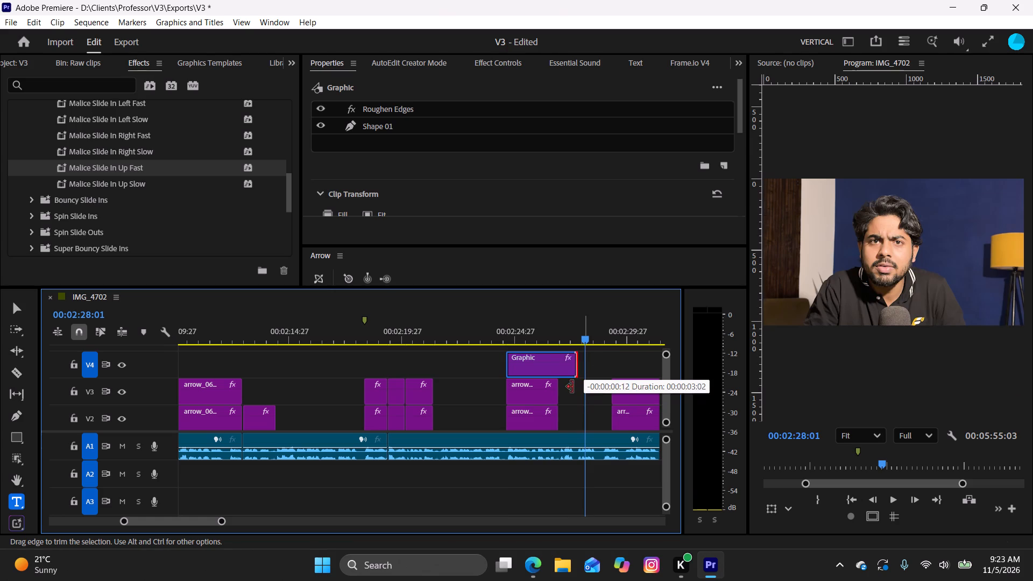
{"action": "left_click_drag", "start_coordinate": [572, 387], "coordinate": [563, 395]}
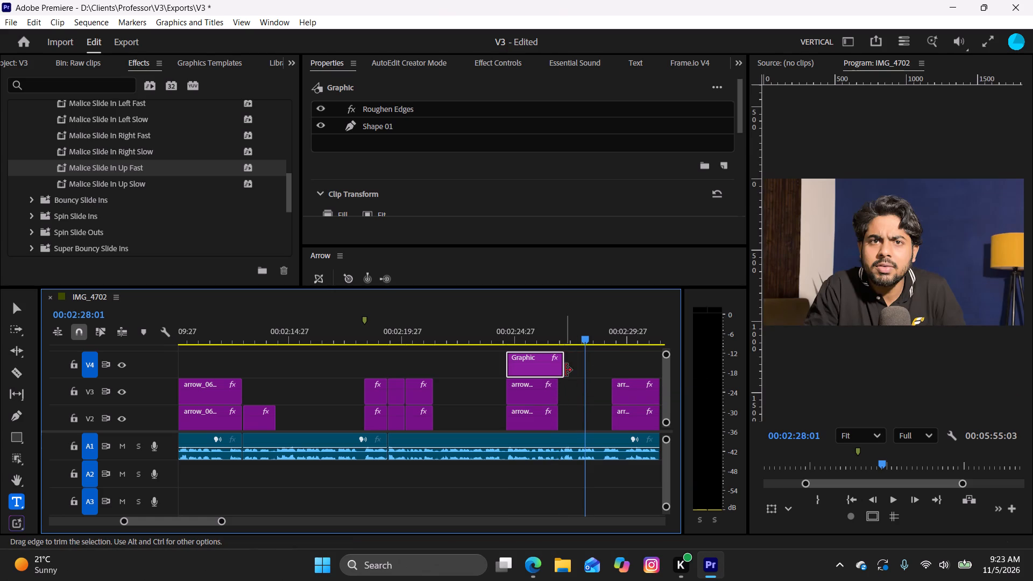
{"action": "left_click_drag", "start_coordinate": [562, 371], "coordinate": [557, 378]}
{"action": "left_click", "coordinate": [534, 366]}
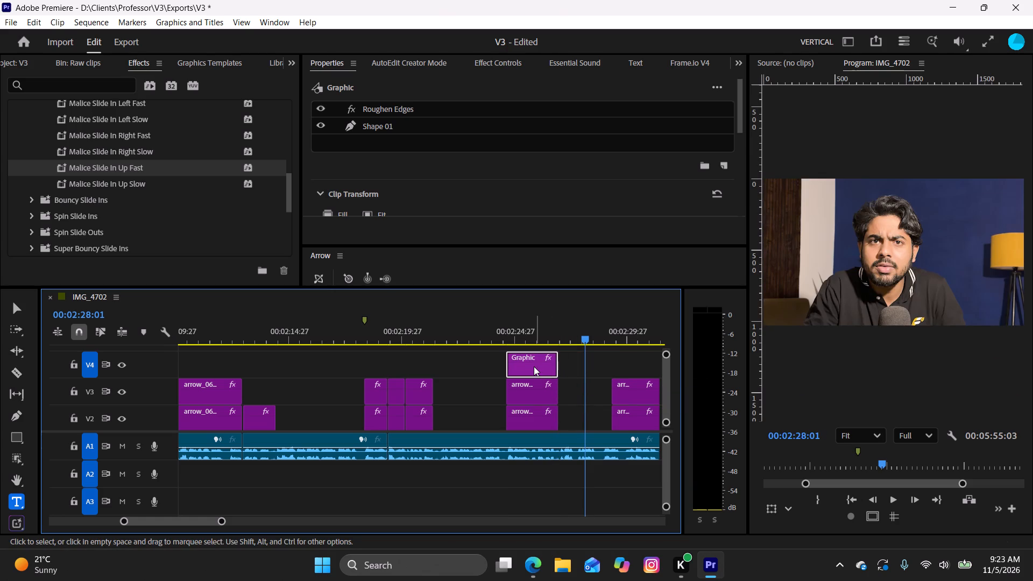
Remove the Crop Right keyframes from the highlight graphic above the 2016 achievements article and set its Crop Right to 0%.
{"action": "left_click_drag", "start_coordinate": [585, 343], "coordinate": [520, 346]}
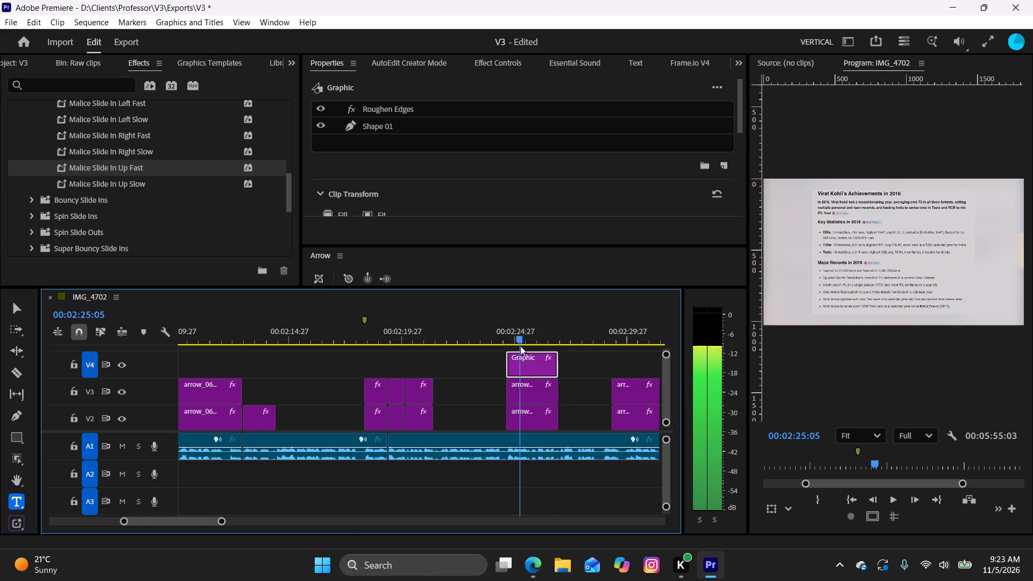
{"action": "left_click_drag", "start_coordinate": [520, 346], "coordinate": [535, 357]}
{"action": "left_click", "coordinate": [531, 370]}
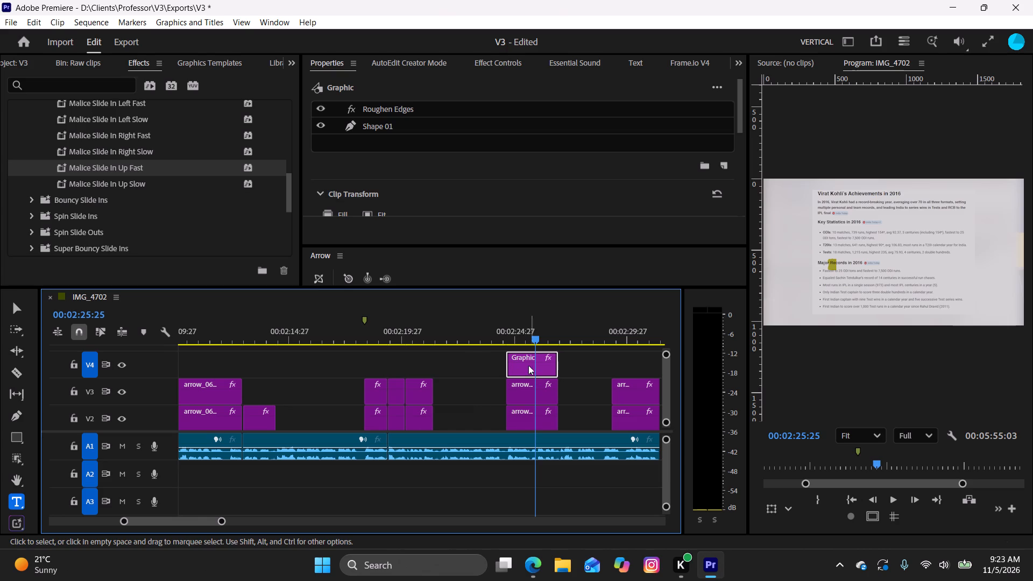
{"action": "left_click", "coordinate": [503, 59]}
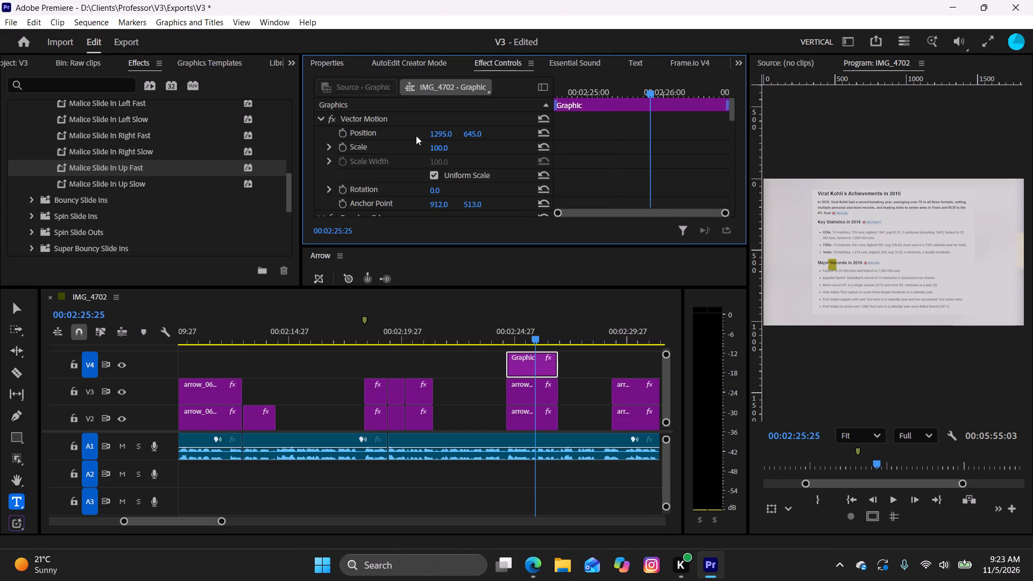
{"action": "scroll", "coordinate": [414, 137], "scroll_direction": "down", "scroll_amount": 9}
{"action": "scroll", "coordinate": [367, 146], "scroll_direction": "up", "scroll_amount": 1}
{"action": "scroll", "coordinate": [367, 146], "scroll_direction": "down", "scroll_amount": 8}
{"action": "scroll", "coordinate": [362, 147], "scroll_direction": "up", "scroll_amount": 1}
{"action": "scroll", "coordinate": [362, 147], "scroll_direction": "down", "scroll_amount": 20}
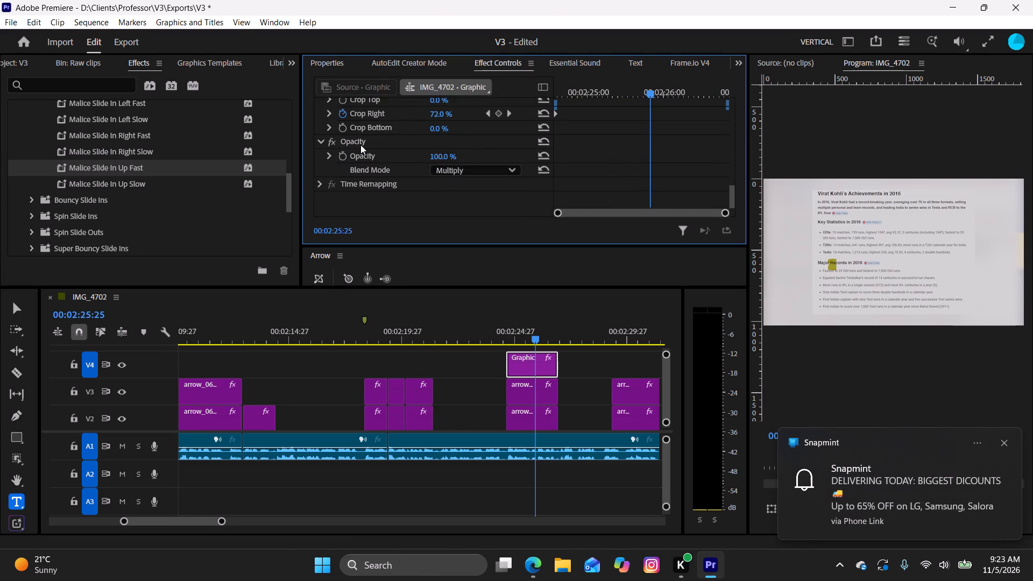
{"action": "scroll", "coordinate": [360, 145], "scroll_direction": "down", "scroll_amount": 4}
{"action": "left_click", "coordinate": [337, 107]}
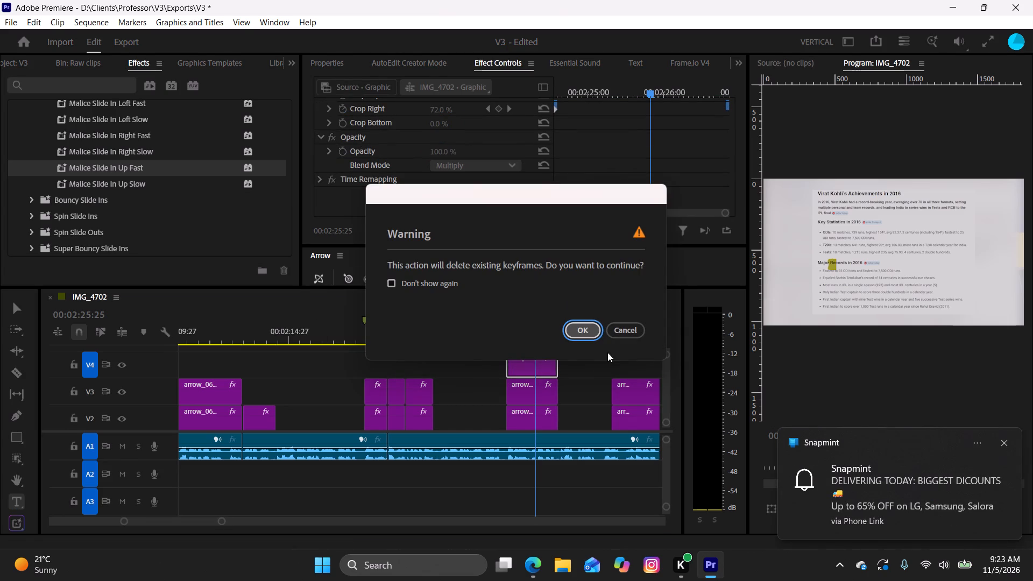
{"action": "left_click", "coordinate": [579, 328]}
{"action": "left_click_drag", "start_coordinate": [437, 106], "coordinate": [386, 115]}
Set the highlight's Vector Motion position to about 1192, 780, over the "Most runs in IPL in a single season" line.
{"action": "left_click_drag", "start_coordinate": [650, 97], "coordinate": [426, 110]}
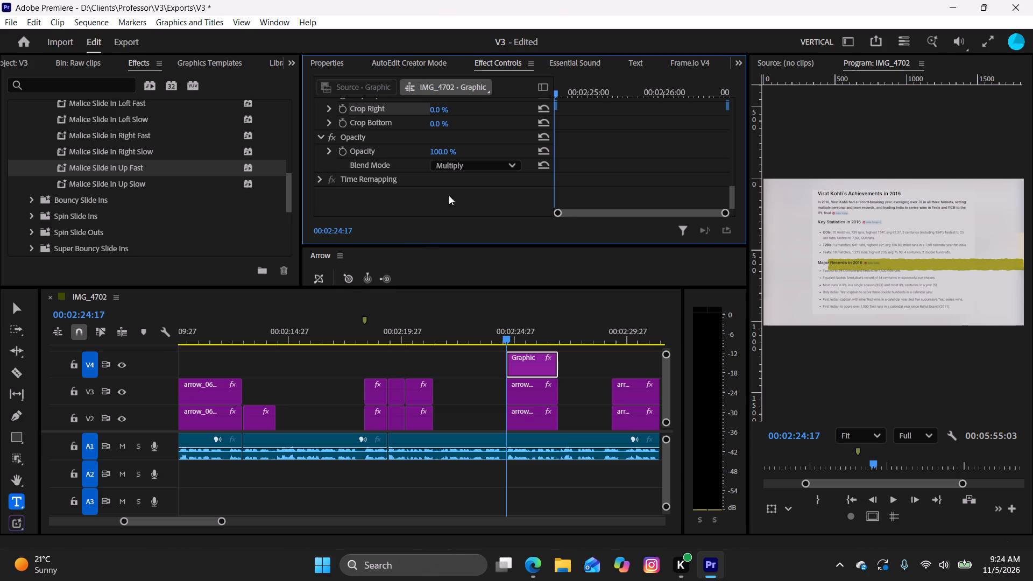
{"action": "scroll", "coordinate": [437, 232], "scroll_direction": "up", "scroll_amount": 15}
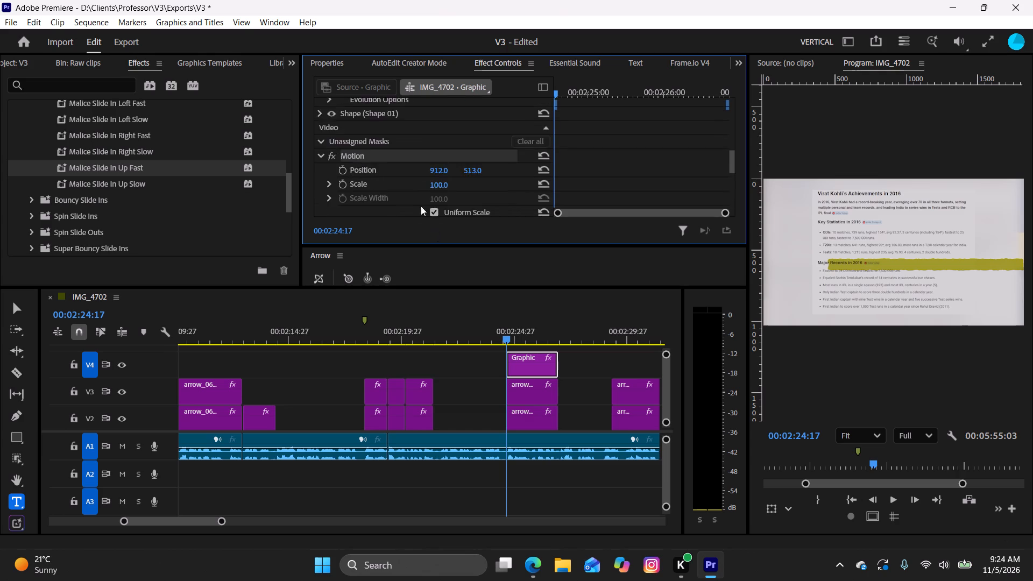
{"action": "scroll", "coordinate": [421, 206], "scroll_direction": "up", "scroll_amount": 20}
{"action": "scroll", "coordinate": [421, 206], "scroll_direction": "up", "scroll_amount": 3}
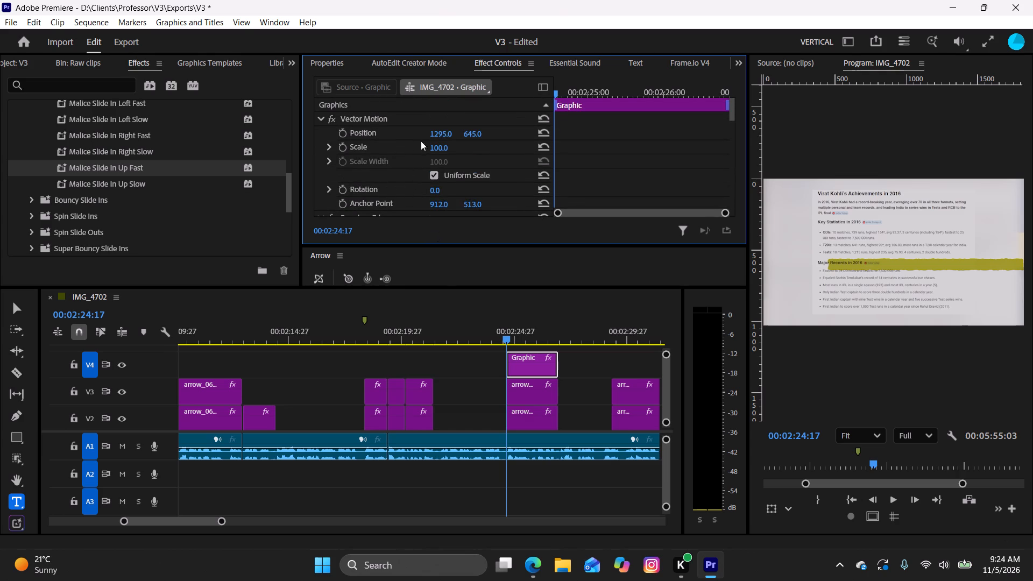
{"action": "left_click_drag", "start_coordinate": [440, 132], "coordinate": [440, 147]}
{"action": "left_click_drag", "start_coordinate": [440, 147], "coordinate": [355, 168]}
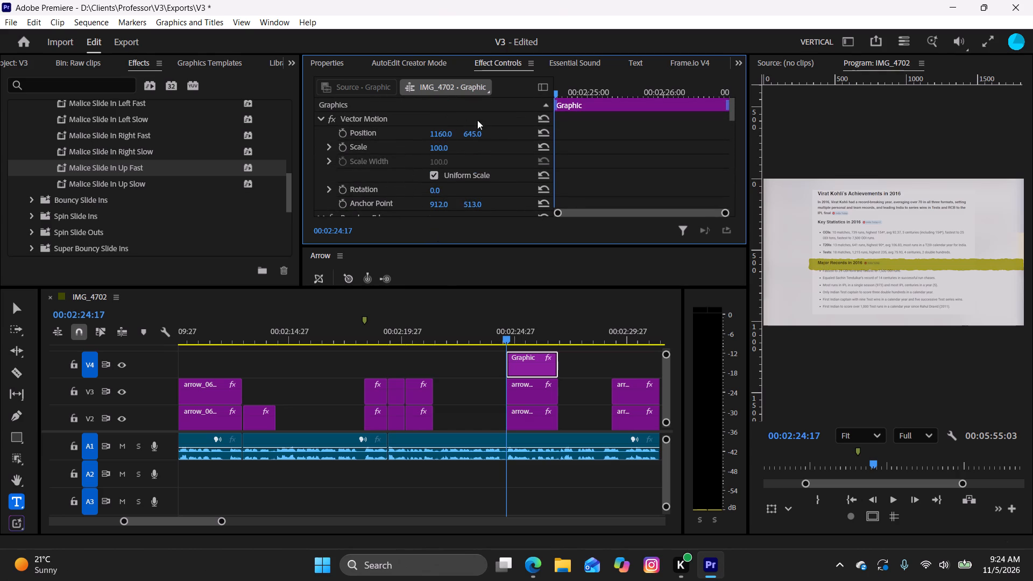
{"action": "left_click_drag", "start_coordinate": [475, 133], "coordinate": [570, 159]}
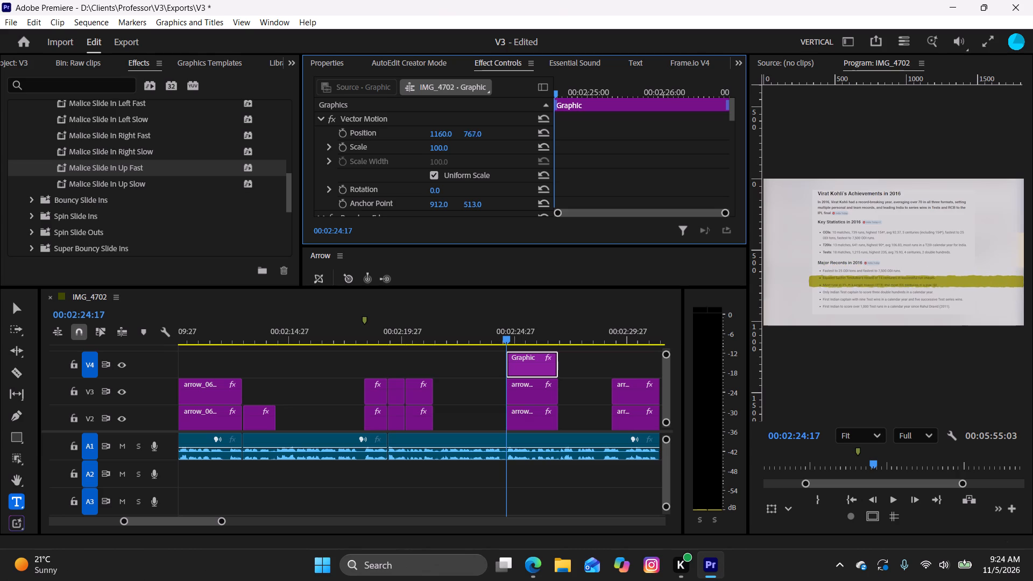
{"action": "left_click_drag", "start_coordinate": [570, 159], "coordinate": [576, 161]}
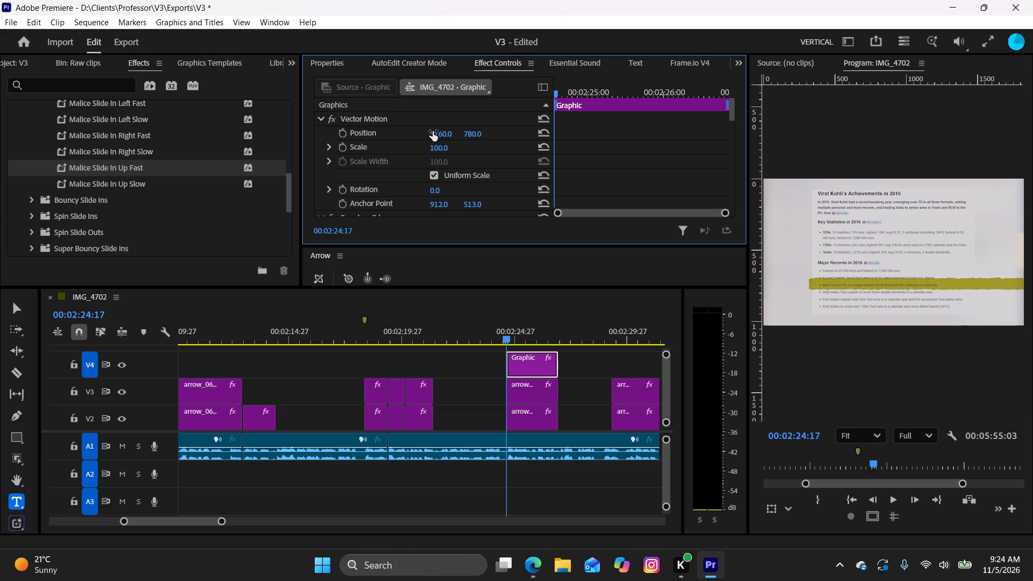
{"action": "left_click_drag", "start_coordinate": [434, 132], "coordinate": [461, 141]}
{"action": "left_click_drag", "start_coordinate": [477, 129], "coordinate": [478, 130]}
{"action": "left_click_drag", "start_coordinate": [478, 130], "coordinate": [485, 132]}
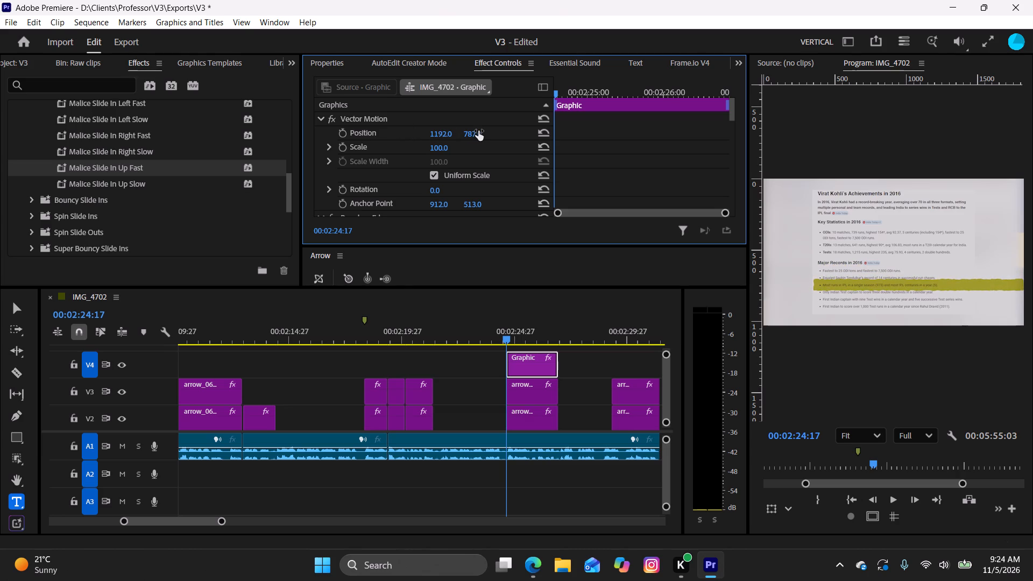
Animate the highlight's Crop Right with keyframes from 100% at 00:02:24:17 to 28% at 00:02:26:18.
{"action": "left_click_drag", "start_coordinate": [733, 115], "coordinate": [733, 158]}
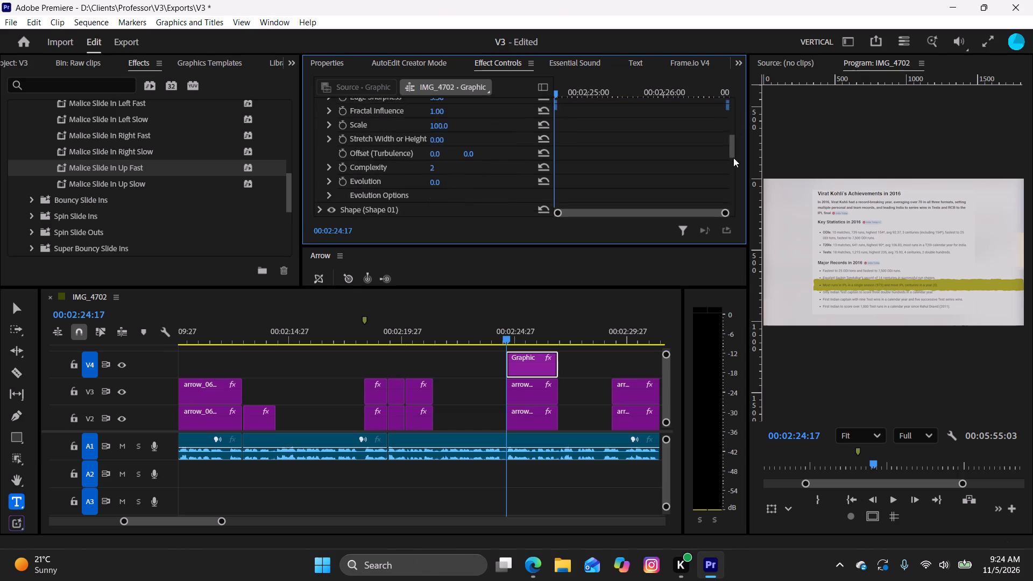
{"action": "left_click_drag", "start_coordinate": [733, 158], "coordinate": [742, 195]}
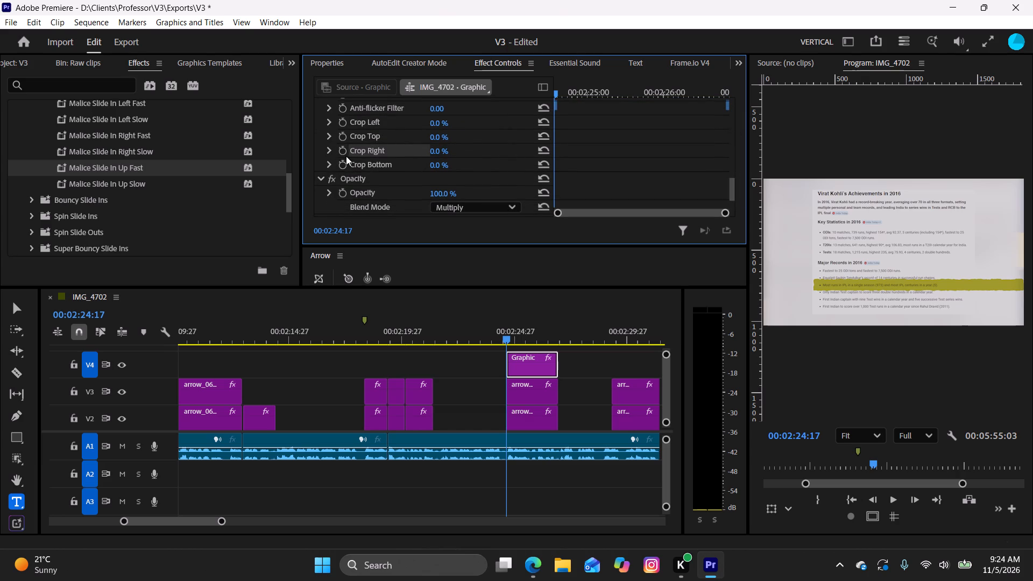
{"action": "left_click", "coordinate": [345, 153]}
{"action": "left_click_drag", "start_coordinate": [433, 150], "coordinate": [493, 160]}
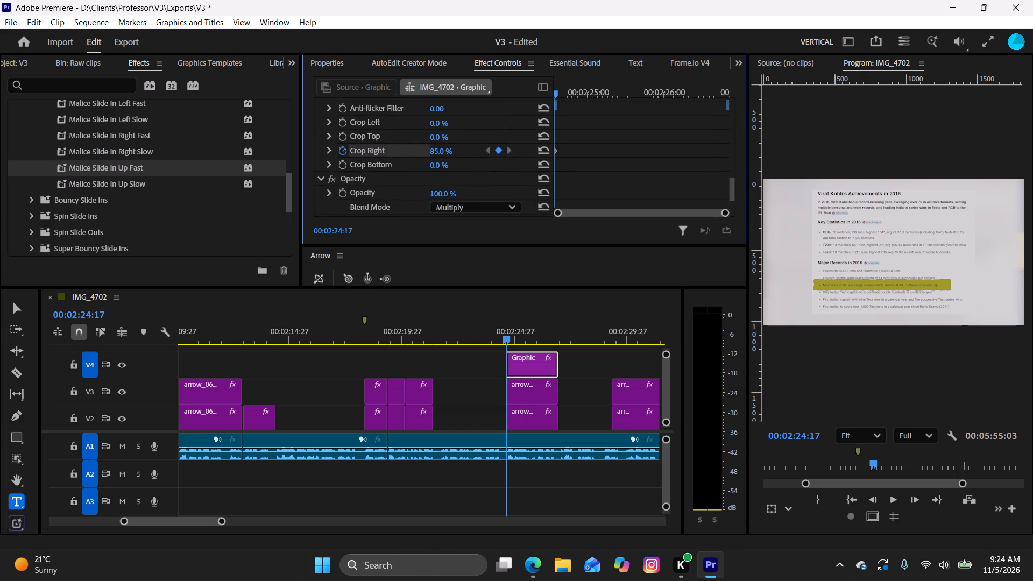
{"action": "left_click_drag", "start_coordinate": [493, 160], "coordinate": [638, 186]}
{"action": "left_click_drag", "start_coordinate": [556, 91], "coordinate": [647, 104]}
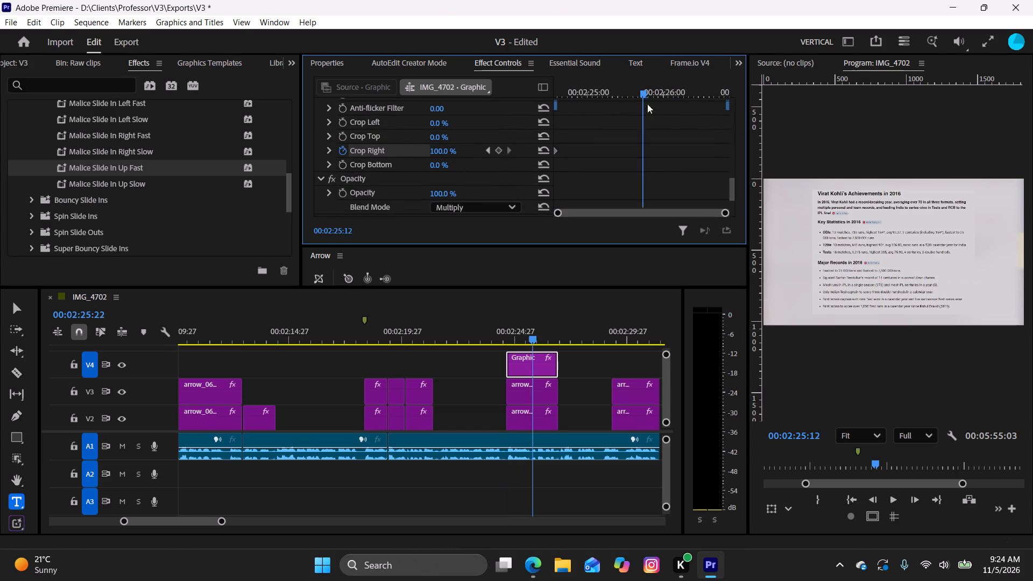
{"action": "left_click_drag", "start_coordinate": [647, 104], "coordinate": [718, 138]}
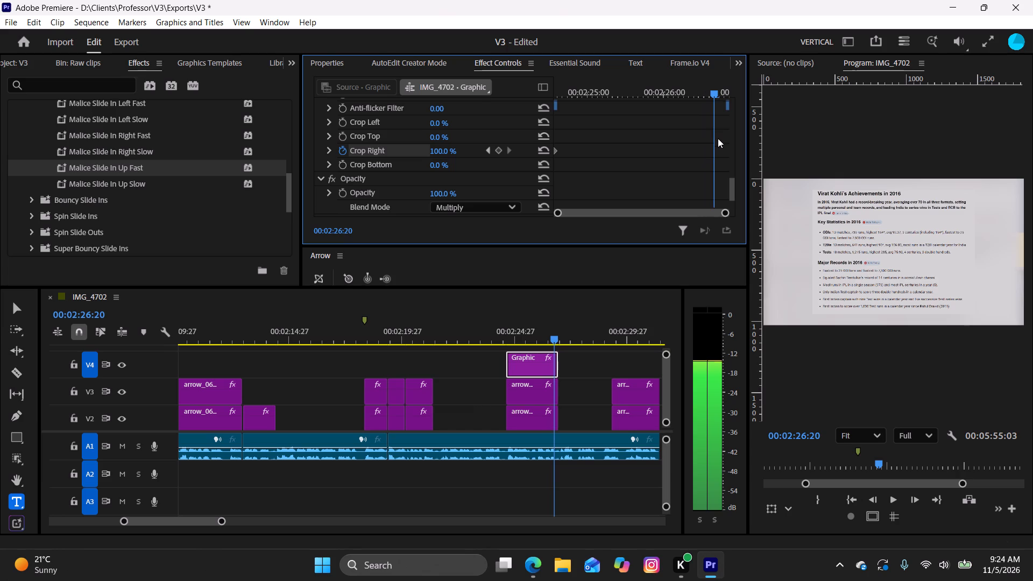
{"action": "left_click_drag", "start_coordinate": [718, 138], "coordinate": [710, 146]}
{"action": "left_click_drag", "start_coordinate": [439, 153], "coordinate": [447, 157]}
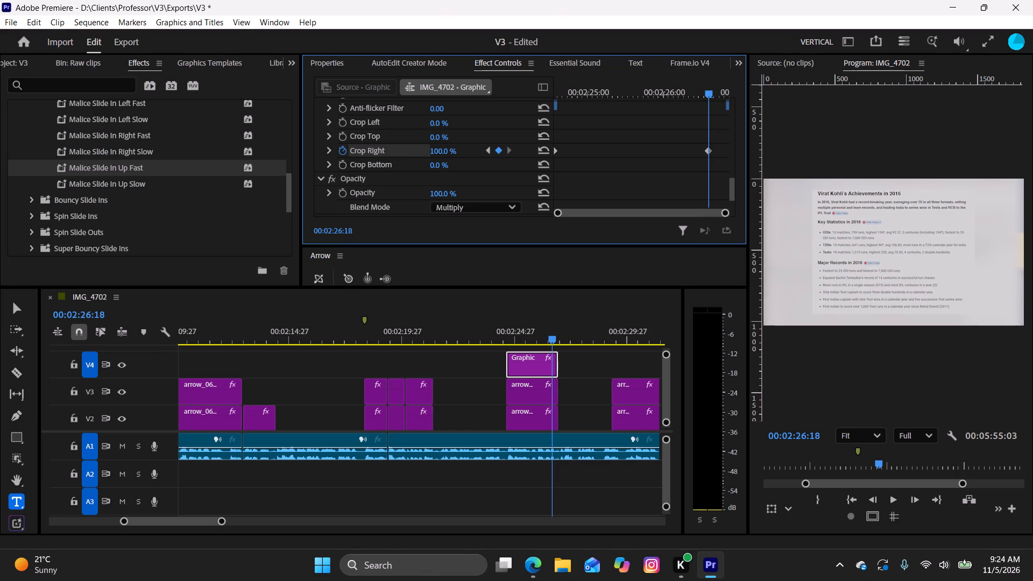
{"action": "left_click_drag", "start_coordinate": [447, 157], "coordinate": [454, 168]}
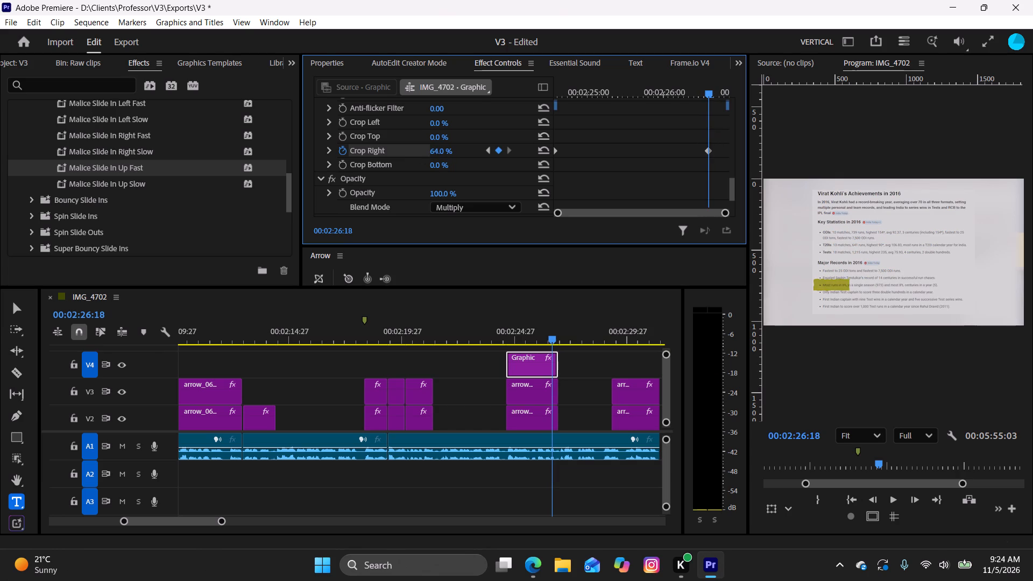
{"action": "left_click_drag", "start_coordinate": [454, 168], "coordinate": [431, 175]}
Play back the sequence from 00:02:24:07, just before the 2016 achievements article, into the ICC World T20 table.
{"action": "left_click_drag", "start_coordinate": [519, 330], "coordinate": [500, 334]}
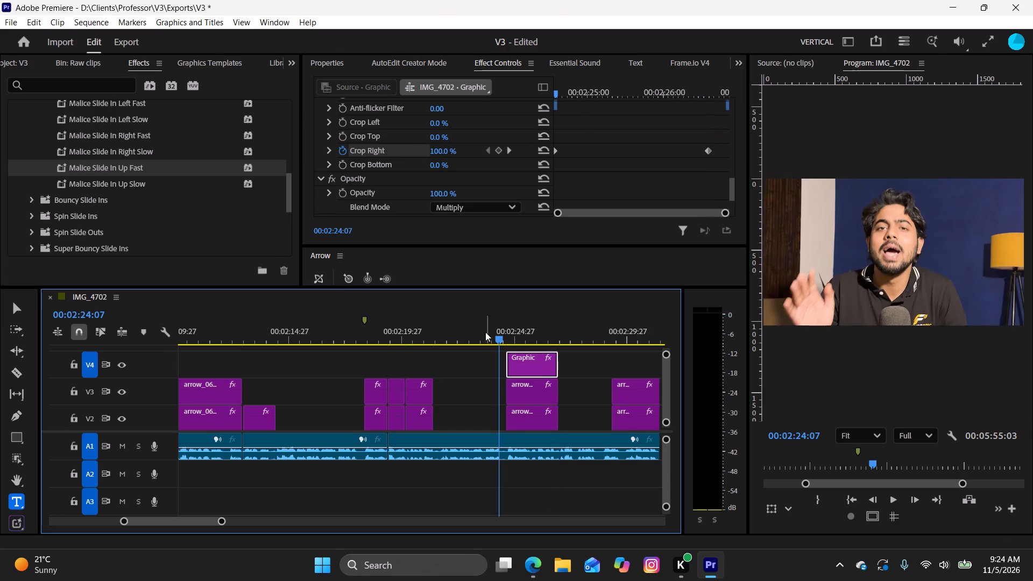
{"action": "key", "text": "space"}
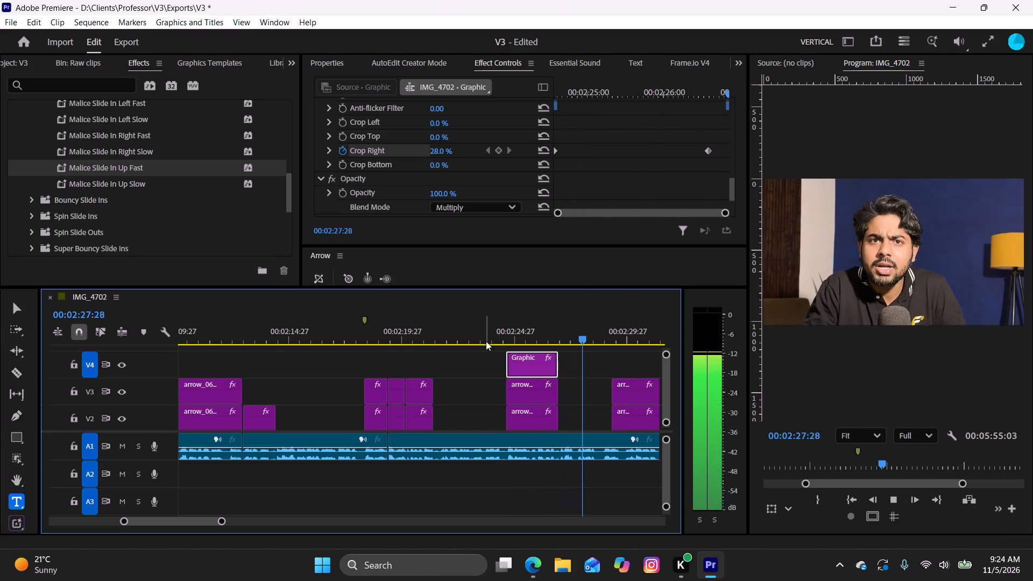
{"action": "key", "text": "space"}
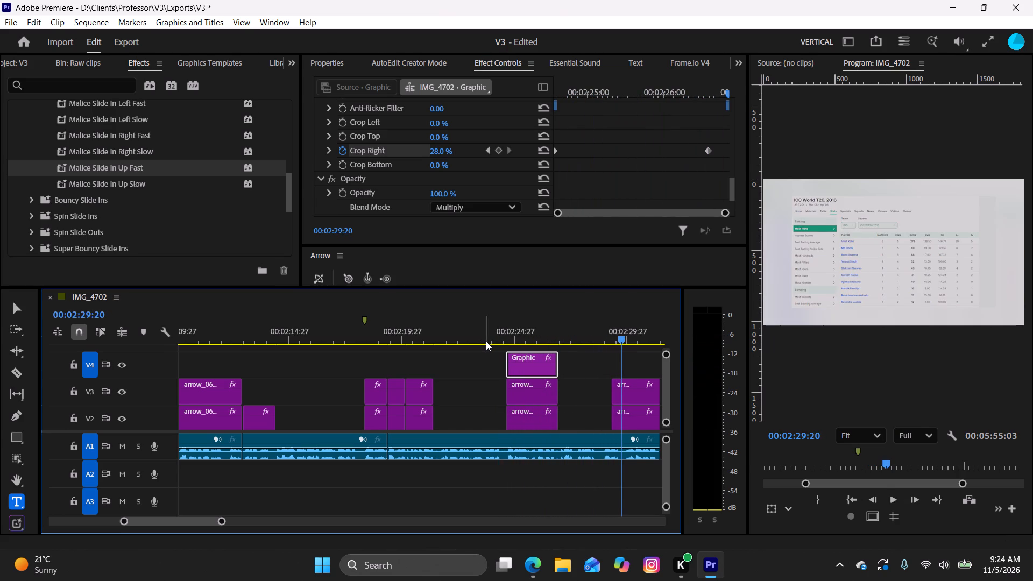
{"action": "key", "text": "space"}
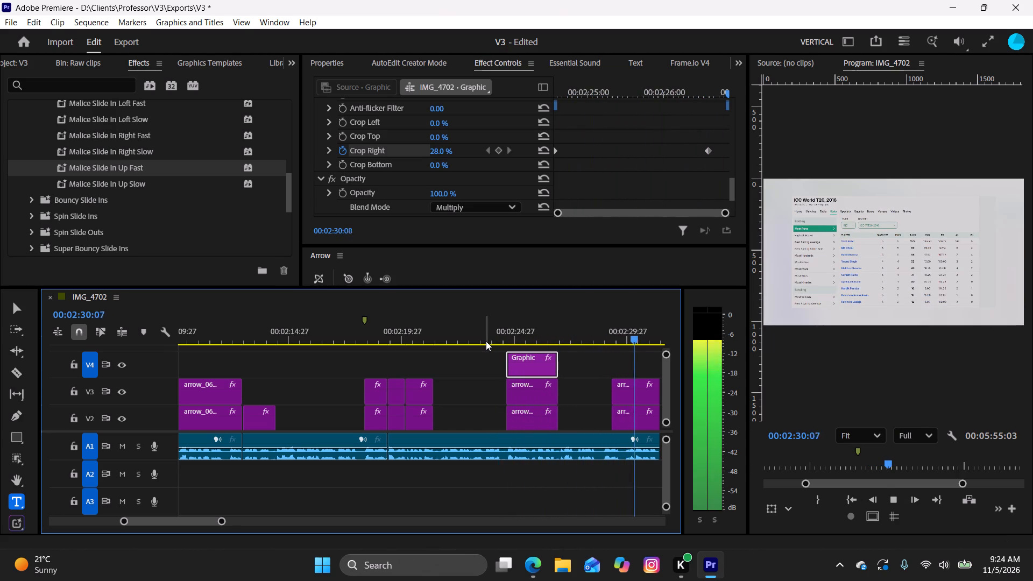
{"action": "key", "text": "space"}
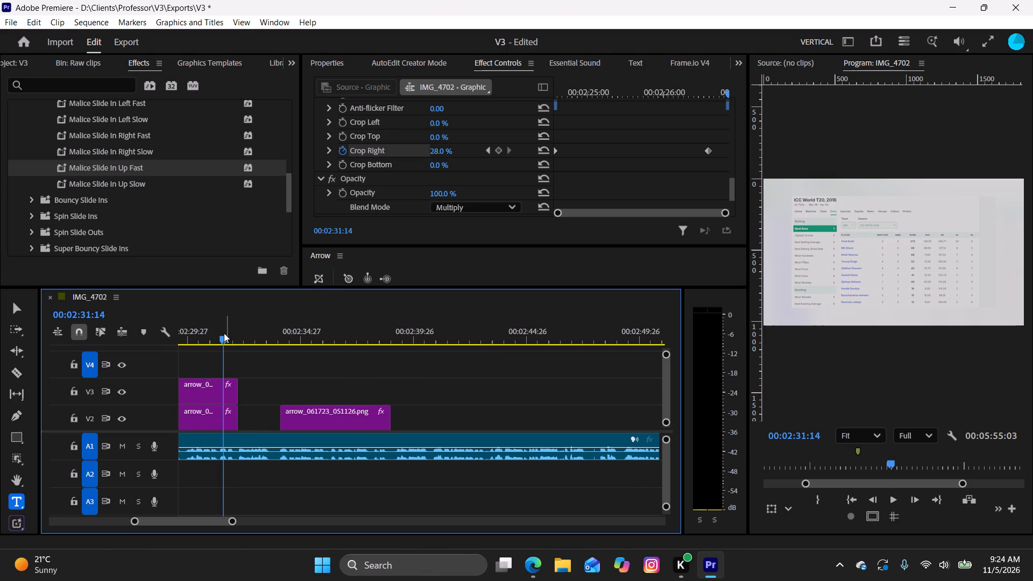
Paste the highlight graphic onto V4 at 00:02:29:08 and trim it to end with the ICC World T20 table clips.
{"action": "left_click_drag", "start_coordinate": [224, 333], "coordinate": [271, 367]}
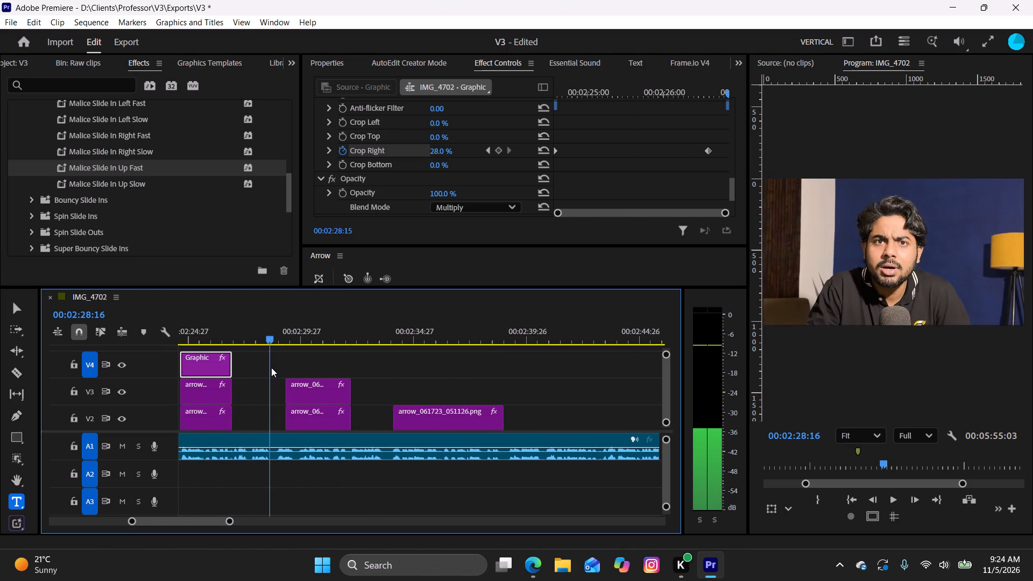
{"action": "left_click_drag", "start_coordinate": [271, 367], "coordinate": [288, 377]}
{"action": "left_click", "coordinate": [301, 372]}
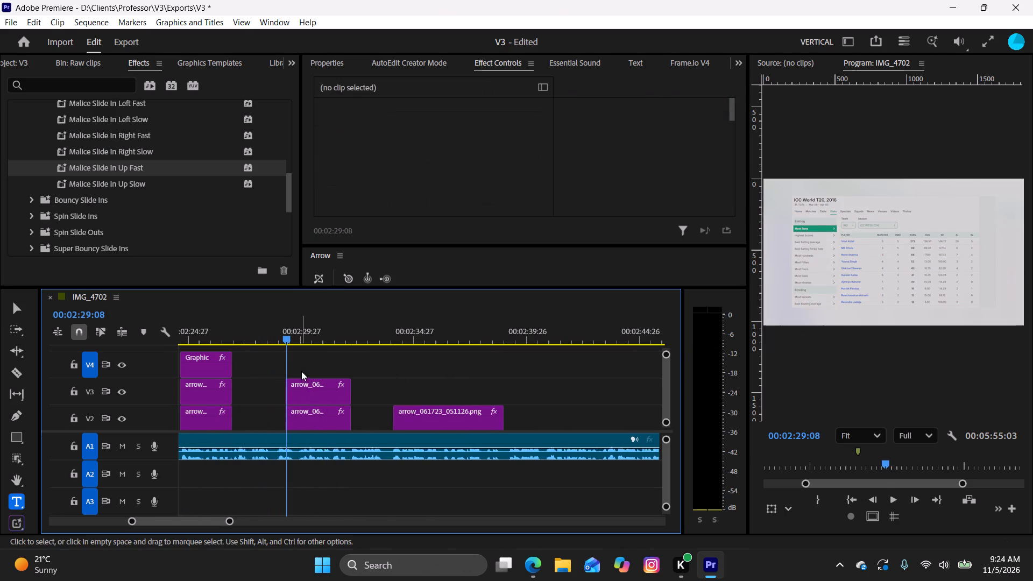
{"action": "key", "text": "ctrl+v"}
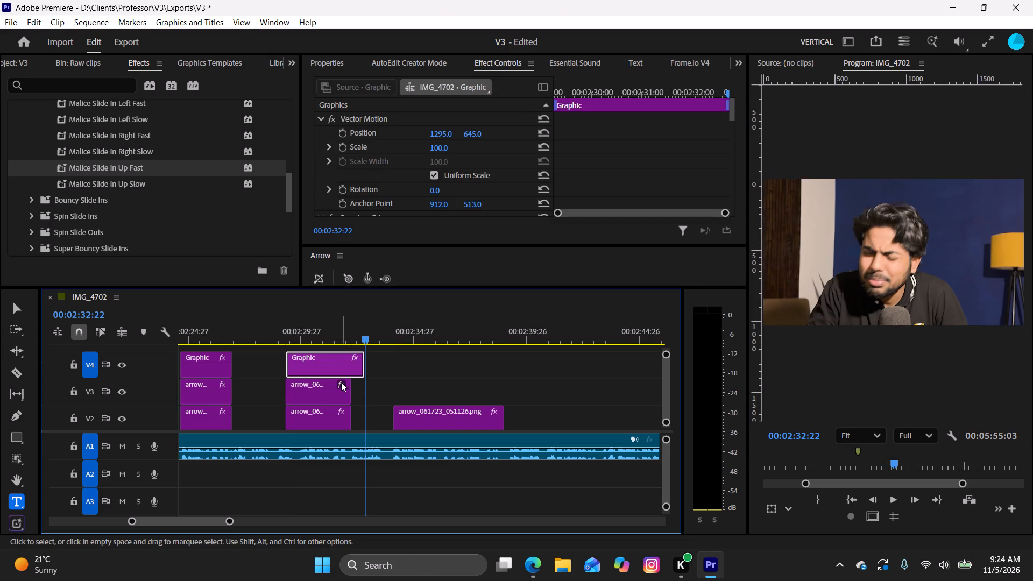
{"action": "left_click_drag", "start_coordinate": [363, 373], "coordinate": [352, 380]}
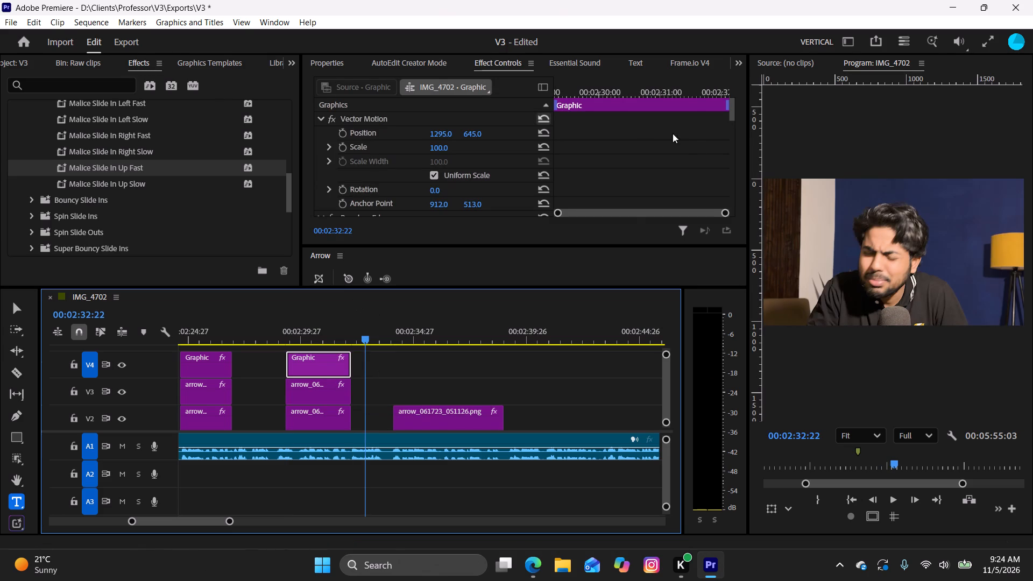
Remove the Crop Right keyframes from the highlight above the ICC World T20 table and set its Crop Right to 0%.
{"action": "left_click_drag", "start_coordinate": [734, 109], "coordinate": [743, 190]}
{"action": "left_click", "coordinate": [339, 142]}
{"action": "left_click", "coordinate": [573, 328]}
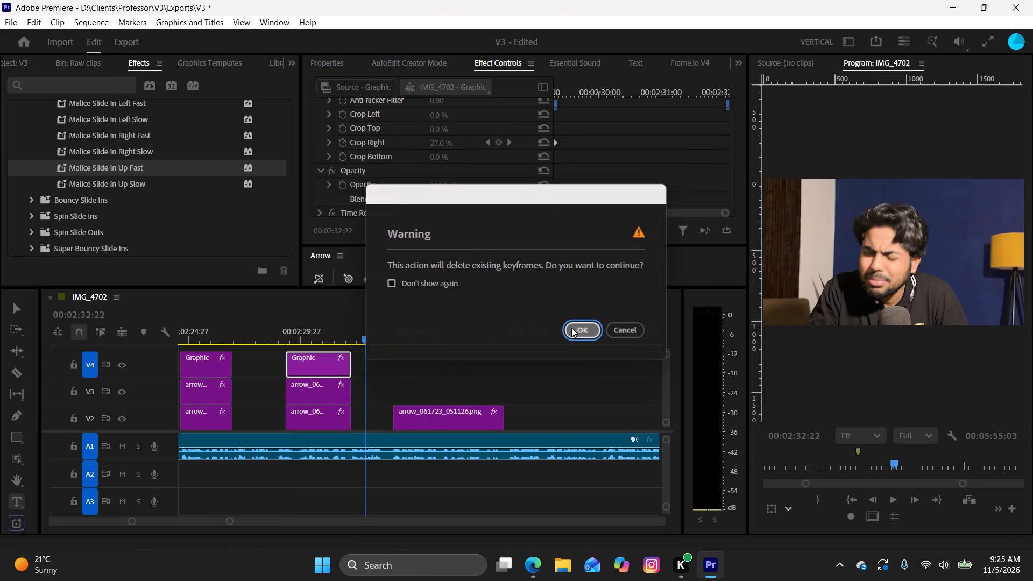
{"action": "left_click_drag", "start_coordinate": [435, 139], "coordinate": [465, 152]}
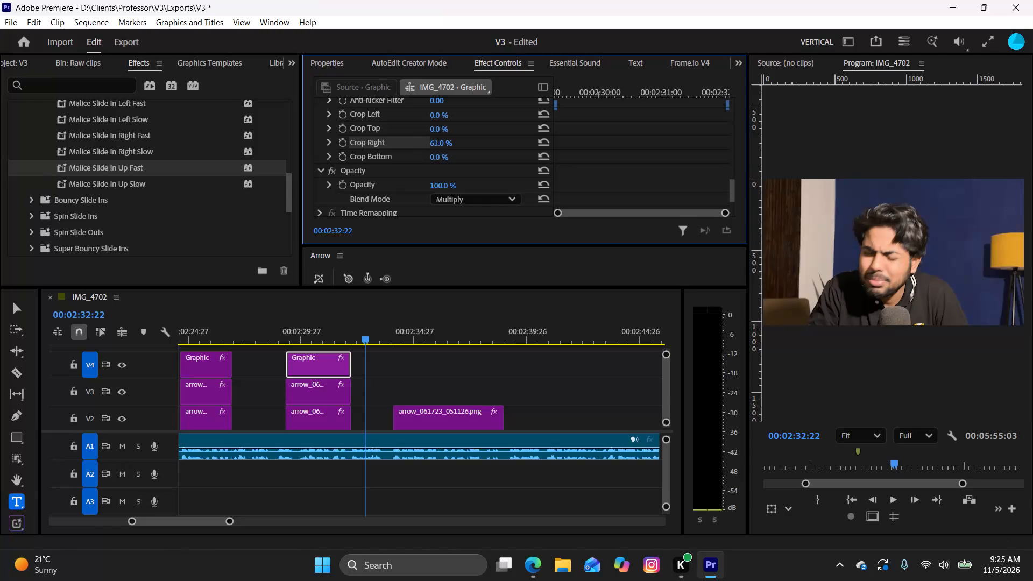
{"action": "left_click_drag", "start_coordinate": [465, 152], "coordinate": [360, 153]}
Move the highlight over the first player row of the ICC World T20 table by setting its Motion Position to 945, 355.
{"action": "left_click_drag", "start_coordinate": [364, 340], "coordinate": [323, 344]}
{"action": "scroll", "coordinate": [387, 168], "scroll_direction": "up", "scroll_amount": 4}
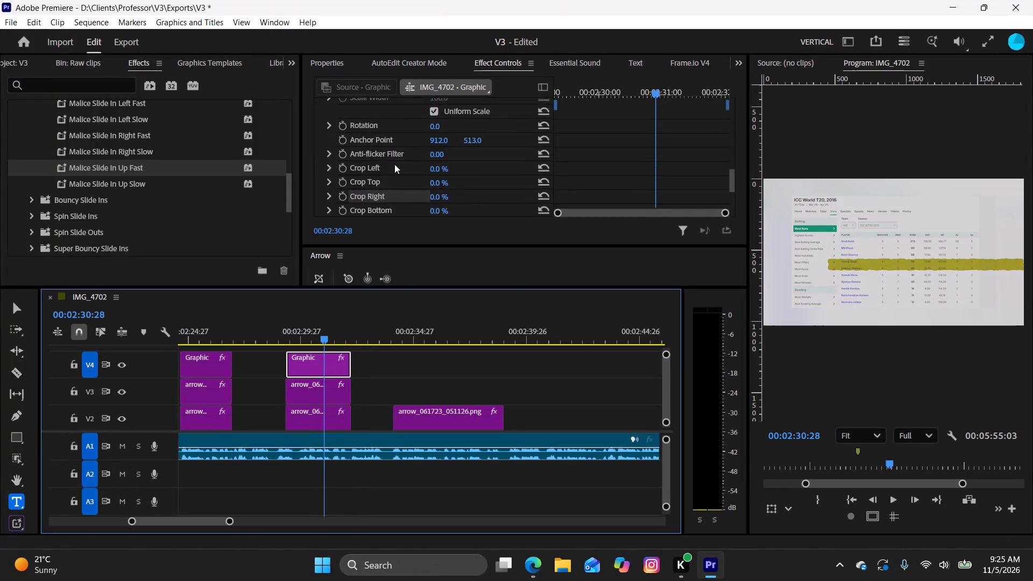
{"action": "scroll", "coordinate": [394, 164], "scroll_direction": "up", "scroll_amount": 6}
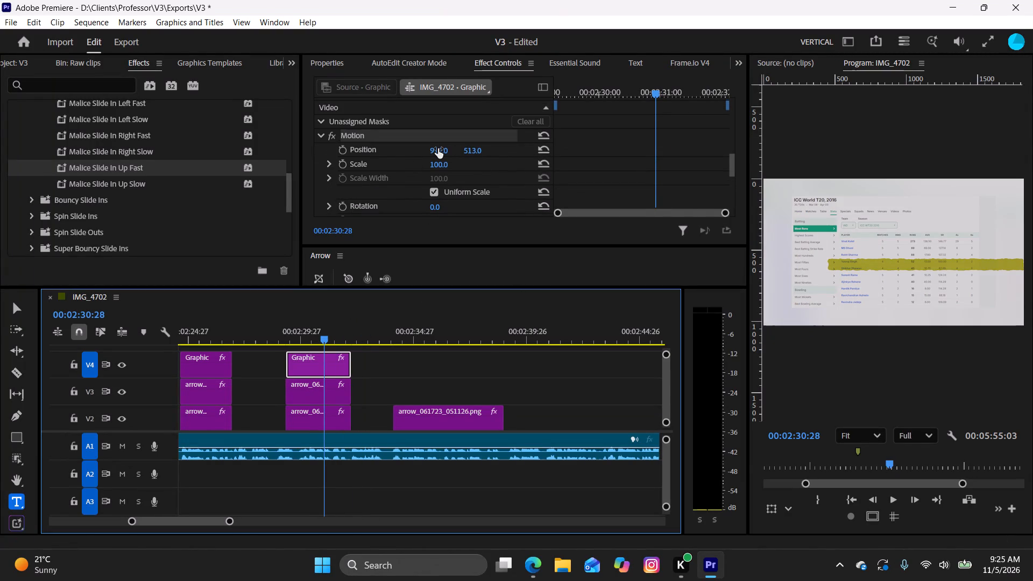
{"action": "left_click_drag", "start_coordinate": [438, 150], "coordinate": [292, 144]}
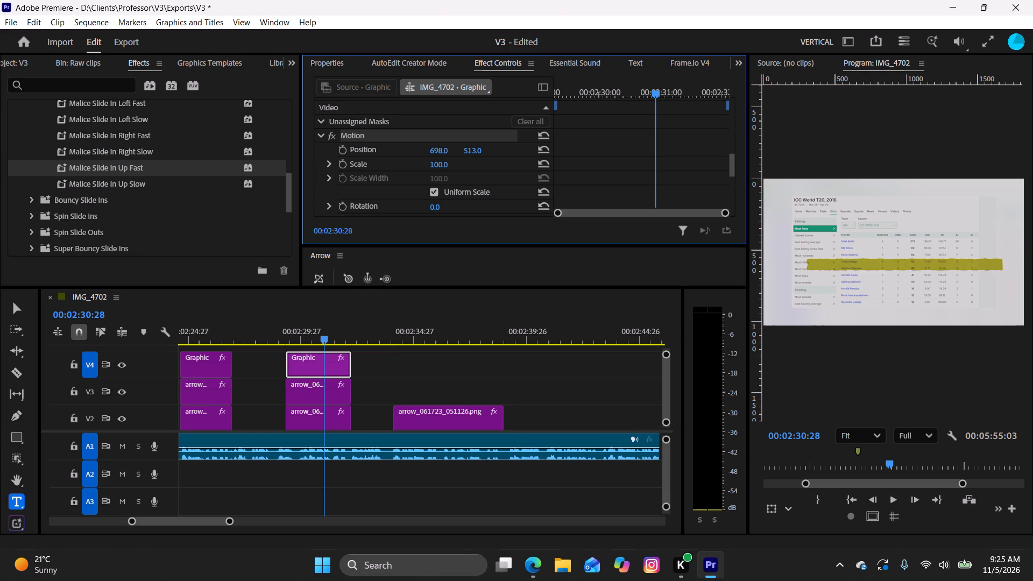
{"action": "left_click_drag", "start_coordinate": [292, 144], "coordinate": [234, 147]}
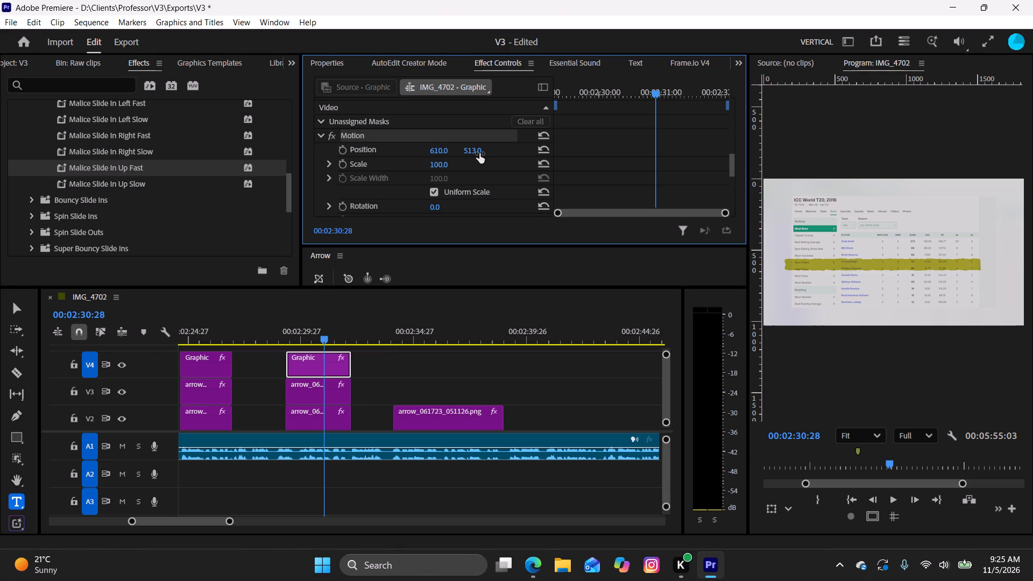
{"action": "left_click_drag", "start_coordinate": [479, 152], "coordinate": [366, 156]}
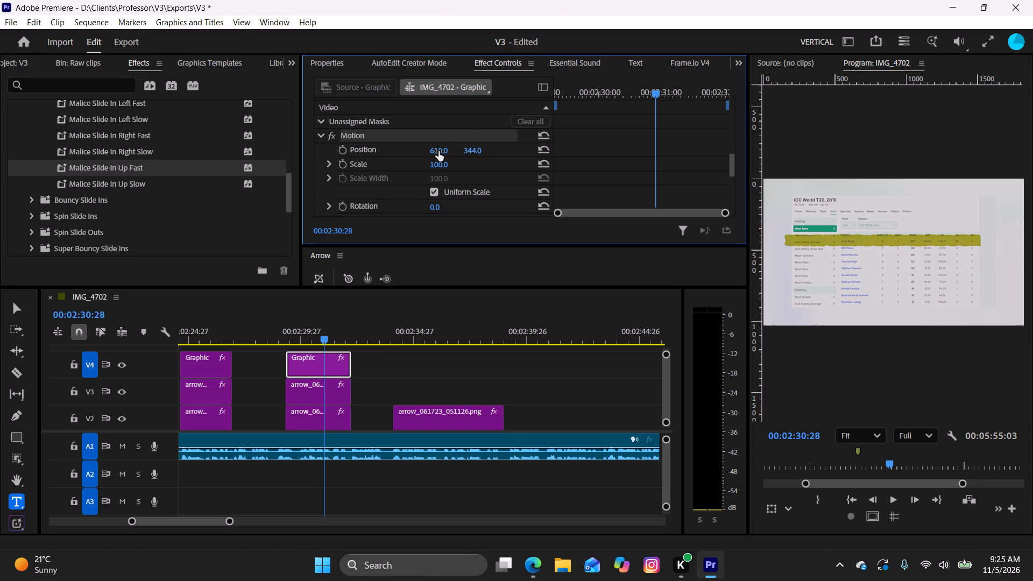
{"action": "left_click_drag", "start_coordinate": [438, 151], "coordinate": [648, 167]}
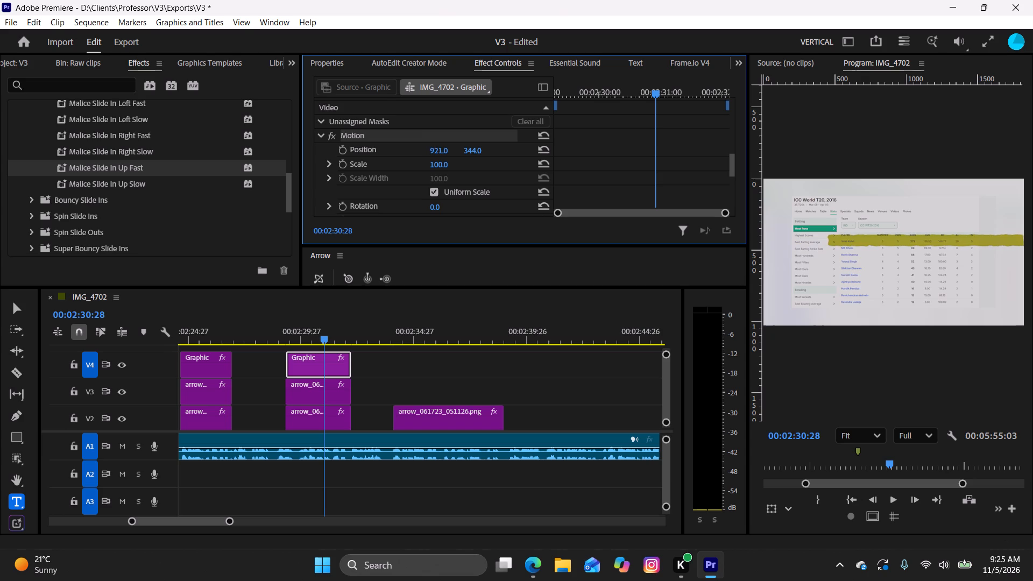
{"action": "left_click_drag", "start_coordinate": [648, 167], "coordinate": [672, 178]}
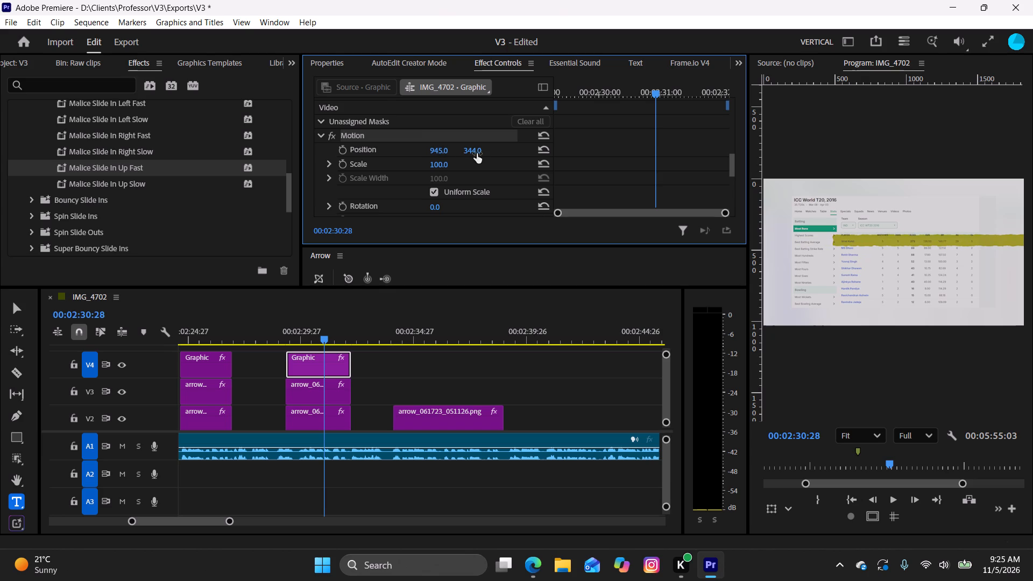
{"action": "left_click_drag", "start_coordinate": [479, 150], "coordinate": [487, 154]}
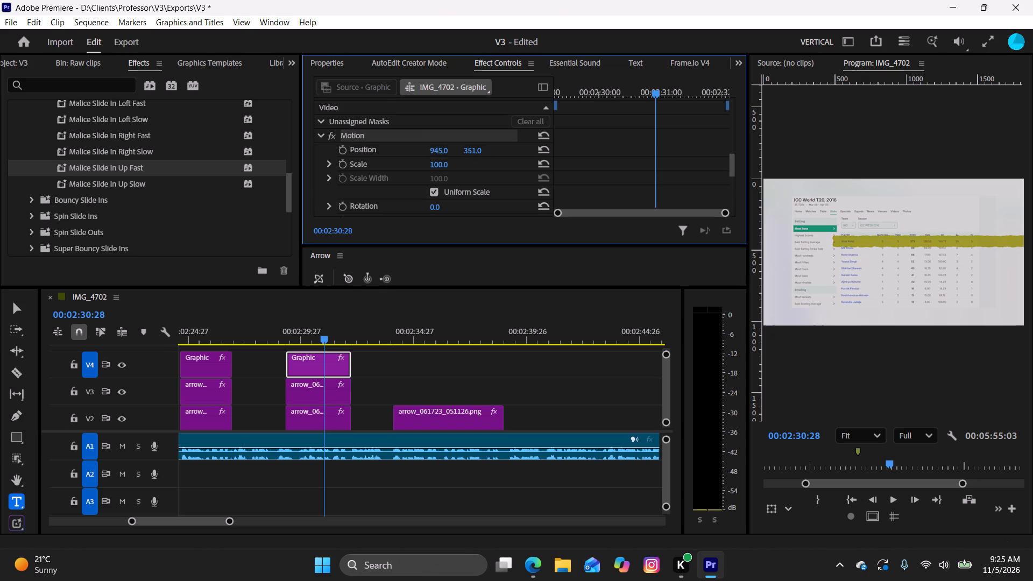
{"action": "left_click_drag", "start_coordinate": [487, 154], "coordinate": [499, 163]}
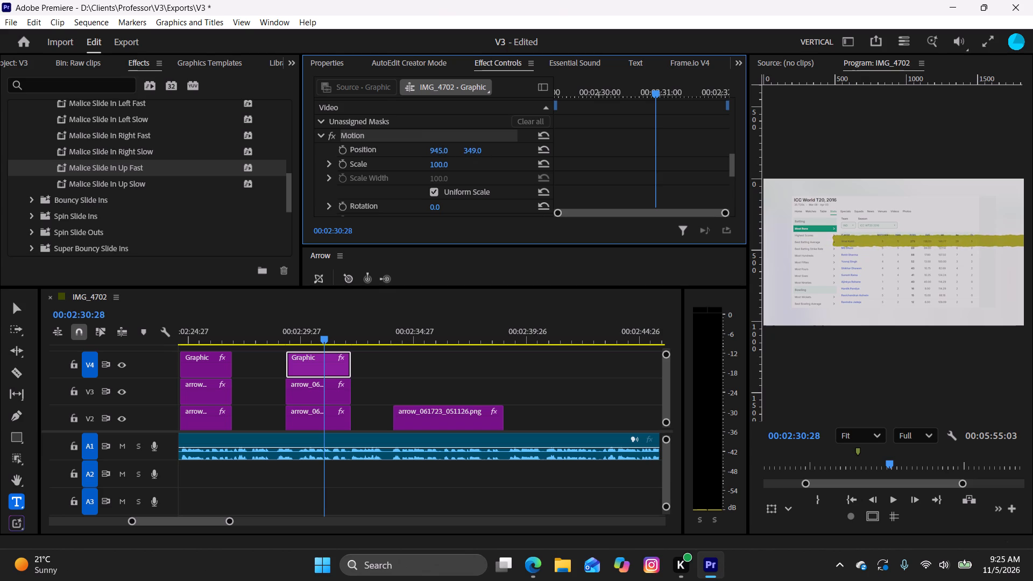
{"action": "left_click_drag", "start_coordinate": [499, 163], "coordinate": [510, 176]}
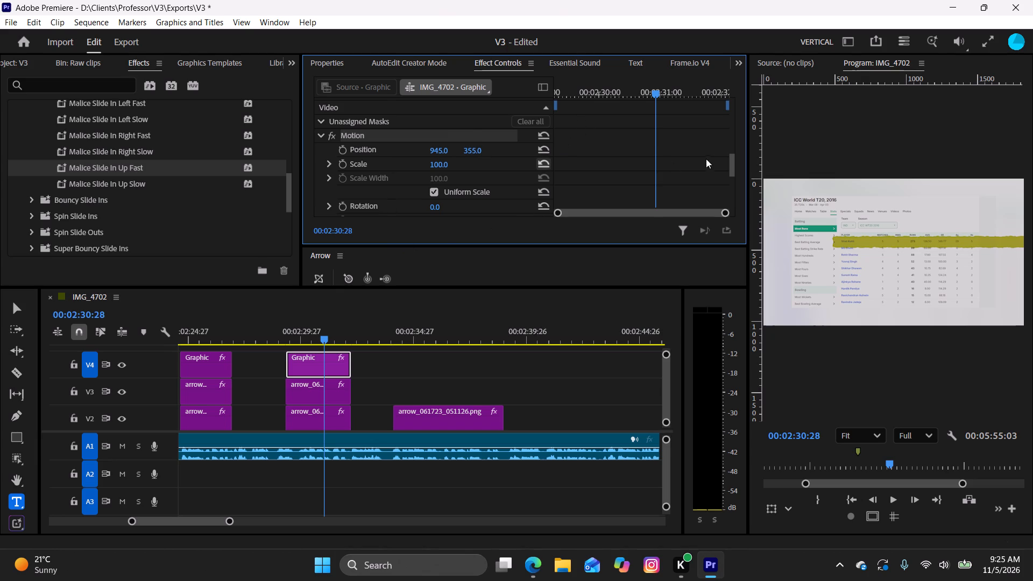
Animate the highlight's Crop Right with keyframes from 100% at 00:02:29:08 to 20% at 00:02:31:22.
{"action": "left_click_drag", "start_coordinate": [731, 170], "coordinate": [735, 223]}
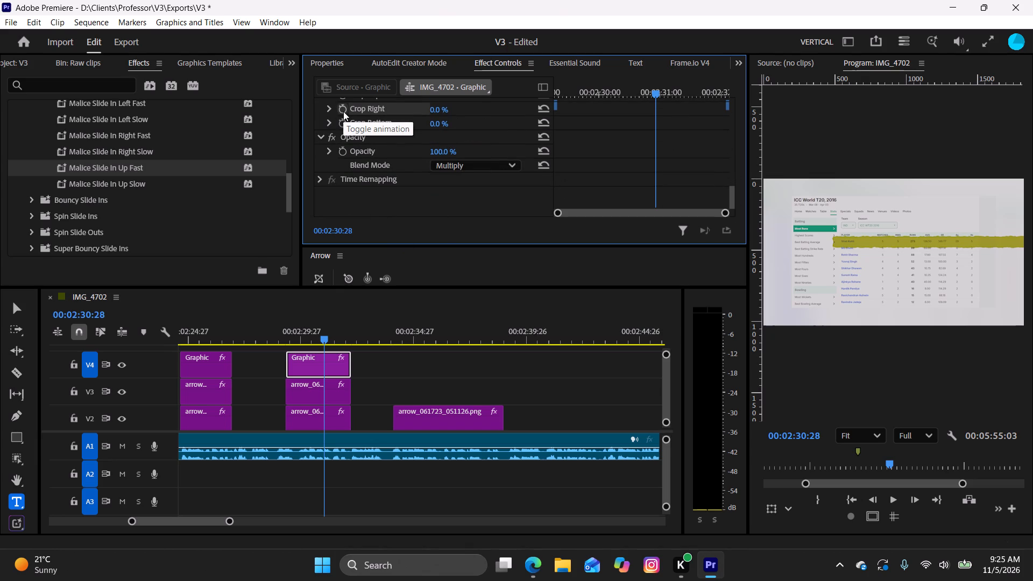
{"action": "left_click_drag", "start_coordinate": [654, 92], "coordinate": [514, 101]}
{"action": "left_click", "coordinate": [341, 110]}
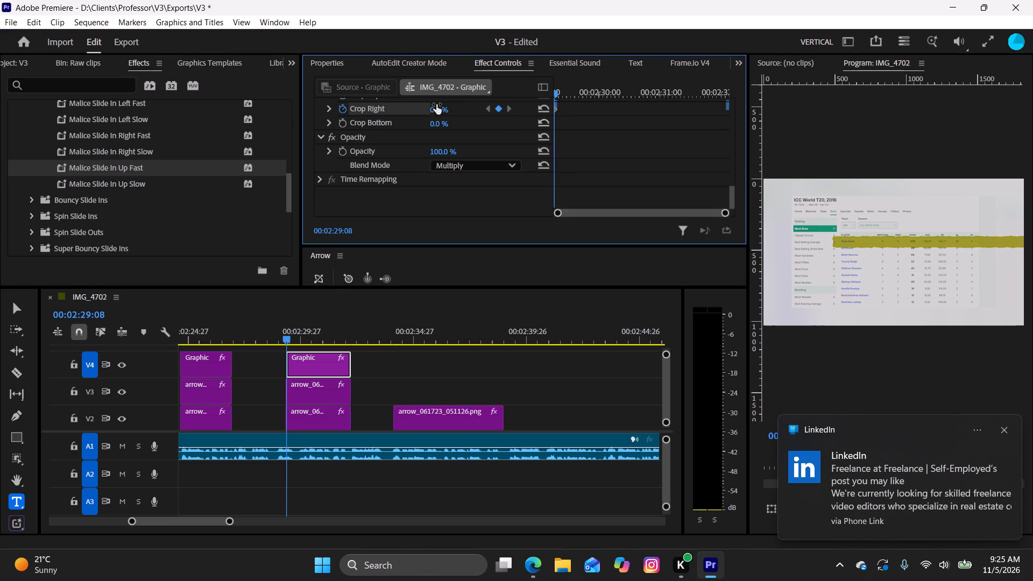
{"action": "left_click_drag", "start_coordinate": [435, 110], "coordinate": [589, 137]}
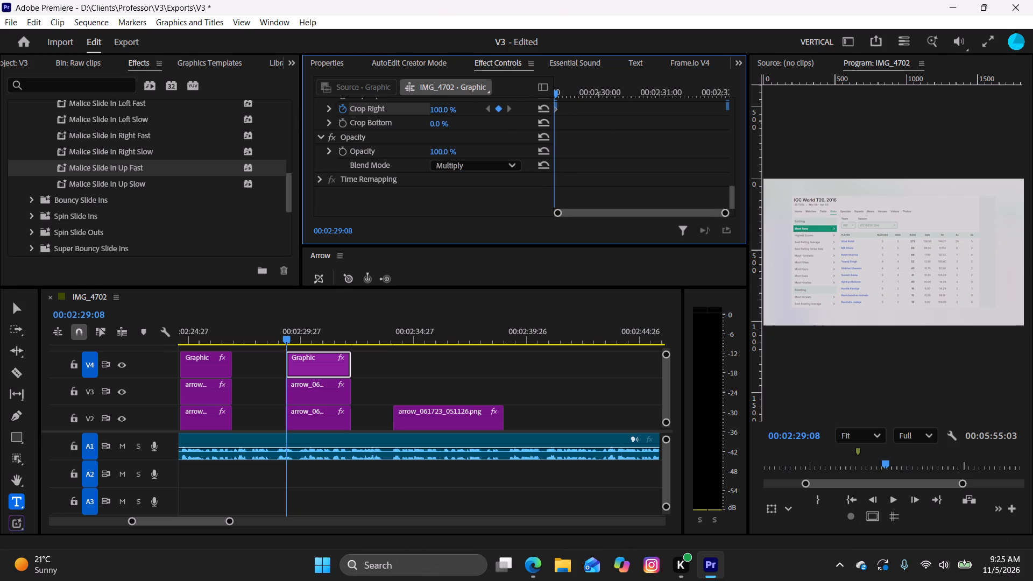
{"action": "left_click_drag", "start_coordinate": [589, 137], "coordinate": [651, 147]}
{"action": "left_click_drag", "start_coordinate": [562, 90], "coordinate": [686, 101]}
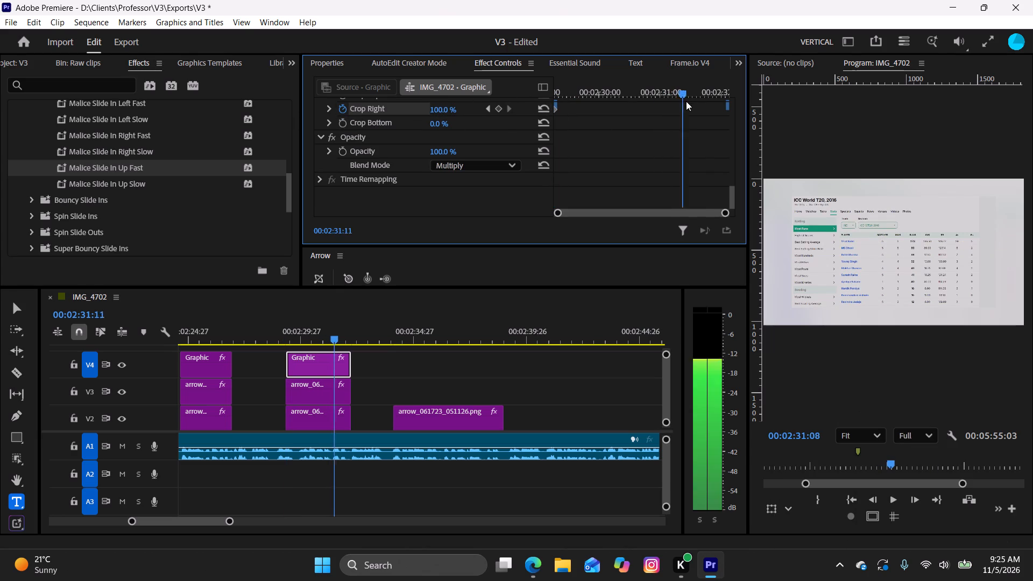
{"action": "left_click_drag", "start_coordinate": [686, 101], "coordinate": [706, 115]}
{"action": "left_click_drag", "start_coordinate": [444, 111], "coordinate": [444, 112]}
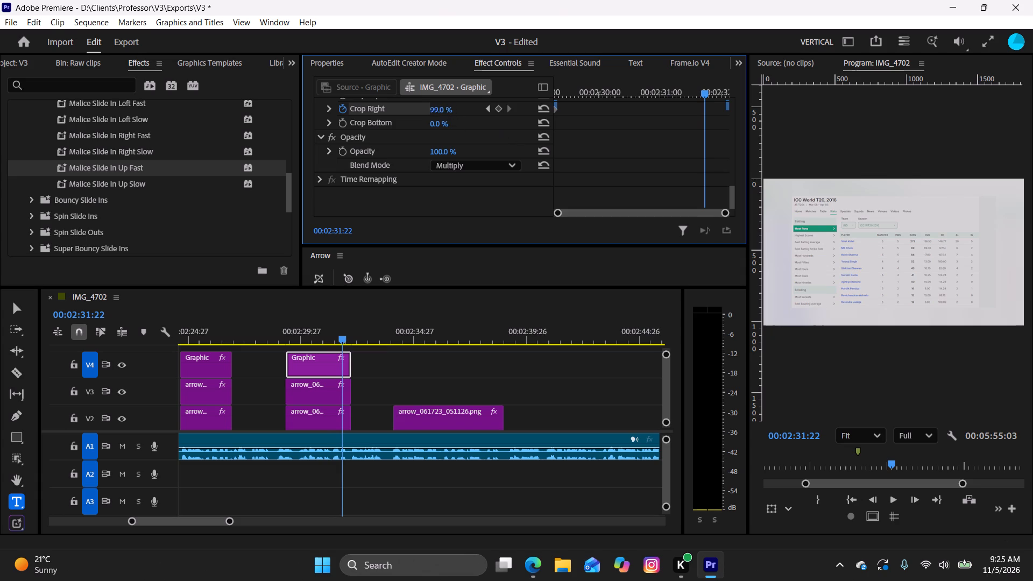
{"action": "left_click_drag", "start_coordinate": [444, 112], "coordinate": [411, 127]}
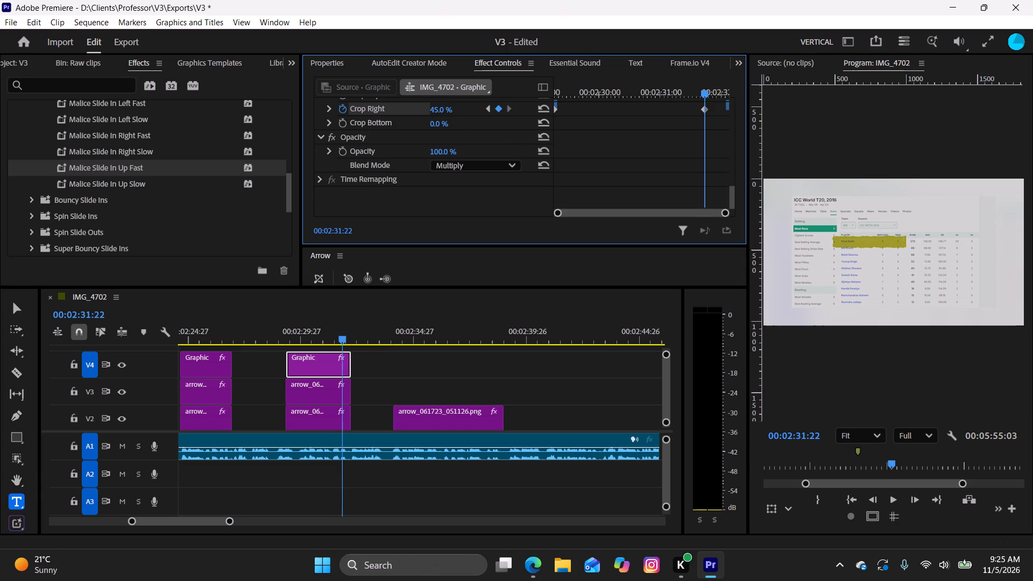
{"action": "left_click_drag", "start_coordinate": [411, 127], "coordinate": [398, 137]}
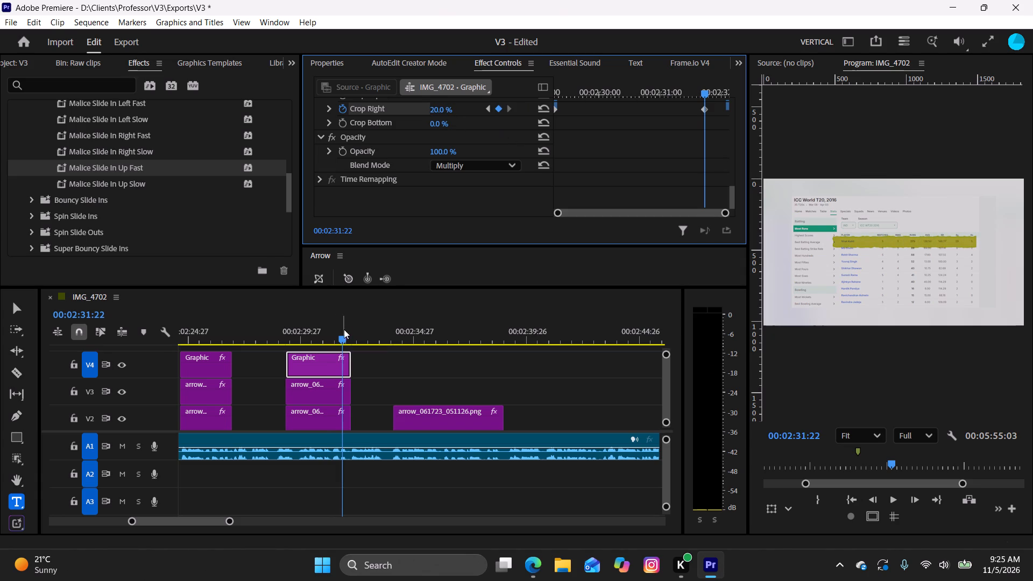
Play back the sequence from just before the ICC World T20 table through the end of the following cricketer photo.
{"action": "left_click_drag", "start_coordinate": [336, 339], "coordinate": [281, 352]}
{"action": "key", "text": "space"}
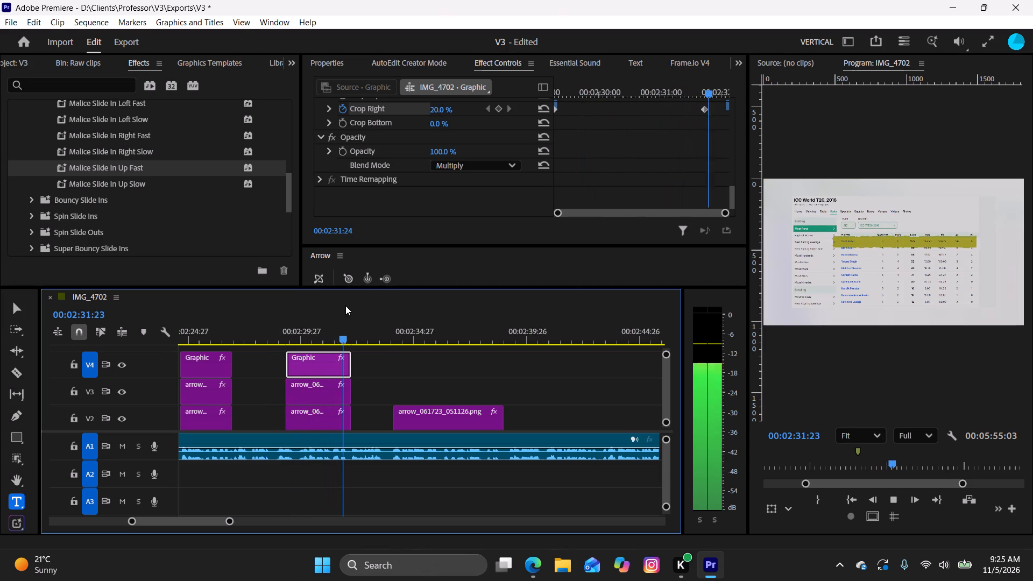
{"action": "key", "text": "space"}
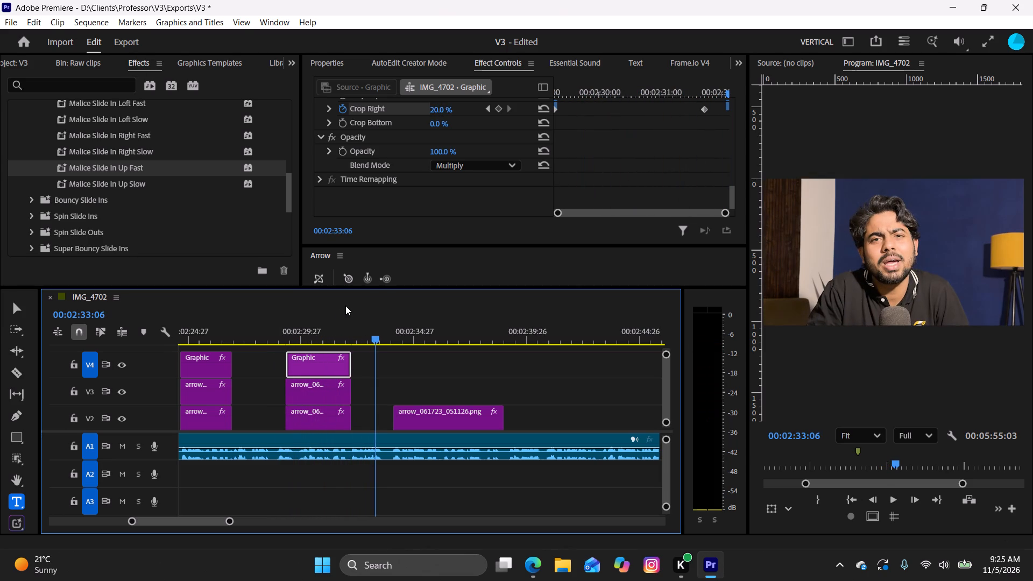
{"action": "key", "text": "space"}
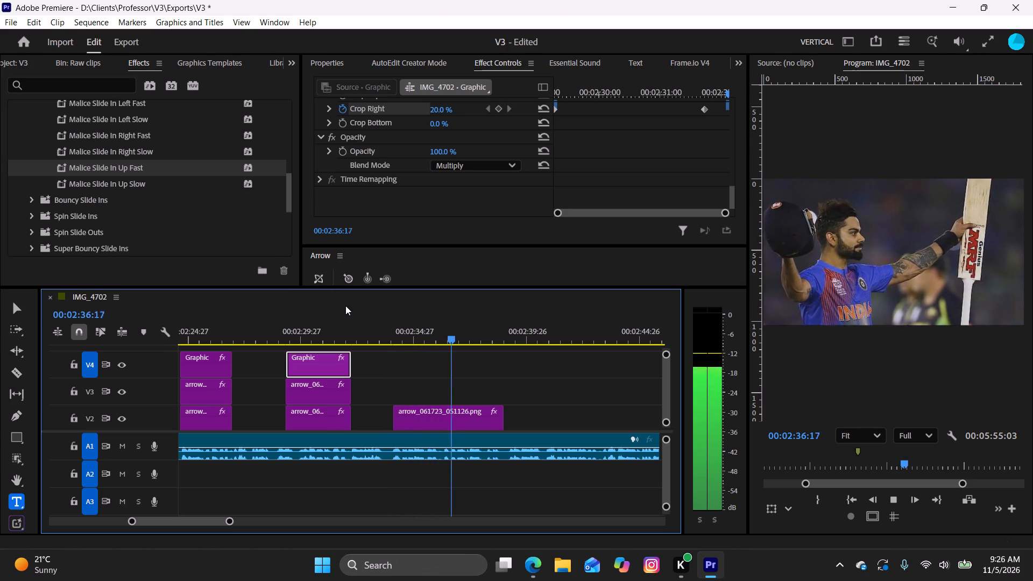
{"action": "key", "text": "space"}
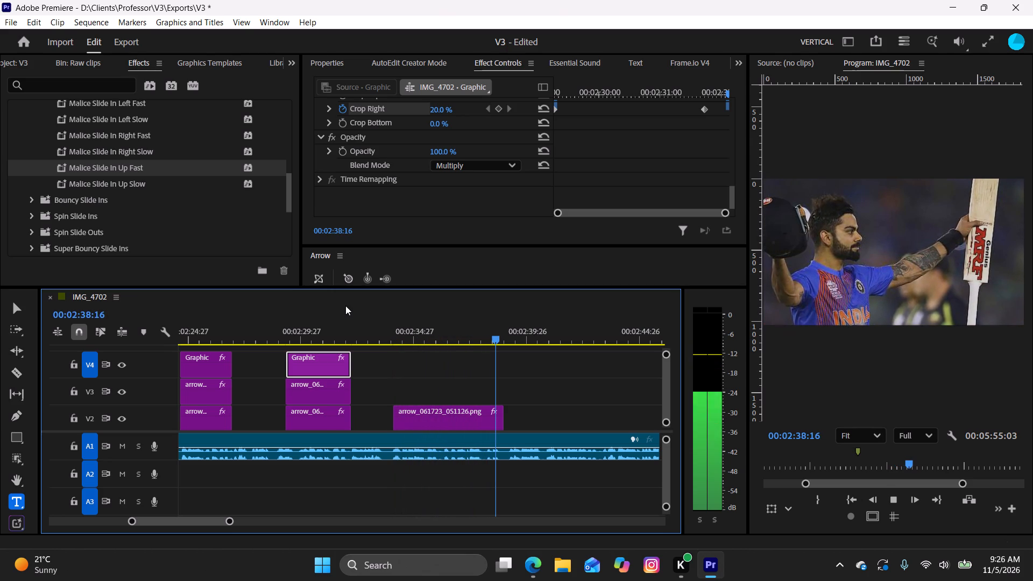
{"action": "key", "text": "space"}
{"action": "key", "text": "space"}
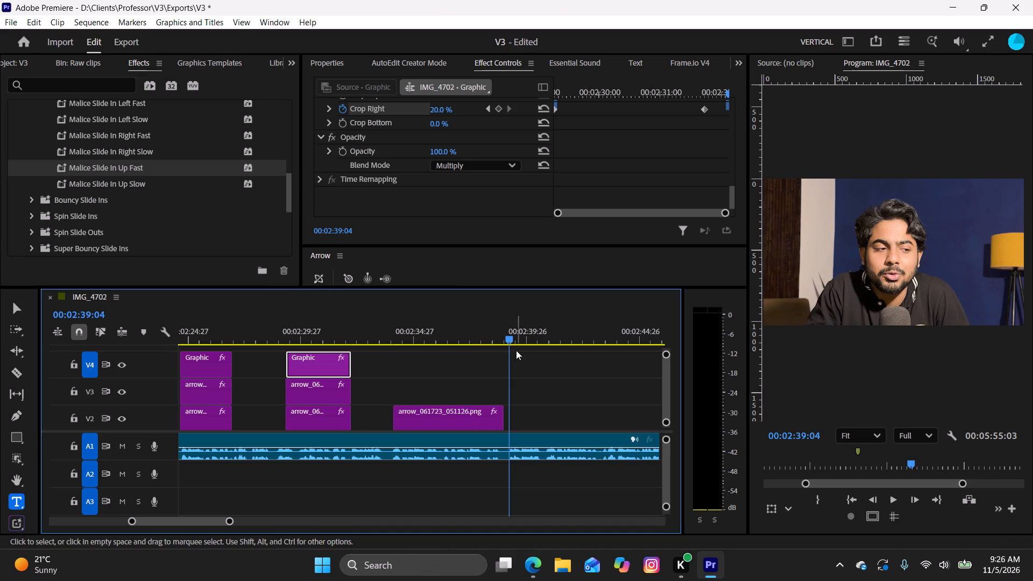
Review the blue-jersey cricketer photo on V2 between about 00:02:34:10 and 00:02:38:24 against the narration.
{"action": "left_click_drag", "start_coordinate": [511, 336], "coordinate": [448, 351]}
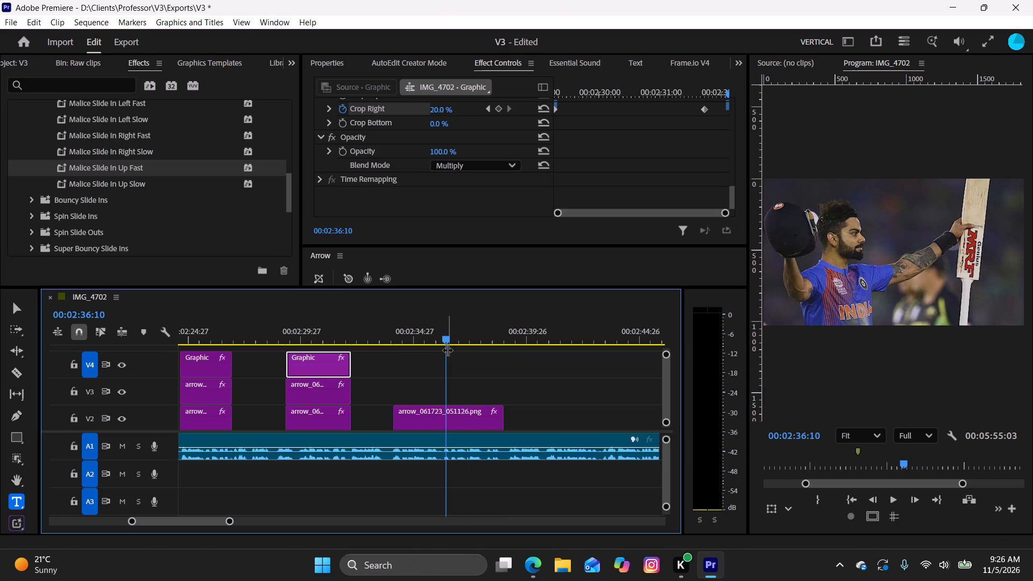
{"action": "left_click_drag", "start_coordinate": [447, 339], "coordinate": [426, 344]}
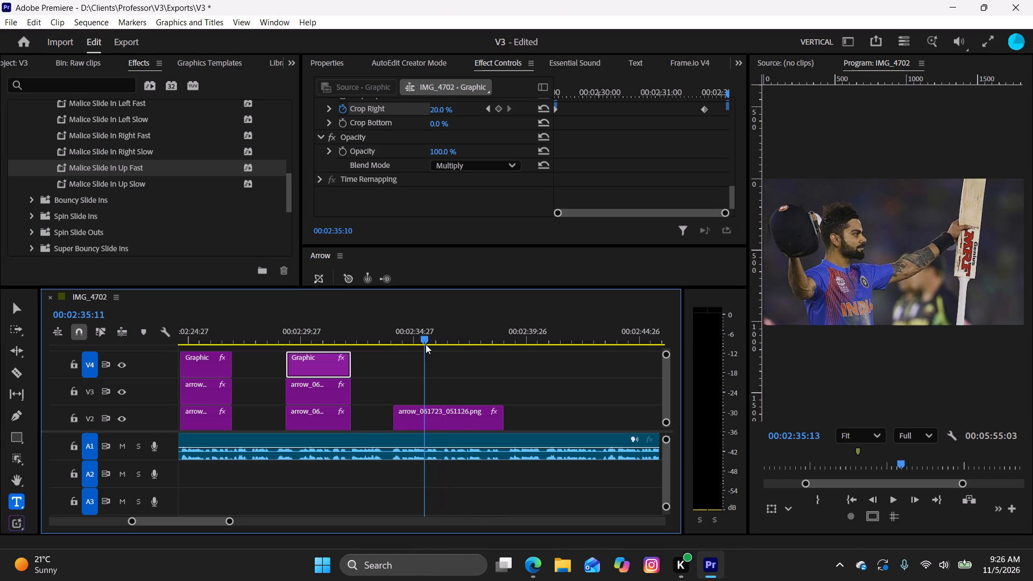
{"action": "left_click_drag", "start_coordinate": [426, 344], "coordinate": [402, 358]}
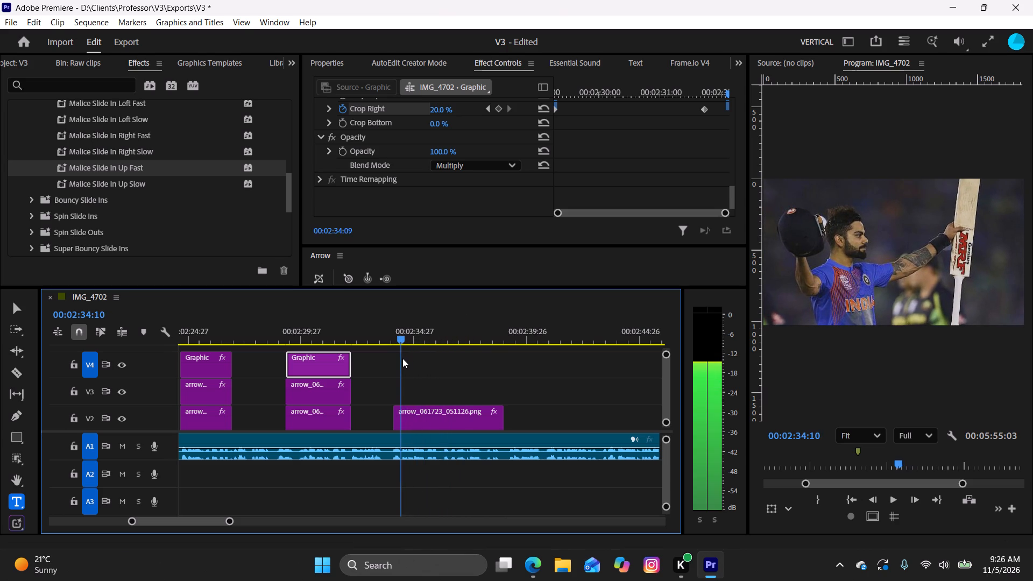
{"action": "left_click_drag", "start_coordinate": [402, 358], "coordinate": [477, 396]}
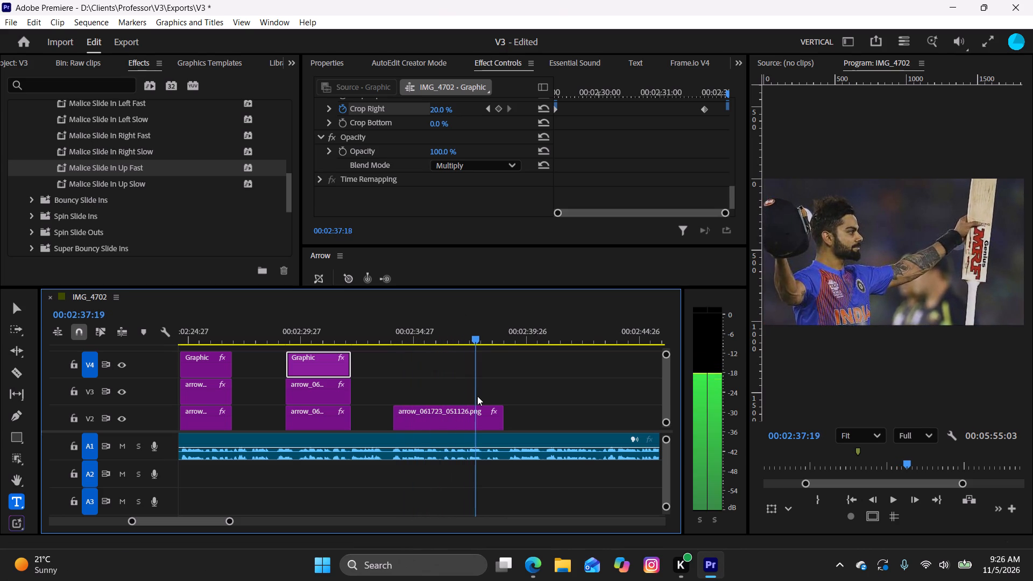
{"action": "left_click_drag", "start_coordinate": [477, 396], "coordinate": [408, 424]}
{"action": "key", "text": "space"}
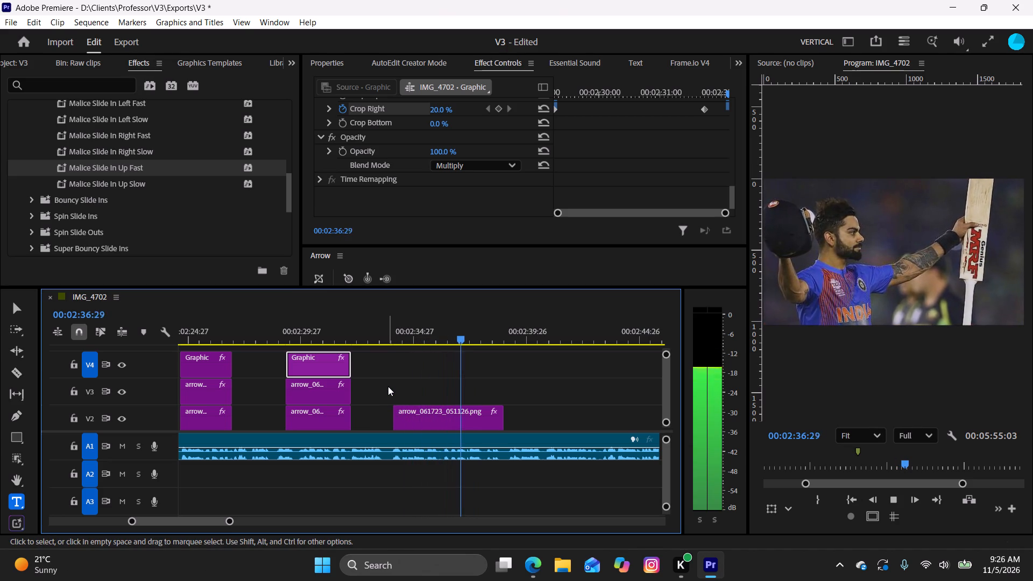
{"action": "key", "text": "space"}
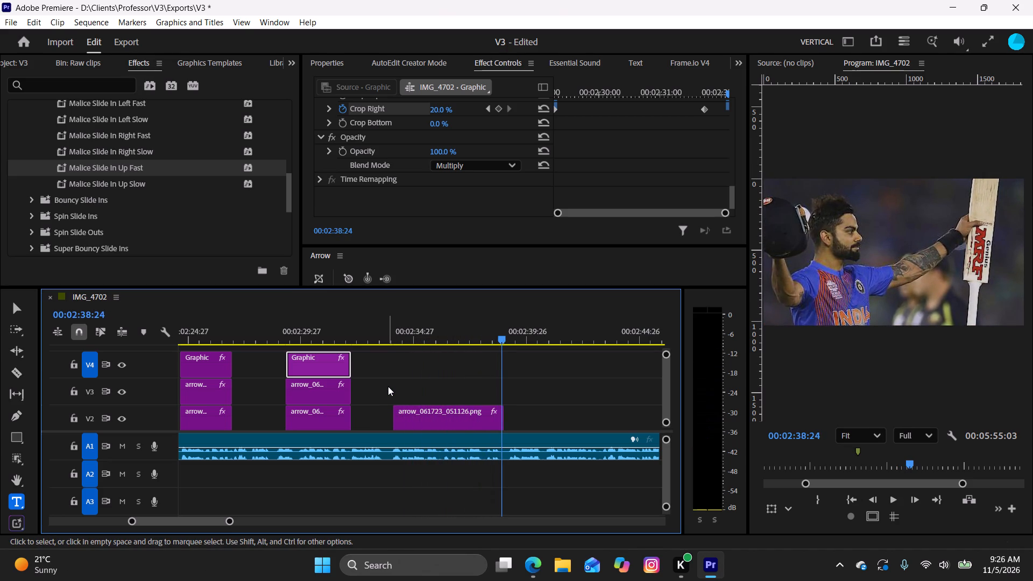
{"action": "left_click_drag", "start_coordinate": [496, 338], "coordinate": [490, 342]}
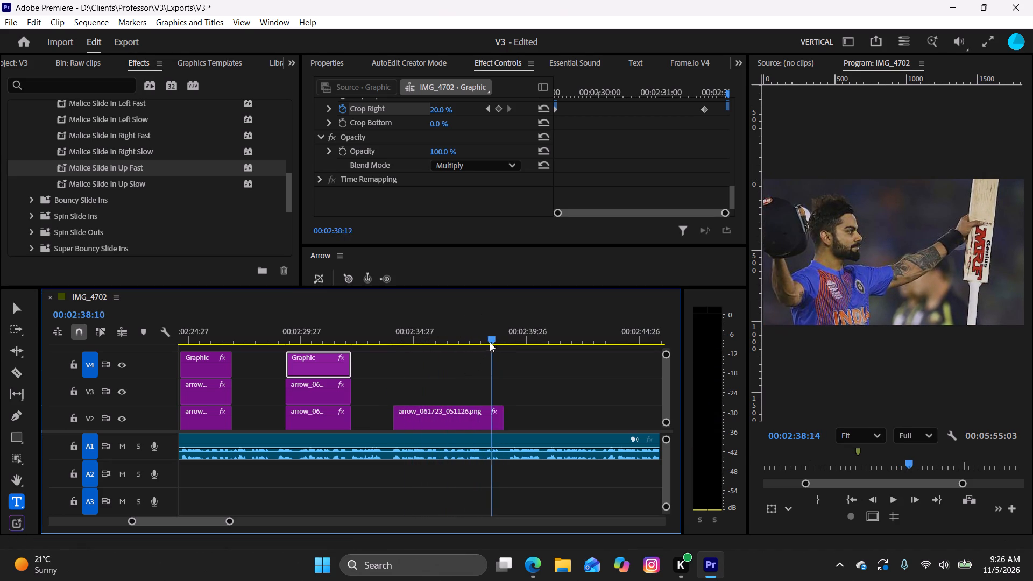
{"action": "left_click_drag", "start_coordinate": [490, 342], "coordinate": [406, 356]}
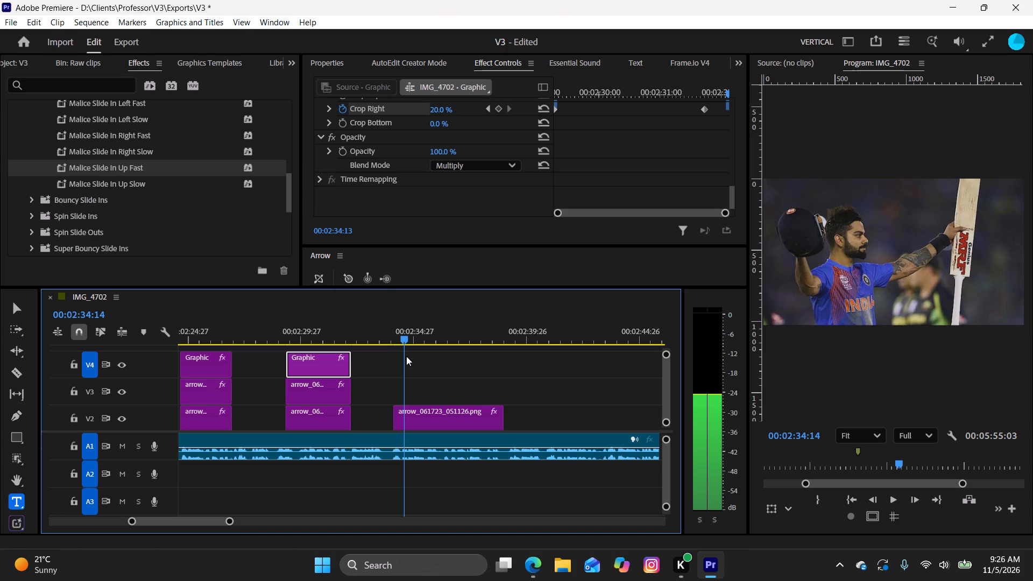
{"action": "left_click_drag", "start_coordinate": [406, 356], "coordinate": [406, 356]}
{"action": "left_click_drag", "start_coordinate": [406, 356], "coordinate": [403, 357]}
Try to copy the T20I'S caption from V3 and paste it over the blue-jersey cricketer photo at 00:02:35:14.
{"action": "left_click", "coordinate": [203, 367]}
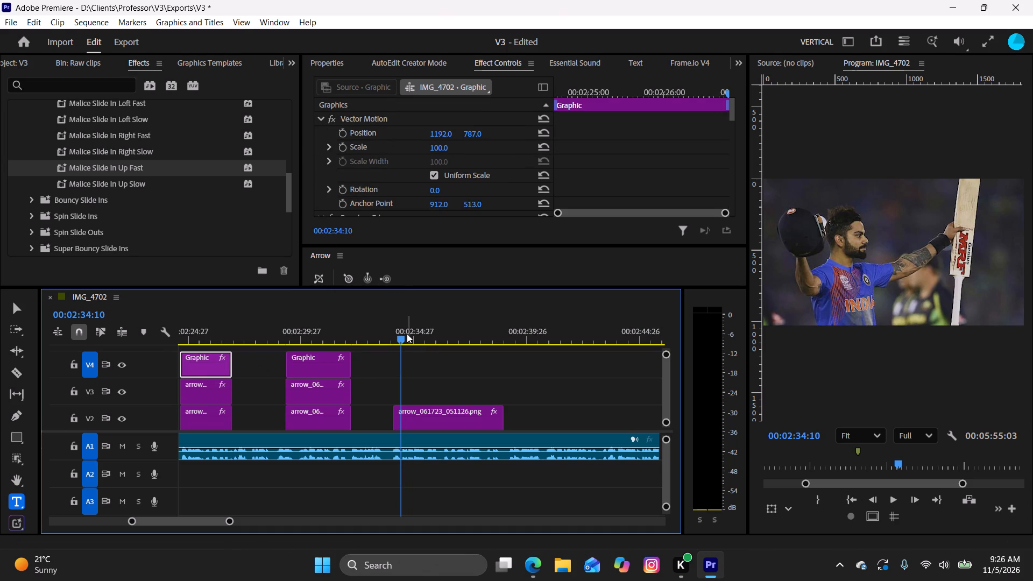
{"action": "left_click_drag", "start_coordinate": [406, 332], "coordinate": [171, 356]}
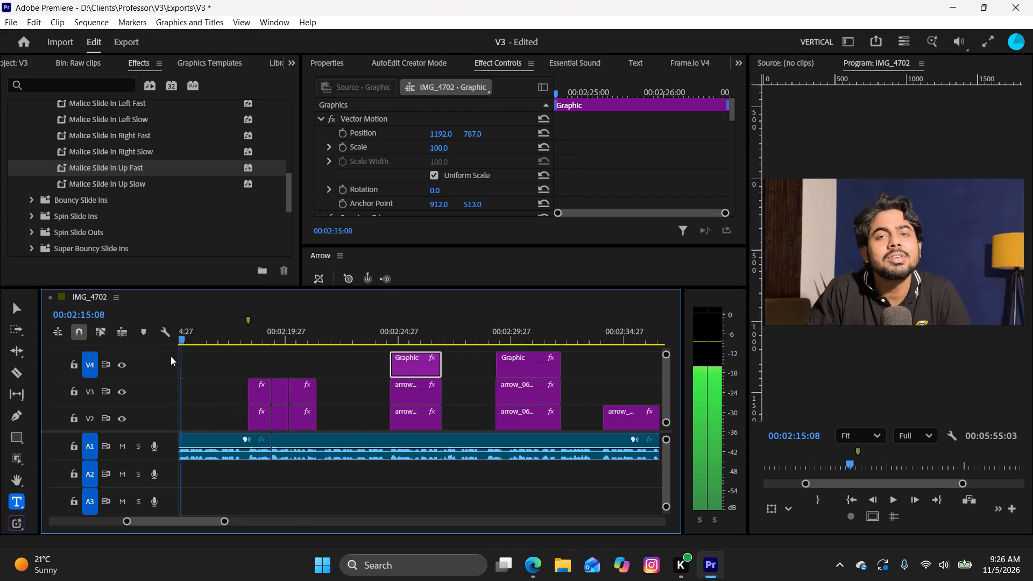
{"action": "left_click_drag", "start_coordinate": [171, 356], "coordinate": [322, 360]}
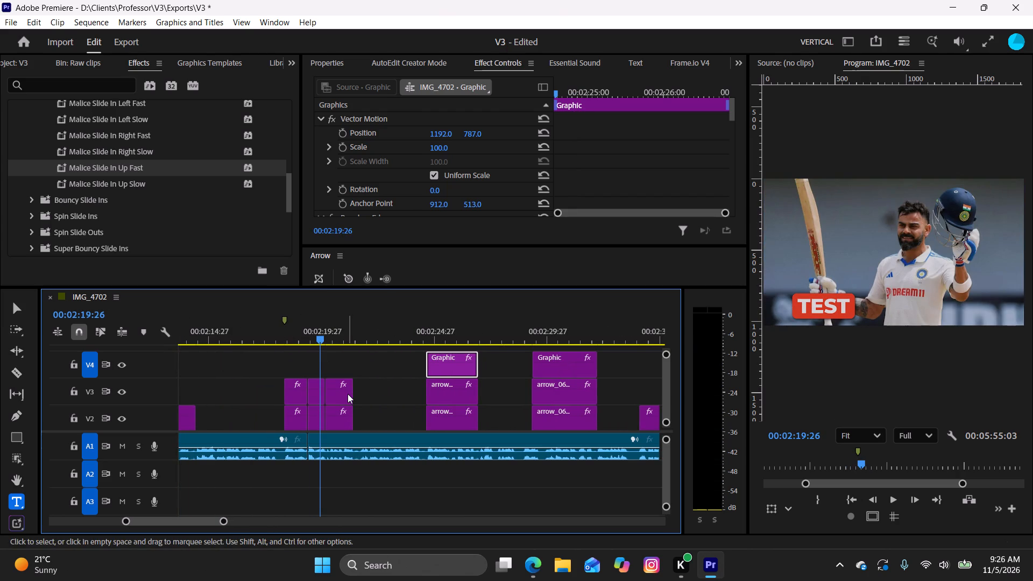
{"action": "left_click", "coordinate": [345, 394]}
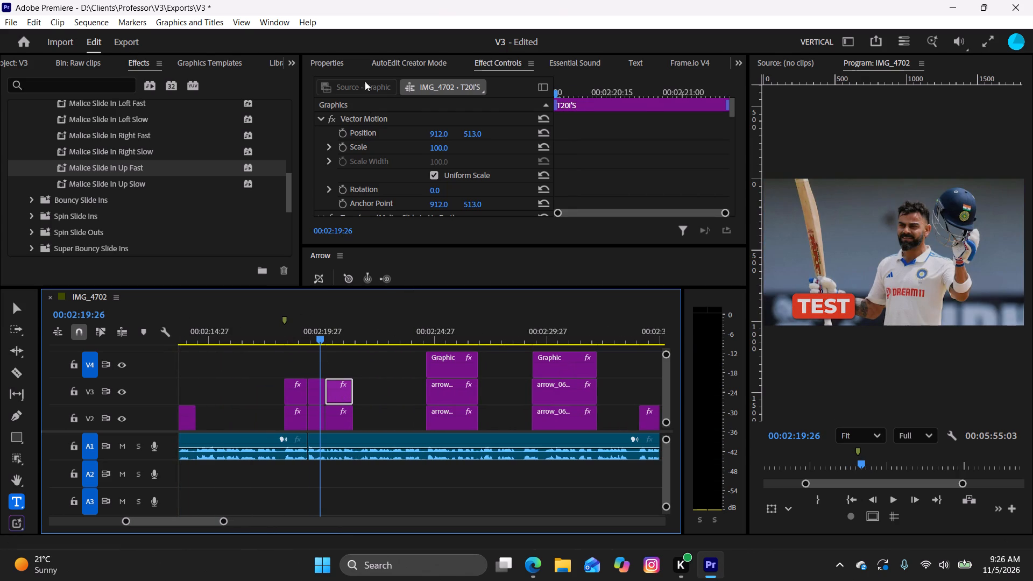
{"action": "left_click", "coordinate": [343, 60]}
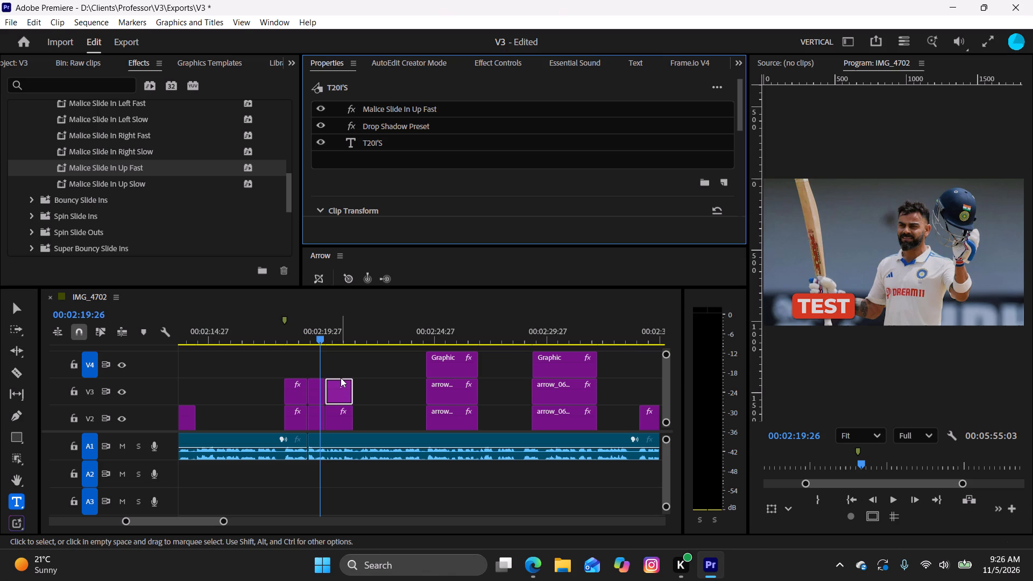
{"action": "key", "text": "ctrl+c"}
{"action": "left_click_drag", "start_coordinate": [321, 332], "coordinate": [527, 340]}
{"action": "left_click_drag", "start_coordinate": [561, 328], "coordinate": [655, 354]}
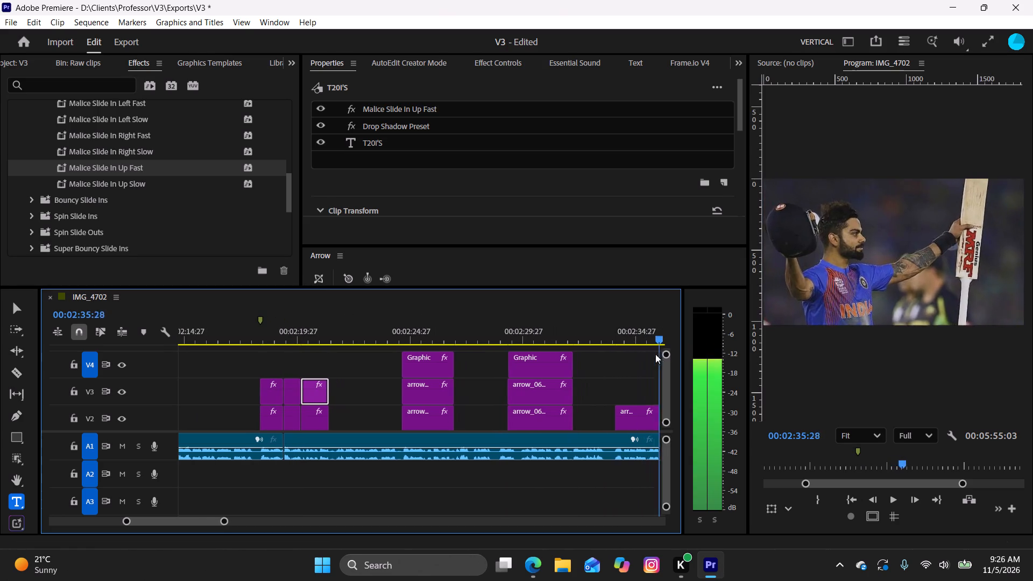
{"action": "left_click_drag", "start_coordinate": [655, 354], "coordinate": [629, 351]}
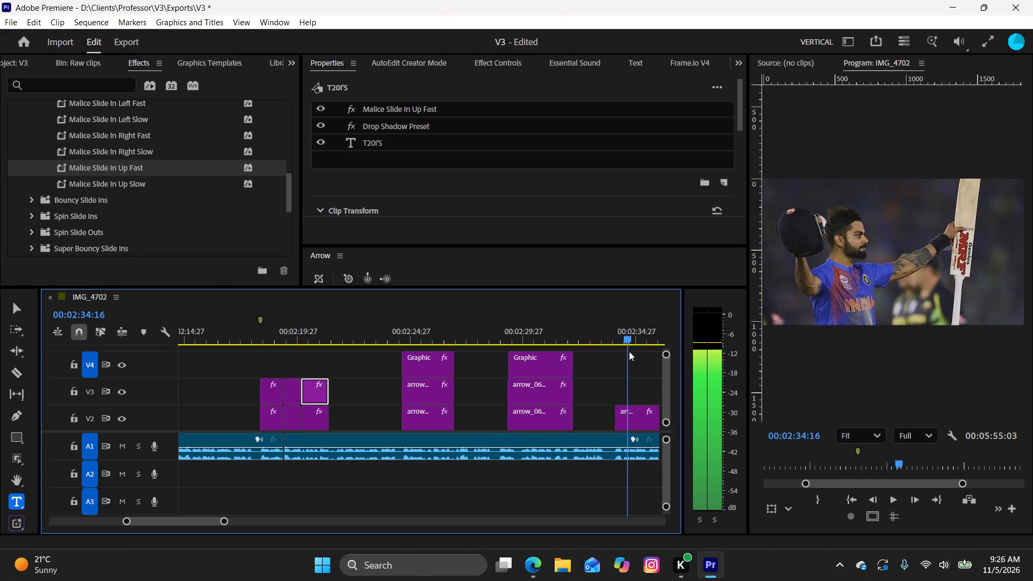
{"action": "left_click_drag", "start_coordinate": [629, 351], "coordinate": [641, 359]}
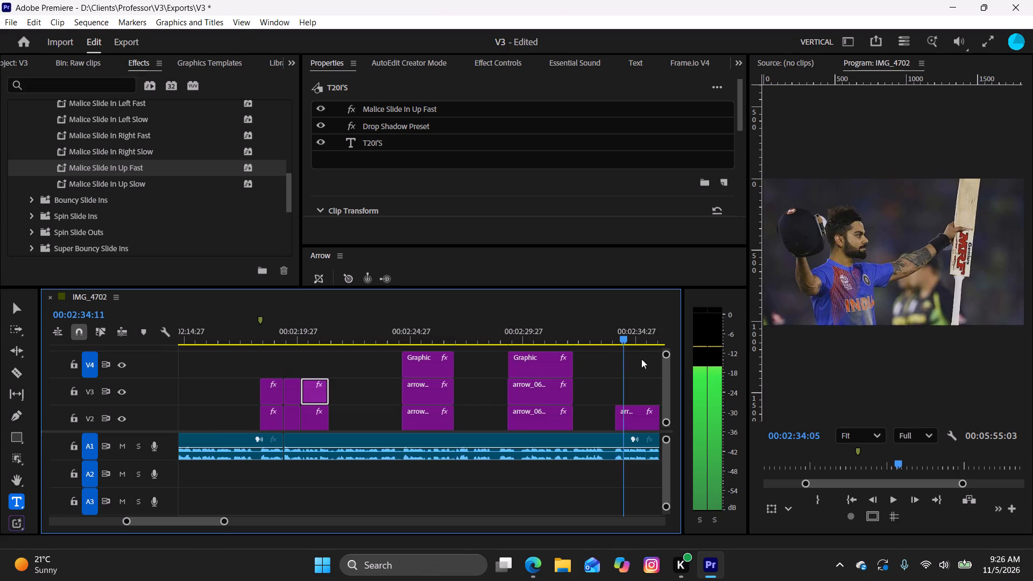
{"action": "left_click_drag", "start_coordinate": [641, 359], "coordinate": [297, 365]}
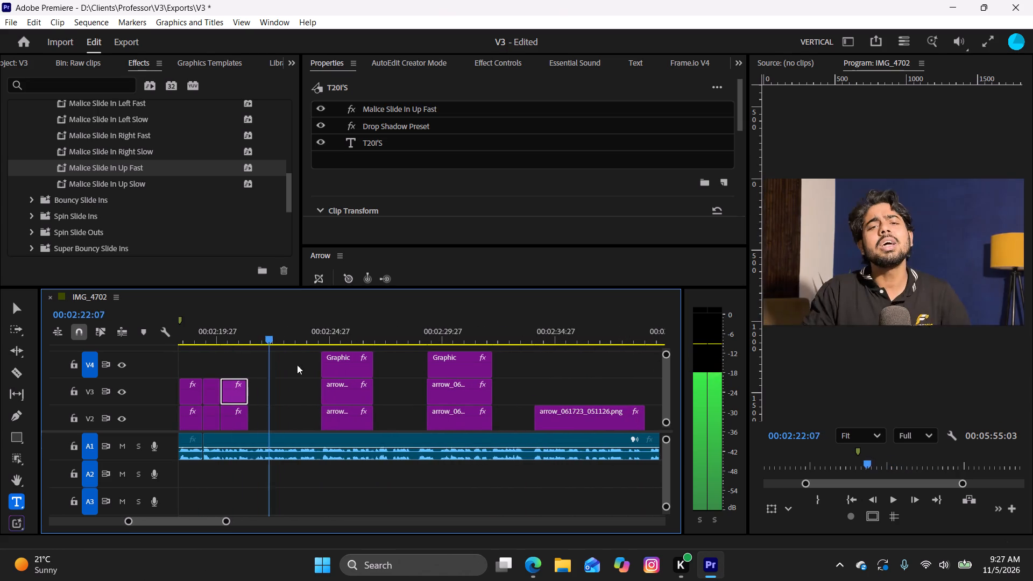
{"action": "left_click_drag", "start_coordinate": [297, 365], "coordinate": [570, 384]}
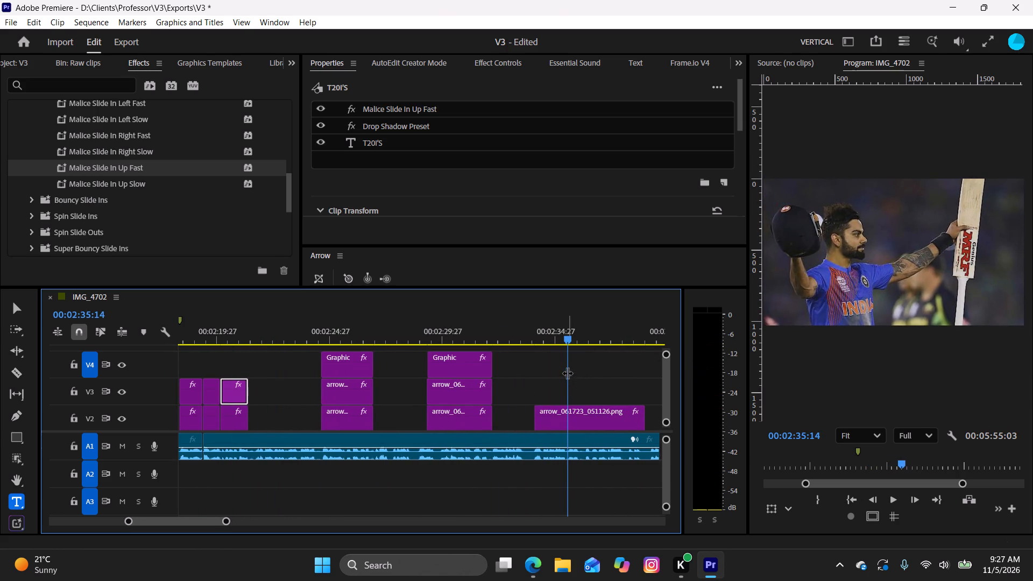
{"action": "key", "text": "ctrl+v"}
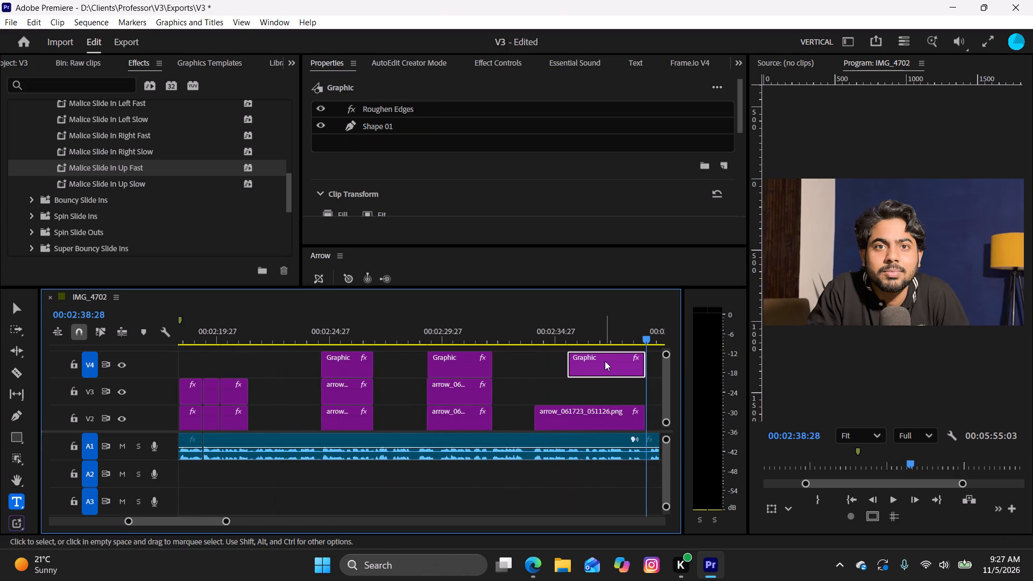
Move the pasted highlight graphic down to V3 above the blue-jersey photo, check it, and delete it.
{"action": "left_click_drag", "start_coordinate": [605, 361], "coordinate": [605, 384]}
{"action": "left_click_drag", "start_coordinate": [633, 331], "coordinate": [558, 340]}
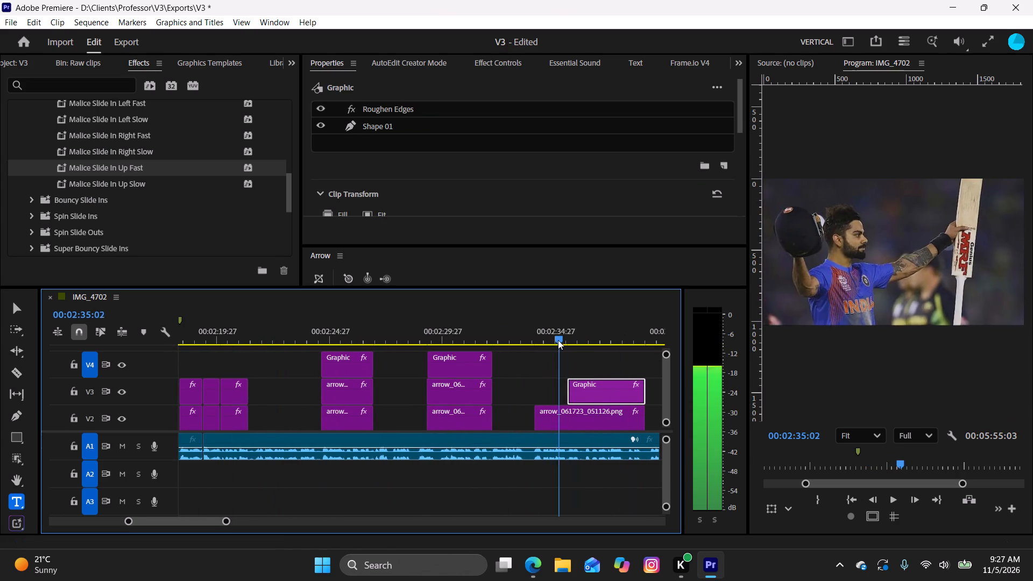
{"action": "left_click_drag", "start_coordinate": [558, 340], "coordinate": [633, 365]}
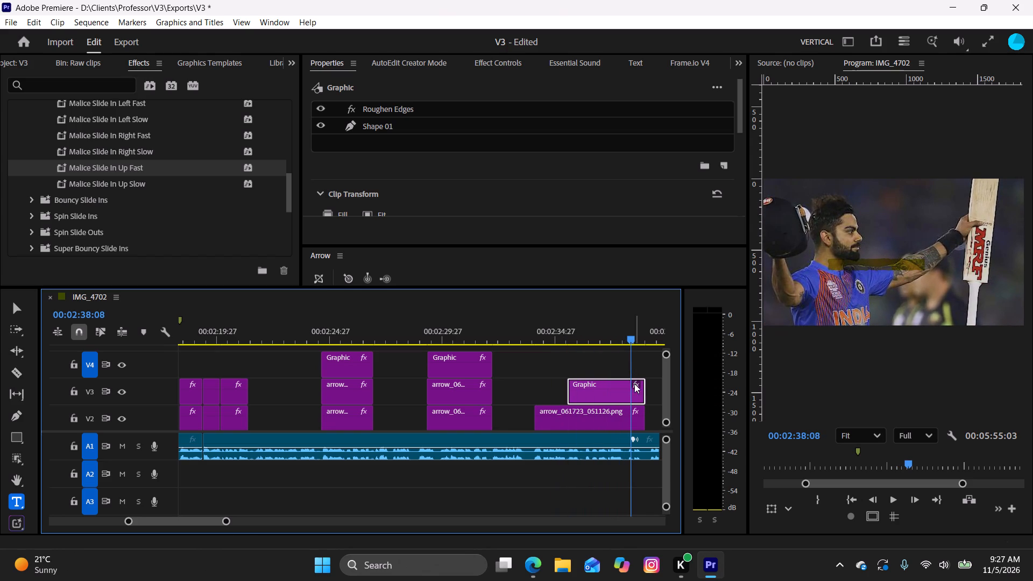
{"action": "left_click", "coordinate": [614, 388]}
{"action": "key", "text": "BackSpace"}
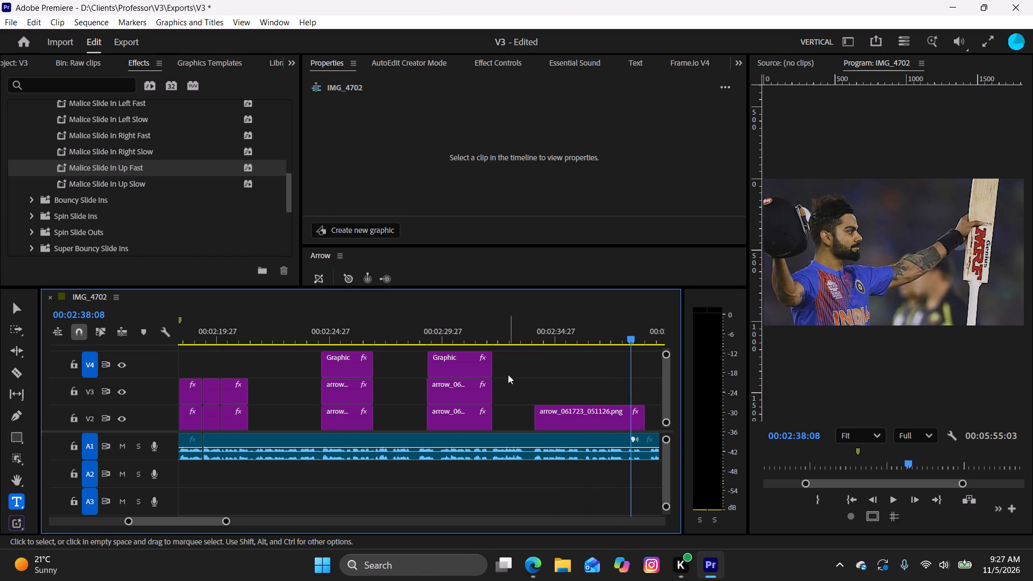
Copy the T20I'S caption clip from V3 and paste it above the blue-jersey cricketer photo at 00:02:34:16.
{"action": "left_click_drag", "start_coordinate": [604, 335], "coordinate": [240, 345]}
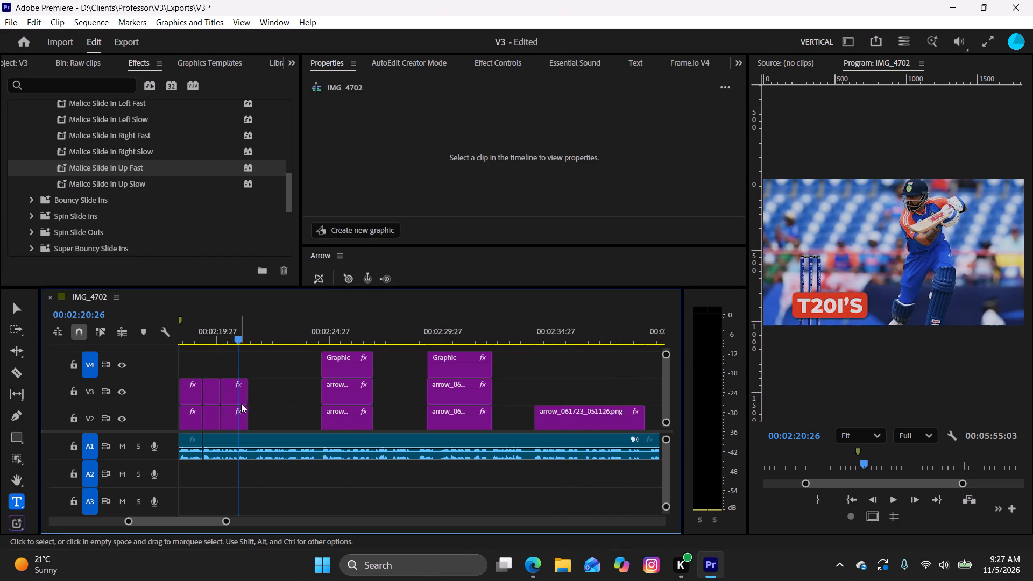
{"action": "left_click", "coordinate": [236, 395]}
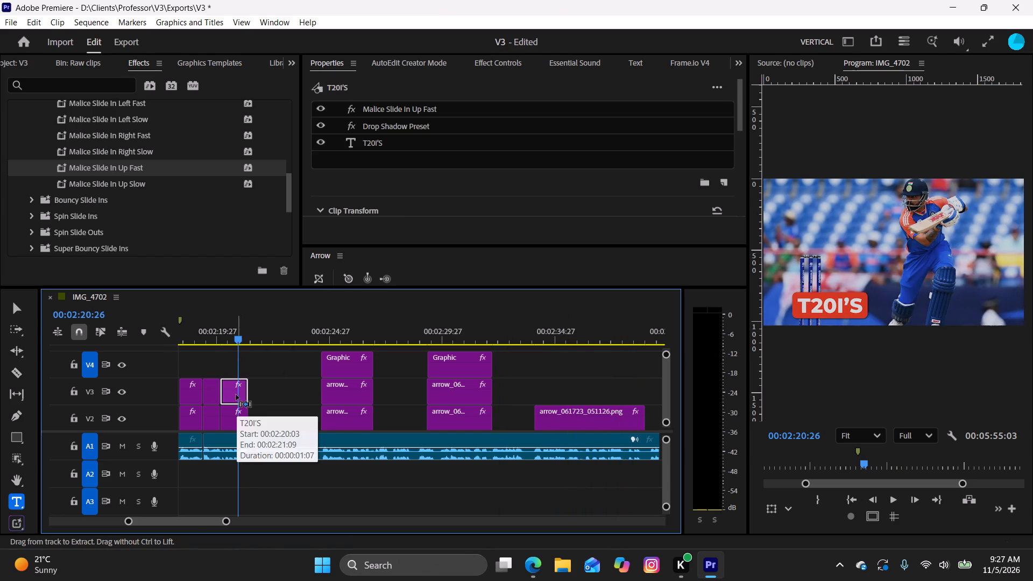
{"action": "key", "text": "ctrl+c"}
{"action": "left_click_drag", "start_coordinate": [256, 339], "coordinate": [549, 357]}
{"action": "left_click", "coordinate": [578, 370]}
{"action": "key", "text": "ctrl+v"}
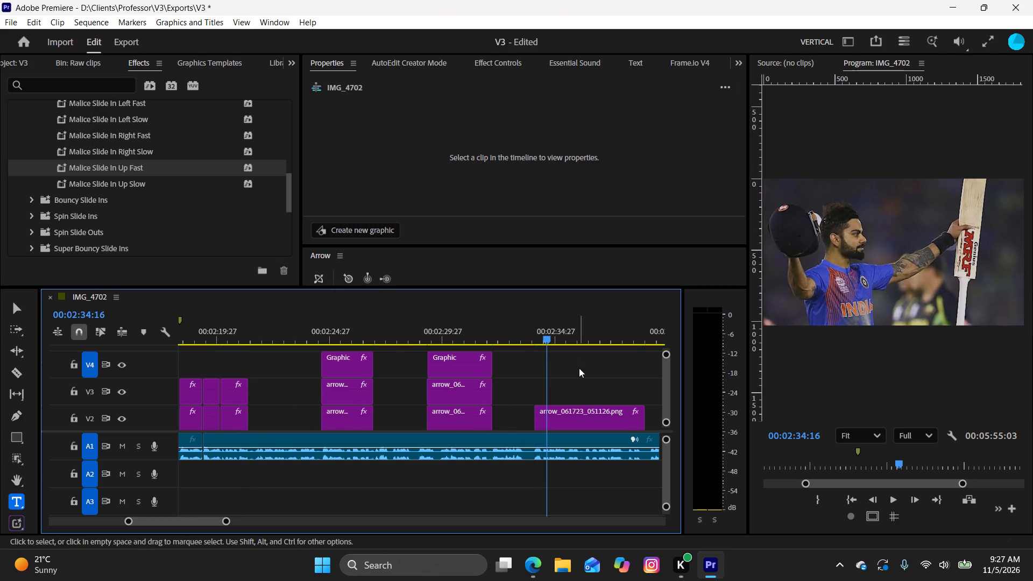
Move the pasted T20I'S caption along V3 so that it ends together with the blue-jersey photo.
{"action": "left_click_drag", "start_coordinate": [560, 393], "coordinate": [609, 399]}
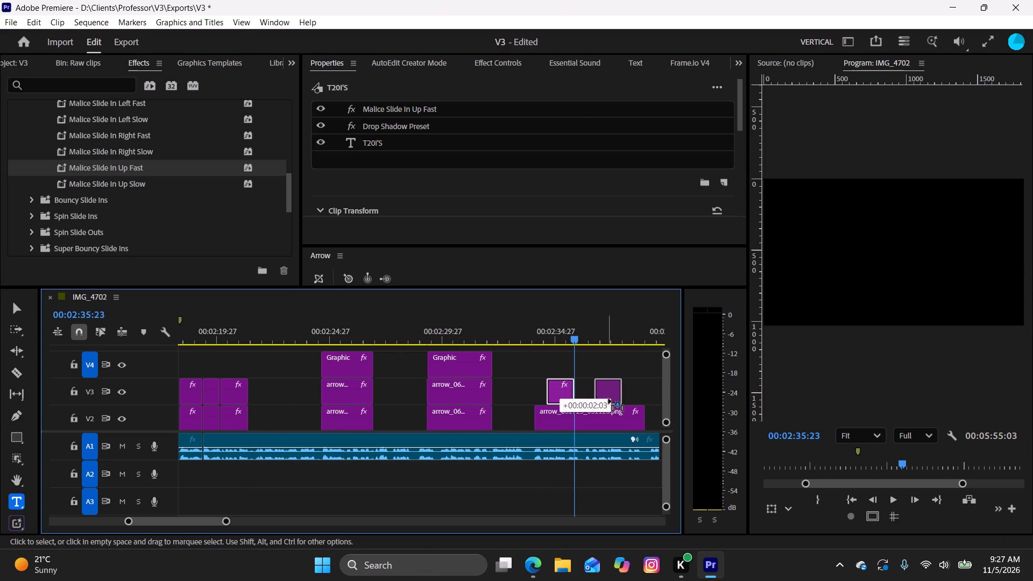
{"action": "left_click_drag", "start_coordinate": [609, 399], "coordinate": [629, 405]}
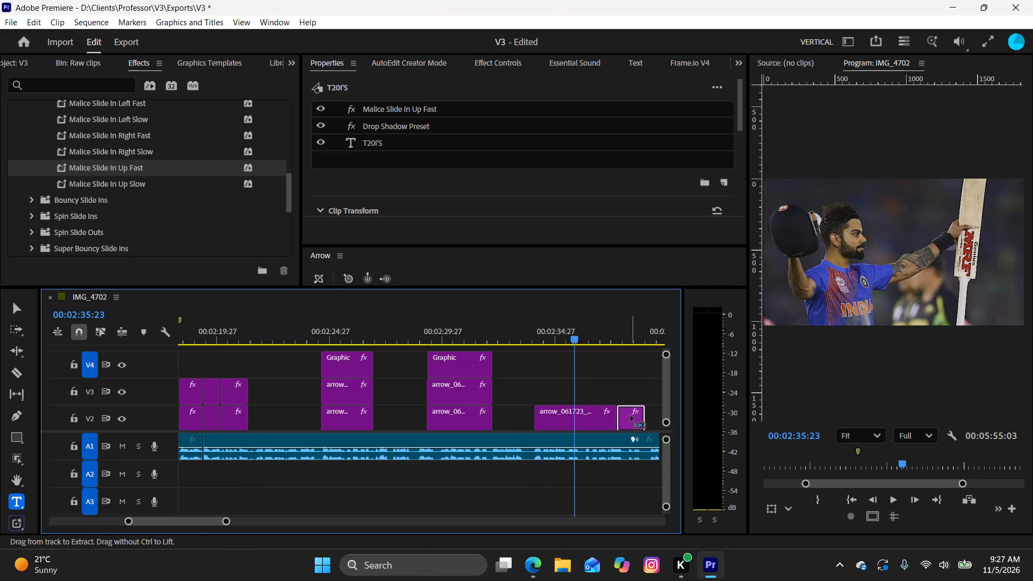
{"action": "key", "text": "ctrl+z"}
{"action": "left_click_drag", "start_coordinate": [558, 395], "coordinate": [594, 392]}
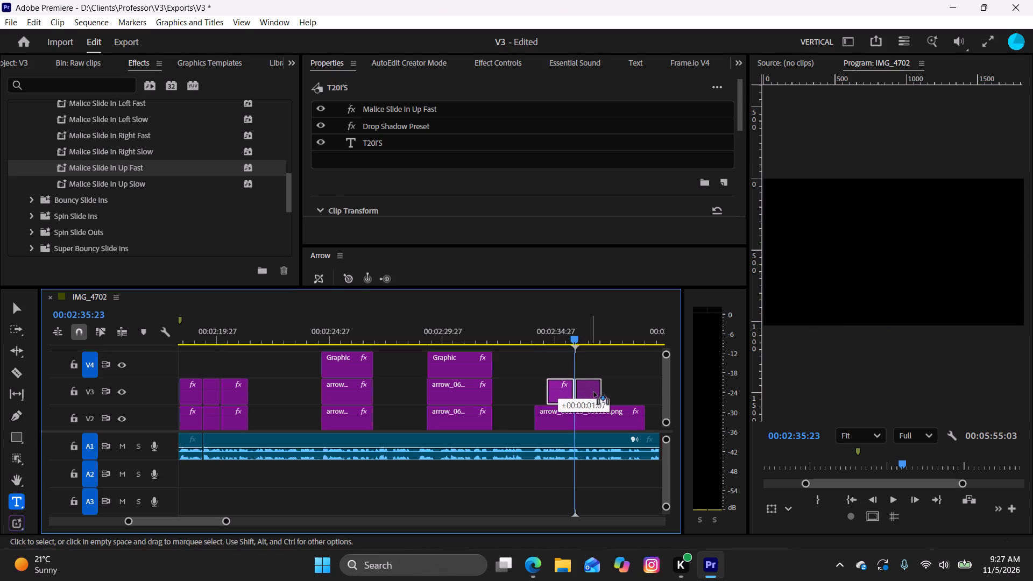
{"action": "left_click_drag", "start_coordinate": [594, 392], "coordinate": [624, 395]}
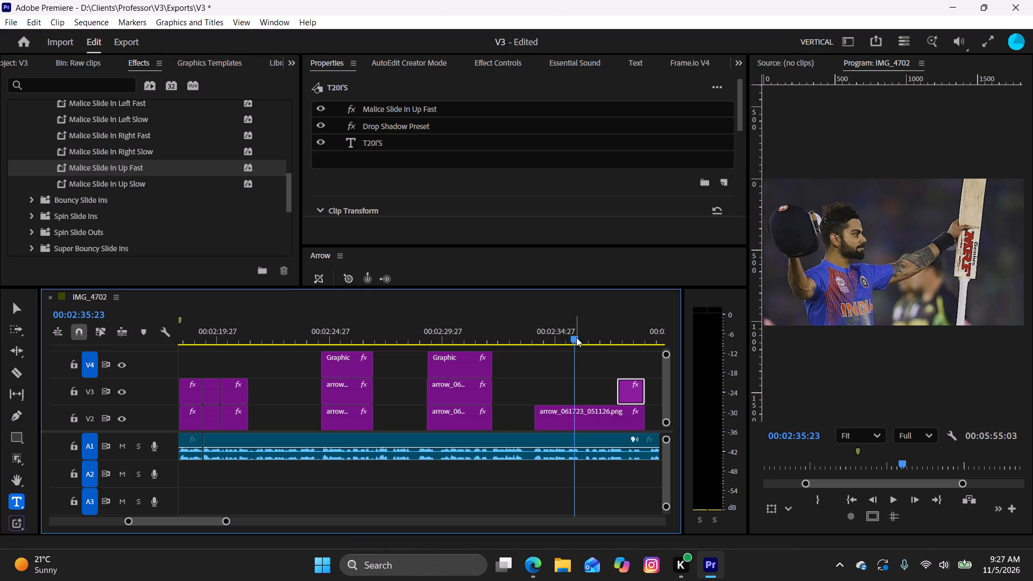
Extend the start of the T20I'S caption back to about 00:02:36:26 and check it against the narration.
{"action": "key", "text": "space"}
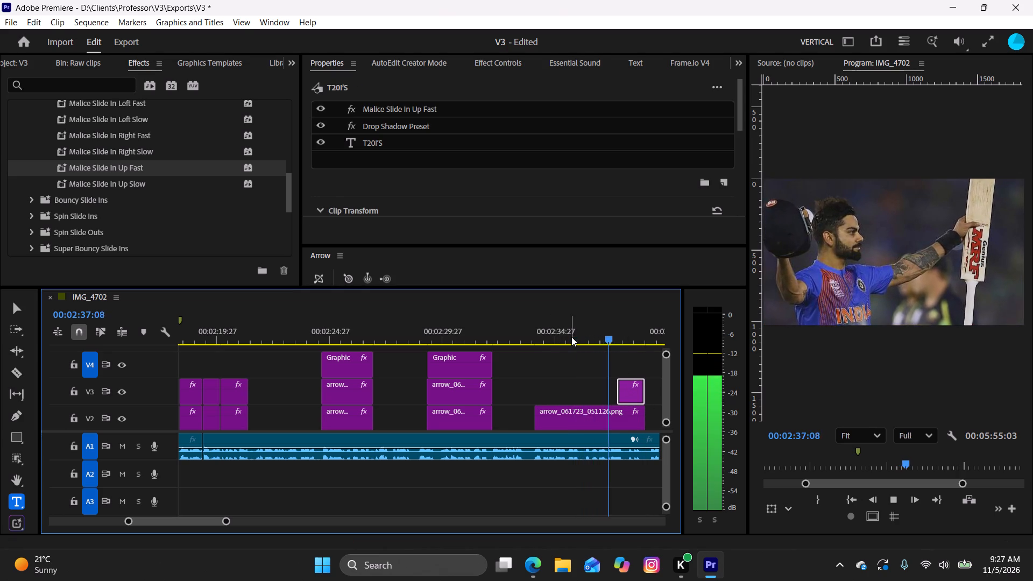
{"action": "key", "text": "space"}
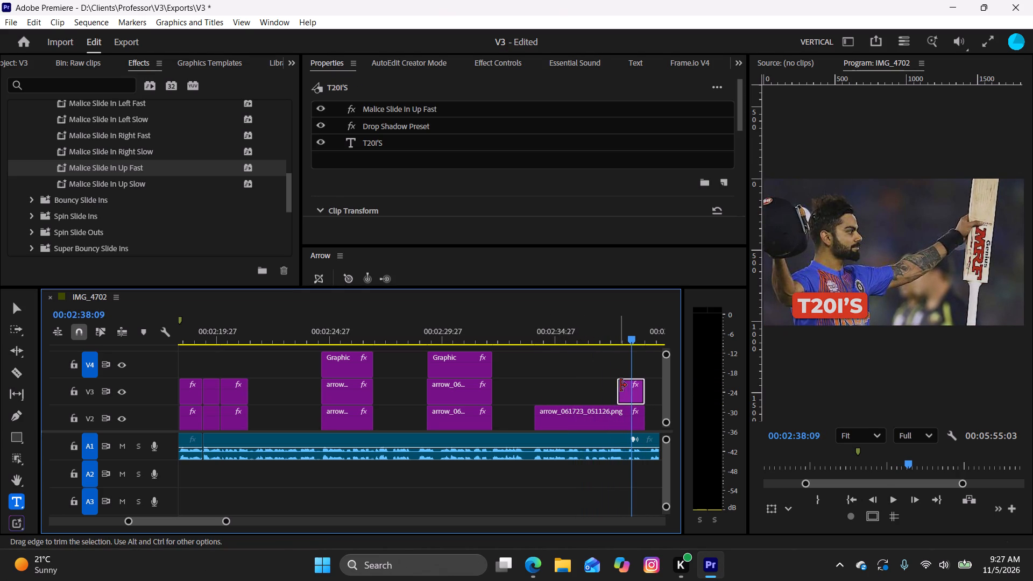
{"action": "left_click_drag", "start_coordinate": [620, 391], "coordinate": [613, 393]}
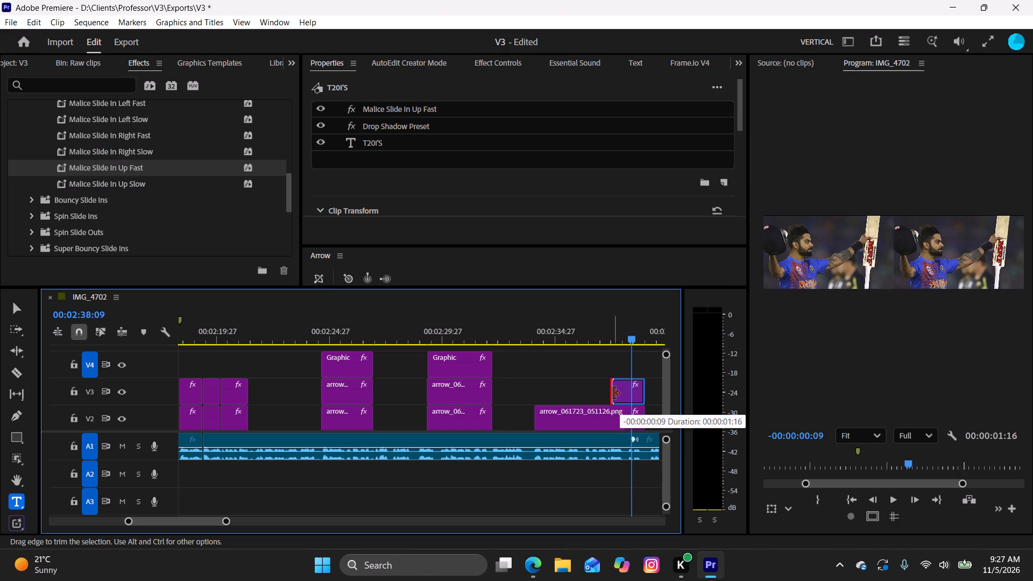
{"action": "left_click_drag", "start_coordinate": [613, 393], "coordinate": [602, 398]}
{"action": "left_click_drag", "start_coordinate": [622, 345], "coordinate": [587, 345]}
{"action": "left_click_drag", "start_coordinate": [601, 338], "coordinate": [594, 338]}
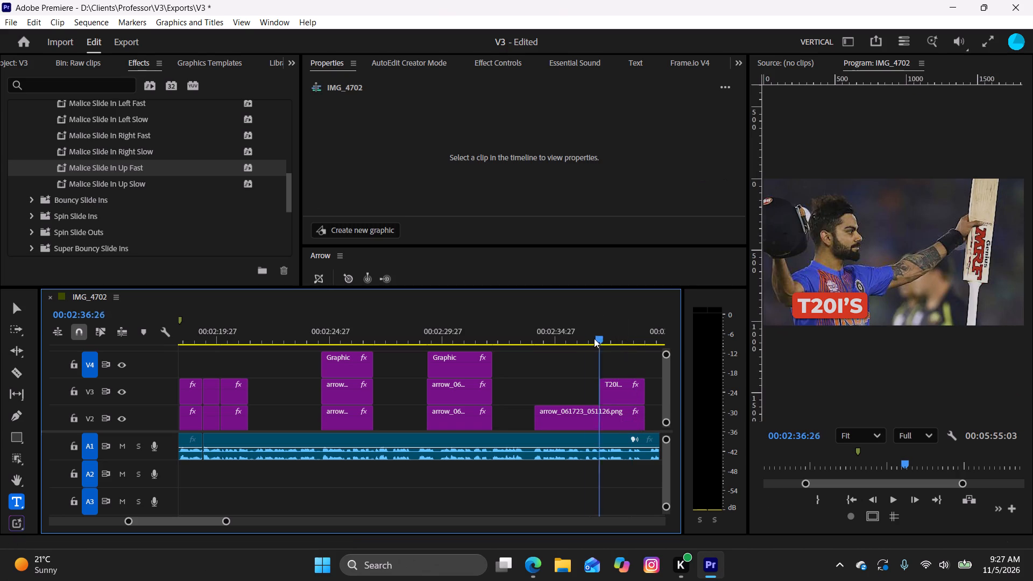
{"action": "left_click_drag", "start_coordinate": [594, 338], "coordinate": [646, 363]}
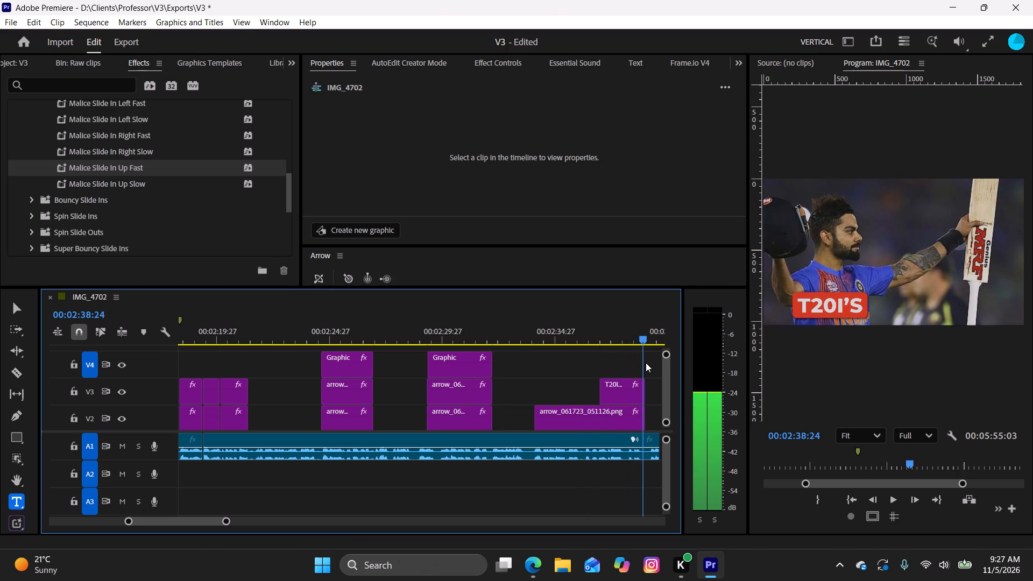
{"action": "left_click_drag", "start_coordinate": [646, 363], "coordinate": [636, 370]}
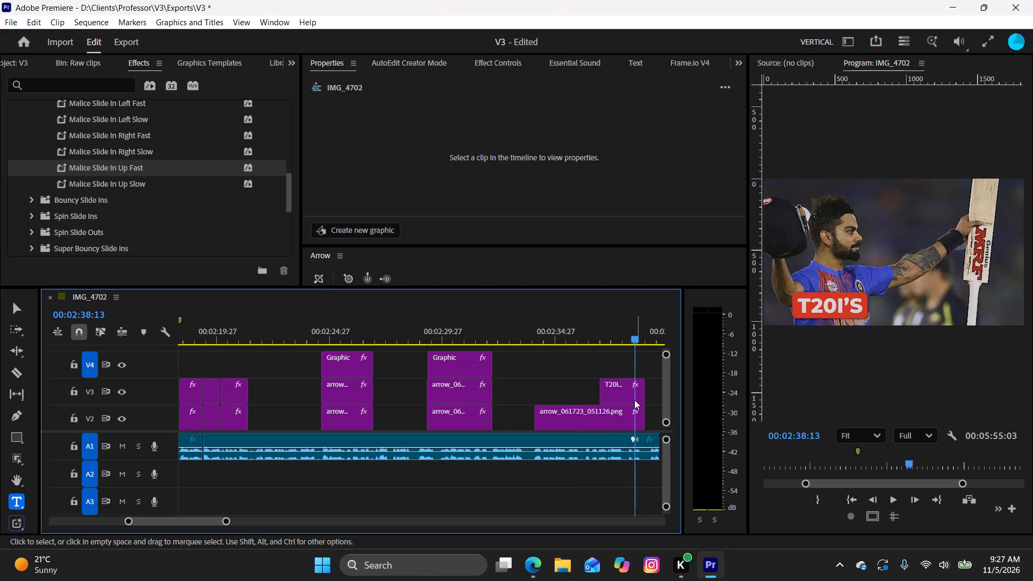
Shift the T20I'S caption earlier to start at about 00:02:35:17, and extend its end to the end of the photo.
{"action": "left_click", "coordinate": [622, 392]}
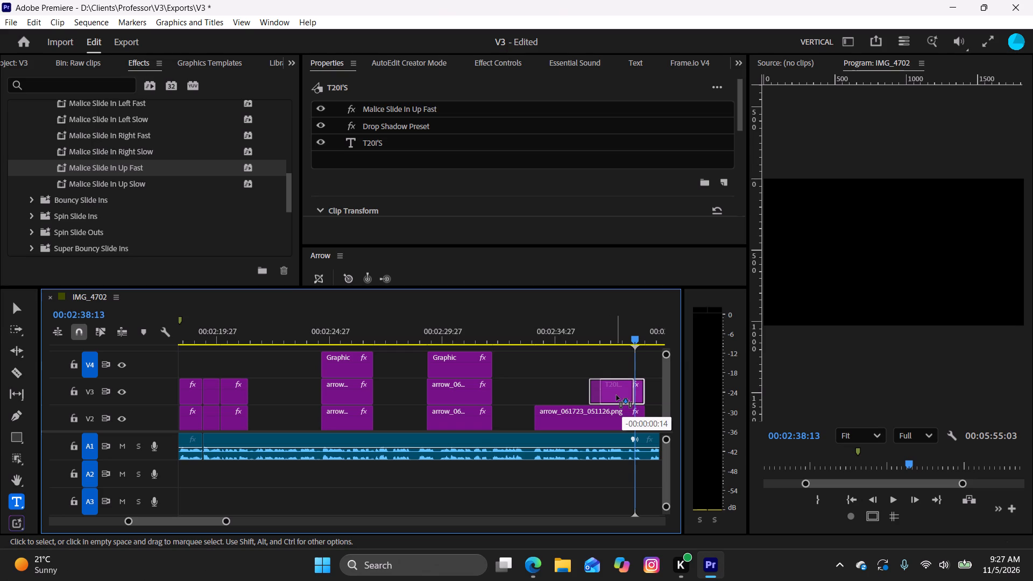
{"action": "left_click_drag", "start_coordinate": [611, 391], "coordinate": [584, 393]}
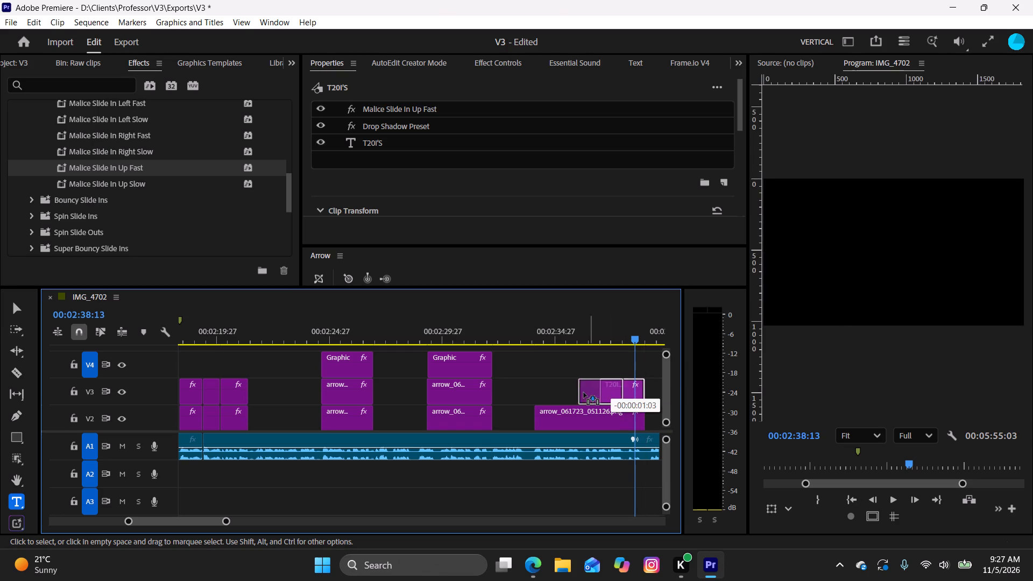
{"action": "left_click_drag", "start_coordinate": [584, 393], "coordinate": [581, 392]}
{"action": "left_click_drag", "start_coordinate": [615, 393], "coordinate": [639, 397]}
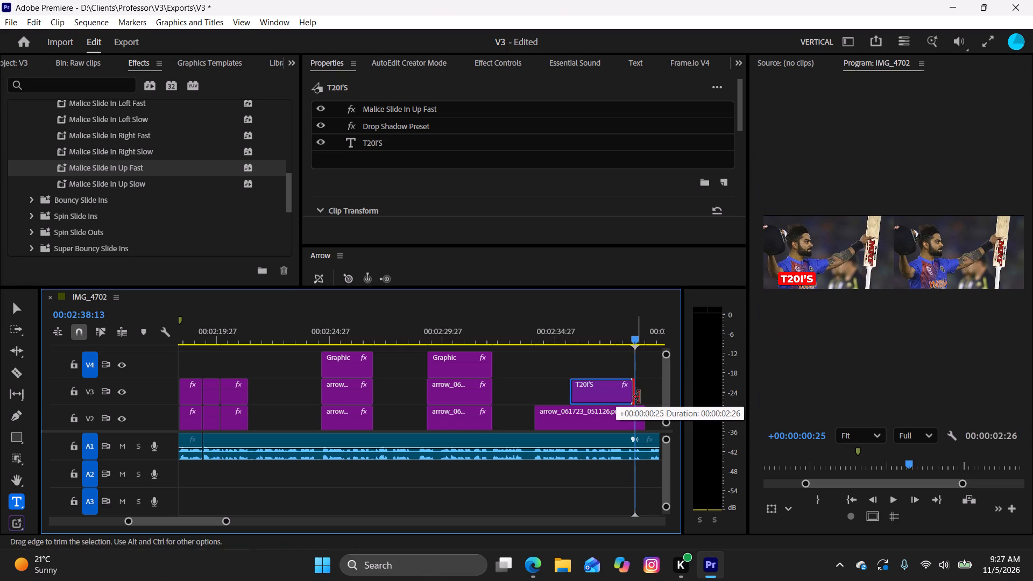
{"action": "left_click_drag", "start_coordinate": [639, 397], "coordinate": [644, 397]}
Replace the T20I'S caption text over the blue-jersey photo with 82*(51).
{"action": "left_click_drag", "start_coordinate": [625, 336], "coordinate": [522, 336]}
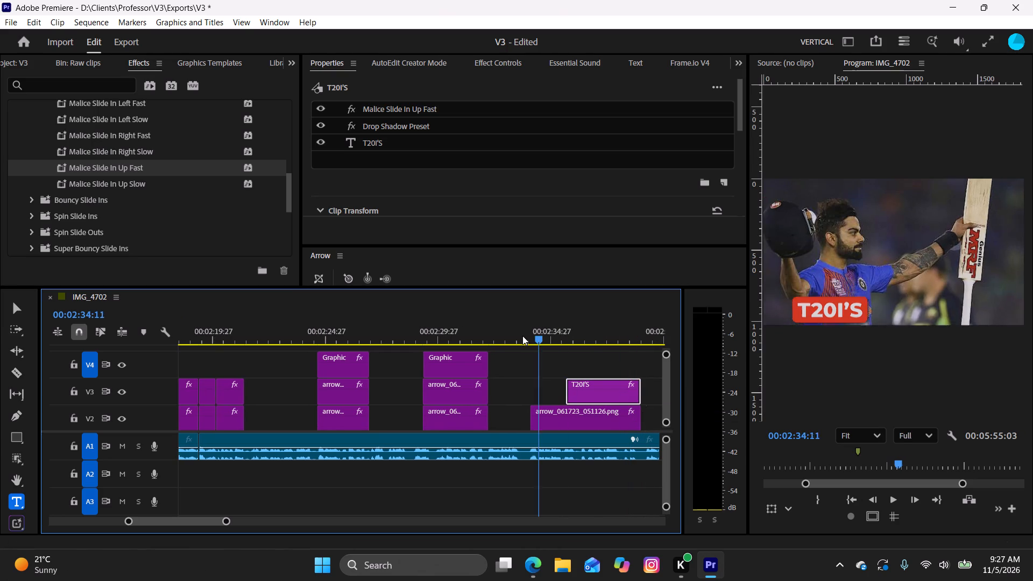
{"action": "left_click_drag", "start_coordinate": [522, 336], "coordinate": [623, 360]}
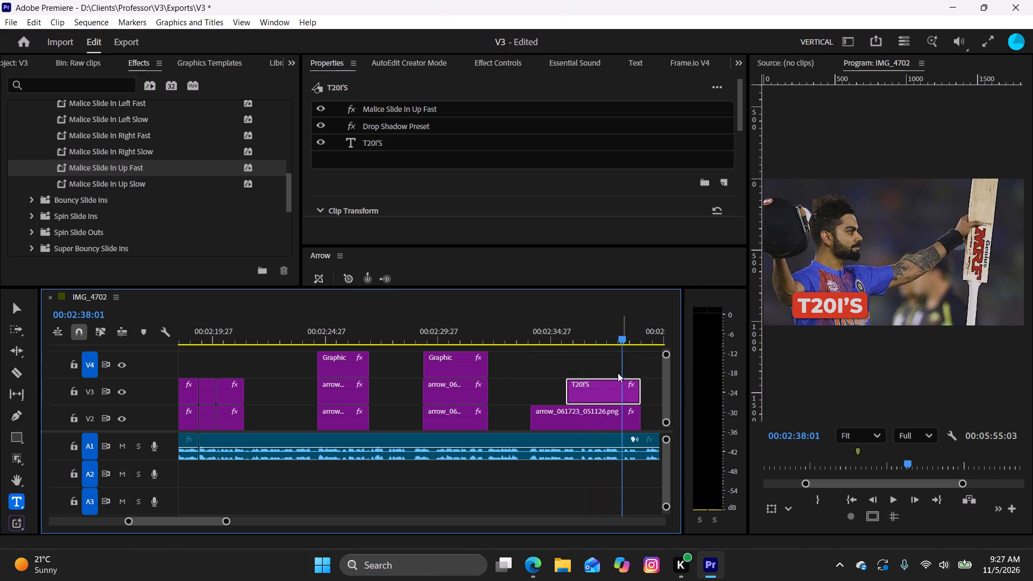
{"action": "double_click", "coordinate": [610, 398]}
{"action": "double_click", "coordinate": [371, 143]}
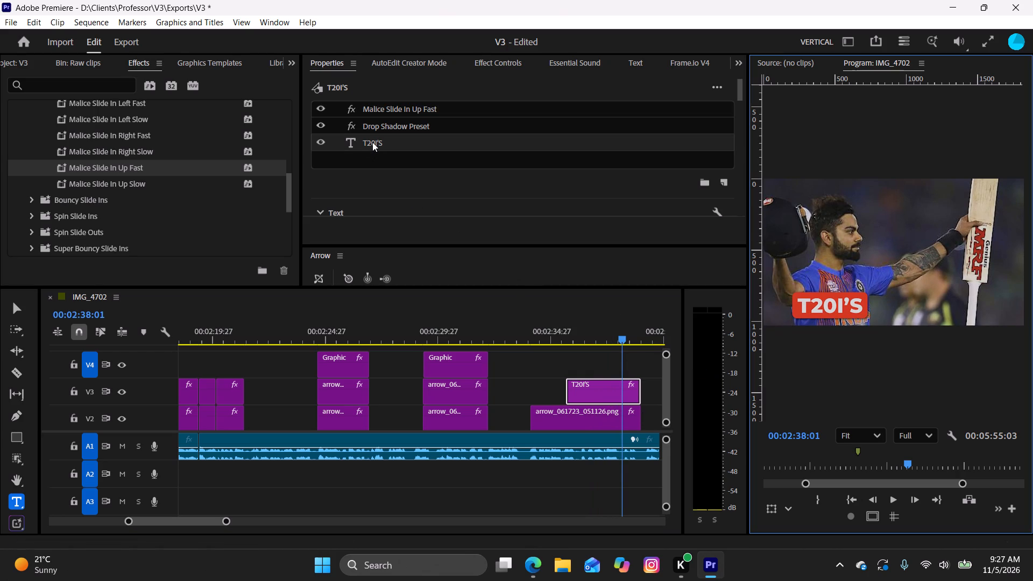
{"action": "type", "text": "82"}
{"action": "key", "text": "shift+asterisk"}
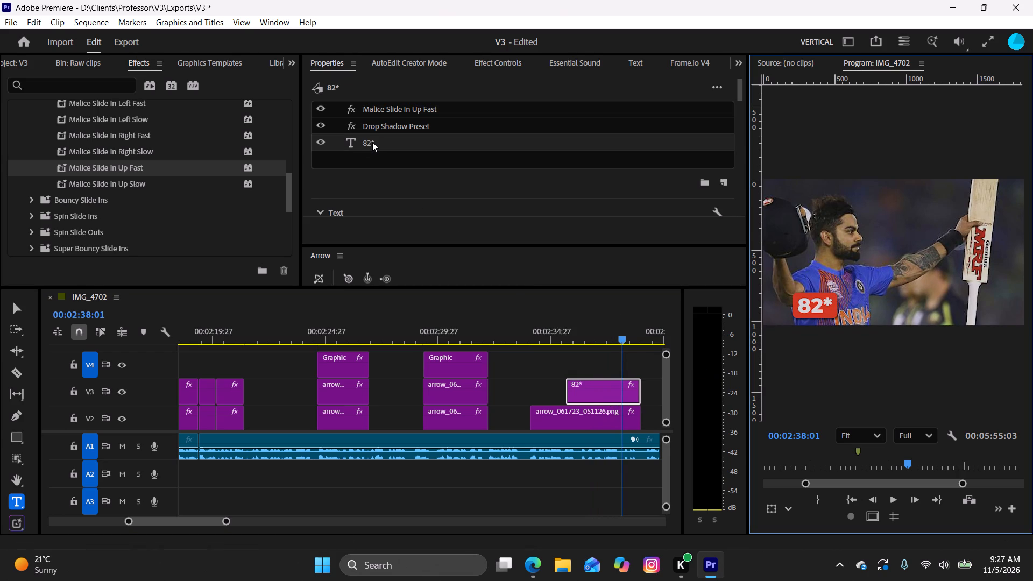
{"action": "key", "text": "shift+parenleft"}
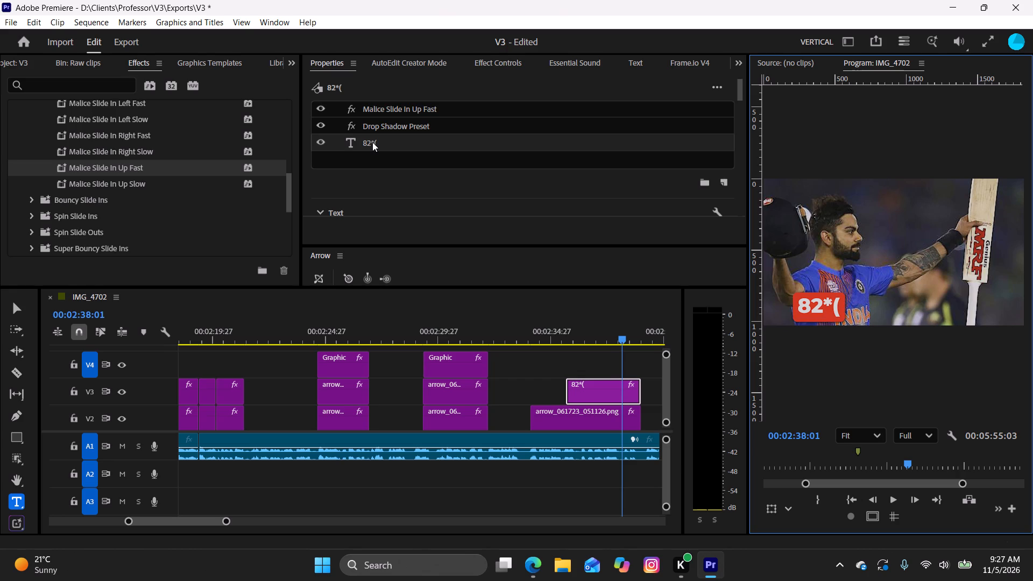
{"action": "type", "text": "51"}
{"action": "key", "text": "shift+parenright"}
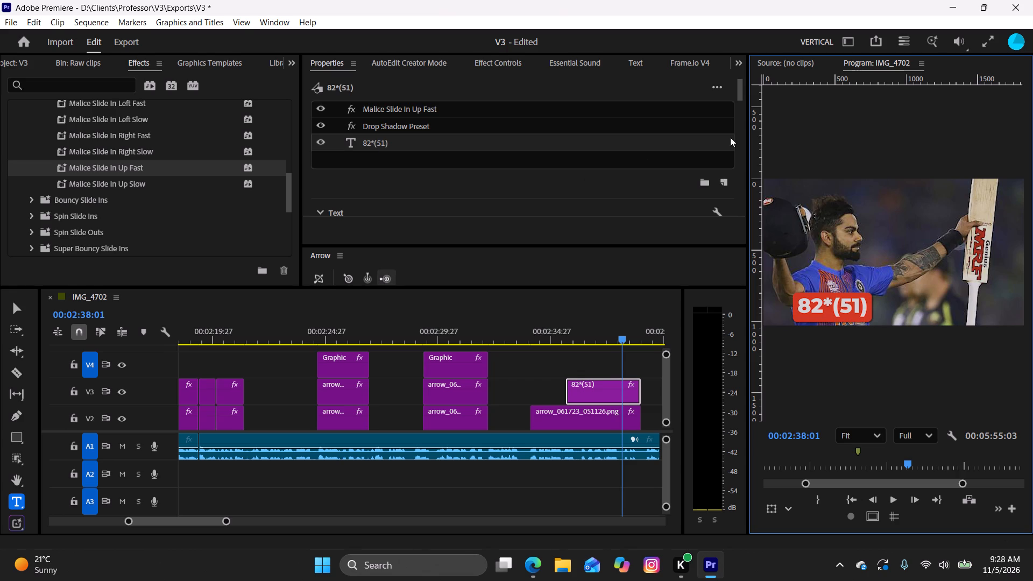
Move the 82*(51) caption to the photo's lower right corner at X position 1318 and scale it to 88%.
{"action": "left_click_drag", "start_coordinate": [737, 86], "coordinate": [742, 143]}
{"action": "left_click_drag", "start_coordinate": [740, 94], "coordinate": [740, 129]}
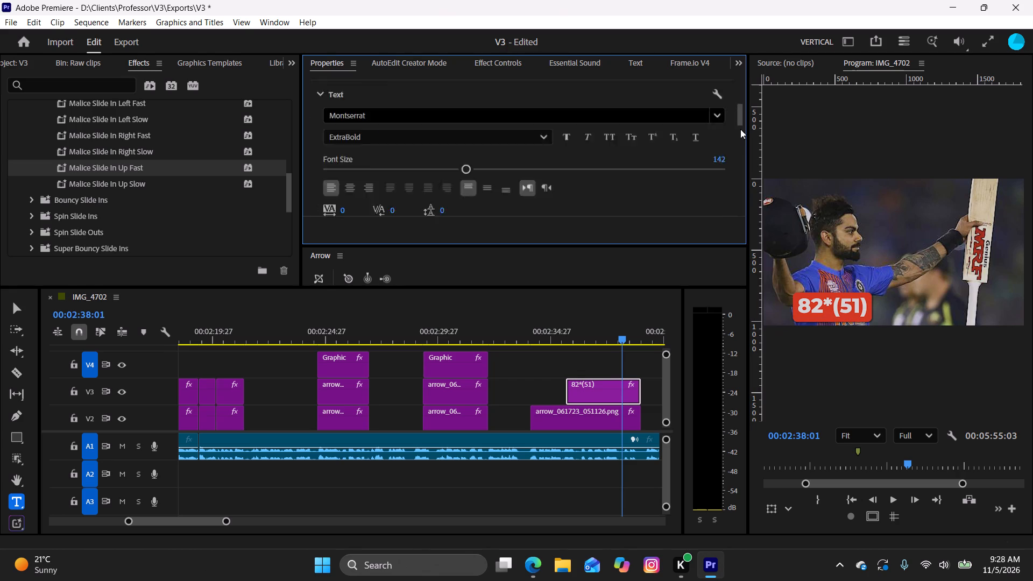
{"action": "left_click_drag", "start_coordinate": [740, 129], "coordinate": [745, 179]}
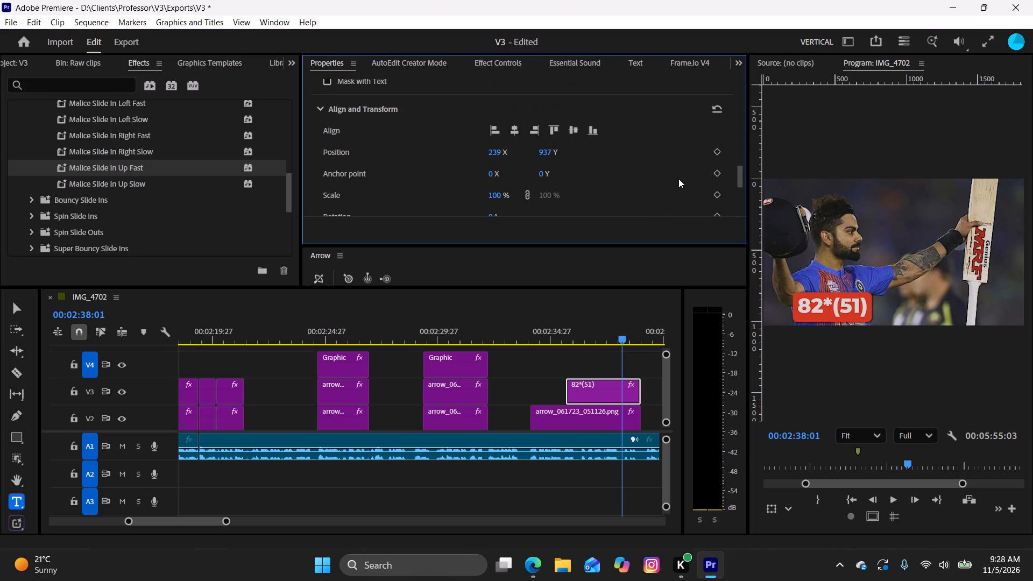
{"action": "left_click_drag", "start_coordinate": [492, 162], "coordinate": [901, 203]}
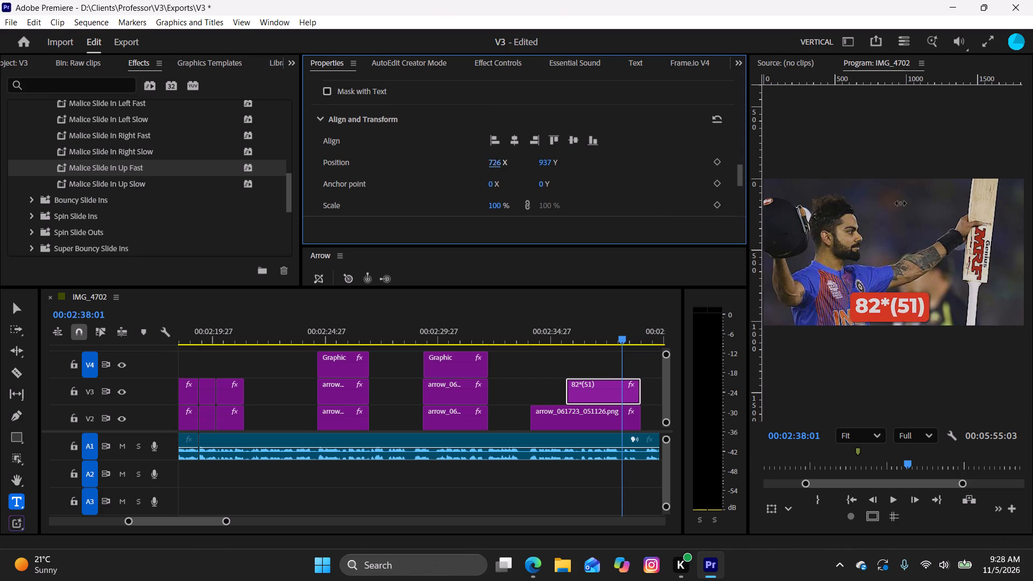
{"action": "left_click_drag", "start_coordinate": [901, 203], "coordinate": [1032, 231]}
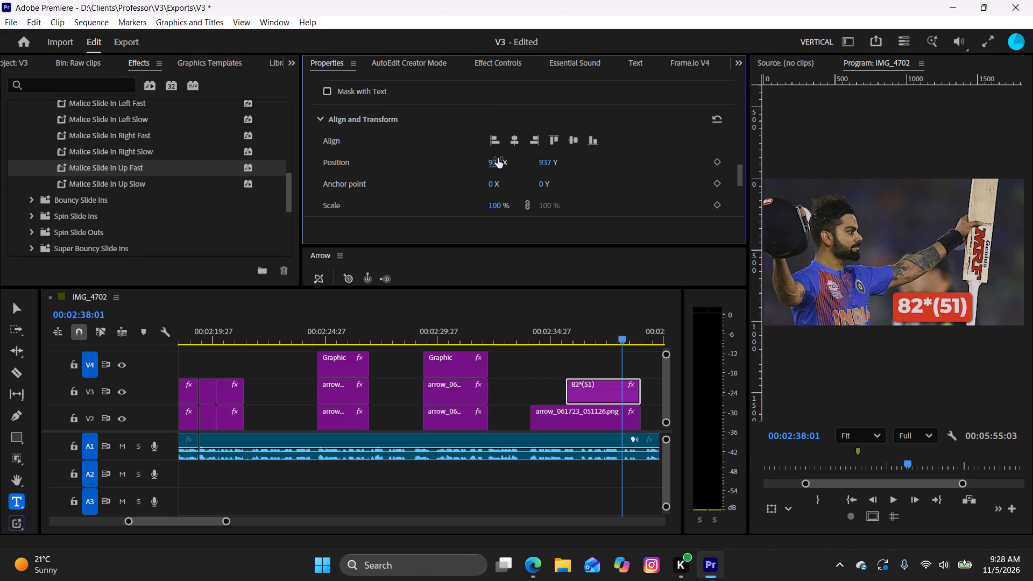
{"action": "left_click_drag", "start_coordinate": [496, 162], "coordinate": [742, 194]}
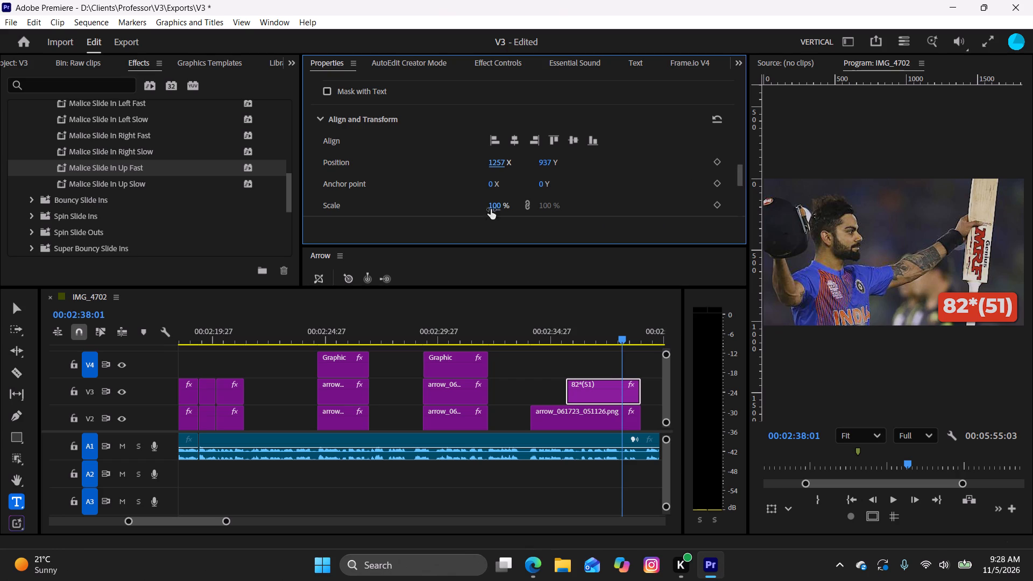
{"action": "left_click_drag", "start_coordinate": [498, 204], "coordinate": [494, 210]}
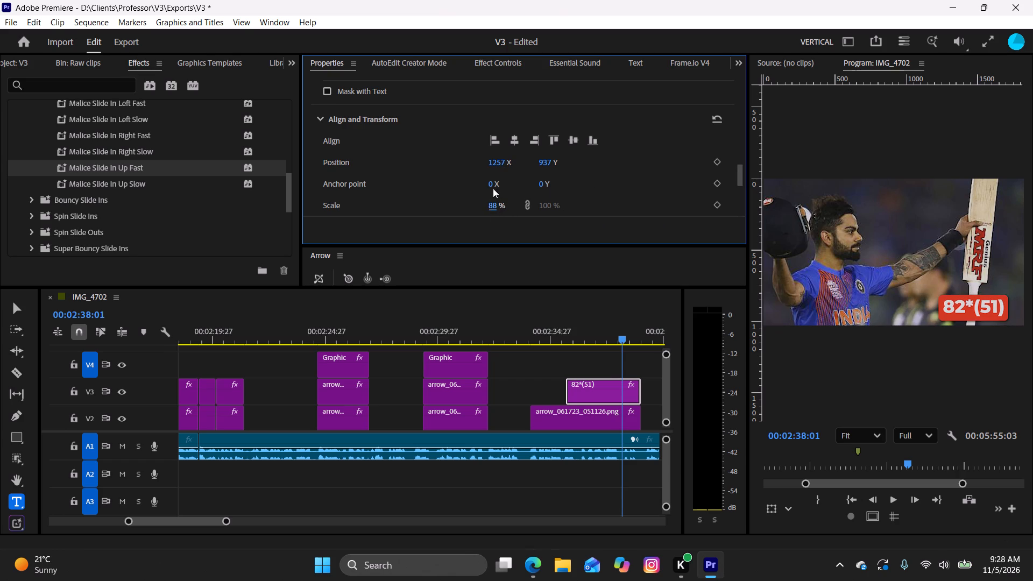
{"action": "left_click_drag", "start_coordinate": [497, 158], "coordinate": [551, 168]}
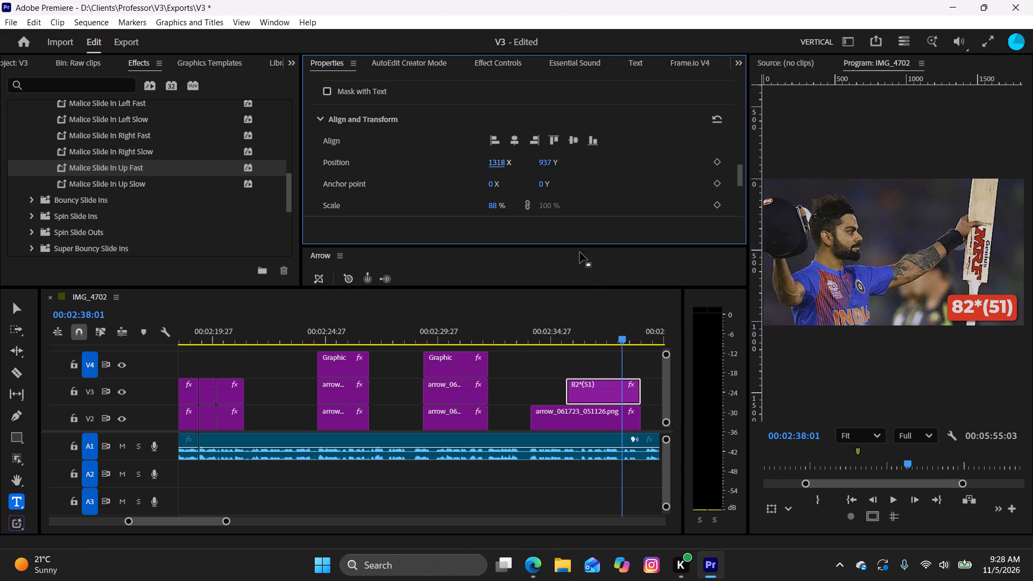
Play the sequence from around the start of the blue-jersey photo to the 2016 total-runs article at 00:02:59:09.
{"action": "left_click_drag", "start_coordinate": [593, 330], "coordinate": [519, 344]}
{"action": "key", "text": "space"}
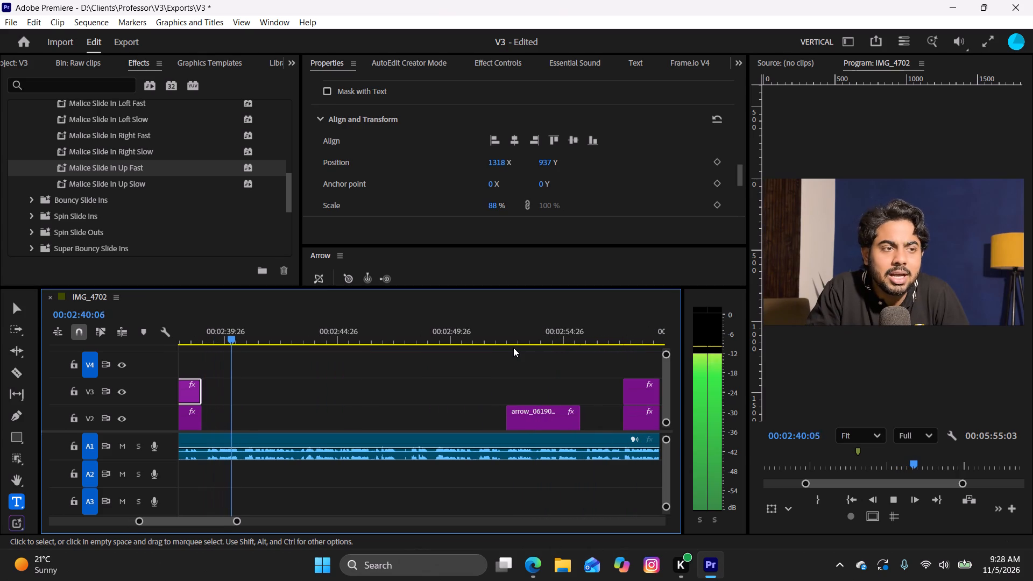
{"action": "key", "text": "r"}
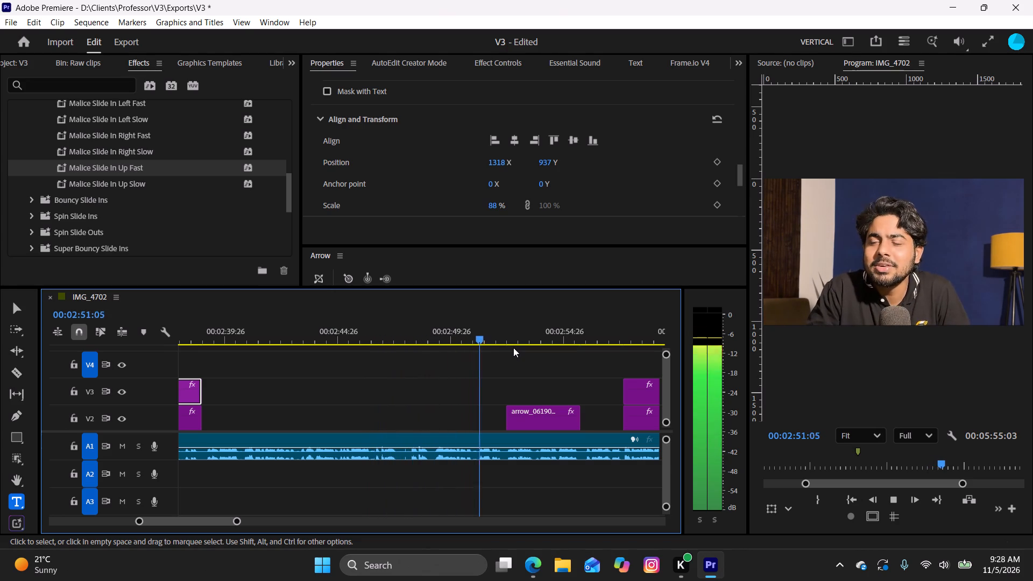
{"action": "key", "text": "space"}
{"action": "key", "text": "space"}
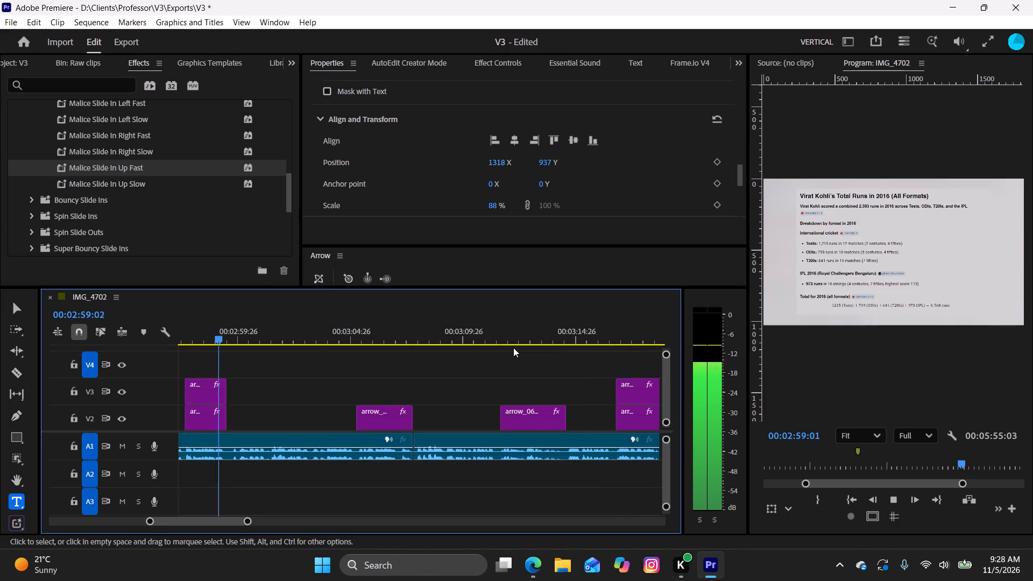
{"action": "key", "text": "space"}
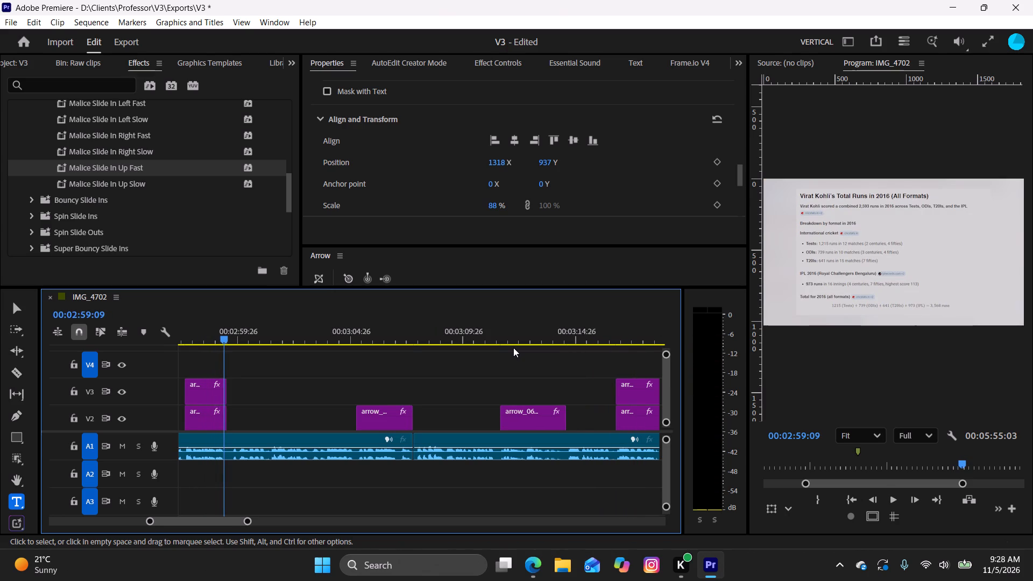
Save the V3 project.
{"action": "key", "text": "ctrl+s"}
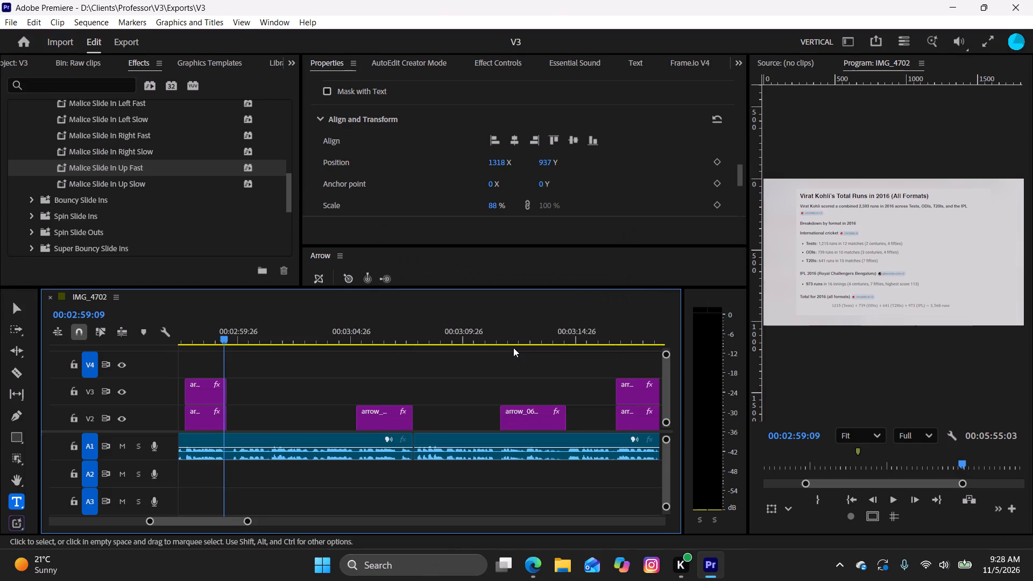
{"action": "key", "text": "alt+Tab"}
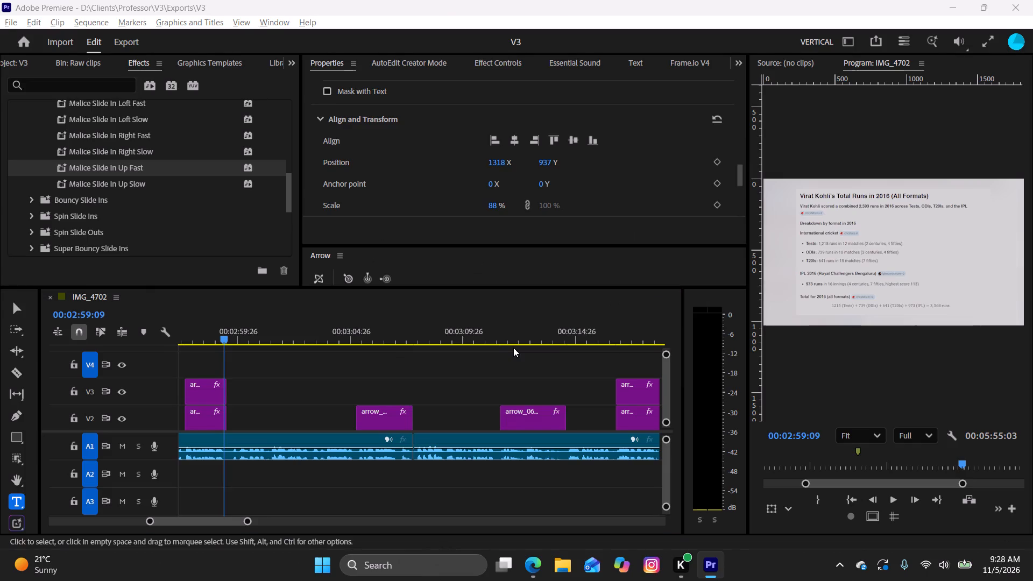
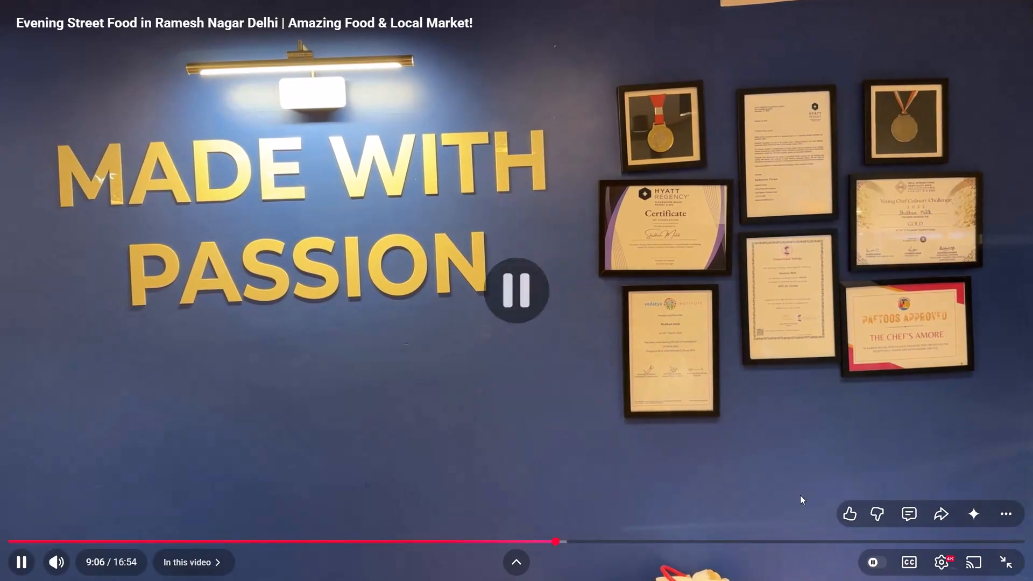
Leave full-screen viewing, pause the street food video and switch to the V3 project in Adobe Premiere.
{"action": "left_click", "coordinate": [1001, 561]}
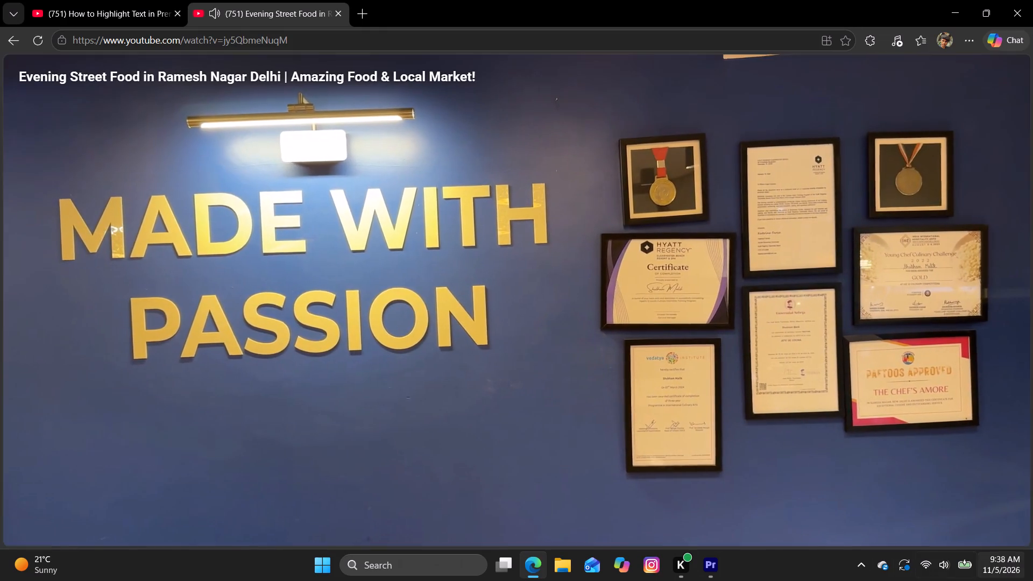
{"action": "left_click", "coordinate": [511, 337]}
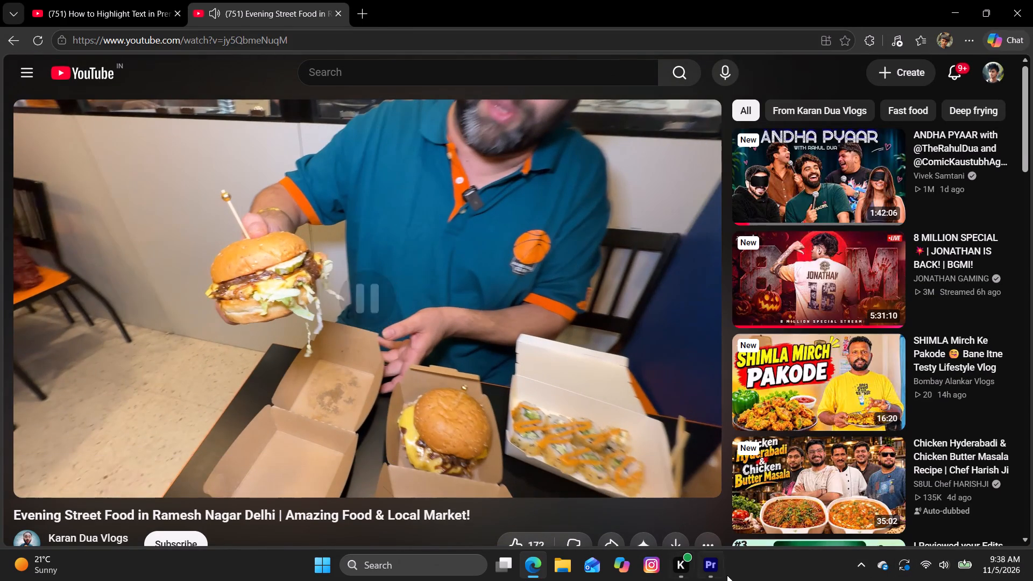
{"action": "left_click", "coordinate": [723, 575]}
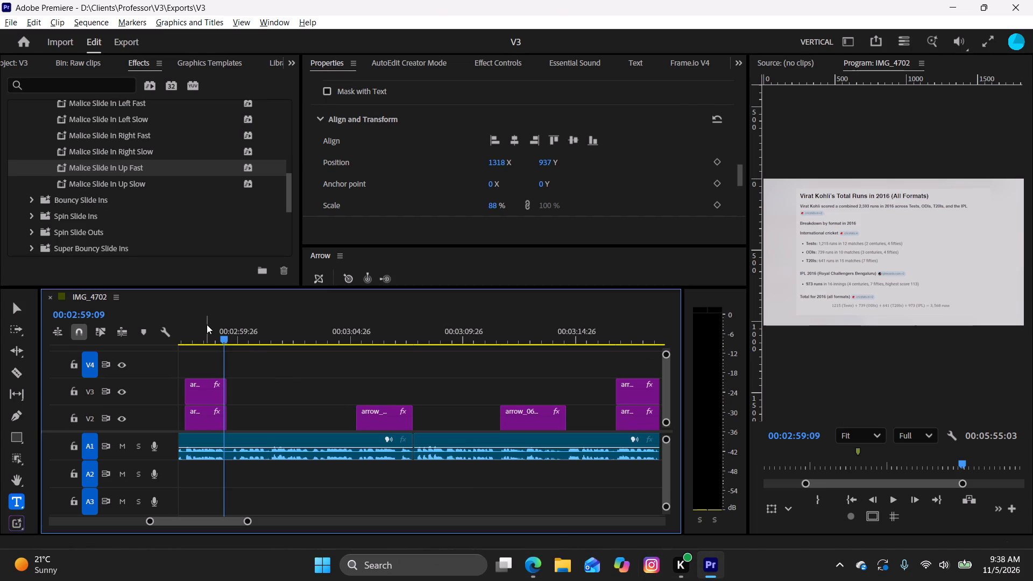
Copy the highlight graphic at 00:02:29:08 on V4 and paste it at 00:02:57:17 above the stacked arrow clips.
{"action": "left_click_drag", "start_coordinate": [221, 339], "coordinate": [340, 380]}
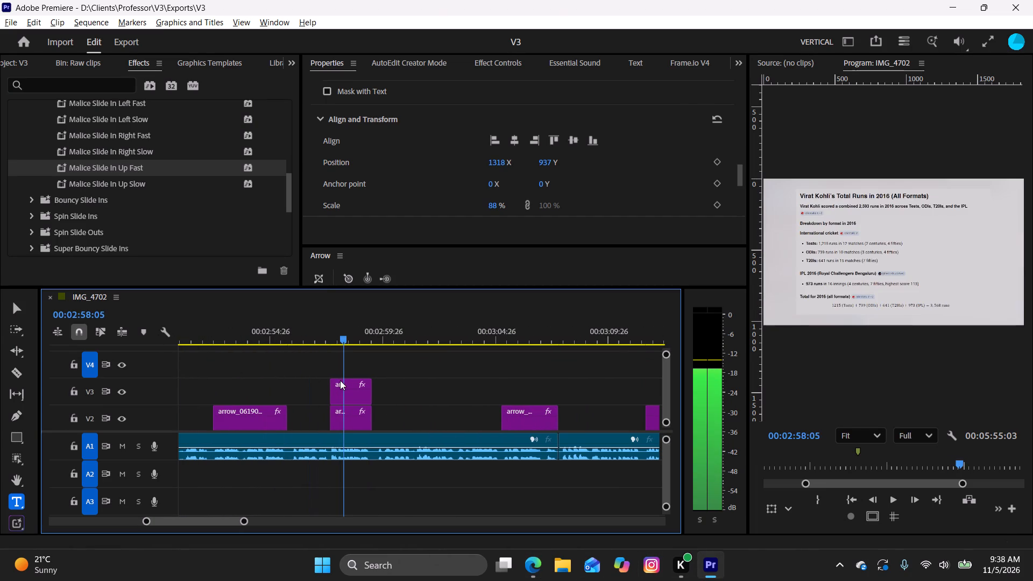
{"action": "left_click_drag", "start_coordinate": [340, 380], "coordinate": [329, 402]}
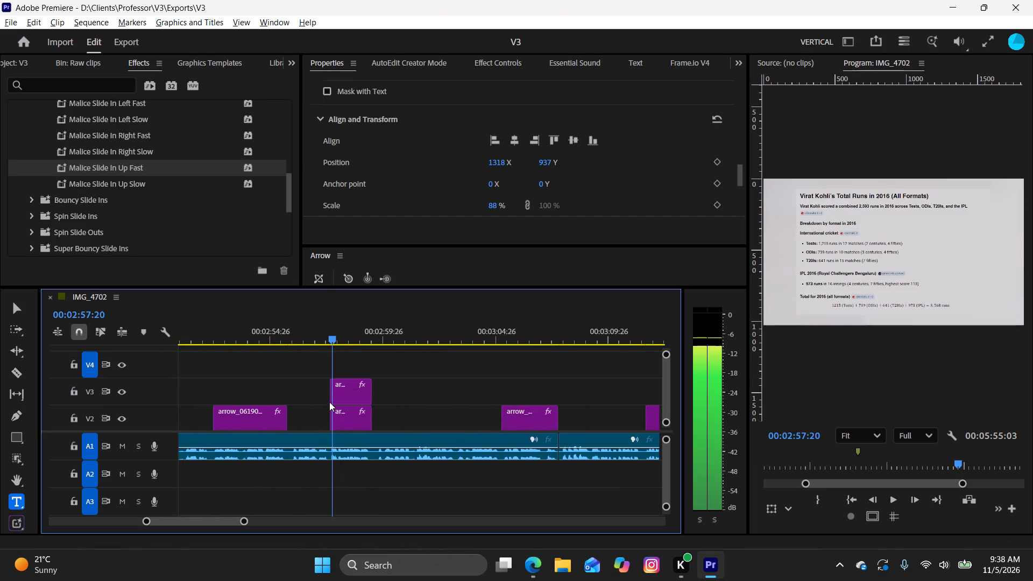
{"action": "left_click_drag", "start_coordinate": [329, 402], "coordinate": [328, 402]}
{"action": "left_click_drag", "start_coordinate": [190, 520], "coordinate": [172, 524]}
{"action": "left_click", "coordinate": [447, 366]}
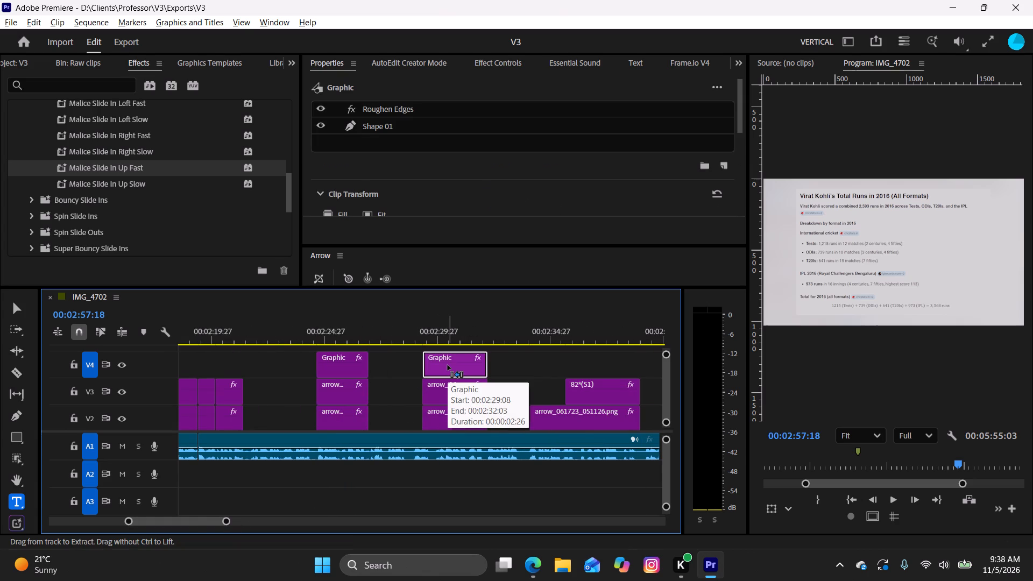
{"action": "key", "text": "ctrl+c"}
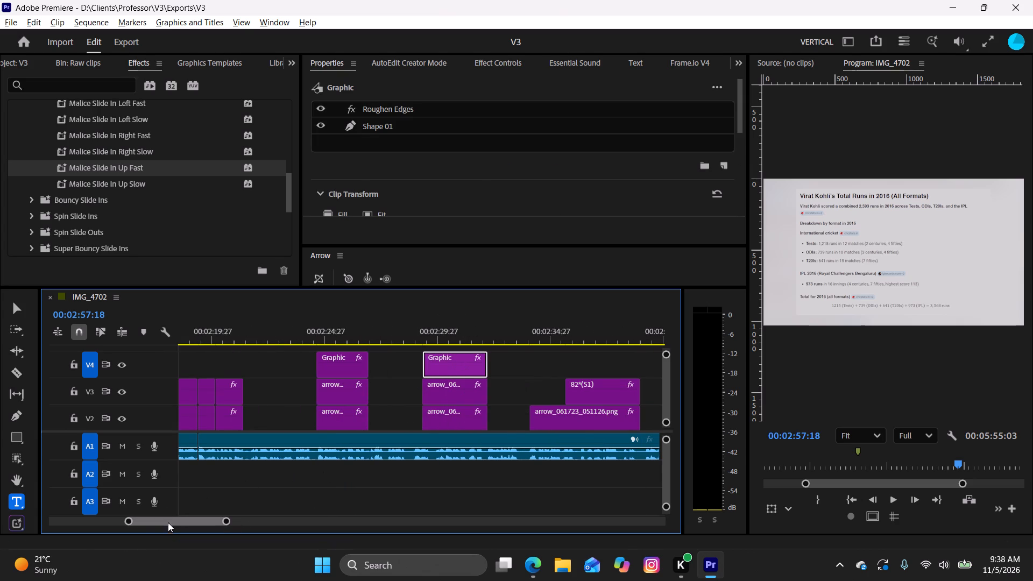
{"action": "left_click_drag", "start_coordinate": [175, 518], "coordinate": [193, 522]}
{"action": "left_click_drag", "start_coordinate": [330, 331], "coordinate": [346, 344]}
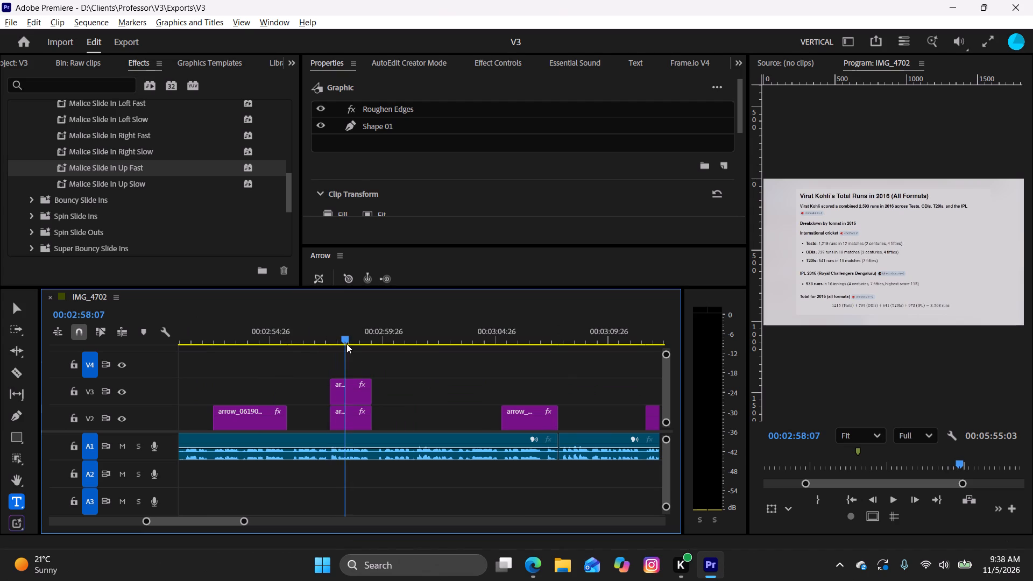
{"action": "left_click_drag", "start_coordinate": [346, 344], "coordinate": [331, 351]}
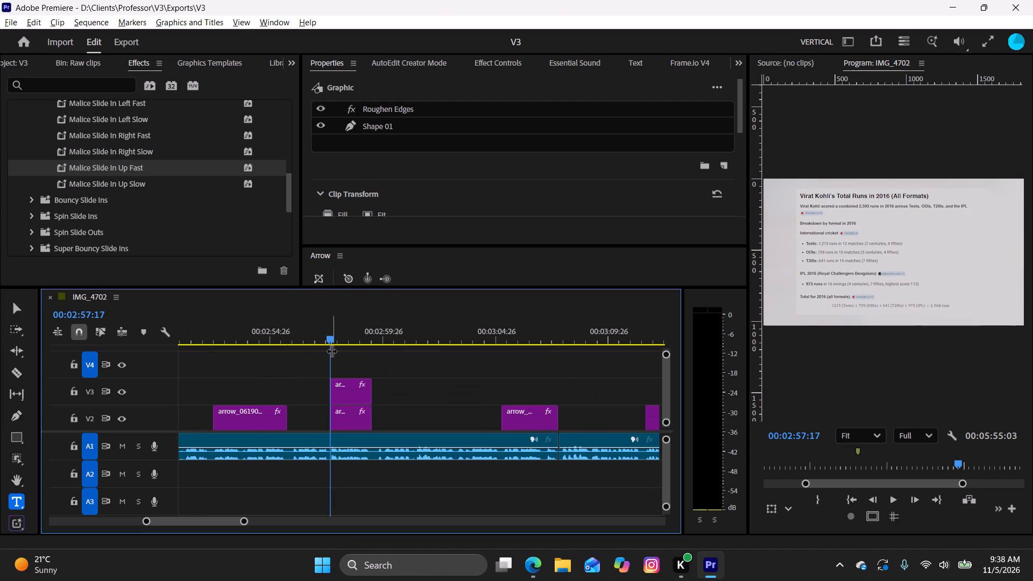
{"action": "key", "text": "ctrl+v"}
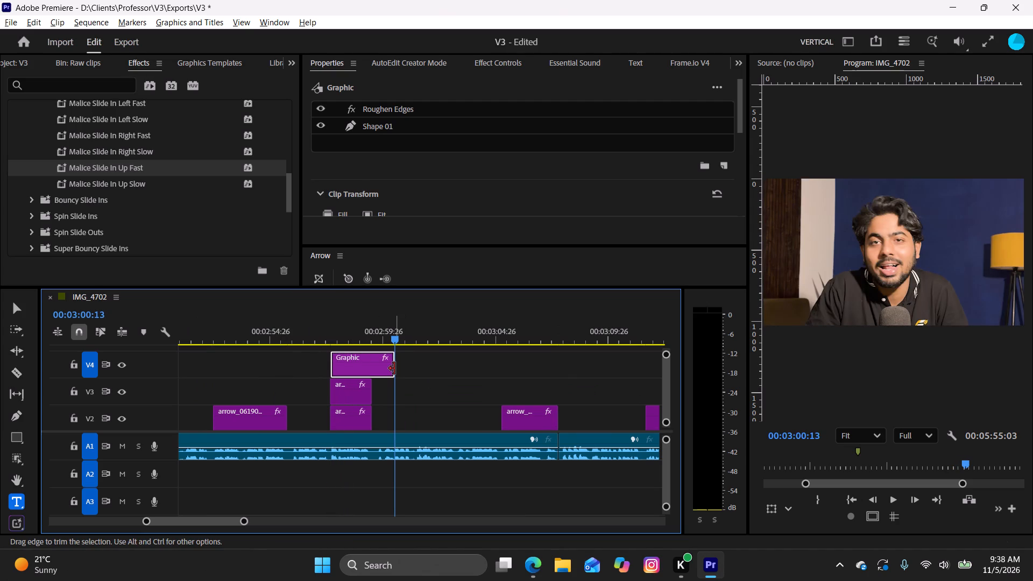
Trim the pasted graphic on V4 so its start and end line up with the arrow clips beneath it.
{"action": "left_click_drag", "start_coordinate": [394, 369], "coordinate": [377, 385]}
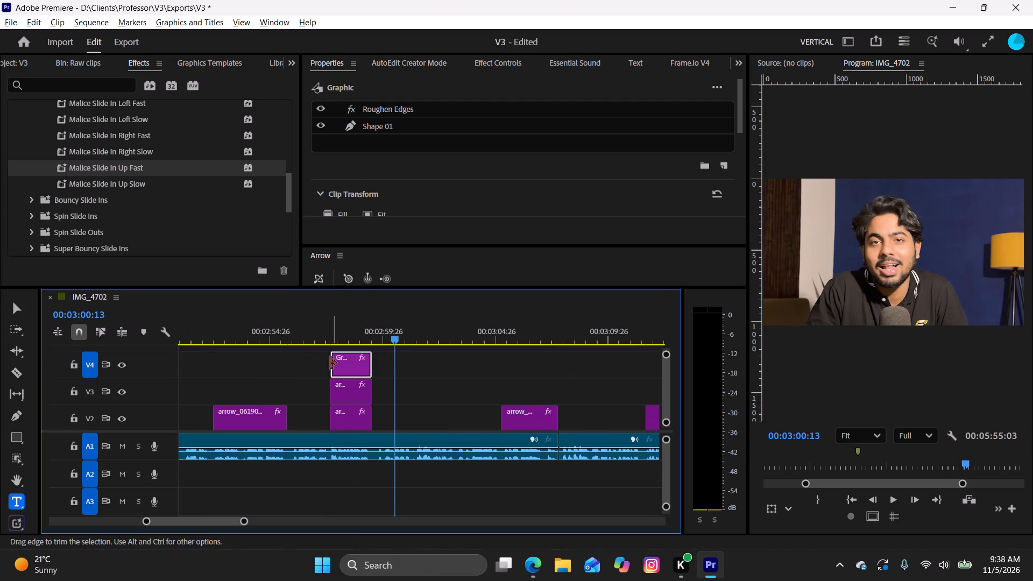
{"action": "left_click", "coordinate": [330, 363]}
{"action": "left_click", "coordinate": [351, 360]}
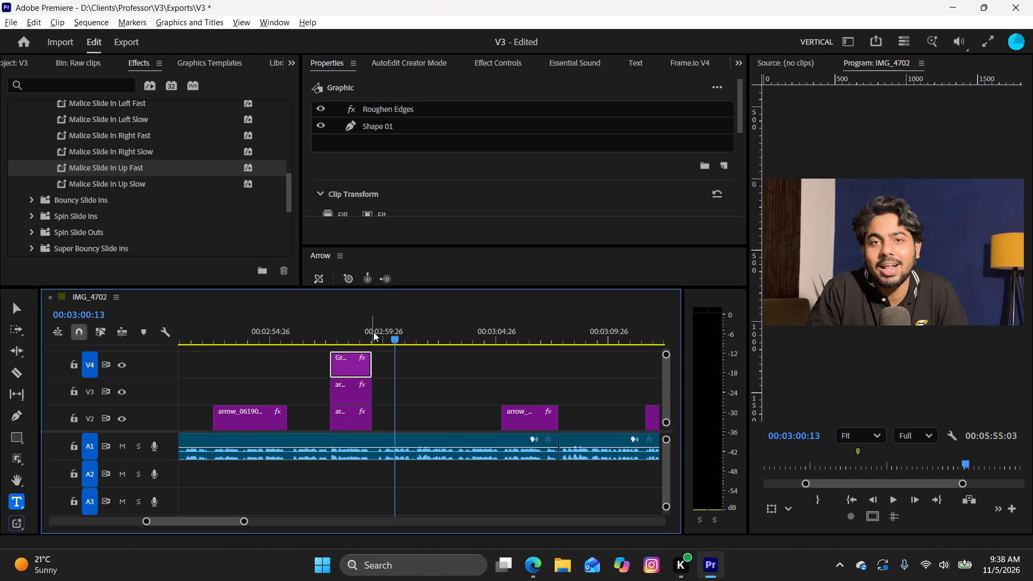
Turn off Crop Right animation on the pasted highlight graphic and delete its existing keyframes.
{"action": "left_click_drag", "start_coordinate": [377, 331], "coordinate": [363, 361]}
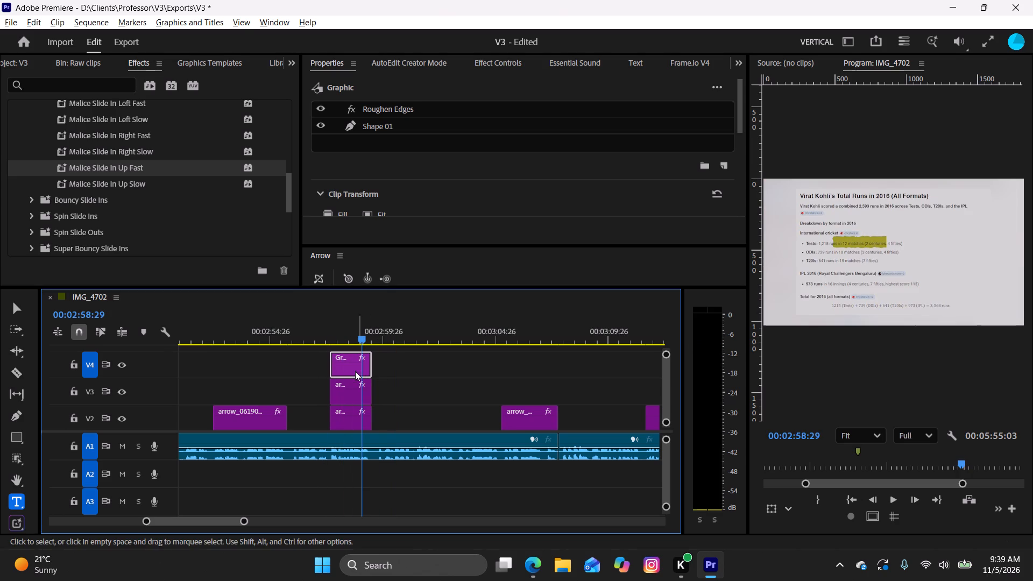
{"action": "left_click", "coordinate": [342, 372]}
{"action": "left_click", "coordinate": [489, 57]}
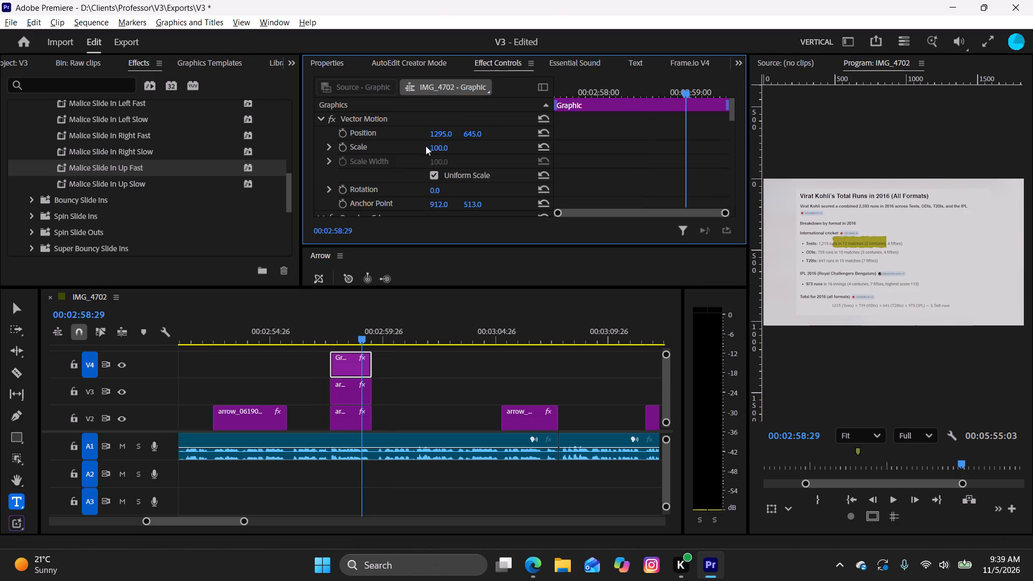
{"action": "scroll", "coordinate": [418, 150], "scroll_direction": "down", "scroll_amount": 20}
{"action": "scroll", "coordinate": [418, 150], "scroll_direction": "down", "scroll_amount": 7}
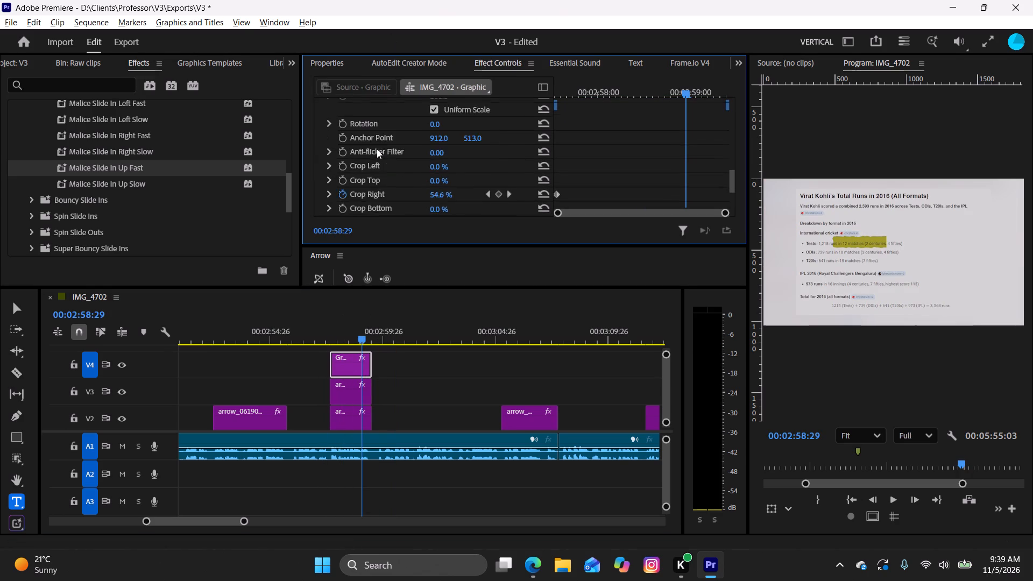
{"action": "scroll", "coordinate": [377, 149], "scroll_direction": "down", "scroll_amount": 4}
{"action": "left_click", "coordinate": [342, 151]}
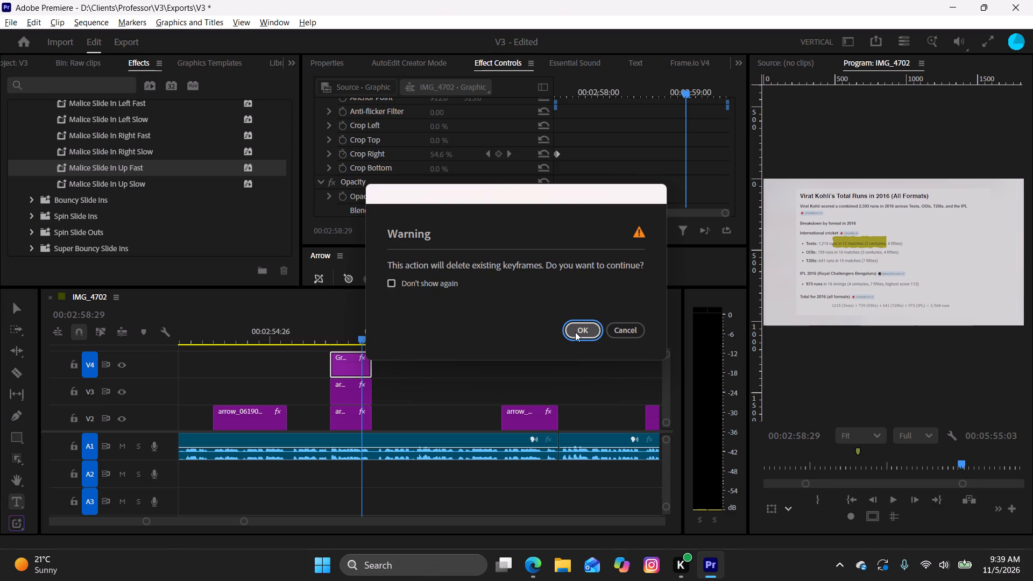
{"action": "left_click", "coordinate": [582, 327]}
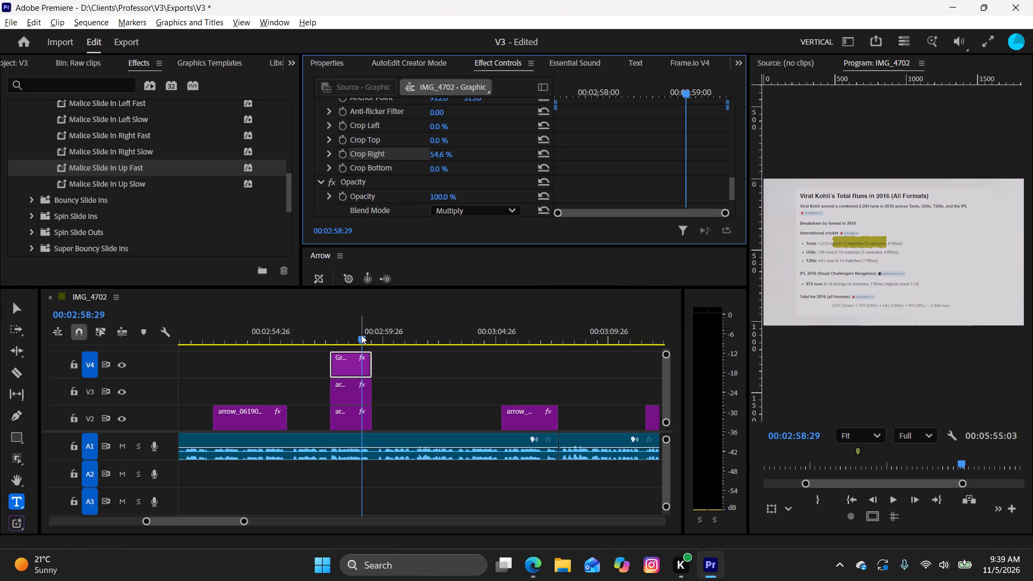
Set the highlight graphic's Crop Right to 0% and play back the start of the clip.
{"action": "left_click_drag", "start_coordinate": [363, 336], "coordinate": [327, 346]}
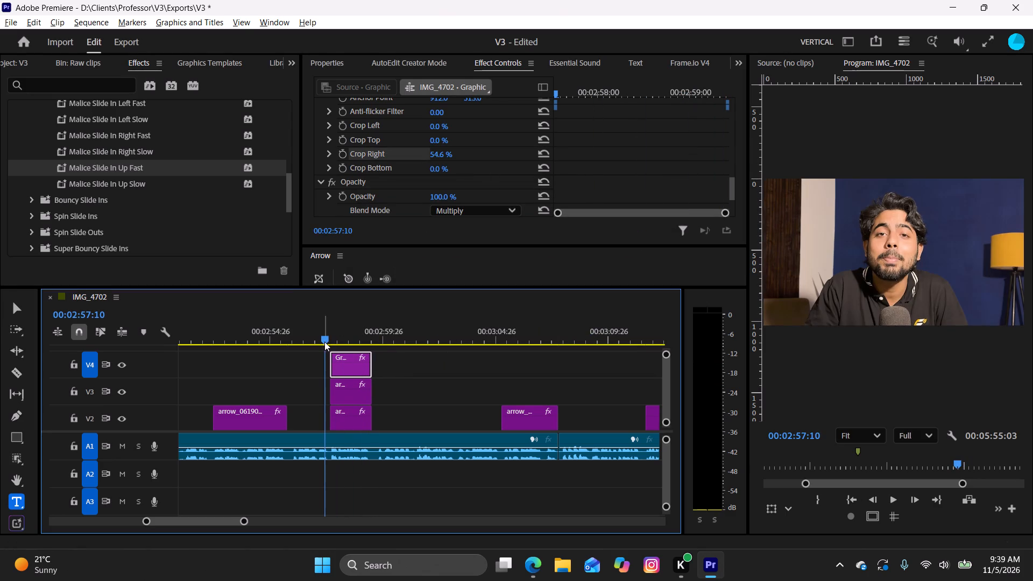
{"action": "key", "text": "space"}
{"action": "key", "text": "space"}
{"action": "left_click", "coordinate": [349, 366]}
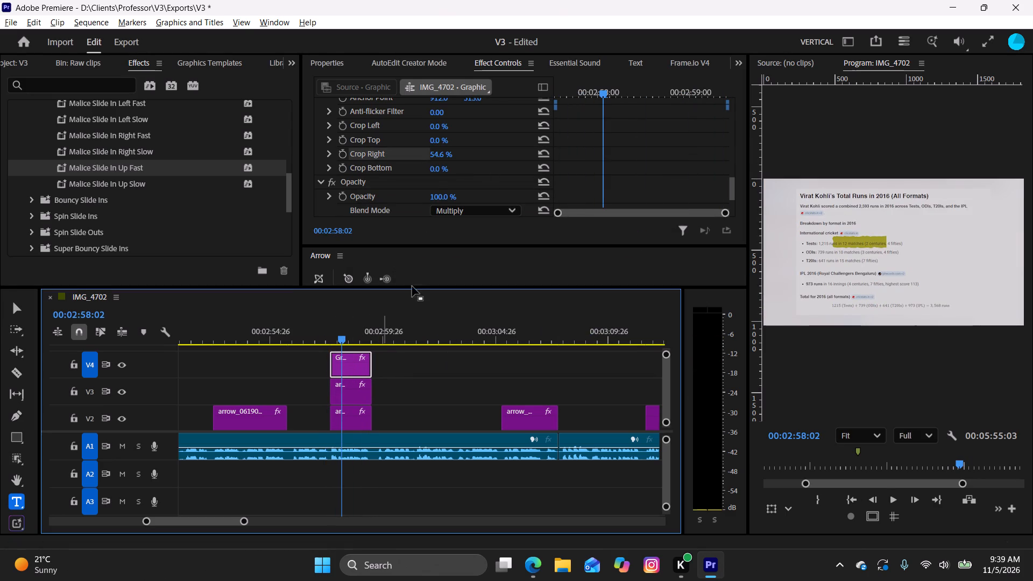
{"action": "left_click_drag", "start_coordinate": [444, 154], "coordinate": [414, 161]}
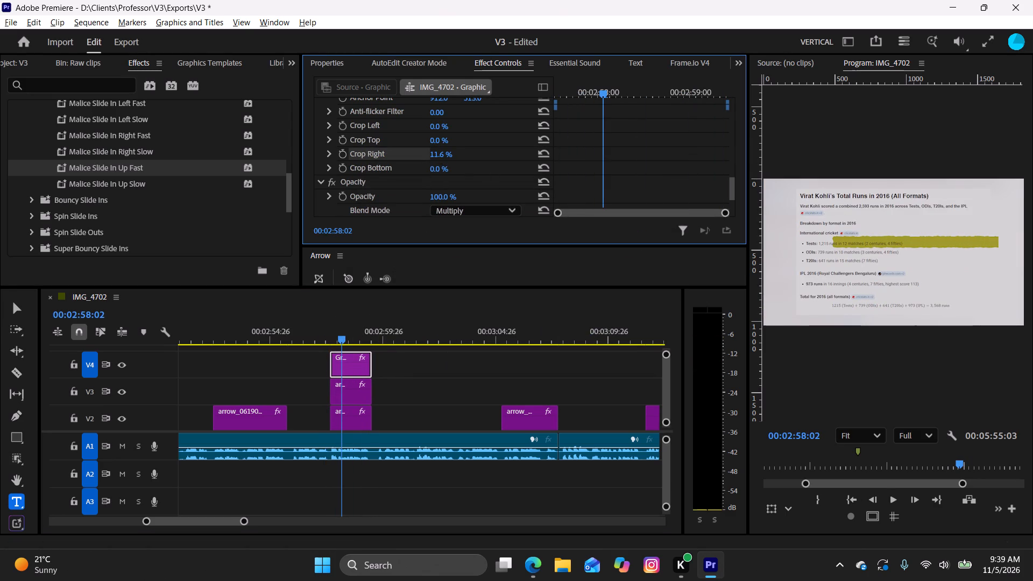
{"action": "left_click_drag", "start_coordinate": [414, 161], "coordinate": [390, 172]}
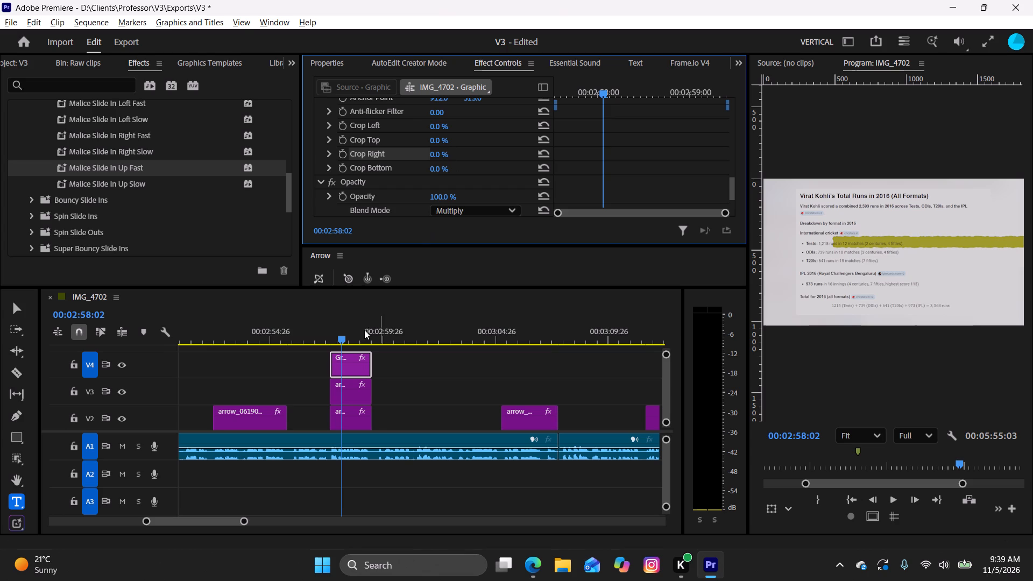
{"action": "left_click_drag", "start_coordinate": [341, 338], "coordinate": [326, 341]}
{"action": "key", "text": "space"}
{"action": "key", "text": "space"}
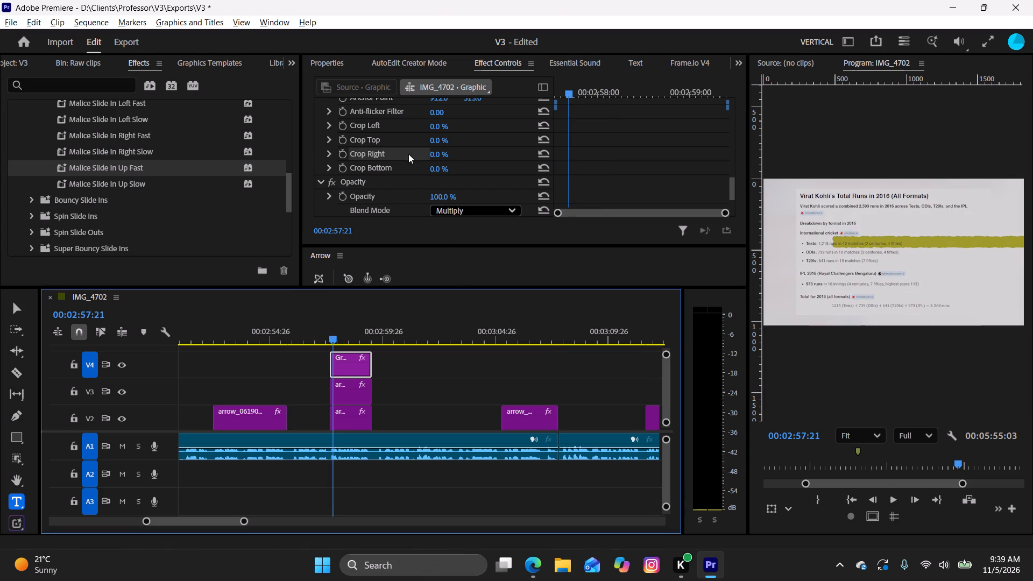
Set the highlight's Motion Position to 756, 806 so it covers the bottom total-runs calculation line, and play it back.
{"action": "scroll", "coordinate": [483, 159], "scroll_direction": "up", "scroll_amount": 8}
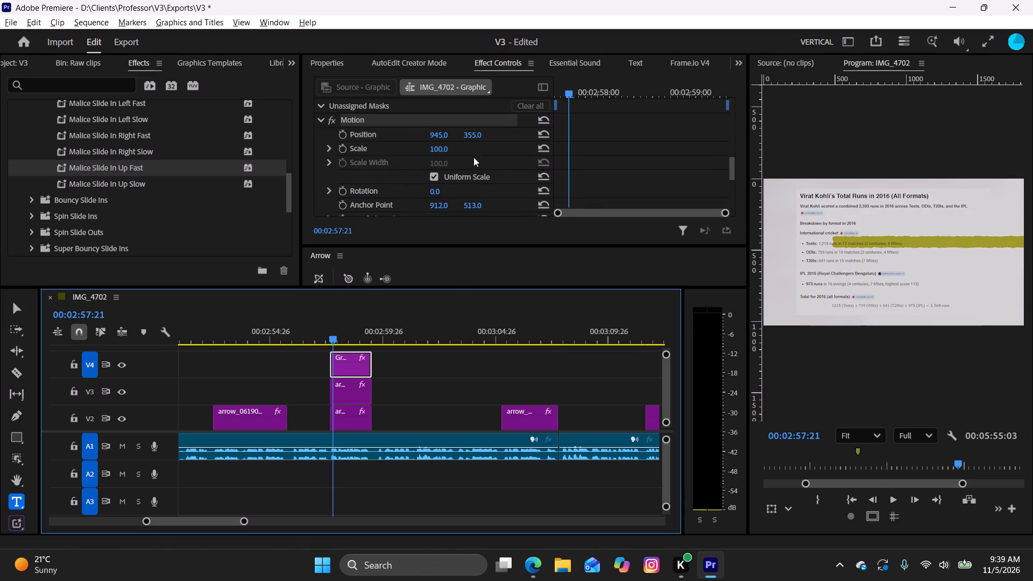
{"action": "left_click_drag", "start_coordinate": [471, 134], "coordinate": [509, 144]}
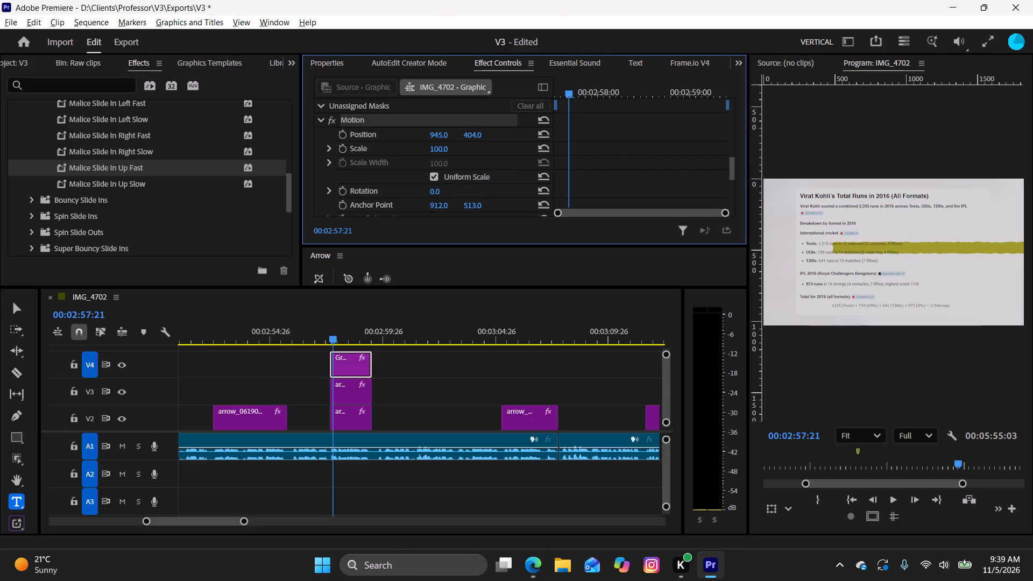
{"action": "left_click_drag", "start_coordinate": [509, 144], "coordinate": [769, 181]}
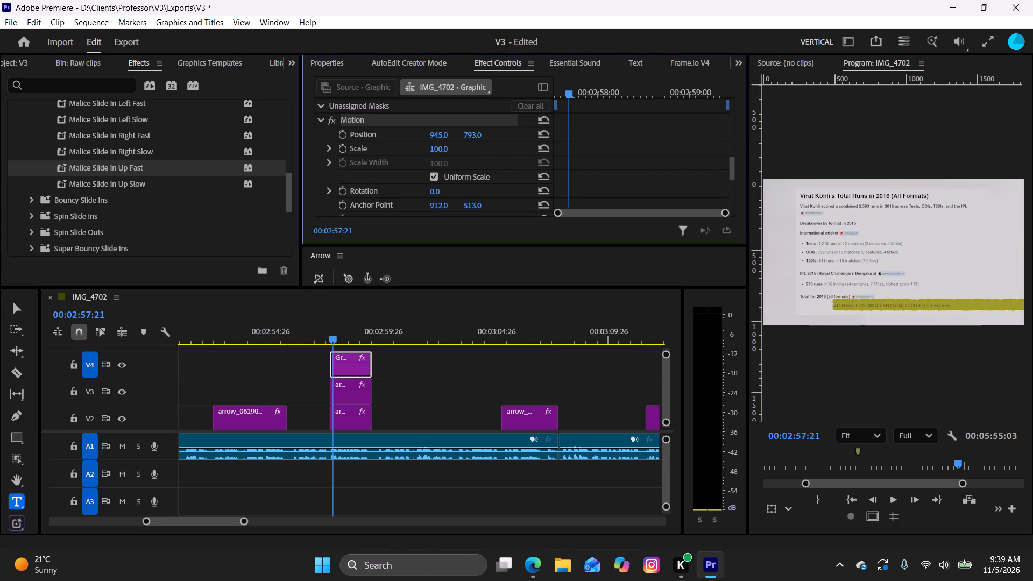
{"action": "left_click_drag", "start_coordinate": [769, 181], "coordinate": [772, 182]}
{"action": "left_click_drag", "start_coordinate": [441, 129], "coordinate": [420, 137]}
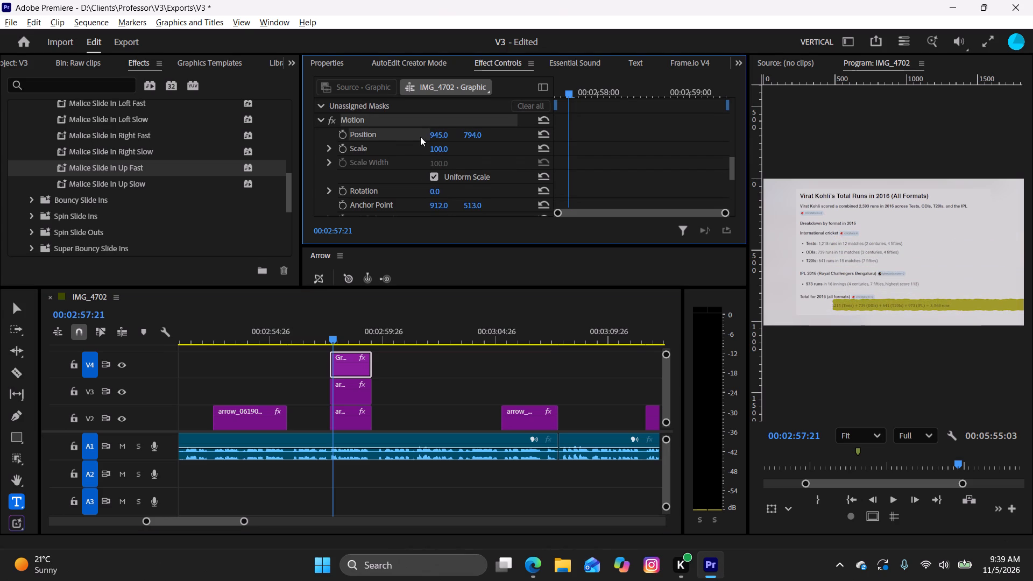
{"action": "left_click_drag", "start_coordinate": [420, 137], "coordinate": [364, 140]}
{"action": "left_click_drag", "start_coordinate": [437, 136], "coordinate": [317, 140]}
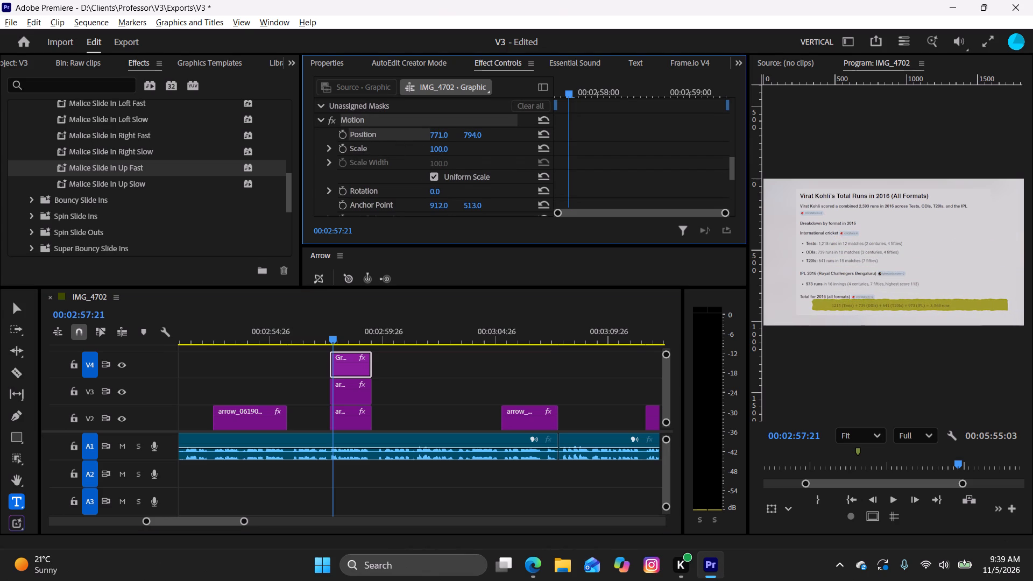
{"action": "left_click_drag", "start_coordinate": [317, 140], "coordinate": [319, 147]}
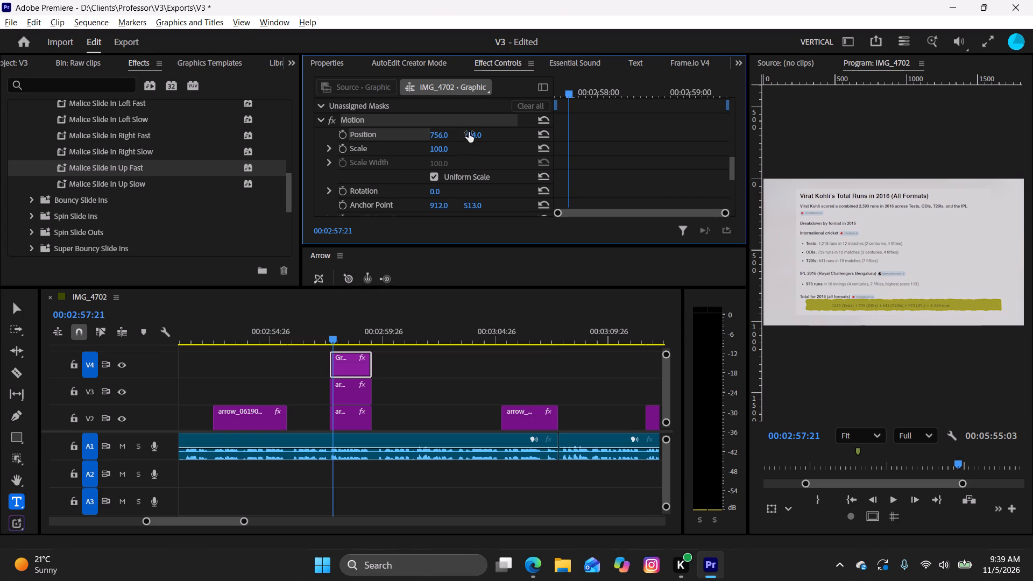
{"action": "left_click_drag", "start_coordinate": [469, 132], "coordinate": [483, 138]}
{"action": "left_click_drag", "start_coordinate": [336, 336], "coordinate": [327, 348]}
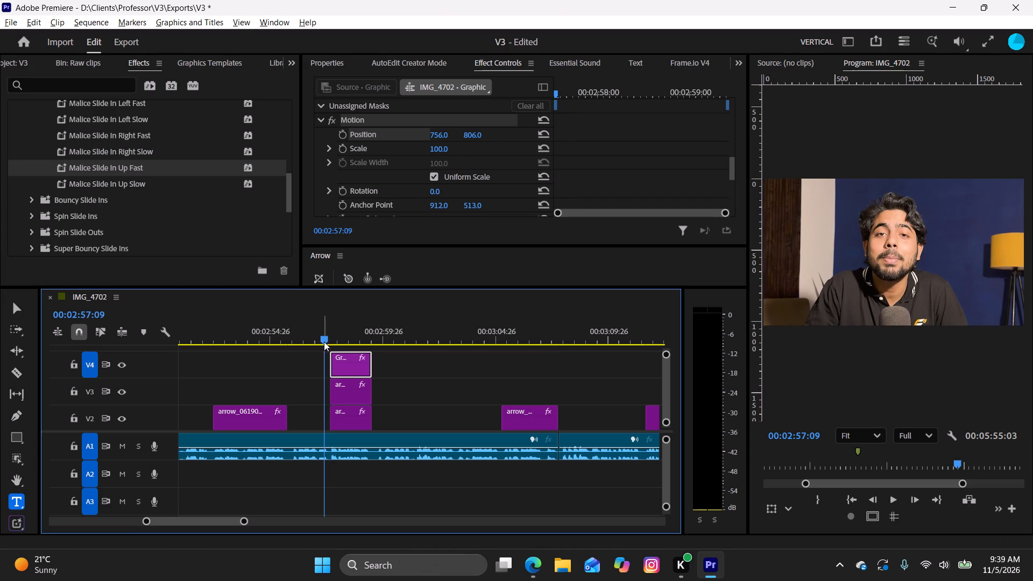
{"action": "key", "text": "space"}
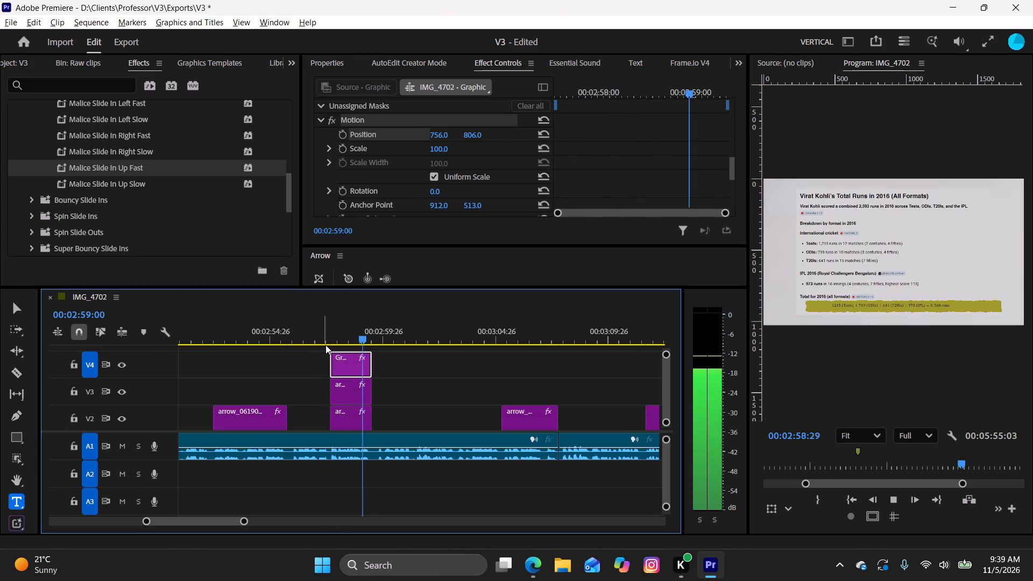
{"action": "key", "text": "space"}
{"action": "key", "text": "space"}
{"action": "key", "text": "space"}
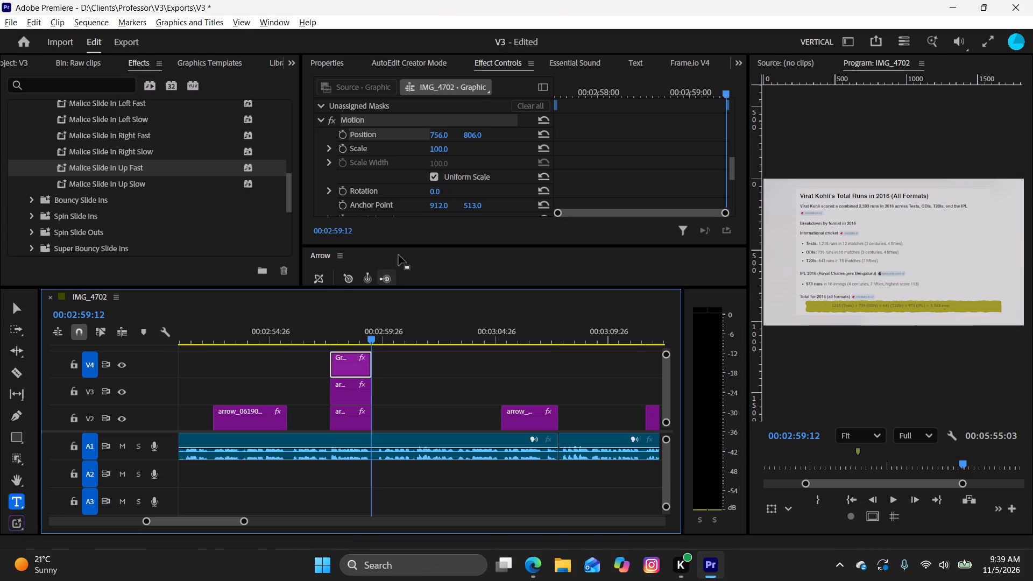
Keyframe the 2016 highlight's Crop Right from fully cropped at the clip start to 0% at 00:02:59:08, and play it back.
{"action": "scroll", "coordinate": [381, 173], "scroll_direction": "down", "scroll_amount": 8}
{"action": "scroll", "coordinate": [381, 173], "scroll_direction": "up", "scroll_amount": 1}
{"action": "scroll", "coordinate": [379, 174], "scroll_direction": "down", "scroll_amount": 4}
{"action": "scroll", "coordinate": [378, 174], "scroll_direction": "up", "scroll_amount": 1}
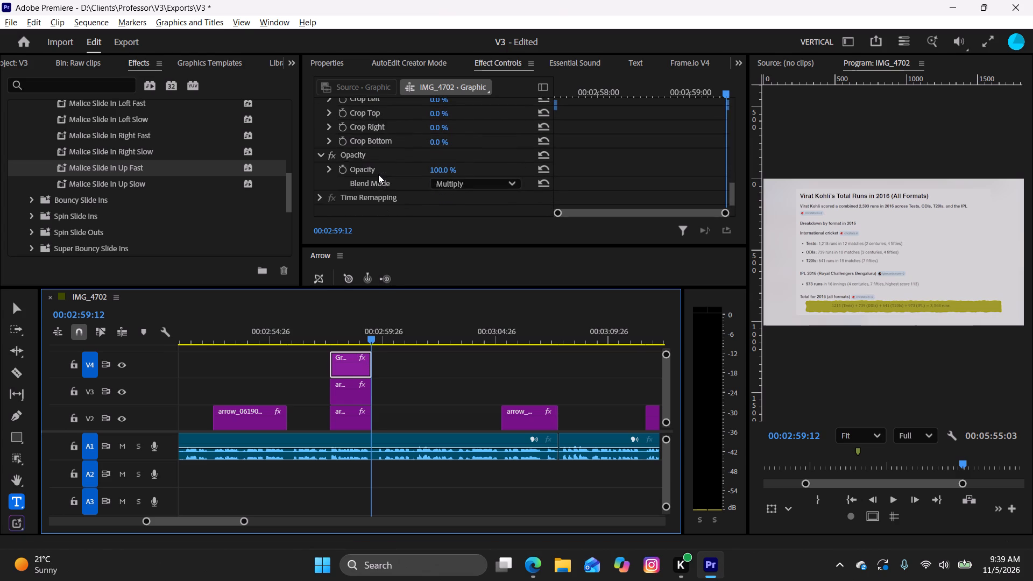
{"action": "scroll", "coordinate": [378, 174], "scroll_direction": "up", "scroll_amount": 1}
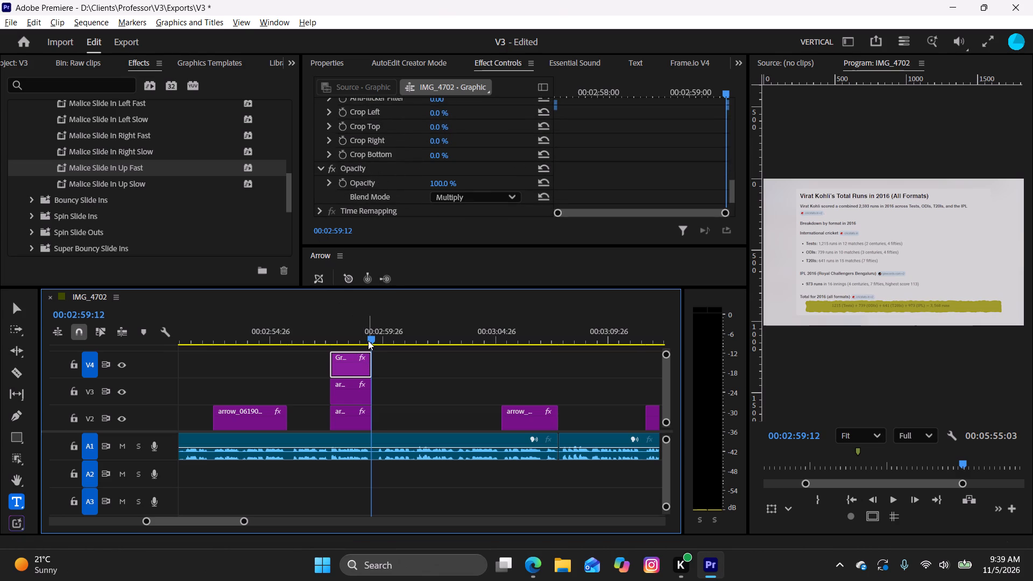
{"action": "left_click_drag", "start_coordinate": [368, 341], "coordinate": [362, 343]}
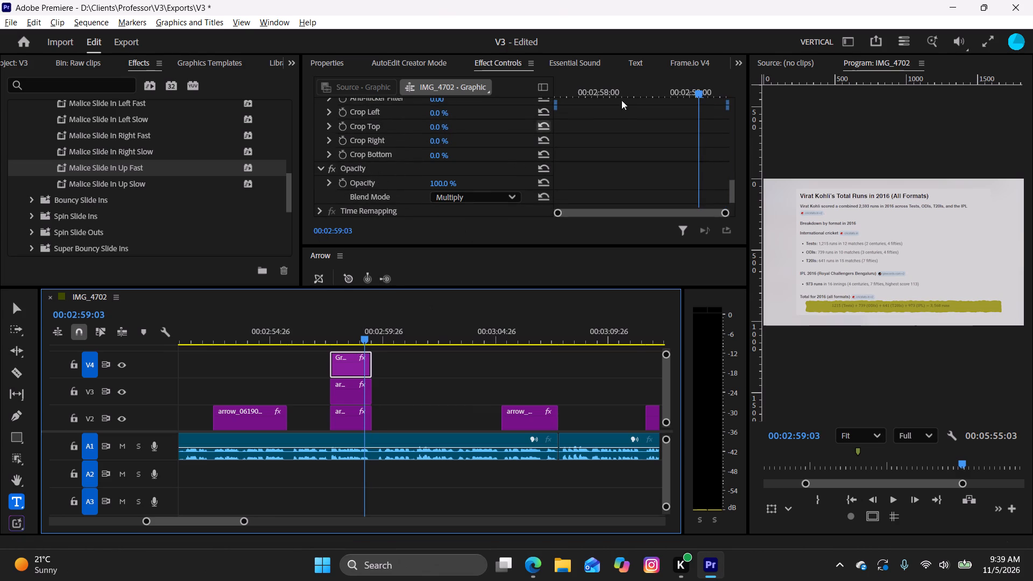
{"action": "left_click_drag", "start_coordinate": [619, 100], "coordinate": [559, 106]}
{"action": "left_click_drag", "start_coordinate": [622, 87], "coordinate": [543, 101]}
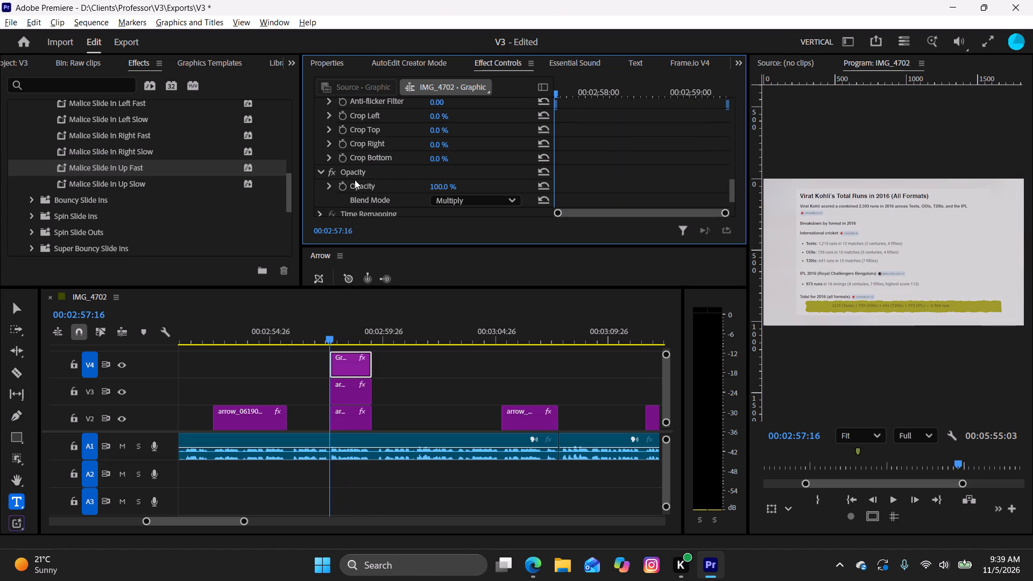
{"action": "left_click", "coordinate": [344, 146]}
{"action": "left_click_drag", "start_coordinate": [433, 142], "coordinate": [600, 150]}
{"action": "left_click_drag", "start_coordinate": [332, 334], "coordinate": [370, 334]}
{"action": "left_click_drag", "start_coordinate": [440, 146], "coordinate": [435, 149]}
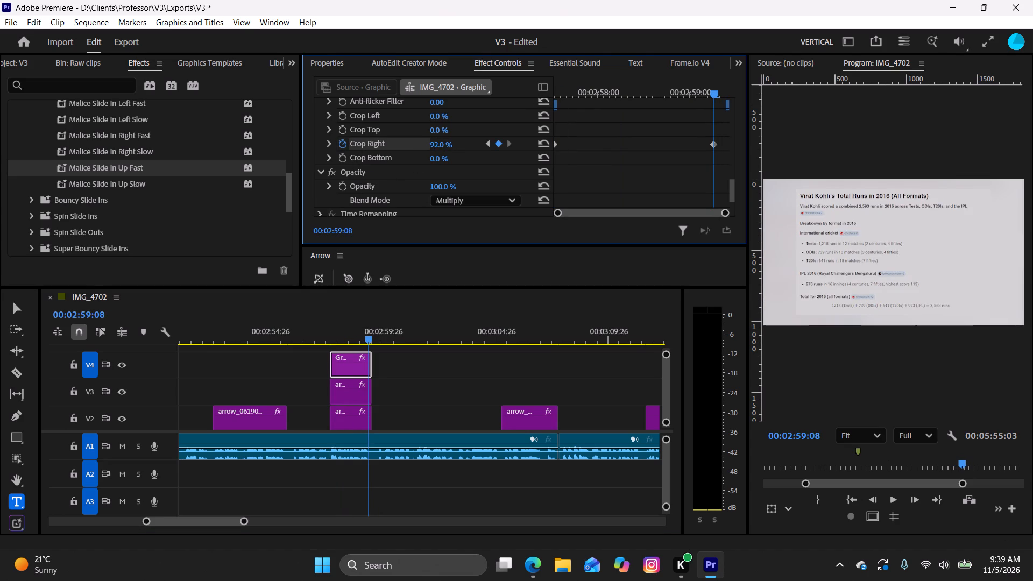
{"action": "left_click_drag", "start_coordinate": [435, 149], "coordinate": [405, 177]}
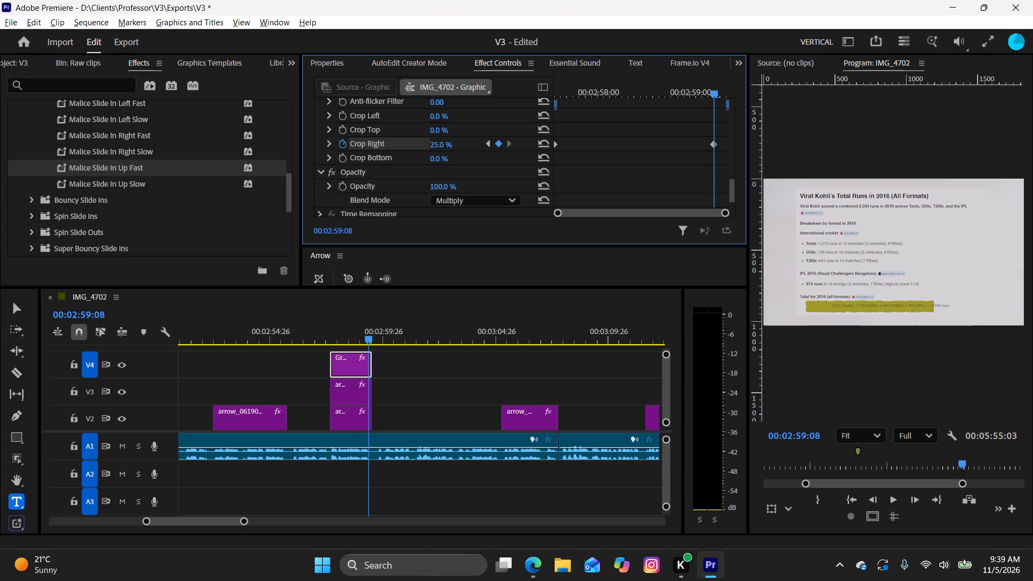
{"action": "left_click_drag", "start_coordinate": [405, 177], "coordinate": [391, 183]}
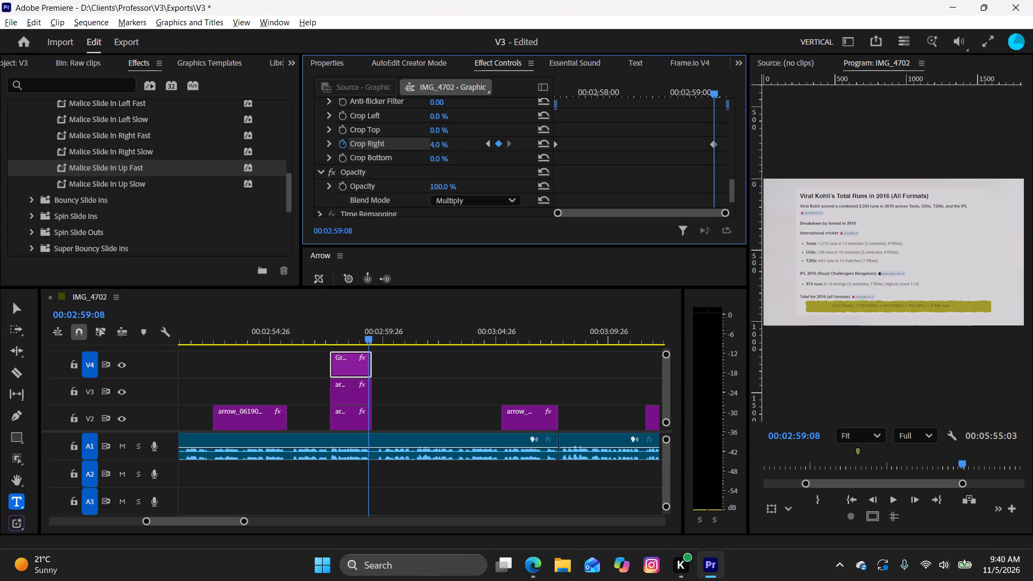
{"action": "left_click_drag", "start_coordinate": [391, 183], "coordinate": [367, 192]}
{"action": "left_click_drag", "start_coordinate": [364, 339], "coordinate": [316, 348]}
{"action": "key", "text": "space"}
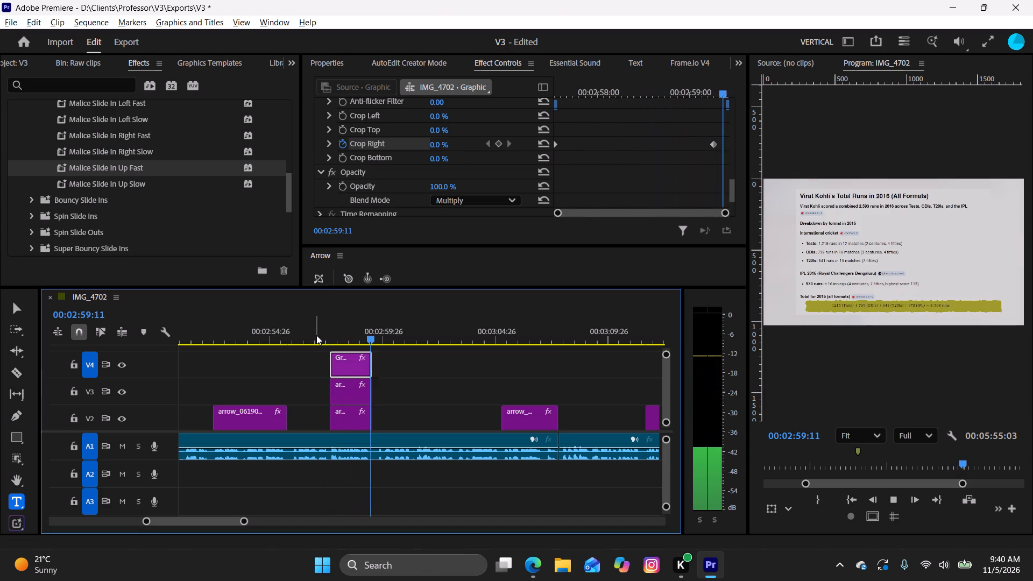
Paste the highlight graphic on V4 over the 2023 ODI World Cup stats image and align its end with the arrow clips beneath.
{"action": "key", "text": "r"}
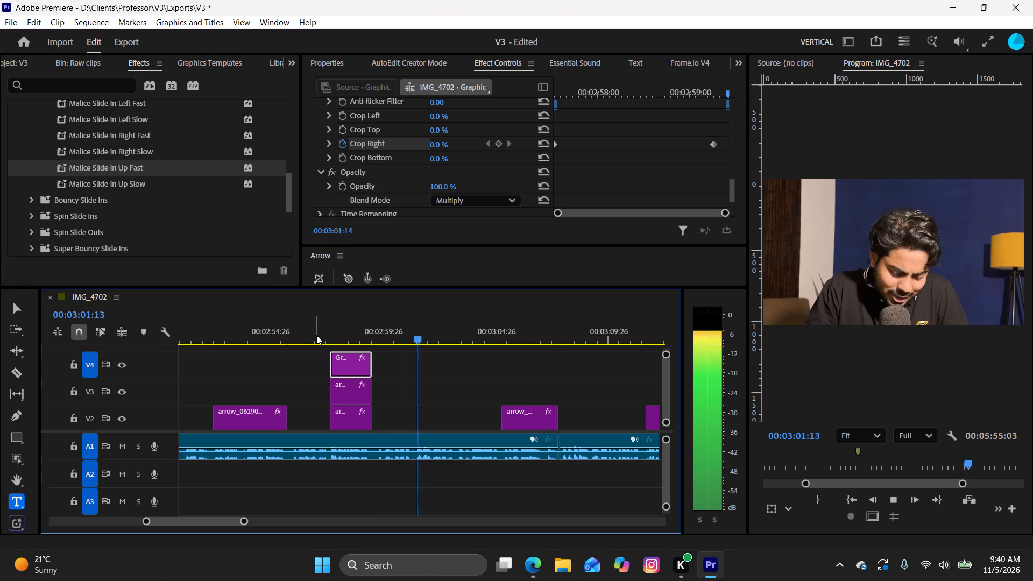
{"action": "key", "text": "space"}
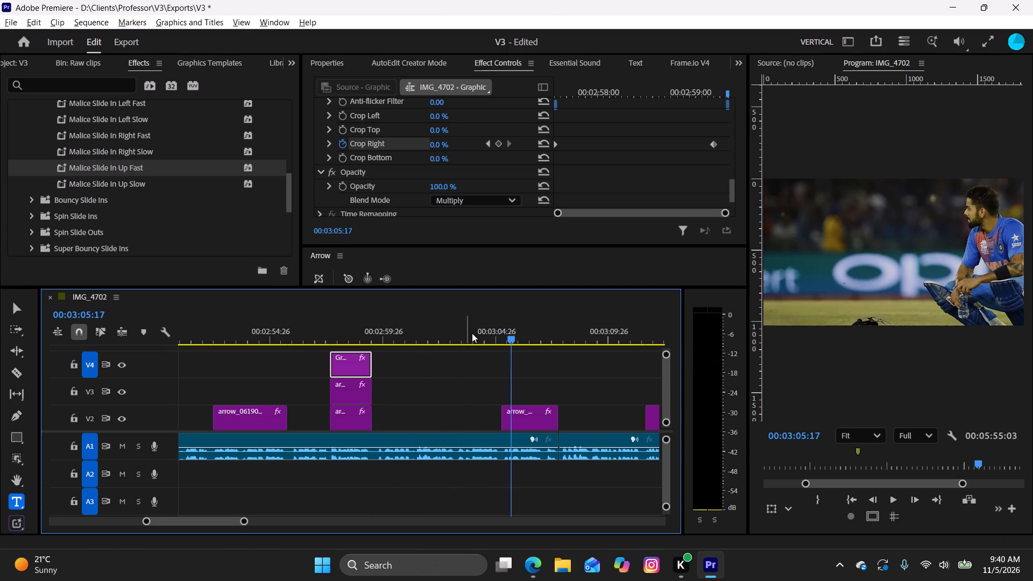
{"action": "key", "text": "space"}
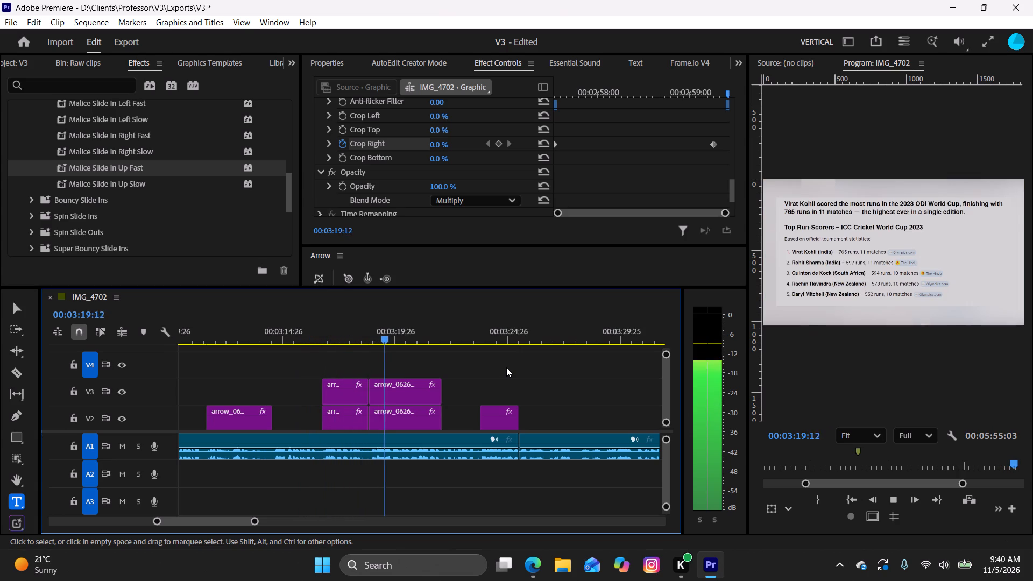
{"action": "key", "text": "space"}
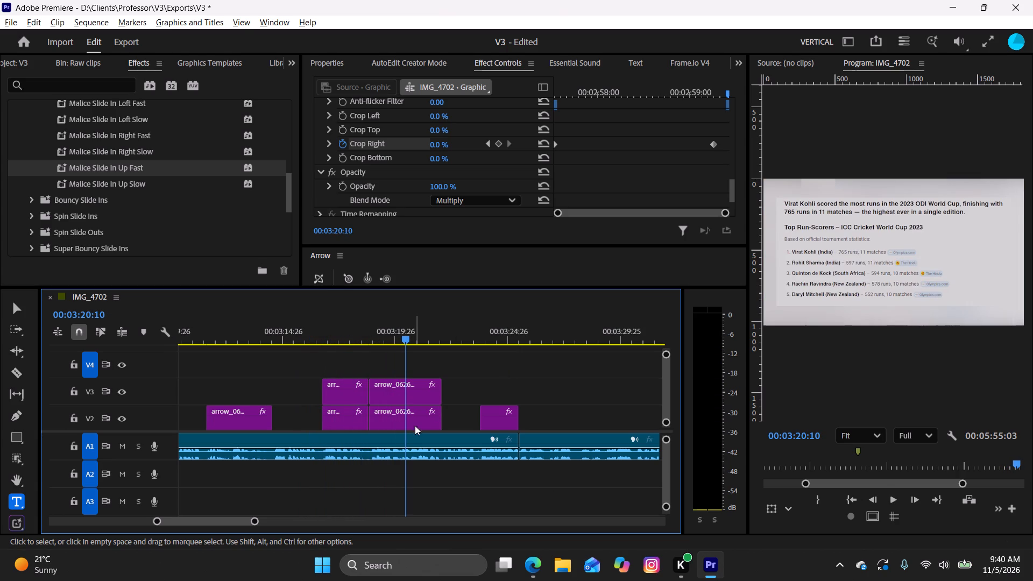
{"action": "left_click_drag", "start_coordinate": [401, 334], "coordinate": [371, 353]}
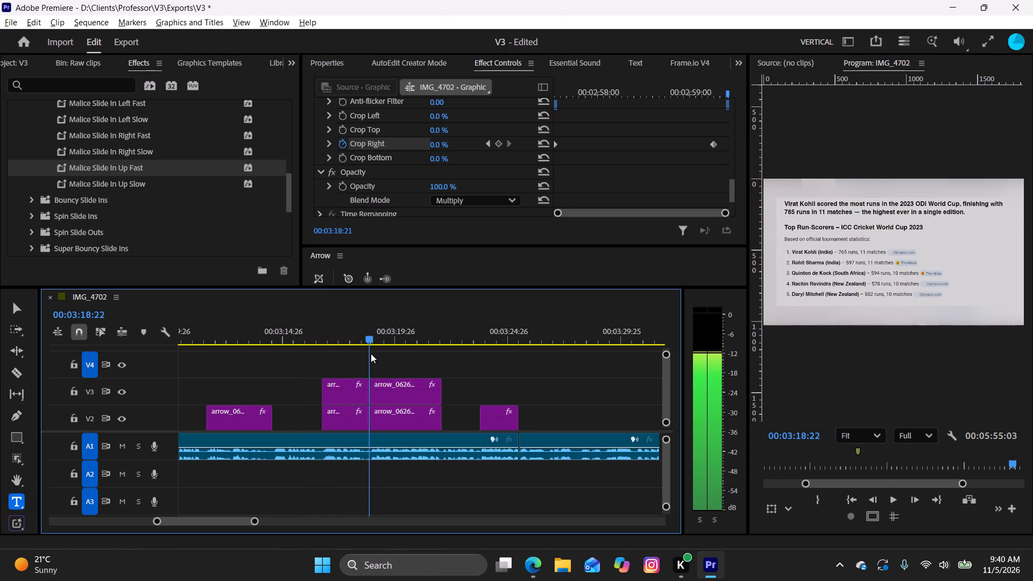
{"action": "left_click_drag", "start_coordinate": [371, 353], "coordinate": [371, 355]}
{"action": "key", "text": "ctrl+v"}
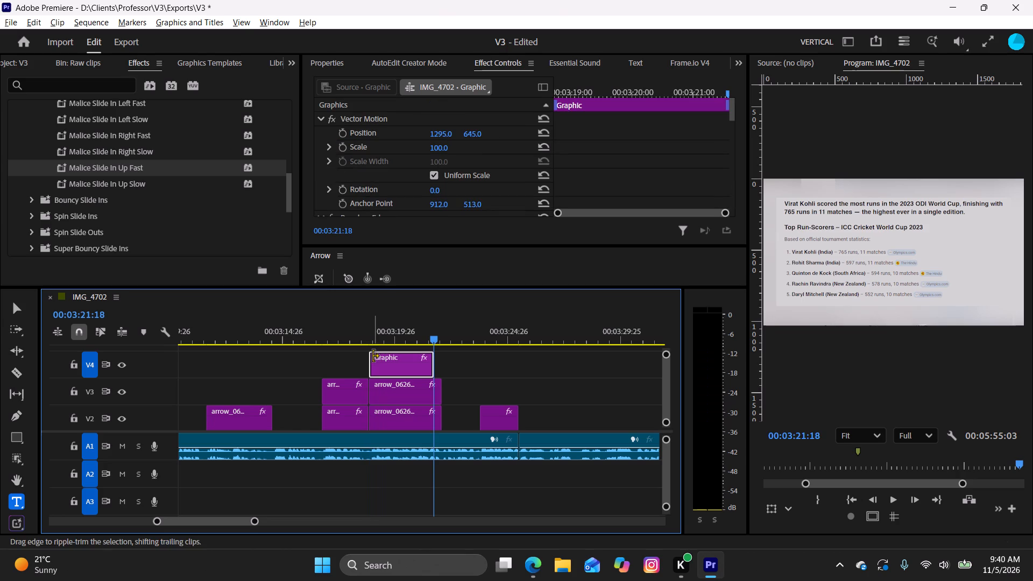
{"action": "left_click_drag", "start_coordinate": [411, 366], "coordinate": [414, 367]}
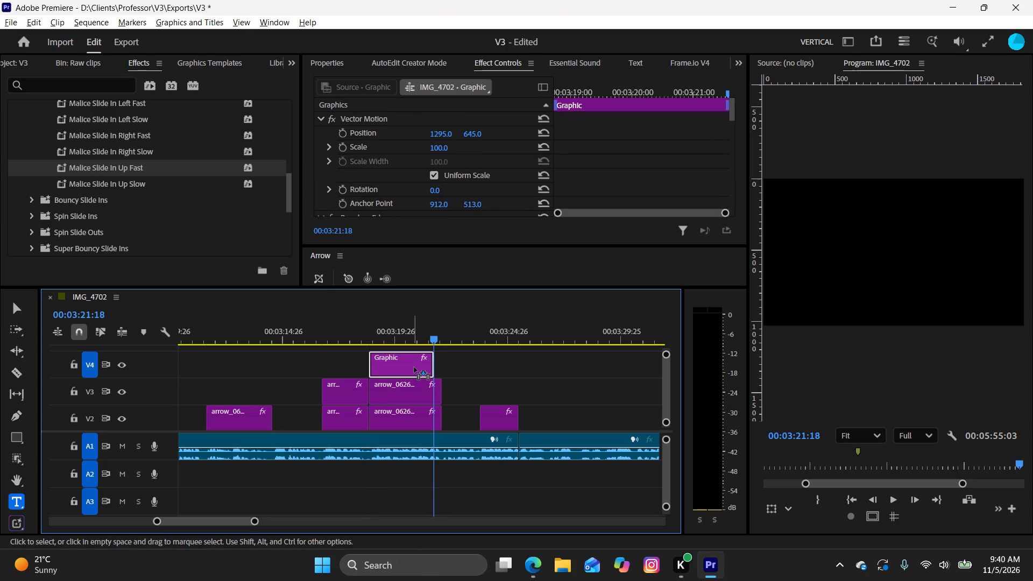
{"action": "left_click_drag", "start_coordinate": [414, 367], "coordinate": [422, 373]}
Set the pasted highlight's Vector Motion Position to 932, 726 so it covers the Virat Kohli line, and play it back.
{"action": "left_click_drag", "start_coordinate": [431, 333], "coordinate": [377, 339]}
{"action": "key", "text": "space"}
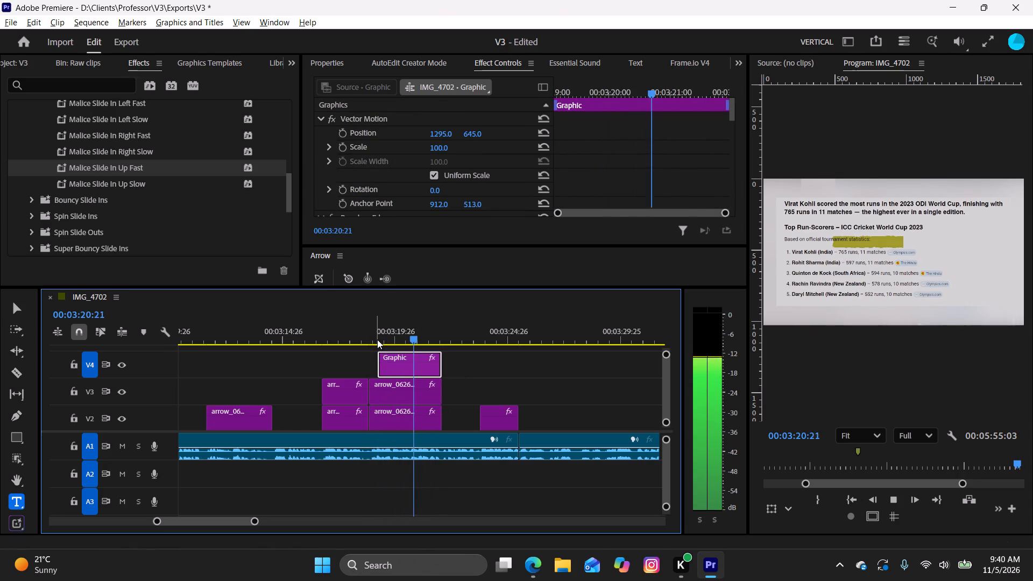
{"action": "key", "text": "space"}
{"action": "key", "text": "space"}
{"action": "key", "text": "space"}
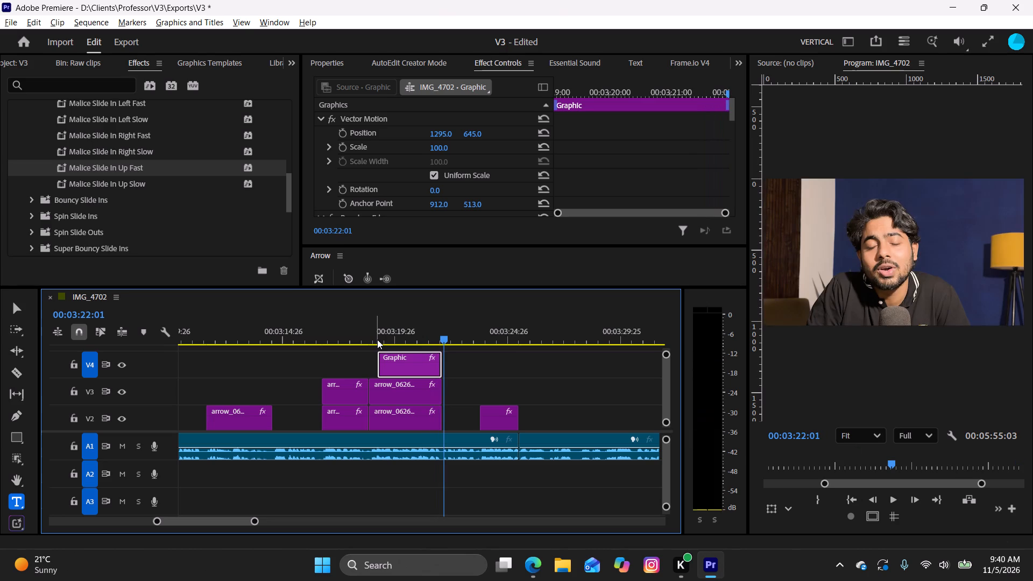
{"action": "left_click", "coordinate": [401, 360]}
{"action": "left_click_drag", "start_coordinate": [429, 337], "coordinate": [411, 338]}
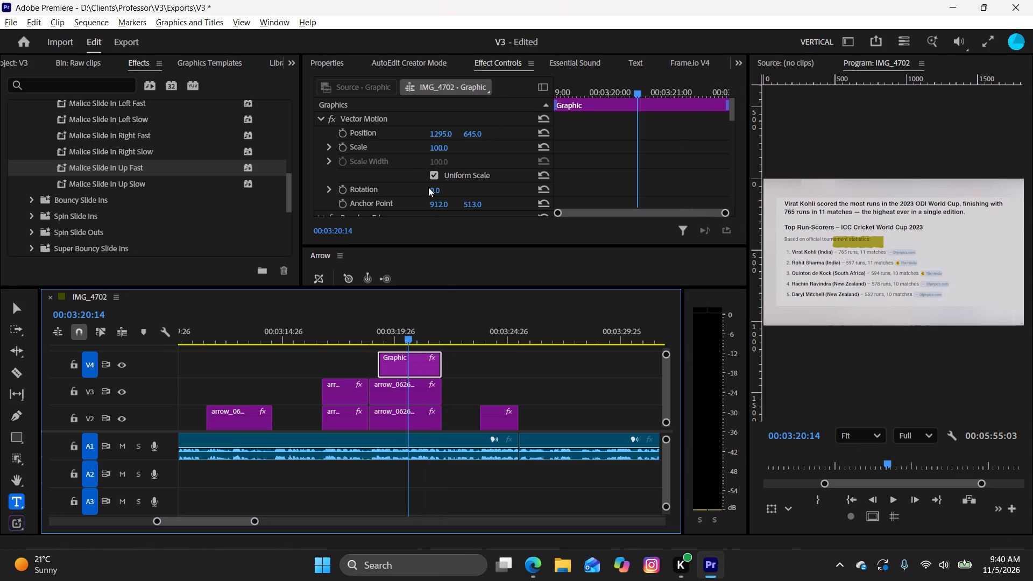
{"action": "scroll", "coordinate": [406, 162], "scroll_direction": "down", "scroll_amount": 1}
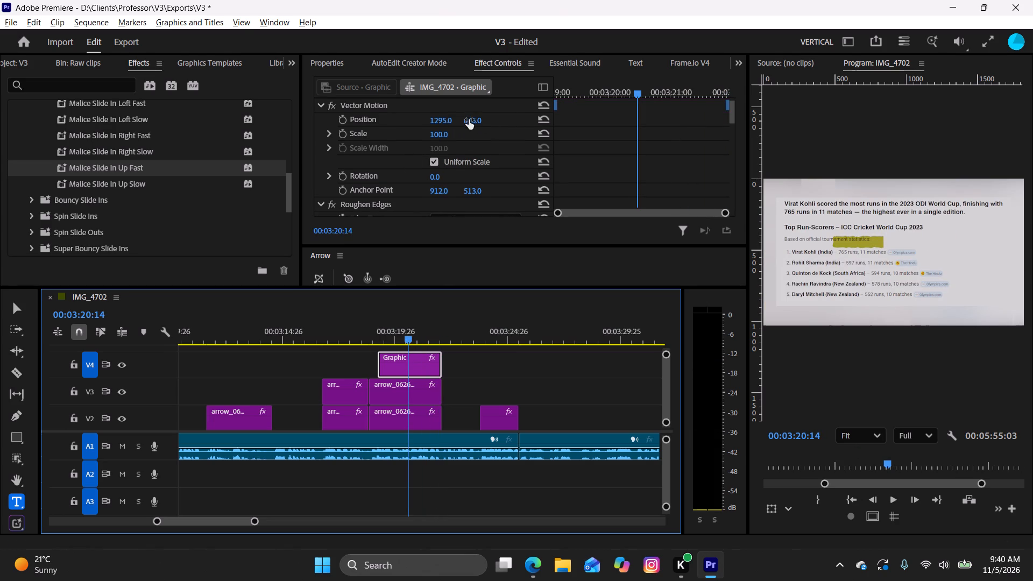
{"action": "left_click_drag", "start_coordinate": [469, 119], "coordinate": [525, 126]}
{"action": "key", "text": "space"}
{"action": "key", "text": "space"}
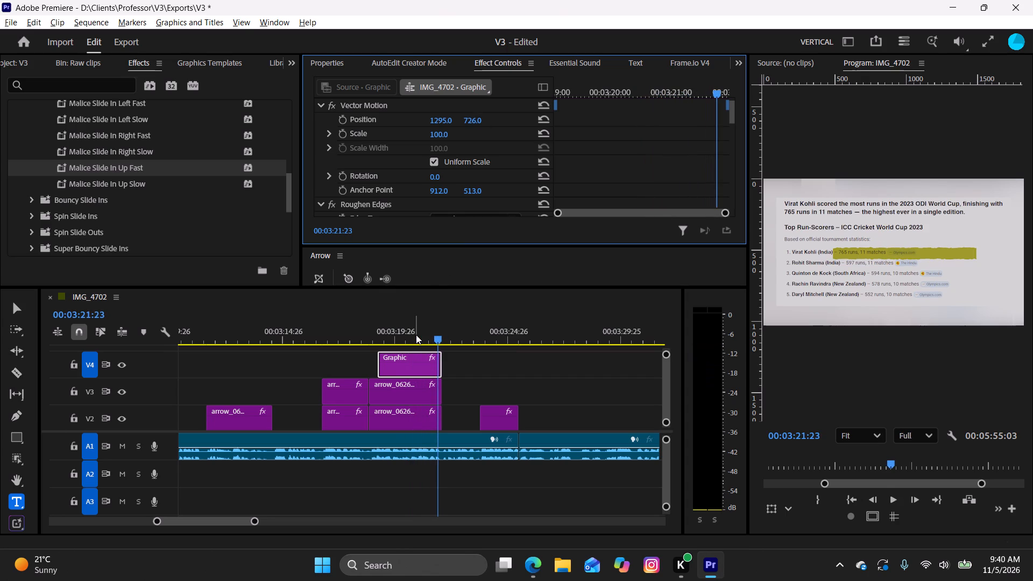
{"action": "left_click_drag", "start_coordinate": [443, 122], "coordinate": [237, 172]}
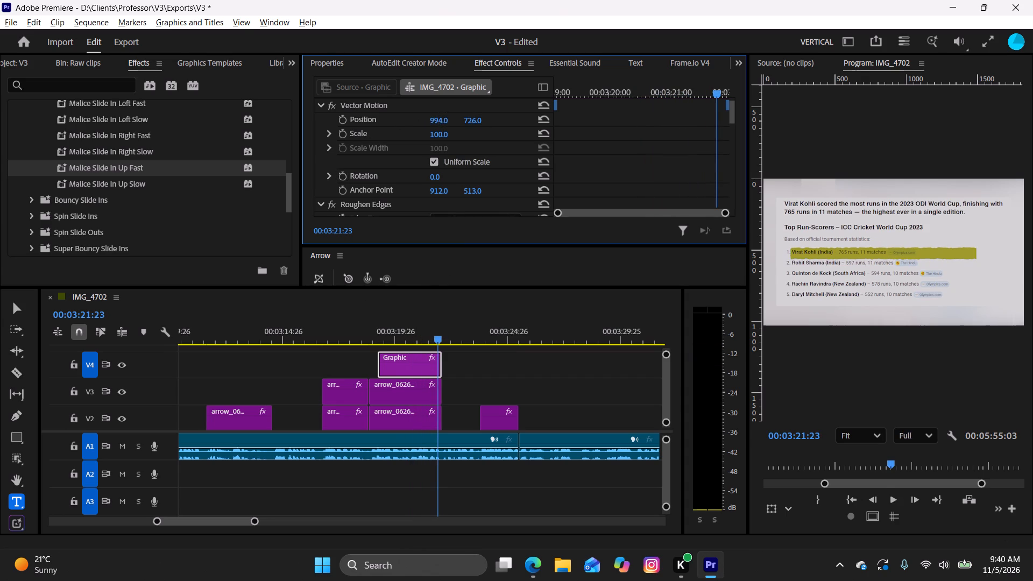
{"action": "left_click_drag", "start_coordinate": [237, 172], "coordinate": [199, 175]}
{"action": "left_click_drag", "start_coordinate": [422, 329], "coordinate": [379, 332]}
{"action": "key", "text": "space"}
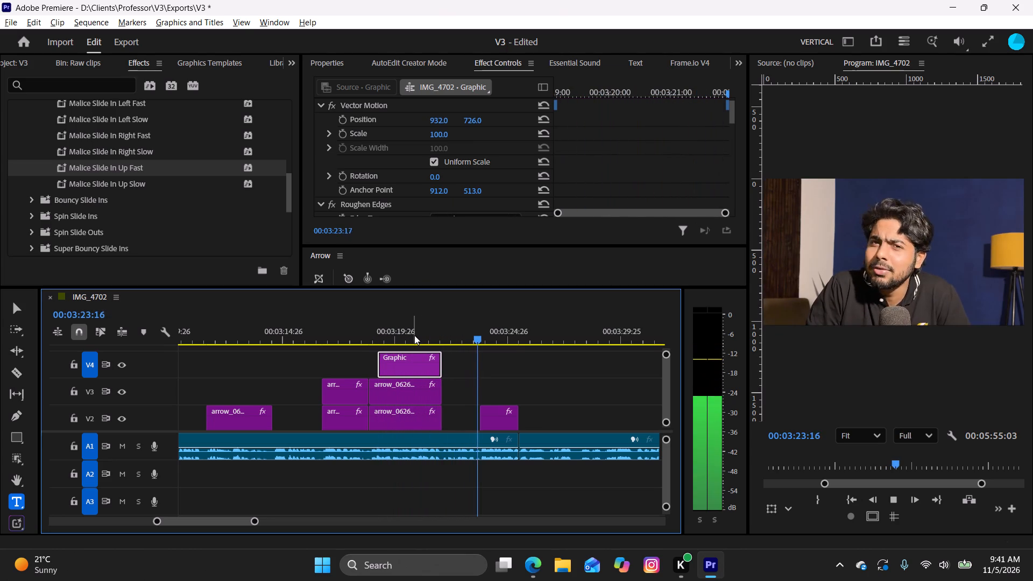
Play through to the bat-raising photo around 00:03:45, and copy the 82*(51) text graphic from V3 earlier in the sequence.
{"action": "key", "text": "r"}
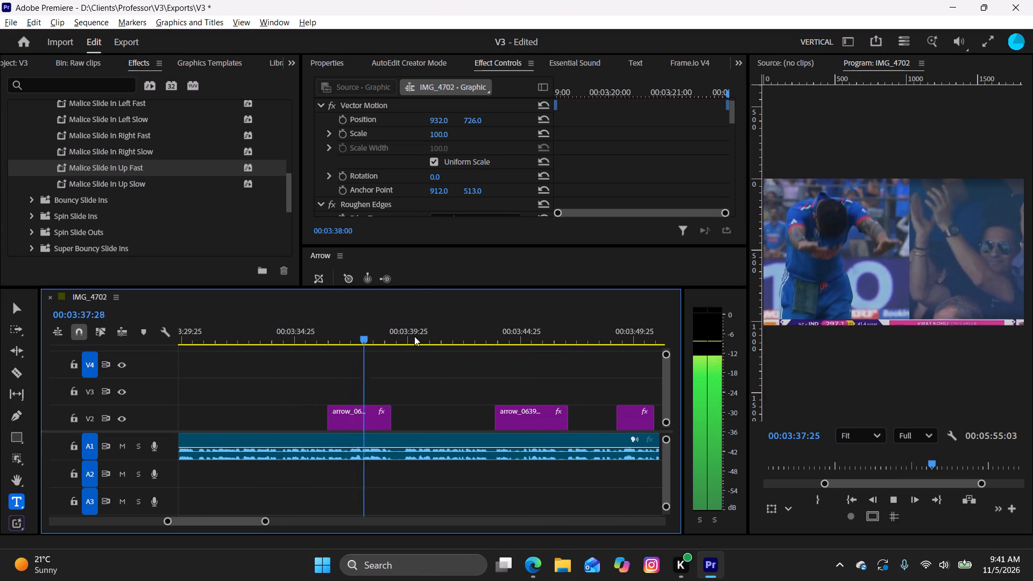
{"action": "key", "text": "space"}
{"action": "key", "text": "space"}
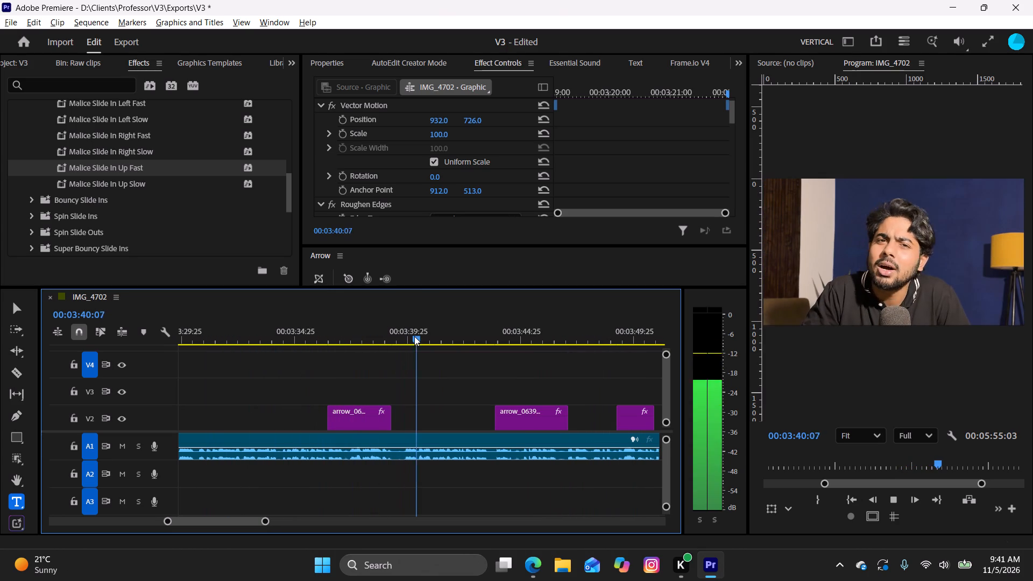
{"action": "key", "text": "r"}
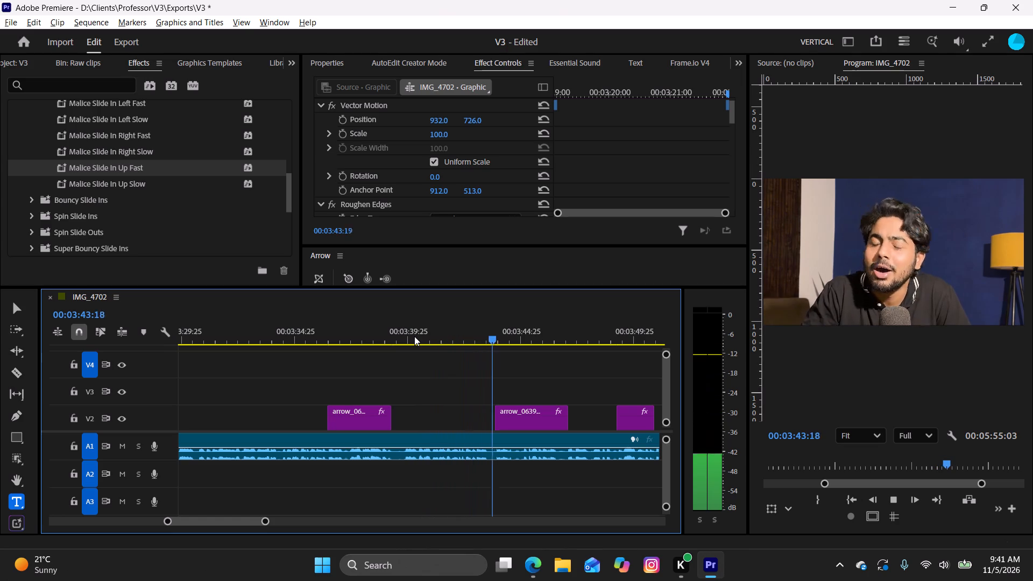
{"action": "key", "text": "space"}
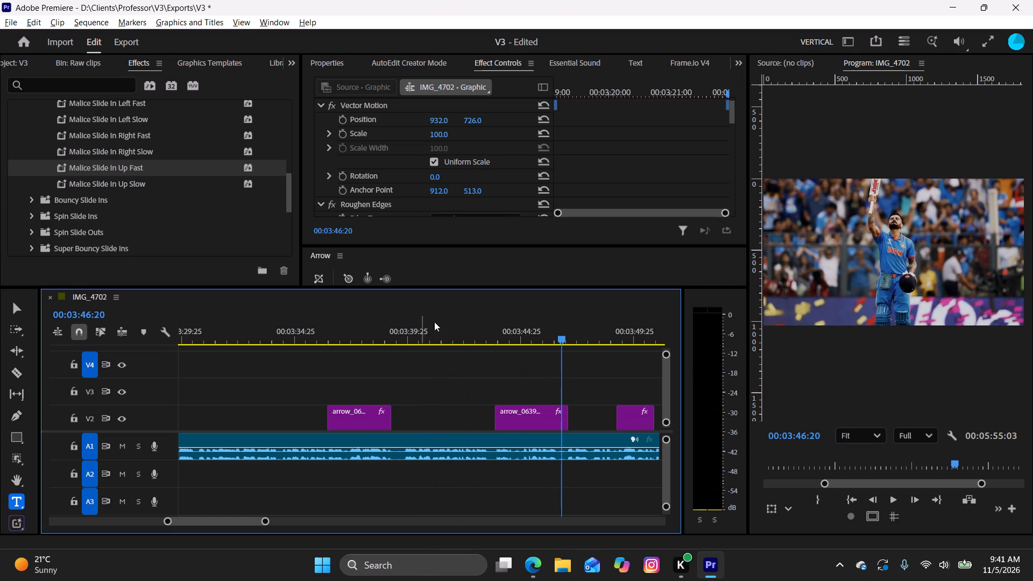
{"action": "left_click_drag", "start_coordinate": [556, 338], "coordinate": [532, 350]}
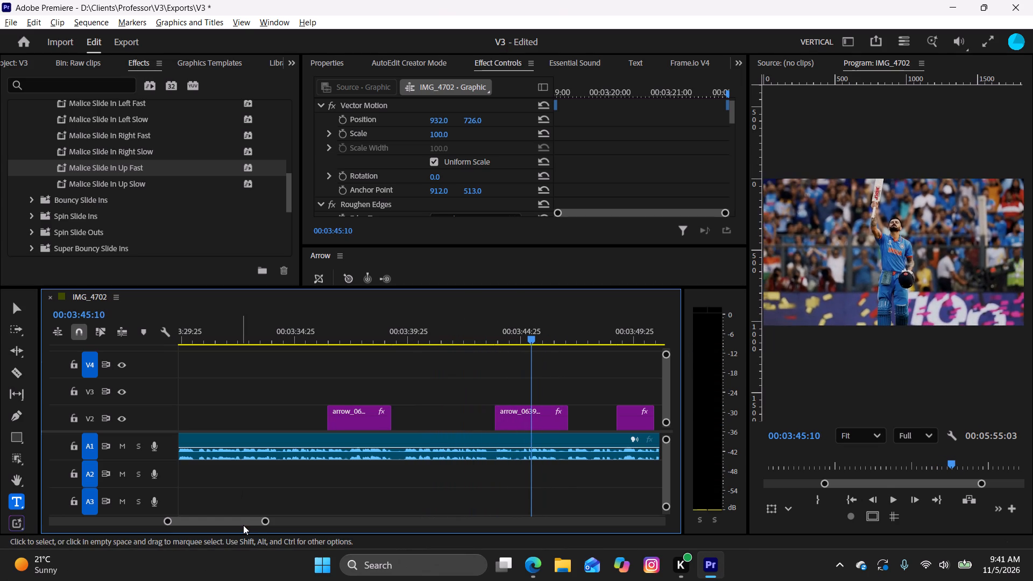
{"action": "left_click_drag", "start_coordinate": [242, 524], "coordinate": [218, 528]}
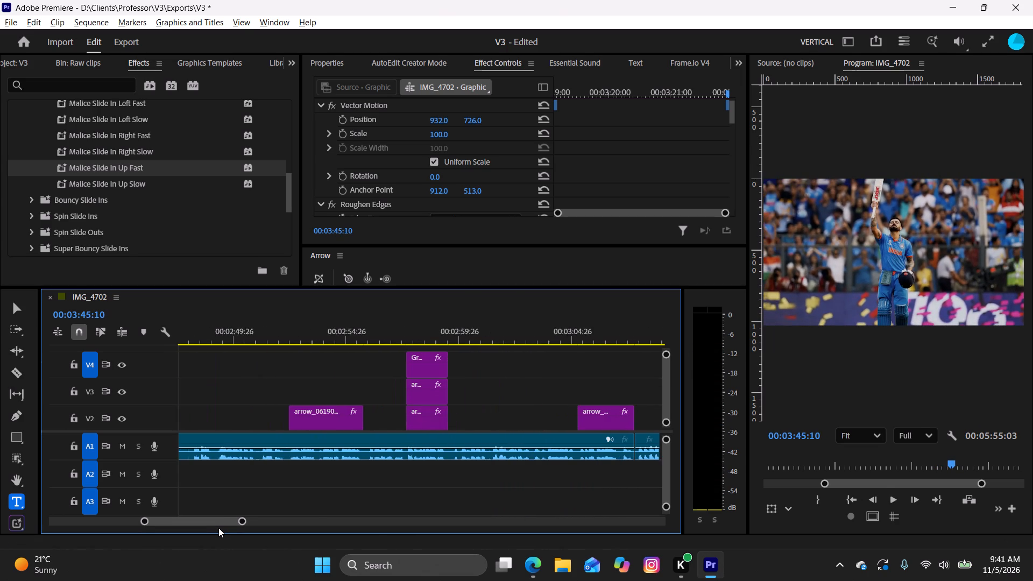
{"action": "left_click_drag", "start_coordinate": [218, 528], "coordinate": [212, 533]}
{"action": "left_click", "coordinate": [234, 389]}
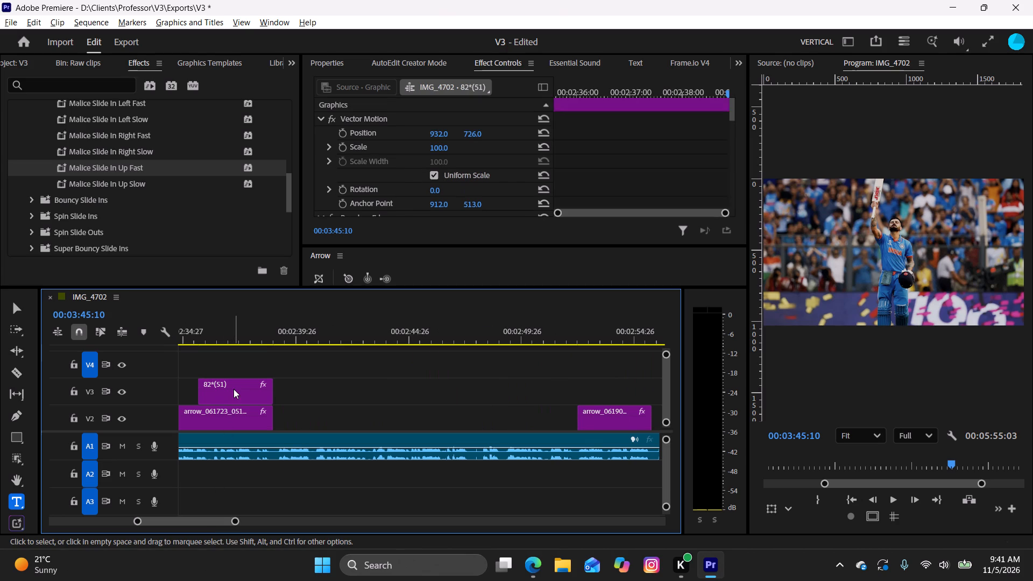
{"action": "key", "text": "ctrl+c"}
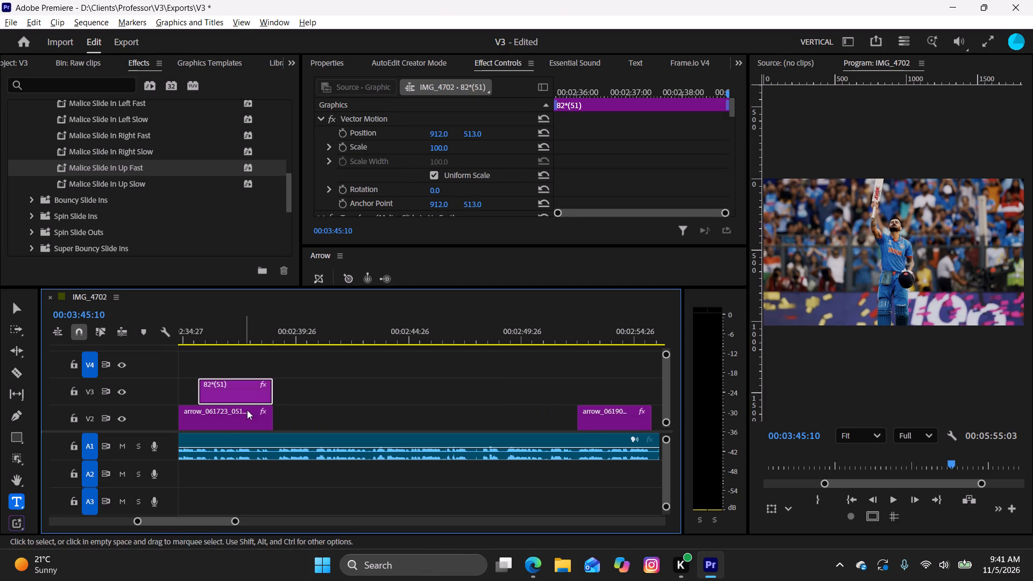
Paste the 82*(51) graphic on V3 over the bat-raising photo near 00:03:44 and trim its end to the arrow clip beneath.
{"action": "left_click_drag", "start_coordinate": [197, 499], "coordinate": [210, 527]}
{"action": "left_click_drag", "start_coordinate": [207, 521], "coordinate": [239, 526]}
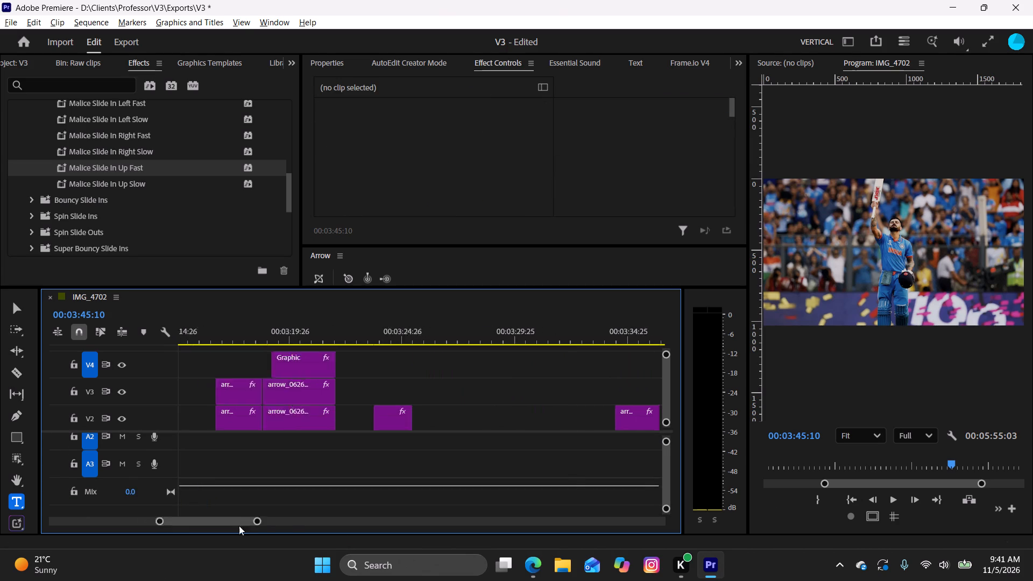
{"action": "left_click_drag", "start_coordinate": [239, 526], "coordinate": [285, 534]}
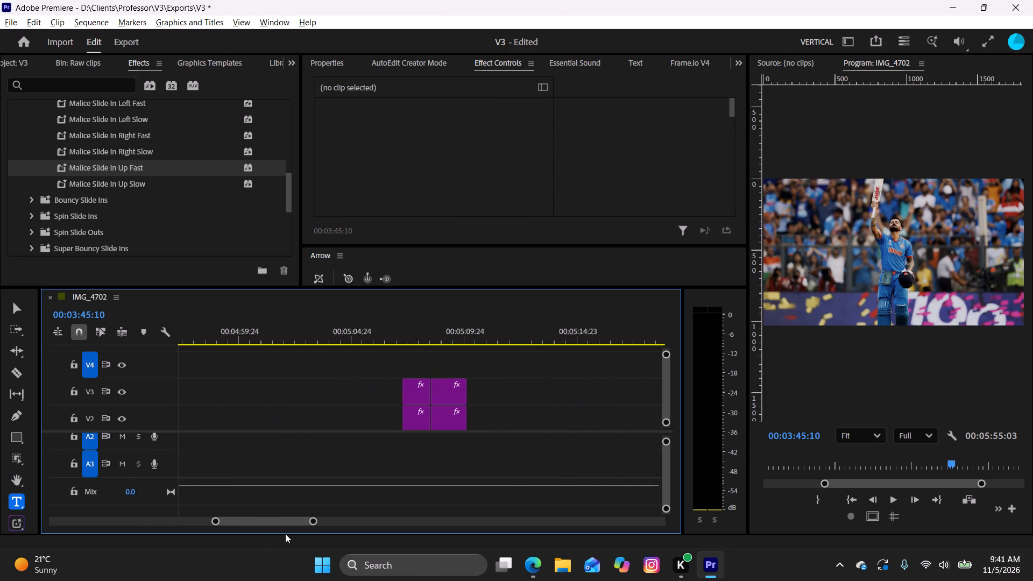
{"action": "left_click_drag", "start_coordinate": [285, 534], "coordinate": [240, 540]}
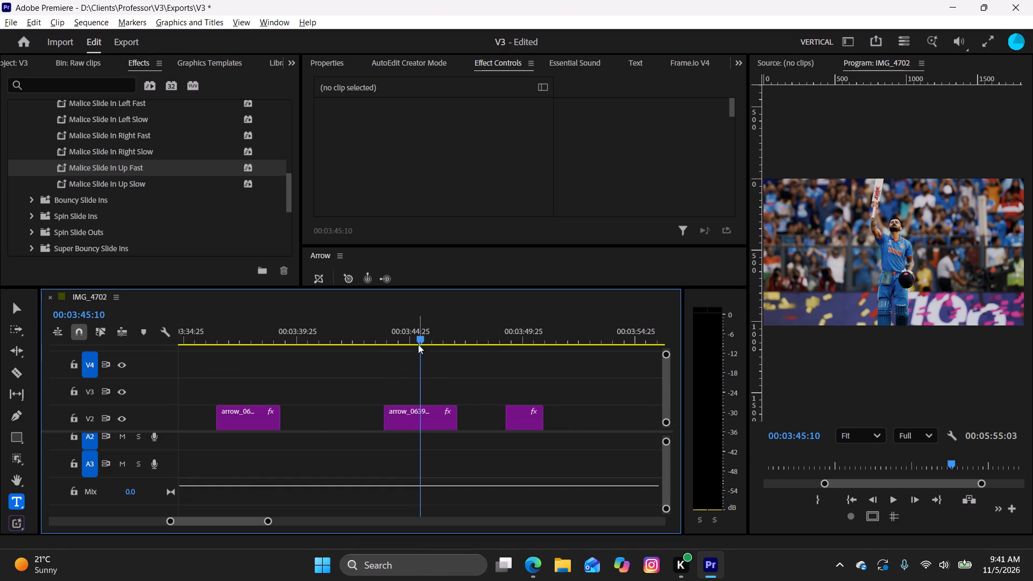
{"action": "left_click_drag", "start_coordinate": [421, 336], "coordinate": [366, 346]}
{"action": "key", "text": "space"}
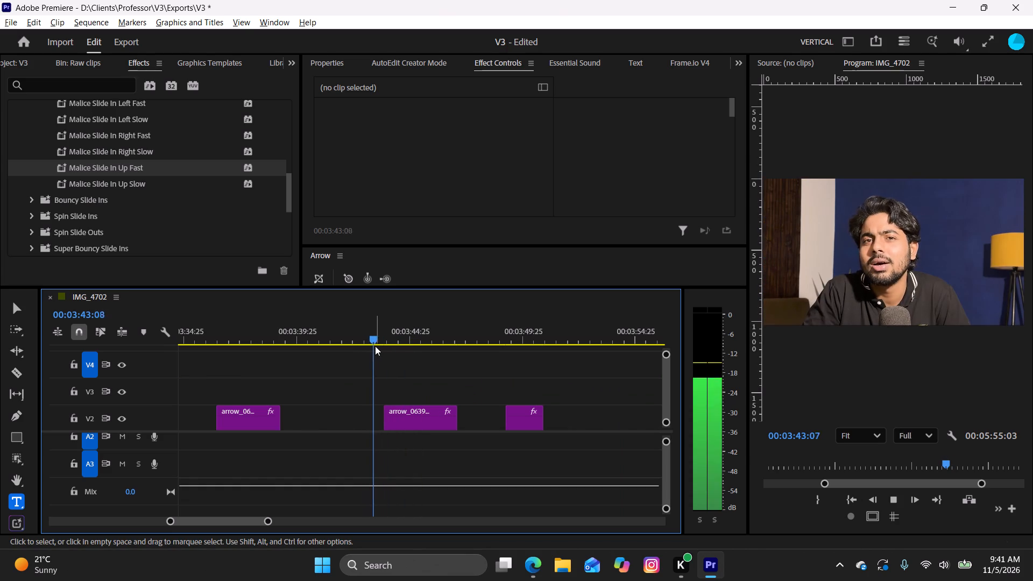
{"action": "key", "text": "space"}
{"action": "key", "text": "ctrl+v"}
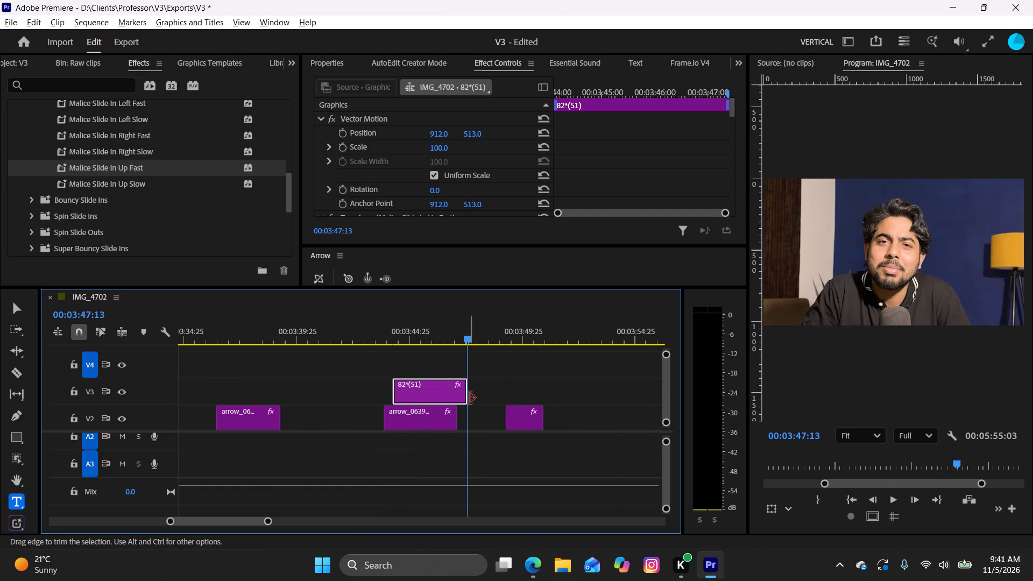
{"action": "left_click_drag", "start_coordinate": [466, 394], "coordinate": [459, 400]}
Change the pasted graphic's text to "50th CENTURY".
{"action": "left_click", "coordinate": [436, 397]}
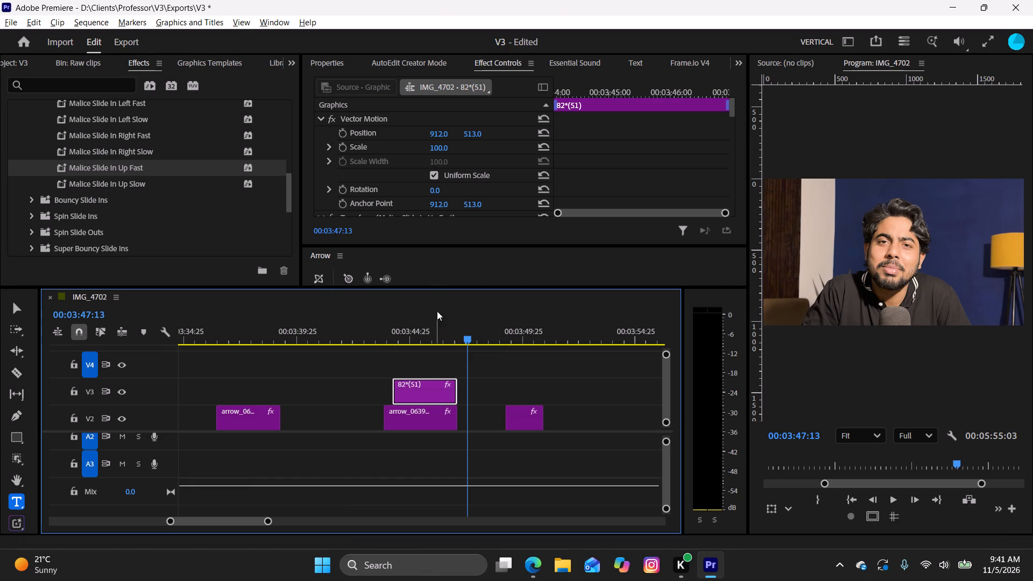
{"action": "left_click", "coordinate": [337, 59]}
{"action": "double_click", "coordinate": [383, 141]}
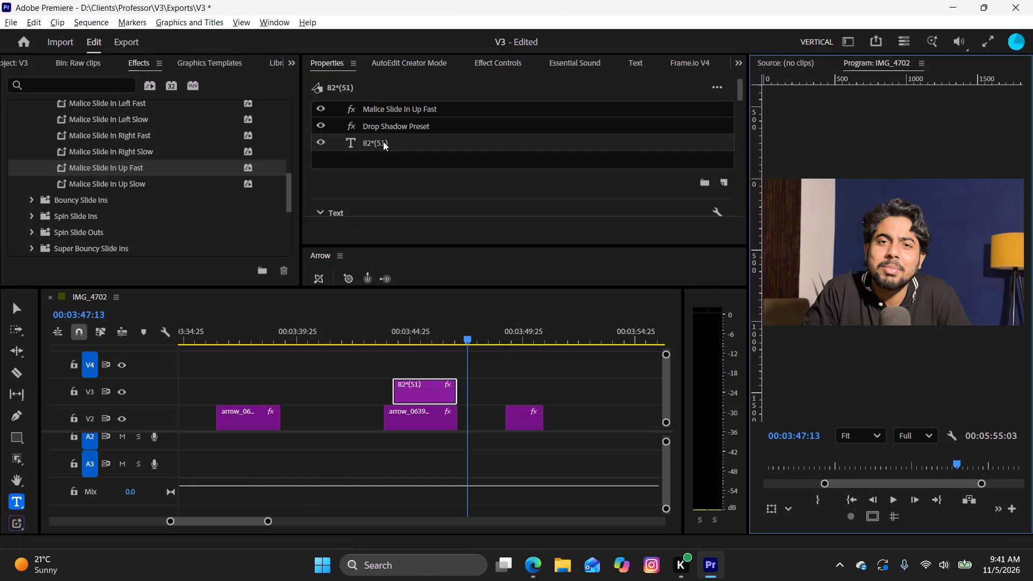
{"action": "left_click_drag", "start_coordinate": [468, 335], "coordinate": [421, 356]}
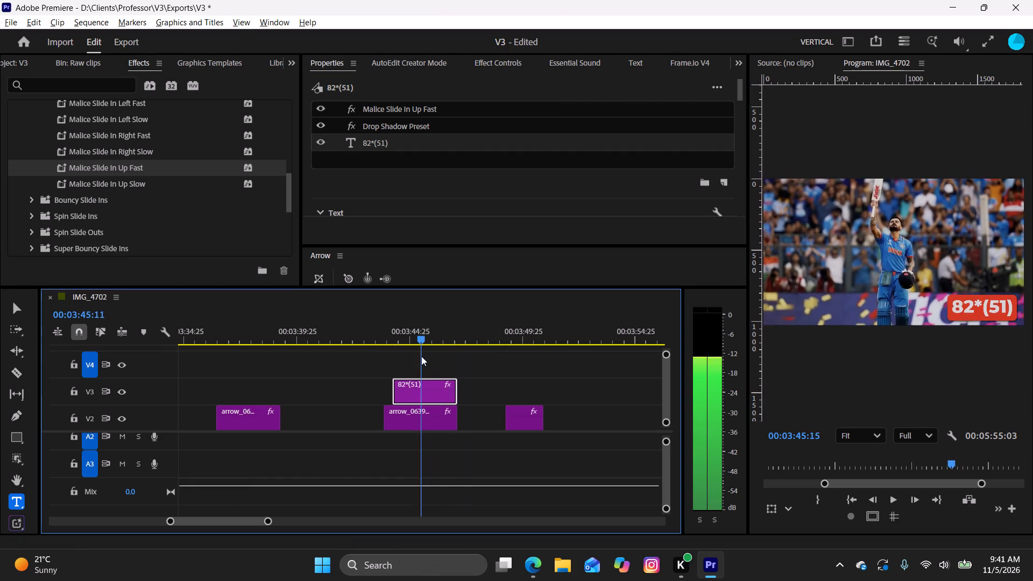
{"action": "left_click_drag", "start_coordinate": [421, 356], "coordinate": [426, 378]}
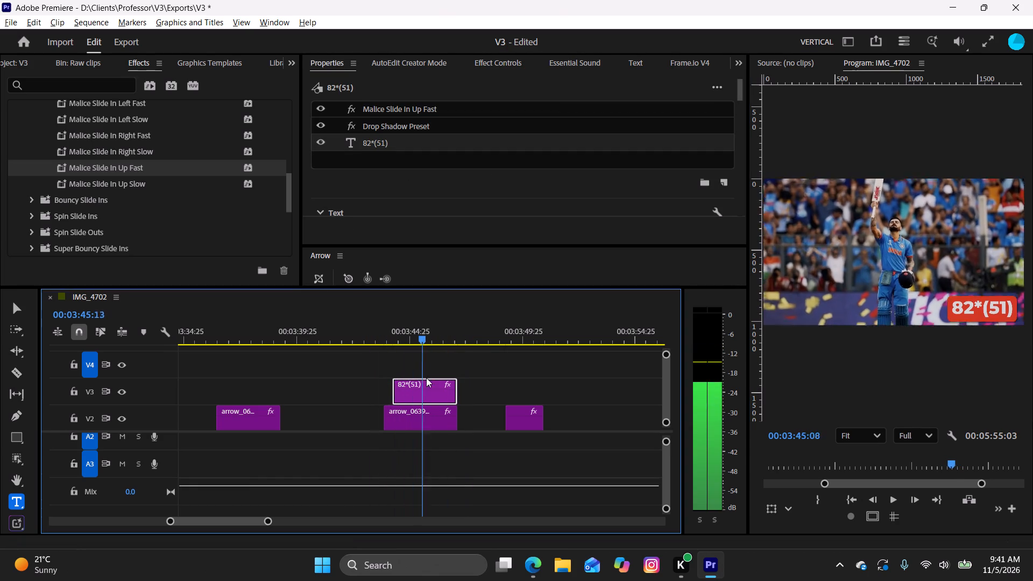
{"action": "left_click_drag", "start_coordinate": [426, 378], "coordinate": [442, 382]}
{"action": "double_click", "coordinate": [382, 141]}
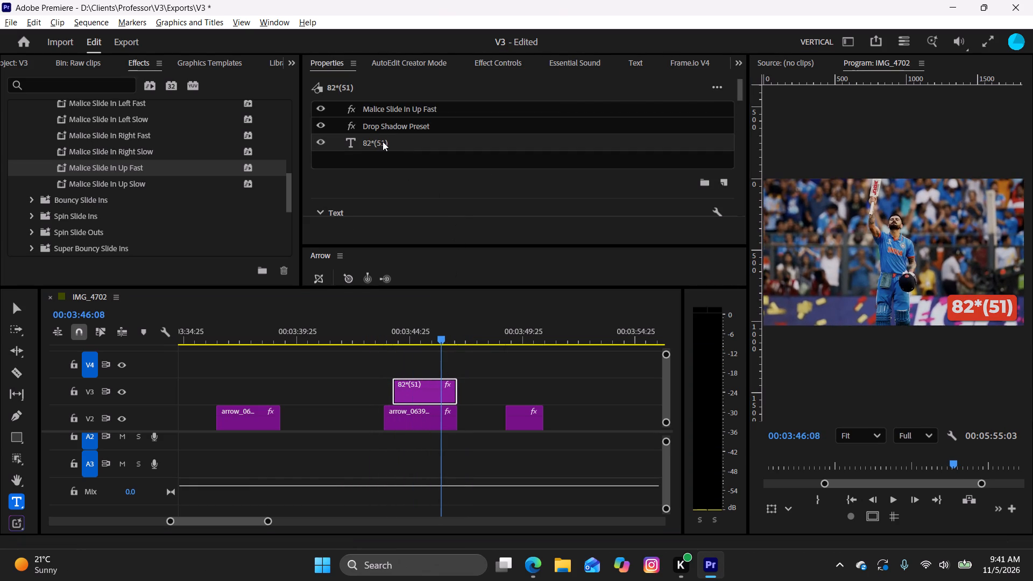
{"action": "type", "text": "50"}
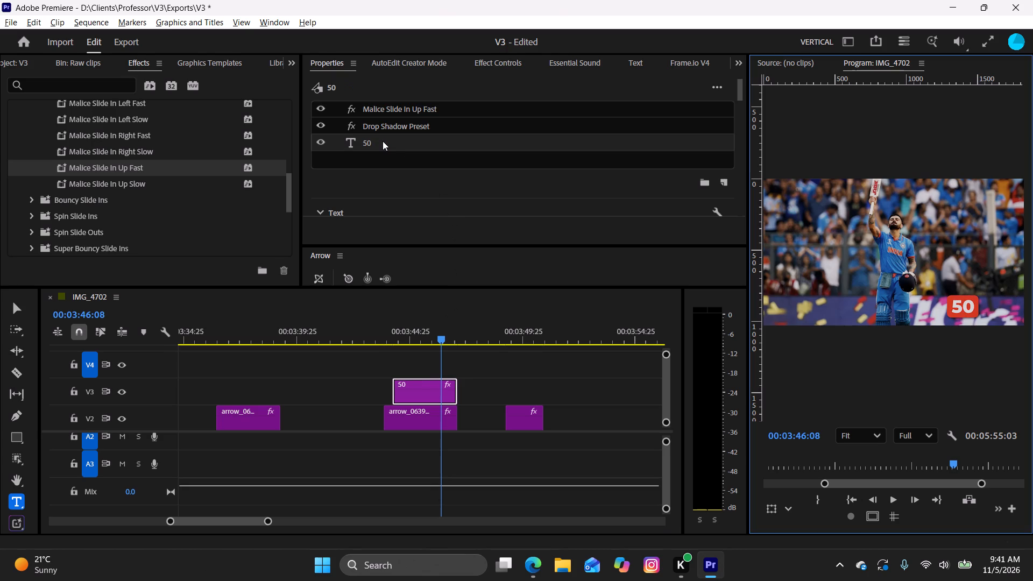
{"action": "type", "text": "TH"}
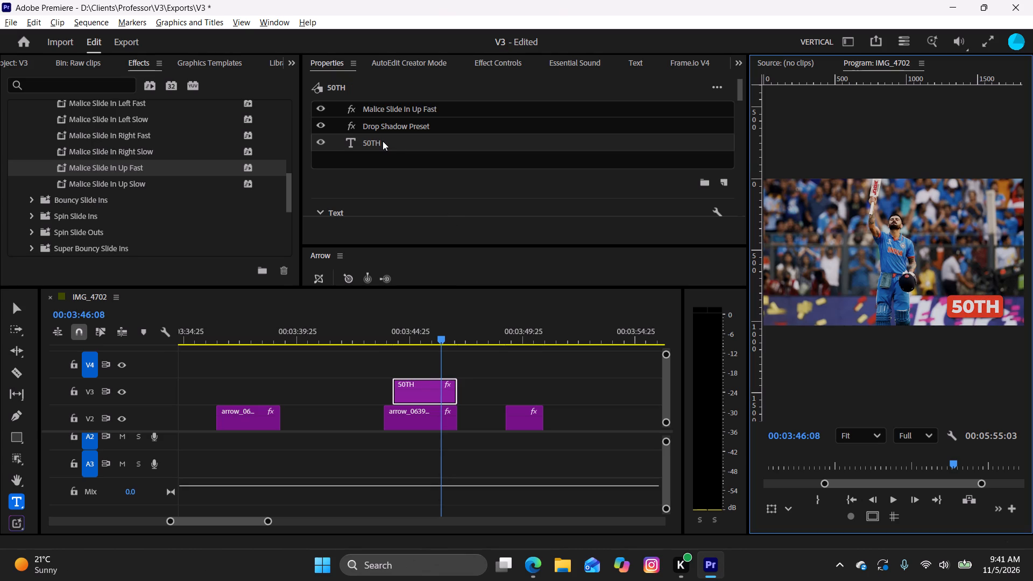
{"action": "key", "text": "BackSpace"}
{"action": "key", "text": "BackSpace"}
{"action": "type", "text": "th"}
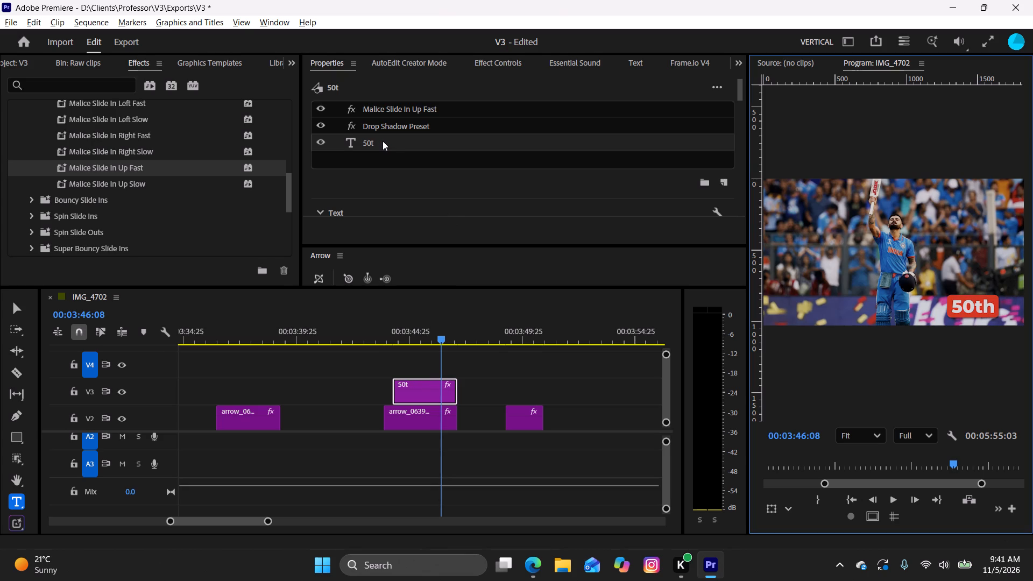
{"action": "key", "text": "space"}
{"action": "type", "text": "CENTURY"}
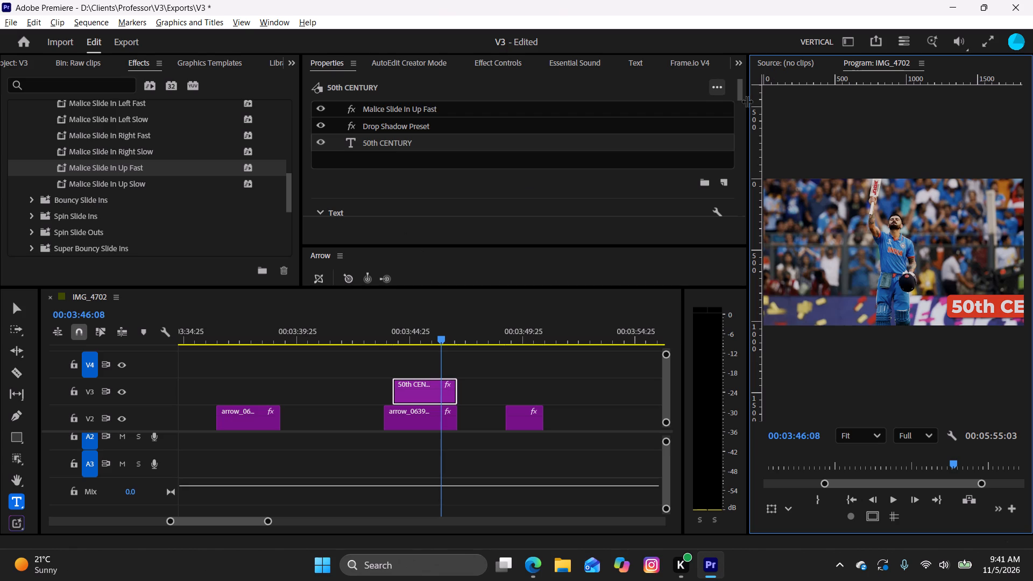
Scale the 50th CENTURY text to 59% and set its position to 1113, 953 so it fits inside the frame.
{"action": "left_click_drag", "start_coordinate": [741, 94], "coordinate": [744, 150]}
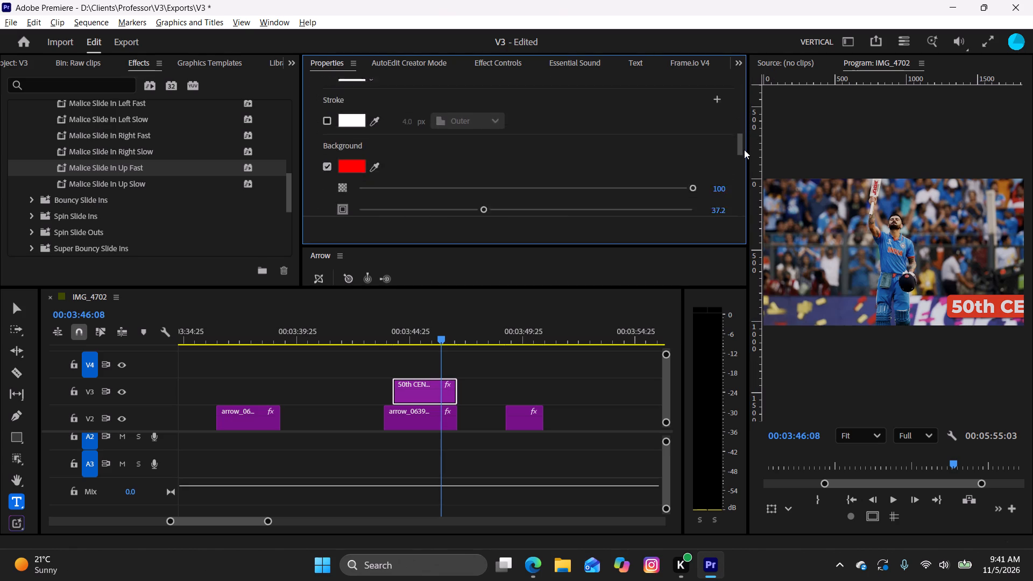
{"action": "left_click_drag", "start_coordinate": [744, 150], "coordinate": [750, 186]}
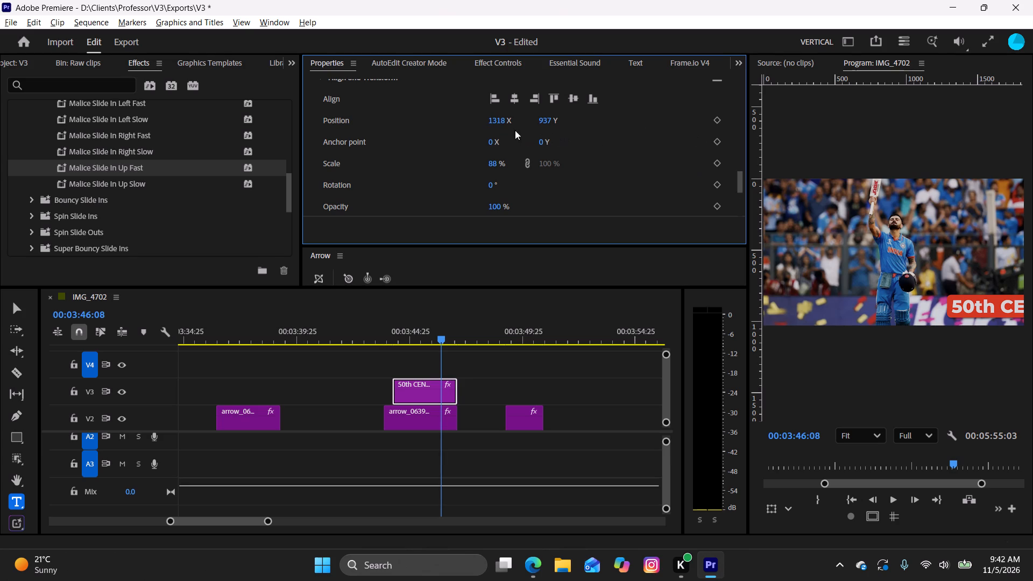
{"action": "left_click_drag", "start_coordinate": [501, 121], "coordinate": [287, 153]}
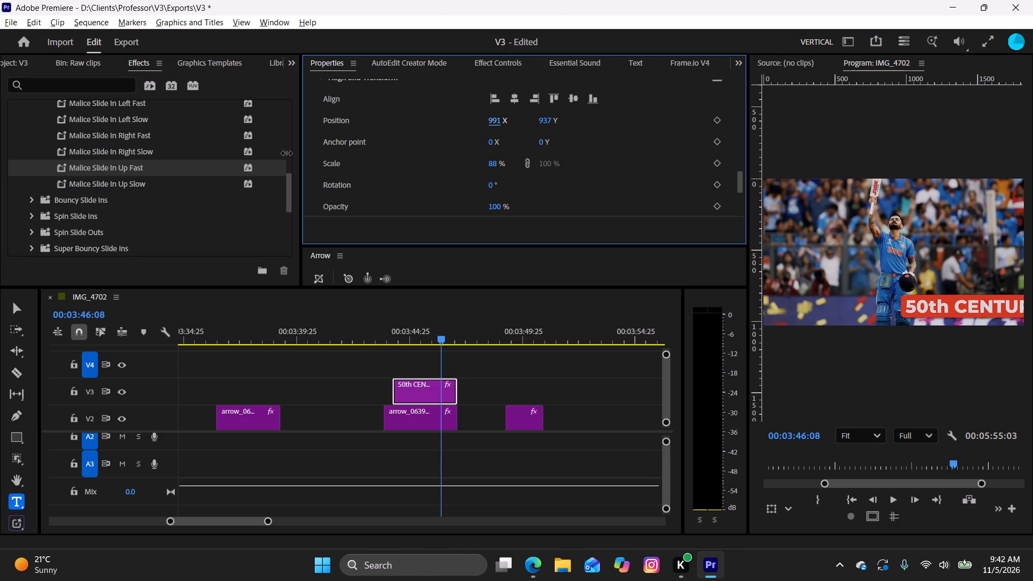
{"action": "left_click_drag", "start_coordinate": [287, 153], "coordinate": [270, 155]}
{"action": "left_click_drag", "start_coordinate": [490, 163], "coordinate": [478, 168]}
{"action": "left_click_drag", "start_coordinate": [490, 119], "coordinate": [506, 129]}
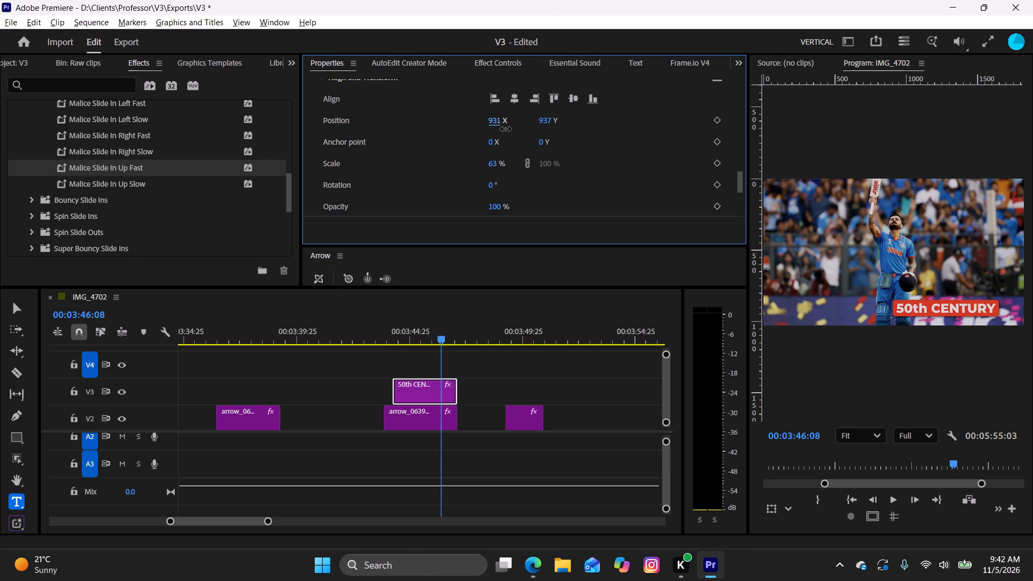
{"action": "left_click_drag", "start_coordinate": [506, 129], "coordinate": [606, 136]}
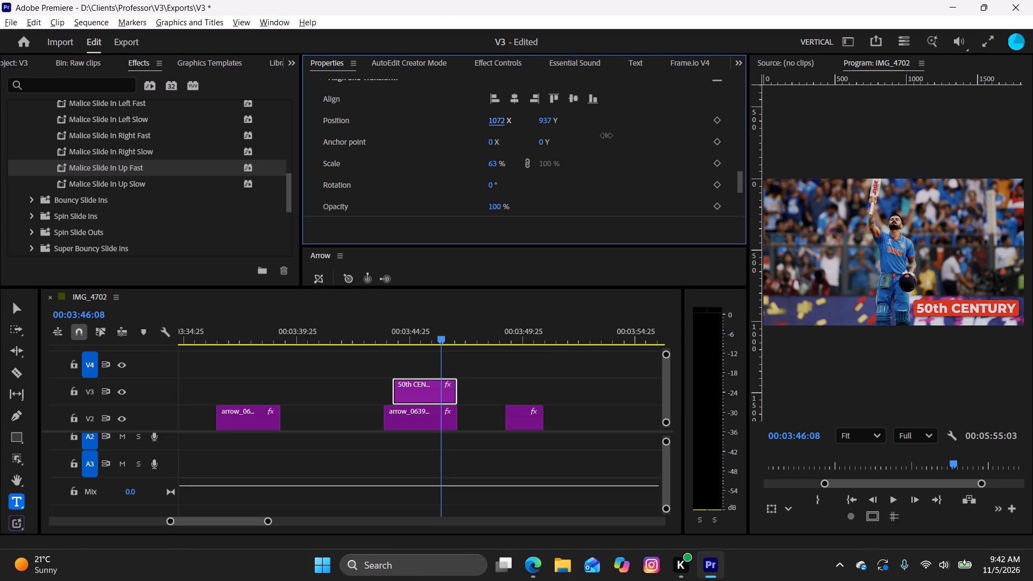
{"action": "left_click_drag", "start_coordinate": [606, 136], "coordinate": [613, 138]}
{"action": "left_click_drag", "start_coordinate": [546, 118], "coordinate": [547, 118]}
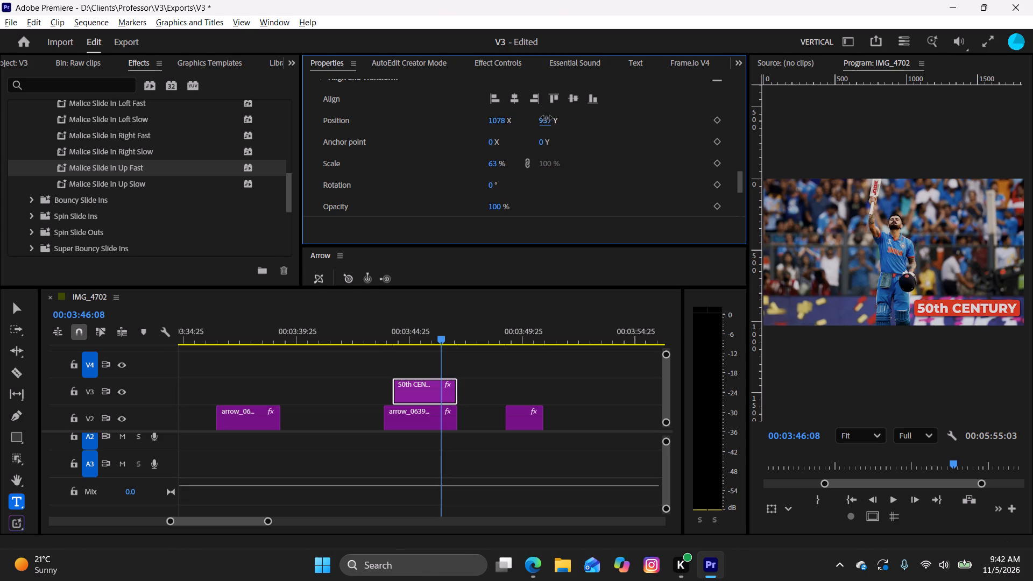
{"action": "left_click_drag", "start_coordinate": [547, 118], "coordinate": [563, 123]}
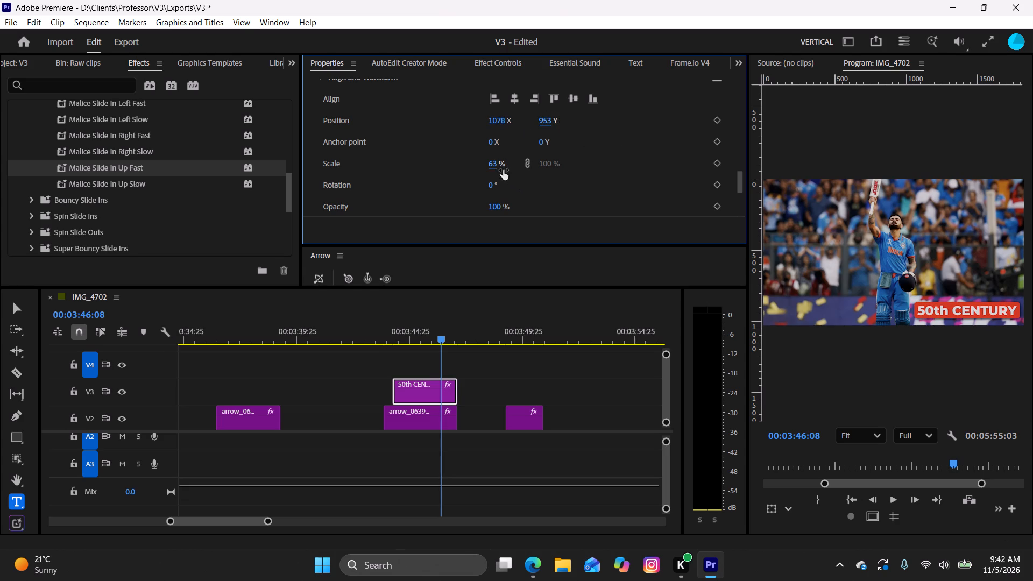
{"action": "left_click", "coordinate": [499, 166]}
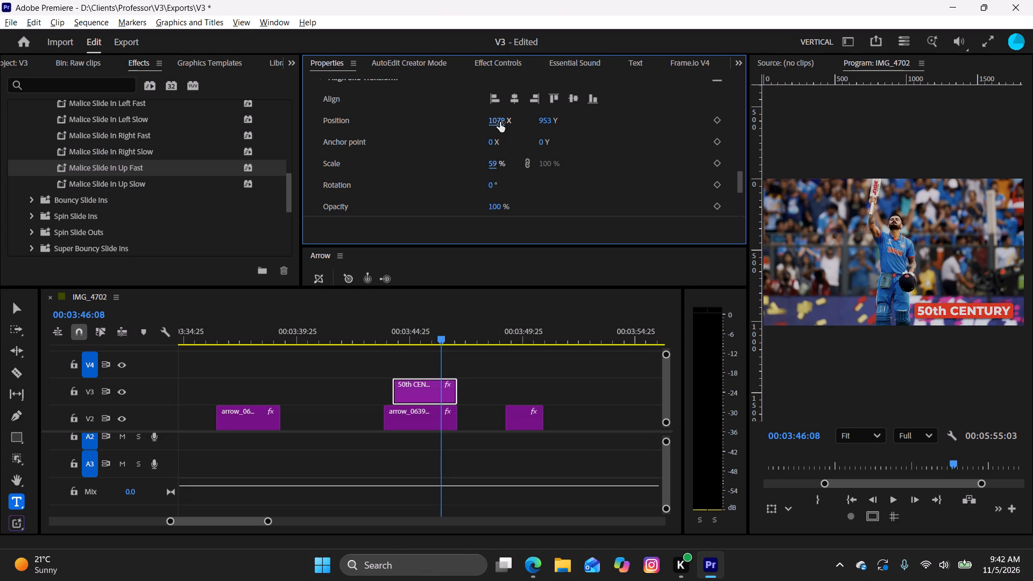
{"action": "left_click_drag", "start_coordinate": [500, 122], "coordinate": [533, 129]}
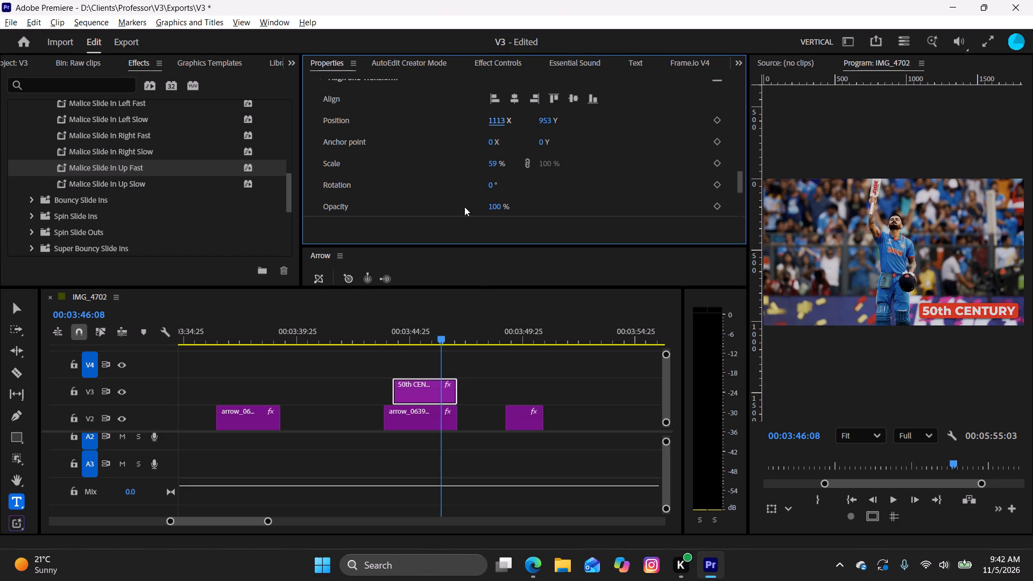
Play back the 50th CENTURY graphic and continue through the photo of the batsman in Test whites around 00:04:05.
{"action": "left_click_drag", "start_coordinate": [442, 340], "coordinate": [356, 354]}
{"action": "key", "text": "space"}
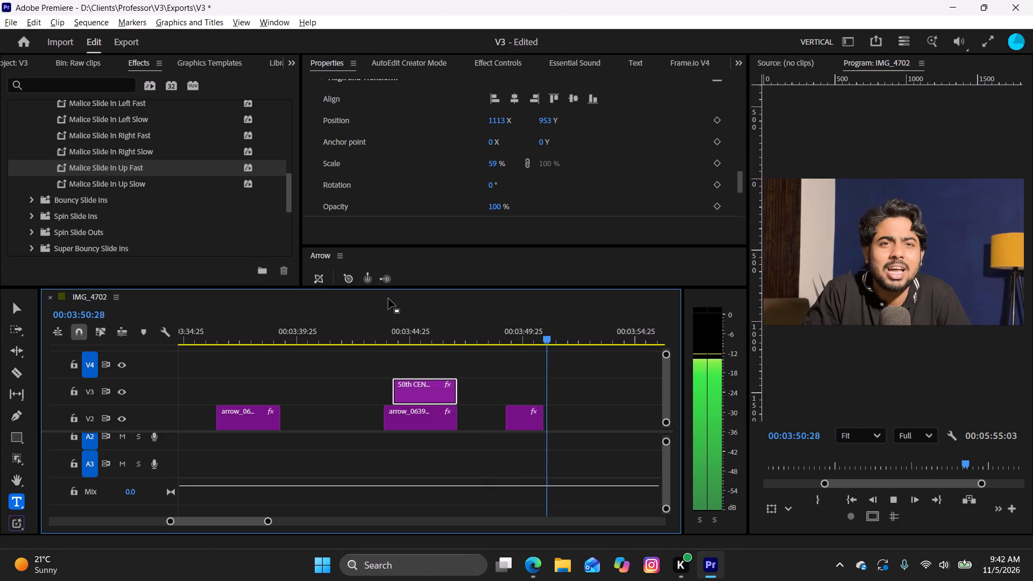
{"action": "key", "text": "r"}
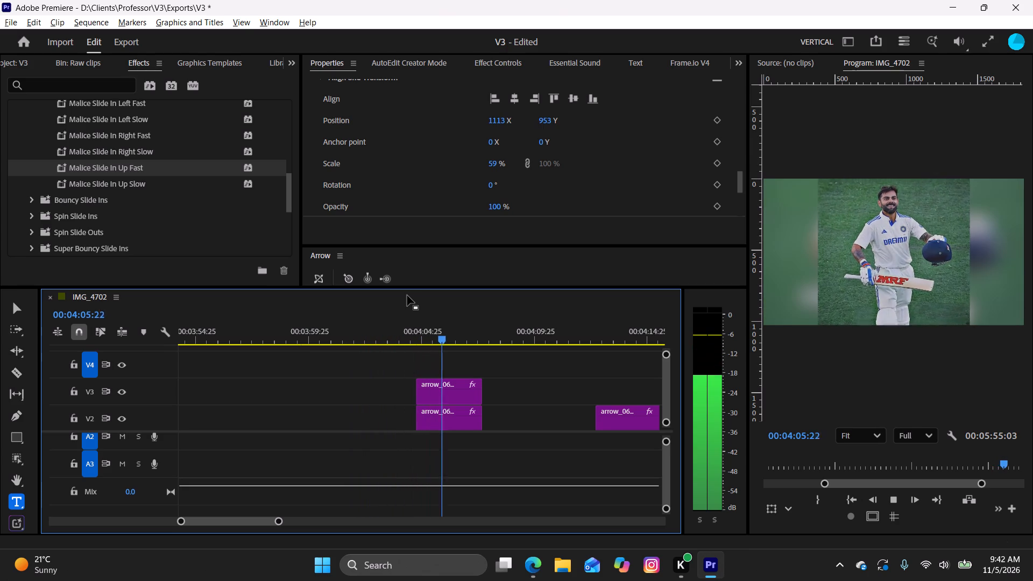
{"action": "key", "text": "space"}
{"action": "key", "text": "space"}
{"action": "key", "text": "space"}
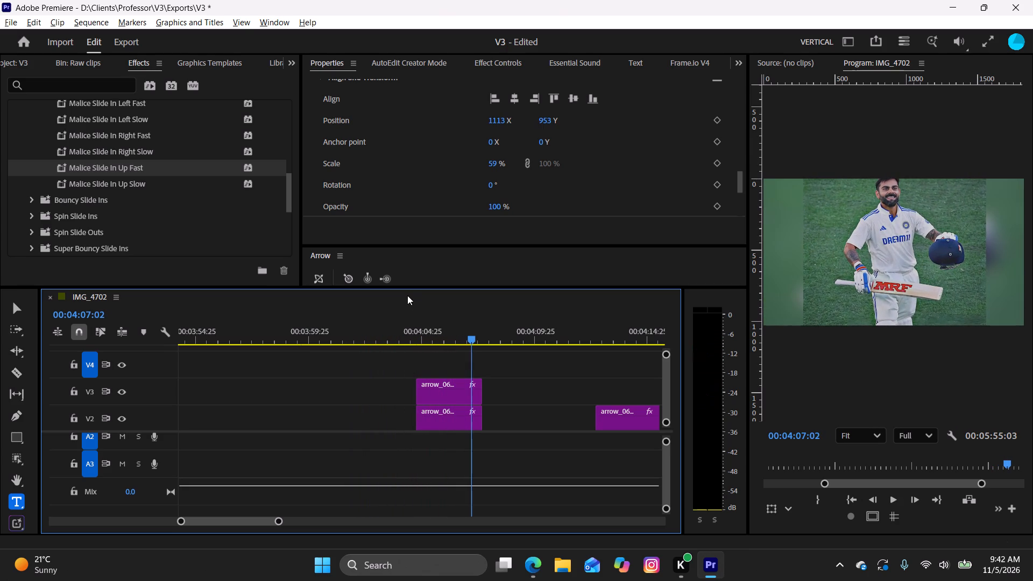
{"action": "key", "text": "space"}
{"action": "key", "text": "space"}
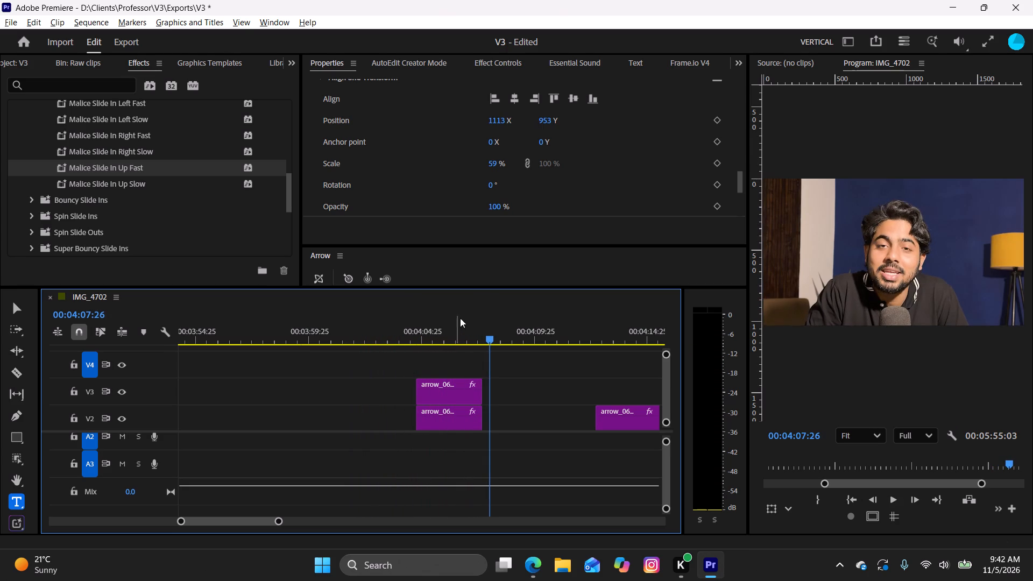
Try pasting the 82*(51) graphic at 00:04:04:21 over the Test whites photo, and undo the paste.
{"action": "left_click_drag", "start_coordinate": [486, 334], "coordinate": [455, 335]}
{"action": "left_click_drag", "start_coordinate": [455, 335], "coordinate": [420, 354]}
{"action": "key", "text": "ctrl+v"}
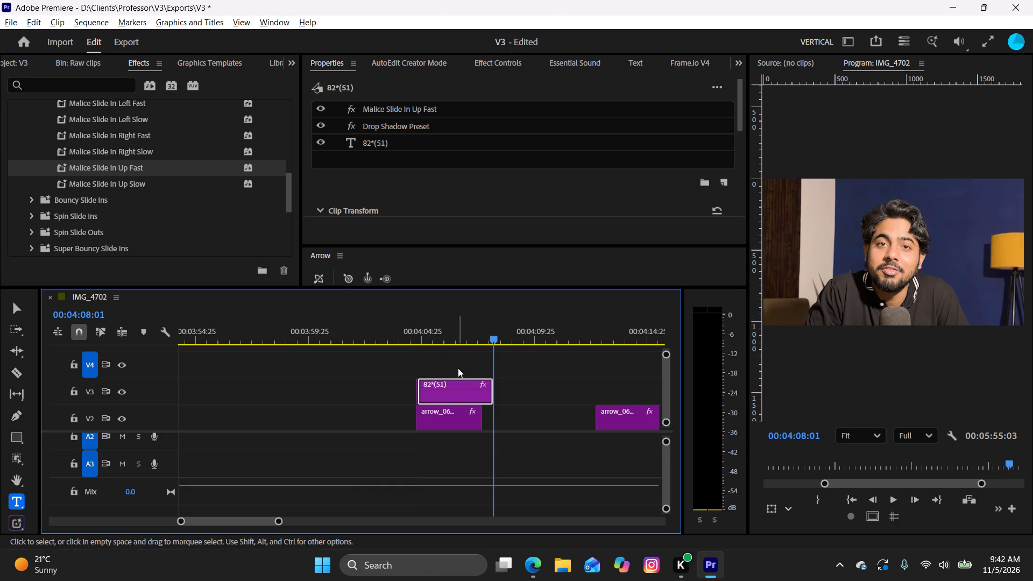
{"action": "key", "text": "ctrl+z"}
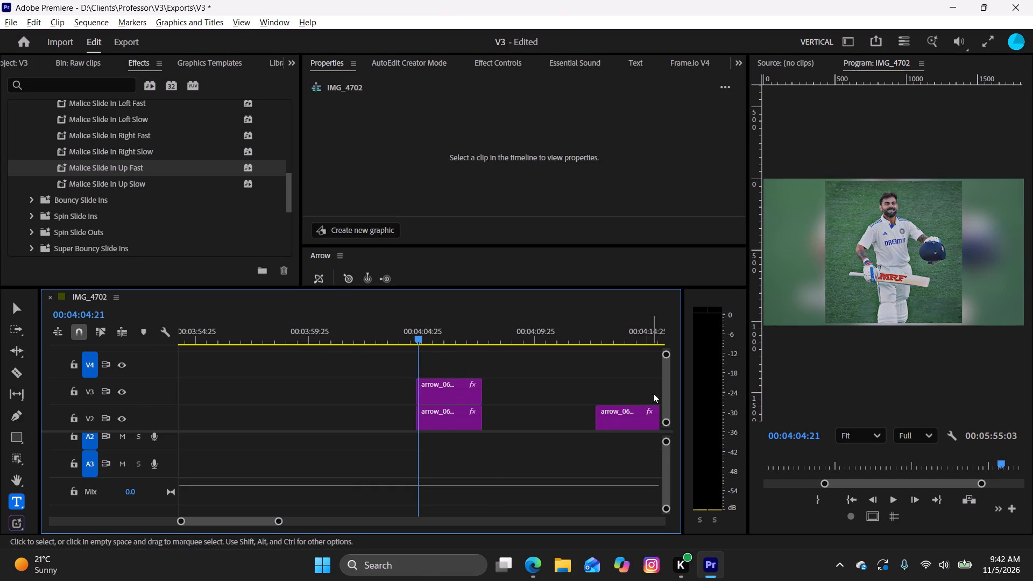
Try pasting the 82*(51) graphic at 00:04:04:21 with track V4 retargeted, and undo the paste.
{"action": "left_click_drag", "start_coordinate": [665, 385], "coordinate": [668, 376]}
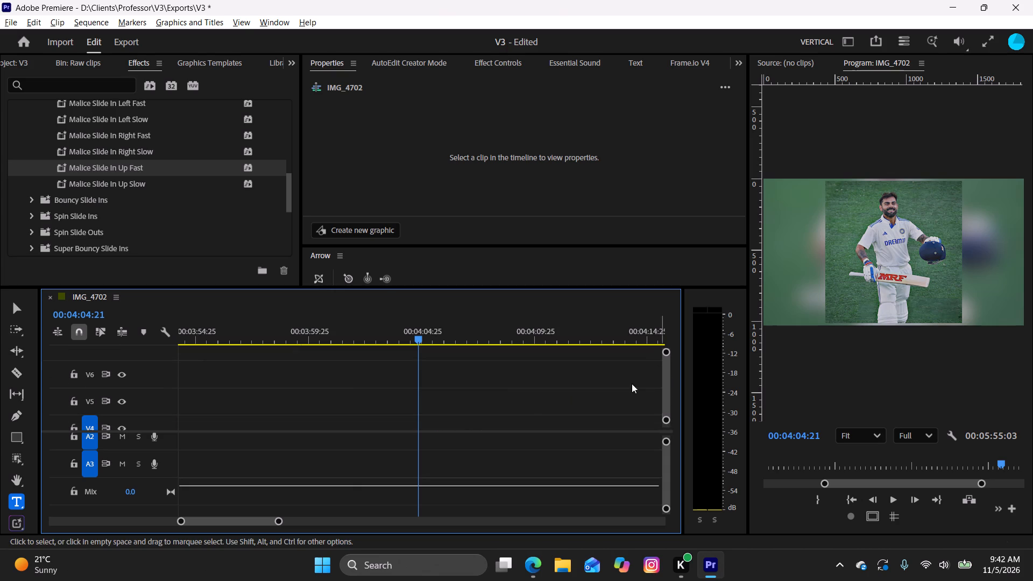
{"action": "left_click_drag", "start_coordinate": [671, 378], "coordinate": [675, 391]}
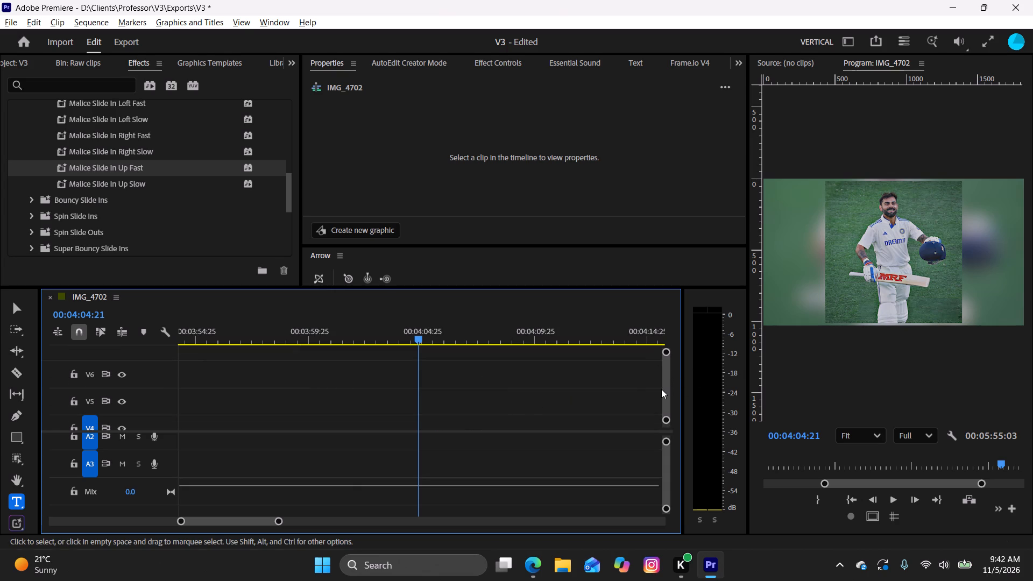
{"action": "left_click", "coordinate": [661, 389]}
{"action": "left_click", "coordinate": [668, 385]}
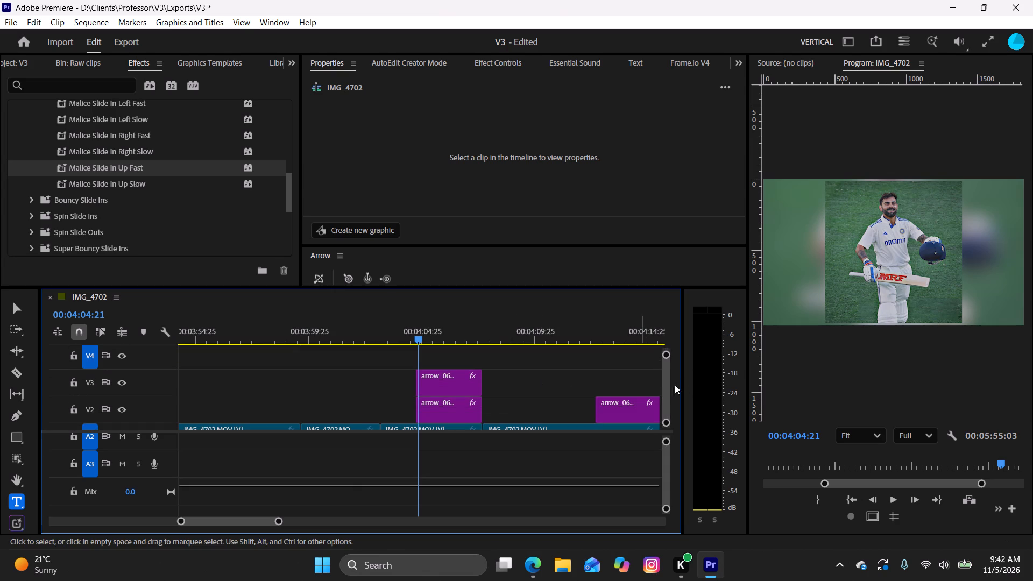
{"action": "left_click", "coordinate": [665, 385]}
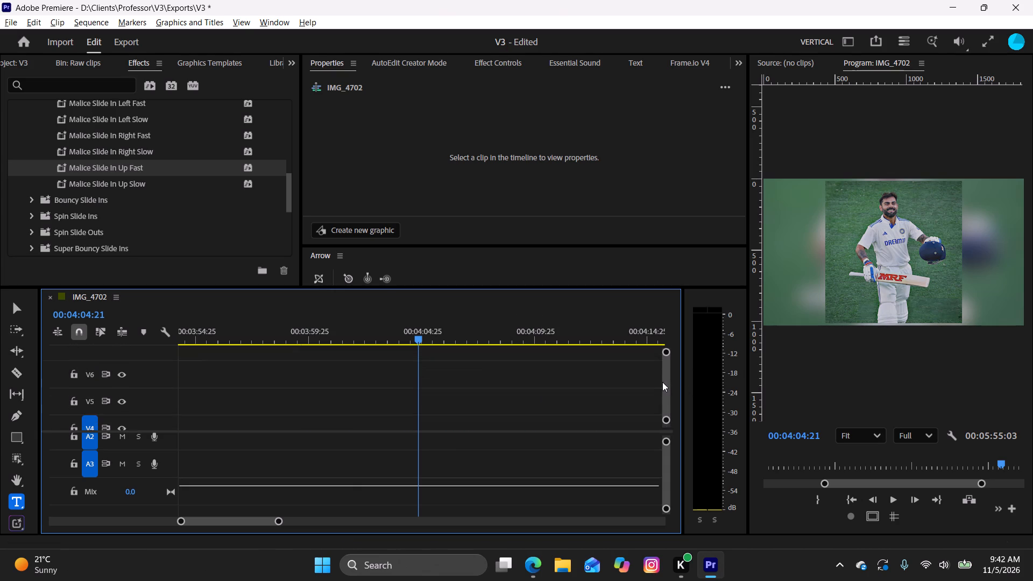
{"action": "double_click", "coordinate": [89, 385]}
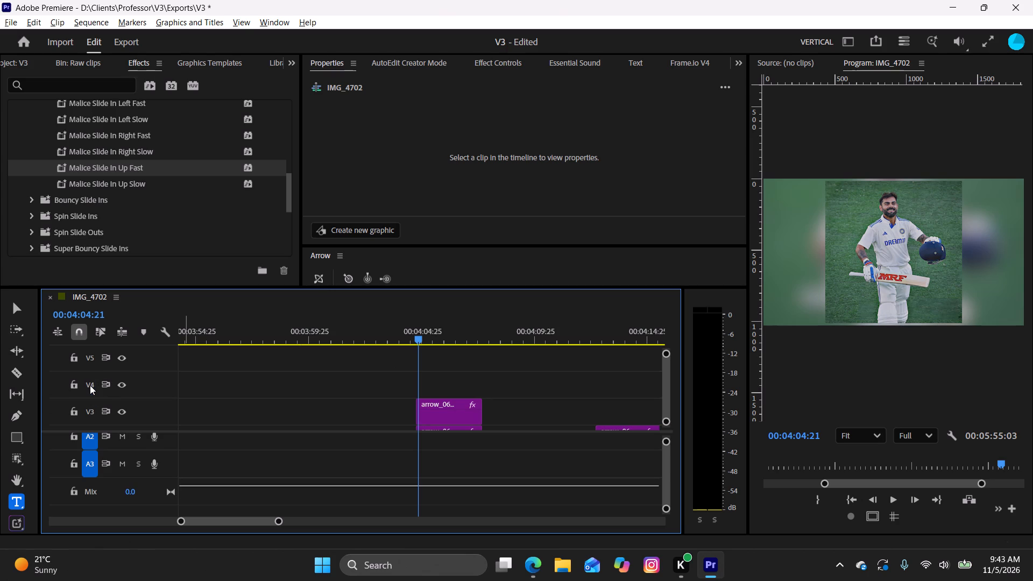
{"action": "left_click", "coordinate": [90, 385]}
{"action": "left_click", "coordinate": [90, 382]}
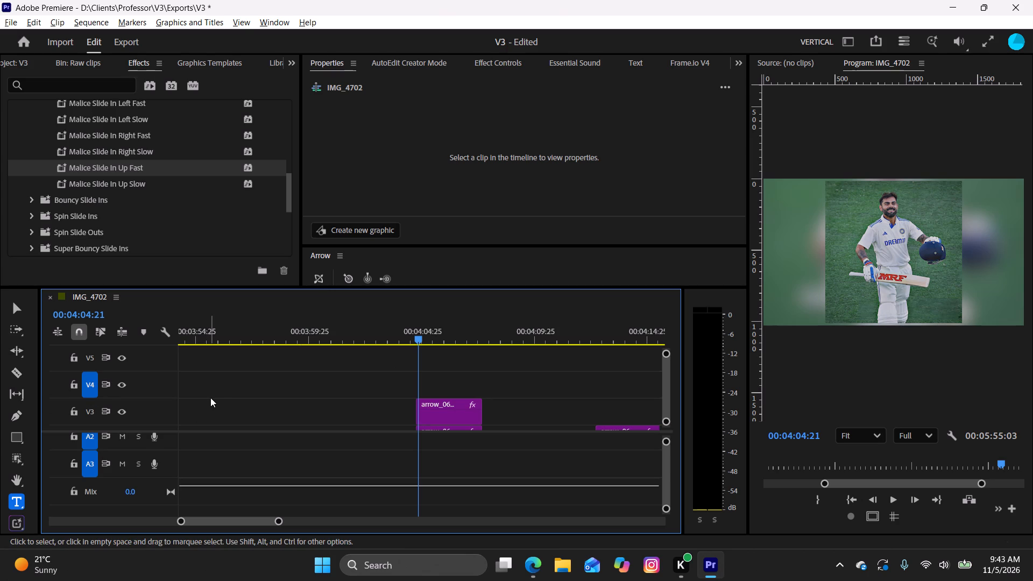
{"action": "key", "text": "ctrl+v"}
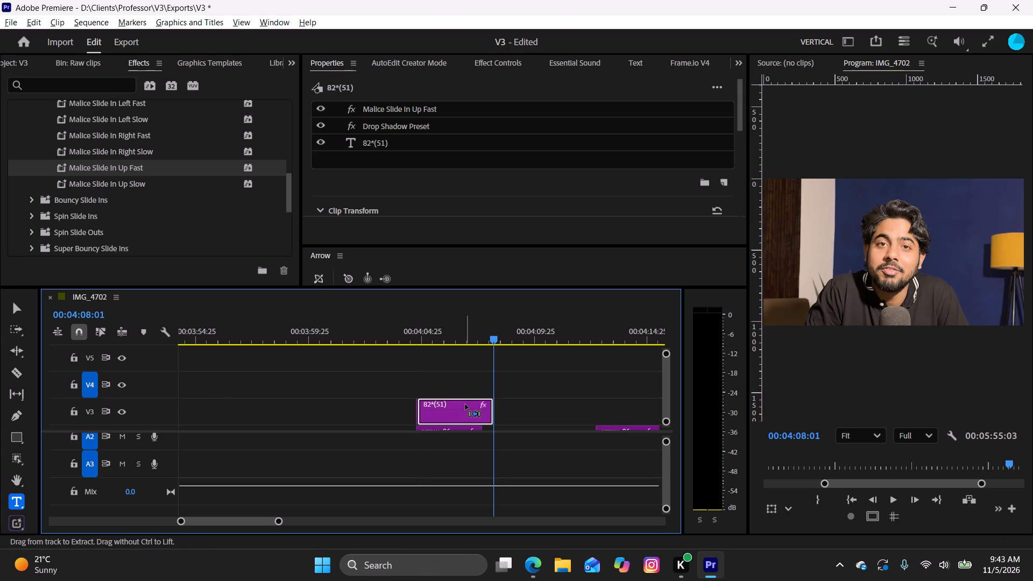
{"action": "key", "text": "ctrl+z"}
Paste the 82*(51) graphic into the empty stretch before the Test whites photo, move it to V4 above the photo, and trim its end to match.
{"action": "left_click_drag", "start_coordinate": [416, 335], "coordinate": [302, 355]}
{"action": "key", "text": "ctrl+v"}
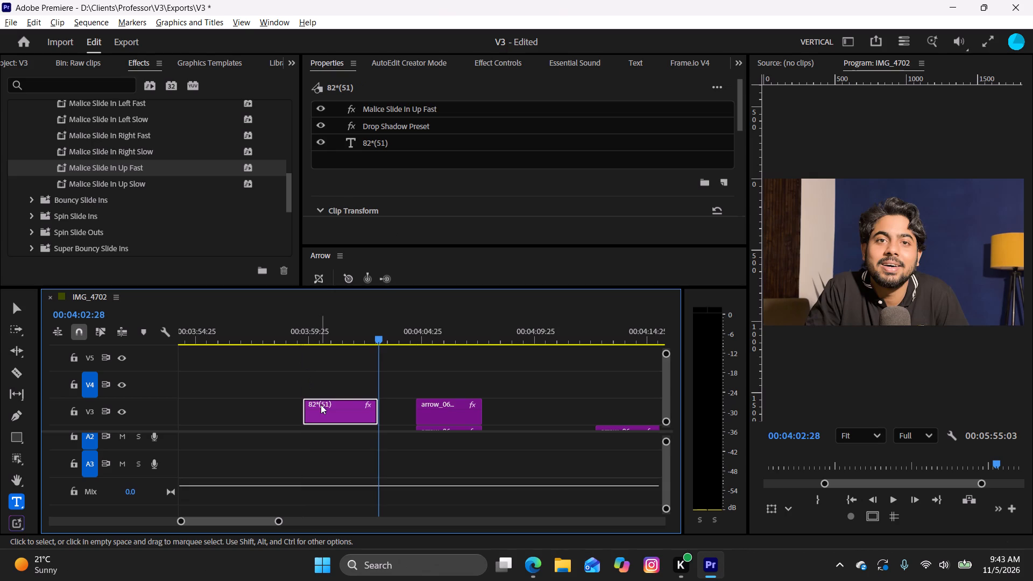
{"action": "left_click_drag", "start_coordinate": [321, 405], "coordinate": [426, 392]}
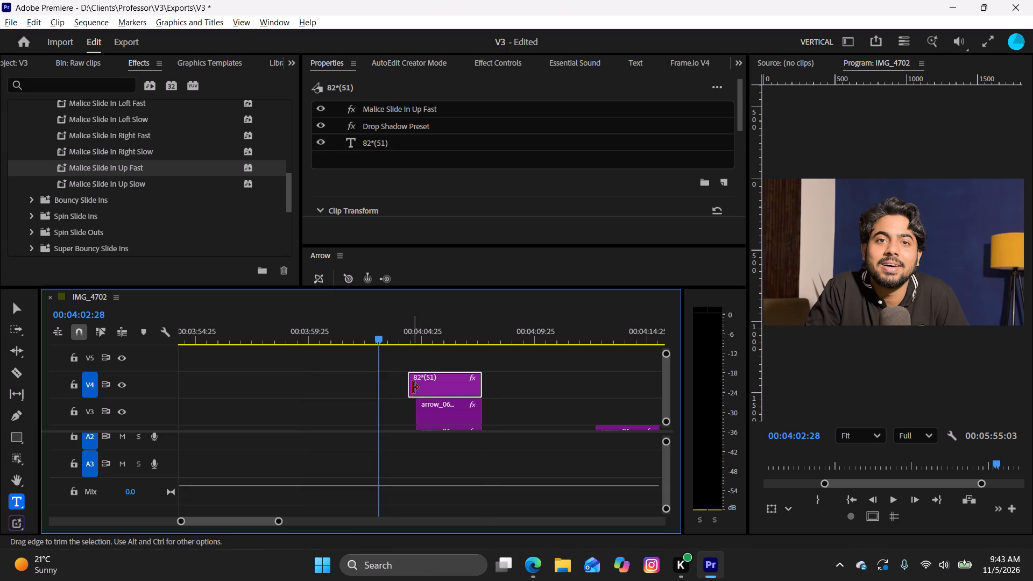
{"action": "left_click_drag", "start_coordinate": [423, 382], "coordinate": [434, 386]}
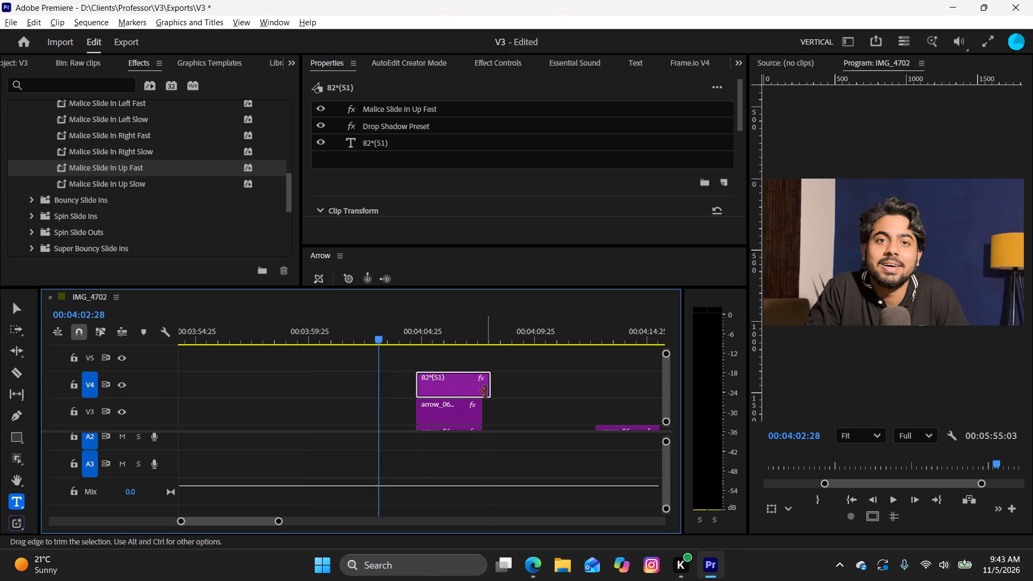
{"action": "left_click", "coordinate": [491, 388]}
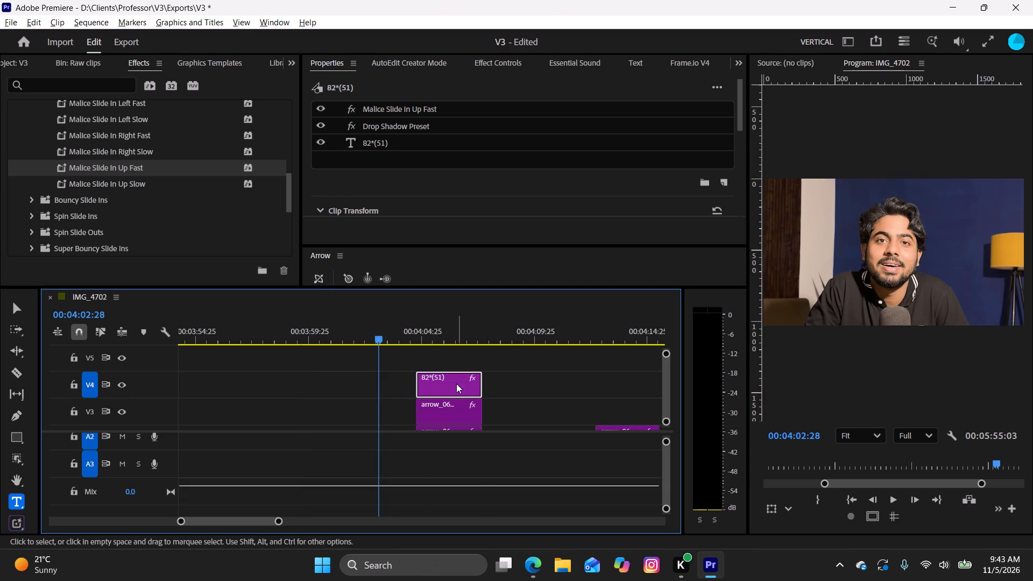
Change the text of the graphic over the Test whites photo to "TEST JERSEY".
{"action": "left_click_drag", "start_coordinate": [378, 334], "coordinate": [449, 347]}
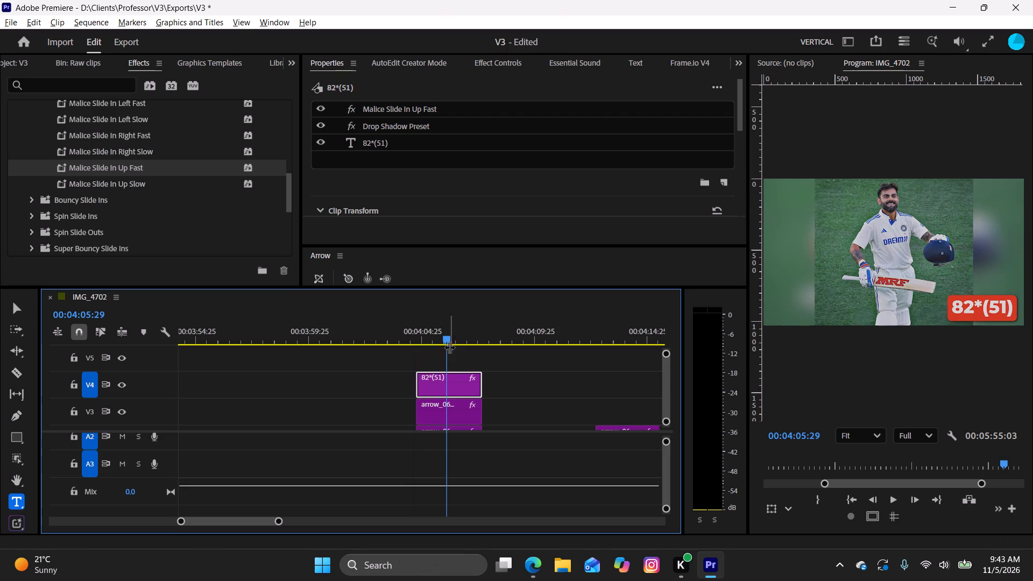
{"action": "double_click", "coordinate": [379, 141]}
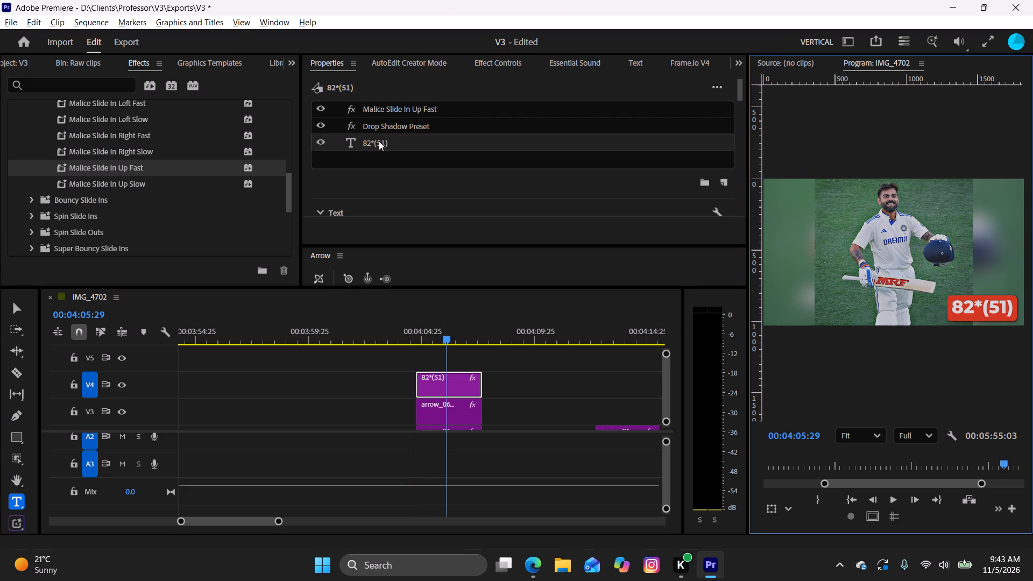
{"action": "key", "text": "t"}
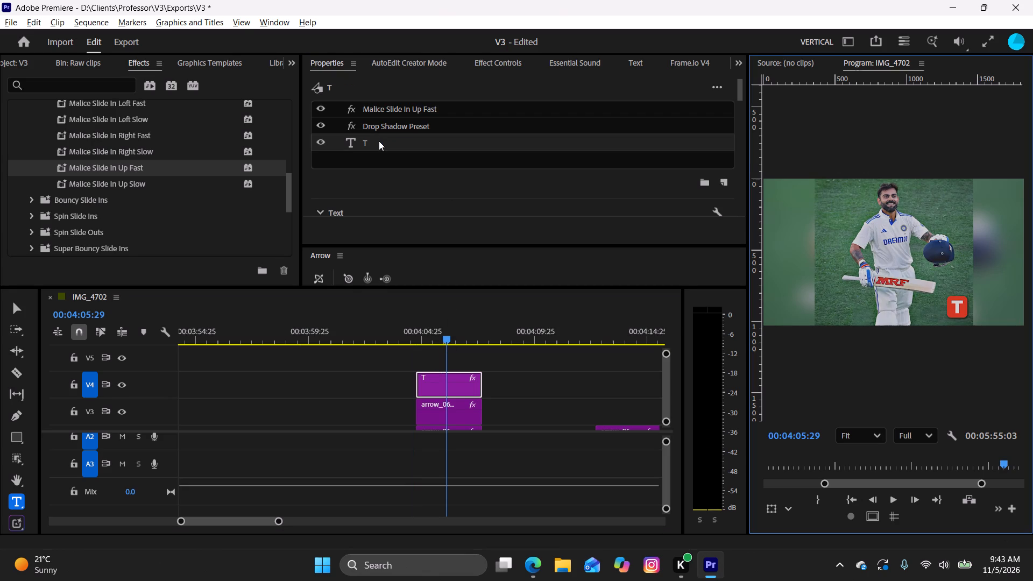
{"action": "type", "text": "EST JERSEY"}
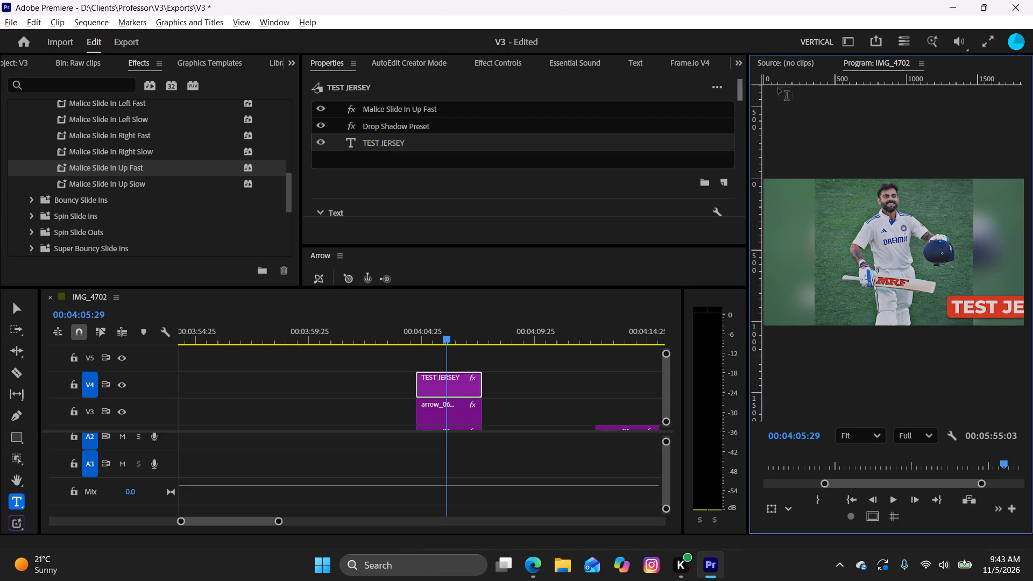
Scale the TEST JERSEY text to 51% and set its horizontal position to 1263 so it fits inside the frame.
{"action": "left_click_drag", "start_coordinate": [740, 89], "coordinate": [755, 180]}
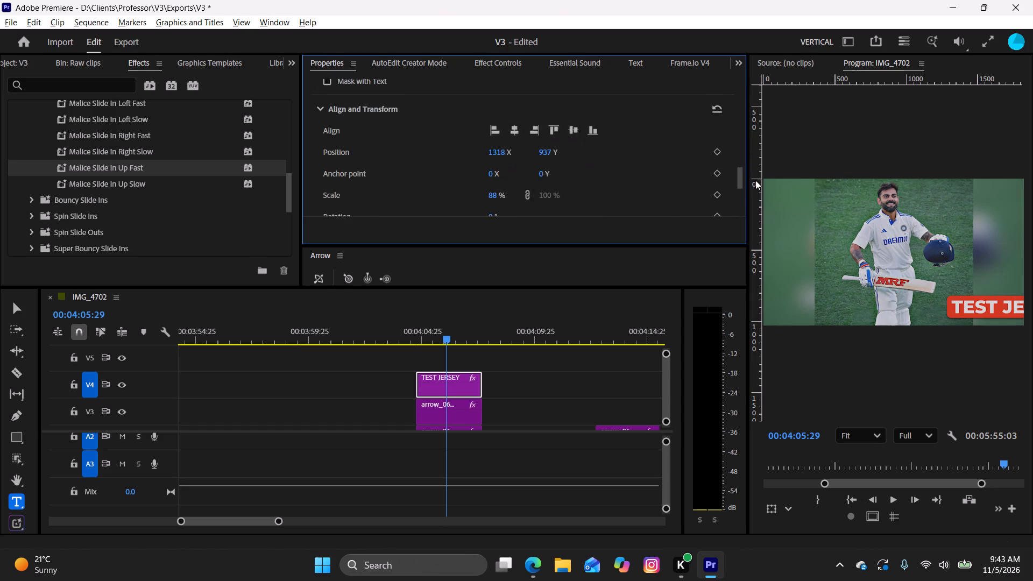
{"action": "left_click_drag", "start_coordinate": [755, 180], "coordinate": [758, 185]}
{"action": "left_click_drag", "start_coordinate": [493, 146], "coordinate": [485, 153]}
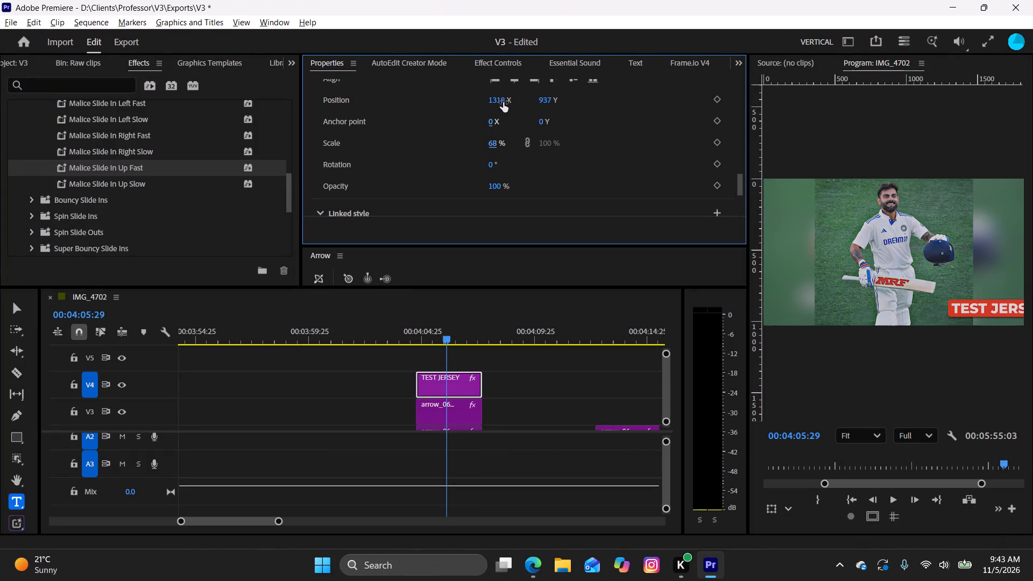
{"action": "left_click_drag", "start_coordinate": [503, 101], "coordinate": [371, 136]}
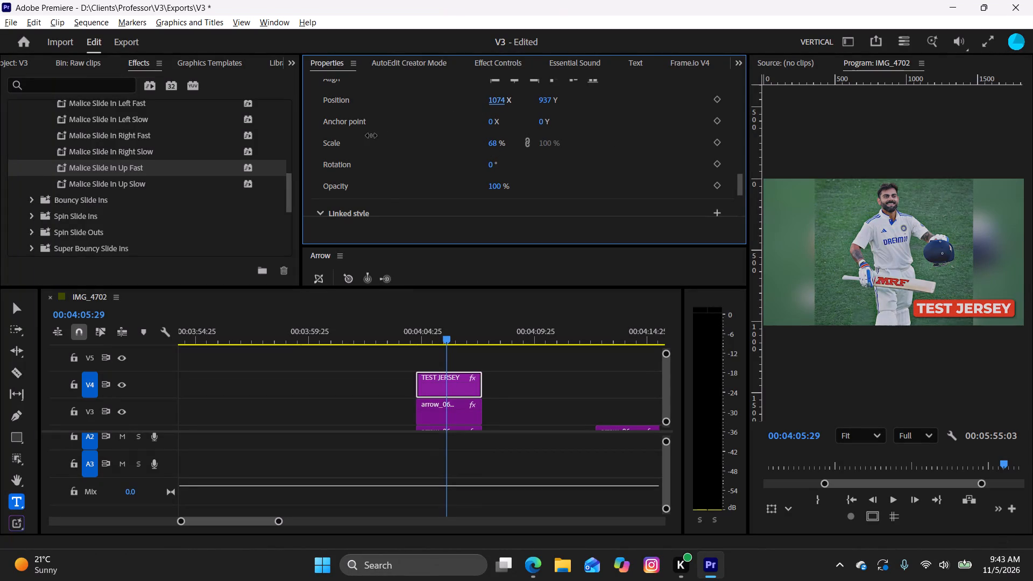
{"action": "left_click_drag", "start_coordinate": [371, 136], "coordinate": [391, 147]}
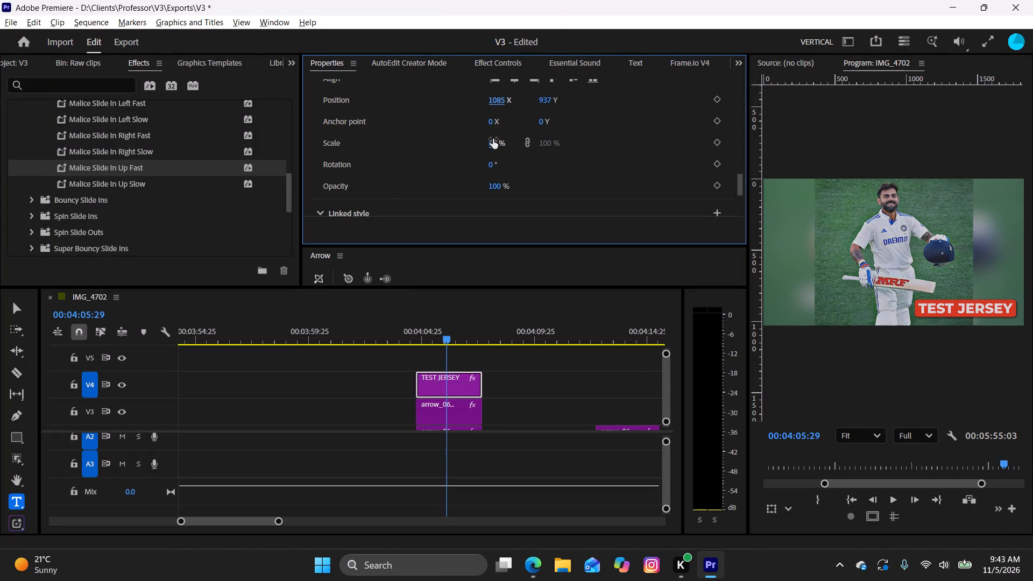
{"action": "left_click_drag", "start_coordinate": [496, 144], "coordinate": [486, 150]}
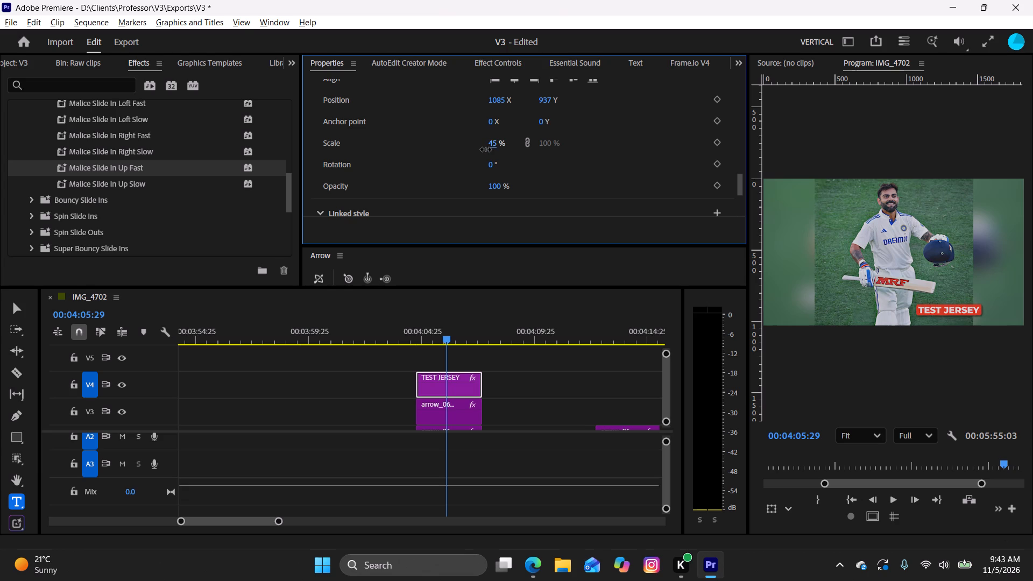
{"action": "left_click_drag", "start_coordinate": [486, 150], "coordinate": [491, 151]}
{"action": "left_click_drag", "start_coordinate": [495, 104], "coordinate": [527, 103]}
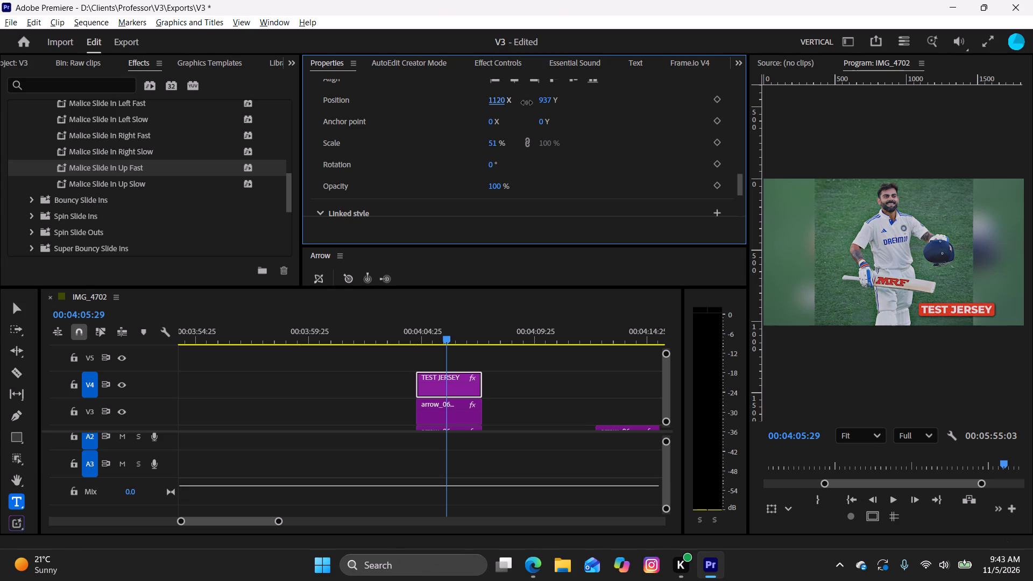
{"action": "left_click_drag", "start_coordinate": [527, 103], "coordinate": [619, 106]}
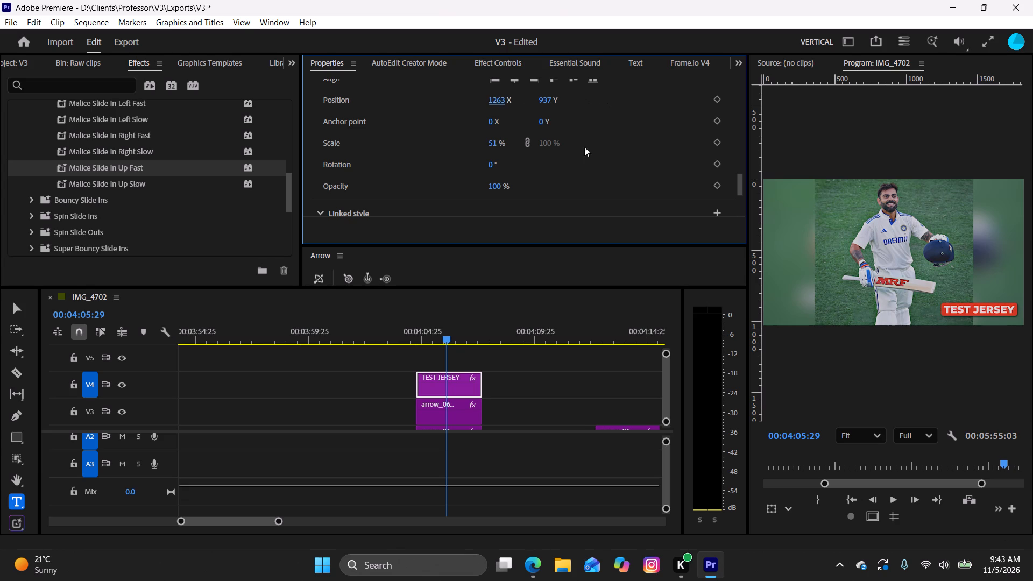
Play back the TEST JERSEY graphic and continue to the Key Test Career Statistics image around 00:04:25 to review where it starts.
{"action": "left_click_drag", "start_coordinate": [445, 331], "coordinate": [395, 339]}
{"action": "key", "text": "space"}
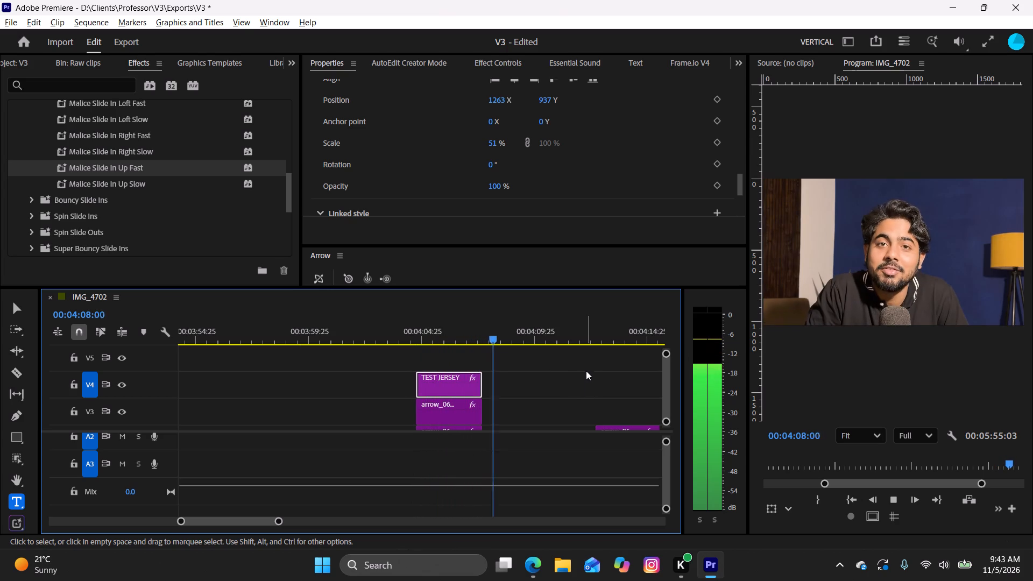
{"action": "key", "text": "r"}
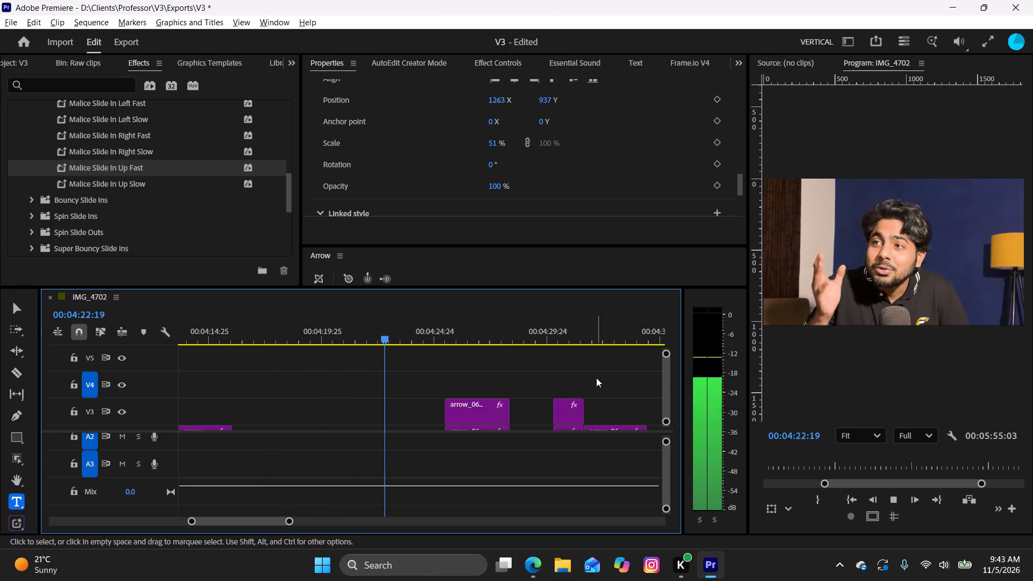
{"action": "key", "text": "space"}
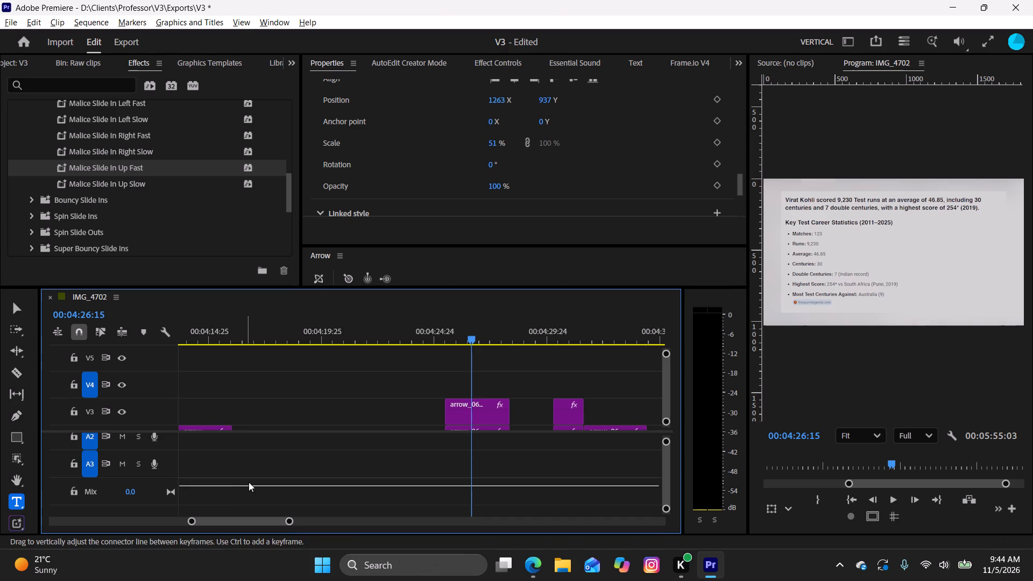
{"action": "key", "text": "space"}
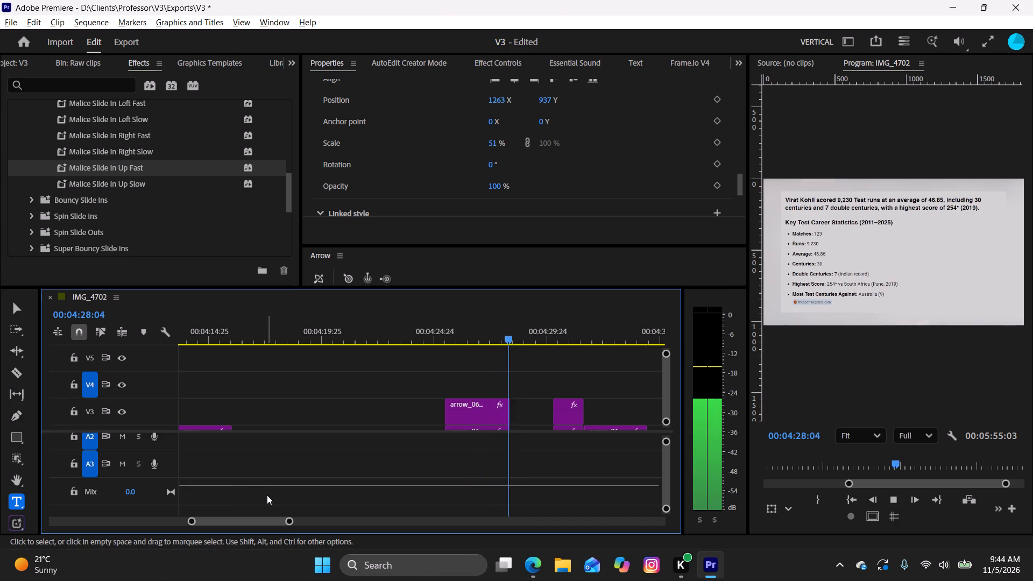
{"action": "key", "text": "space"}
{"action": "left_click_drag", "start_coordinate": [495, 329], "coordinate": [455, 345]}
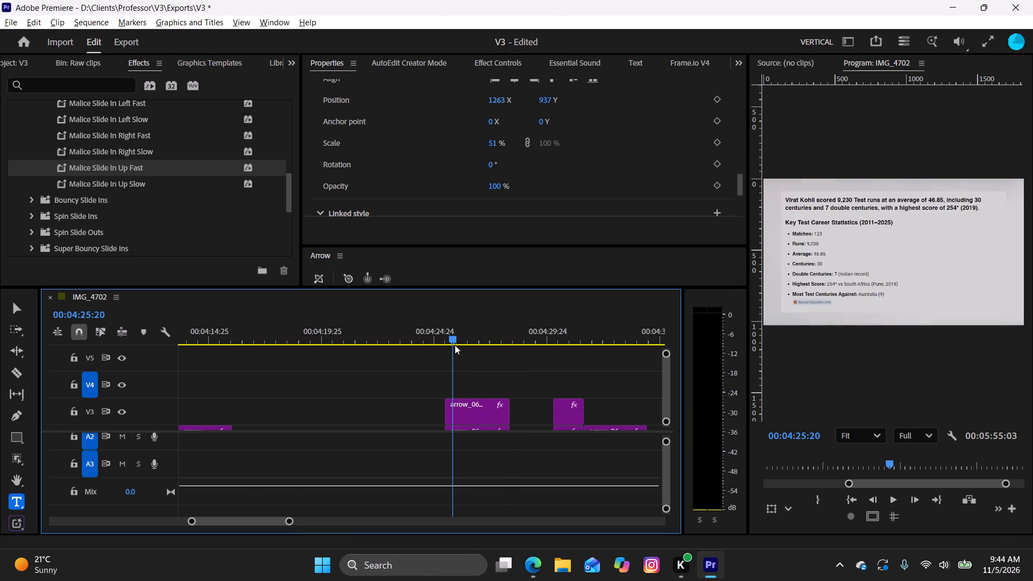
{"action": "left_click_drag", "start_coordinate": [455, 345], "coordinate": [631, 341]}
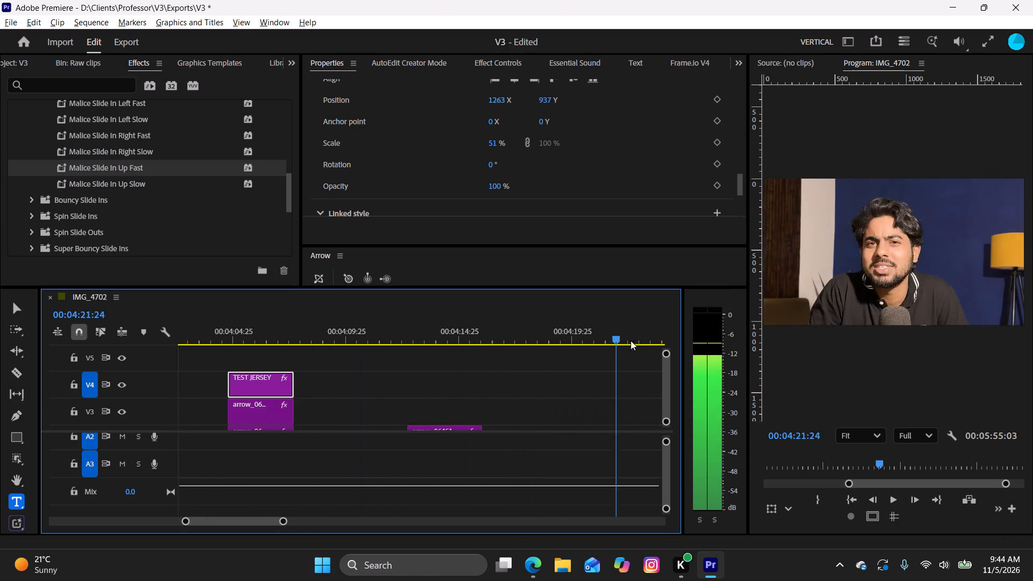
{"action": "left_click_drag", "start_coordinate": [631, 341], "coordinate": [490, 358]}
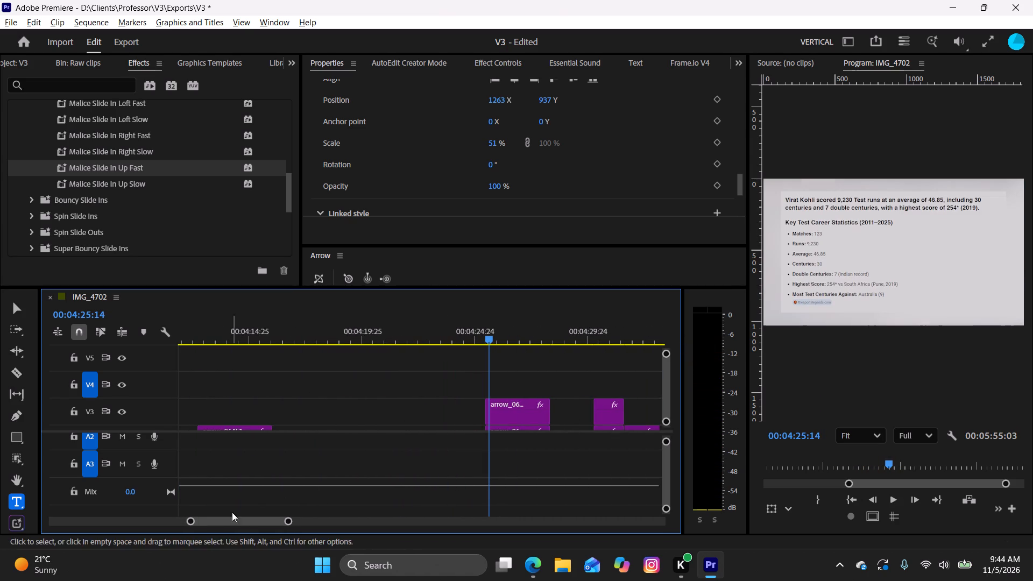
Copy the Roughen Edges highlight graphic at 00:03:19:03 and paste it on V4 at 00:04:25:09, over the Key Test Career Statistics image.
{"action": "left_click_drag", "start_coordinate": [222, 523], "coordinate": [197, 531]}
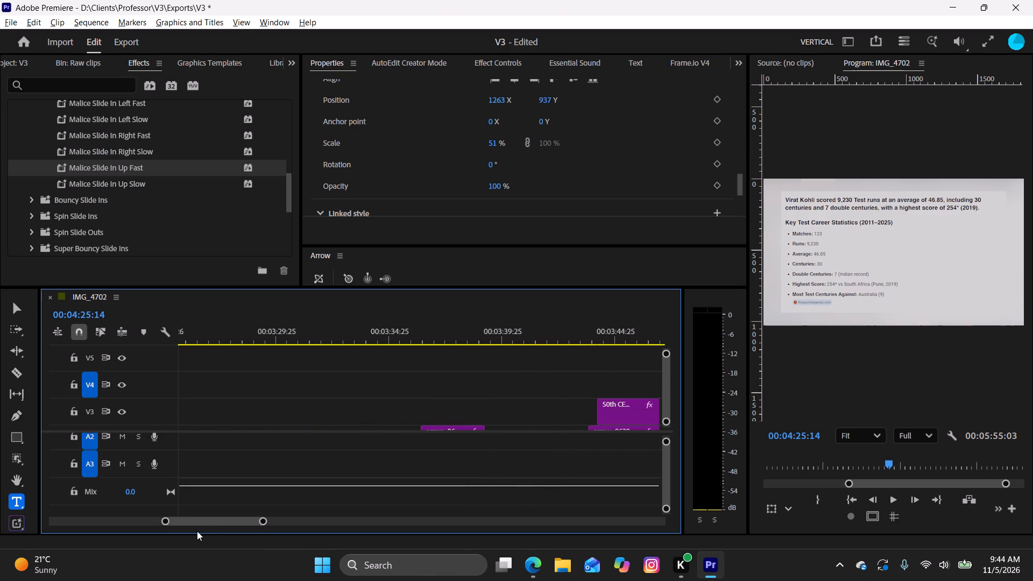
{"action": "left_click_drag", "start_coordinate": [197, 531], "coordinate": [184, 536]}
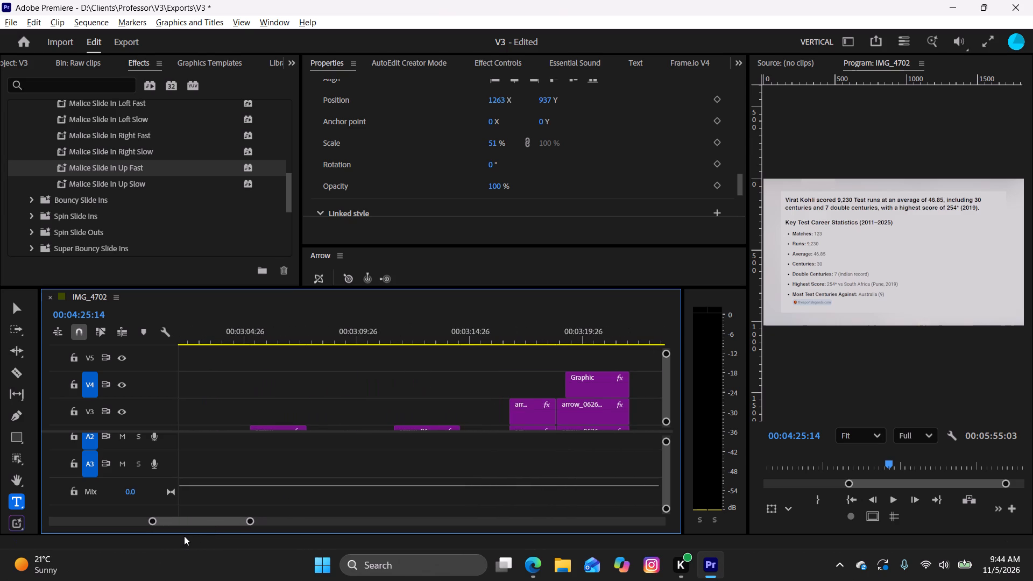
{"action": "left_click_drag", "start_coordinate": [184, 536], "coordinate": [183, 535]}
{"action": "left_click", "coordinate": [608, 377]}
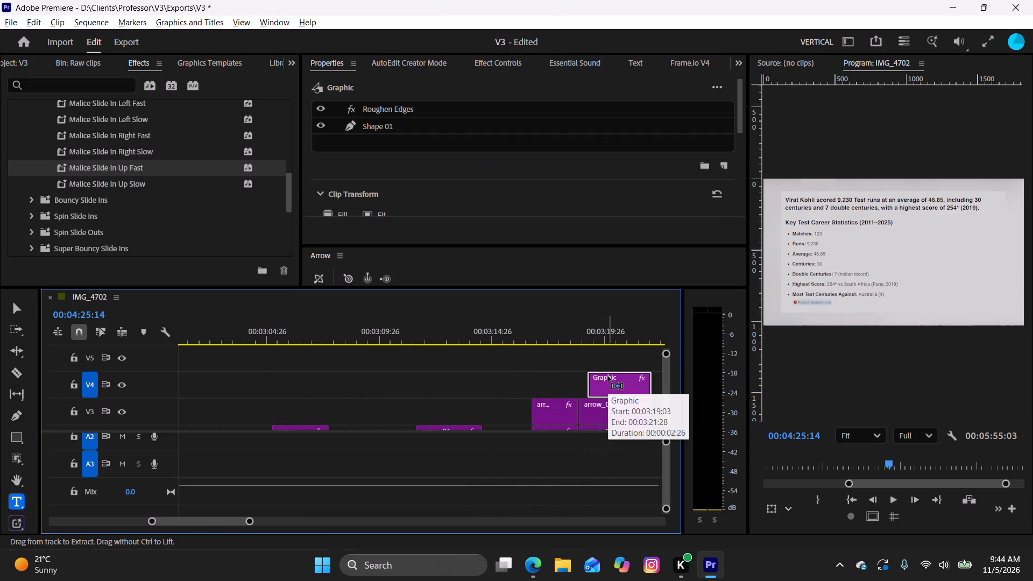
{"action": "key", "text": "ctrl+c"}
{"action": "left_click_drag", "start_coordinate": [225, 521], "coordinate": [268, 535]}
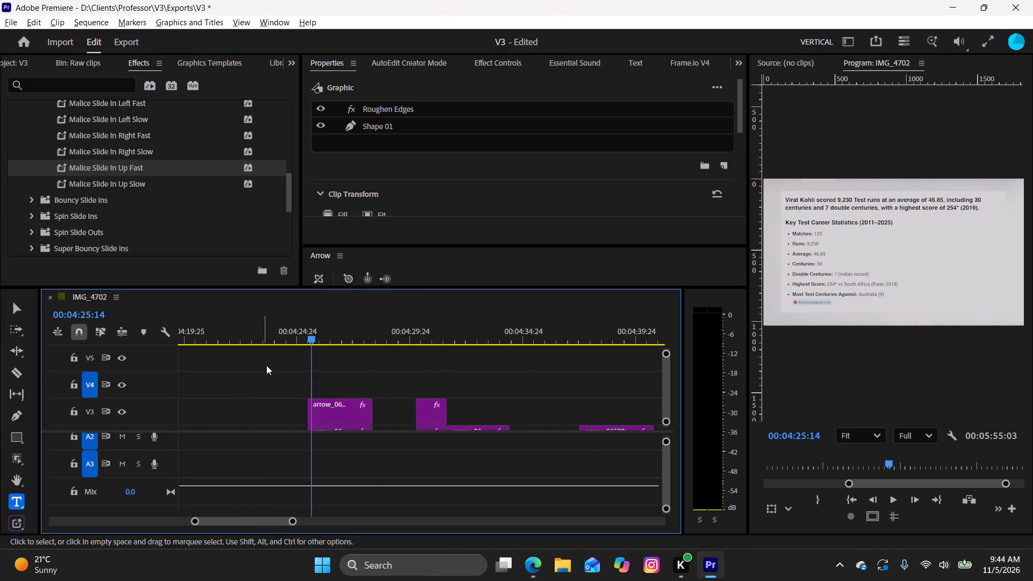
{"action": "left_click_drag", "start_coordinate": [313, 342], "coordinate": [310, 348]}
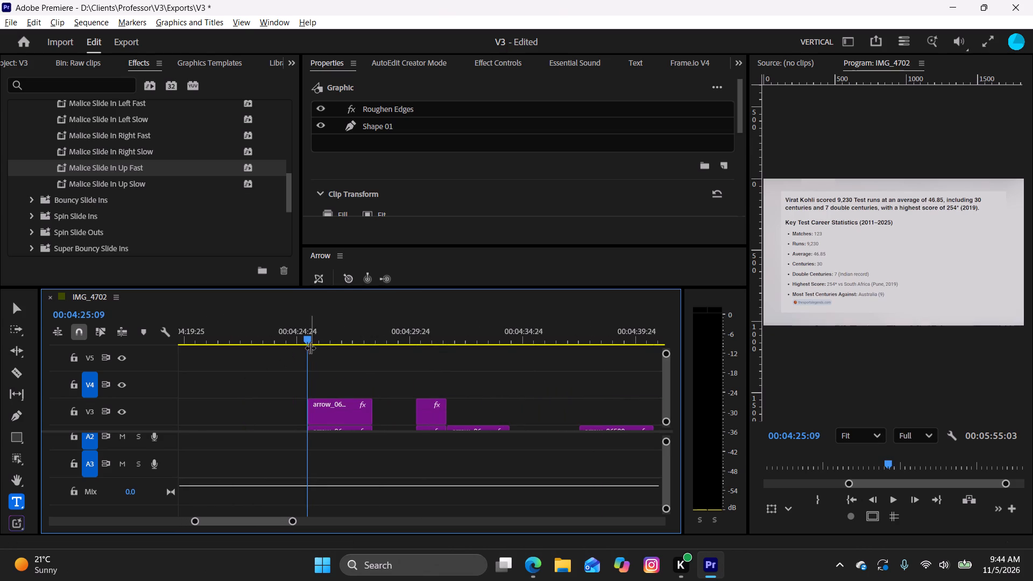
{"action": "key", "text": "ctrl+v"}
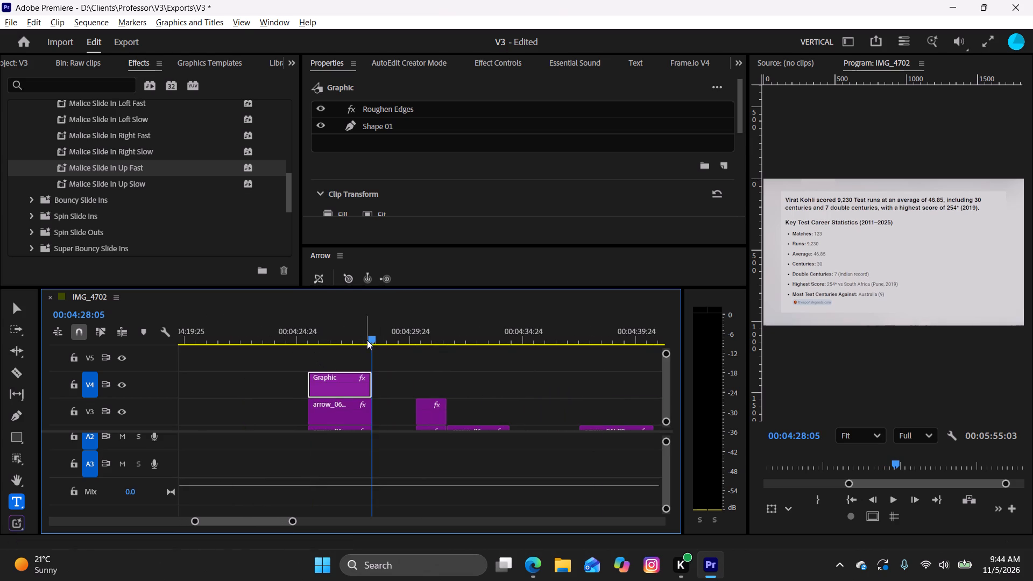
Remove the Crop Right keyframes from the pasted highlight at 00:04:25:09 and set its Crop Right to 0%.
{"action": "left_click_drag", "start_coordinate": [367, 340], "coordinate": [318, 366]}
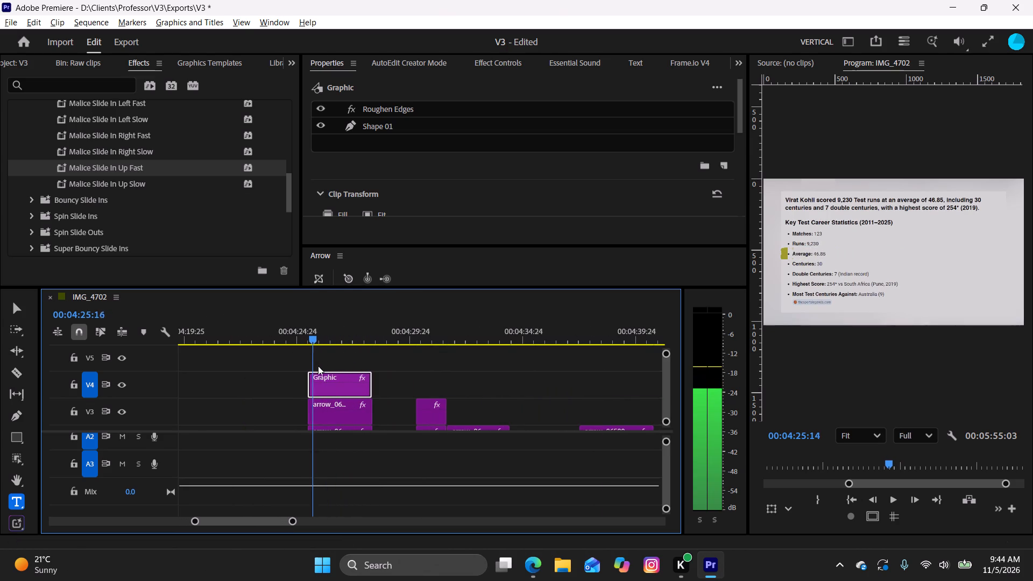
{"action": "left_click_drag", "start_coordinate": [318, 366], "coordinate": [367, 379]}
{"action": "left_click", "coordinate": [337, 385]}
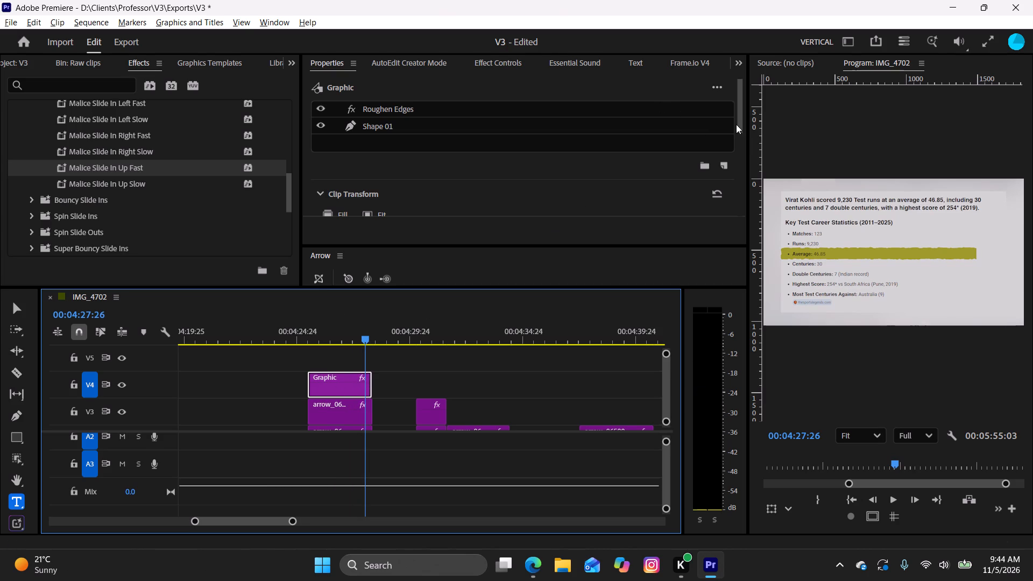
{"action": "left_click_drag", "start_coordinate": [742, 122], "coordinate": [754, 183]}
{"action": "left_click_drag", "start_coordinate": [747, 172], "coordinate": [744, 164]}
{"action": "left_click", "coordinate": [734, 168]}
{"action": "left_click", "coordinate": [498, 63]}
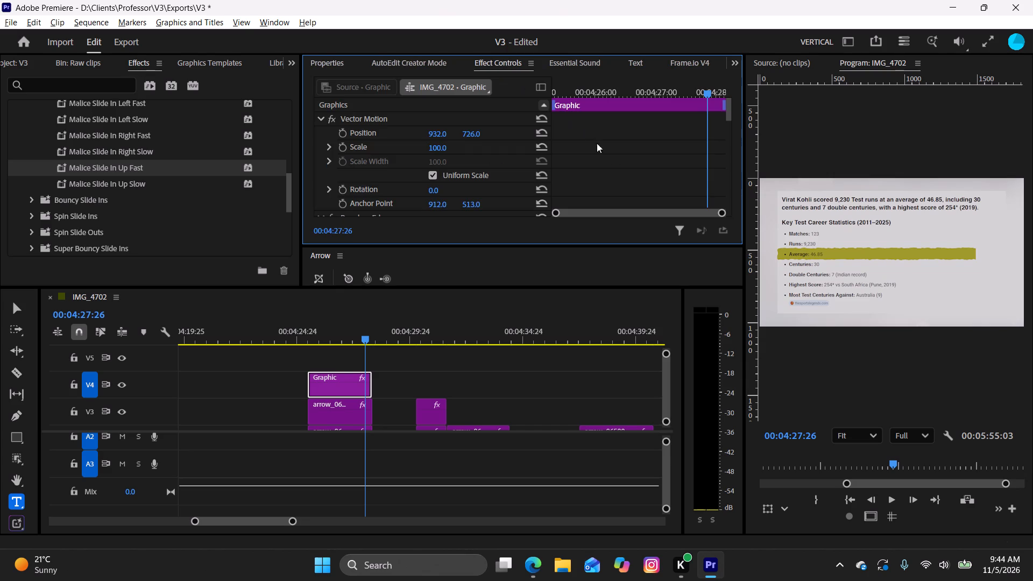
{"action": "left_click_drag", "start_coordinate": [729, 118], "coordinate": [732, 123]}
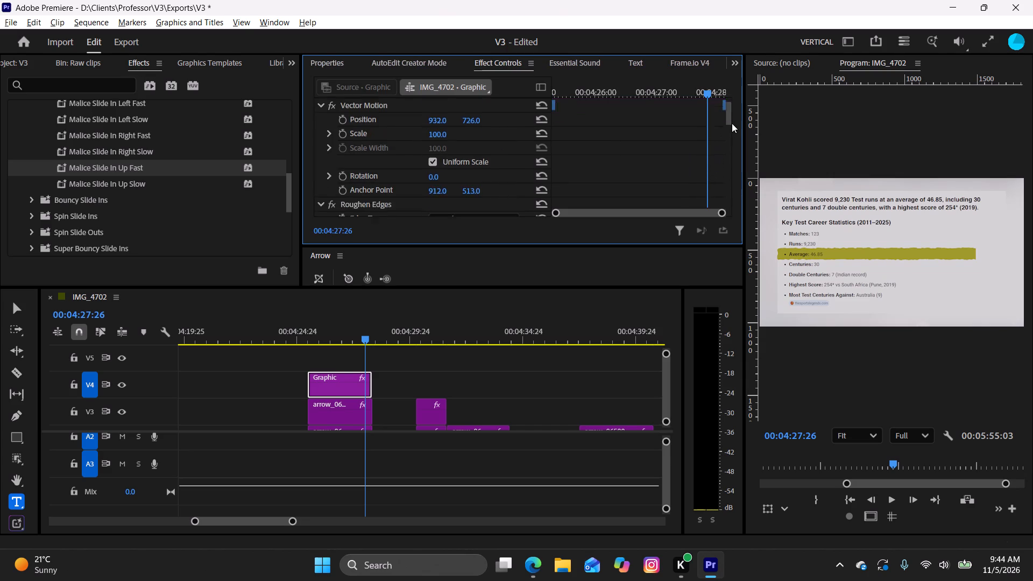
{"action": "left_click_drag", "start_coordinate": [732, 123], "coordinate": [758, 202]}
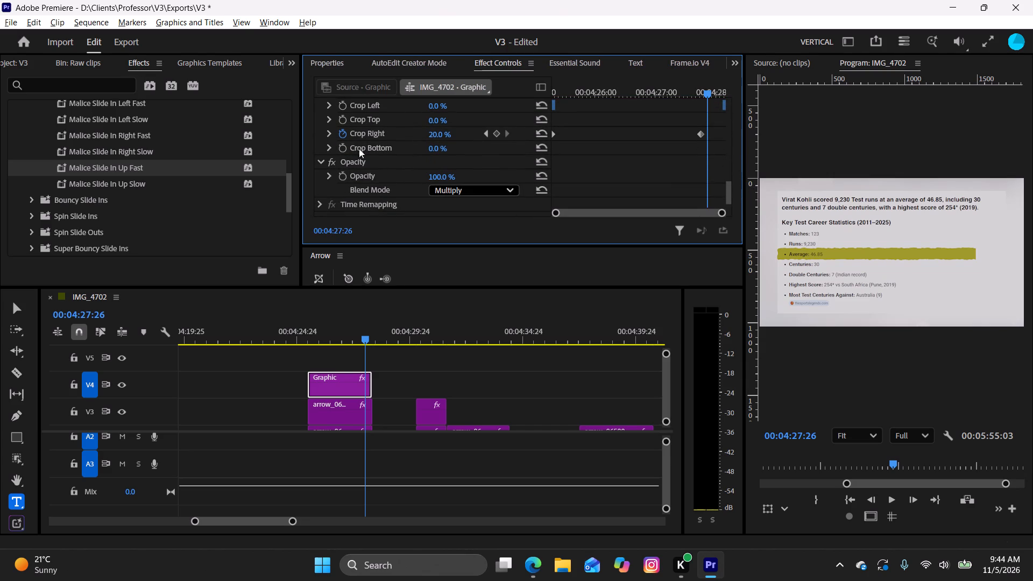
{"action": "left_click", "coordinate": [342, 134]}
{"action": "left_click", "coordinate": [576, 333]}
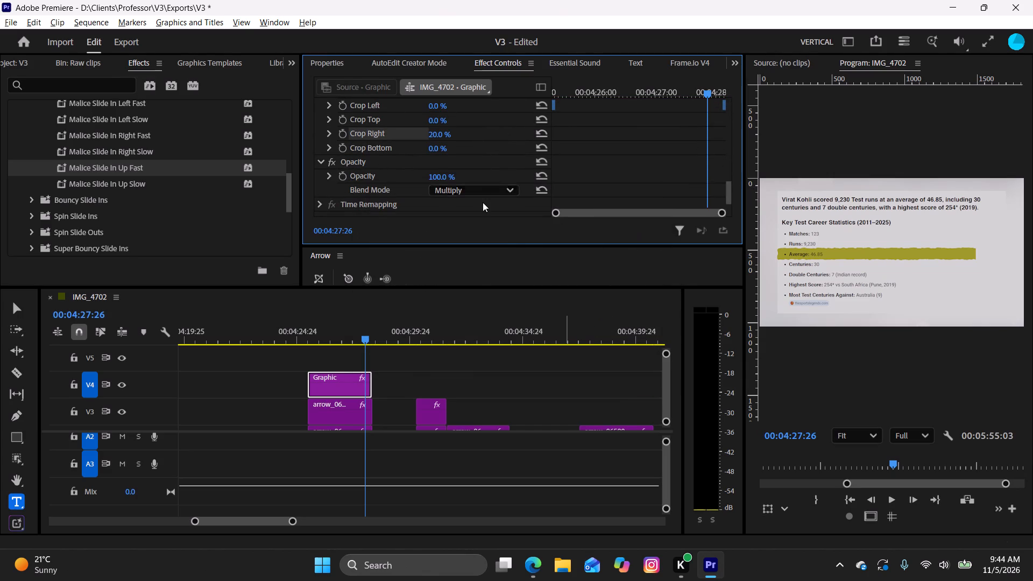
{"action": "left_click_drag", "start_coordinate": [669, 93], "coordinate": [516, 127]}
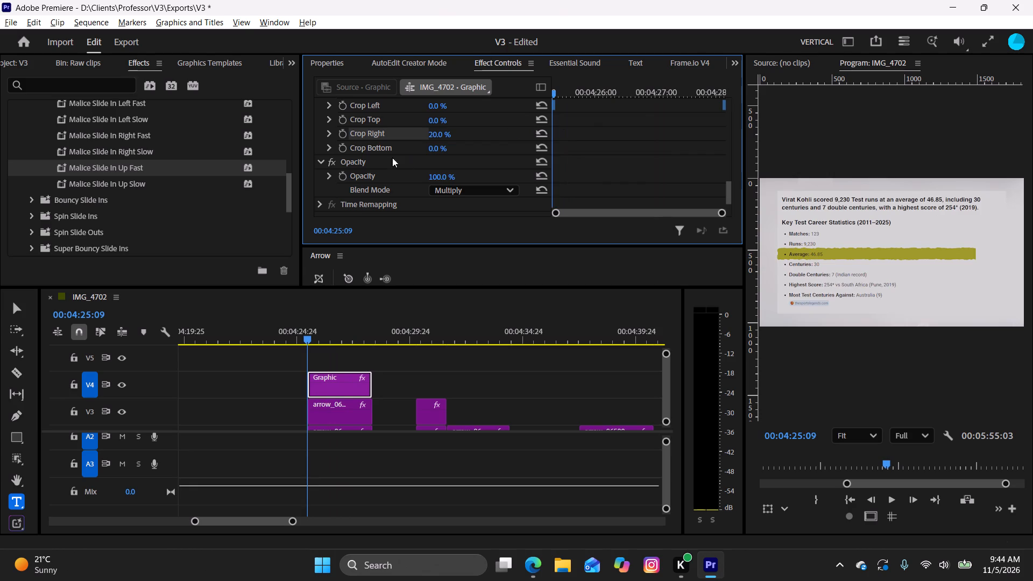
{"action": "left_click_drag", "start_coordinate": [440, 134], "coordinate": [499, 153]}
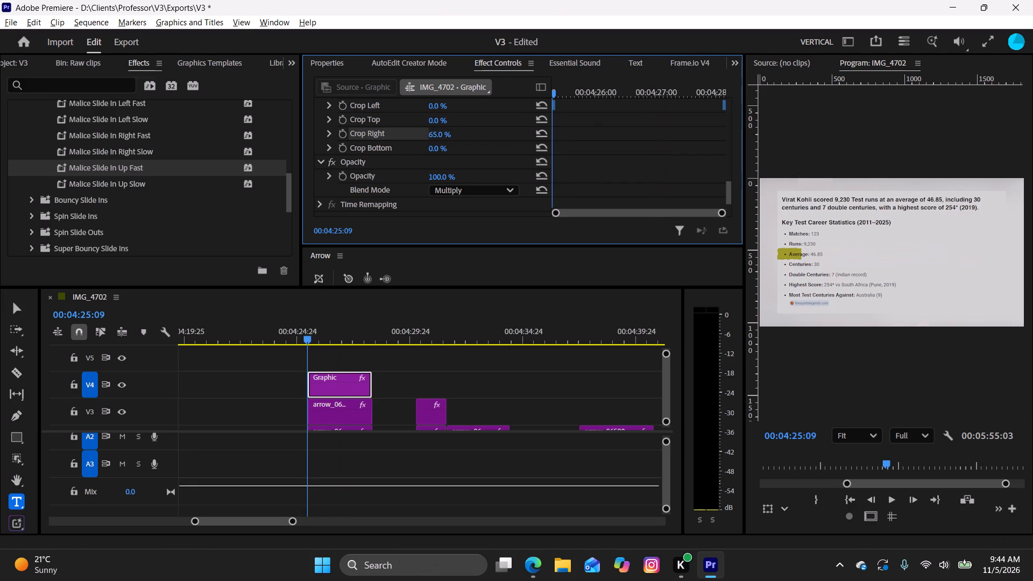
{"action": "left_click_drag", "start_coordinate": [499, 153], "coordinate": [403, 164]}
Move the highlight onto the Centuries line by setting its Motion position to 960 horizontally and about 421 vertically.
{"action": "scroll", "coordinate": [364, 161], "scroll_direction": "up", "scroll_amount": 1}
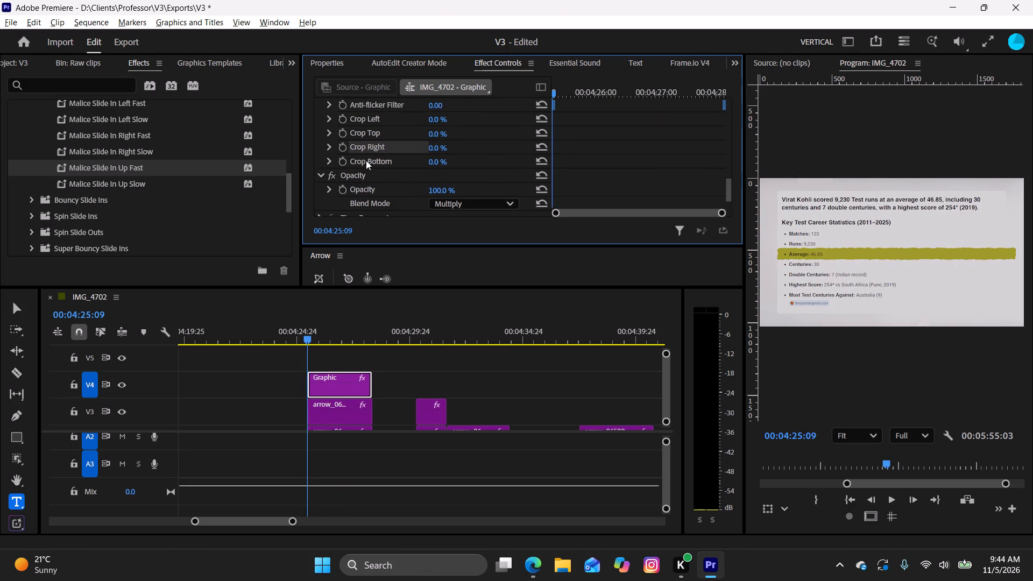
{"action": "scroll", "coordinate": [366, 160], "scroll_direction": "up", "scroll_amount": 8}
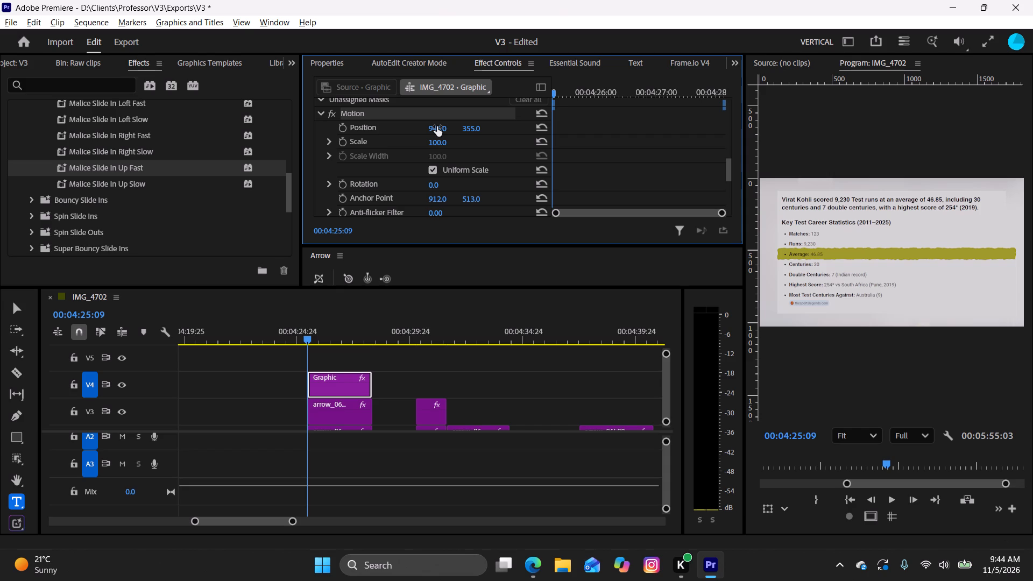
{"action": "left_click_drag", "start_coordinate": [437, 126], "coordinate": [447, 137]}
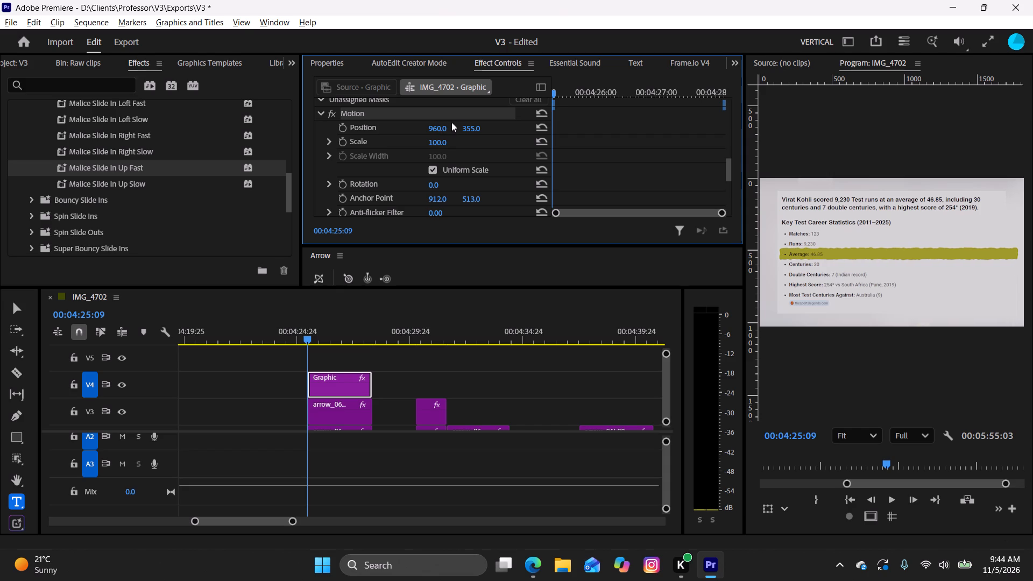
{"action": "left_click_drag", "start_coordinate": [473, 133], "coordinate": [495, 132]}
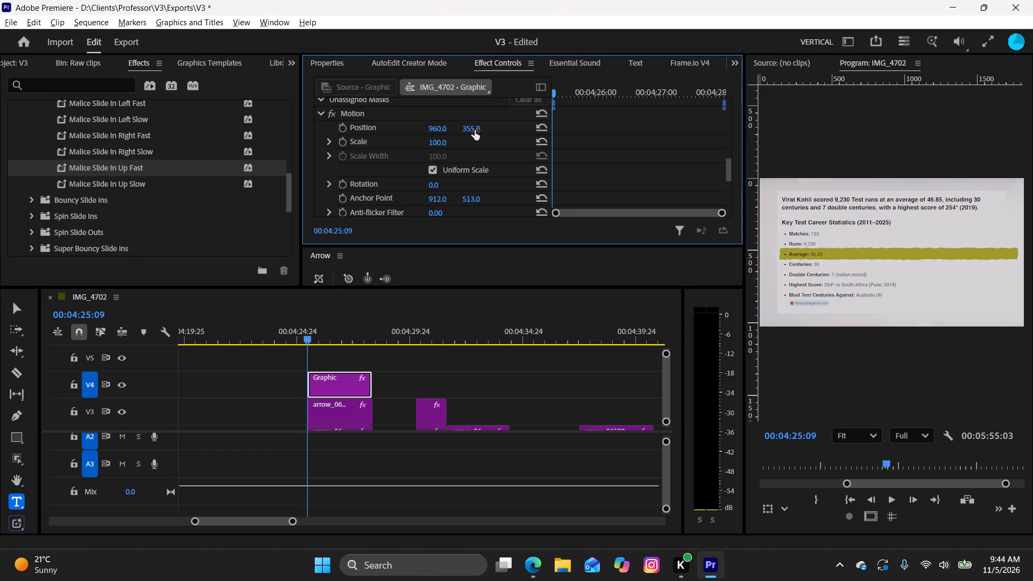
{"action": "left_click_drag", "start_coordinate": [475, 130], "coordinate": [520, 139]}
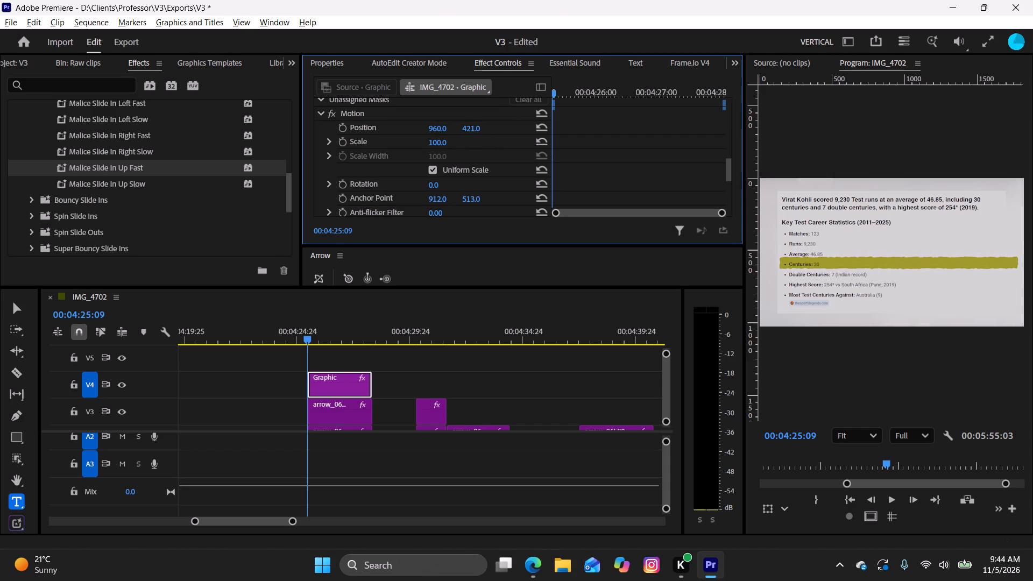
{"action": "left_click_drag", "start_coordinate": [520, 139], "coordinate": [523, 139]}
Animate the Centuries highlight's Crop Right with keyframes from 100% at 00:04:25:09 to 75% at 00:04:27:28.
{"action": "scroll", "coordinate": [469, 169], "scroll_direction": "down", "scroll_amount": 5}
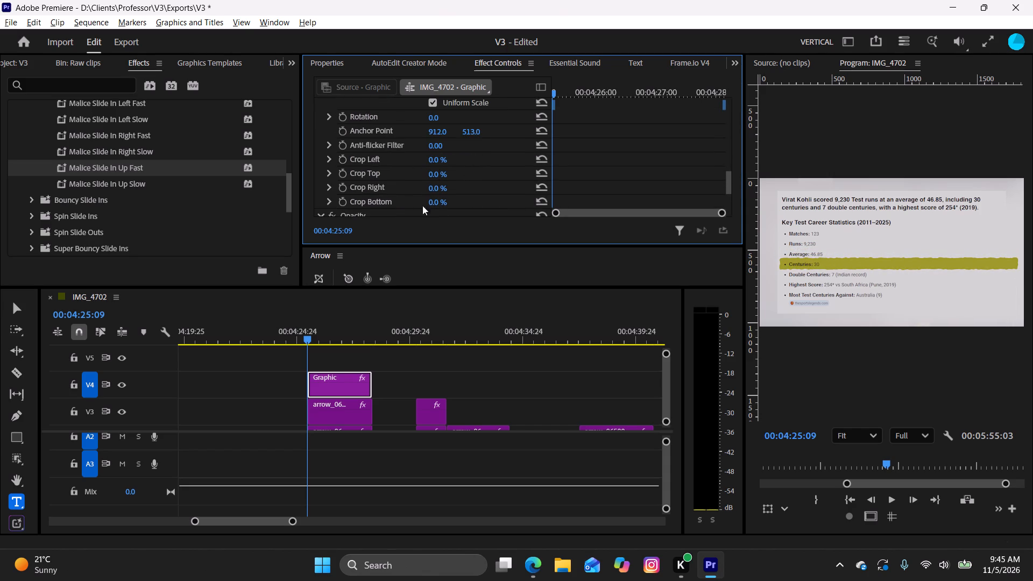
{"action": "left_click", "coordinate": [344, 191]}
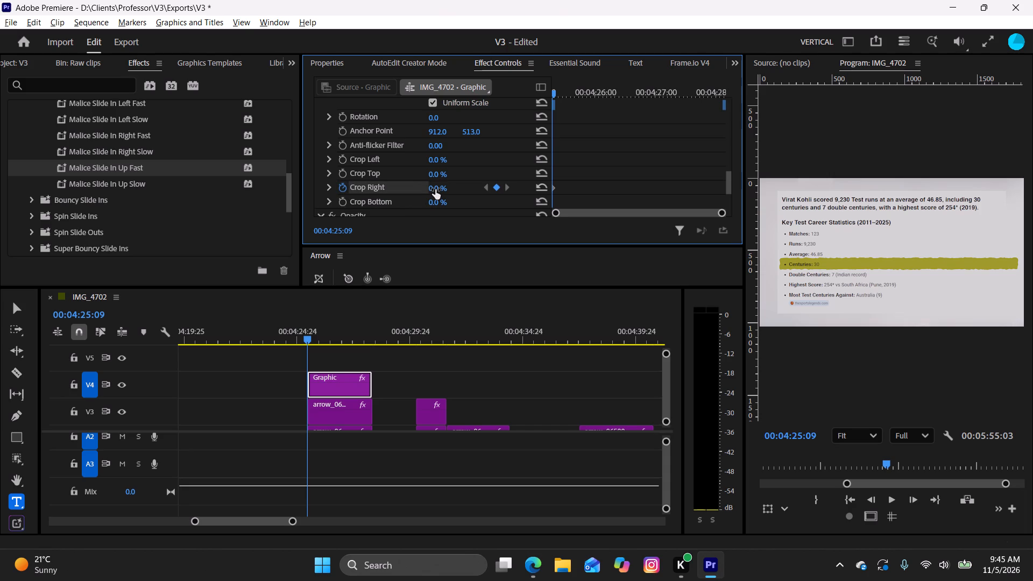
{"action": "left_click_drag", "start_coordinate": [434, 188], "coordinate": [623, 189]}
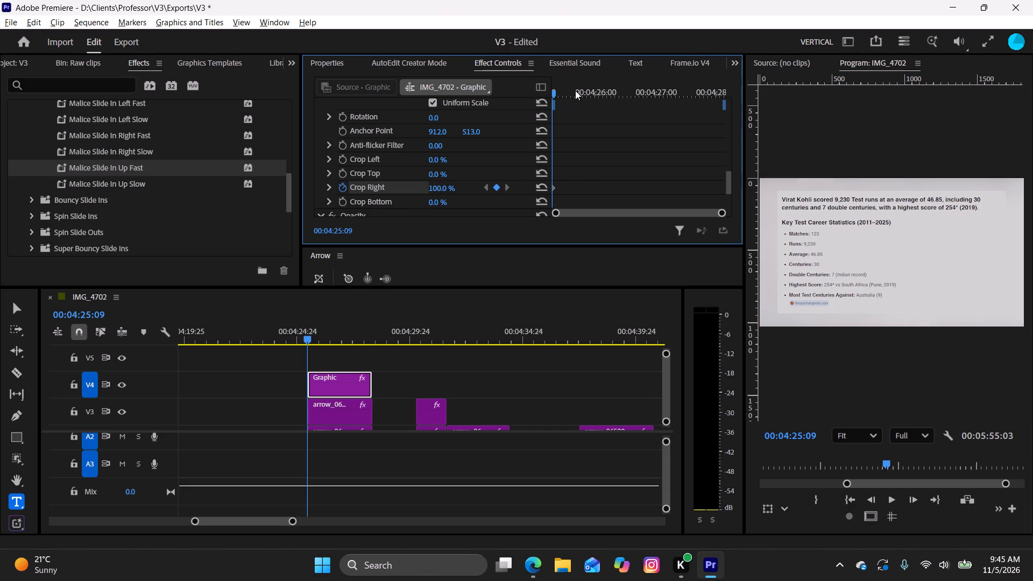
{"action": "left_click_drag", "start_coordinate": [575, 90], "coordinate": [712, 131]}
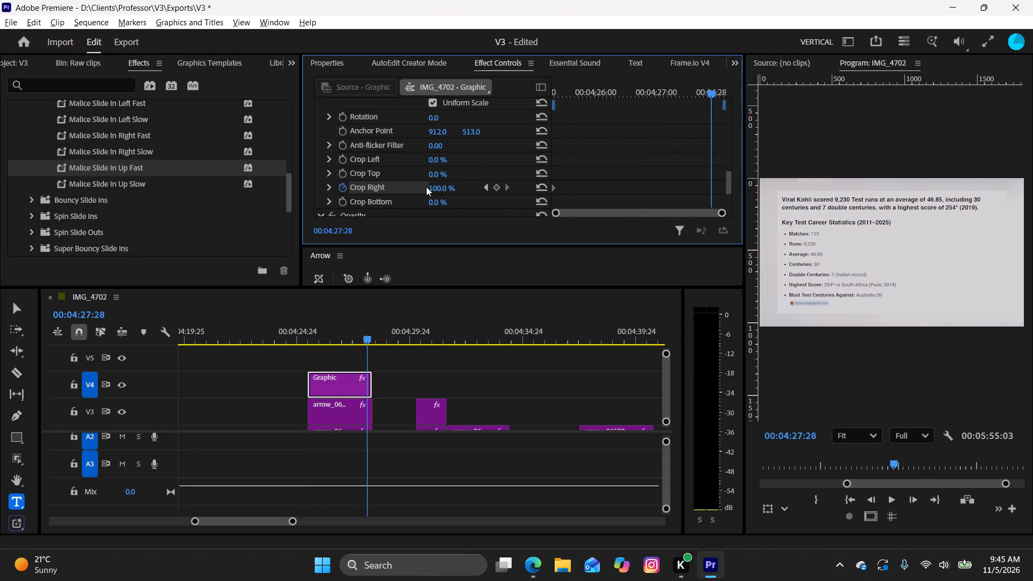
{"action": "left_click_drag", "start_coordinate": [438, 189], "coordinate": [442, 200]}
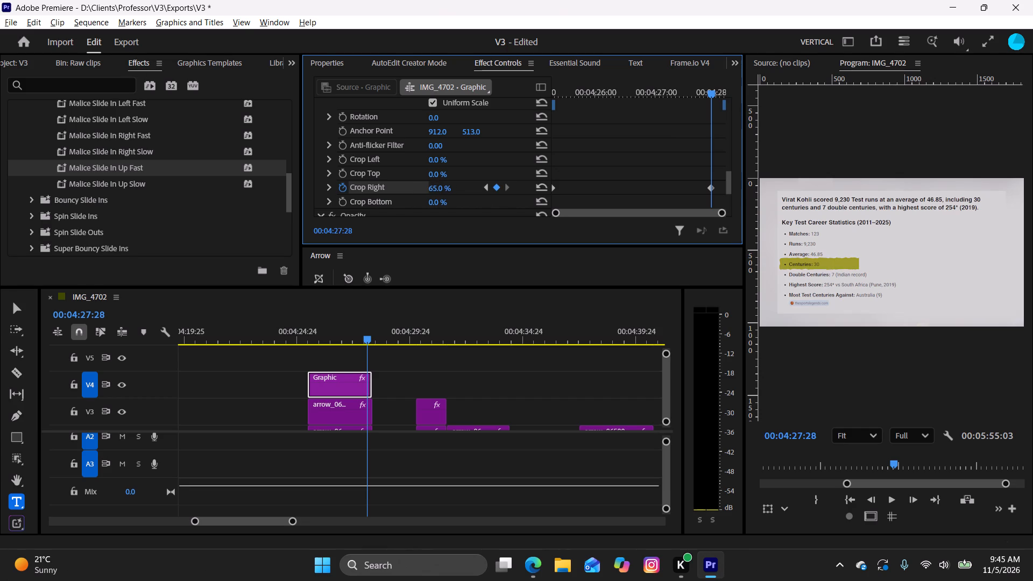
{"action": "left_click_drag", "start_coordinate": [442, 200], "coordinate": [448, 202]}
{"action": "left_click_drag", "start_coordinate": [448, 202], "coordinate": [454, 203]}
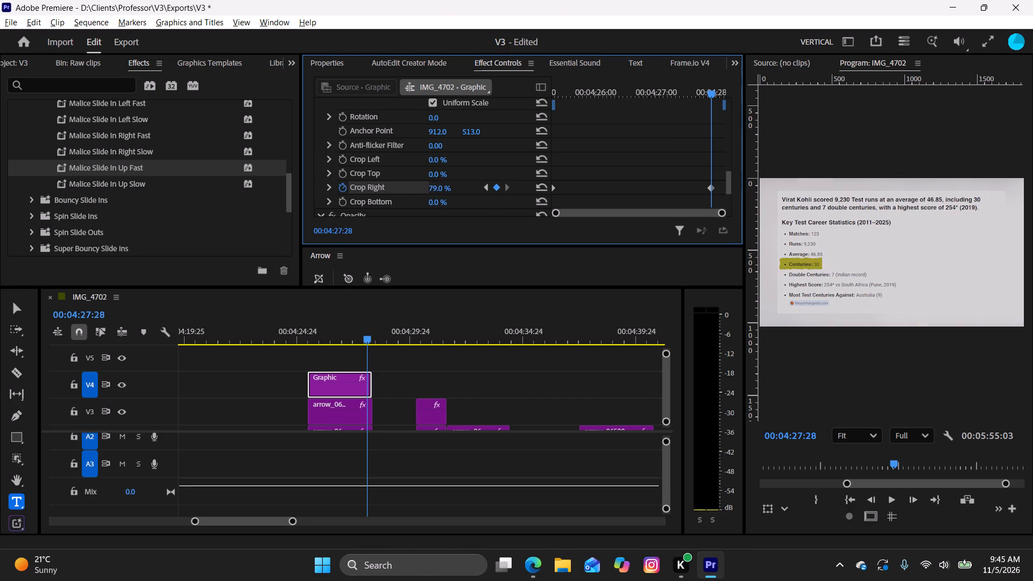
{"action": "left_click_drag", "start_coordinate": [454, 203], "coordinate": [452, 205]}
Play back the Centuries highlight, then paste the copied highlight on V4 at 00:04:30:03 and trim it to match the V3 clip.
{"action": "left_click_drag", "start_coordinate": [367, 333], "coordinate": [293, 351]}
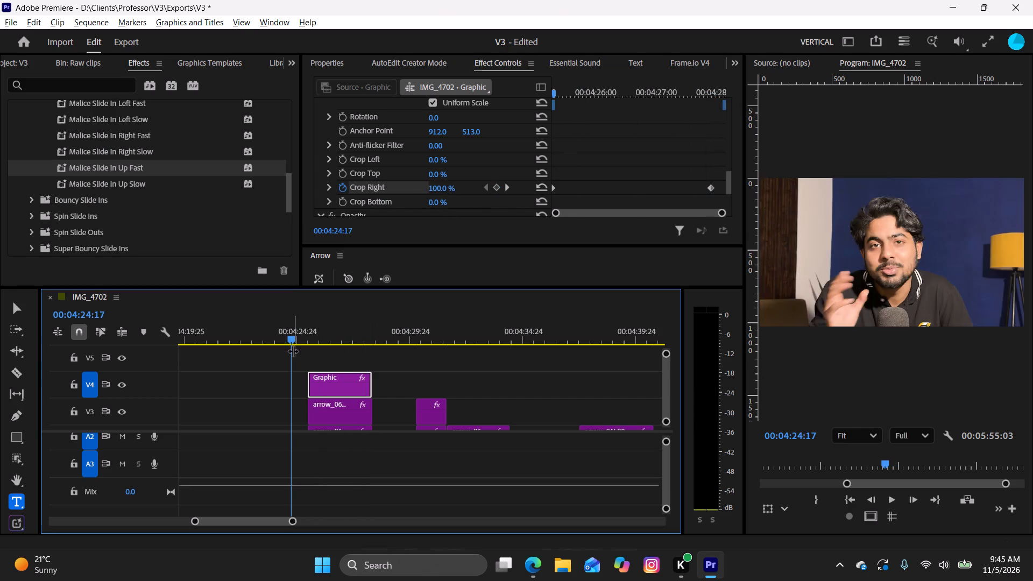
{"action": "key", "text": "space"}
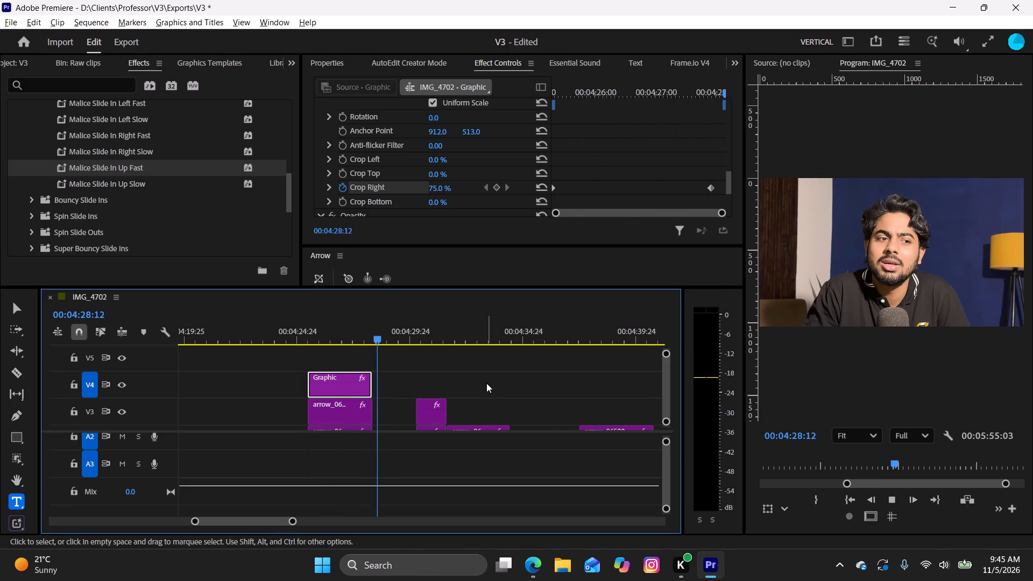
{"action": "key", "text": "space"}
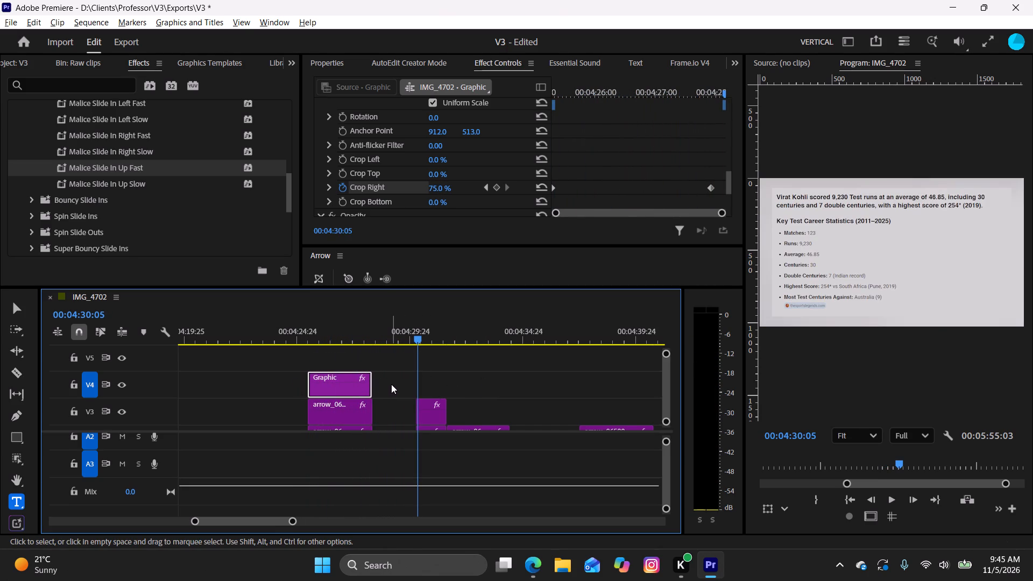
{"action": "key", "text": "ctrl+v"}
{"action": "left_click", "coordinate": [445, 387]}
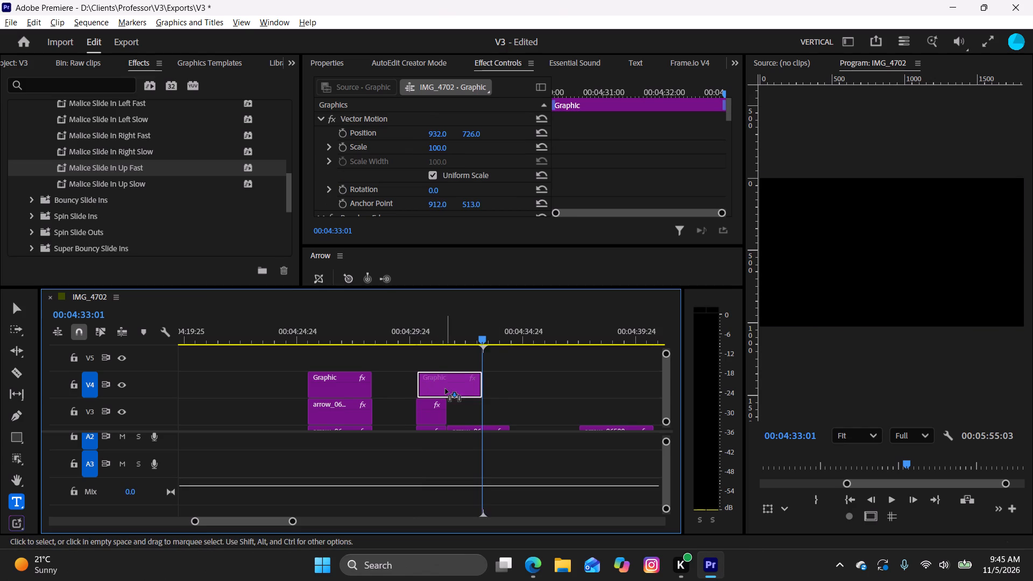
{"action": "left_click_drag", "start_coordinate": [477, 390], "coordinate": [445, 410]}
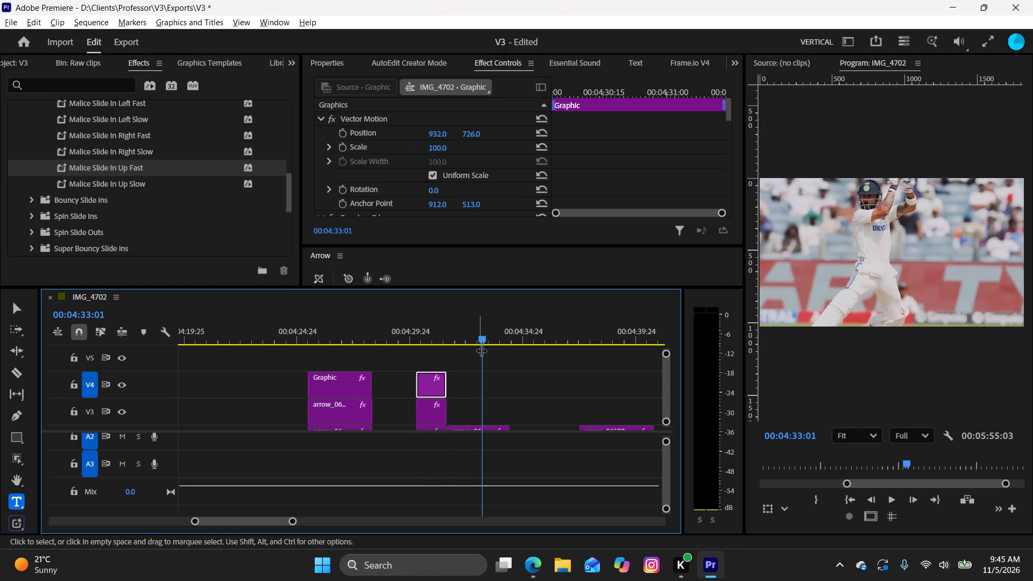
Move the second pasted highlight down onto the Double Centuries line by setting its vertical Motion position to 498.
{"action": "left_click_drag", "start_coordinate": [476, 337], "coordinate": [423, 349]}
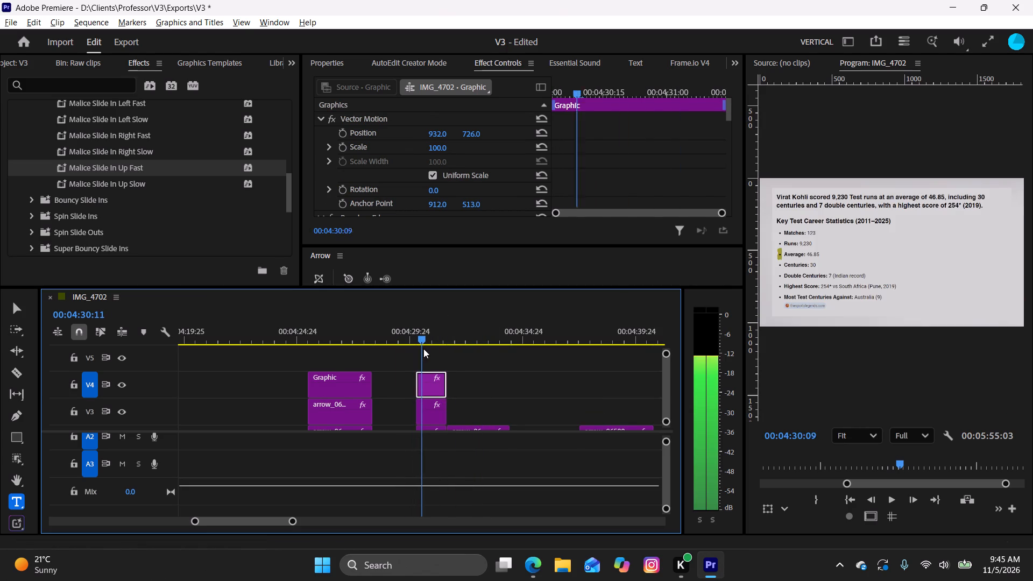
{"action": "left_click_drag", "start_coordinate": [423, 349], "coordinate": [434, 350]}
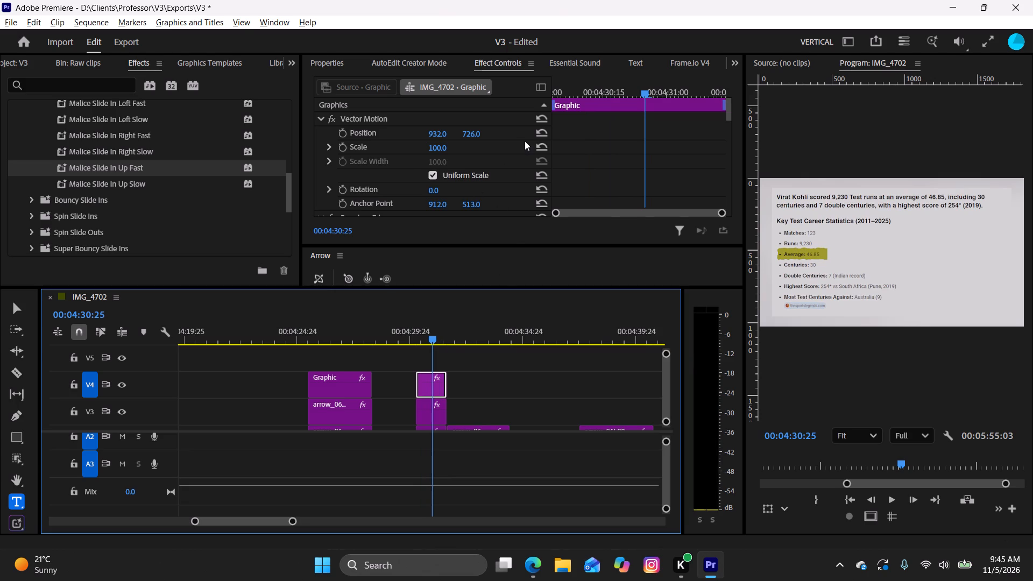
{"action": "scroll", "coordinate": [525, 141], "scroll_direction": "down", "scroll_amount": 17}
{"action": "scroll", "coordinate": [516, 131], "scroll_direction": "up", "scroll_amount": 2}
{"action": "scroll", "coordinate": [515, 131], "scroll_direction": "down", "scroll_amount": 16}
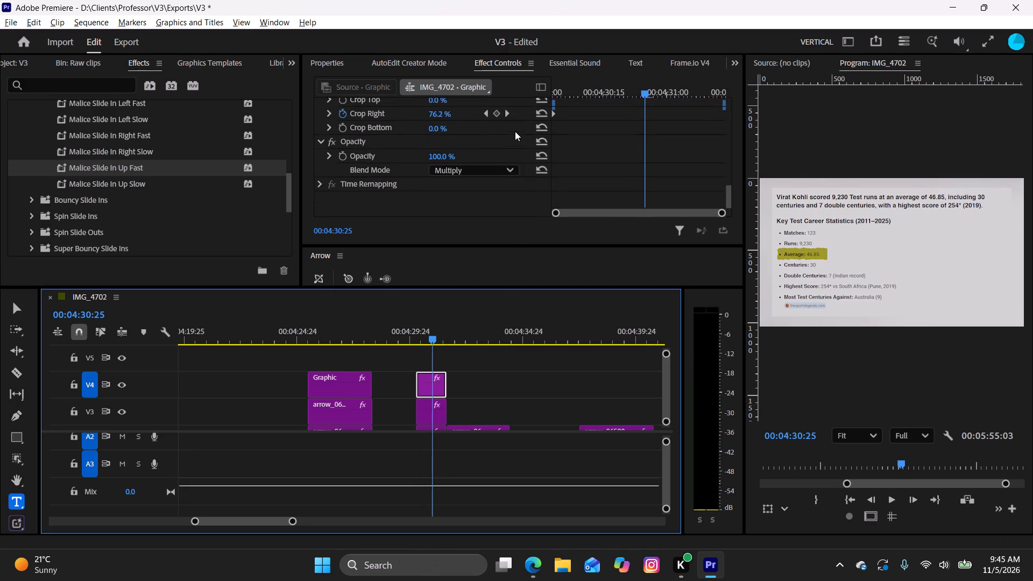
{"action": "scroll", "coordinate": [515, 131], "scroll_direction": "down", "scroll_amount": 6}
{"action": "scroll", "coordinate": [515, 131], "scroll_direction": "up", "scroll_amount": 8}
{"action": "scroll", "coordinate": [514, 131], "scroll_direction": "down", "scroll_amount": 1}
{"action": "scroll", "coordinate": [511, 128], "scroll_direction": "up", "scroll_amount": 5}
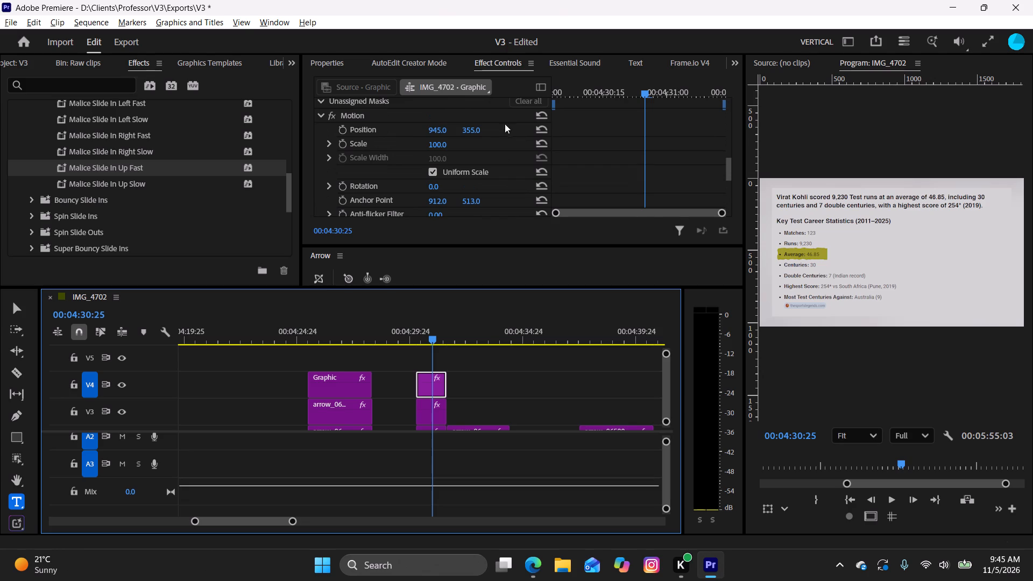
{"action": "left_click_drag", "start_coordinate": [472, 145], "coordinate": [548, 164]}
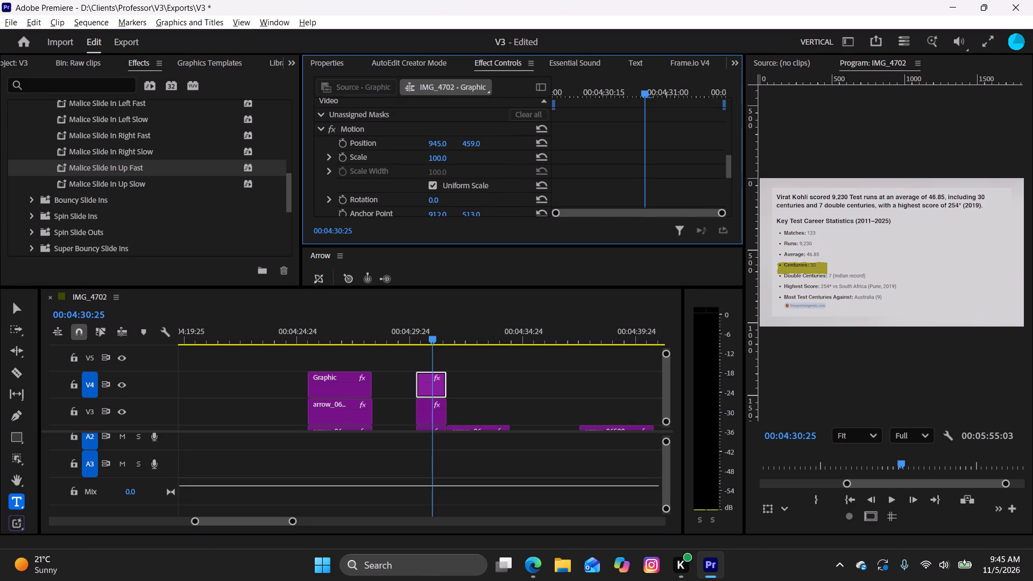
{"action": "left_click_drag", "start_coordinate": [548, 164], "coordinate": [571, 172]}
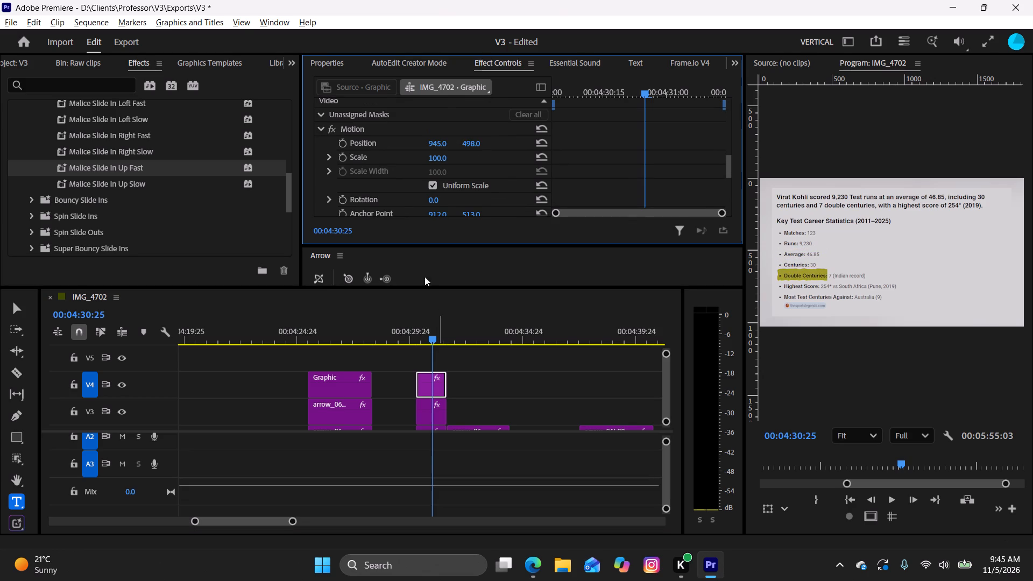
Scrub through the Double Centuries highlight to check how far its Crop Right animation reveals it, returning to 00:04:30:03.
{"action": "scroll", "coordinate": [400, 191], "scroll_direction": "down", "scroll_amount": 16}
{"action": "scroll", "coordinate": [394, 188], "scroll_direction": "up", "scroll_amount": 1}
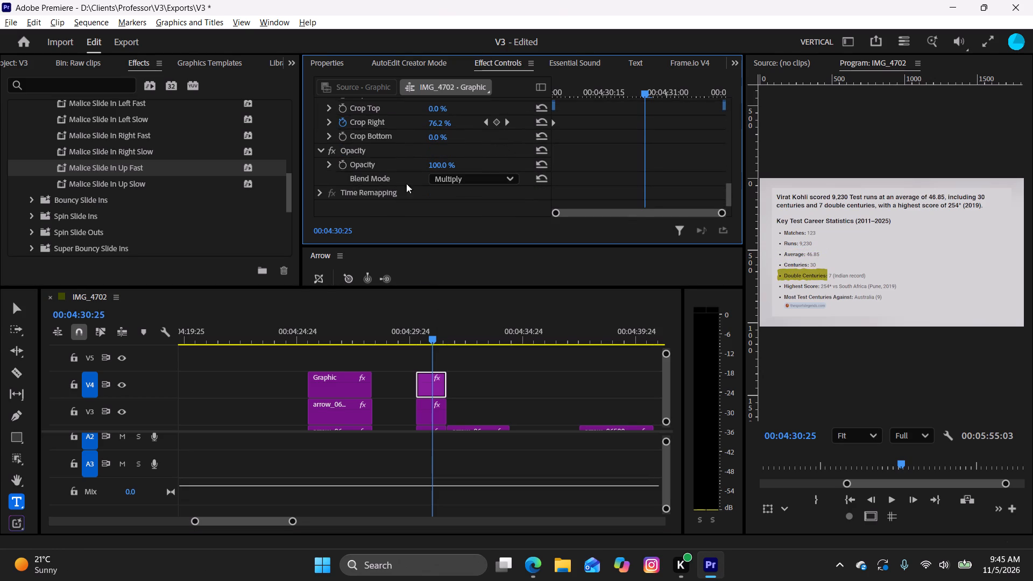
{"action": "left_click_drag", "start_coordinate": [645, 91], "coordinate": [717, 122]}
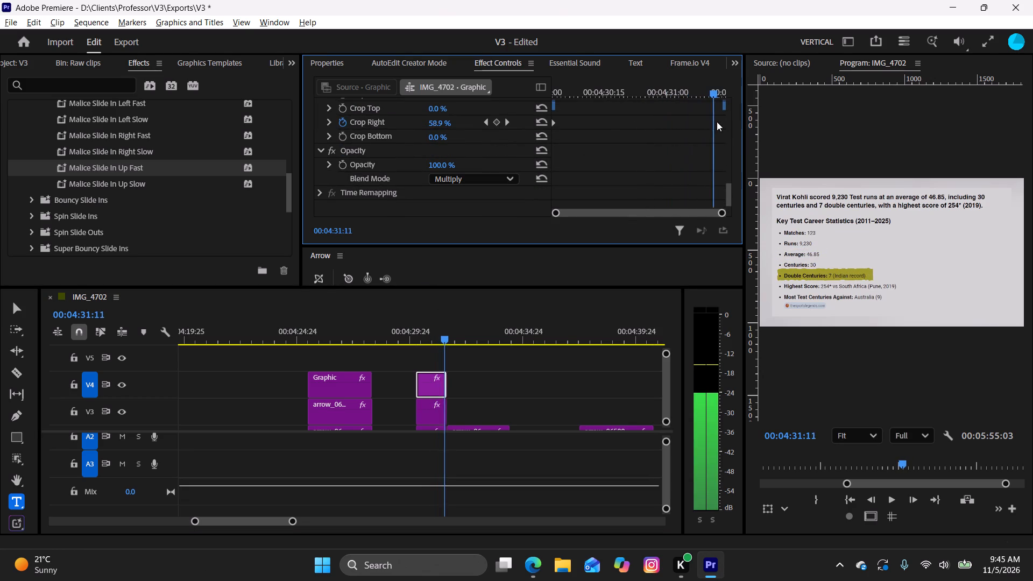
{"action": "left_click_drag", "start_coordinate": [717, 122], "coordinate": [676, 139]}
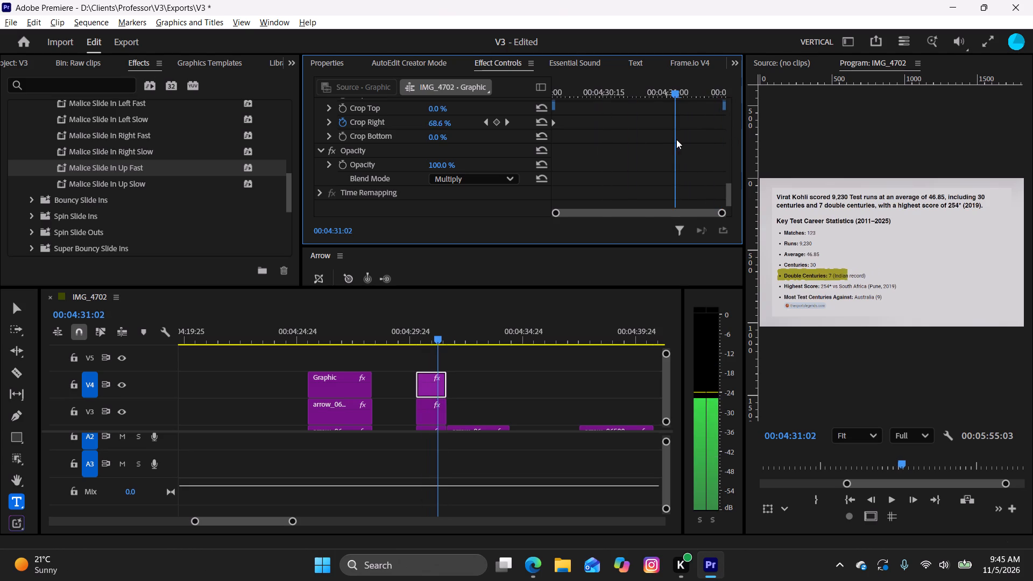
{"action": "left_click_drag", "start_coordinate": [676, 139], "coordinate": [532, 151]}
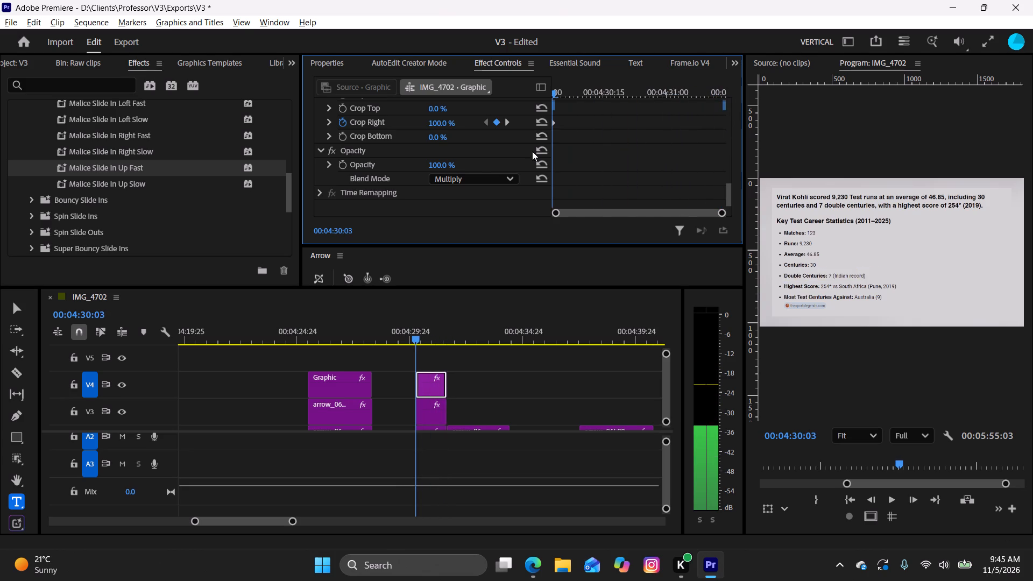
Play on from the Double Centuries highlight to the international centuries stats image and review its section from about 00:04:48.
{"action": "left_click_drag", "start_coordinate": [532, 151], "coordinate": [477, 159]}
{"action": "key", "text": "space"}
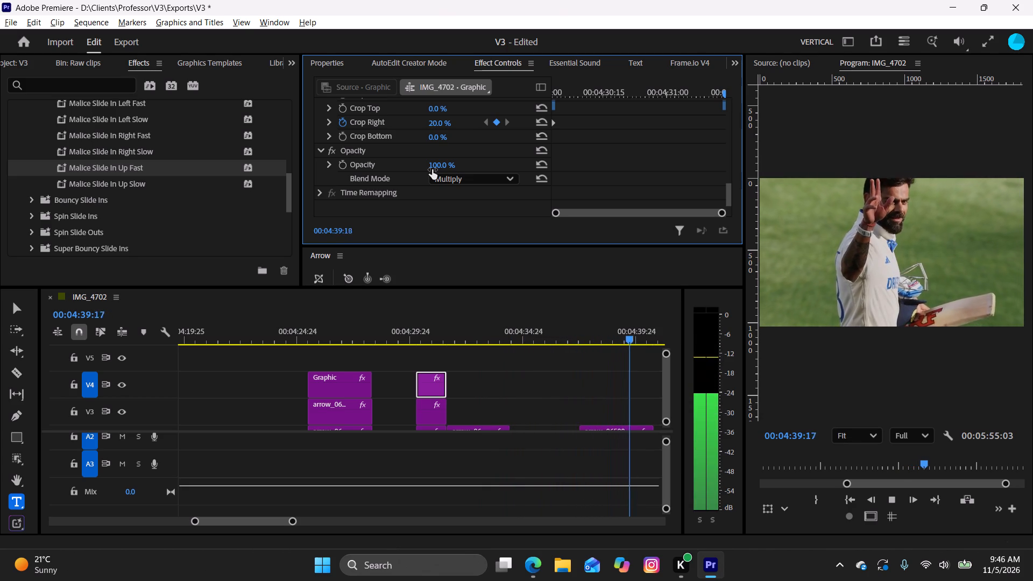
{"action": "key", "text": "space"}
{"action": "key", "text": "space"}
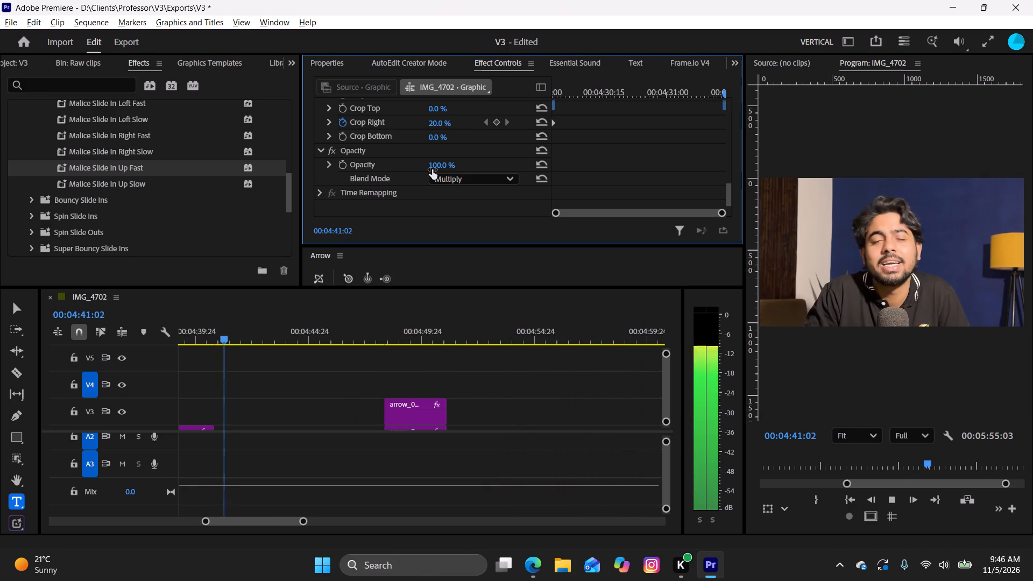
{"action": "key", "text": "r"}
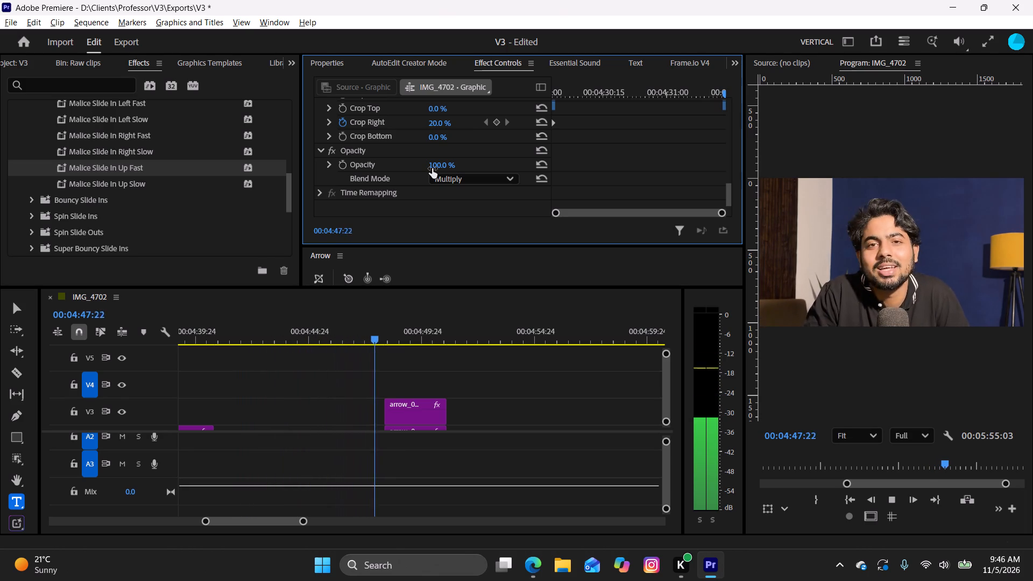
{"action": "key", "text": "space"}
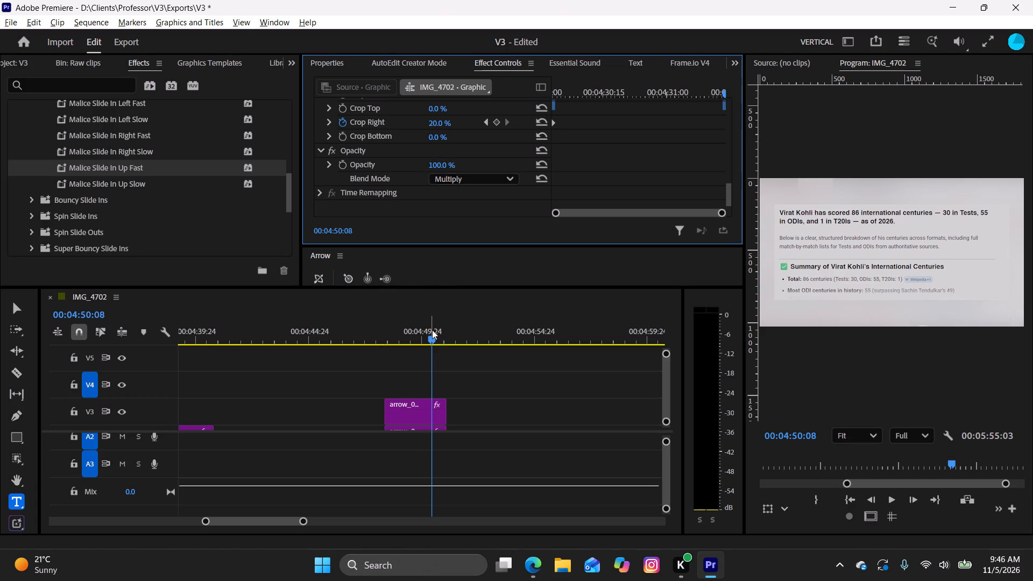
{"action": "left_click_drag", "start_coordinate": [433, 334], "coordinate": [390, 343]}
{"action": "key", "text": "space"}
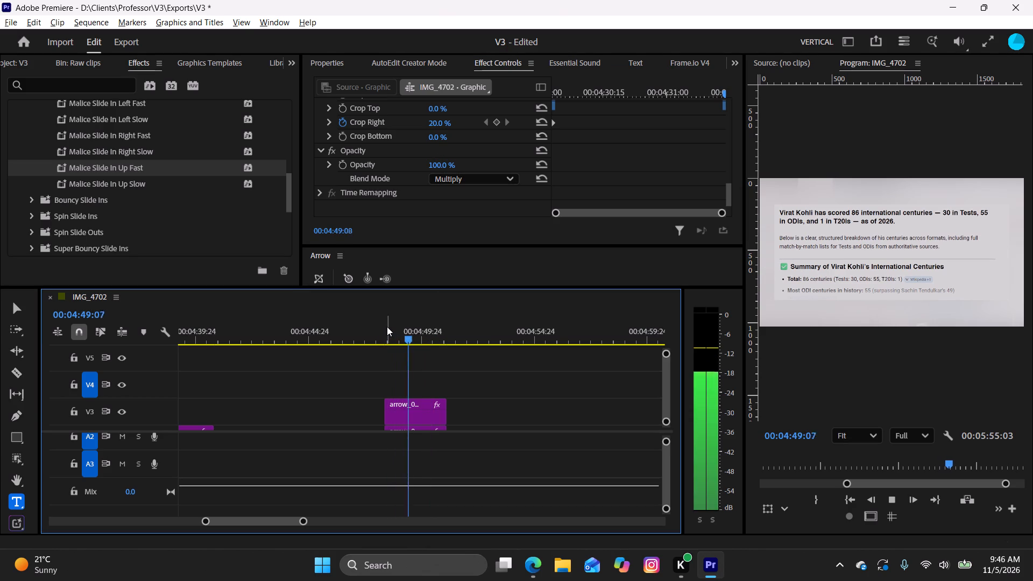
{"action": "key", "text": "space"}
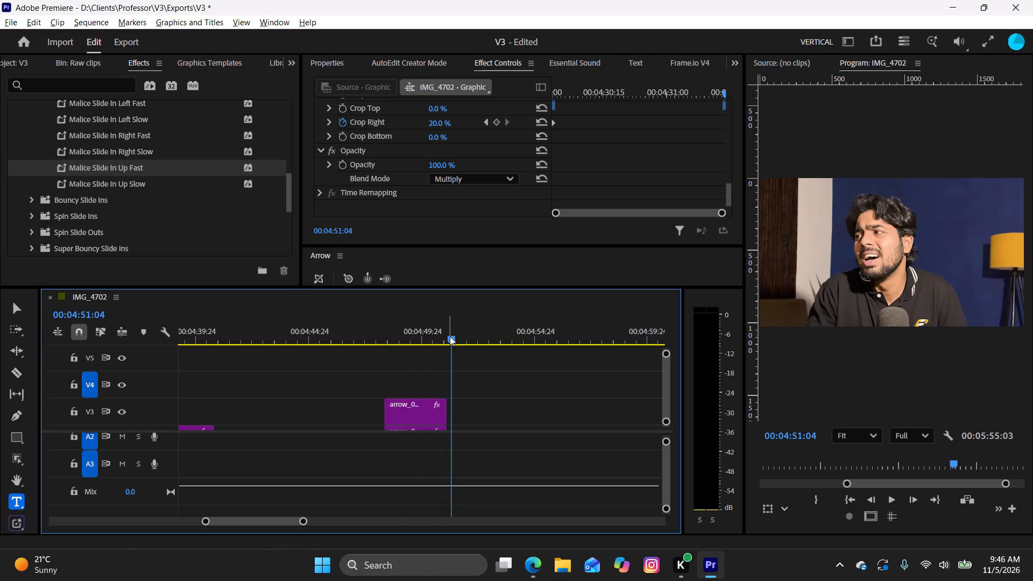
Paste the copied highlight graphic on V4 at 00:04:48:04, above the international centuries stats image.
{"action": "left_click_drag", "start_coordinate": [450, 336], "coordinate": [379, 364]}
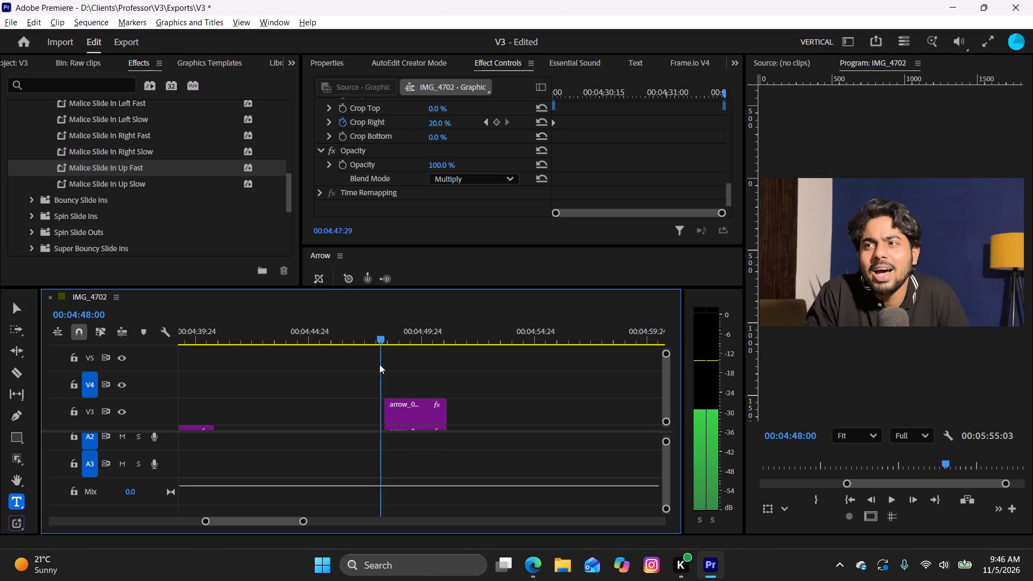
{"action": "left_click_drag", "start_coordinate": [379, 364], "coordinate": [383, 375]}
{"action": "key", "text": "ctrl+v"}
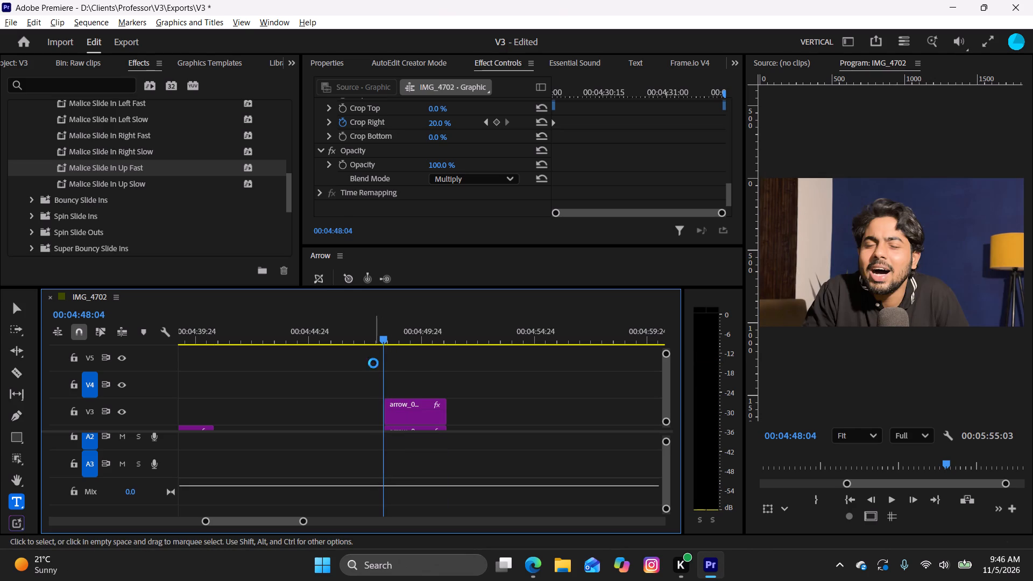
Move the pasted highlight down onto the Total centuries line by setting its vertical Vector Motion position to 897, and play it back.
{"action": "left_click_drag", "start_coordinate": [435, 335], "coordinate": [382, 350]}
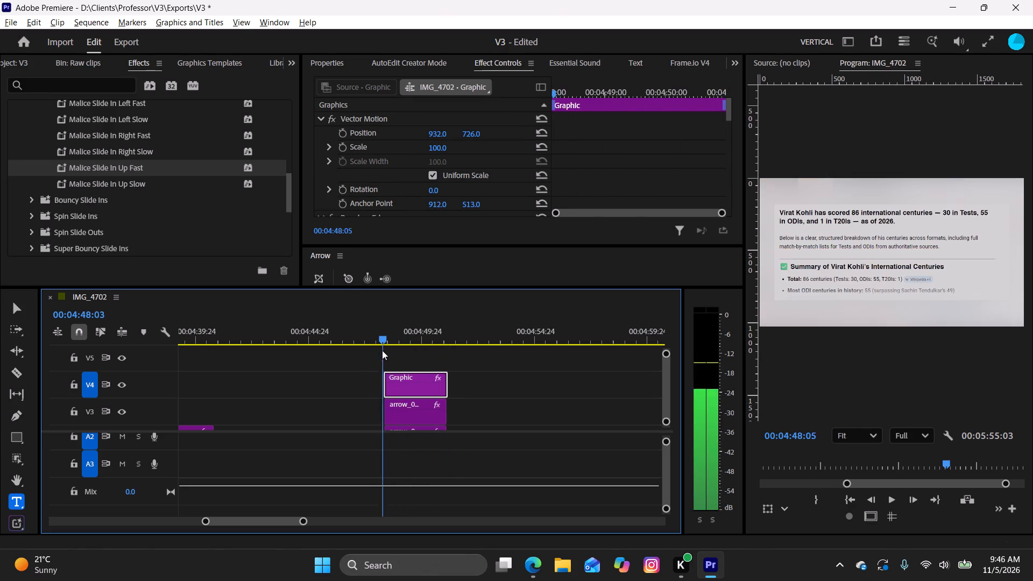
{"action": "left_click_drag", "start_coordinate": [382, 350], "coordinate": [390, 344]}
{"action": "left_click", "coordinate": [388, 335]}
{"action": "key", "text": "space"}
{"action": "key", "text": "space"}
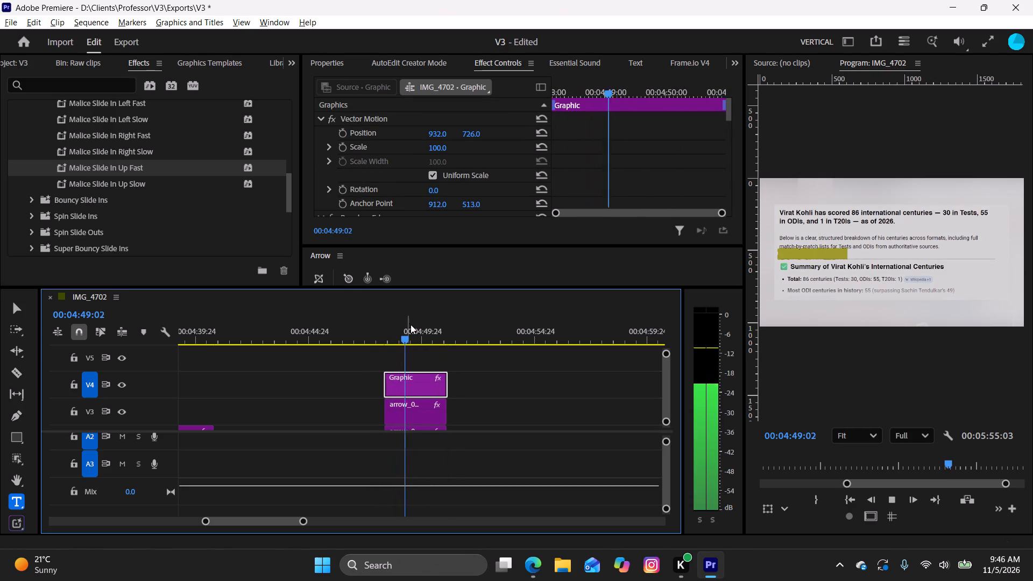
{"action": "key", "text": "space"}
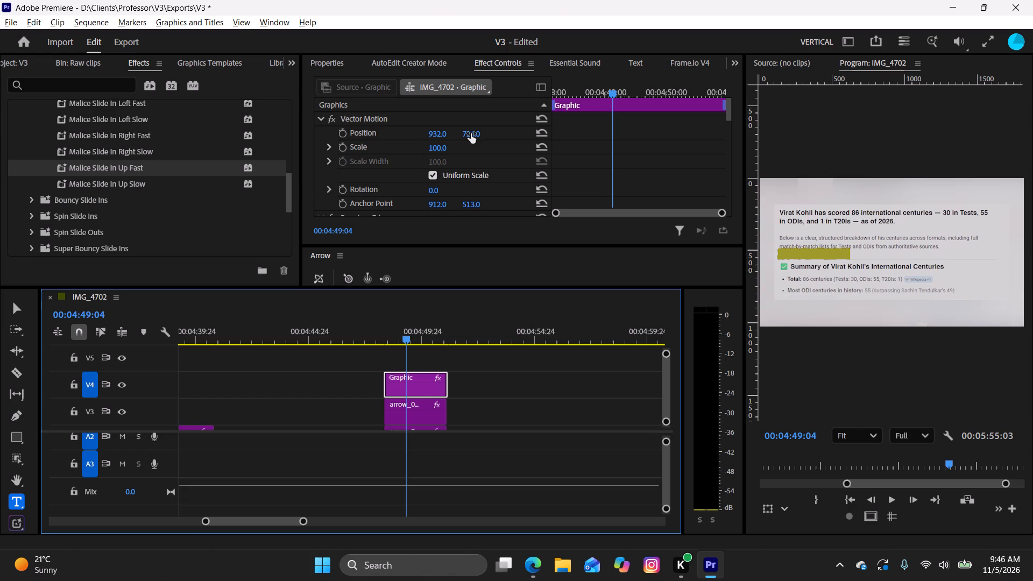
{"action": "left_click_drag", "start_coordinate": [471, 133], "coordinate": [549, 153]}
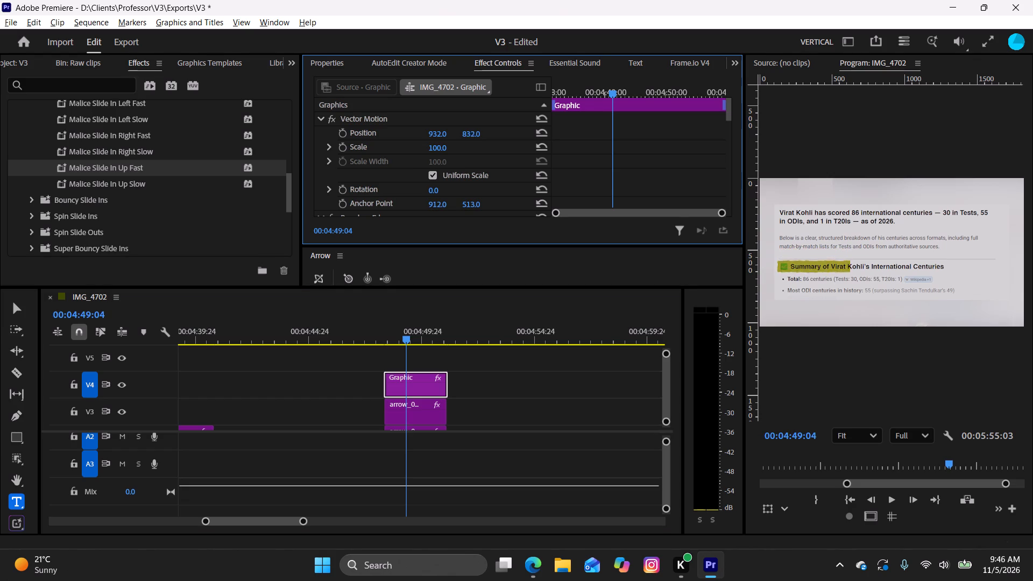
{"action": "left_click_drag", "start_coordinate": [549, 153], "coordinate": [589, 154]}
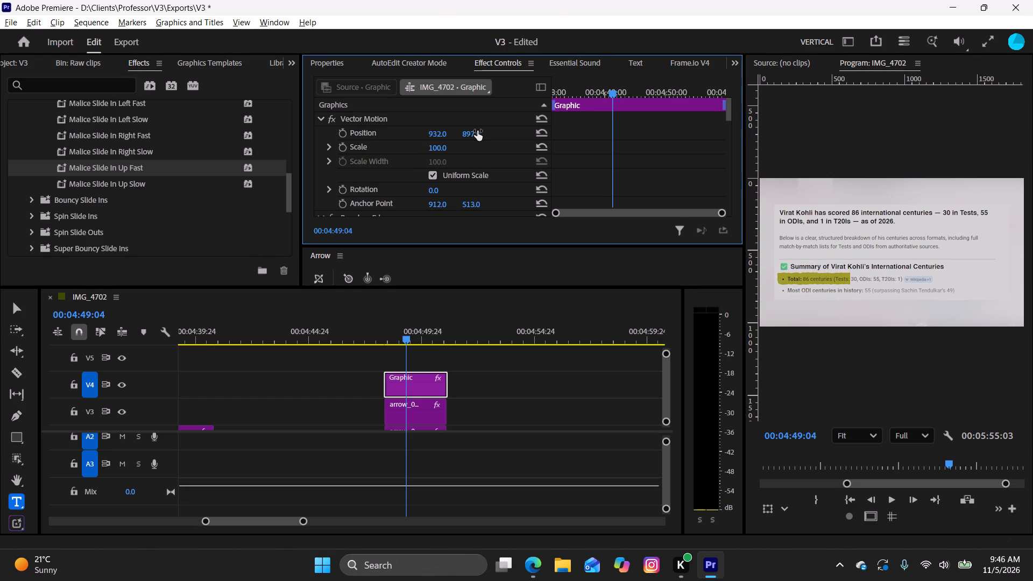
{"action": "key", "text": "space"}
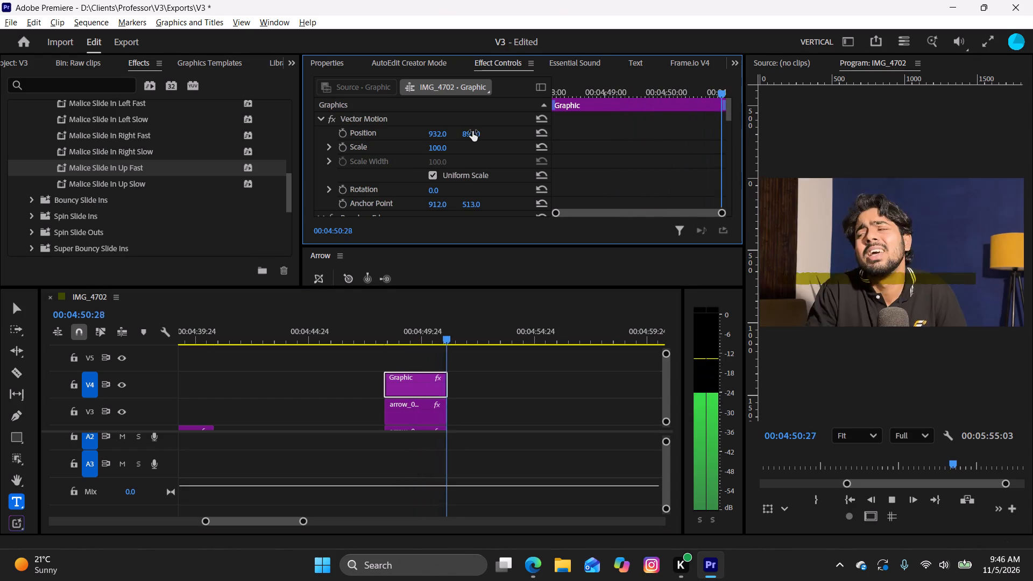
{"action": "key", "text": "r"}
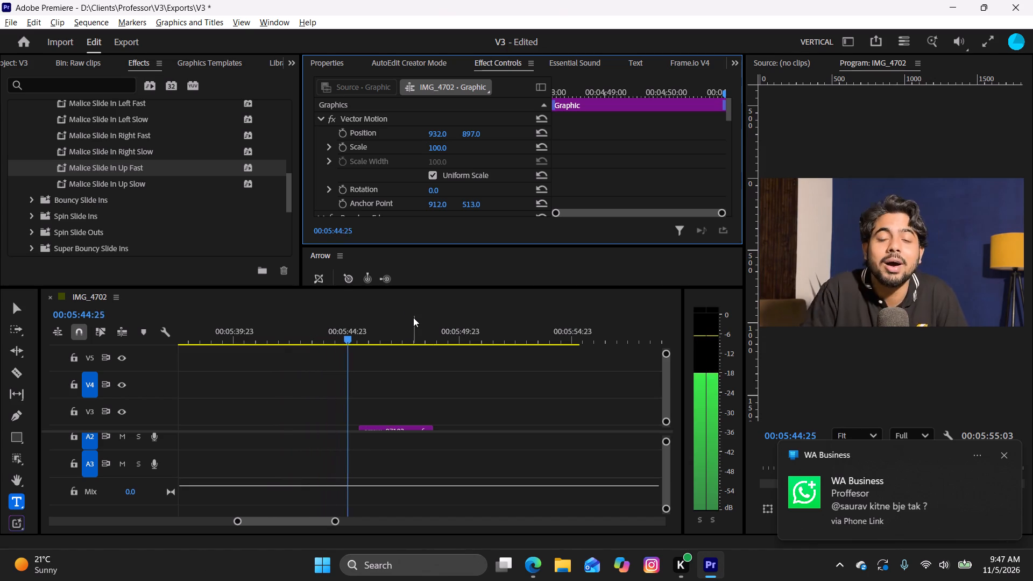
Play the closing section from about 00:05:44 and the sequence's opening moments, returning to the highlight graphic's start at 00:04:48:04.
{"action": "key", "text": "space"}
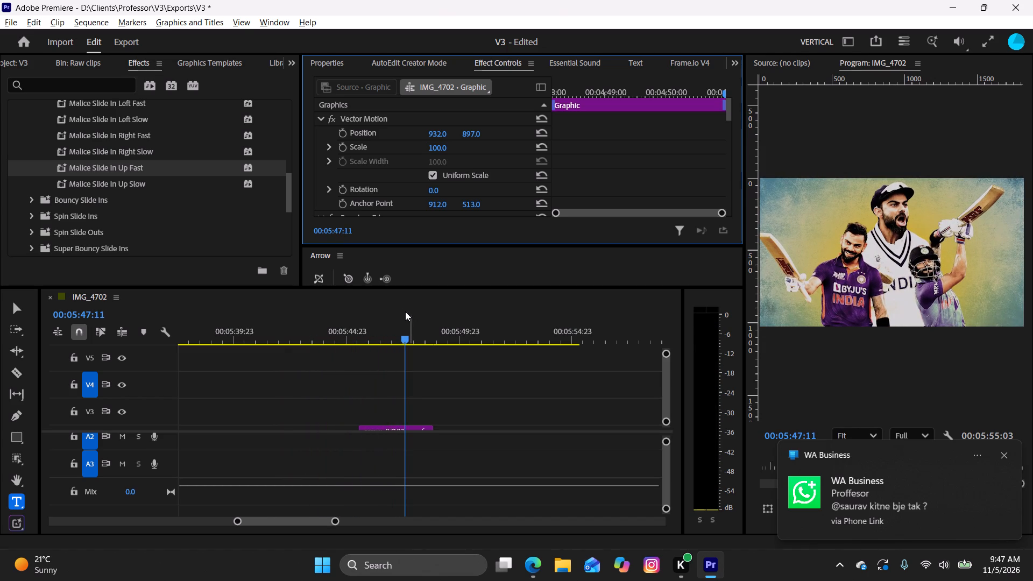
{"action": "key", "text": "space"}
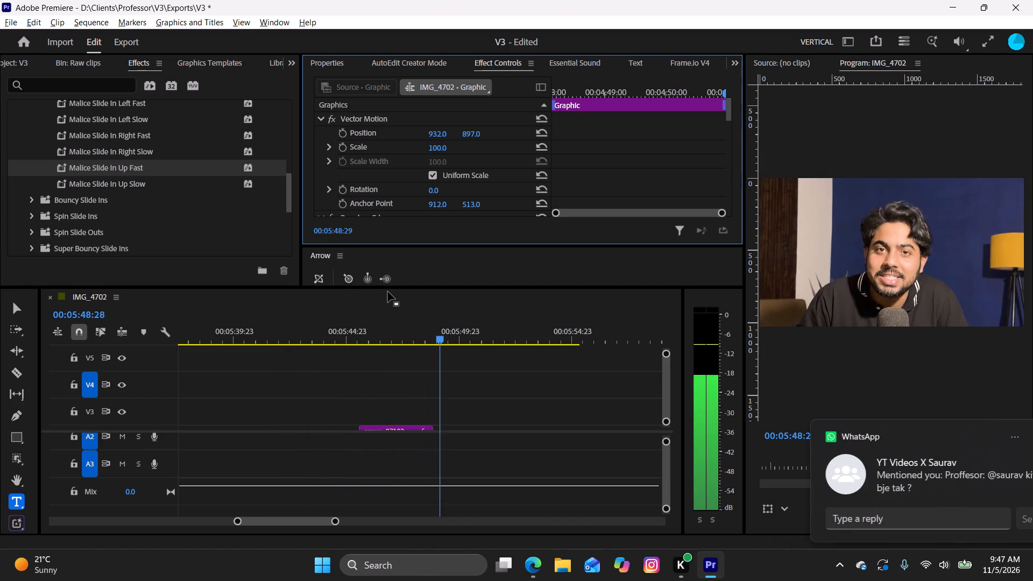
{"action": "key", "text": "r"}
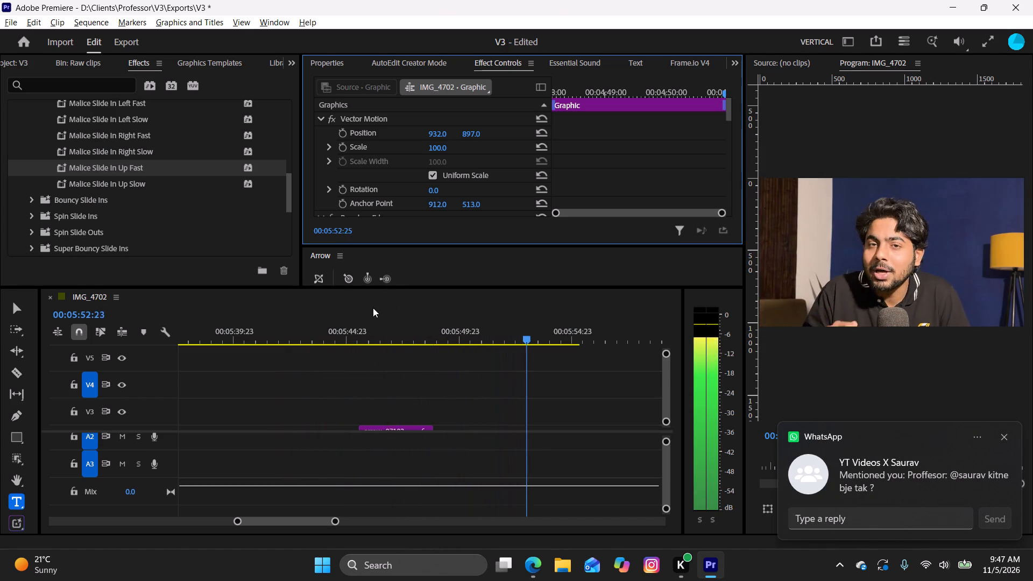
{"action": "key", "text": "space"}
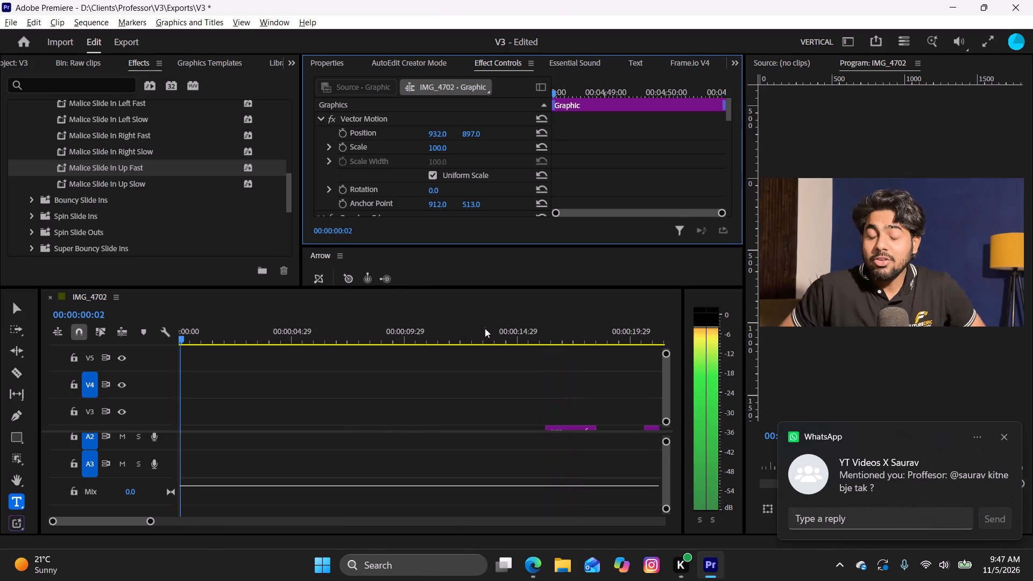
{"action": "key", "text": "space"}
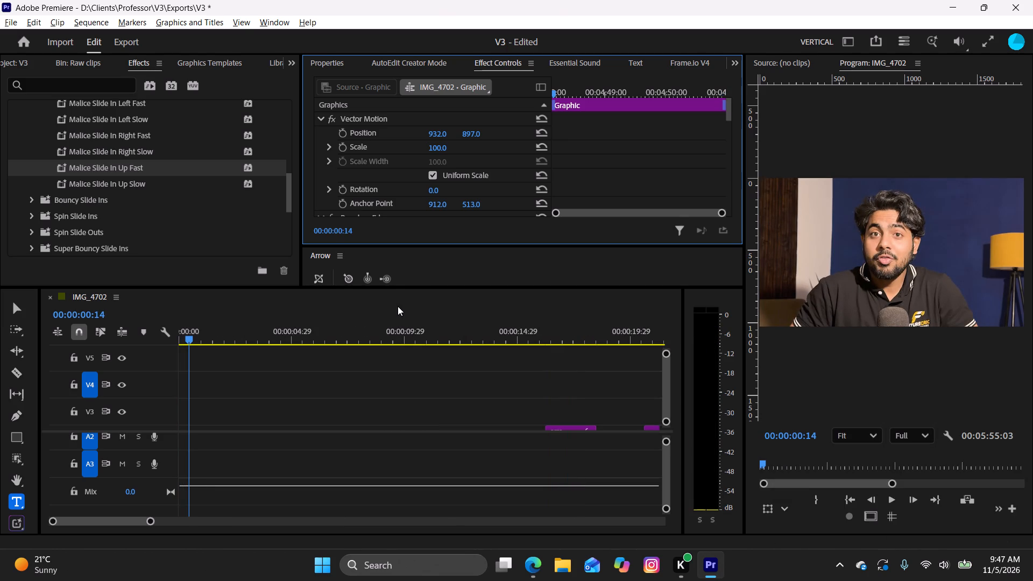
{"action": "key", "text": "Home"}
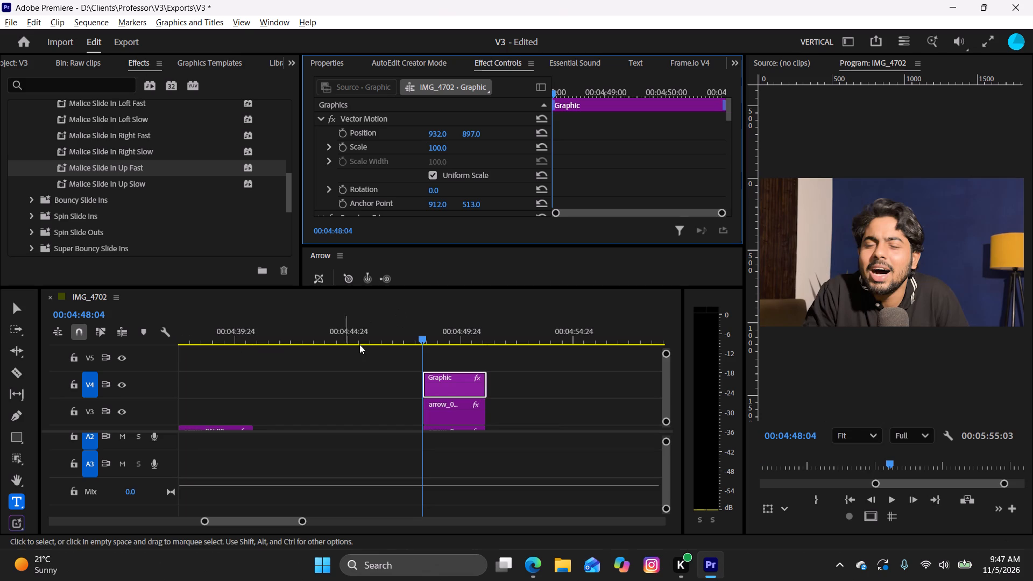
Skim the rest of the sequence to its end, play the closing talking section, and park the playhead at 00:05:50:12.
{"action": "left_click_drag", "start_coordinate": [424, 337], "coordinate": [754, 343]}
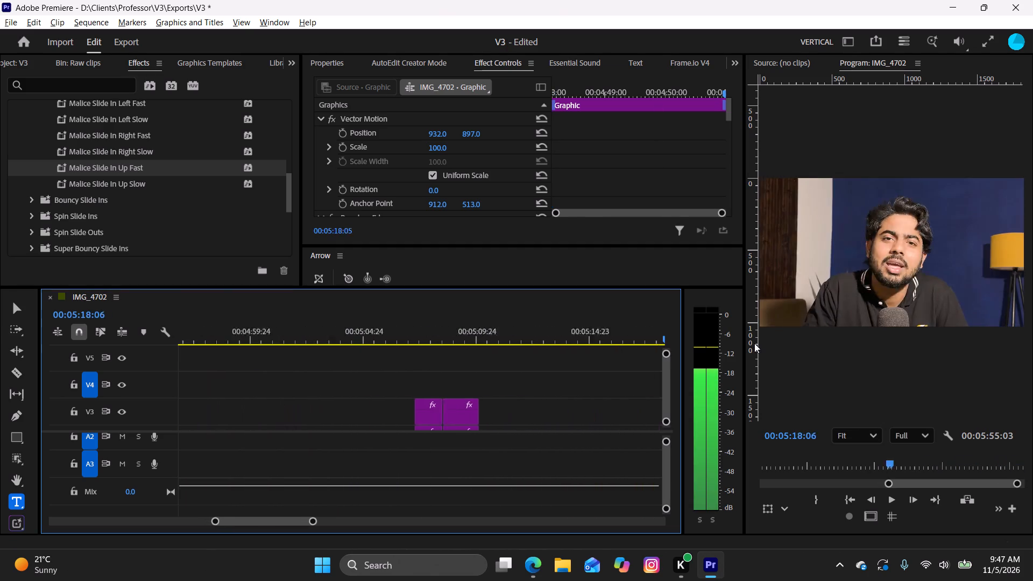
{"action": "left_click_drag", "start_coordinate": [754, 343], "coordinate": [765, 352]}
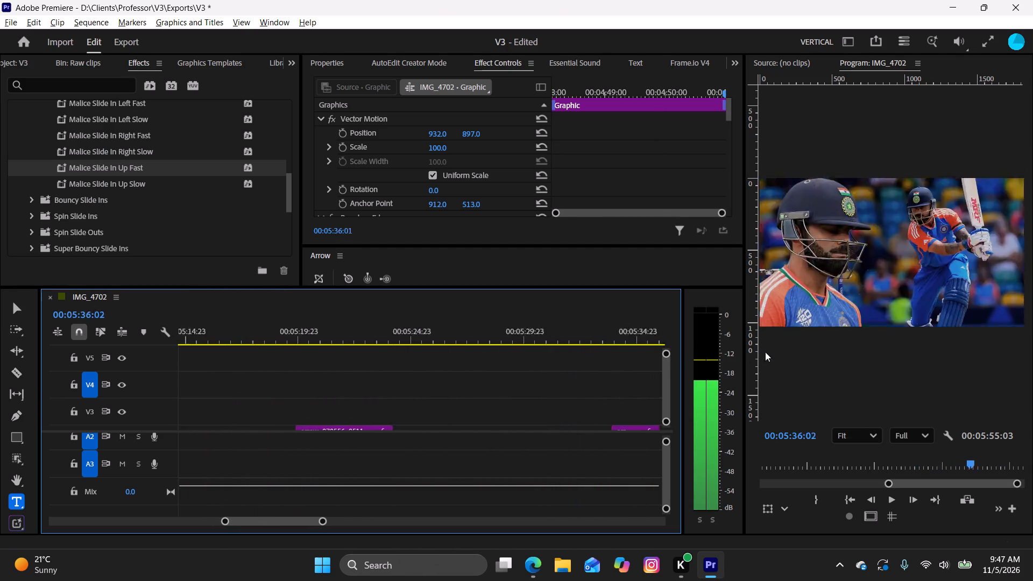
{"action": "left_click_drag", "start_coordinate": [765, 352], "coordinate": [175, 364]}
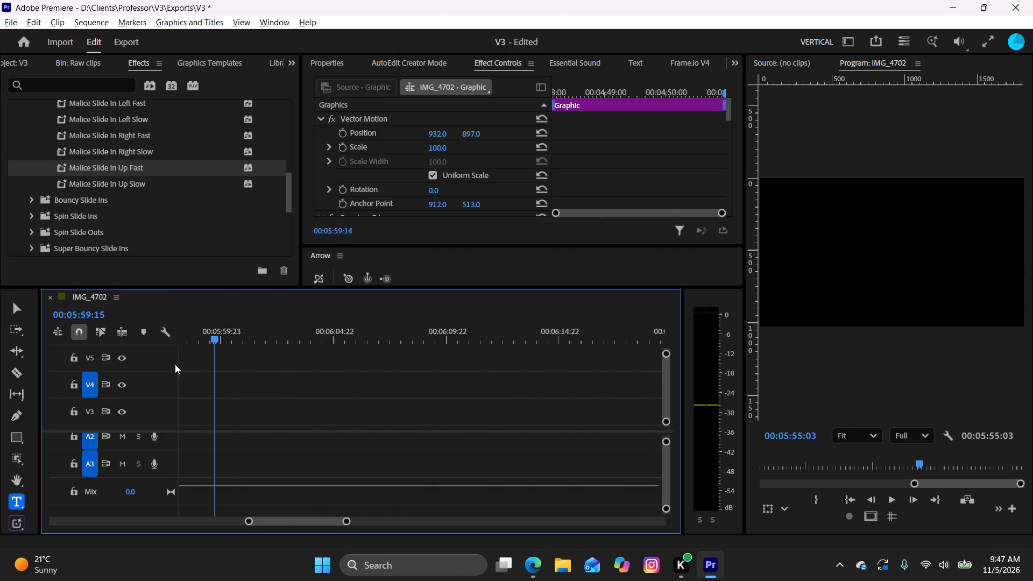
{"action": "left_click_drag", "start_coordinate": [175, 364], "coordinate": [201, 390]}
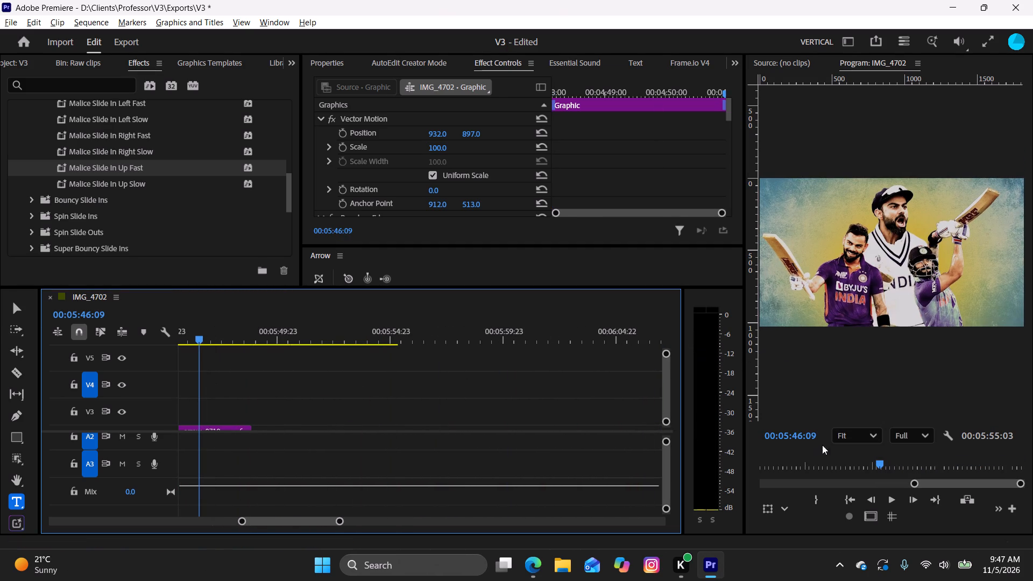
{"action": "left_click_drag", "start_coordinate": [663, 396], "coordinate": [669, 408]}
{"action": "key", "text": "space"}
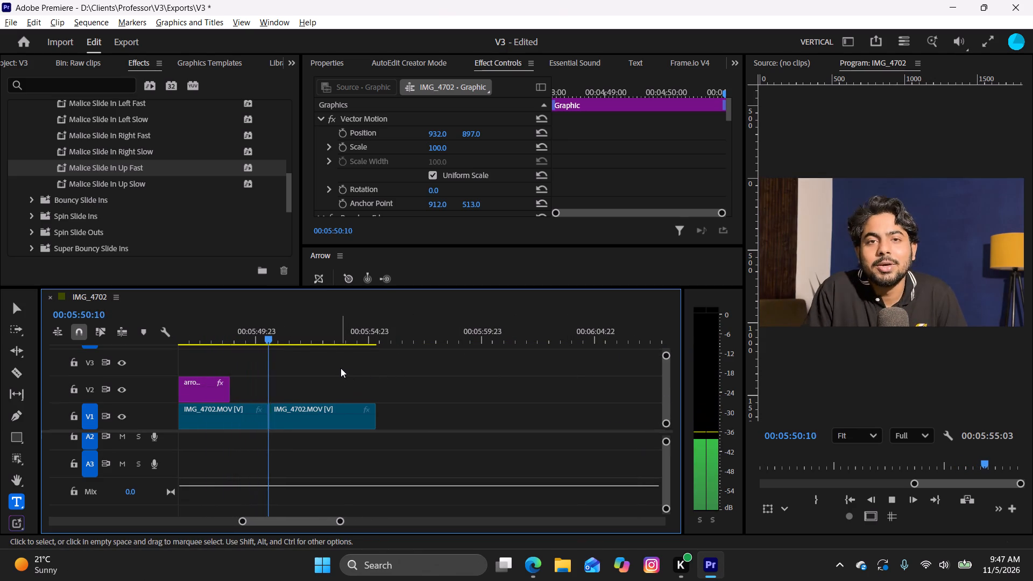
{"action": "key", "text": "space"}
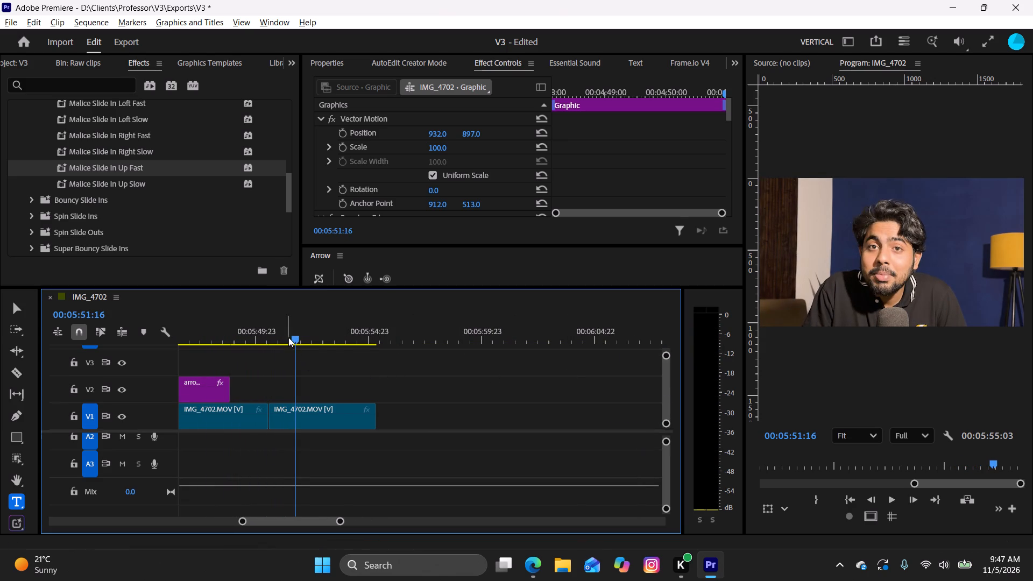
{"action": "left_click_drag", "start_coordinate": [294, 331], "coordinate": [271, 353]}
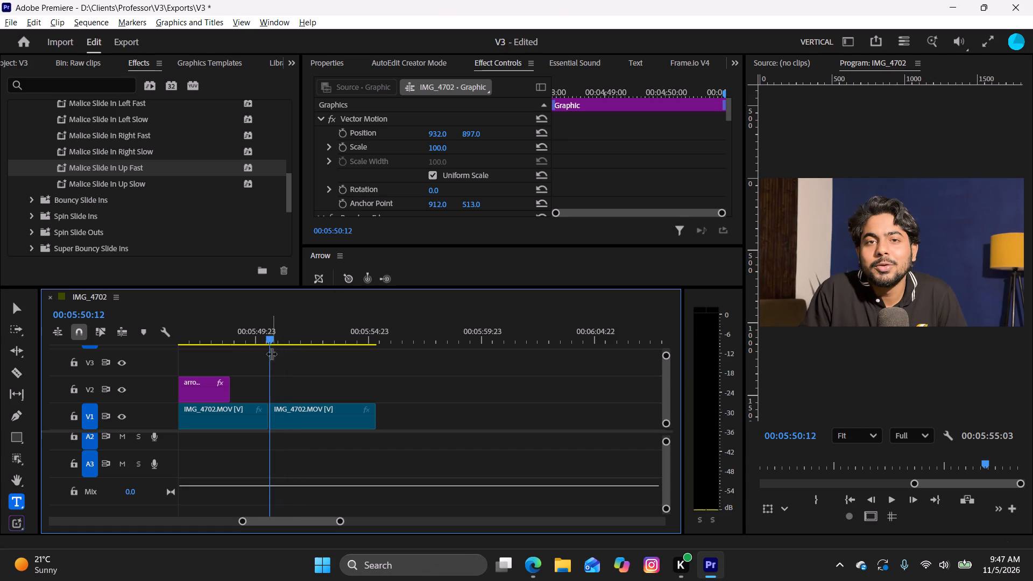
Open the Animation Composer extension and move its window clear of the start of the timeline.
{"action": "left_click", "coordinate": [270, 20]}
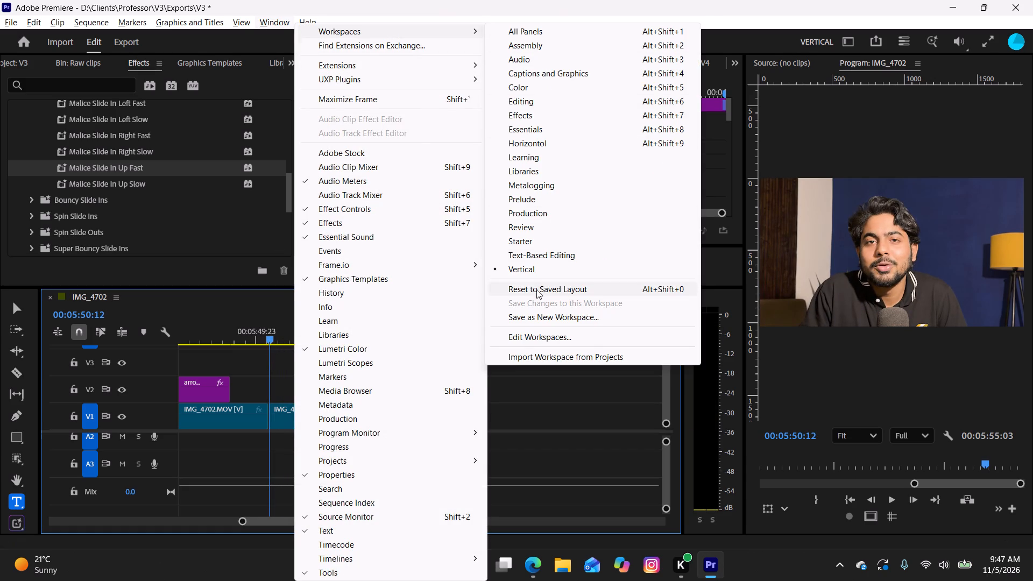
{"action": "left_click", "coordinate": [514, 66]}
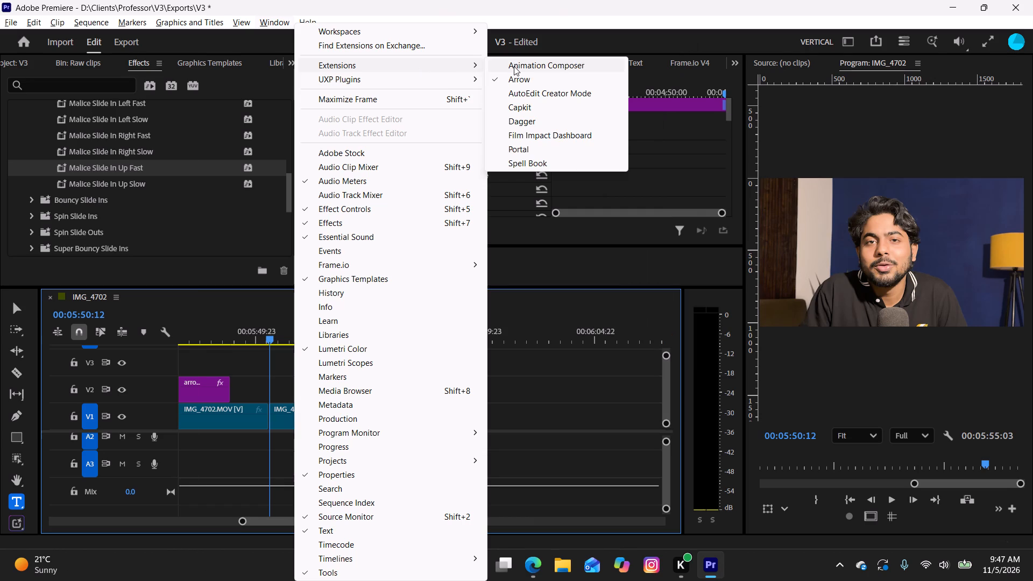
{"action": "left_click_drag", "start_coordinate": [91, 63], "coordinate": [329, 79]}
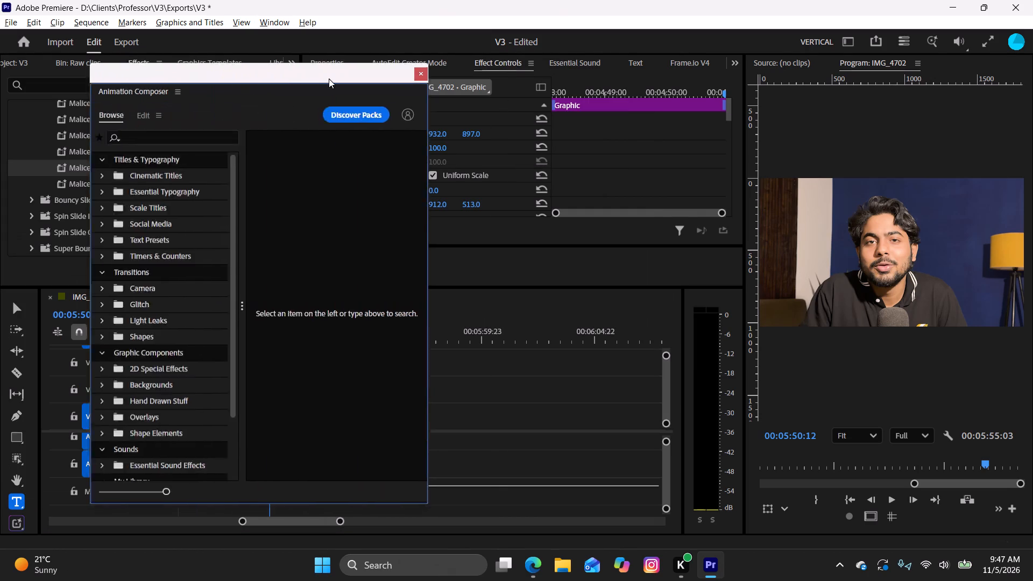
{"action": "left_click_drag", "start_coordinate": [329, 79], "coordinate": [766, 99]}
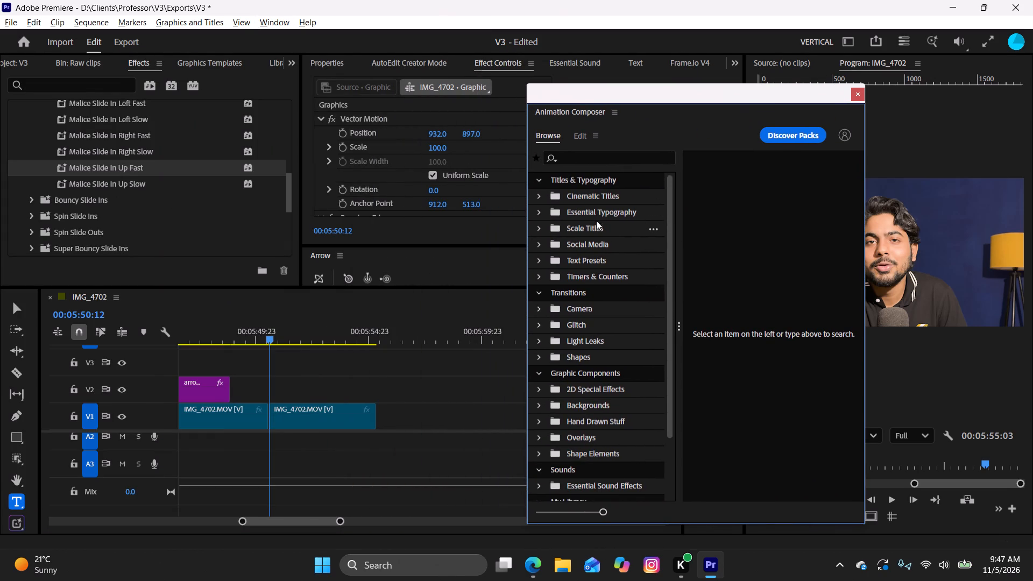
Add the Notify version of Youtube - Subscribe 1 from the Social Media titles at 00:05:50:12, close Animation Composer and play it back.
{"action": "left_click", "coordinate": [593, 213]}
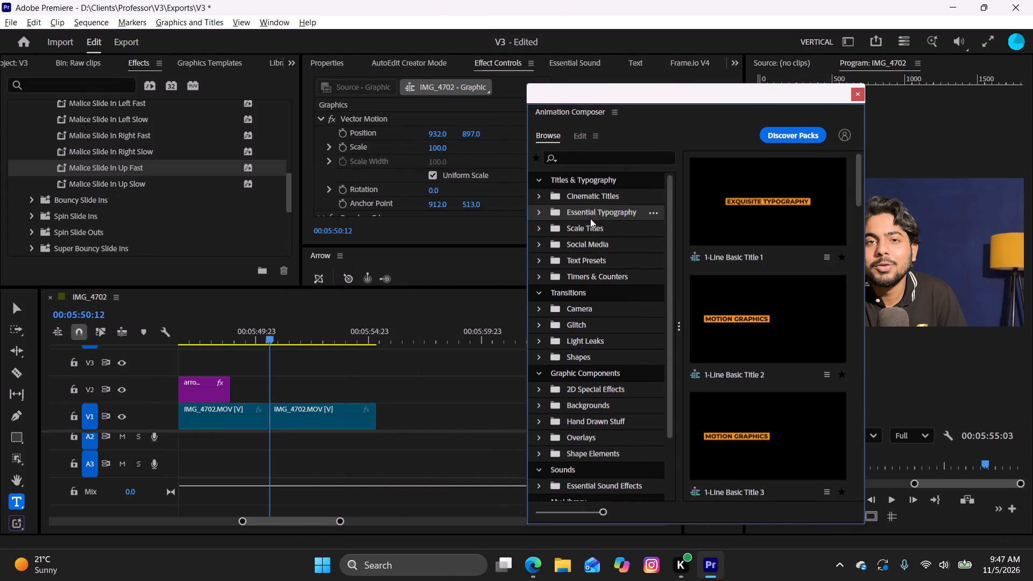
{"action": "left_click", "coordinate": [590, 242]}
{"action": "scroll", "coordinate": [747, 236], "scroll_direction": "down", "scroll_amount": 7}
{"action": "scroll", "coordinate": [748, 236], "scroll_direction": "up", "scroll_amount": 1}
{"action": "scroll", "coordinate": [748, 236], "scroll_direction": "down", "scroll_amount": 5}
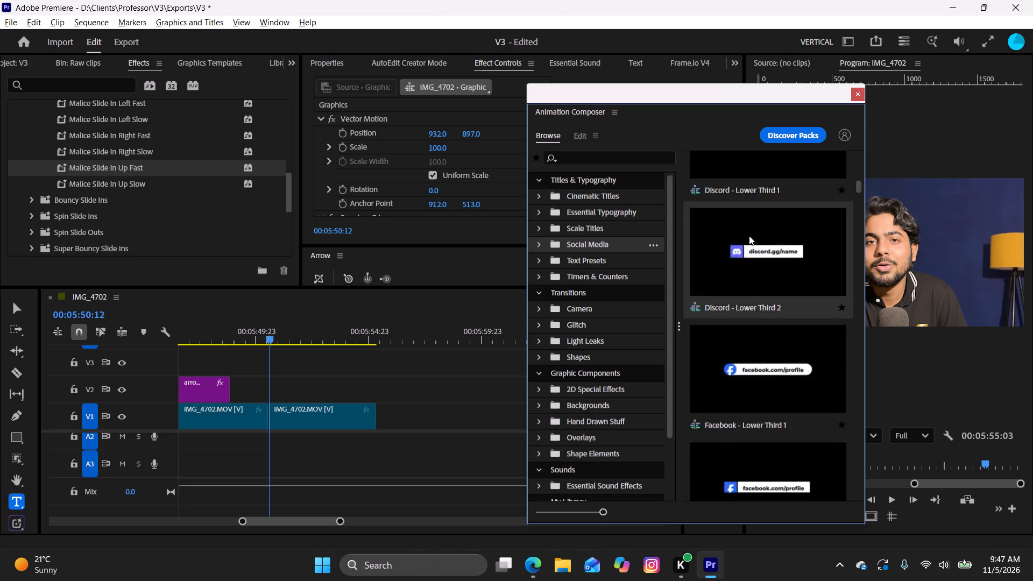
{"action": "scroll", "coordinate": [749, 236], "scroll_direction": "down", "scroll_amount": 13}
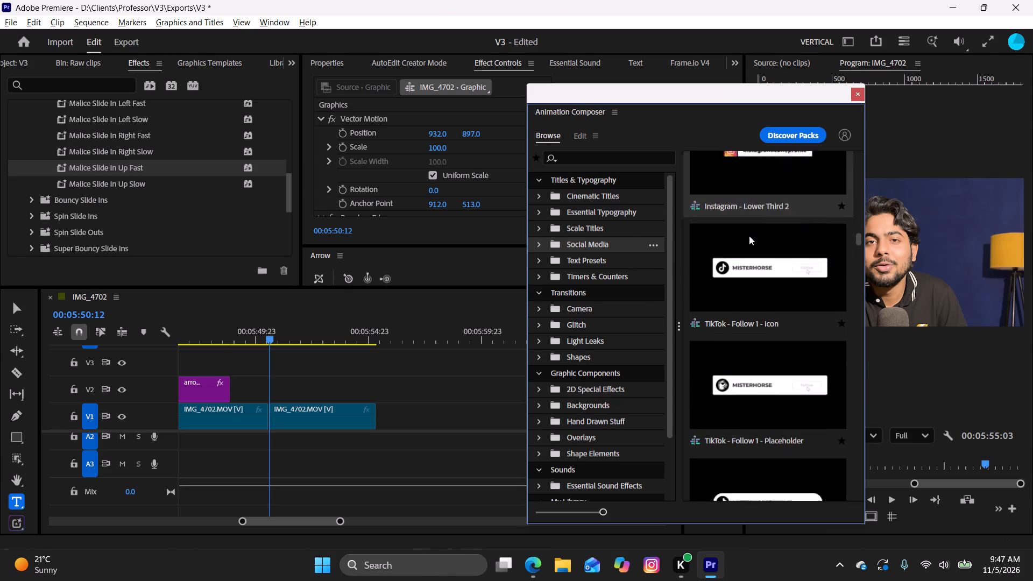
{"action": "scroll", "coordinate": [749, 236], "scroll_direction": "down", "scroll_amount": 20}
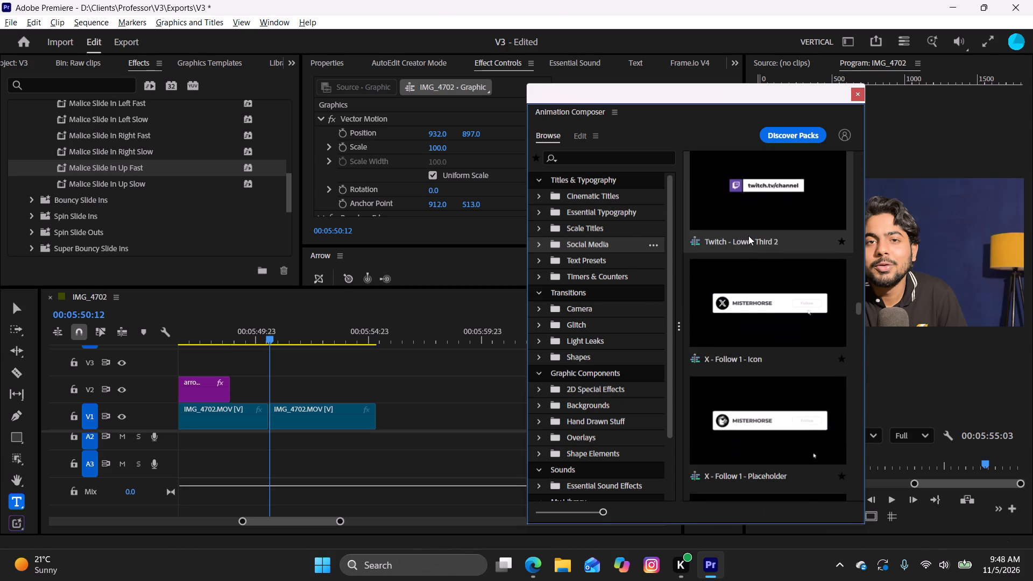
{"action": "scroll", "coordinate": [749, 236], "scroll_direction": "down", "scroll_amount": 13}
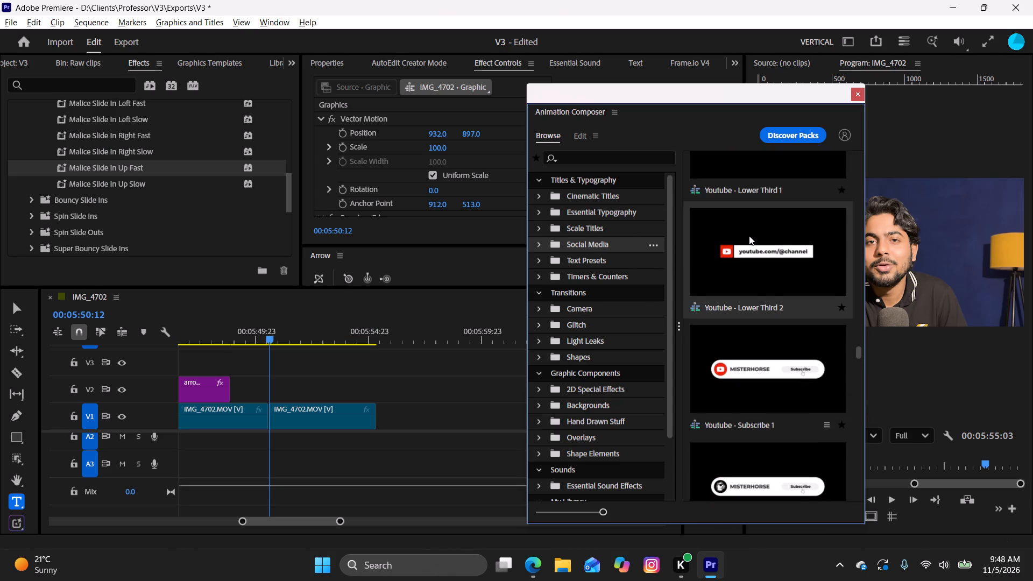
{"action": "scroll", "coordinate": [749, 236], "scroll_direction": "down", "scroll_amount": 2}
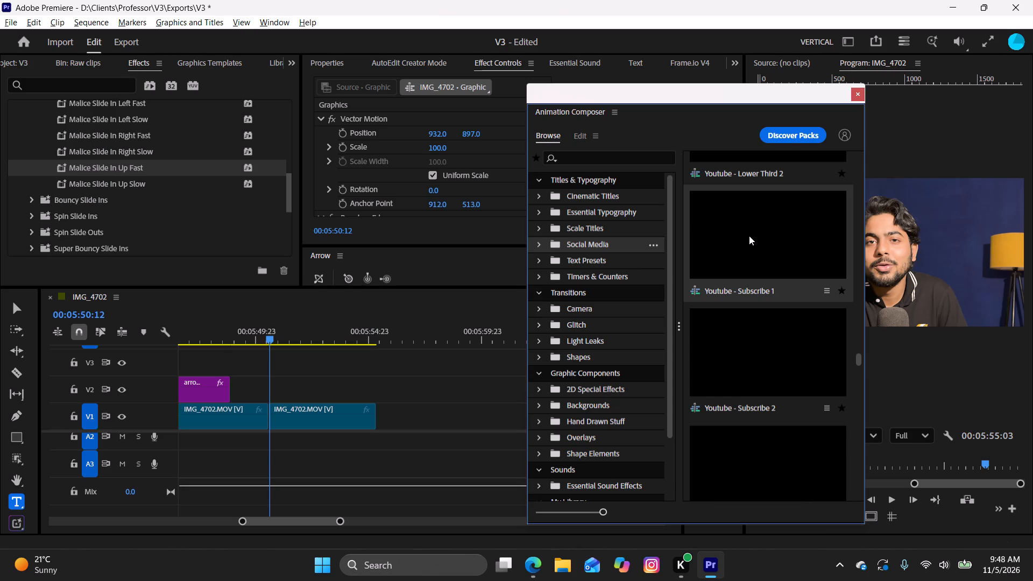
{"action": "left_click", "coordinate": [749, 236]}
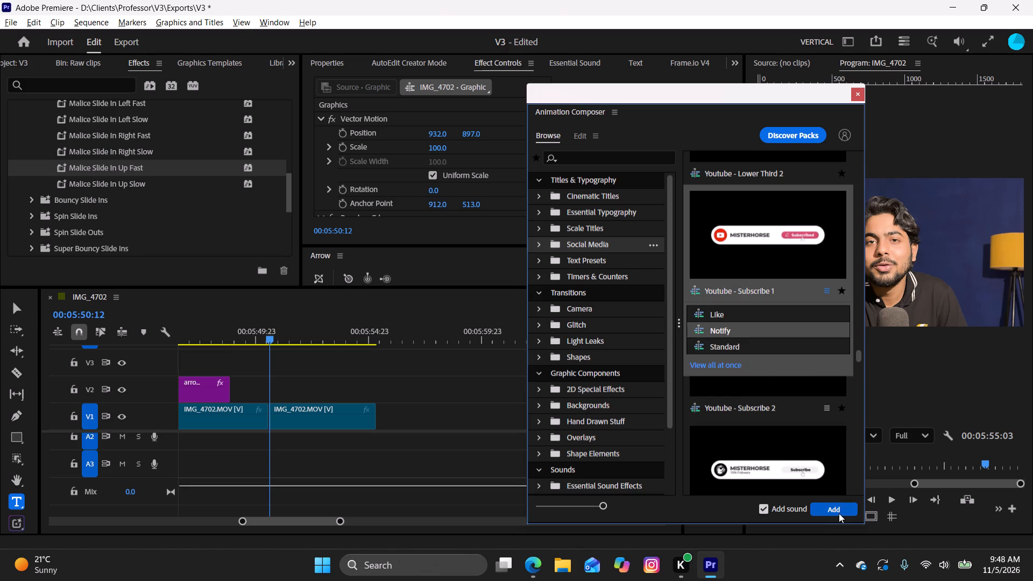
{"action": "left_click", "coordinate": [839, 513]}
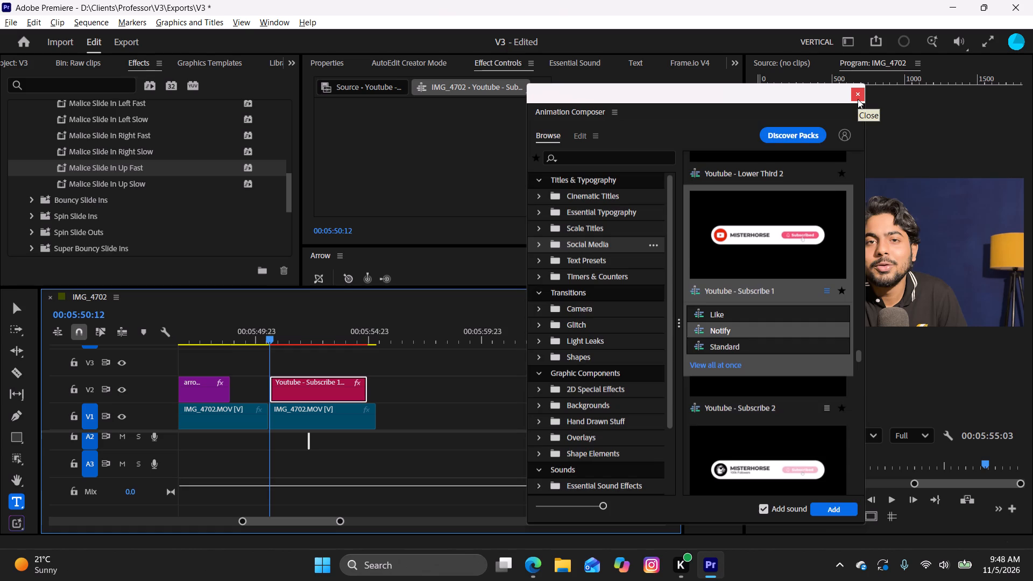
{"action": "left_click", "coordinate": [858, 99]}
{"action": "key", "text": "space"}
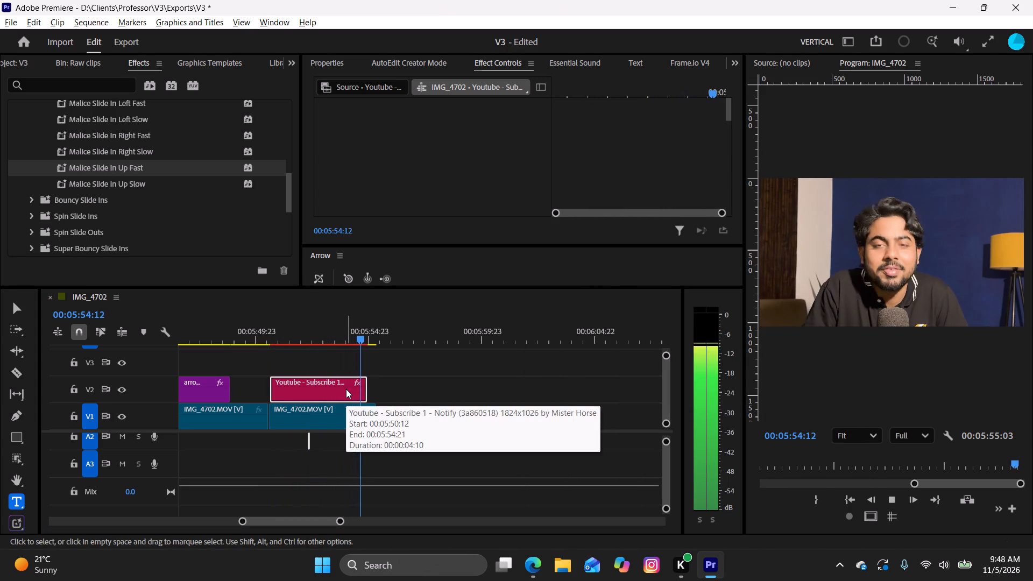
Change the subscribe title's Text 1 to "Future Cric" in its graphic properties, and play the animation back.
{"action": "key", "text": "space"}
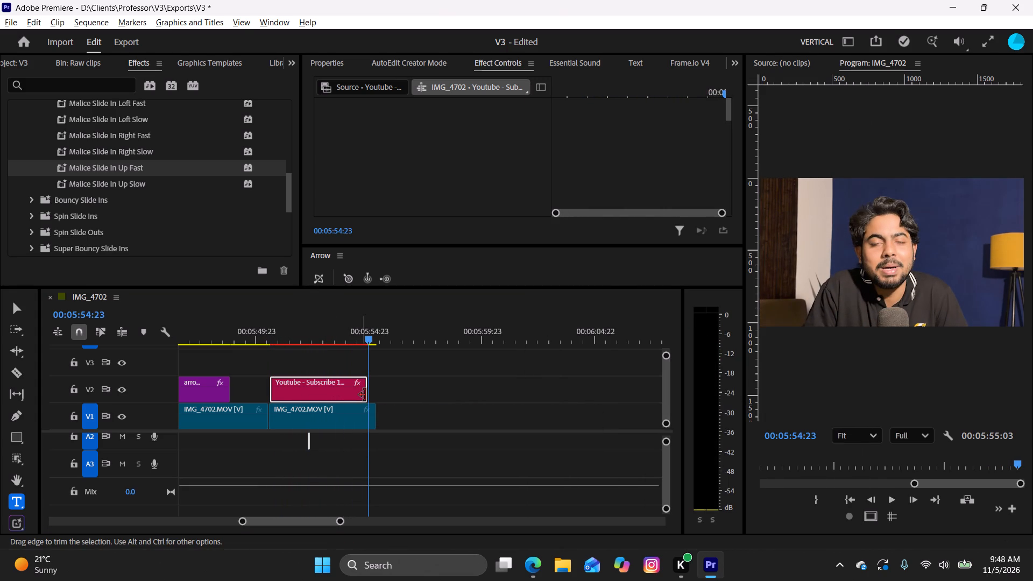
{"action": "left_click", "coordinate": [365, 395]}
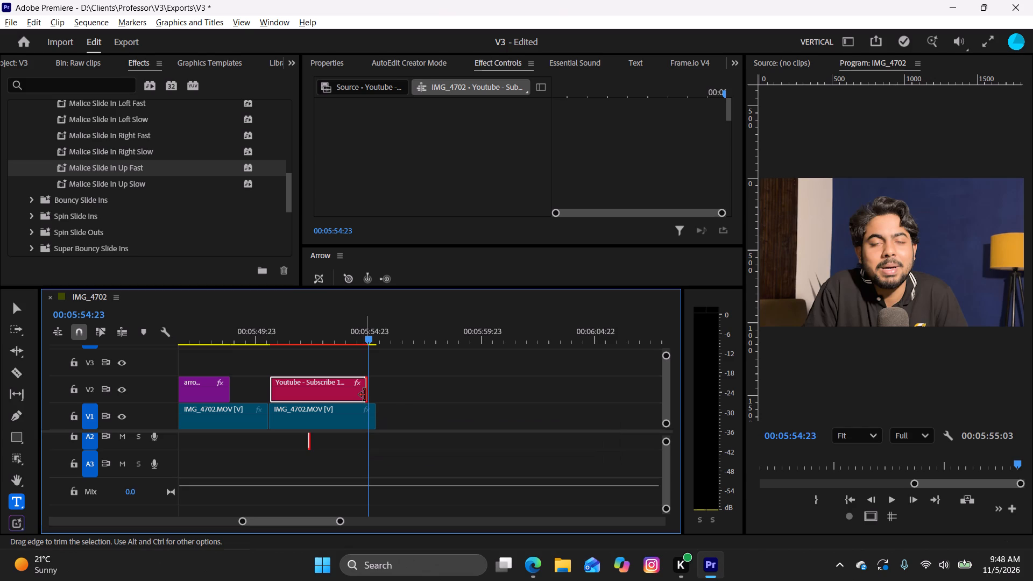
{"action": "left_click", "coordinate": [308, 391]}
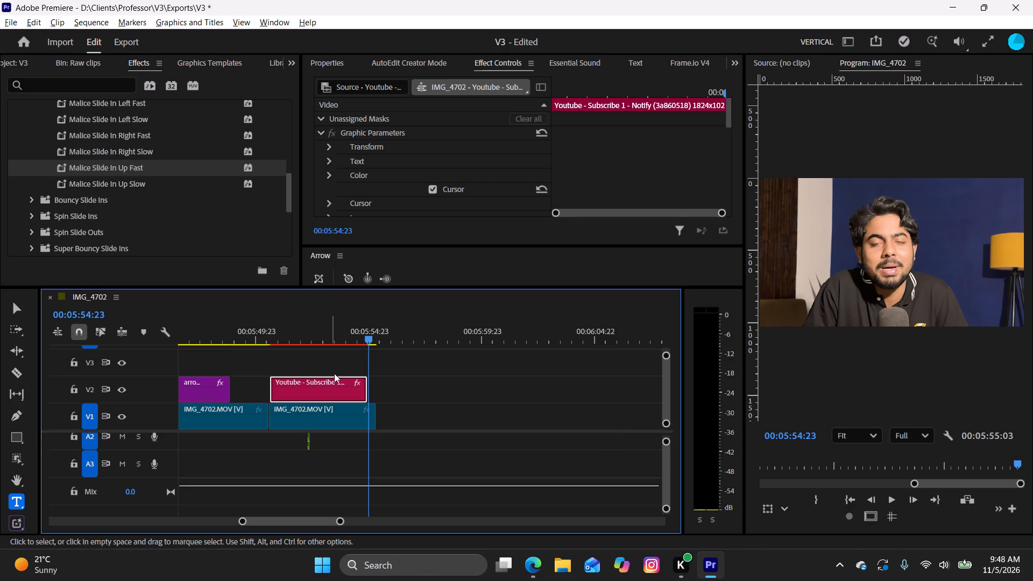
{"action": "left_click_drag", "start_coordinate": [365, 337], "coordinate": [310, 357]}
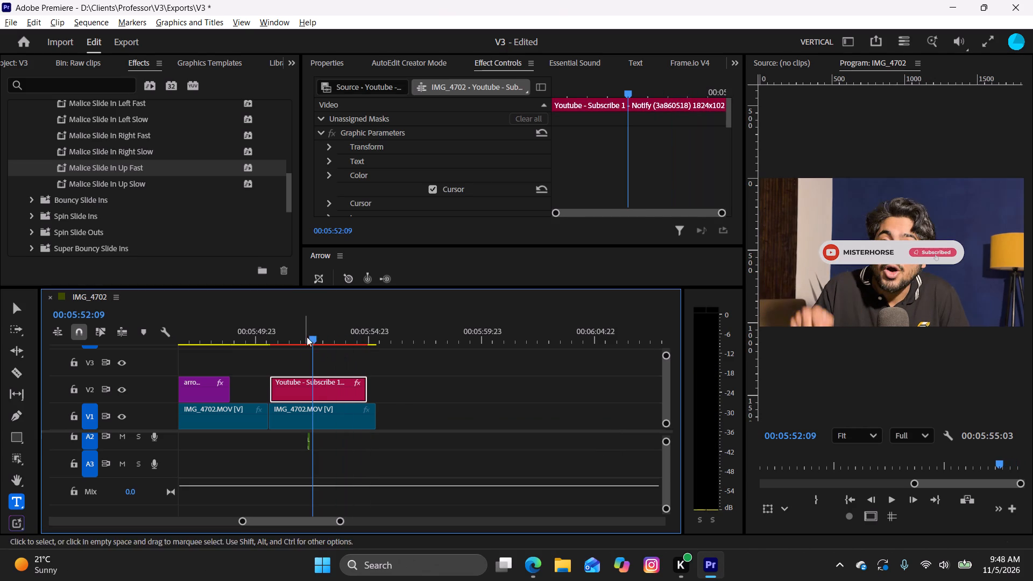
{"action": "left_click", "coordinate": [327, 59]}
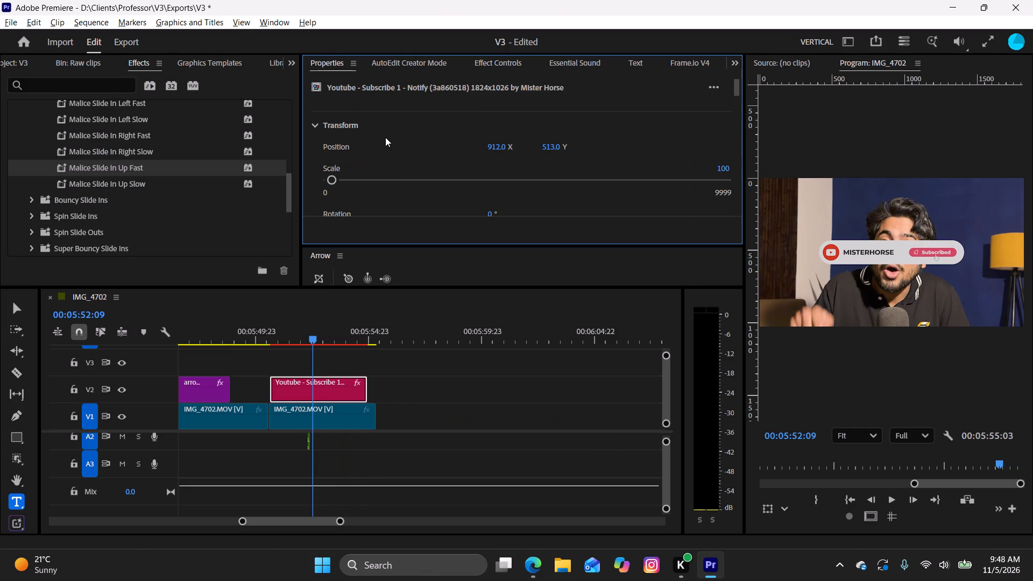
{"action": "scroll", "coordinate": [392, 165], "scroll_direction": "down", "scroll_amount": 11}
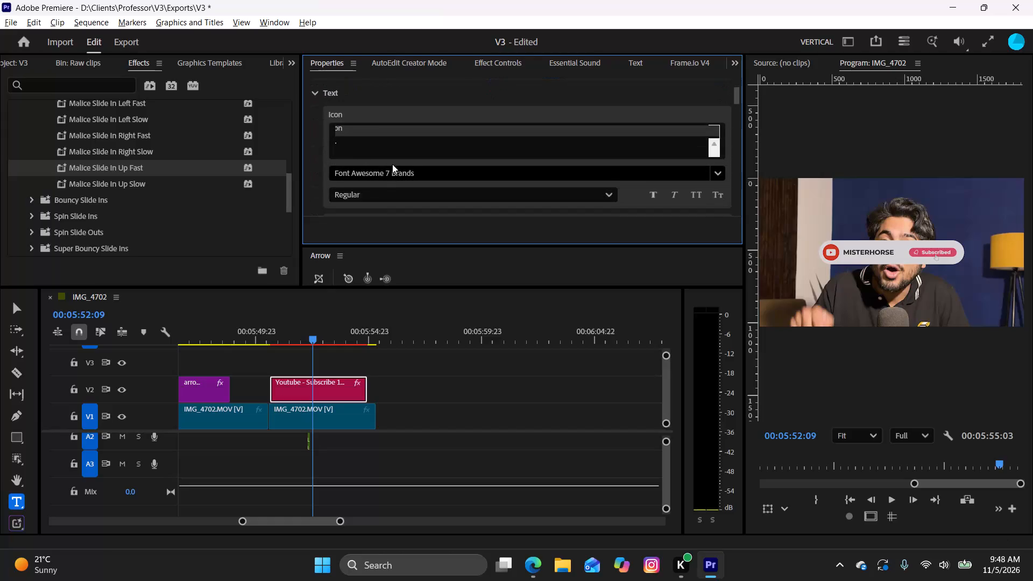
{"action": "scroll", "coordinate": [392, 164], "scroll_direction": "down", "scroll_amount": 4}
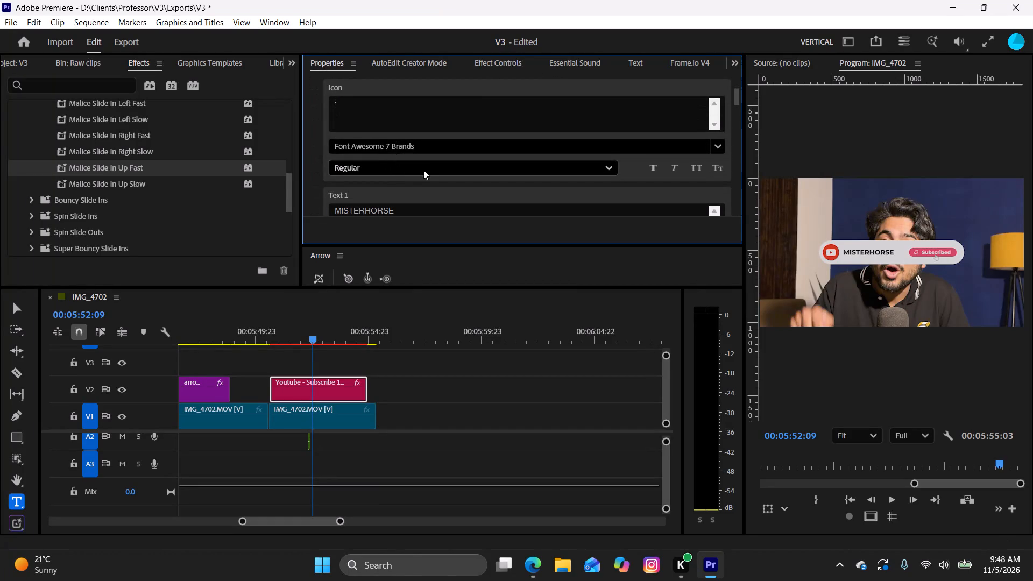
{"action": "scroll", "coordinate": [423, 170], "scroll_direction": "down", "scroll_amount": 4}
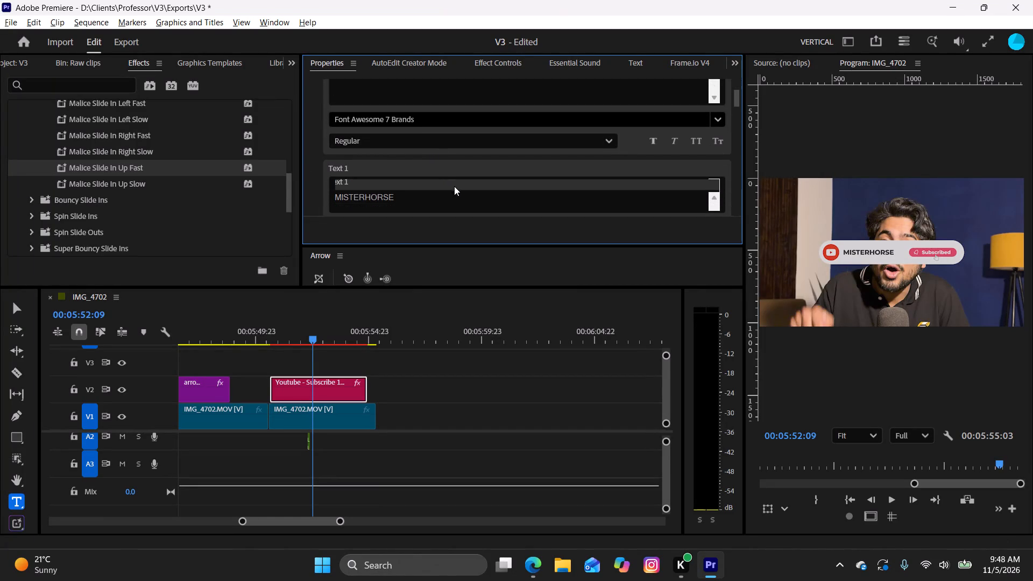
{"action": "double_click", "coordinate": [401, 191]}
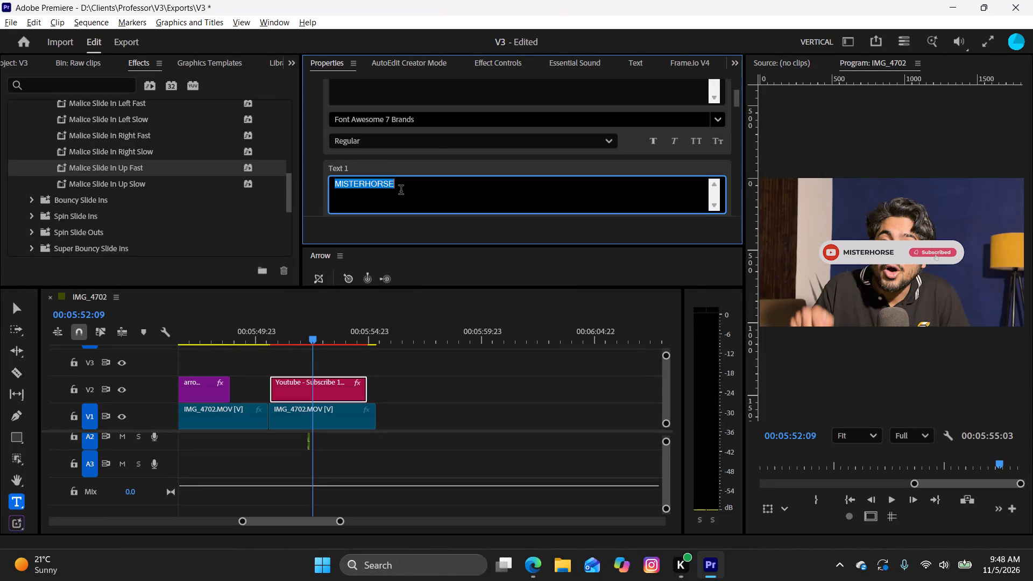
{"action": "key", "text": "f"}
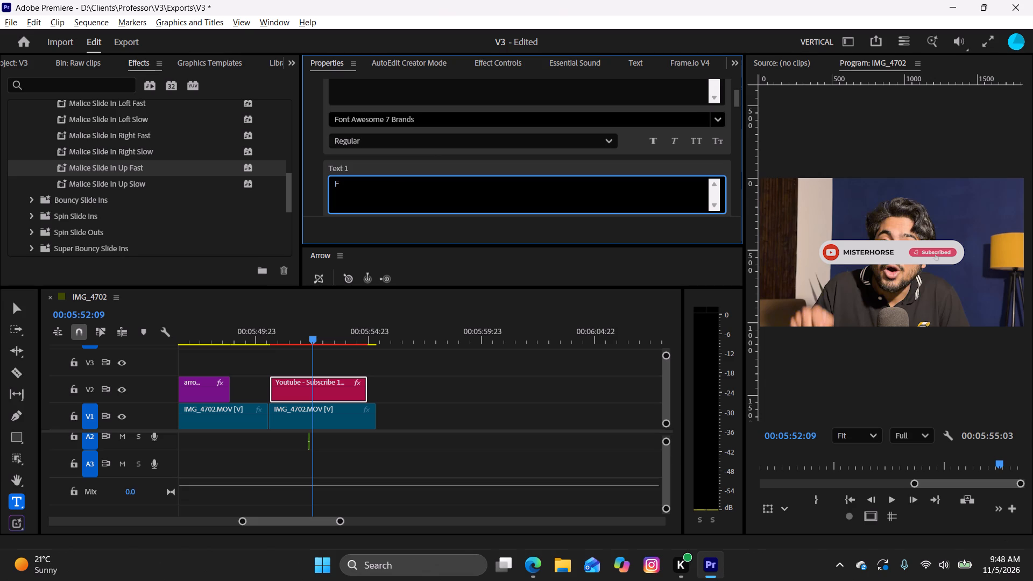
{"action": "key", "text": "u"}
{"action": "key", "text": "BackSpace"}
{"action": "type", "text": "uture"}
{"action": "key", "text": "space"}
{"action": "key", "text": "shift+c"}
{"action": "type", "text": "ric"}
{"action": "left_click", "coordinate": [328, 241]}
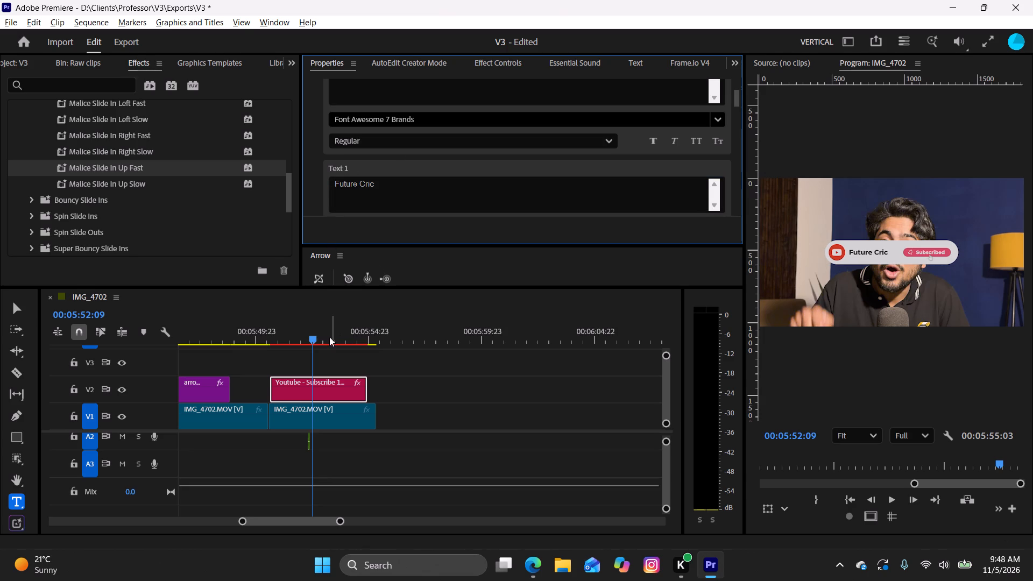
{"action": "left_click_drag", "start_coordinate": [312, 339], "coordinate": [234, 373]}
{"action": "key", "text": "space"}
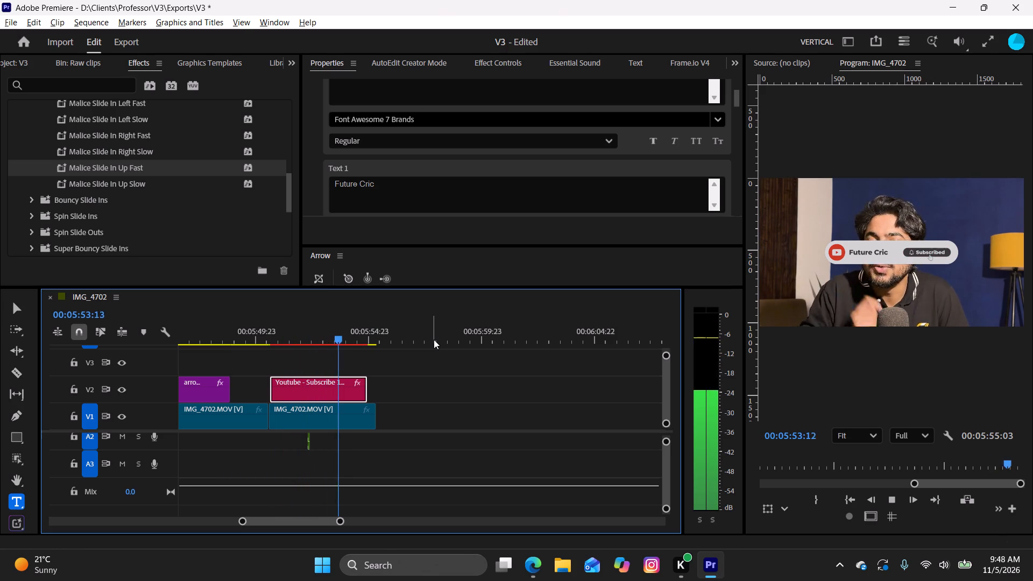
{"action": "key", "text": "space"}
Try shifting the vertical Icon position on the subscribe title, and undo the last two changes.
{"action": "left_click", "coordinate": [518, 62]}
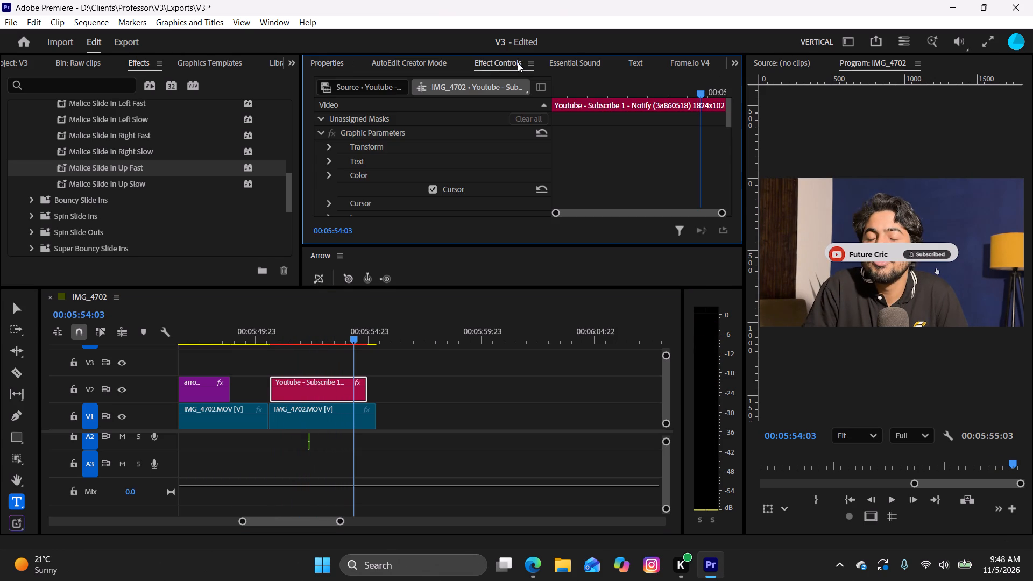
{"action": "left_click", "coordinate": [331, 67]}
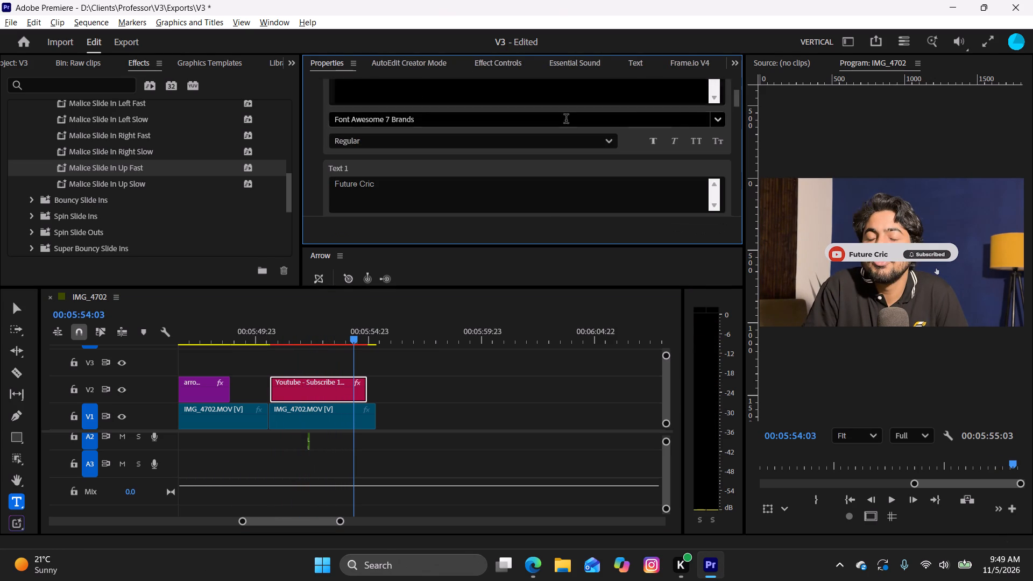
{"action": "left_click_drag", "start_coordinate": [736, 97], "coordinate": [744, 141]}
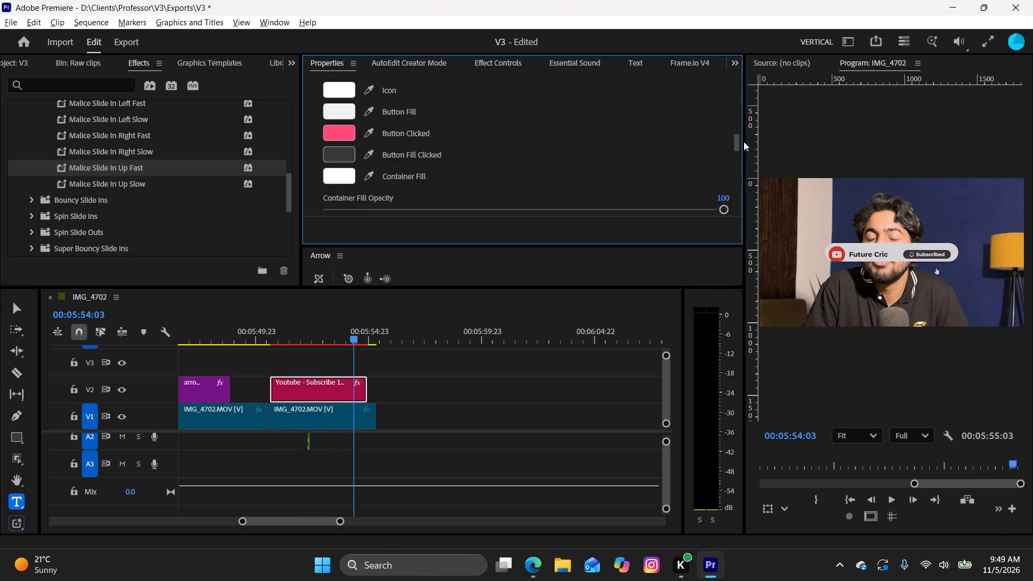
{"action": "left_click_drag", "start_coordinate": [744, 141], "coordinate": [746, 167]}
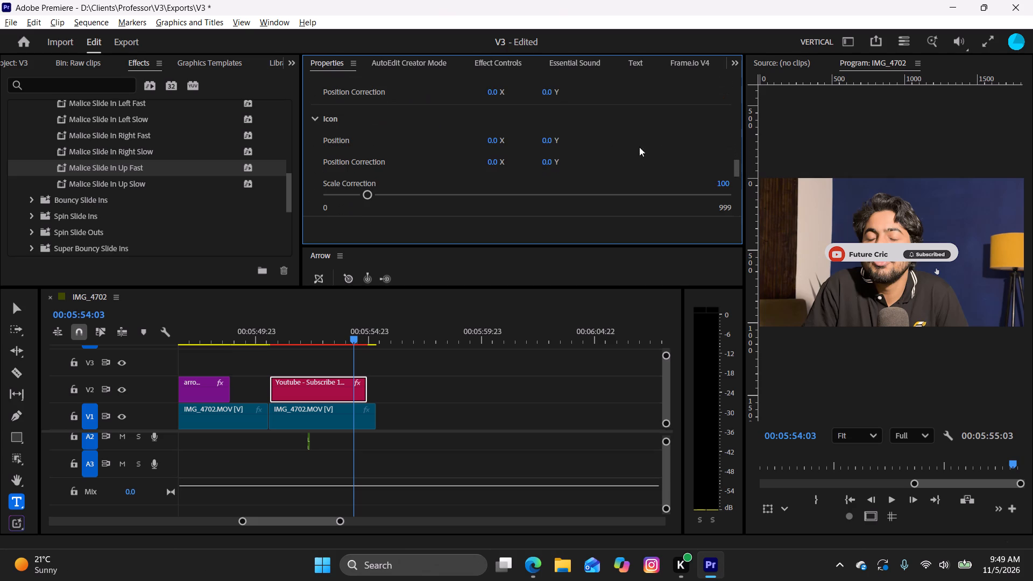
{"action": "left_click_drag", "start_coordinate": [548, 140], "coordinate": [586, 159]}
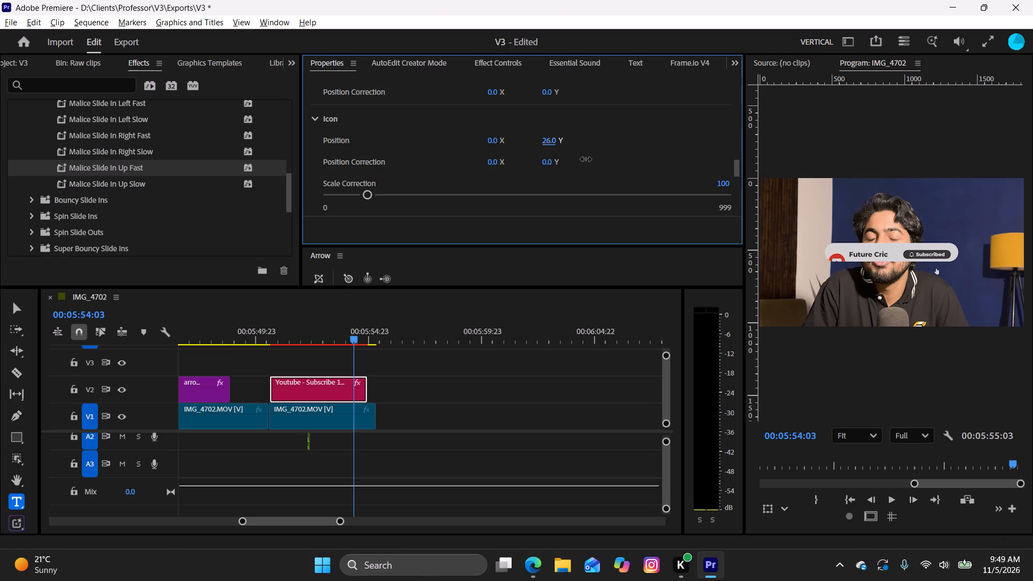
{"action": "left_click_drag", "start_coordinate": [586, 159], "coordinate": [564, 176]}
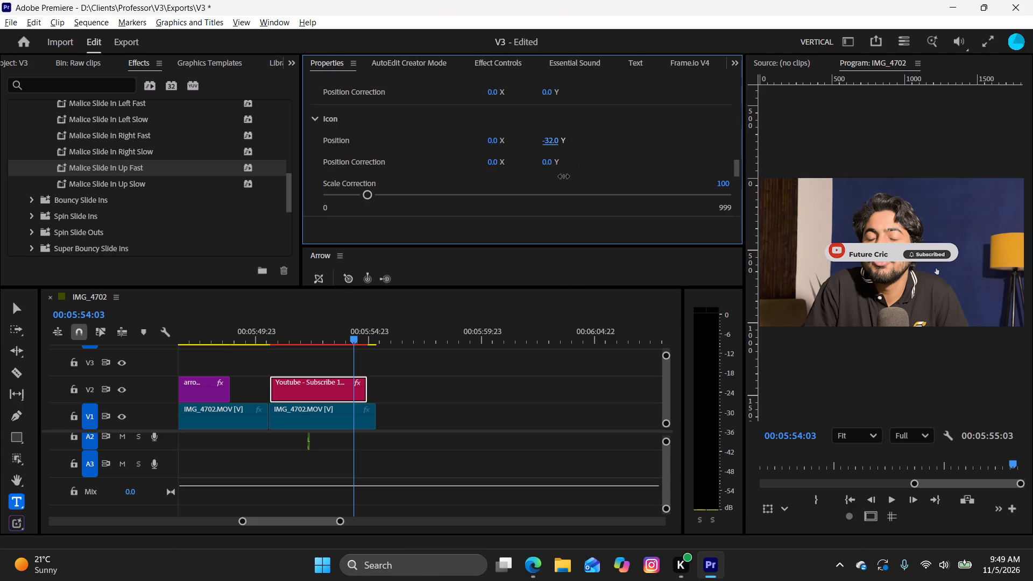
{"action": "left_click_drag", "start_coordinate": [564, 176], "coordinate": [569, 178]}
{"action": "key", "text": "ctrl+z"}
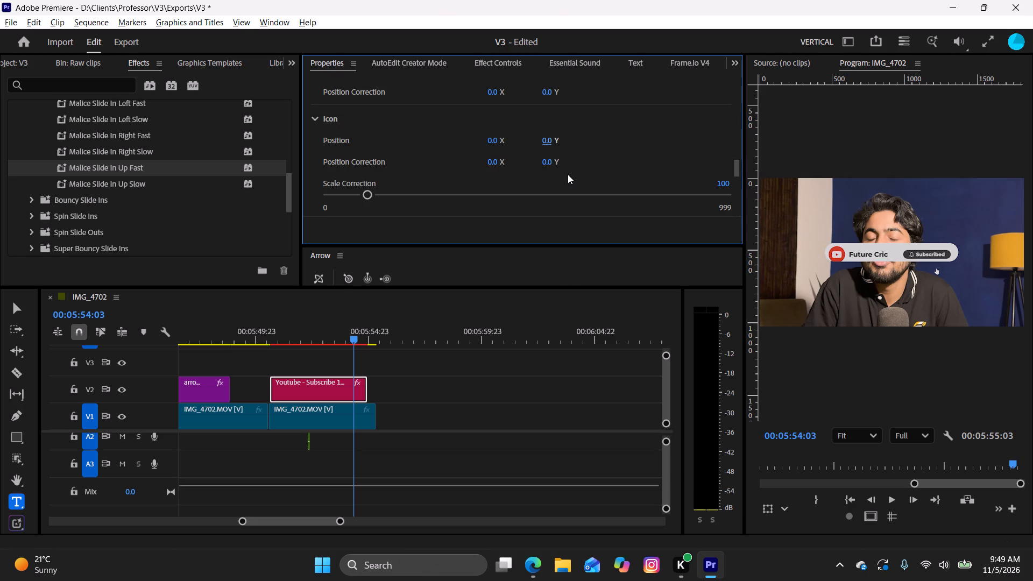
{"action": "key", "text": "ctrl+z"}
Move the subscribe title down to the bottom of the frame by setting its clip Transform vertical position to 890, and play it back.
{"action": "left_click_drag", "start_coordinate": [738, 167], "coordinate": [744, 192]}
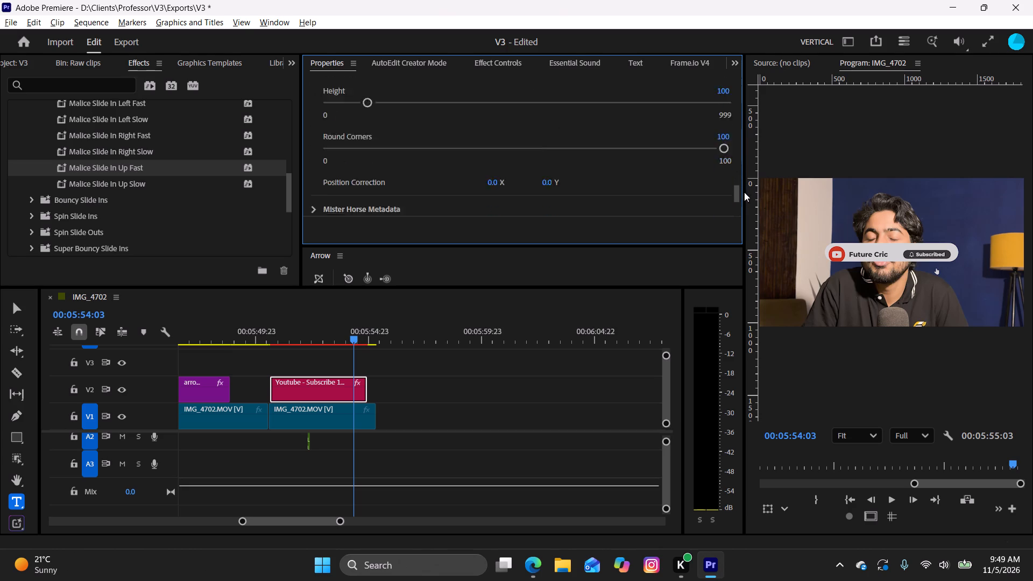
{"action": "left_click_drag", "start_coordinate": [744, 192], "coordinate": [747, 200]}
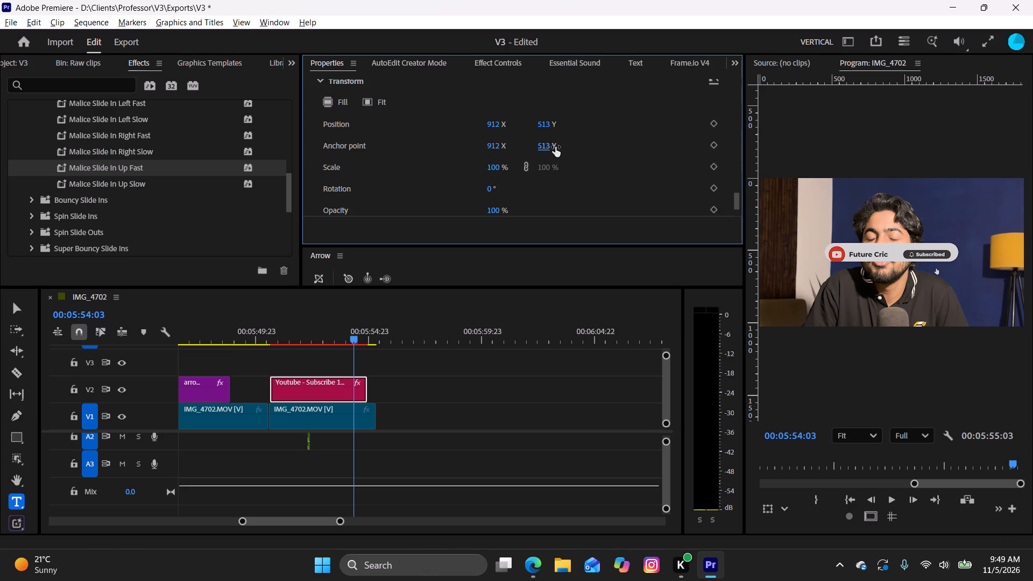
{"action": "left_click_drag", "start_coordinate": [545, 127], "coordinate": [594, 138]}
{"action": "left_click_drag", "start_coordinate": [545, 126], "coordinate": [584, 133]}
{"action": "left_click_drag", "start_coordinate": [542, 124], "coordinate": [554, 126]}
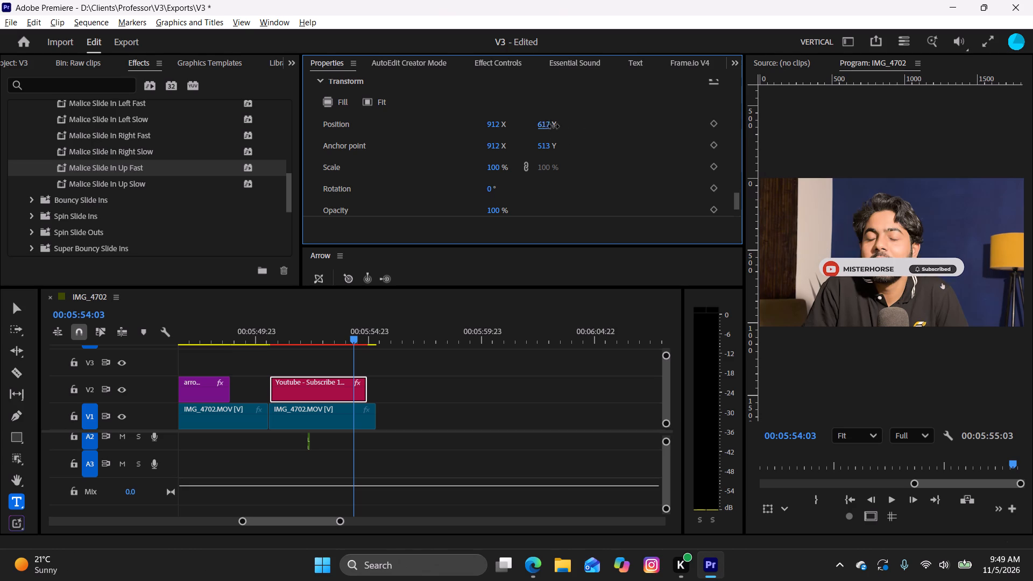
{"action": "left_click_drag", "start_coordinate": [554, 126], "coordinate": [770, 152]}
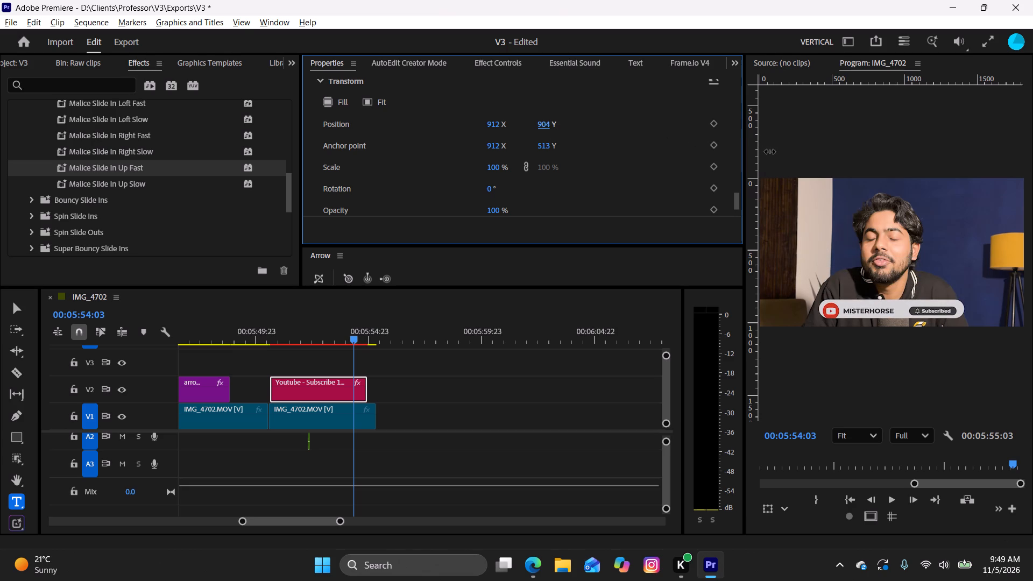
{"action": "left_click_drag", "start_coordinate": [770, 152], "coordinate": [762, 154]}
{"action": "left_click_drag", "start_coordinate": [350, 334], "coordinate": [310, 343]}
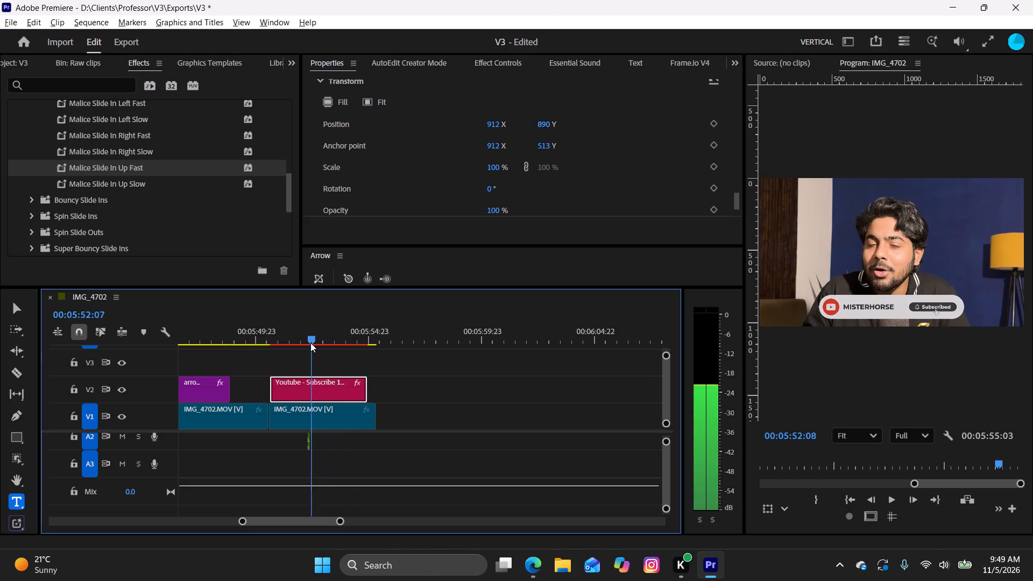
{"action": "left_click_drag", "start_coordinate": [310, 343], "coordinate": [268, 349]}
{"action": "key", "text": "space"}
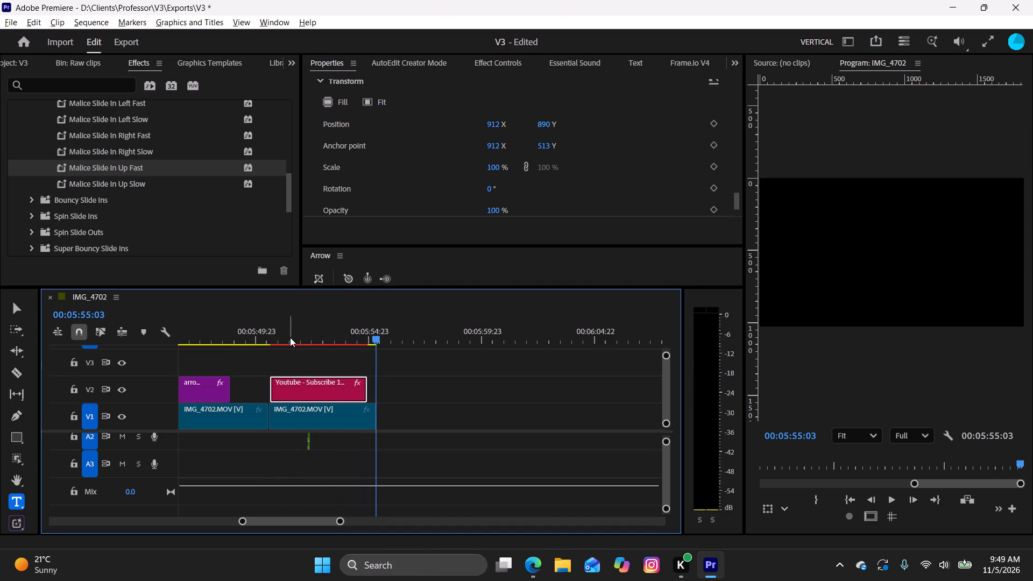
Apply the zoom 105 preset to the first IMG_4702.MOV clip on V1 and play it back from the sequence start.
{"action": "key", "text": "space"}
{"action": "key", "text": "space"}
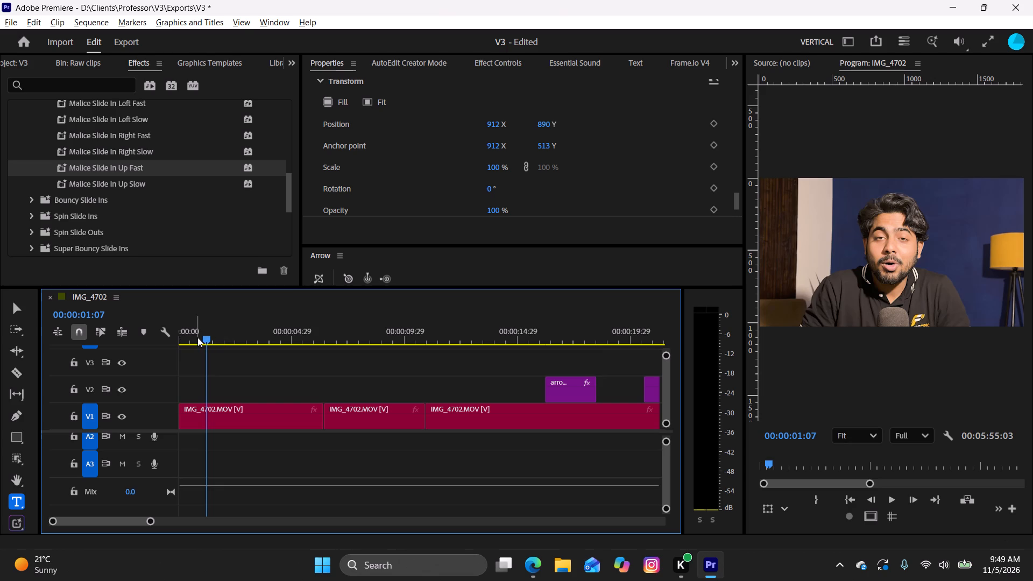
{"action": "left_click_drag", "start_coordinate": [207, 341], "coordinate": [86, 354]}
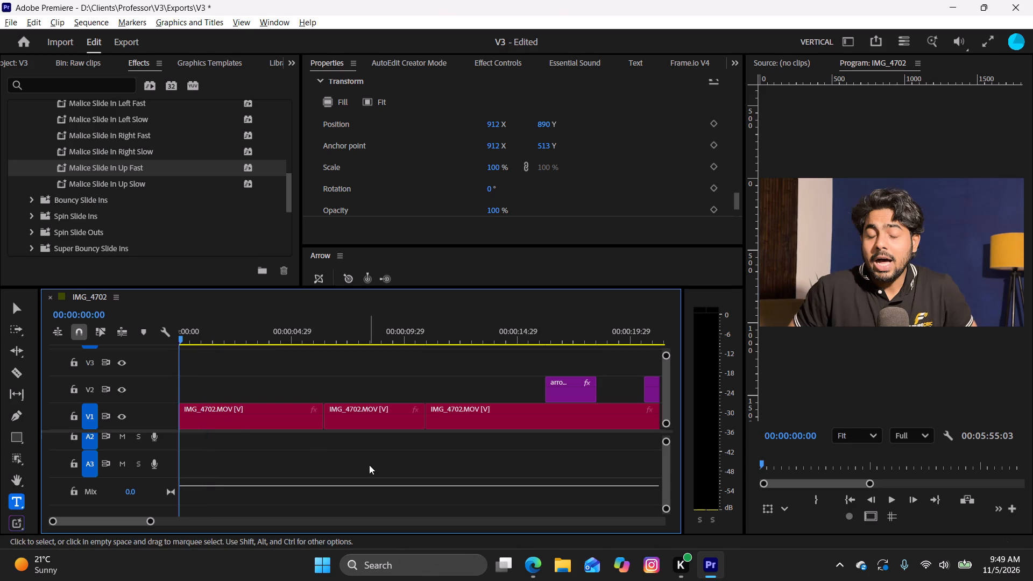
{"action": "left_click", "coordinate": [217, 419]}
{"action": "scroll", "coordinate": [146, 153], "scroll_direction": "up", "scroll_amount": 2}
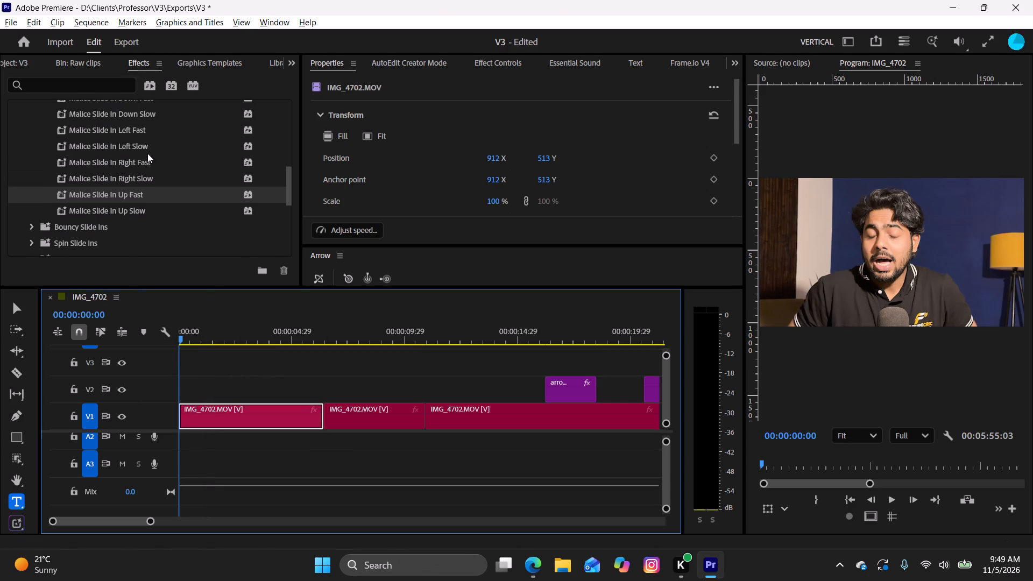
{"action": "scroll", "coordinate": [147, 153], "scroll_direction": "up", "scroll_amount": 20}
{"action": "scroll", "coordinate": [147, 153], "scroll_direction": "up", "scroll_amount": 8}
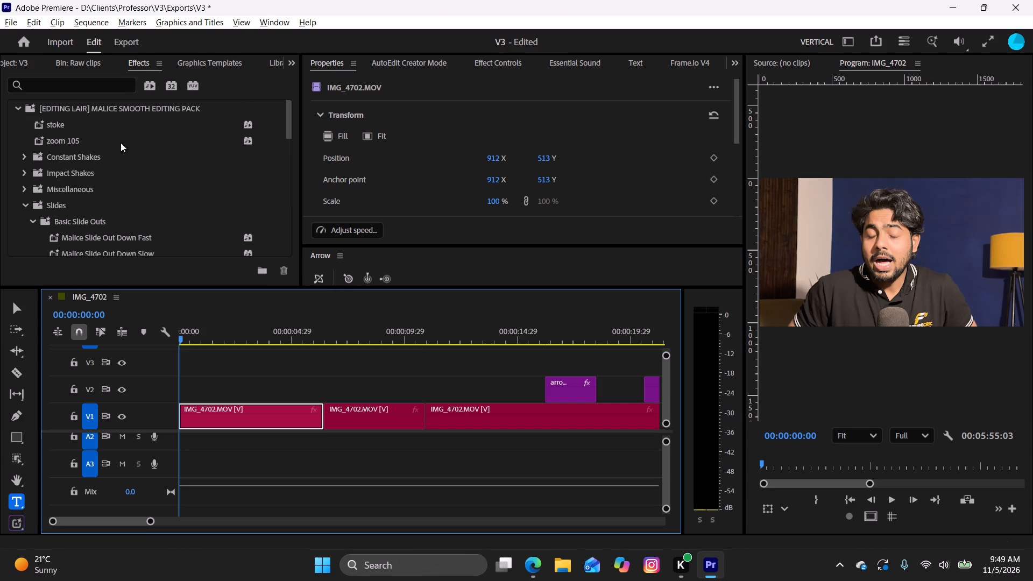
{"action": "left_click_drag", "start_coordinate": [51, 138], "coordinate": [223, 409]}
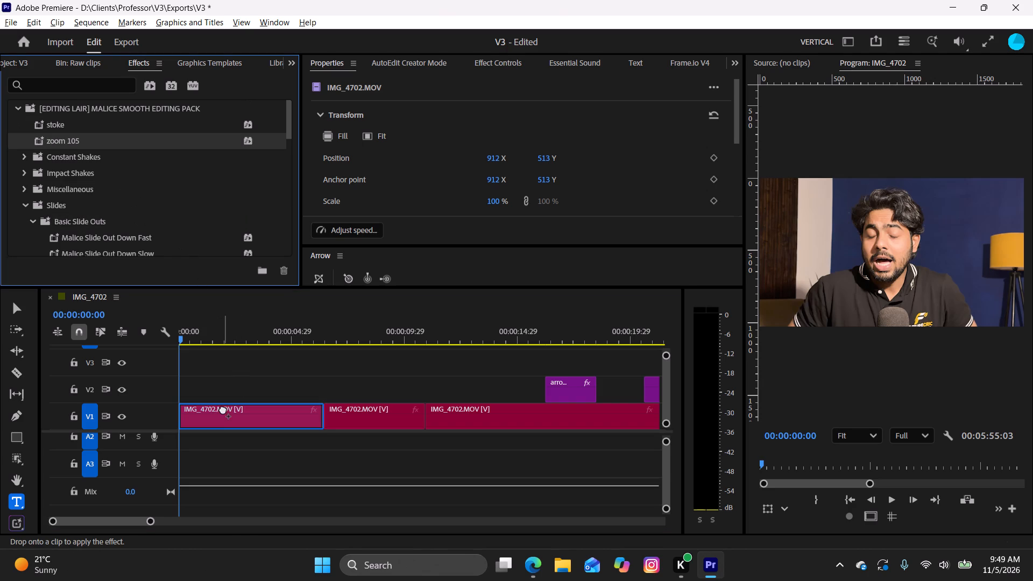
{"action": "key", "text": "space"}
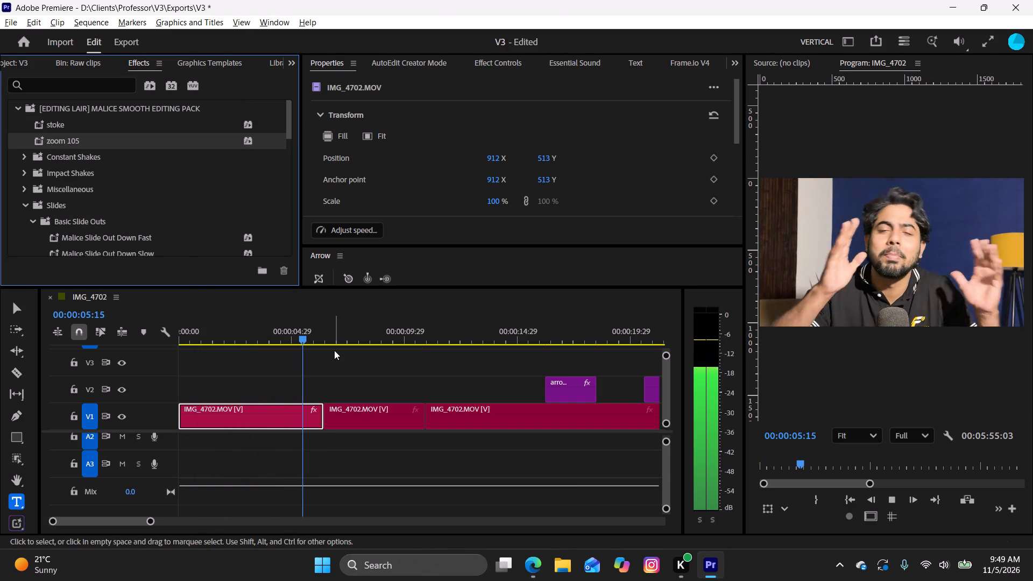
{"action": "key", "text": "space"}
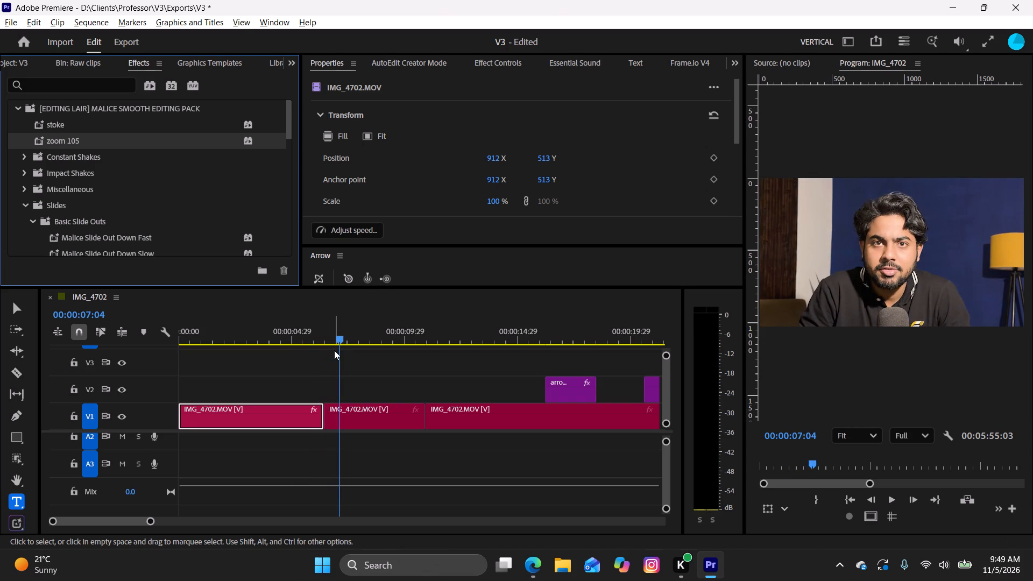
{"action": "left_click", "coordinate": [384, 422]}
{"action": "left_click_drag", "start_coordinate": [342, 344], "coordinate": [328, 346]}
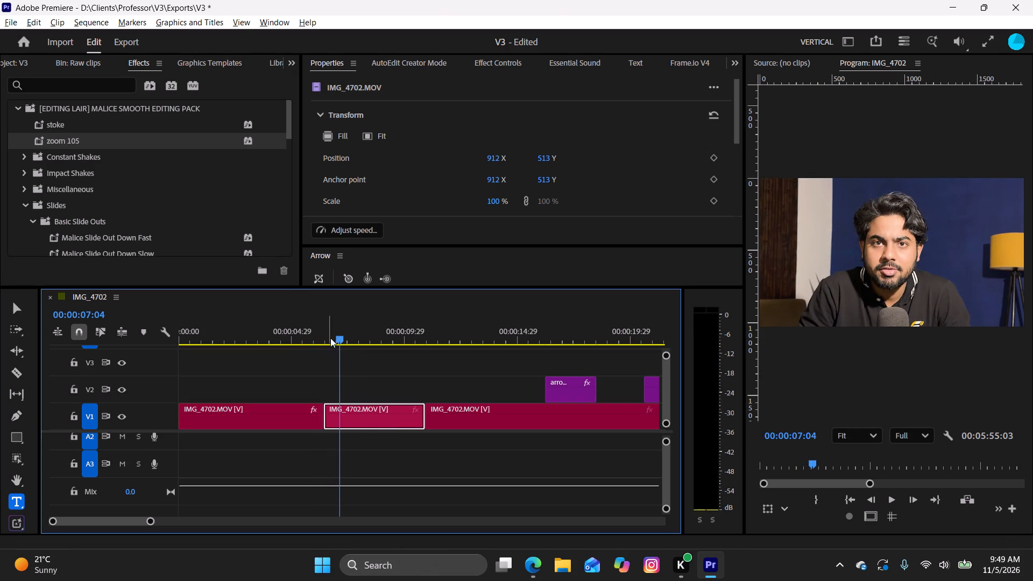
{"action": "left_click_drag", "start_coordinate": [334, 334], "coordinate": [307, 356]}
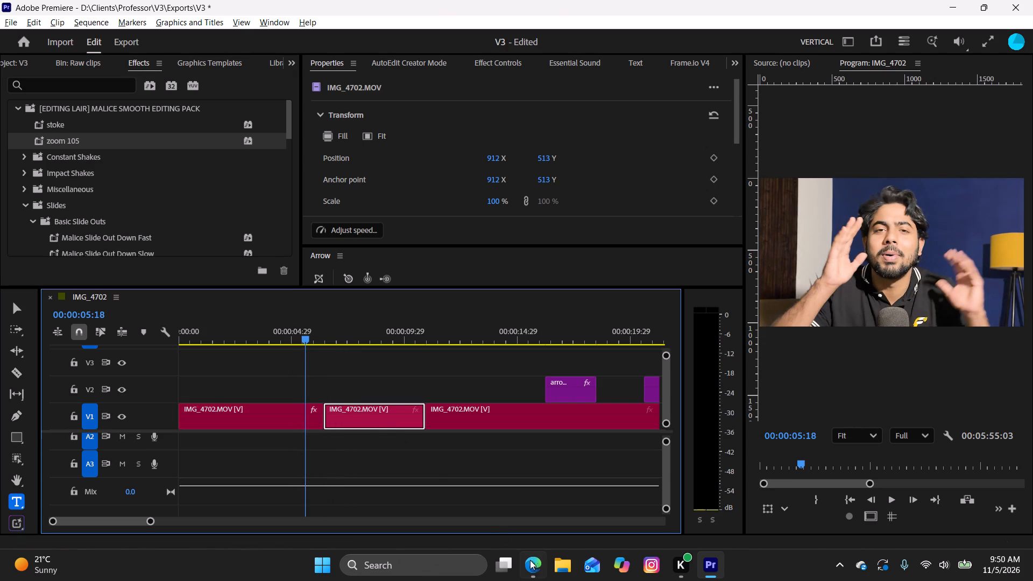
Switch to Microsoft Edge and search for videos matching "virat kohli big fanbase".
{"action": "left_click", "coordinate": [533, 564]}
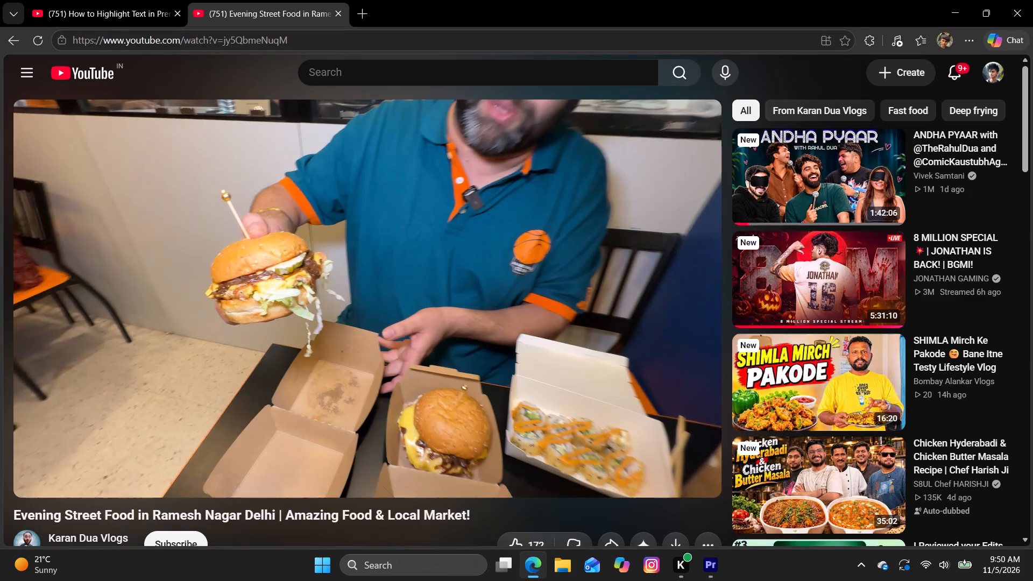
{"action": "left_click", "coordinate": [102, 0]}
{"action": "left_click", "coordinate": [236, 39]}
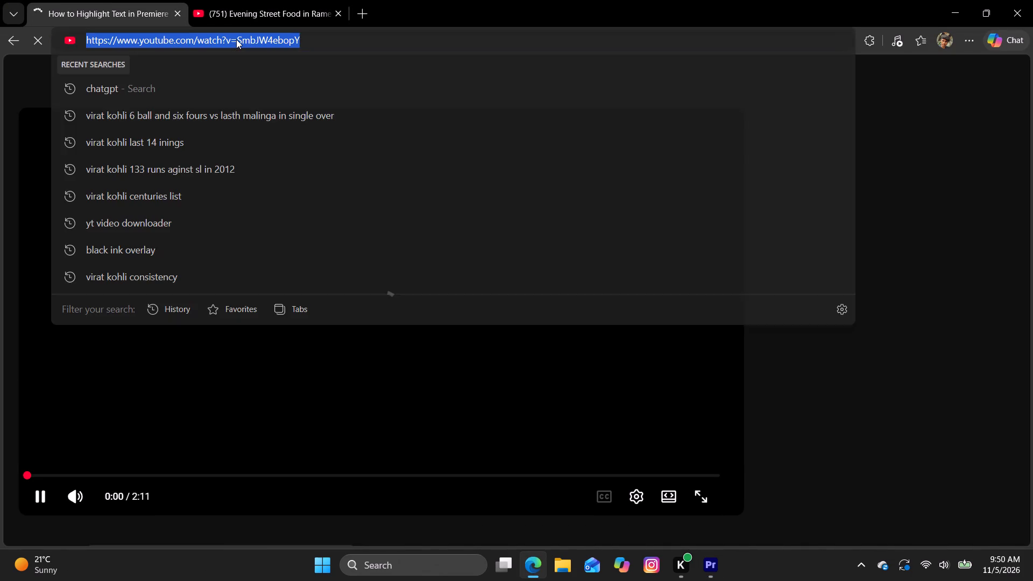
{"action": "type", "text": "virat b"}
{"action": "key", "text": "BackSpace"}
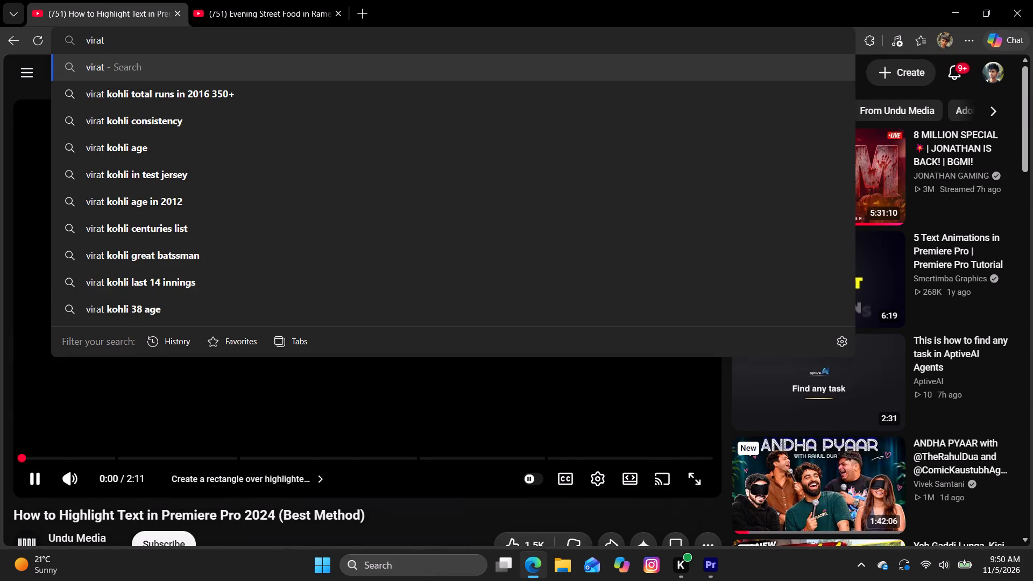
{"action": "type", "text": "kohli big fanbase"}
{"action": "key", "text": "Return"}
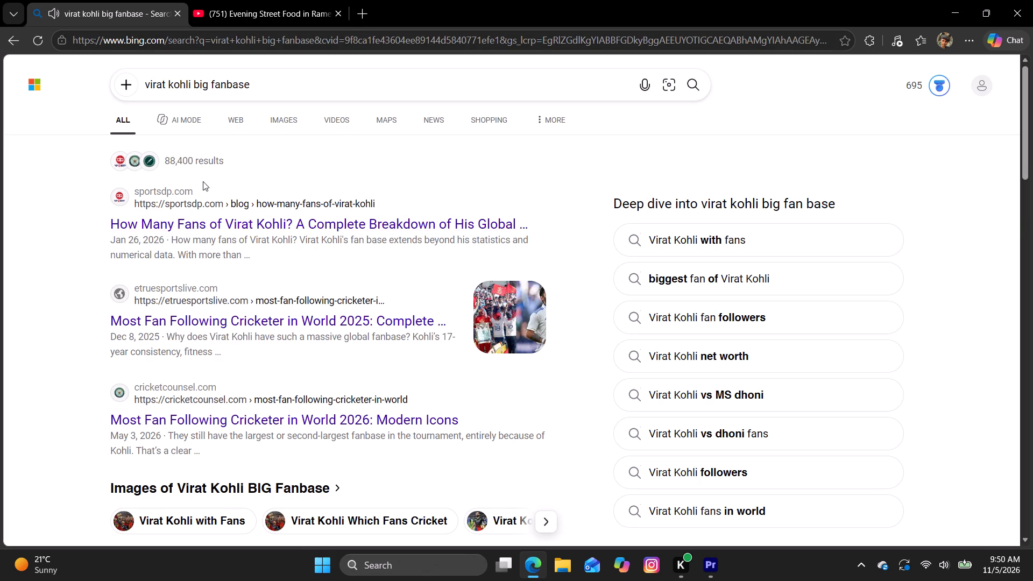
{"action": "left_click", "coordinate": [334, 120]}
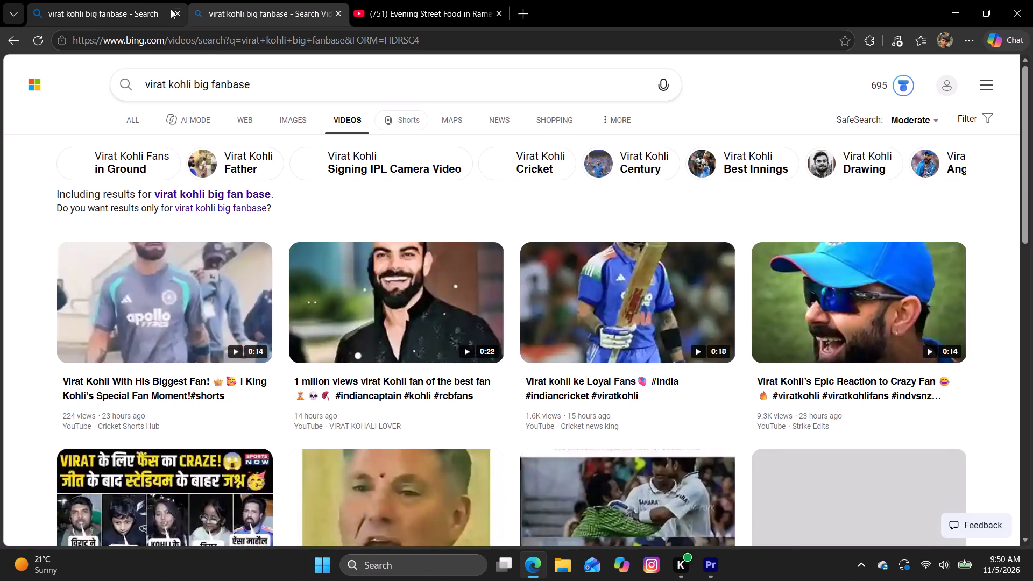
Browse the video results and preview the "VIRAT KOHLI FAN MOMENT GOES VIRAL!" short.
{"action": "scroll", "coordinate": [532, 279], "scroll_direction": "down", "scroll_amount": 4}
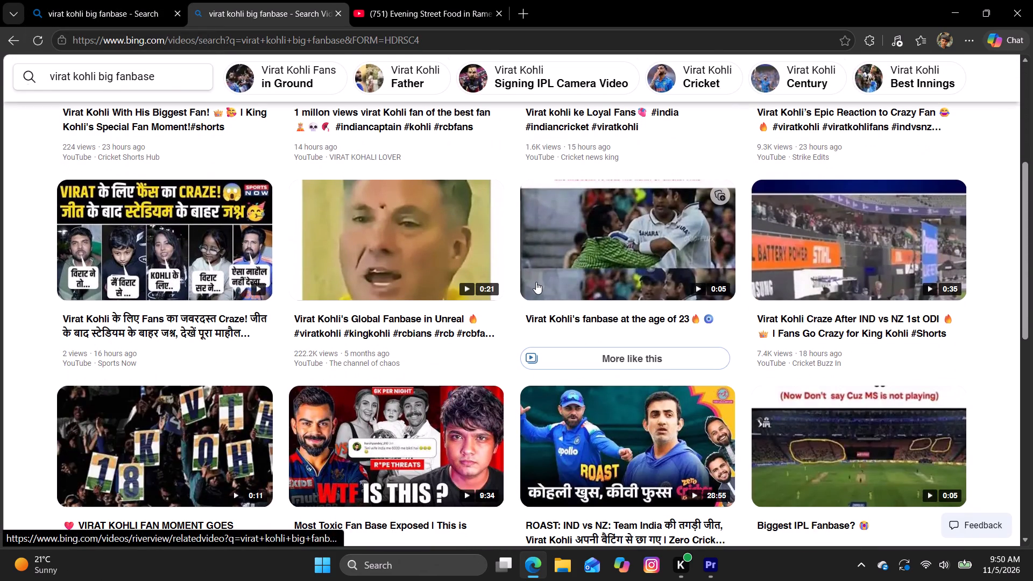
{"action": "scroll", "coordinate": [536, 282], "scroll_direction": "down", "scroll_amount": 2}
{"action": "left_click", "coordinate": [174, 311]}
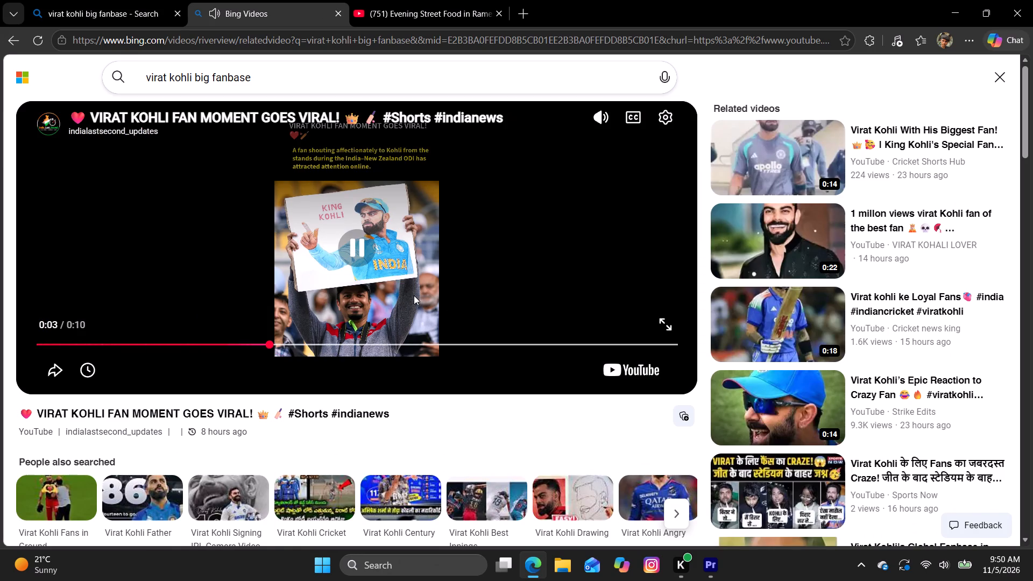
{"action": "scroll", "coordinate": [449, 288], "scroll_direction": "down", "scroll_amount": 4}
{"action": "scroll", "coordinate": [448, 293], "scroll_direction": "up", "scroll_amount": 2}
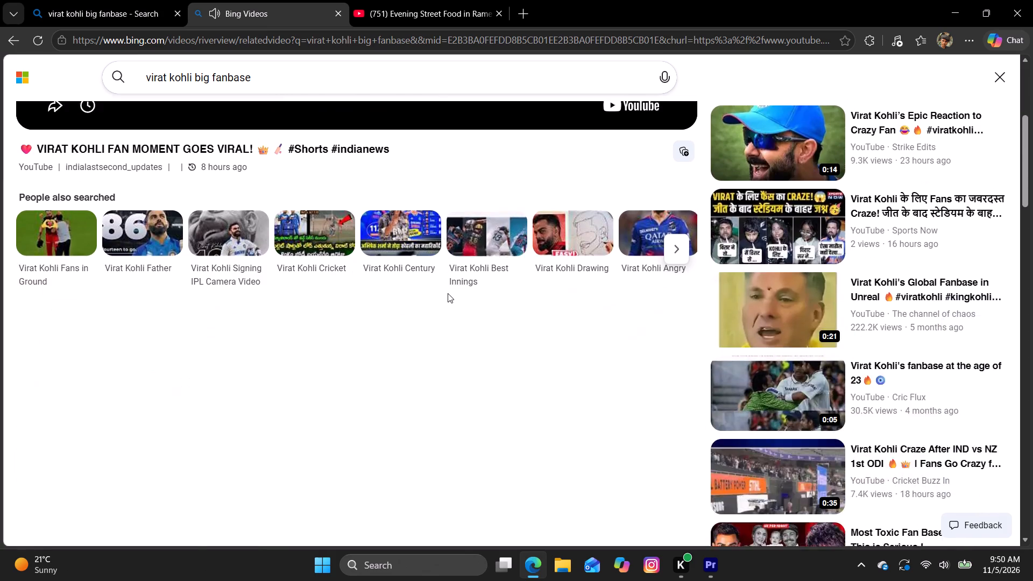
{"action": "scroll", "coordinate": [448, 293], "scroll_direction": "up", "scroll_amount": 2}
{"action": "left_click", "coordinate": [356, 253]}
Preview the related "Virat Kohli Craze After IND vs NZ 1st ODI" video, skipping through it for usable crowd footage.
{"action": "scroll", "coordinate": [452, 270], "scroll_direction": "down", "scroll_amount": 5}
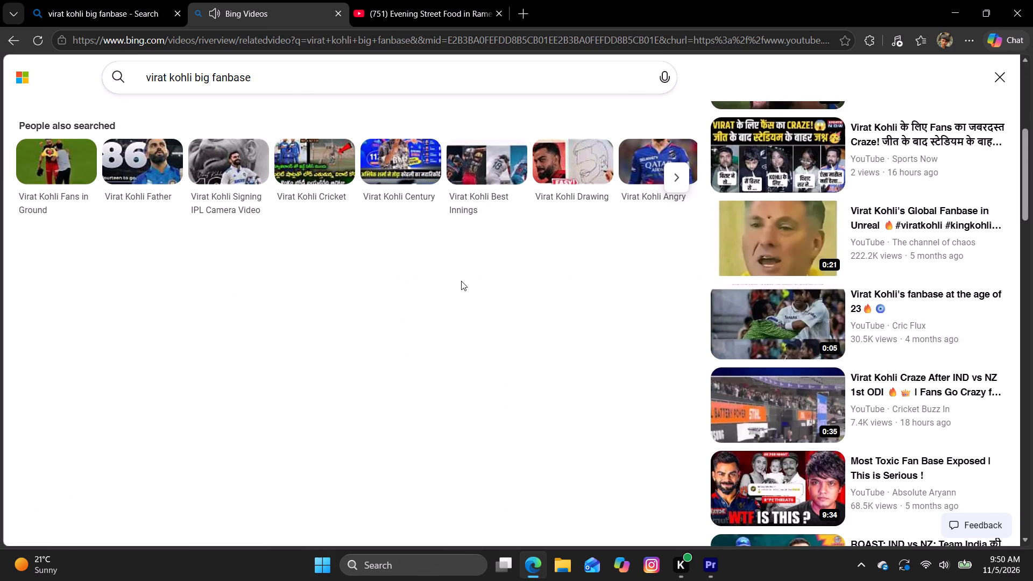
{"action": "left_click", "coordinate": [764, 391]}
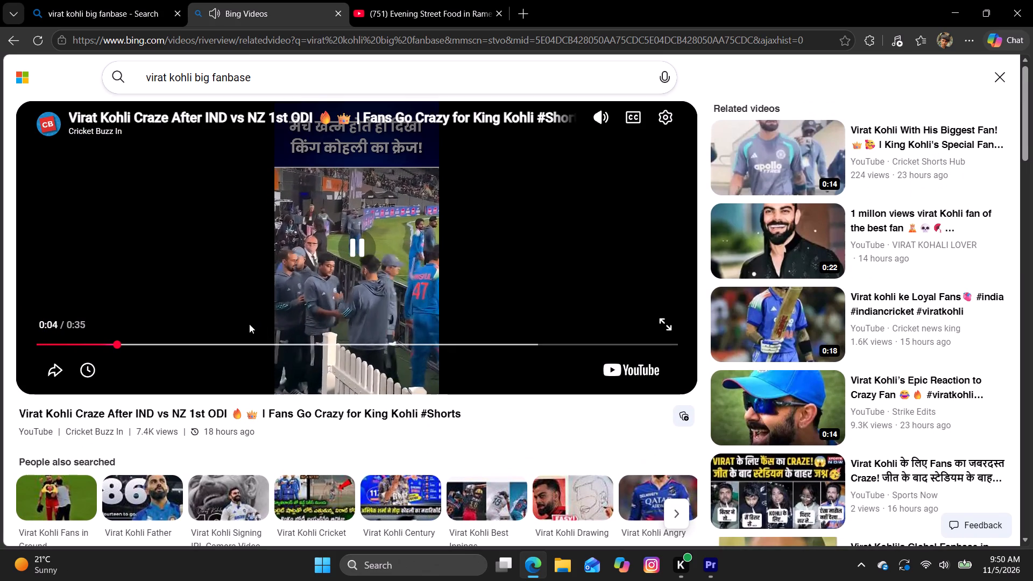
{"action": "left_click", "coordinate": [255, 343]}
{"action": "left_click", "coordinate": [311, 343]}
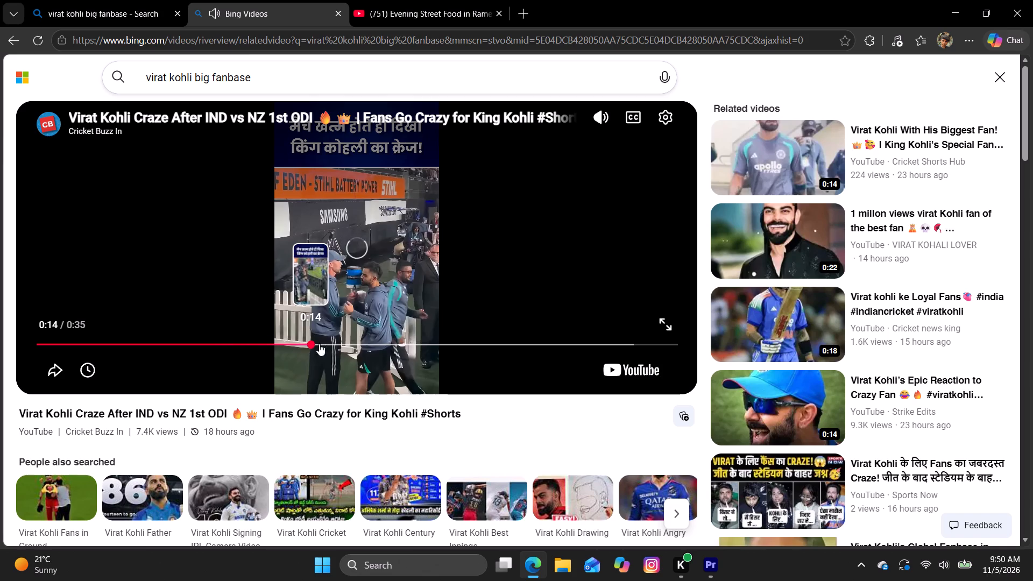
{"action": "left_click", "coordinate": [354, 345]}
{"action": "left_click", "coordinate": [379, 345]}
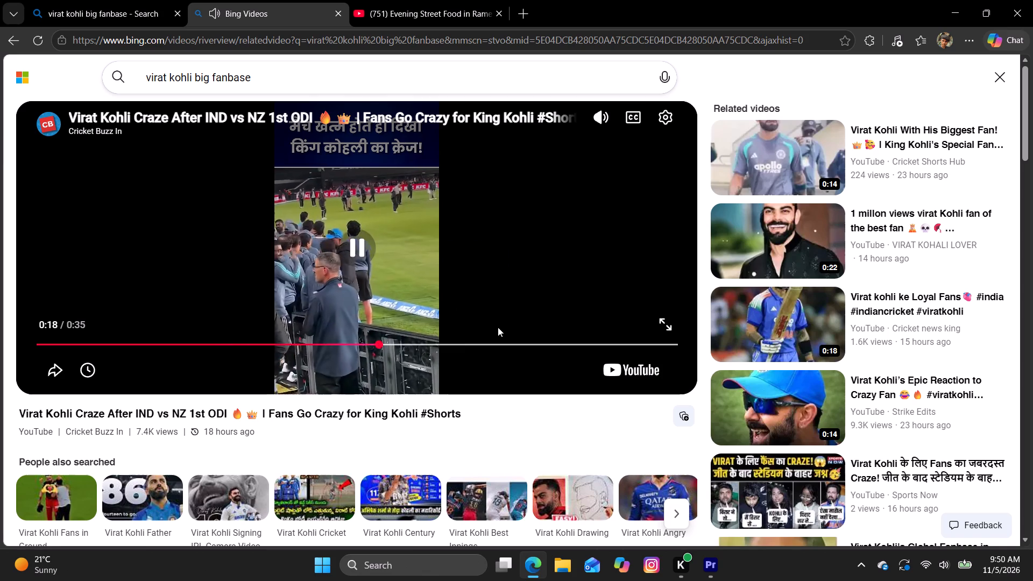
{"action": "left_click", "coordinate": [365, 253]}
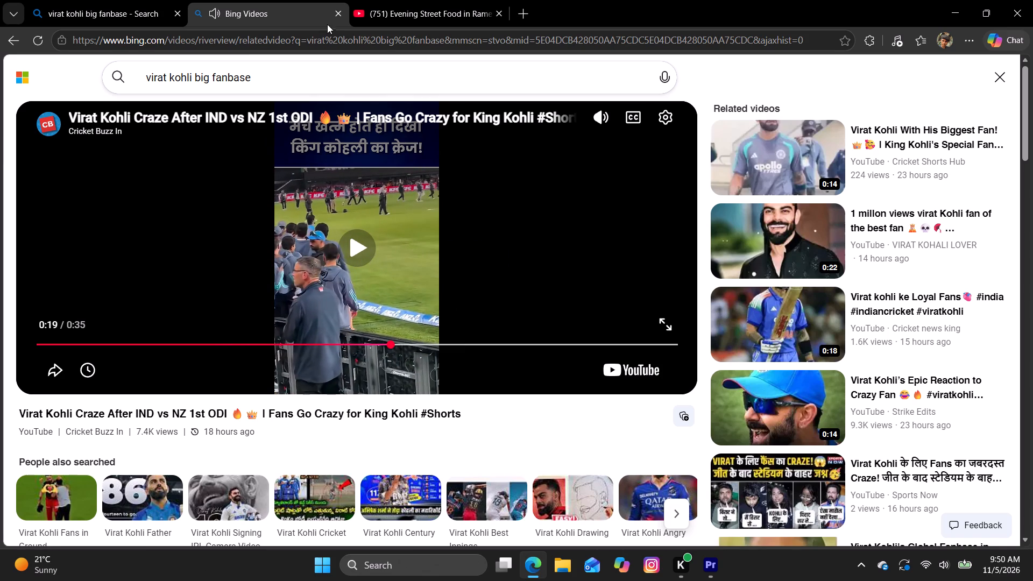
Refine the video search to "virat kohli big fanbase crowd video".
{"action": "left_click", "coordinate": [19, 48]}
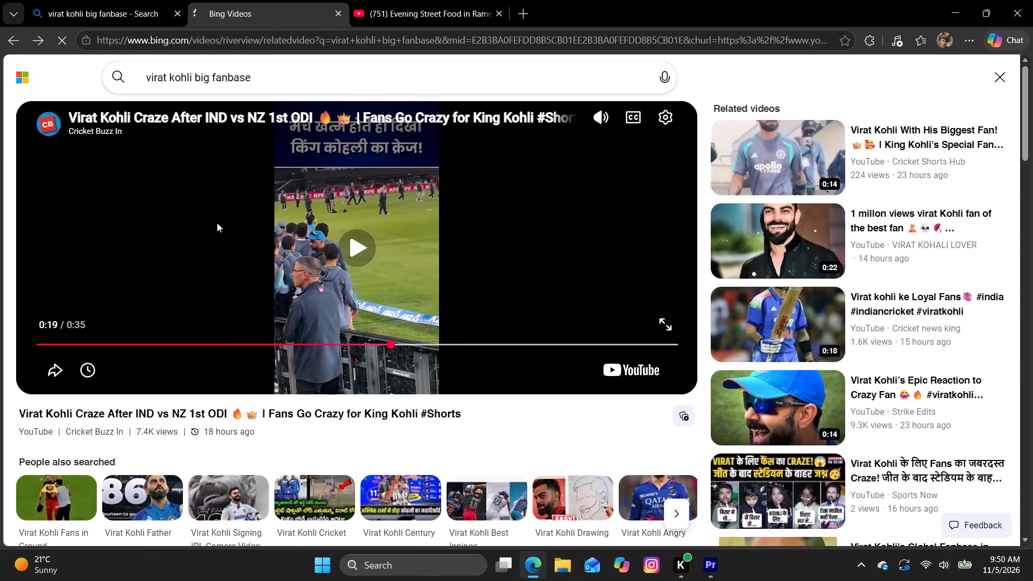
{"action": "left_click", "coordinate": [321, 82]}
{"action": "key", "text": "space"}
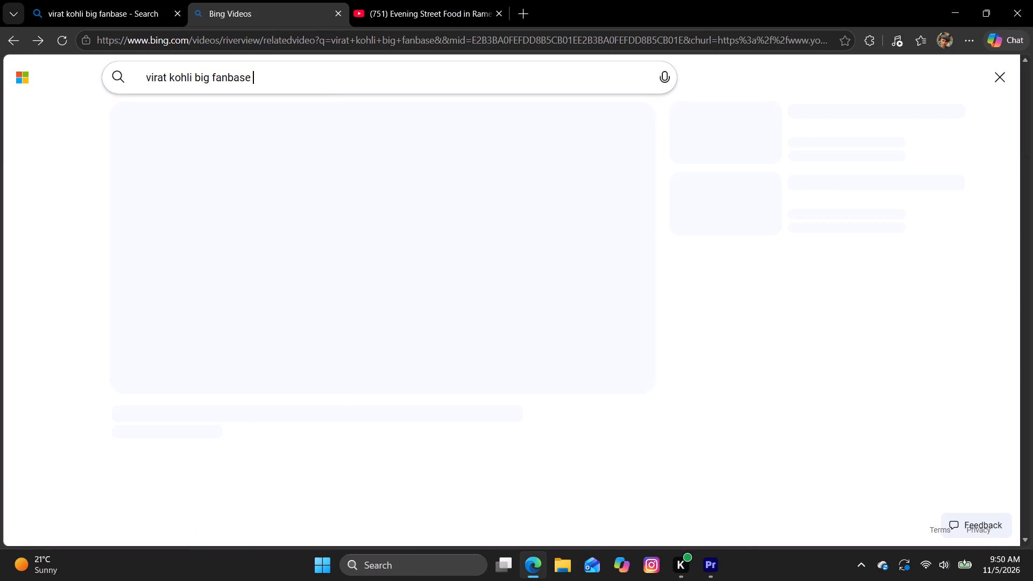
{"action": "type", "text": "crowd video"}
{"action": "key", "text": "Return"}
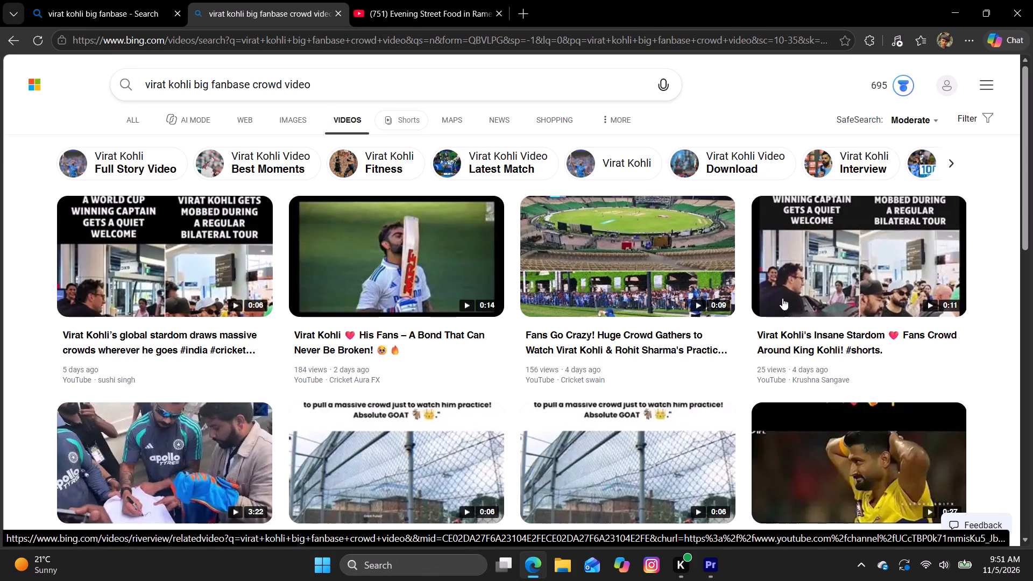
Preview the Headline Today "Virat Kohli Wins Hearts!" video in full screen, checking the crowd shot at its start.
{"action": "scroll", "coordinate": [868, 273], "scroll_direction": "down", "scroll_amount": 2}
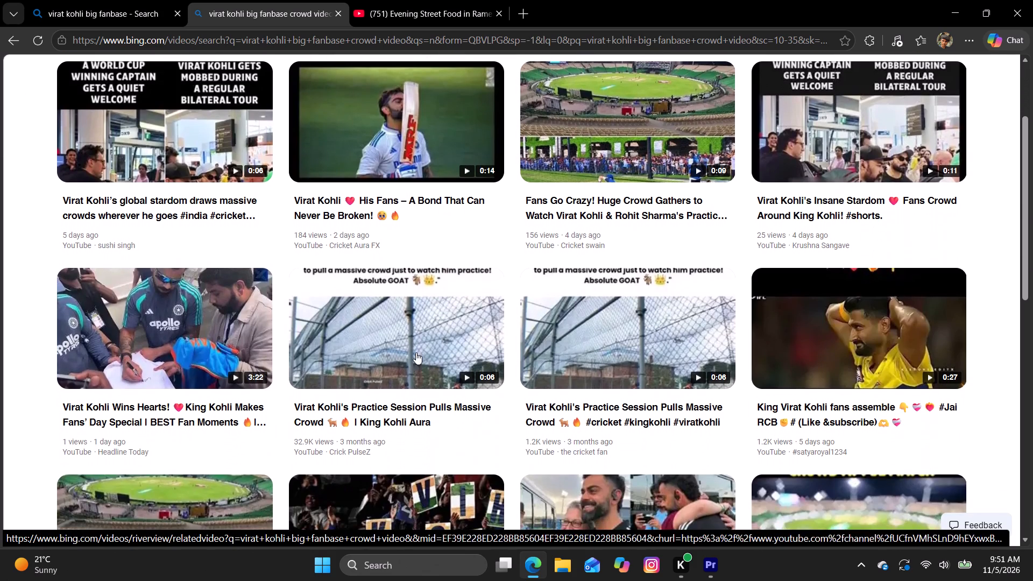
{"action": "left_click", "coordinate": [203, 360]}
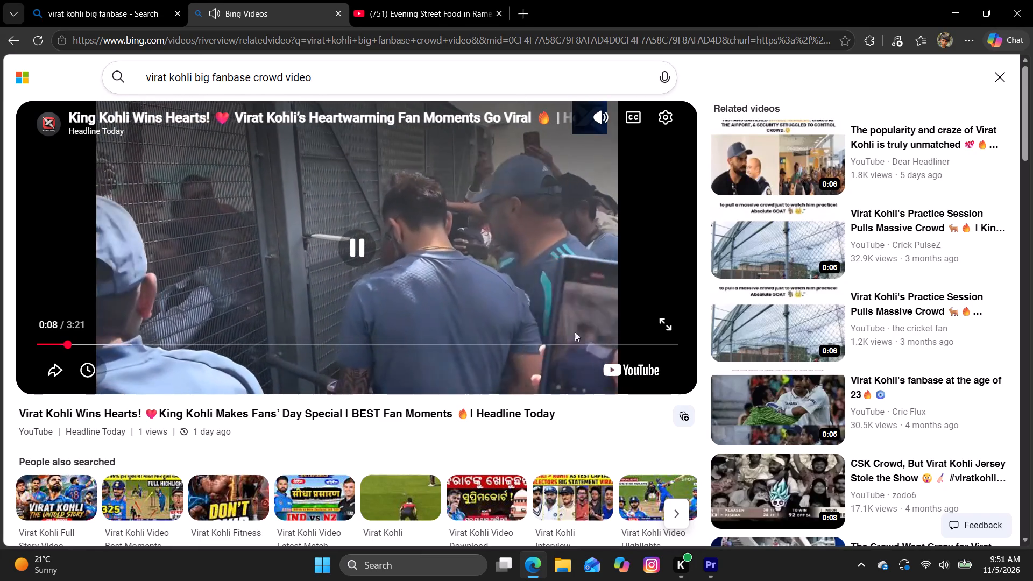
{"action": "left_click", "coordinate": [668, 321]}
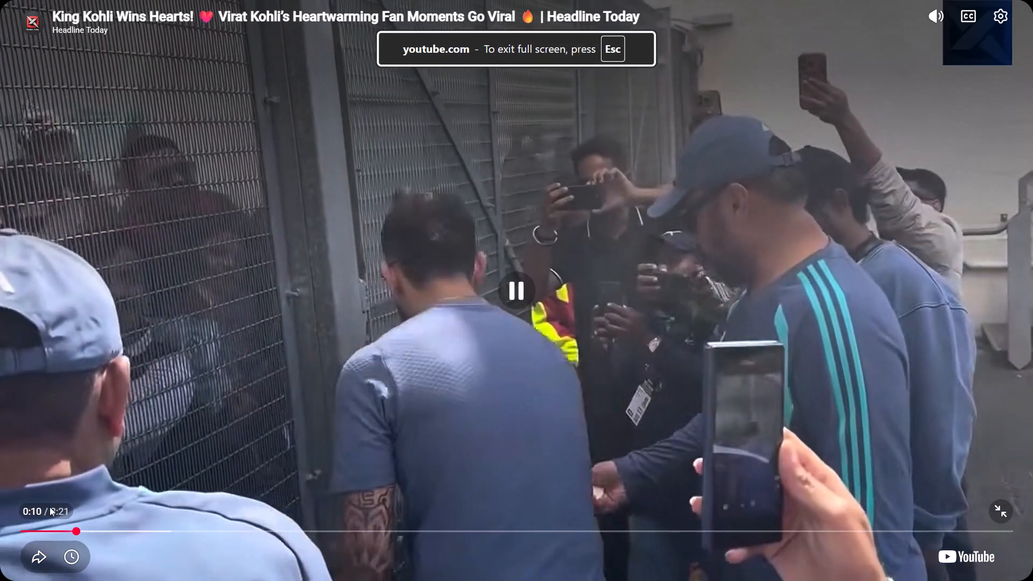
{"action": "left_click_drag", "start_coordinate": [79, 530], "coordinate": [25, 539]}
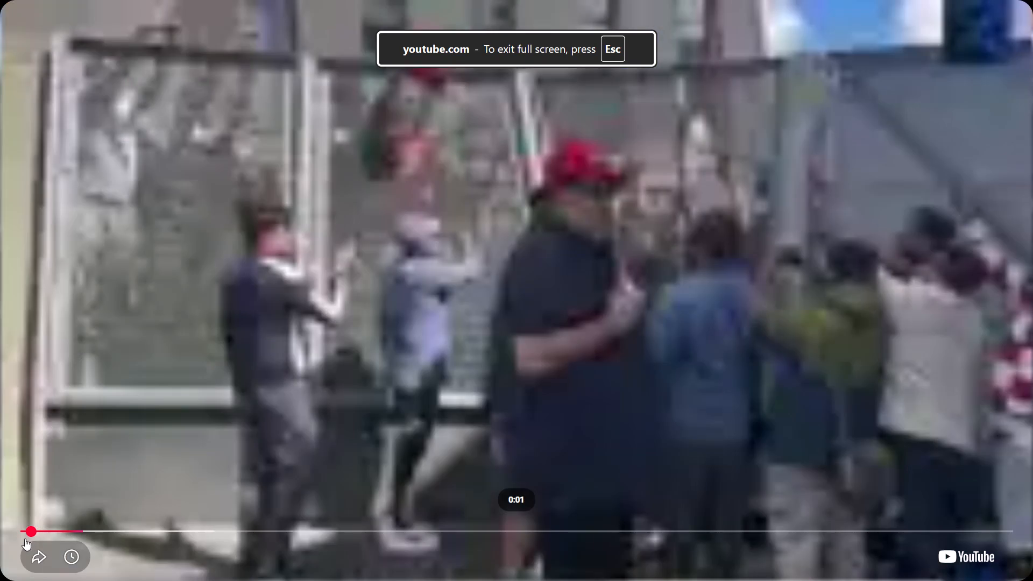
{"action": "left_click_drag", "start_coordinate": [25, 539], "coordinate": [22, 543]}
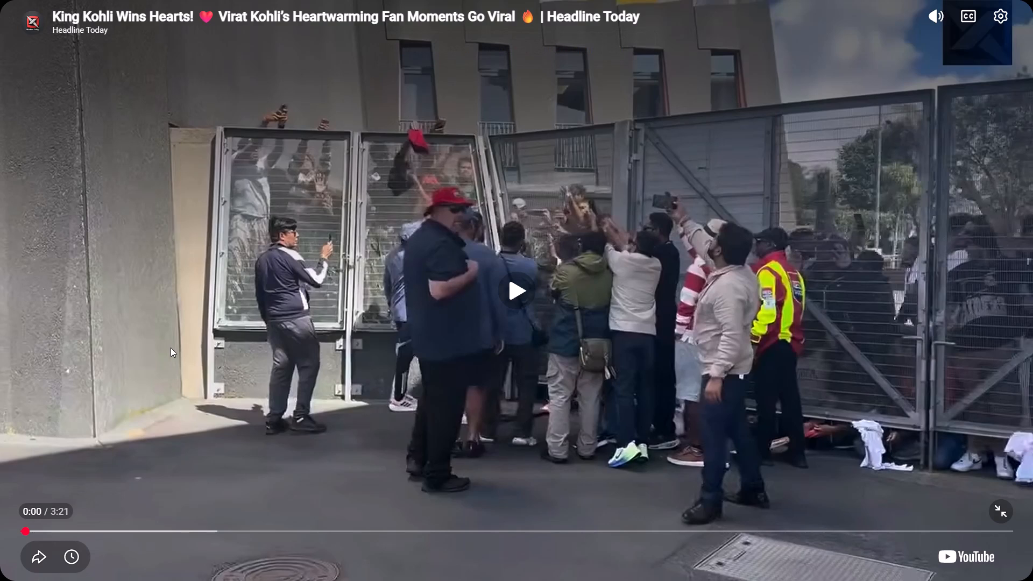
{"action": "key", "text": "Escape"}
Search YouTube for "virat kohli" and browse the results for usable footage.
{"action": "left_click", "coordinate": [406, 8]}
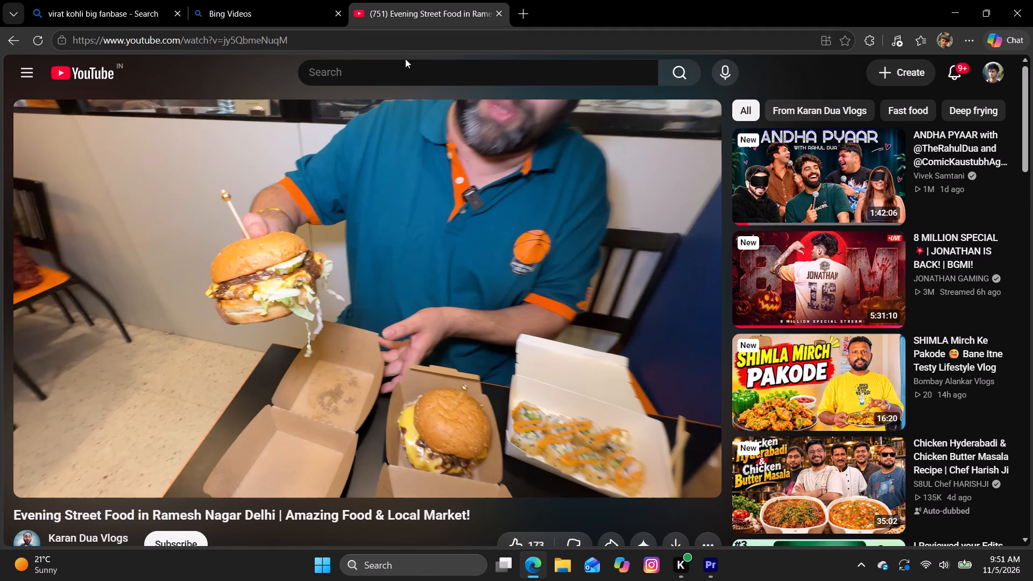
{"action": "left_click", "coordinate": [402, 67]}
{"action": "type", "text": "virat"}
{"action": "key", "text": "space"}
{"action": "type", "text": "kohli"}
{"action": "key", "text": "Return"}
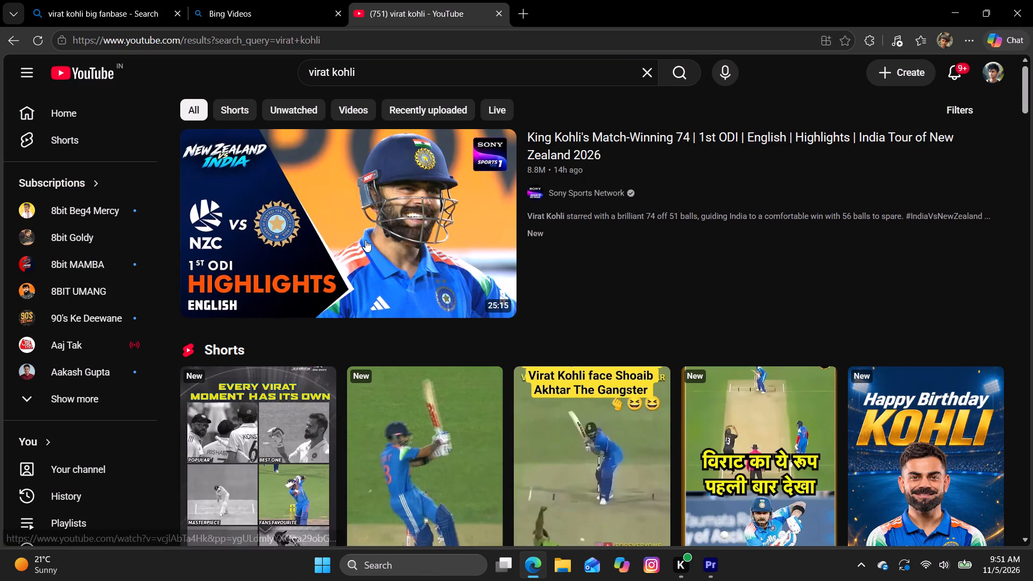
{"action": "scroll", "coordinate": [365, 243], "scroll_direction": "down", "scroll_amount": 10}
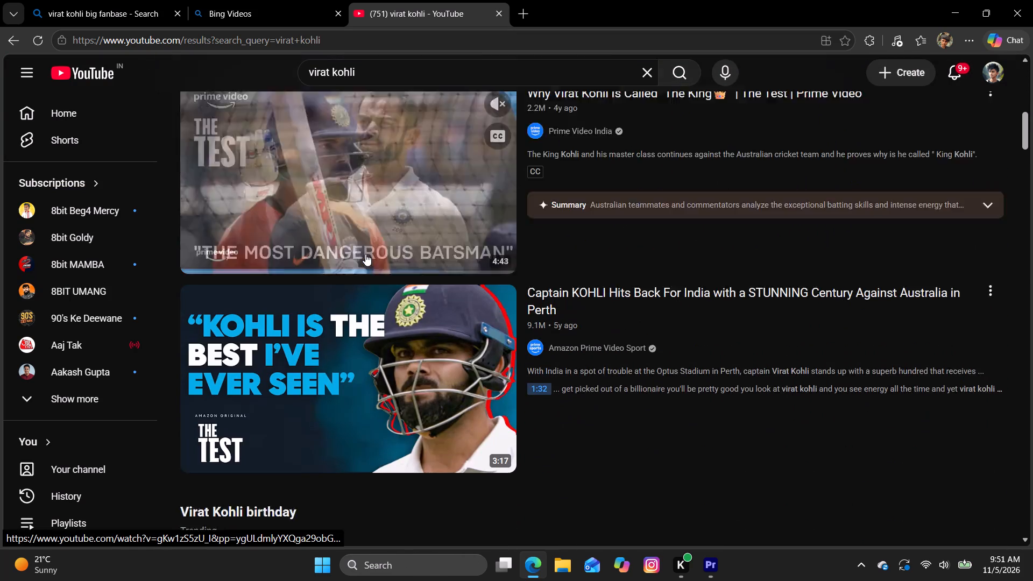
{"action": "scroll", "coordinate": [365, 254], "scroll_direction": "down", "scroll_amount": 10}
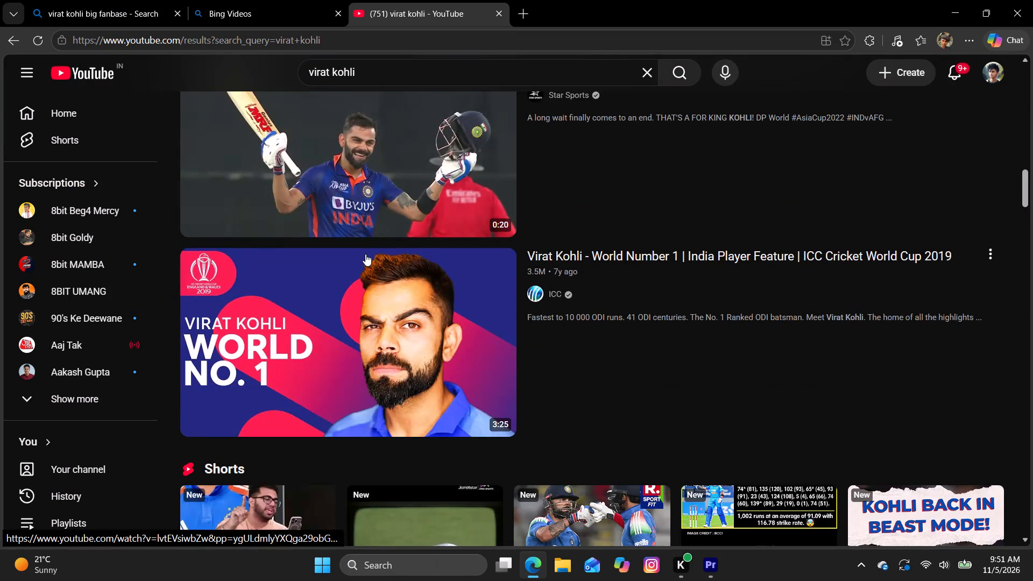
{"action": "scroll", "coordinate": [379, 311], "scroll_direction": "down", "scroll_amount": 14}
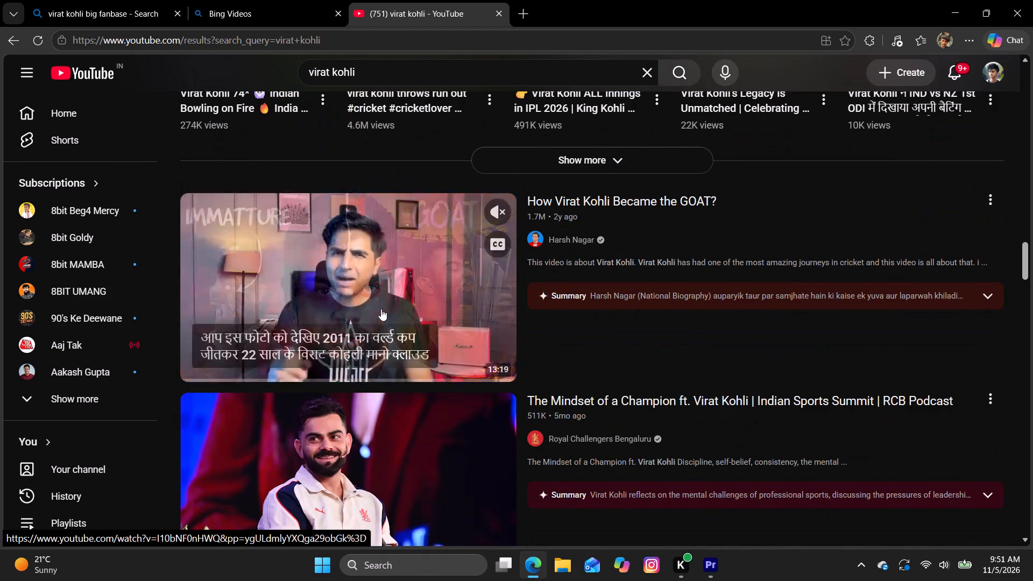
Preview the "How Virat Kohli Became the GOAT?" video by Harsh Nagar for usable shots.
{"action": "left_click", "coordinate": [386, 299]}
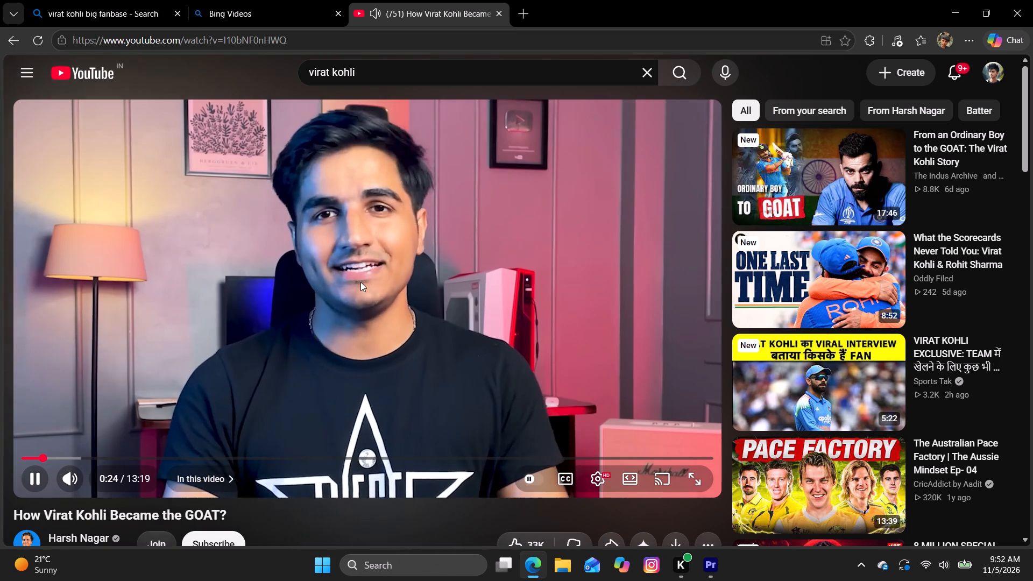
{"action": "scroll", "coordinate": [360, 282], "scroll_direction": "down", "scroll_amount": 1}
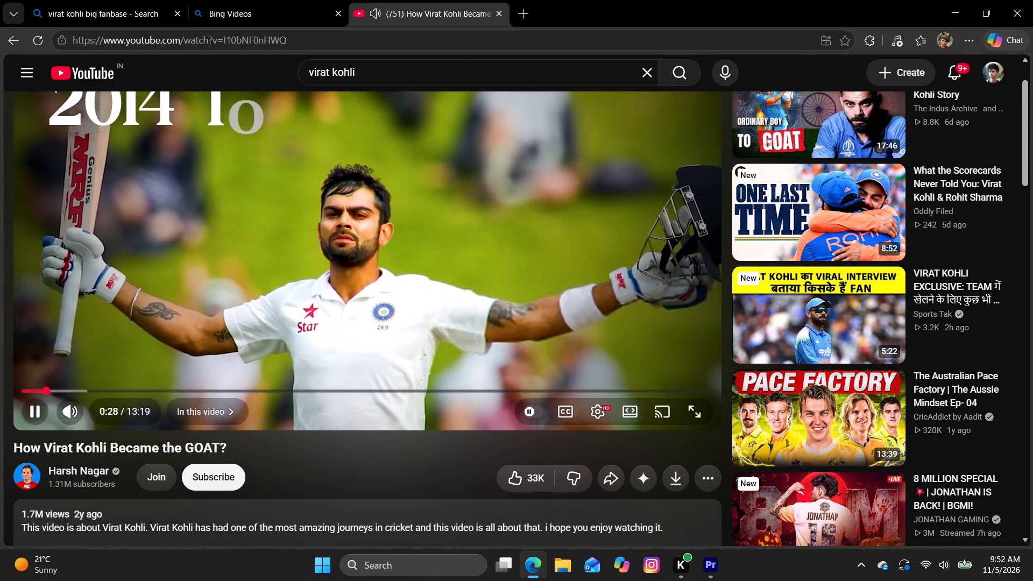
{"action": "scroll", "coordinate": [362, 280], "scroll_direction": "up", "scroll_amount": 2}
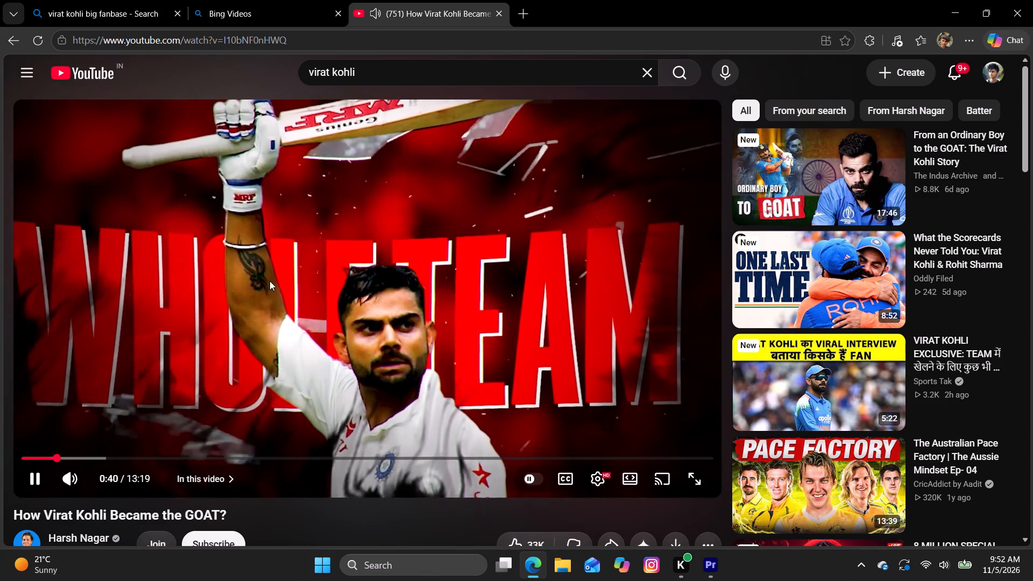
{"action": "left_click", "coordinate": [270, 281]}
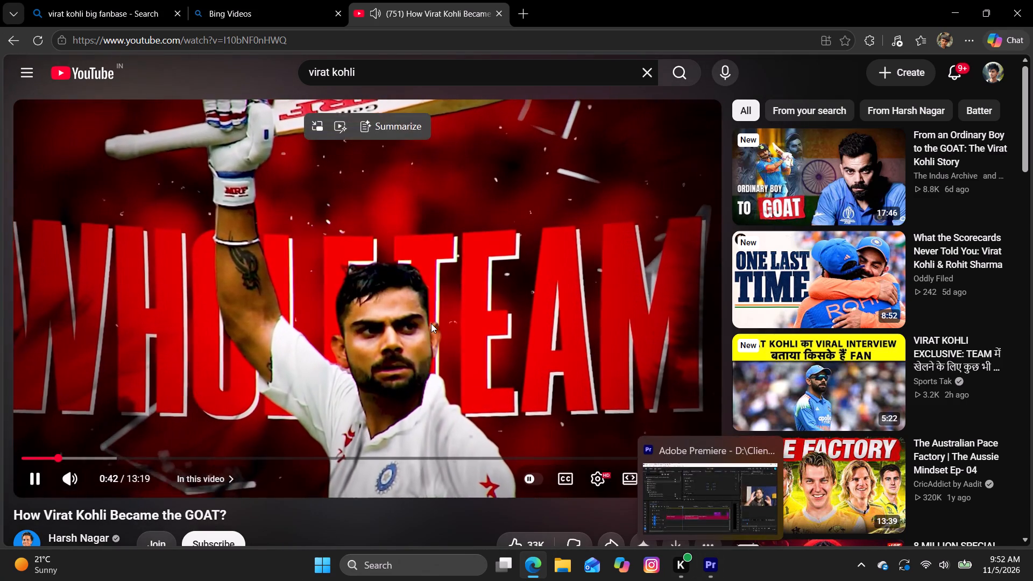
{"action": "left_click", "coordinate": [431, 323]}
Switch to Premiere, play the opening of the IMG_4702 sequence and park the playhead at 00:00:03:07.
{"action": "left_click", "coordinate": [716, 575]}
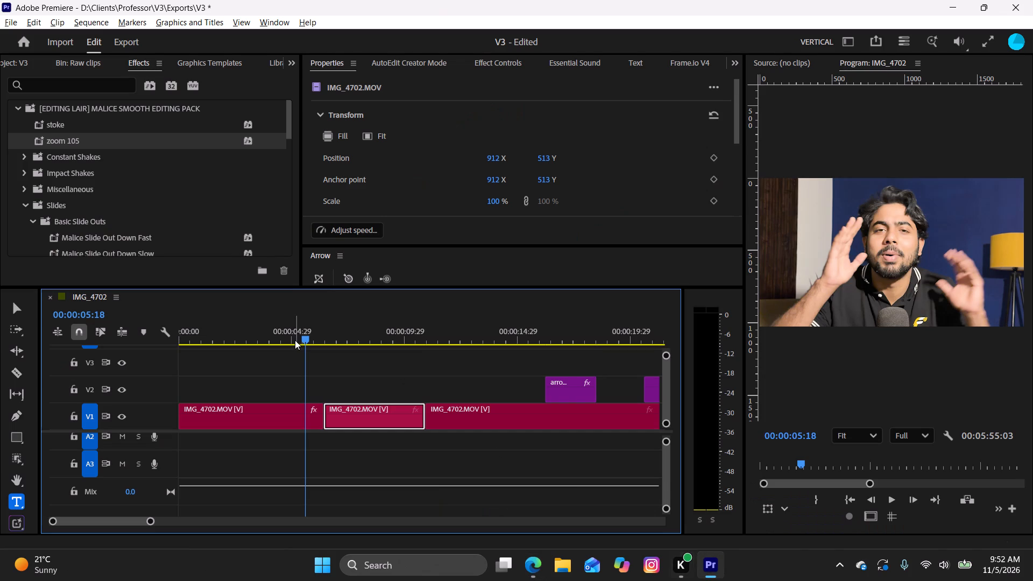
{"action": "left_click_drag", "start_coordinate": [300, 335], "coordinate": [113, 338]}
{"action": "key", "text": "space"}
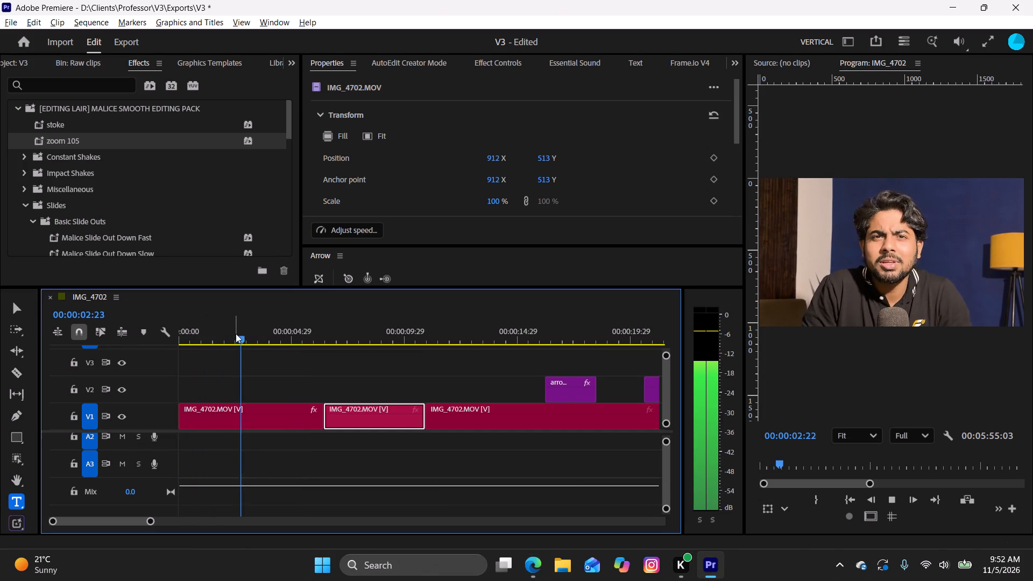
{"action": "key", "text": "space"}
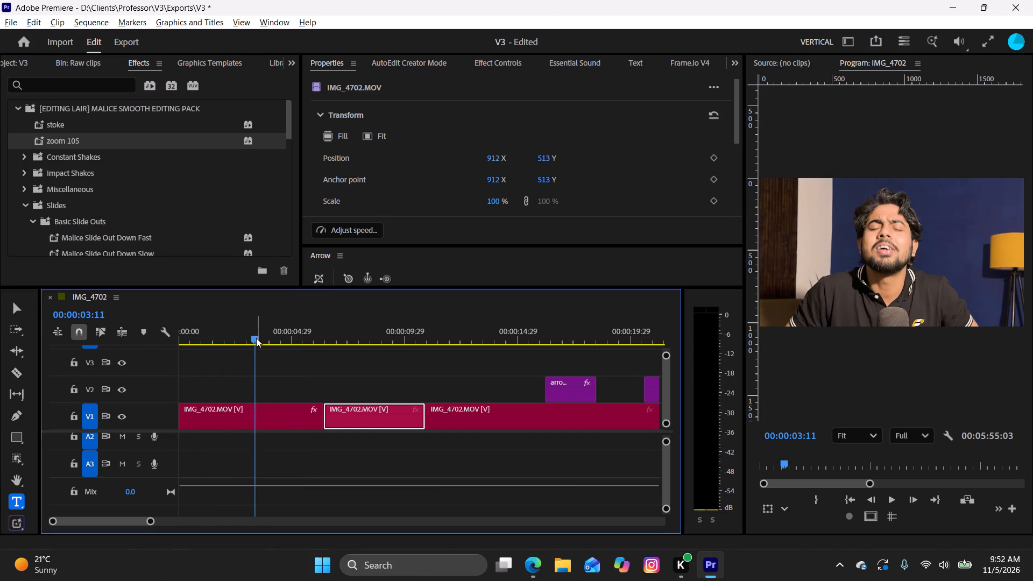
{"action": "left_click_drag", "start_coordinate": [254, 337], "coordinate": [254, 343]}
{"action": "left_click_drag", "start_coordinate": [253, 340], "coordinate": [252, 341]}
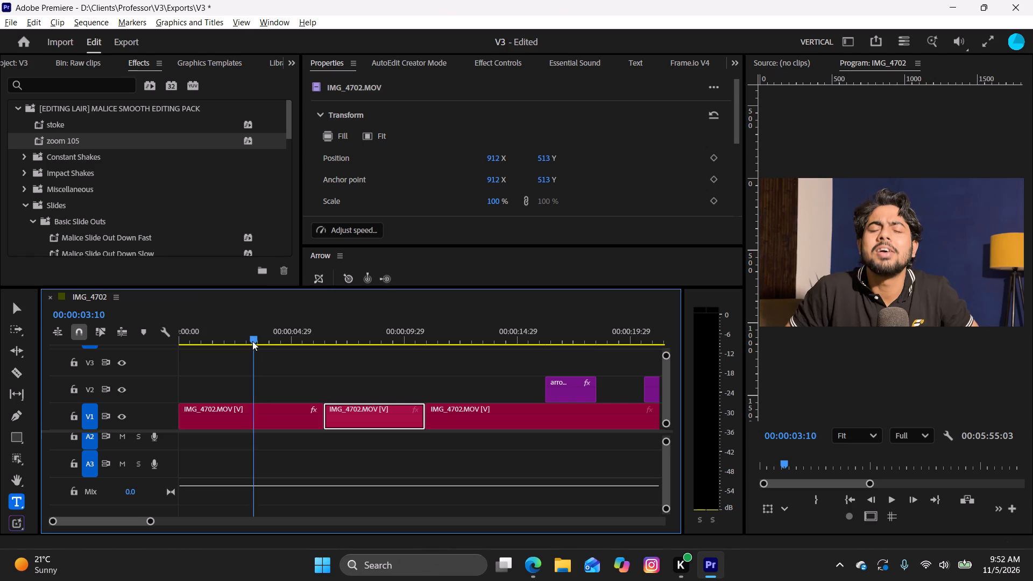
{"action": "left_click_drag", "start_coordinate": [252, 341], "coordinate": [251, 346]}
Switch to Edge and run a Bing image search for "virat kohli with fans".
{"action": "left_click", "coordinate": [538, 570]}
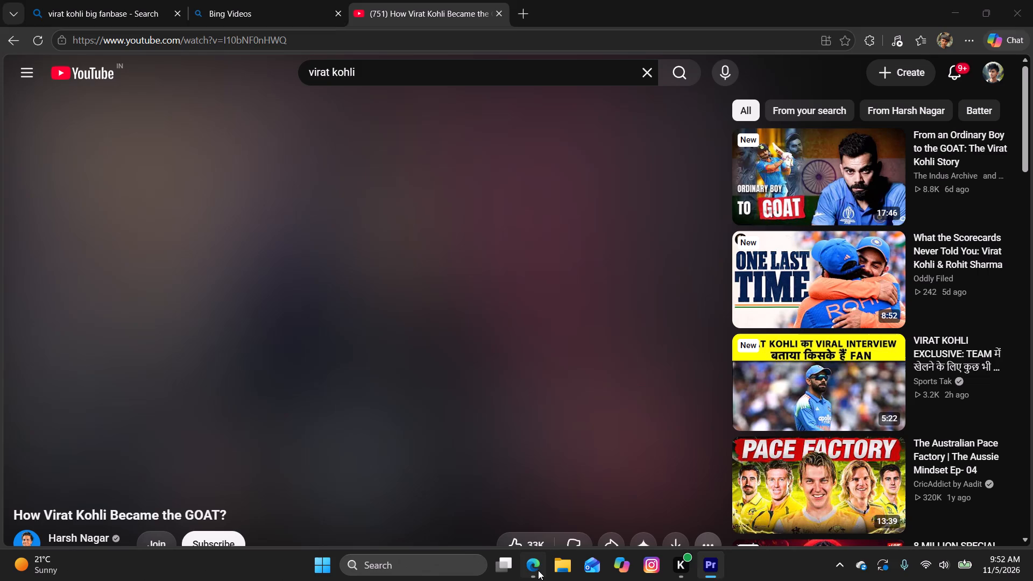
{"action": "left_click", "coordinate": [127, 15]}
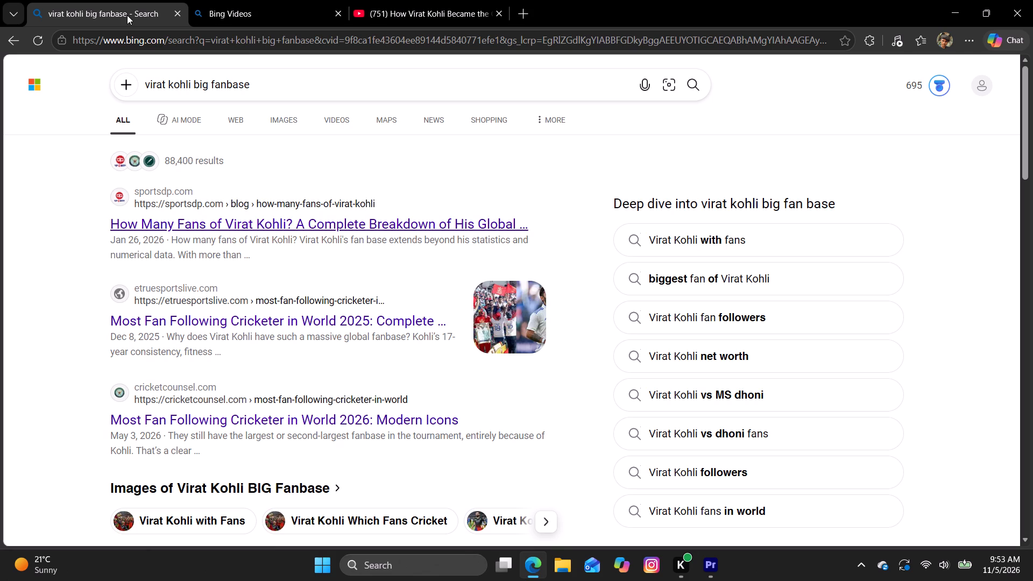
{"action": "left_click", "coordinate": [620, 84]}
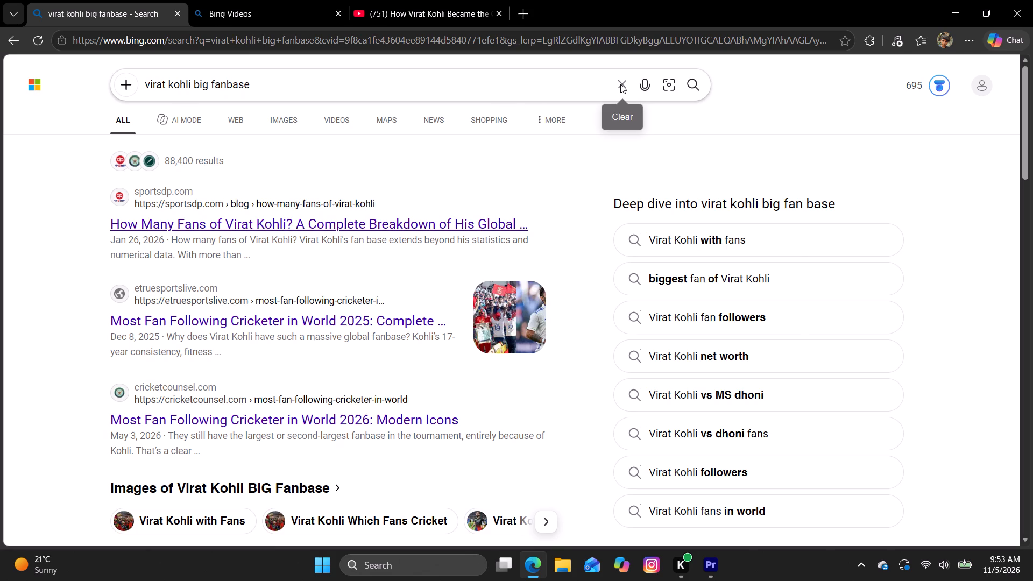
{"action": "left_click", "coordinate": [361, 49]}
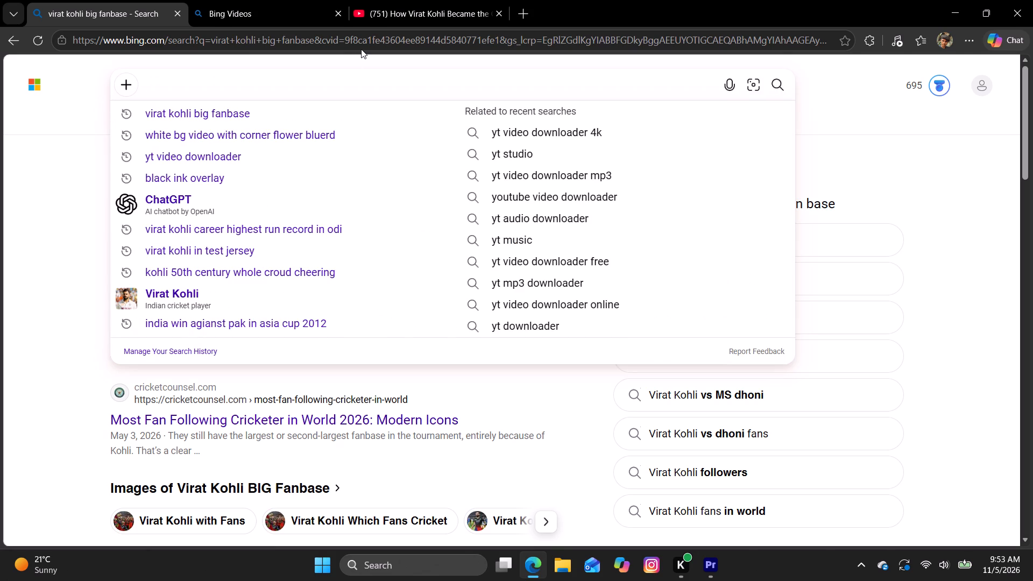
{"action": "type", "text": "viart"}
{"action": "key", "text": "space"}
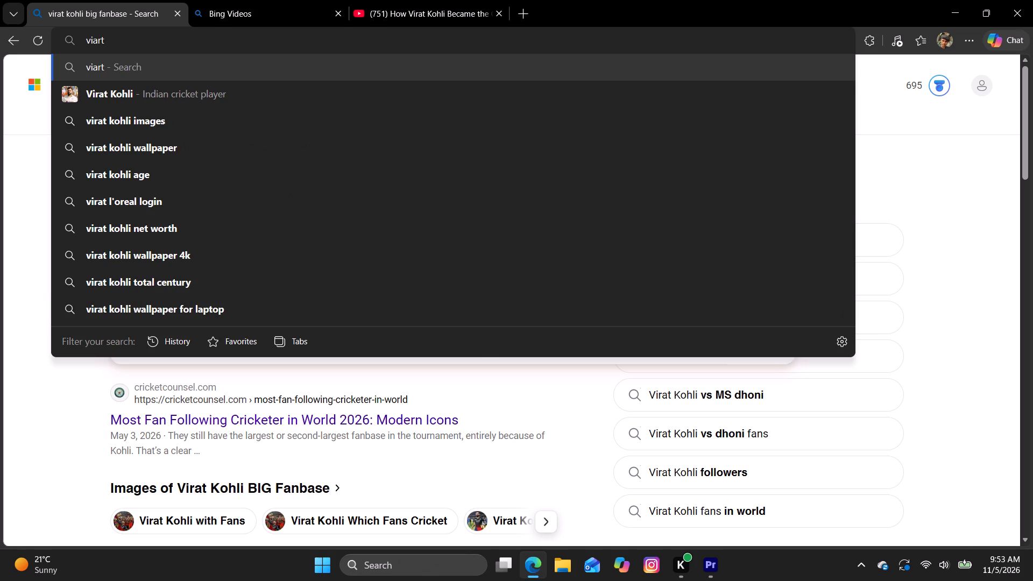
{"action": "key", "text": "BackSpace"}
{"action": "key", "text": "BackSpace"}
{"action": "key", "text": "BackSpace"}
{"action": "key", "text": "BackSpace"}
{"action": "type", "text": "rat kohli with fans"}
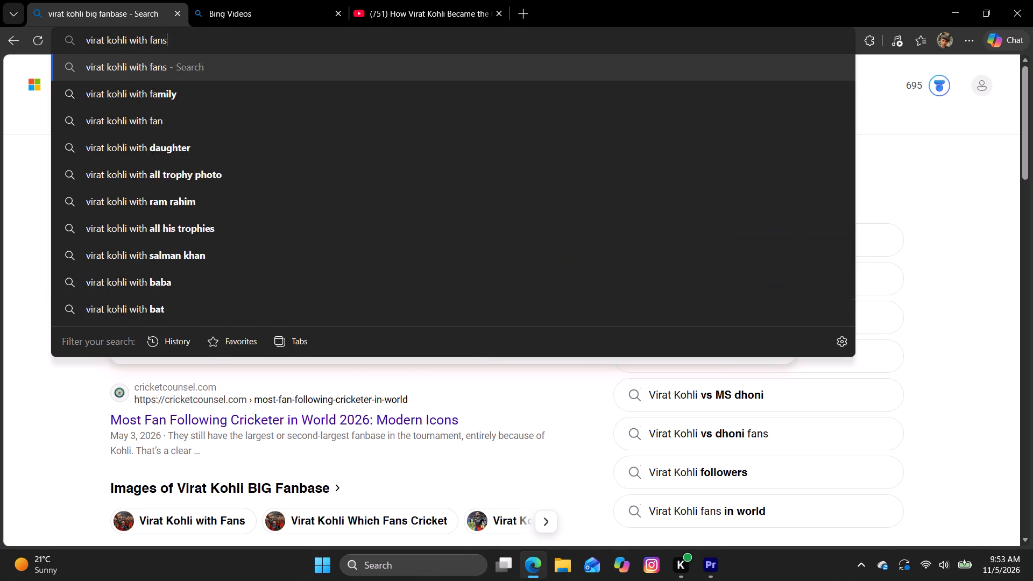
{"action": "key", "text": "Return"}
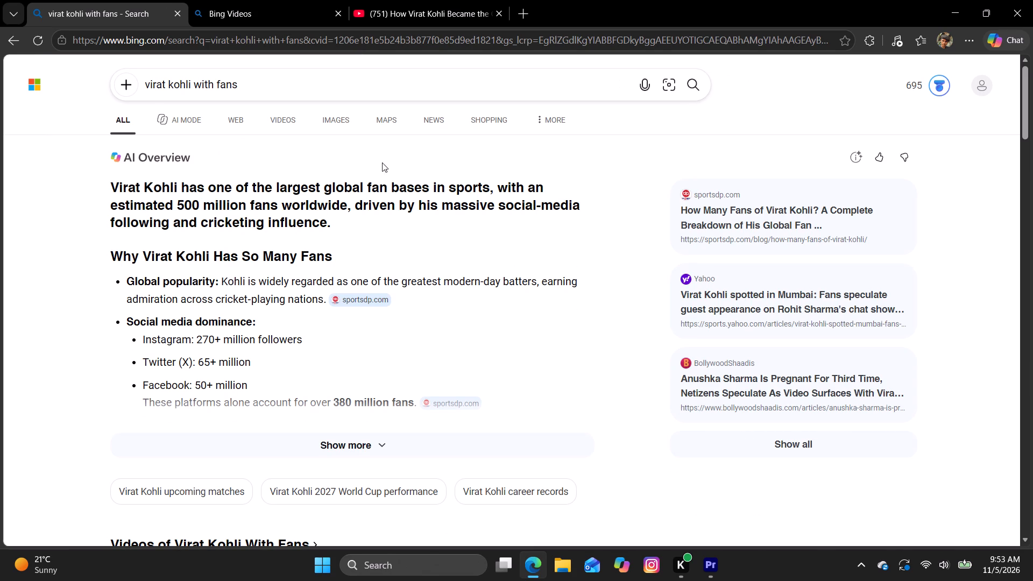
{"action": "left_click", "coordinate": [349, 121]}
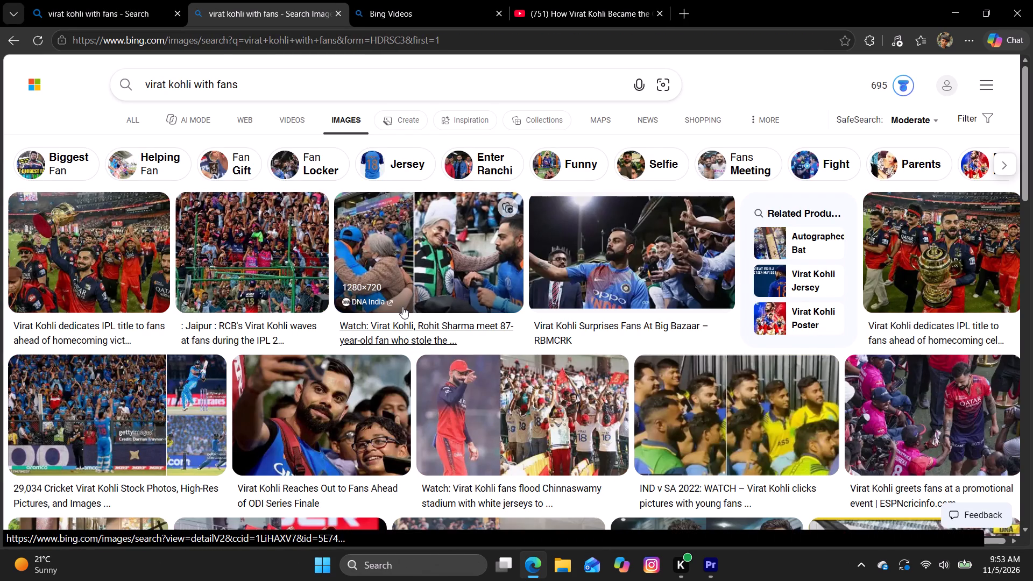
Copy the "Virat Kohli Surprises Fans At Big Bazaar" image and insert it on V2 at 00:00:03:07 in the Premiere sequence.
{"action": "left_click", "coordinate": [642, 286]}
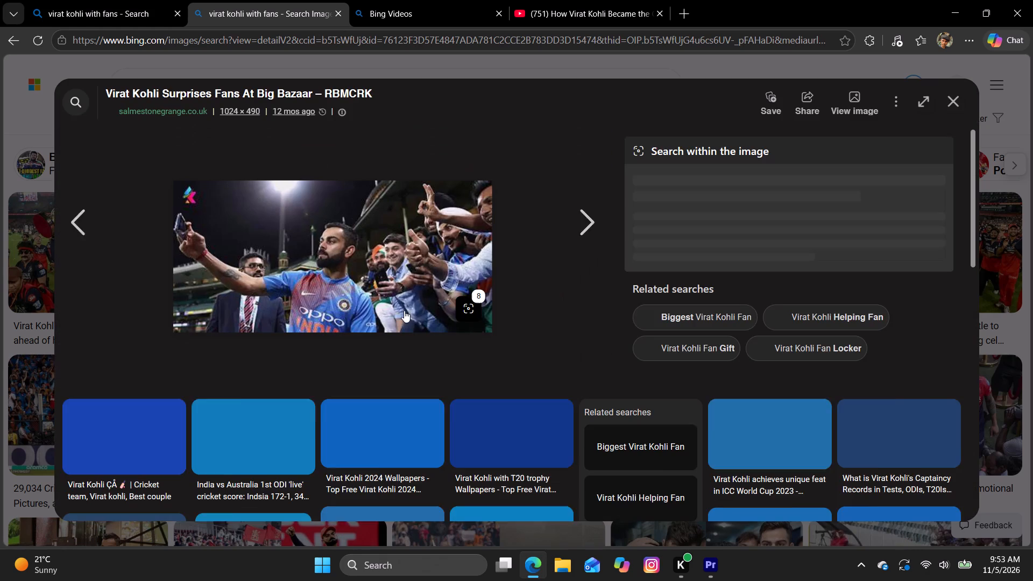
{"action": "right_click", "coordinate": [404, 286]}
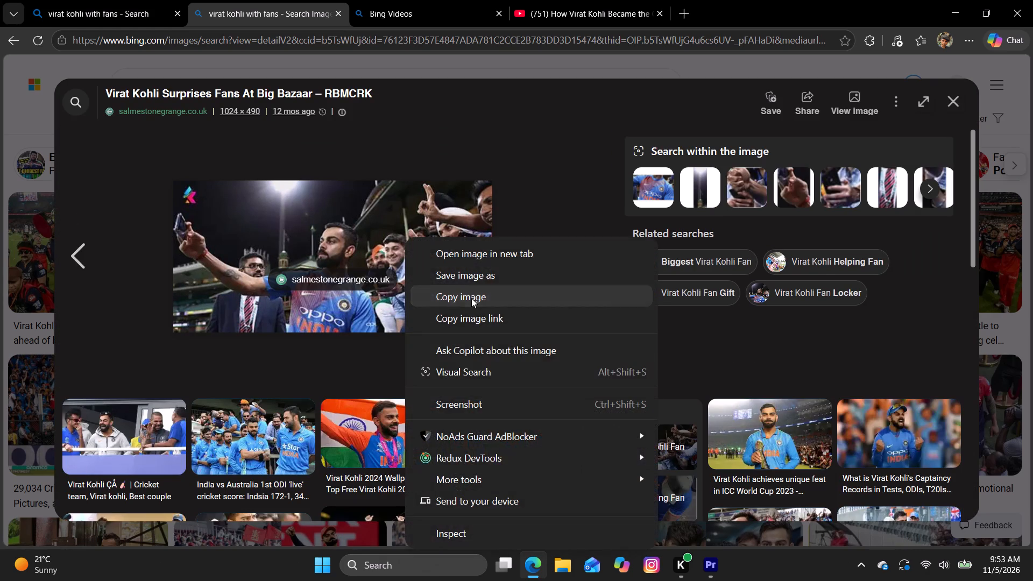
{"action": "left_click", "coordinate": [471, 298]}
{"action": "left_click", "coordinate": [540, 574]}
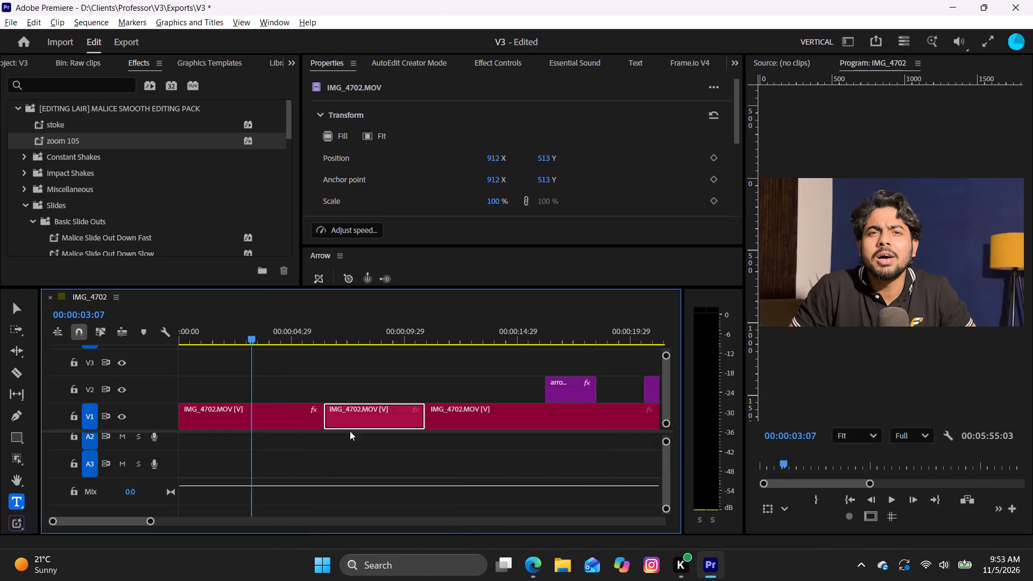
{"action": "left_click", "coordinate": [353, 278]}
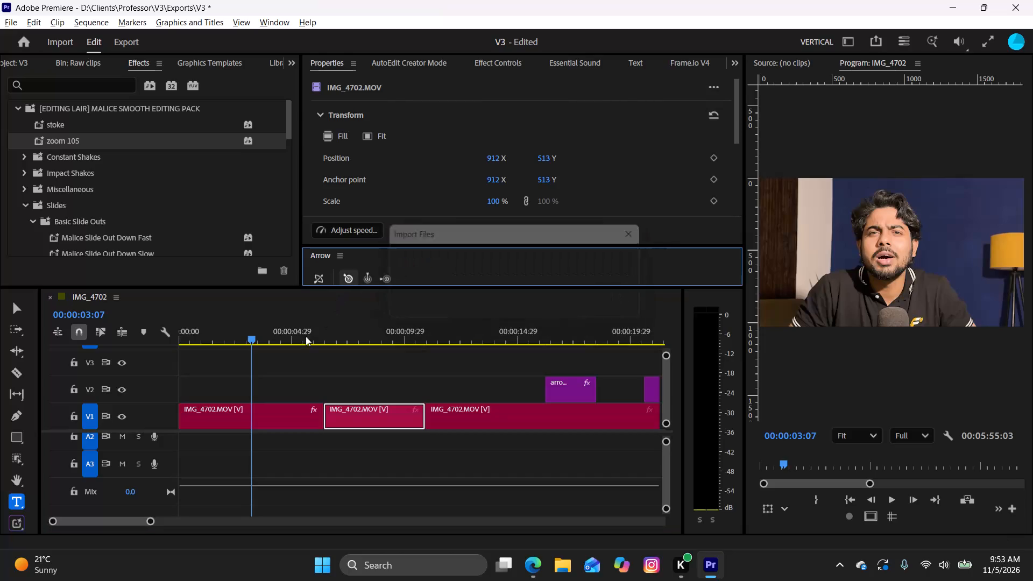
{"action": "key", "text": "space"}
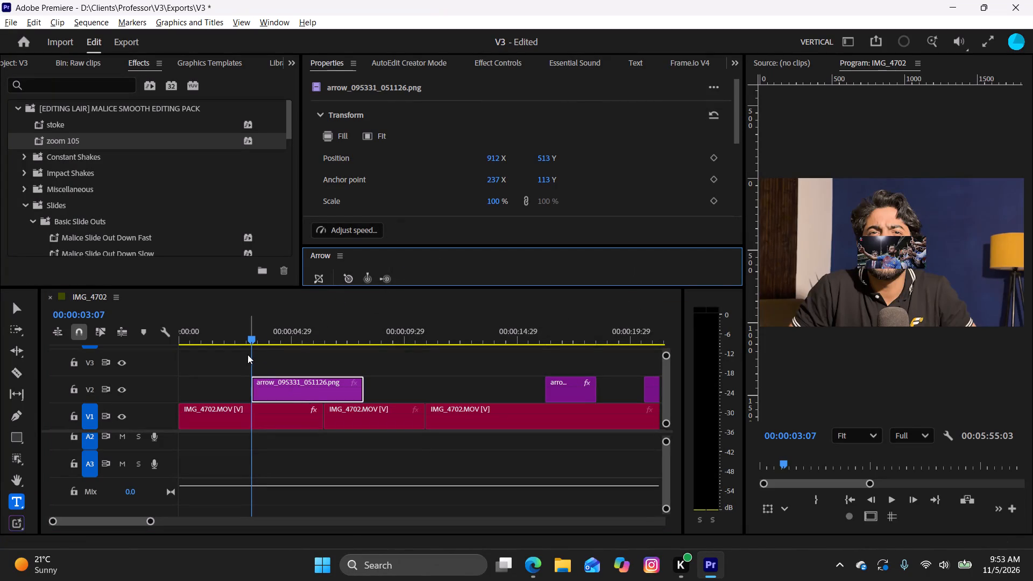
Play across the fan image and trim its end on V2 back to the cut between the first two IMG_4702 clips.
{"action": "left_click", "coordinate": [244, 353]}
{"action": "key", "text": "space"}
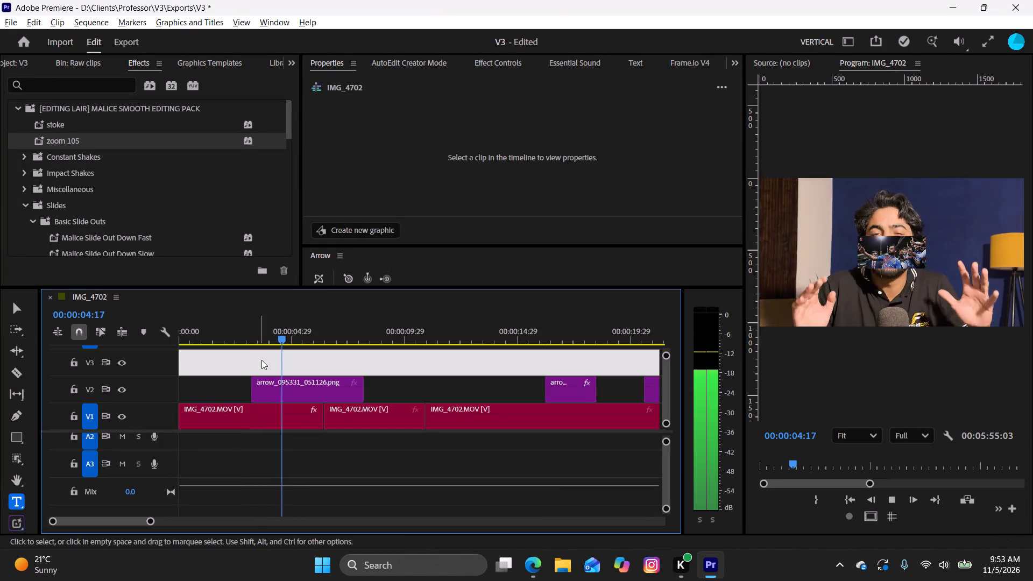
{"action": "key", "text": "space"}
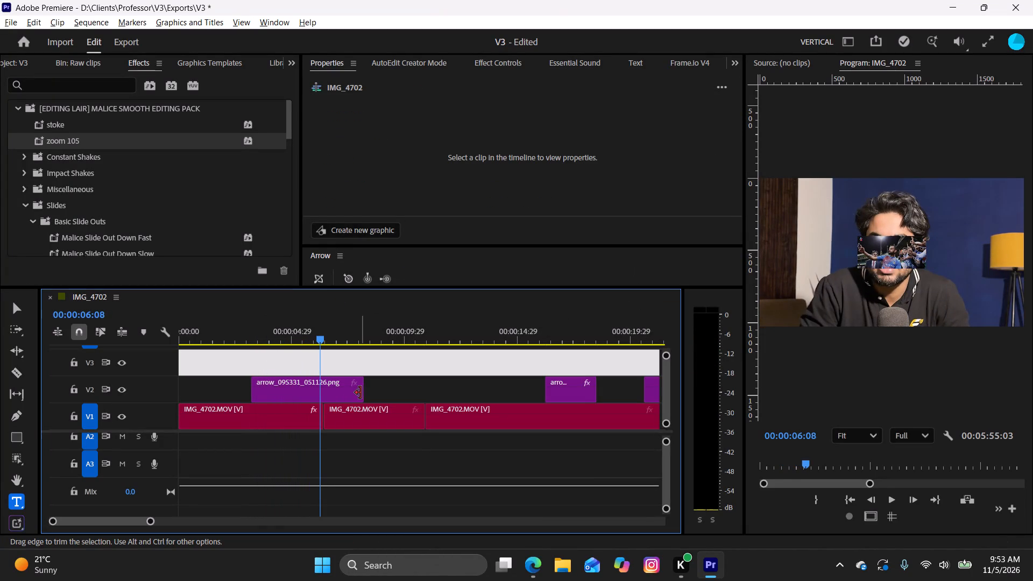
{"action": "left_click_drag", "start_coordinate": [362, 393], "coordinate": [327, 405]}
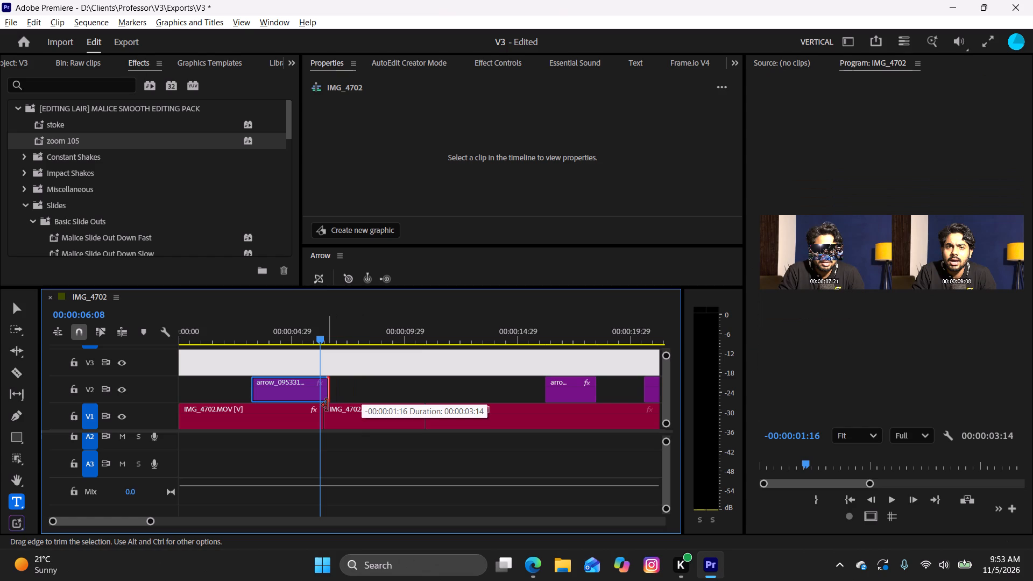
{"action": "left_click_drag", "start_coordinate": [327, 405], "coordinate": [323, 410]}
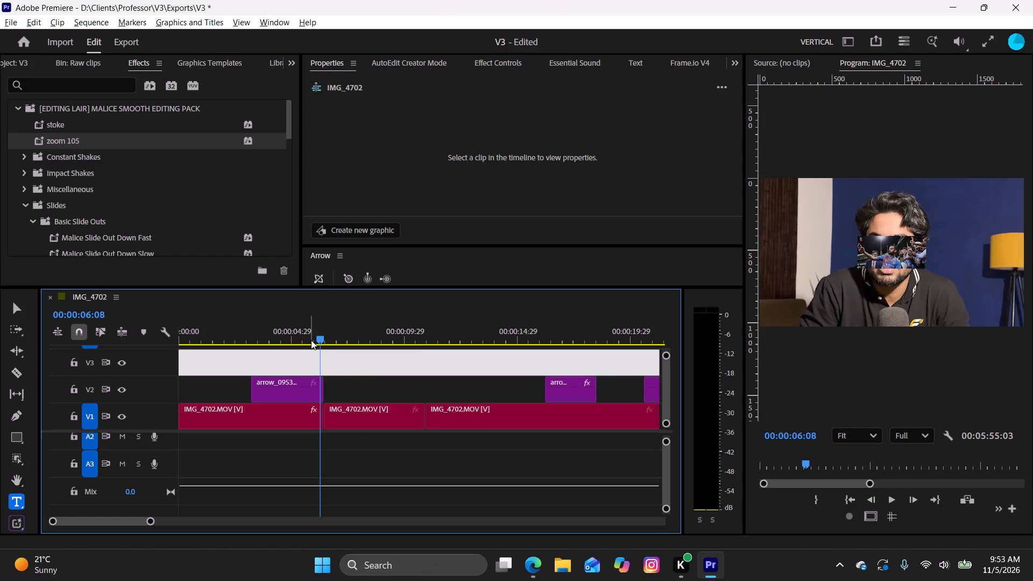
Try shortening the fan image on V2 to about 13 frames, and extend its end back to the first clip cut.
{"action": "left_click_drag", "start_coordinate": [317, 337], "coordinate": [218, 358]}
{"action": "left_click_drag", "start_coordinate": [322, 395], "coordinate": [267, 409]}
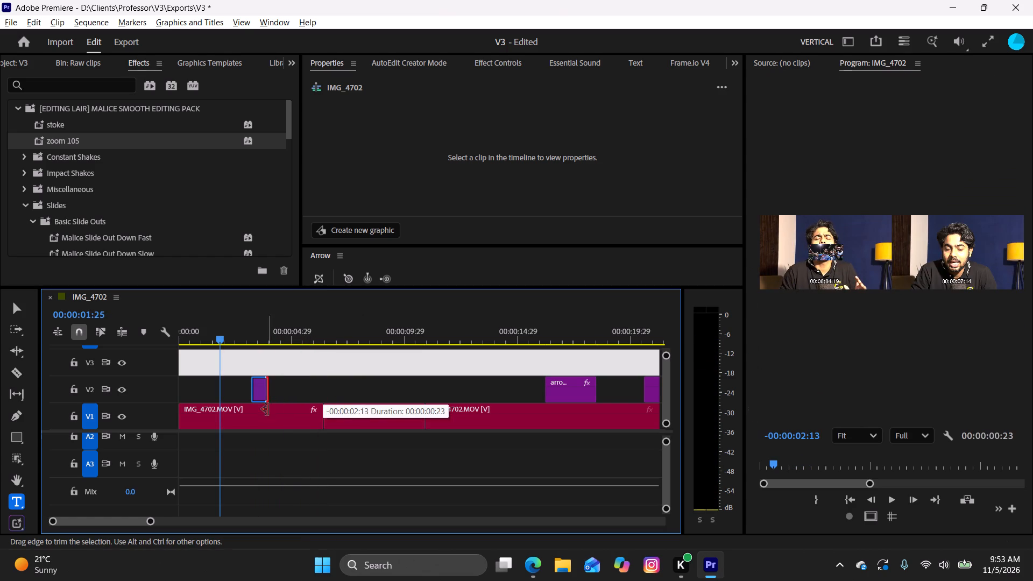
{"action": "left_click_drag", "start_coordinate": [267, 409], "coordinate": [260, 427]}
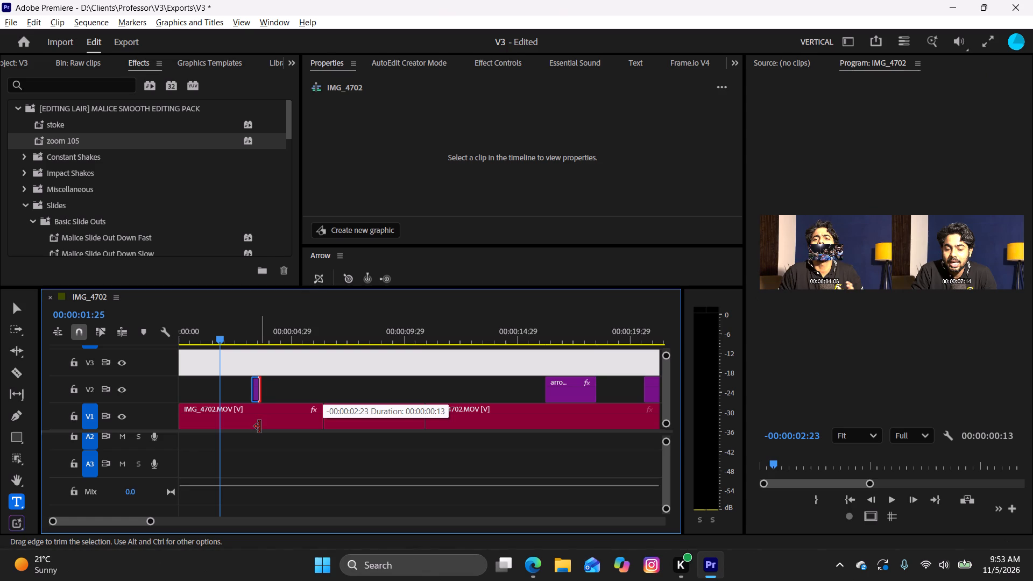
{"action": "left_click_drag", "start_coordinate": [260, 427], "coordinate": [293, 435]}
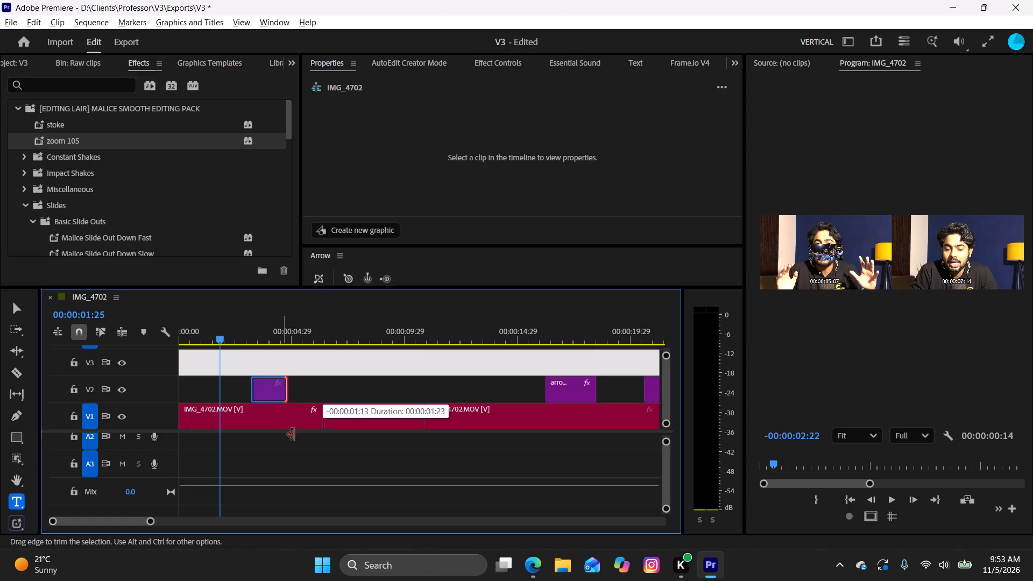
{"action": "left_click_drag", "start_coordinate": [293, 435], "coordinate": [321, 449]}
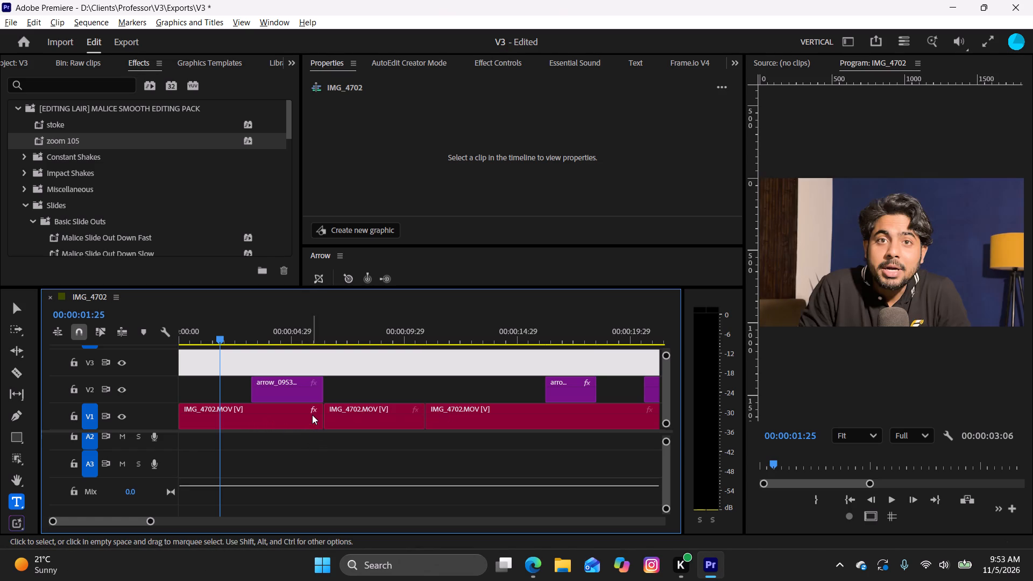
Shift every clip after the first IMG_4702 clip about 5 seconds later, leaving a gap behind the first clip.
{"action": "left_click_drag", "start_coordinate": [303, 390], "coordinate": [327, 393]}
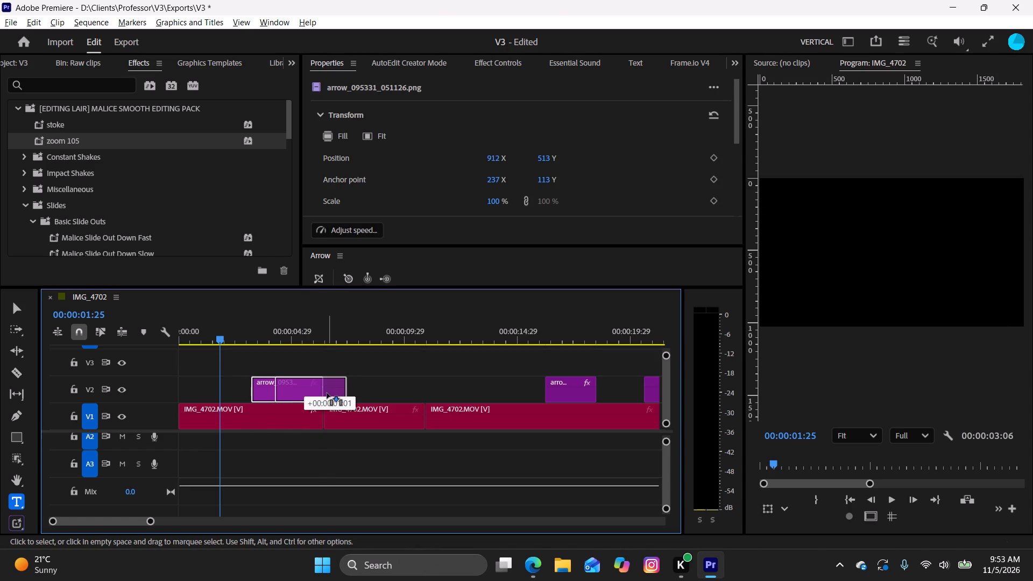
{"action": "left_click_drag", "start_coordinate": [327, 393], "coordinate": [300, 398]}
{"action": "left_click", "coordinate": [378, 420]}
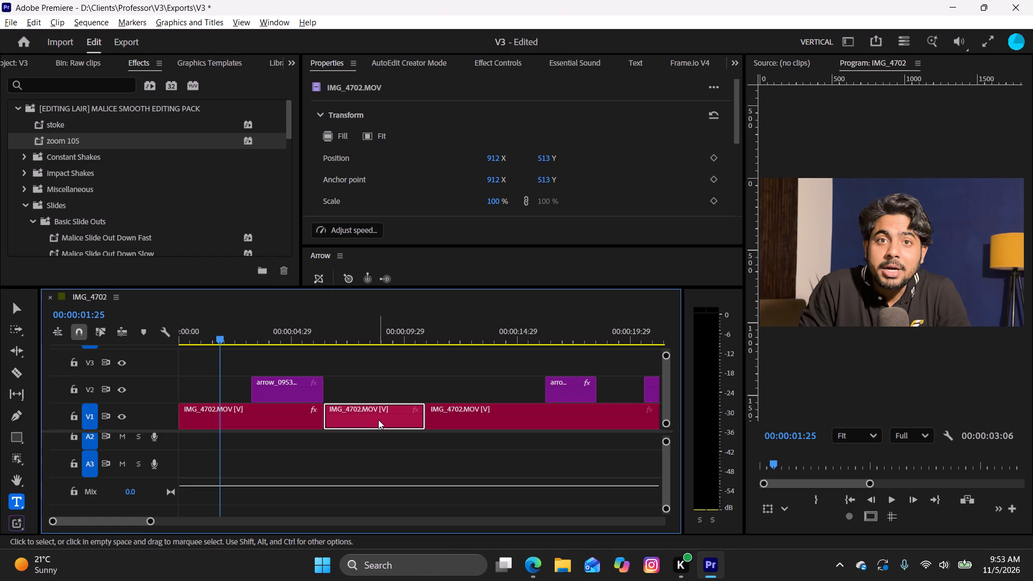
{"action": "key", "text": "a"}
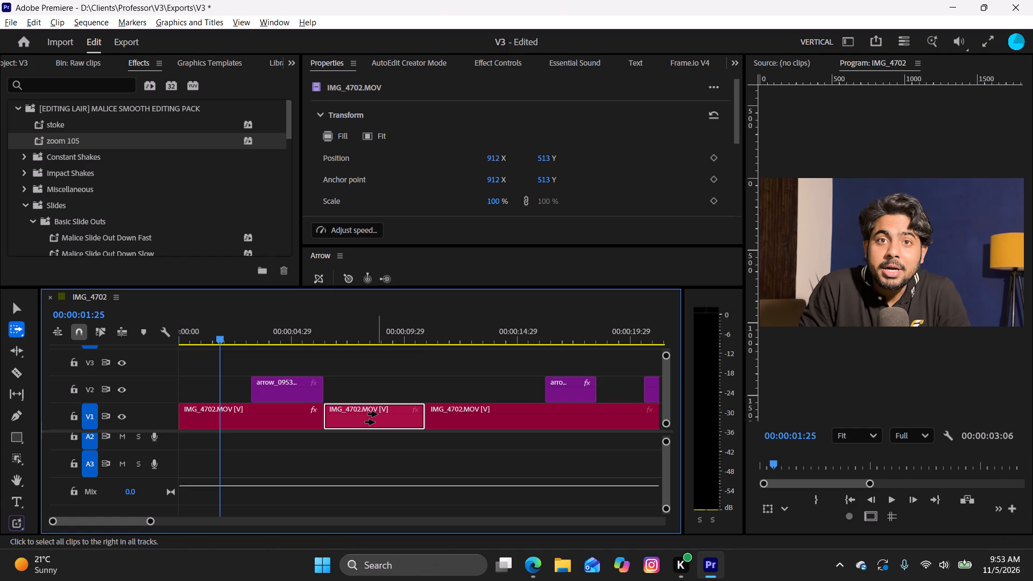
{"action": "left_click", "coordinate": [377, 414]}
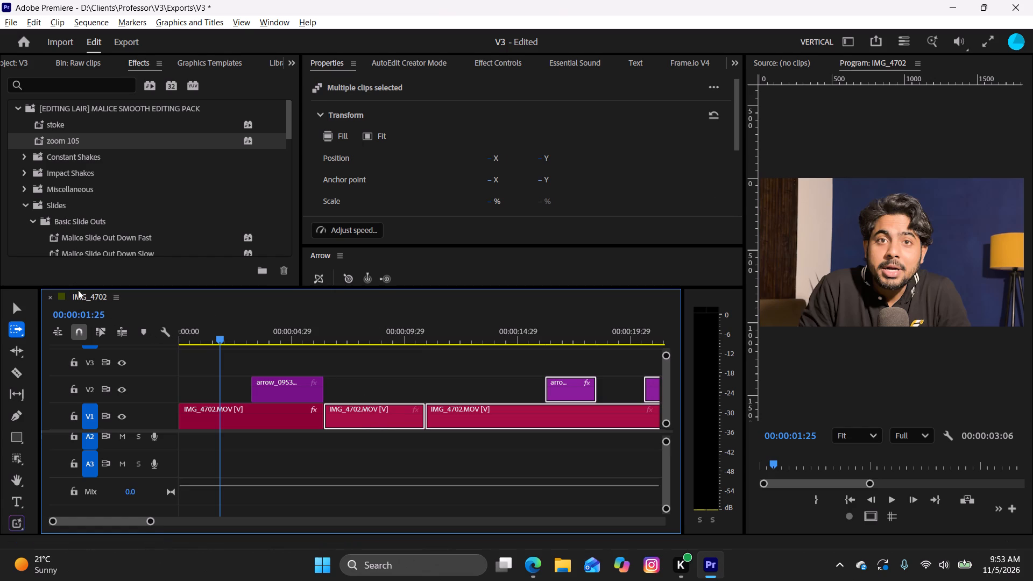
{"action": "double_click", "coordinate": [82, 293]}
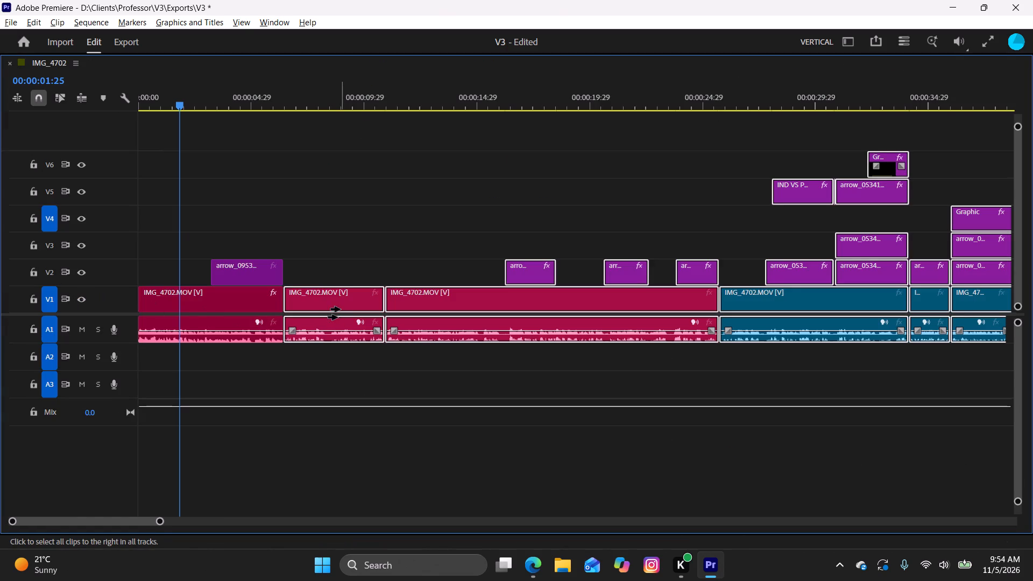
{"action": "left_click_drag", "start_coordinate": [337, 300], "coordinate": [391, 302]}
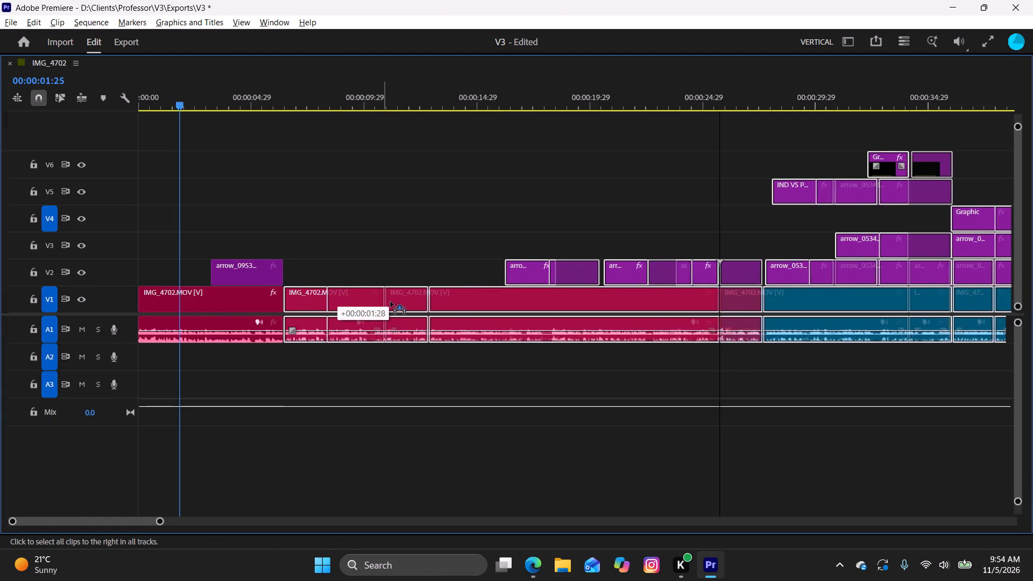
{"action": "left_click_drag", "start_coordinate": [391, 302], "coordinate": [447, 302]}
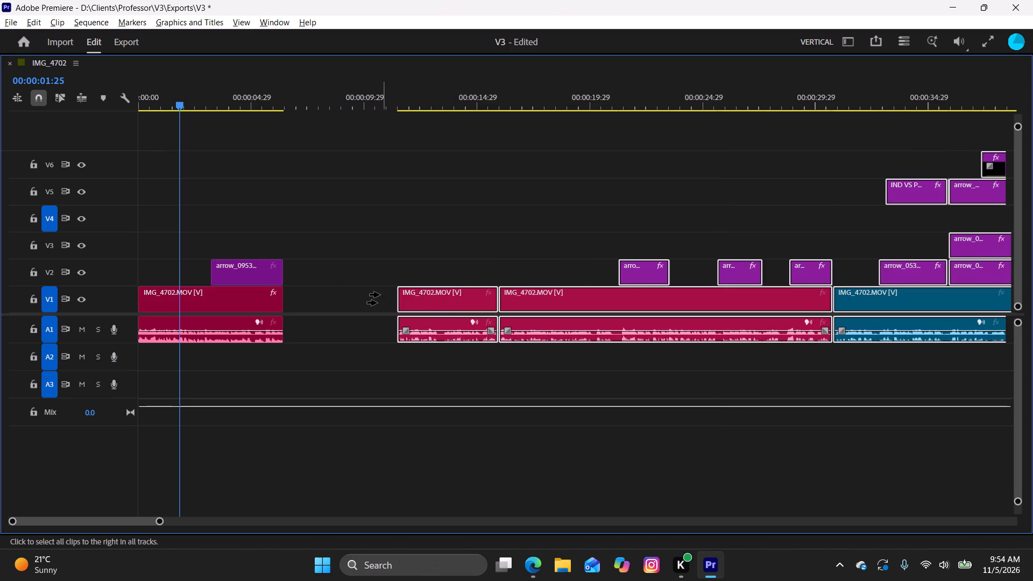
Shorten the first fan image to about 14 frames and place it on V1 directly after the first IMG_4702 clip.
{"action": "key", "text": "v"}
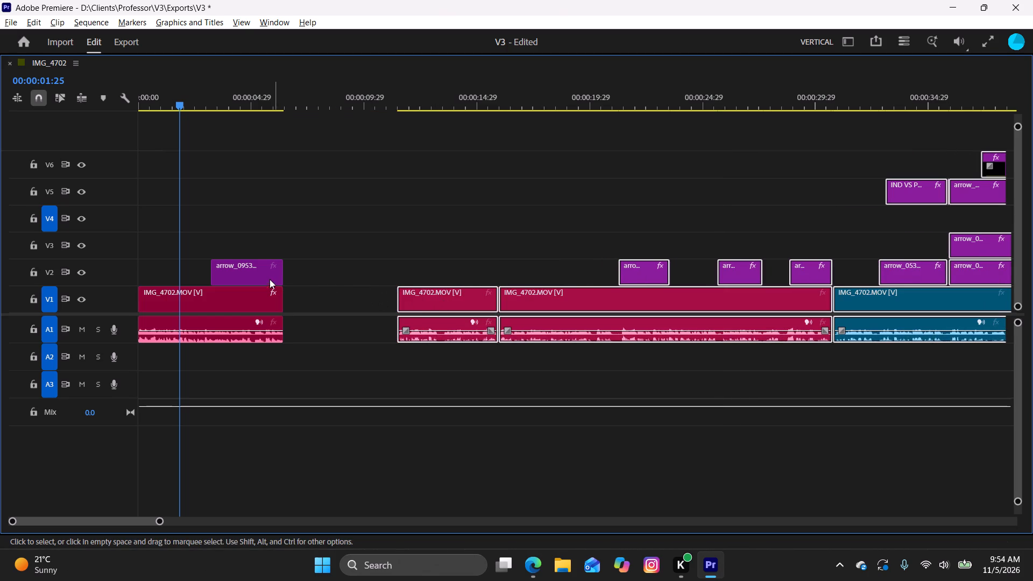
{"action": "left_click_drag", "start_coordinate": [256, 270], "coordinate": [304, 254]}
{"action": "left_click_drag", "start_coordinate": [329, 251], "coordinate": [328, 252]}
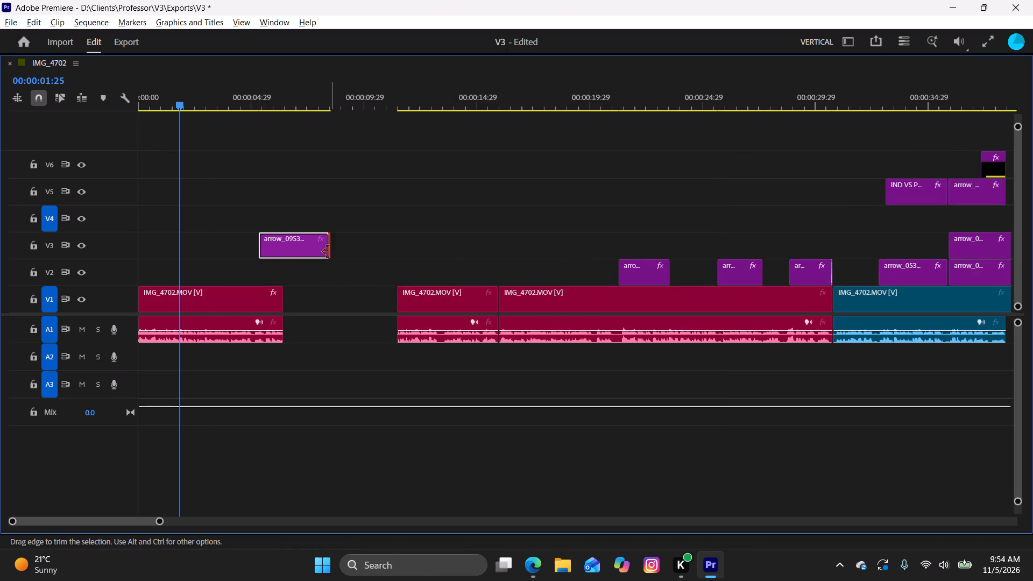
{"action": "left_click_drag", "start_coordinate": [328, 252], "coordinate": [267, 287]}
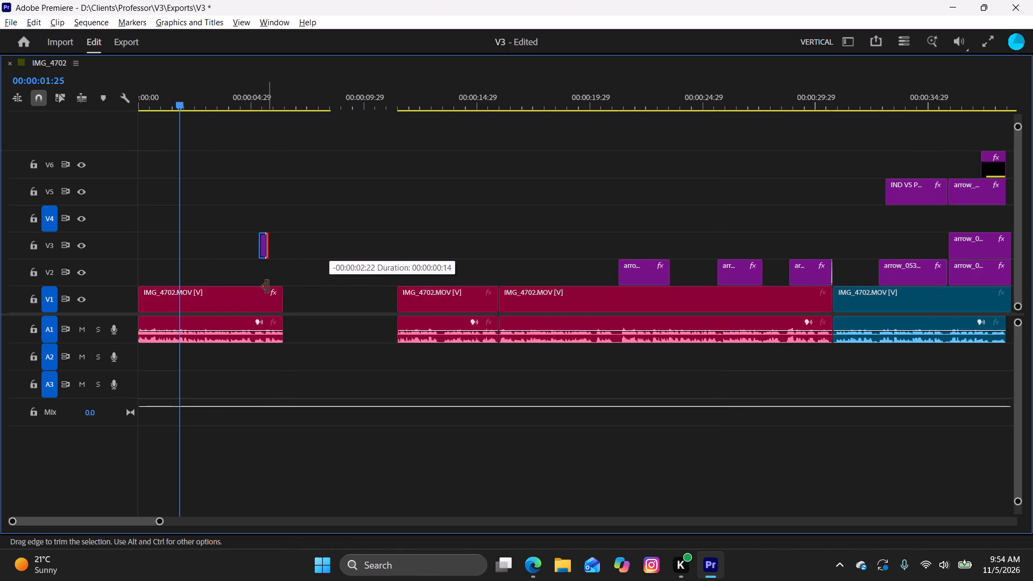
{"action": "left_click_drag", "start_coordinate": [267, 287], "coordinate": [266, 292]}
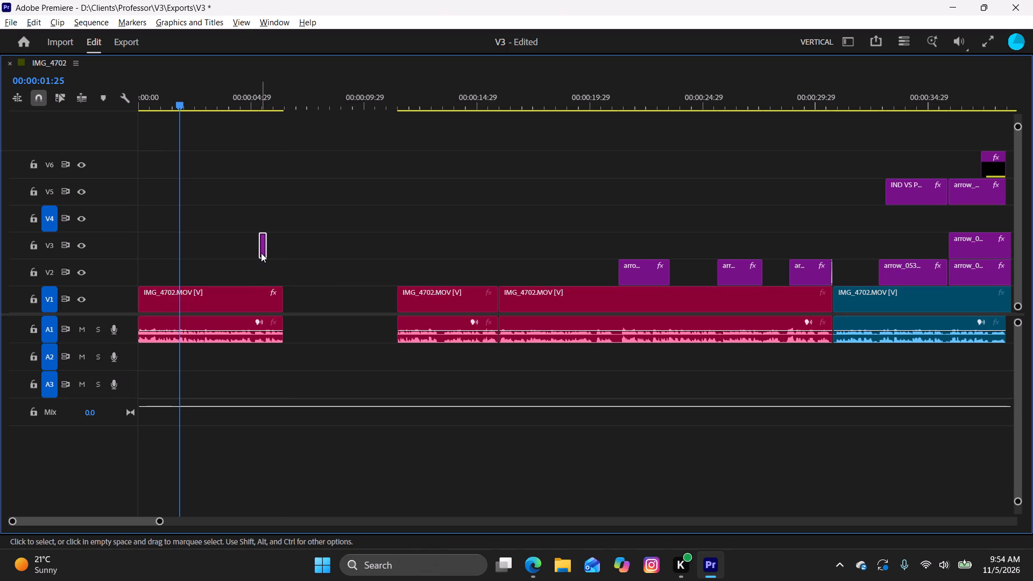
{"action": "left_click_drag", "start_coordinate": [261, 253], "coordinate": [293, 305]}
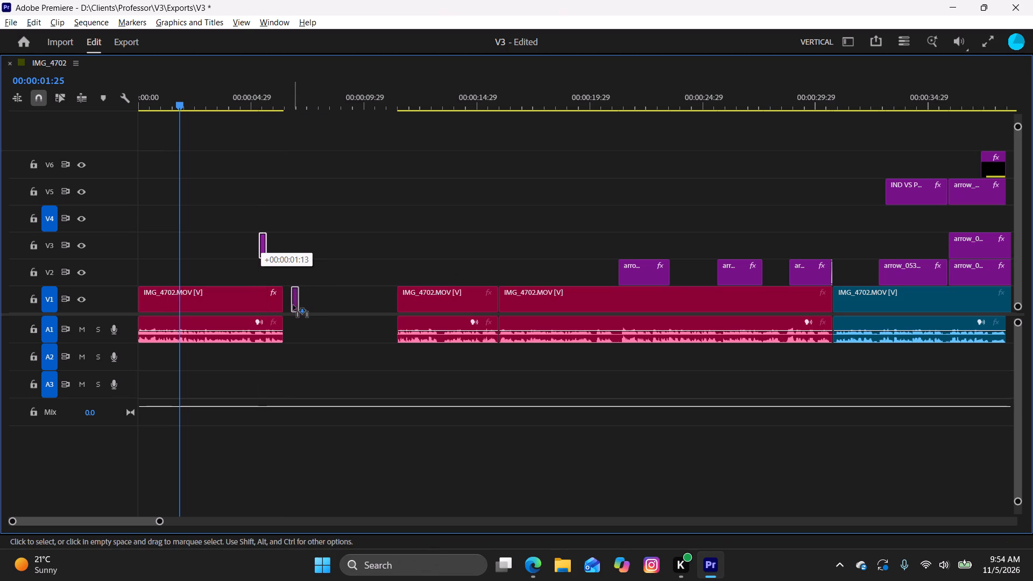
{"action": "left_click_drag", "start_coordinate": [293, 305], "coordinate": [295, 312]}
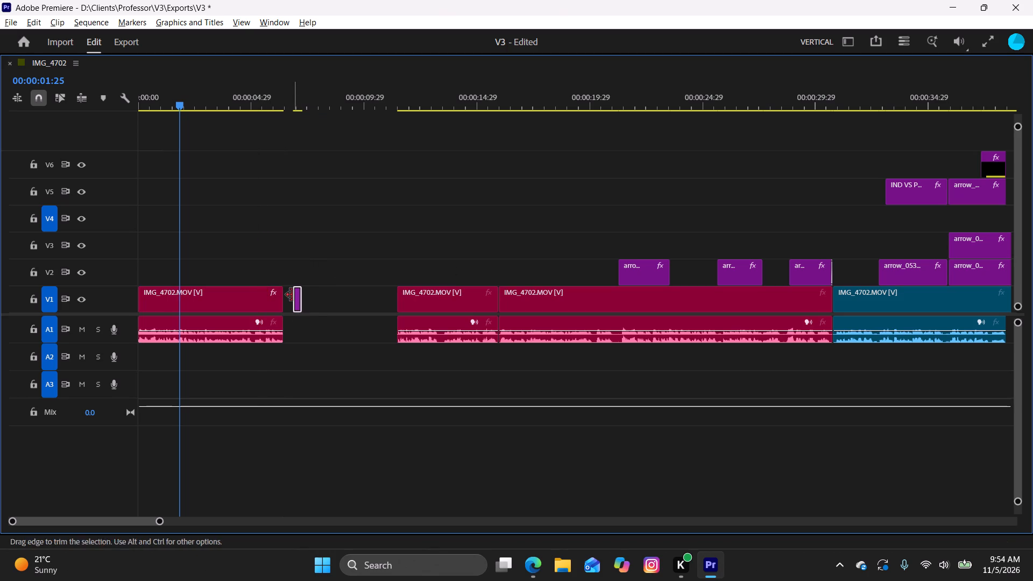
{"action": "left_click_drag", "start_coordinate": [177, 103], "coordinate": [261, 179]}
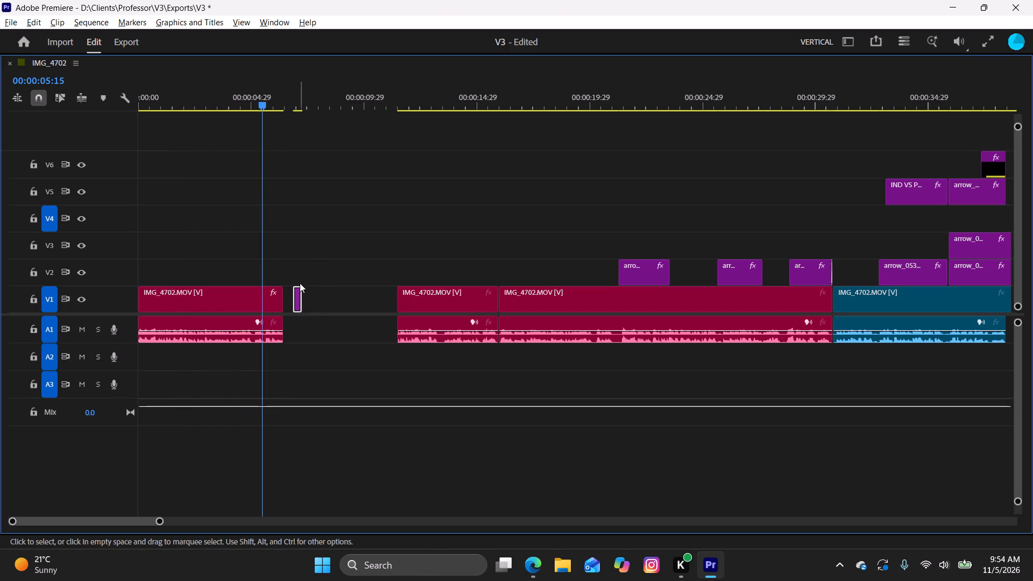
{"action": "left_click_drag", "start_coordinate": [301, 292], "coordinate": [297, 298]}
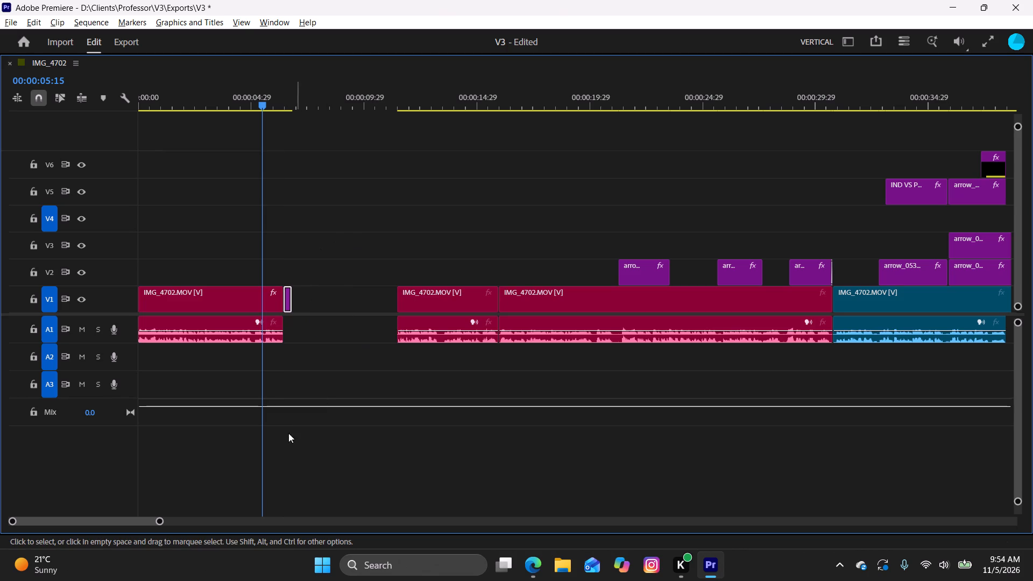
Copy the "Virat Kohli Reaches Out to Fans Ahead of ODI Series Finale" image from Edge and insert it on V2 at 00:00:06:25 in Premiere.
{"action": "left_click", "coordinate": [534, 572]}
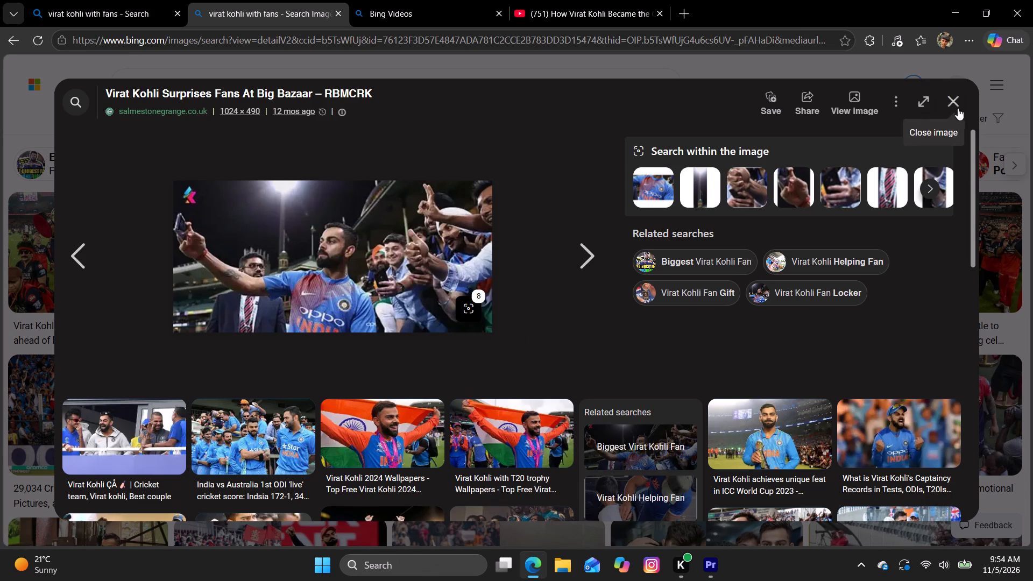
{"action": "left_click", "coordinate": [952, 101]}
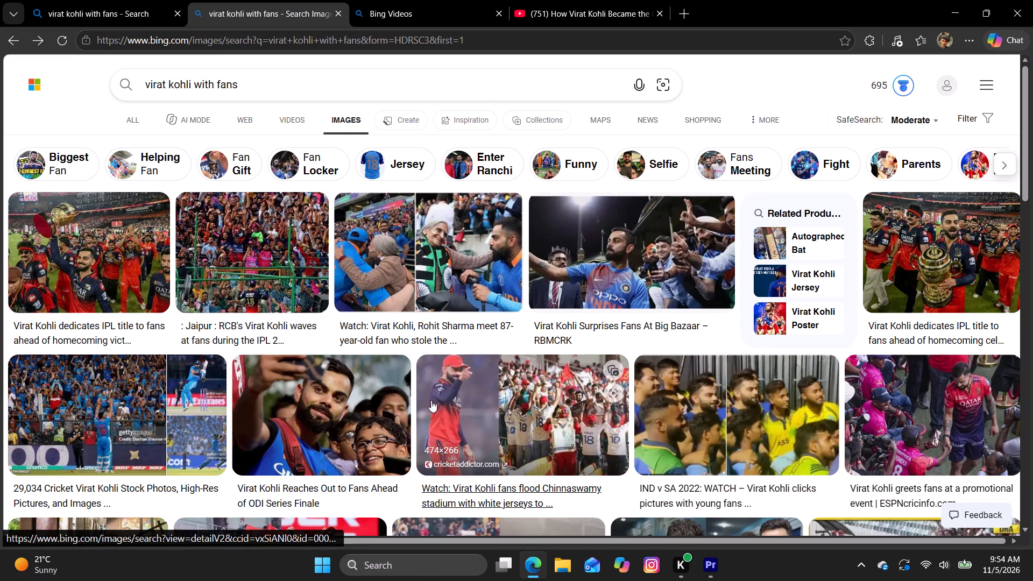
{"action": "left_click", "coordinate": [378, 400]}
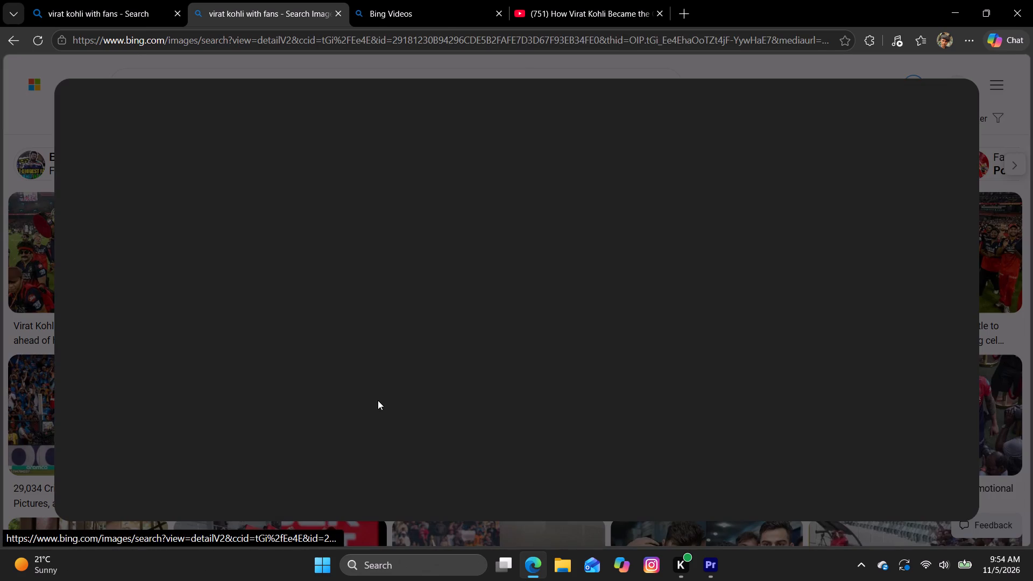
{"action": "right_click", "coordinate": [358, 291]}
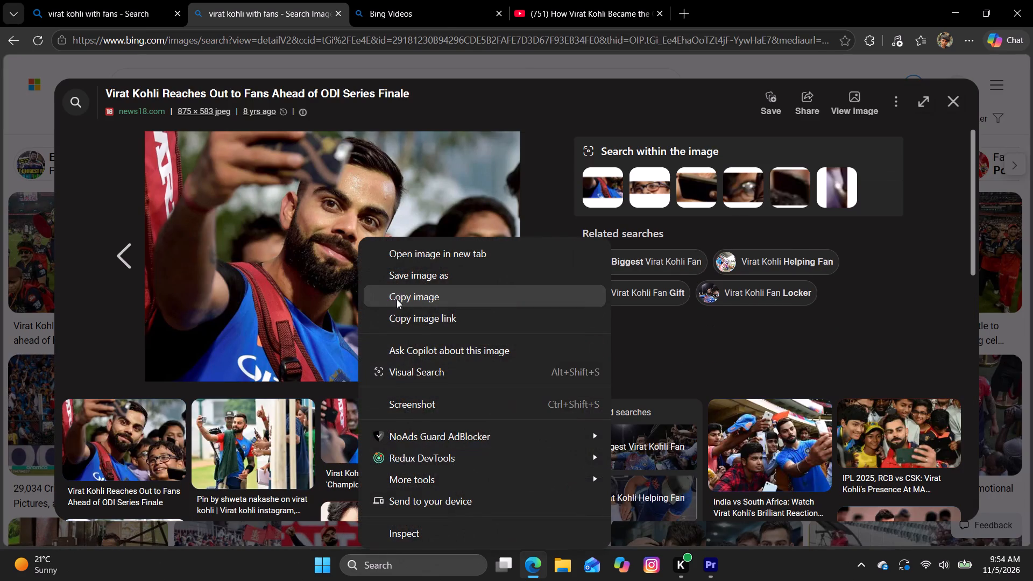
{"action": "left_click", "coordinate": [398, 300]}
{"action": "left_click", "coordinate": [698, 572]}
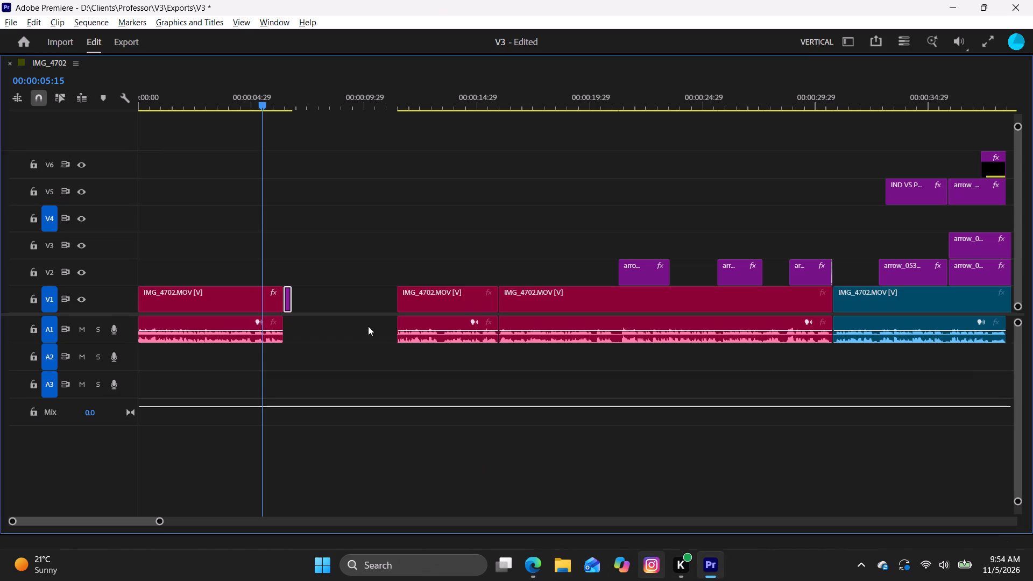
{"action": "double_click", "coordinate": [41, 62]}
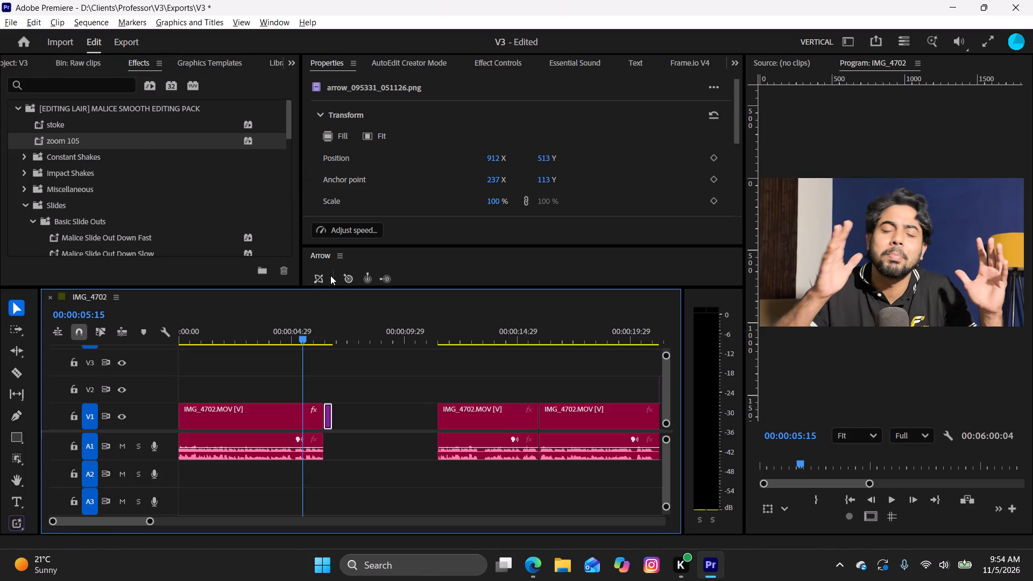
{"action": "left_click_drag", "start_coordinate": [300, 337], "coordinate": [314, 345]}
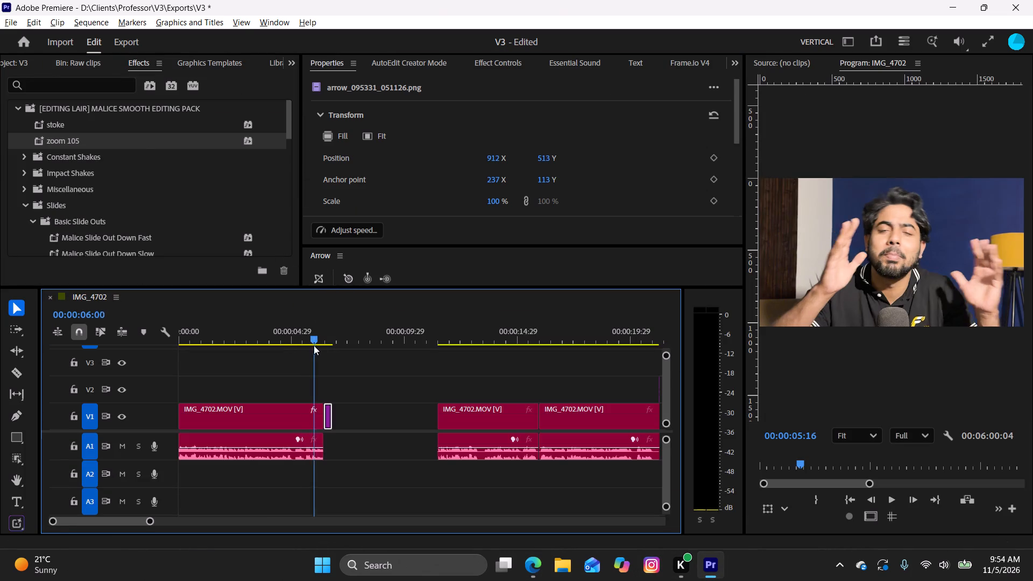
{"action": "left_click_drag", "start_coordinate": [314, 345], "coordinate": [326, 355]}
{"action": "key", "text": "shift+Down"}
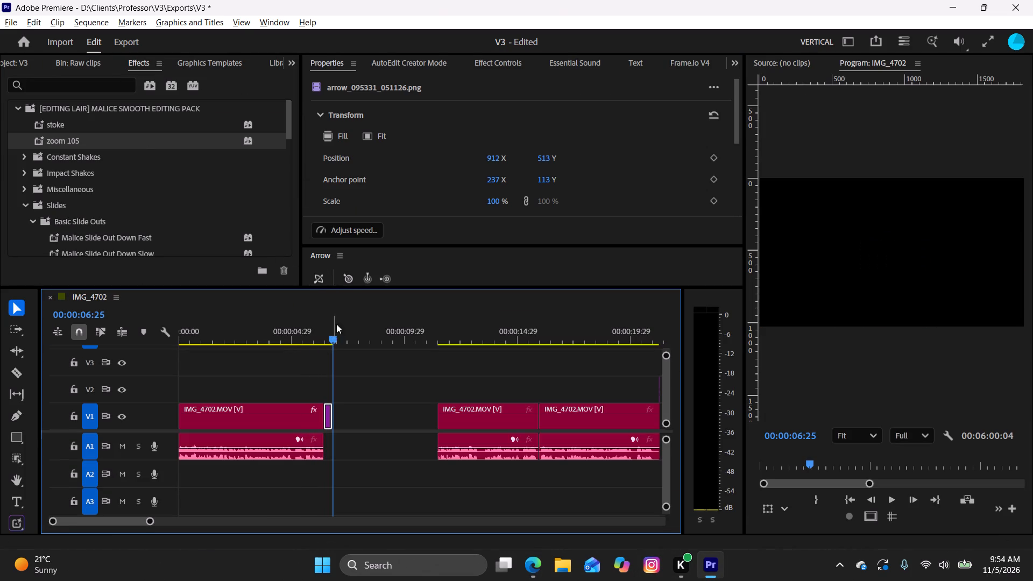
{"action": "left_click", "coordinate": [348, 282]}
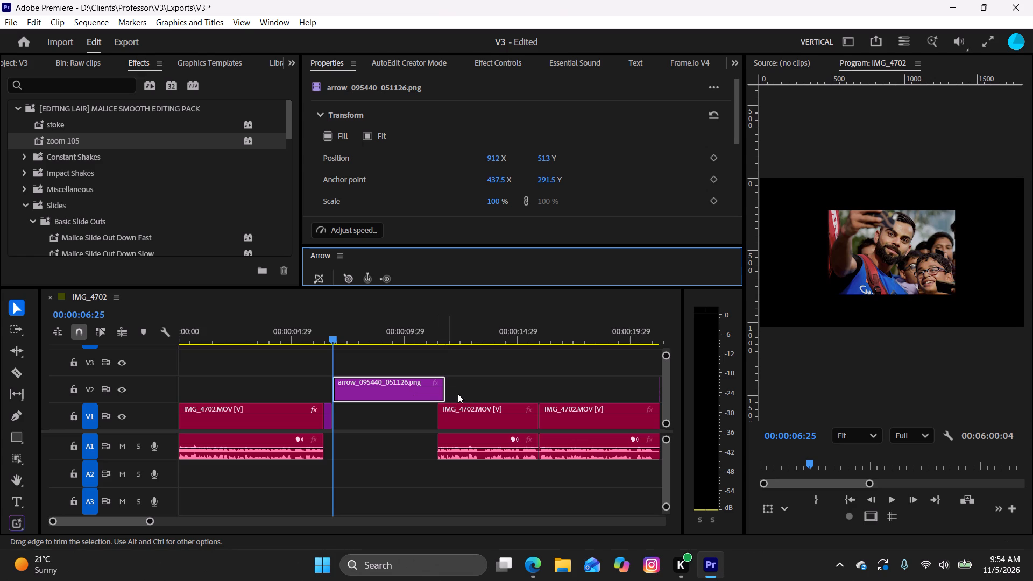
Trim the selfie fan image to about 12 frames and move it down to V1, directly after the first fan image.
{"action": "left_click_drag", "start_coordinate": [448, 392], "coordinate": [365, 403]}
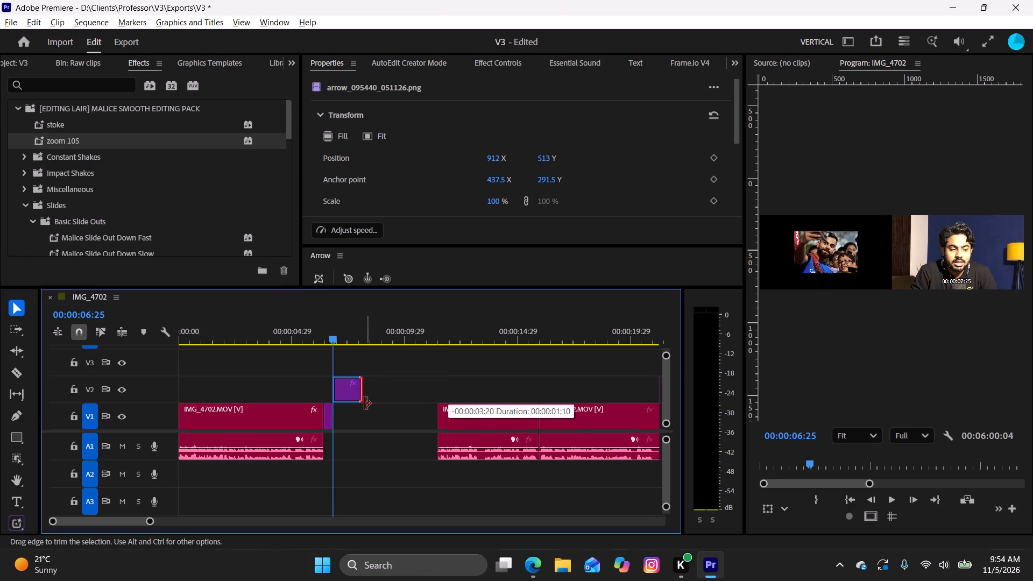
{"action": "left_click_drag", "start_coordinate": [365, 403], "coordinate": [345, 417]}
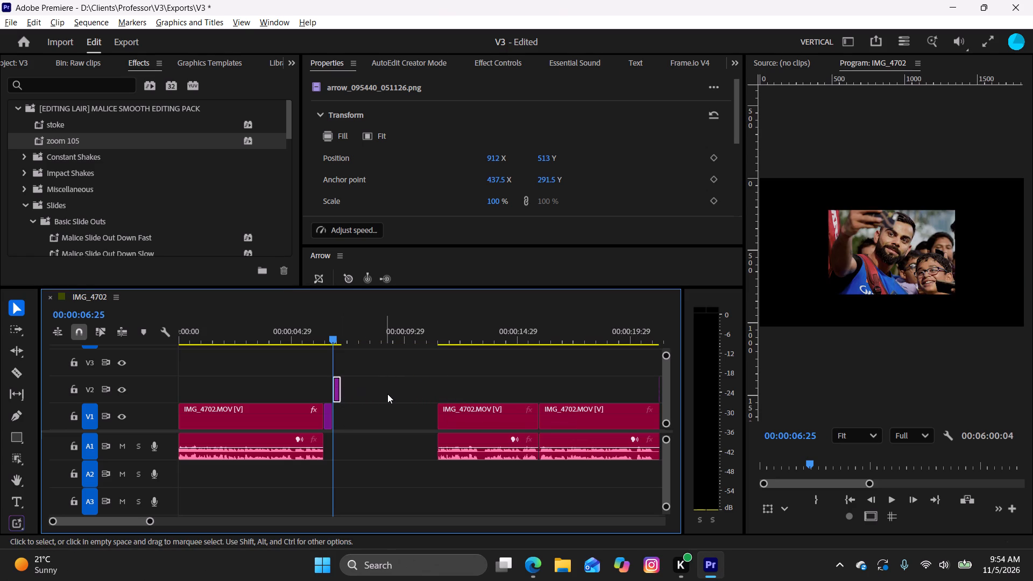
{"action": "key", "text": "alt+Down"}
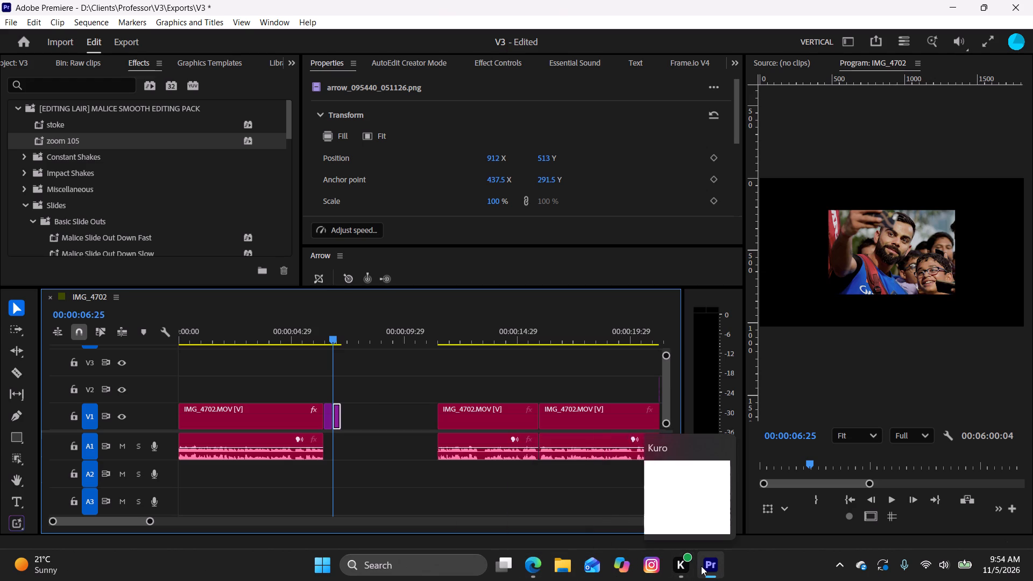
Copy the "Now, an app for celebrities to connect with fans" image from Edge and insert it on V2 at 00:00:07:07 in Premiere.
{"action": "left_click", "coordinate": [535, 571]}
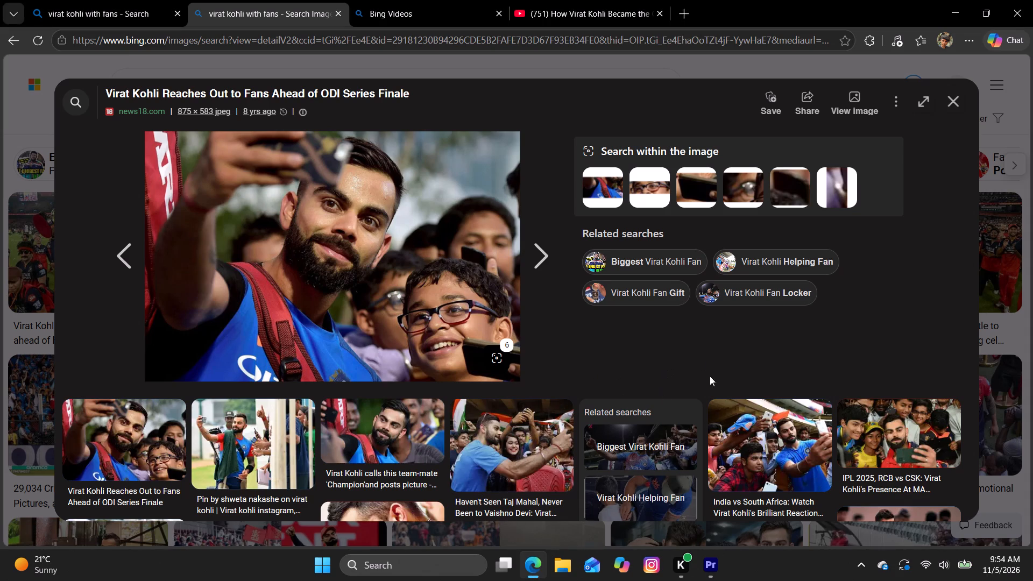
{"action": "scroll", "coordinate": [900, 433], "scroll_direction": "down", "scroll_amount": 3}
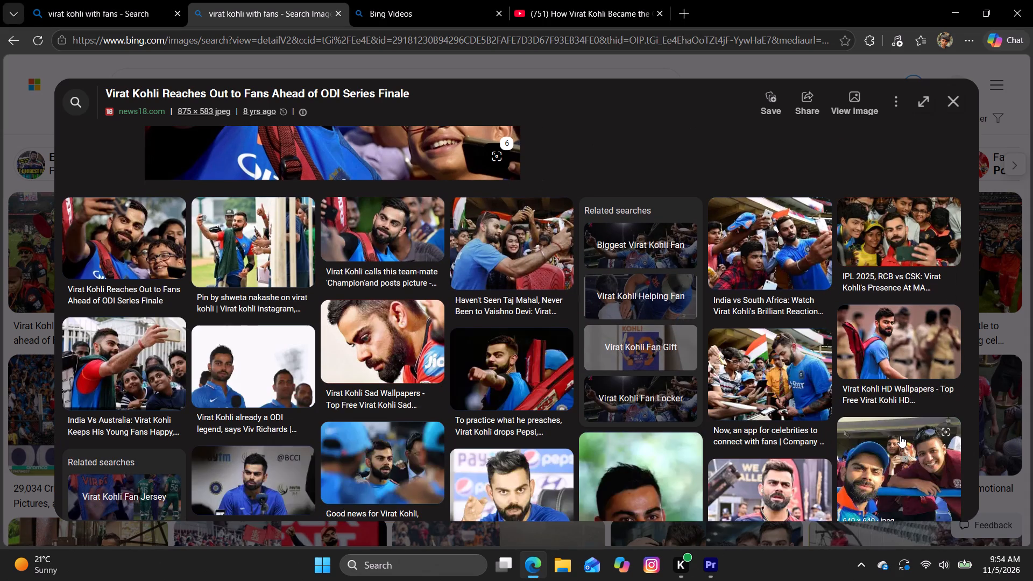
{"action": "scroll", "coordinate": [900, 436], "scroll_direction": "down", "scroll_amount": 1}
{"action": "left_click", "coordinate": [794, 308]}
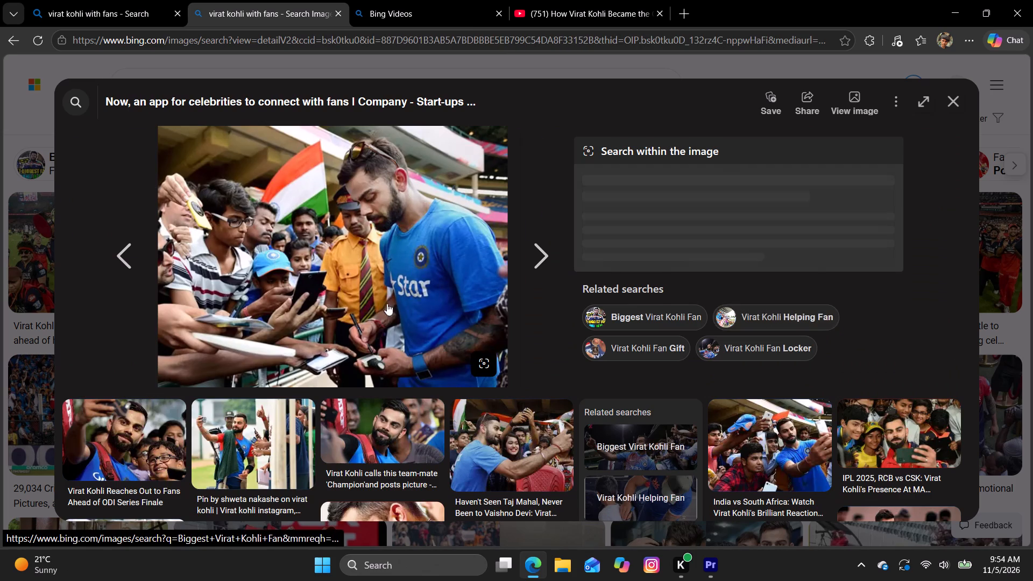
{"action": "right_click", "coordinate": [372, 303]}
{"action": "left_click", "coordinate": [414, 300]}
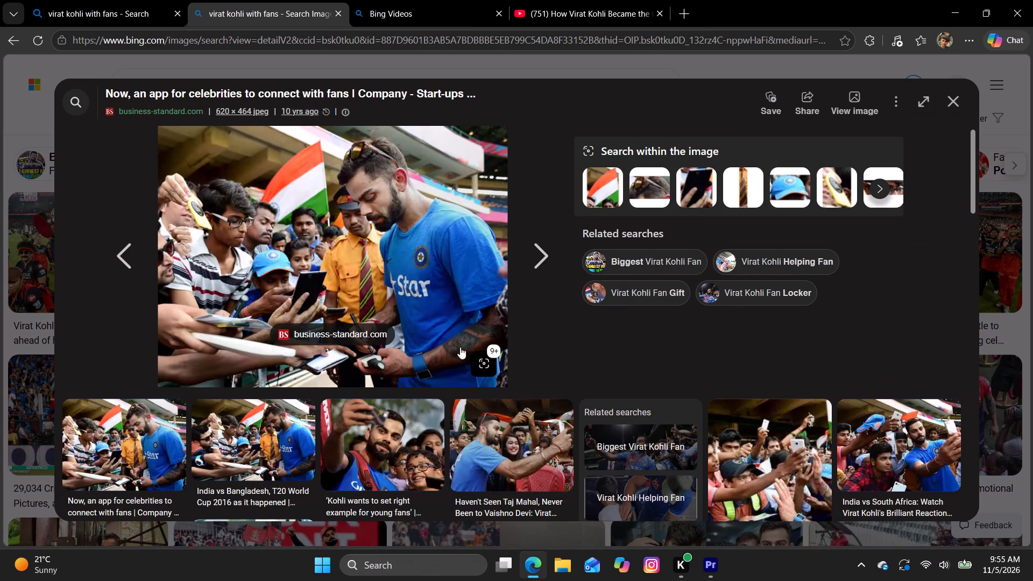
{"action": "left_click", "coordinate": [706, 568]}
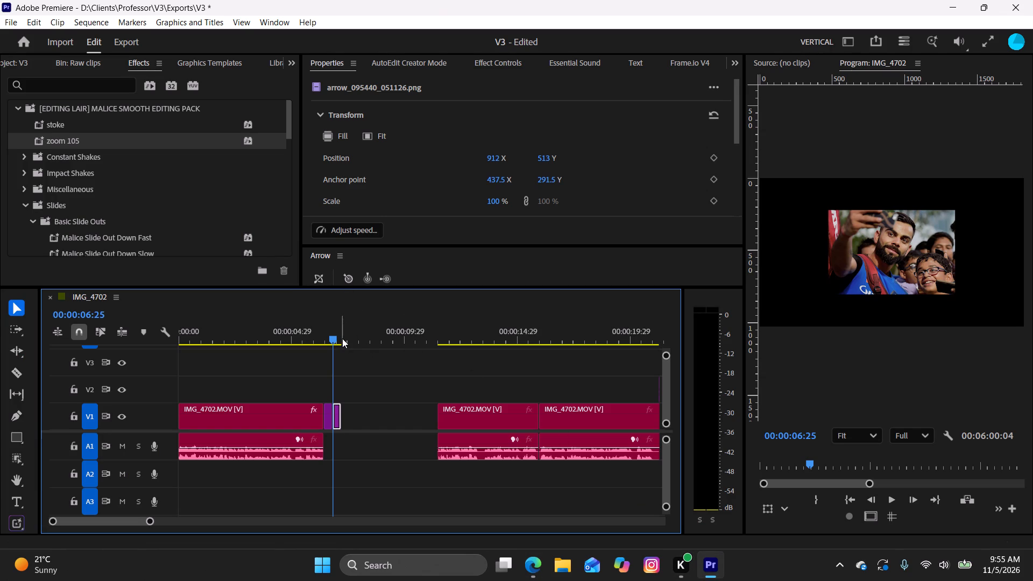
{"action": "key", "text": "shift+Down"}
{"action": "left_click", "coordinate": [348, 277]}
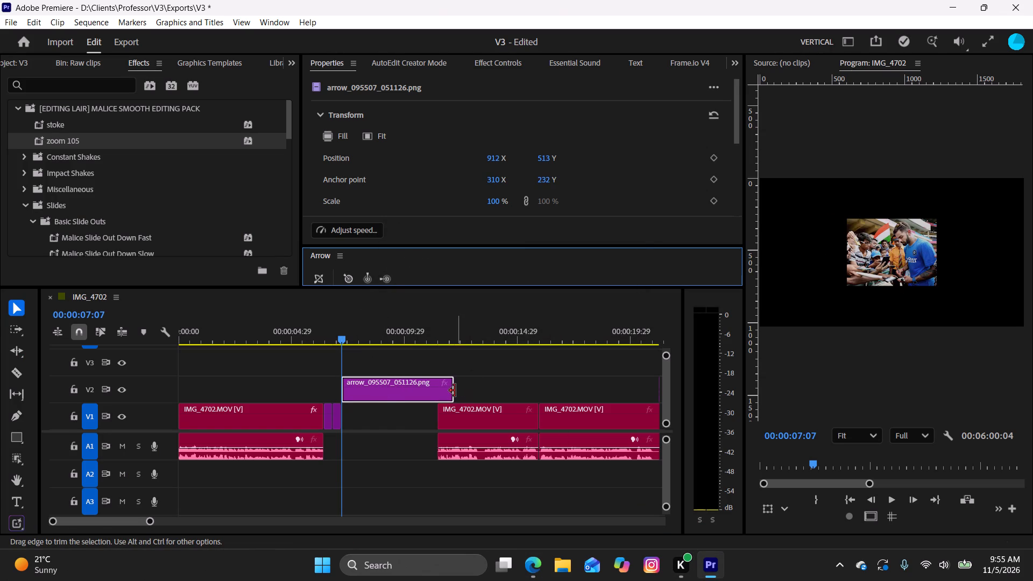
Trim the end of the autograph-signing image on V2 to a duration of about 14 frames.
{"action": "left_click_drag", "start_coordinate": [455, 391], "coordinate": [352, 440]}
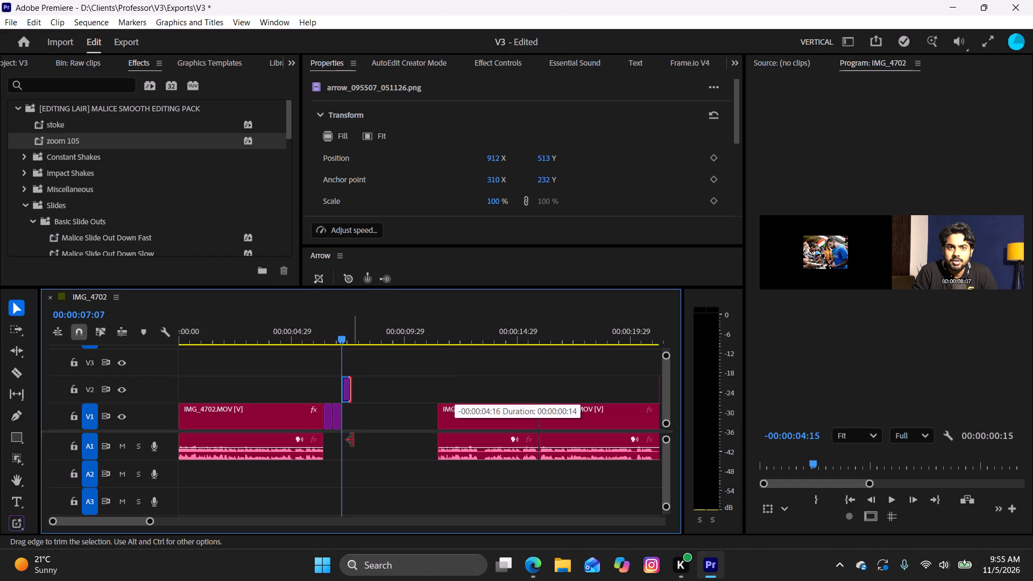
{"action": "left_click_drag", "start_coordinate": [352, 440], "coordinate": [351, 442]}
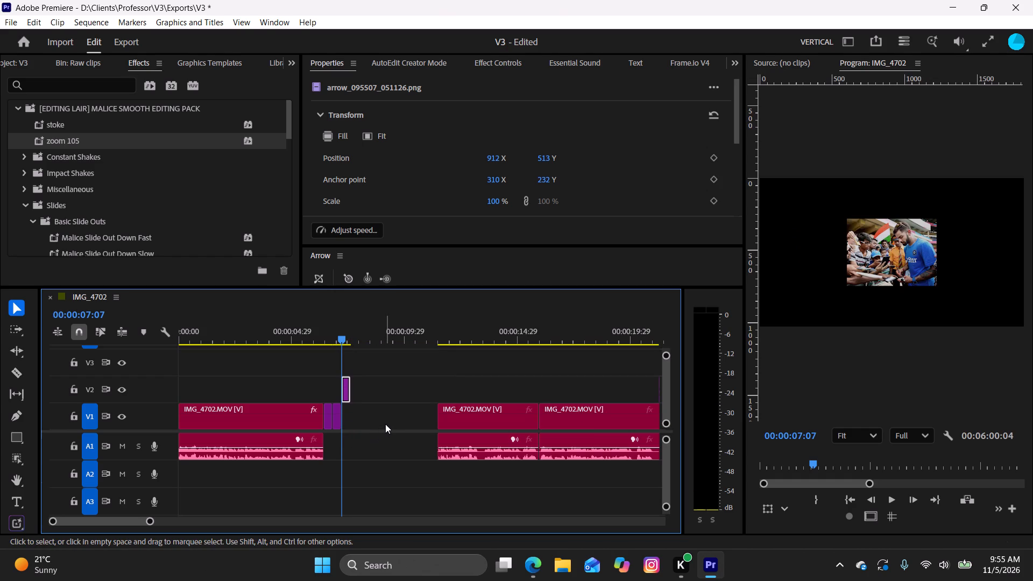
Move the autograph-signing image down to V1, directly after the selfie fan image.
{"action": "key", "text": "alt+Down"}
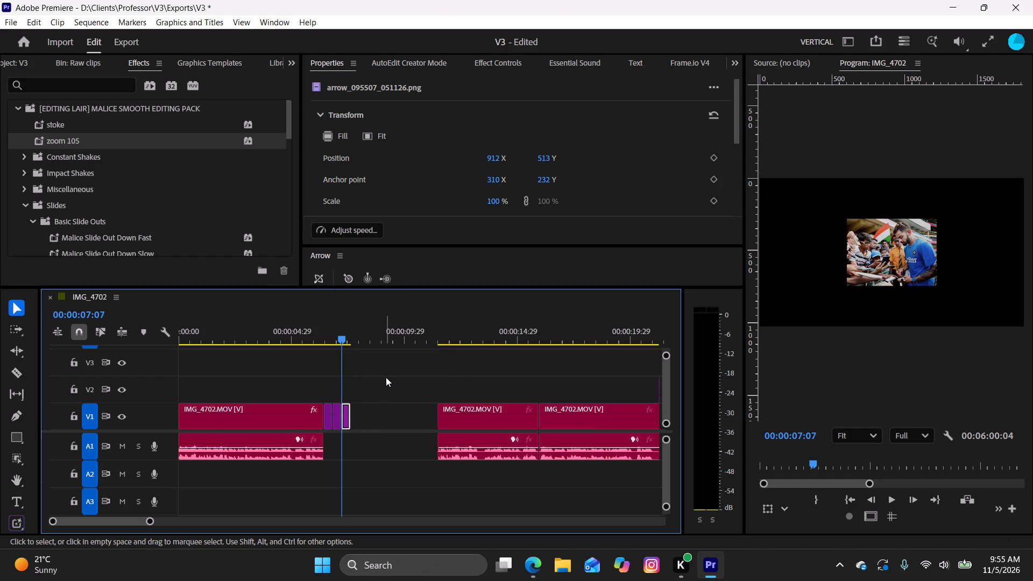
{"action": "double_click", "coordinate": [386, 377]}
{"action": "left_click_drag", "start_coordinate": [386, 375], "coordinate": [326, 336]}
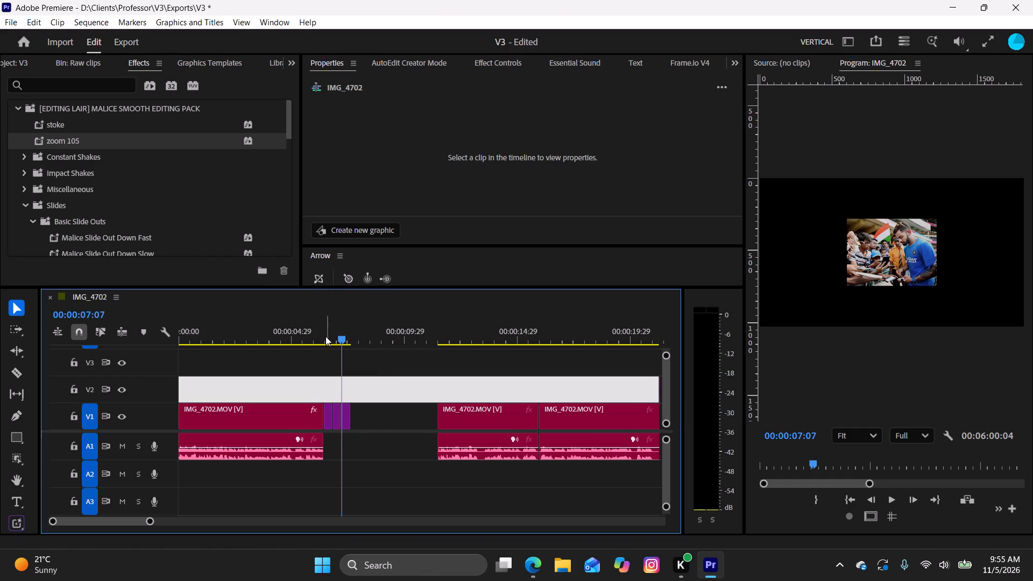
{"action": "scroll", "coordinate": [324, 336], "scroll_direction": "left", "scroll_amount": 1}
{"action": "left_click_drag", "start_coordinate": [326, 336], "coordinate": [355, 356]}
Switch to Edge and copy the "Virat Kohli brightens up a fan's Sunday in Melbourne" image from the fan image results.
{"action": "left_click", "coordinate": [541, 570]}
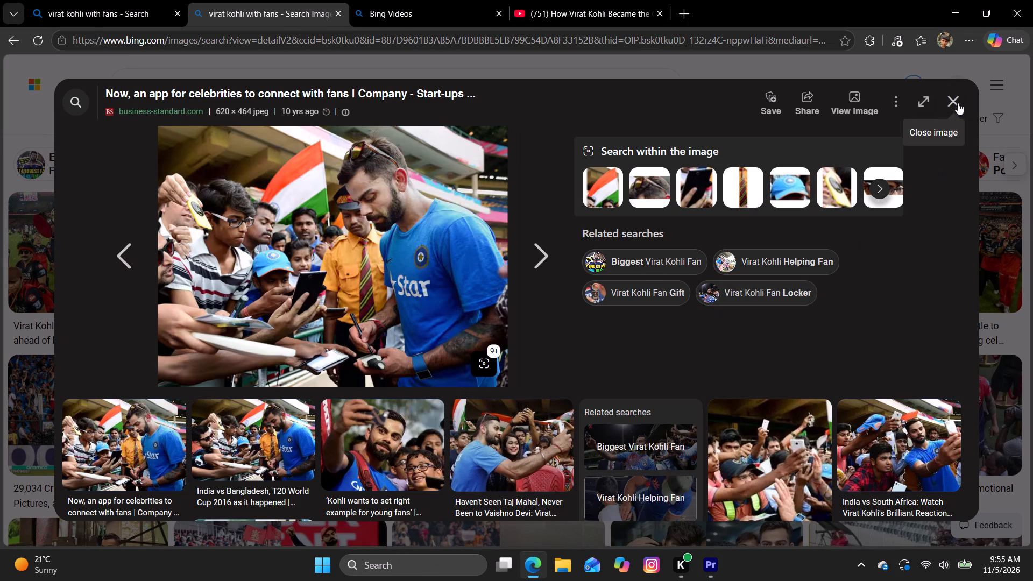
{"action": "left_click", "coordinate": [958, 103]}
{"action": "scroll", "coordinate": [763, 318], "scroll_direction": "down", "scroll_amount": 3}
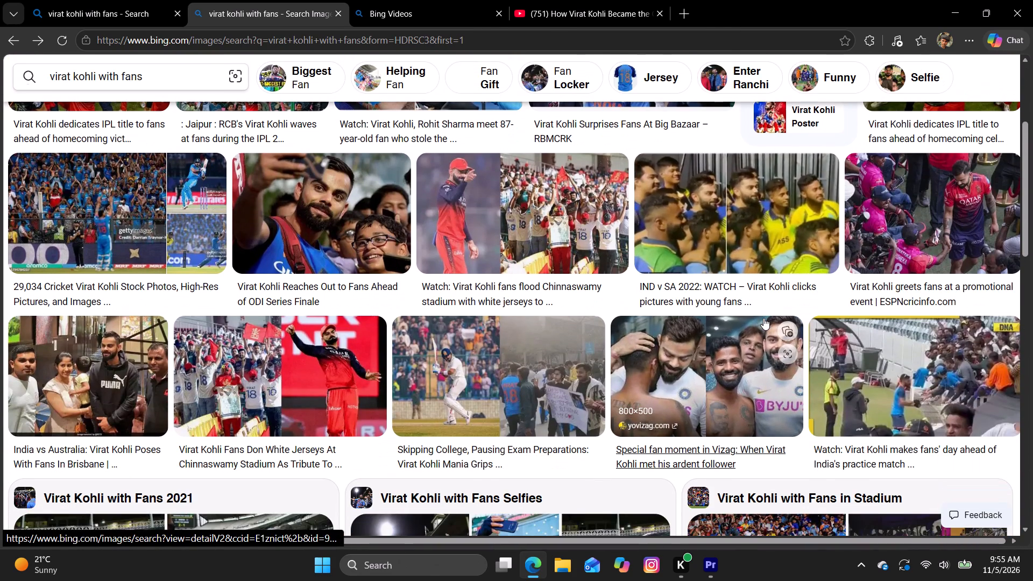
{"action": "scroll", "coordinate": [501, 321], "scroll_direction": "down", "scroll_amount": 2}
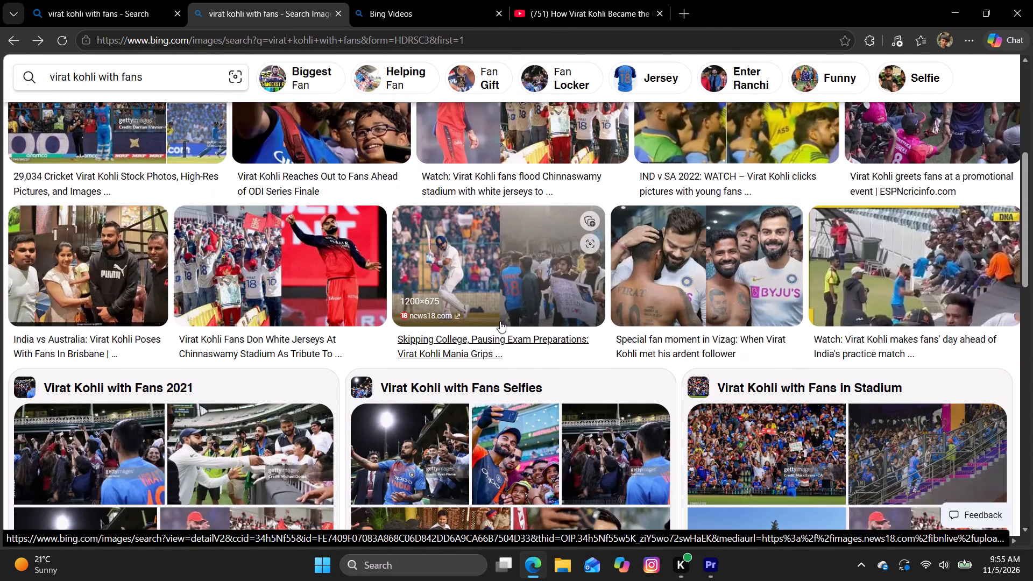
{"action": "scroll", "coordinate": [500, 321], "scroll_direction": "down", "scroll_amount": 1}
{"action": "left_click", "coordinate": [278, 356]}
{"action": "left_click_drag", "start_coordinate": [303, 342], "coordinate": [307, 341]}
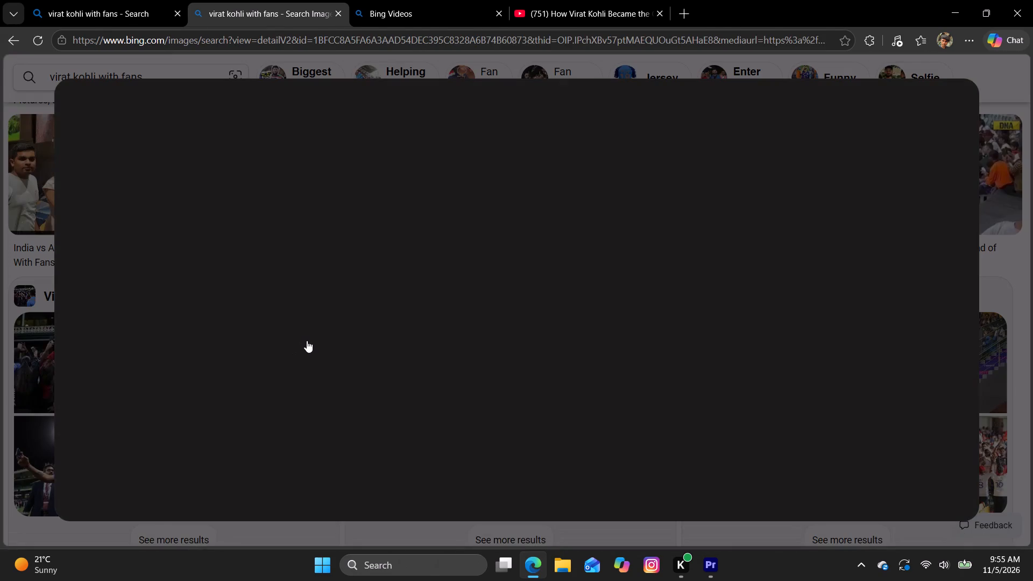
{"action": "left_click_drag", "start_coordinate": [307, 341], "coordinate": [310, 338]}
{"action": "scroll", "coordinate": [310, 337], "scroll_direction": "right", "scroll_amount": 1}
{"action": "left_click", "coordinate": [4, 47]}
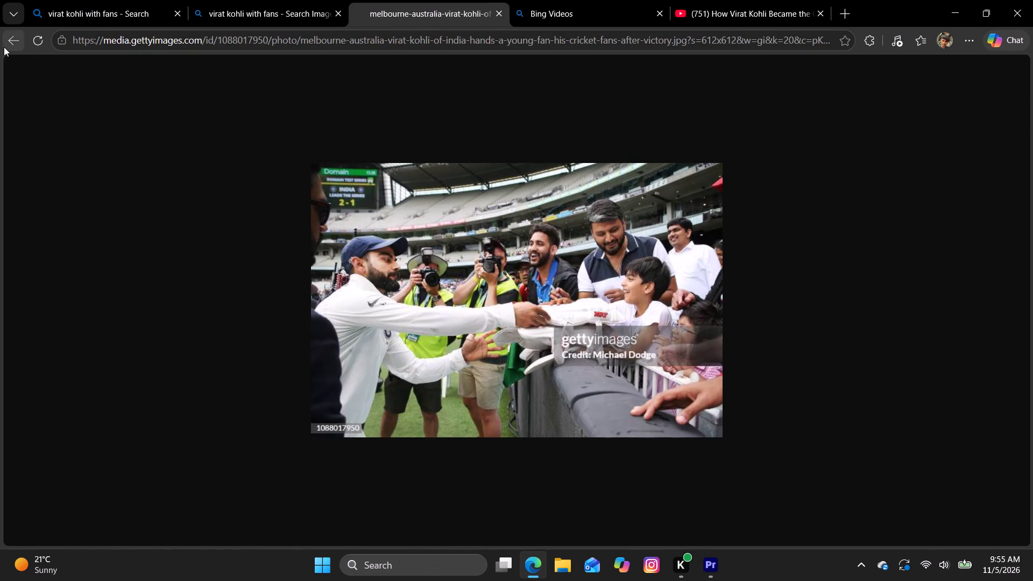
{"action": "scroll", "coordinate": [207, 350], "scroll_direction": "down", "scroll_amount": 1}
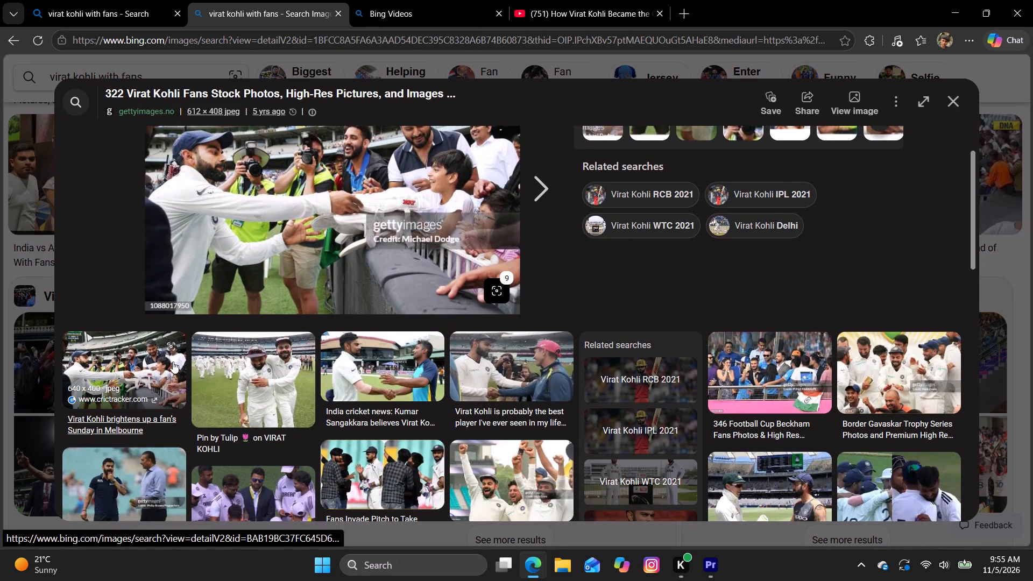
{"action": "left_click", "coordinate": [126, 365]}
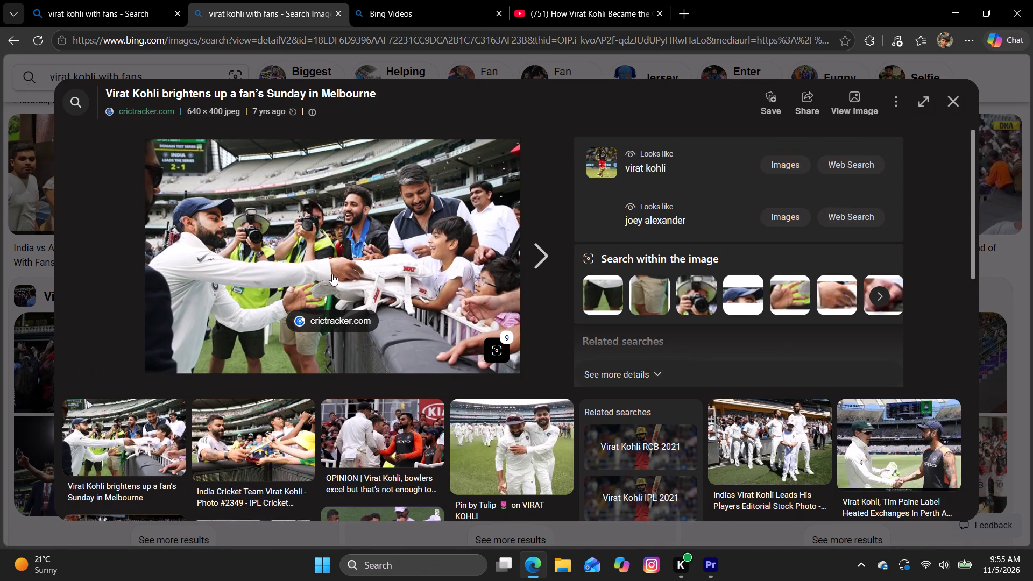
{"action": "right_click", "coordinate": [332, 274]}
{"action": "left_click", "coordinate": [393, 300]}
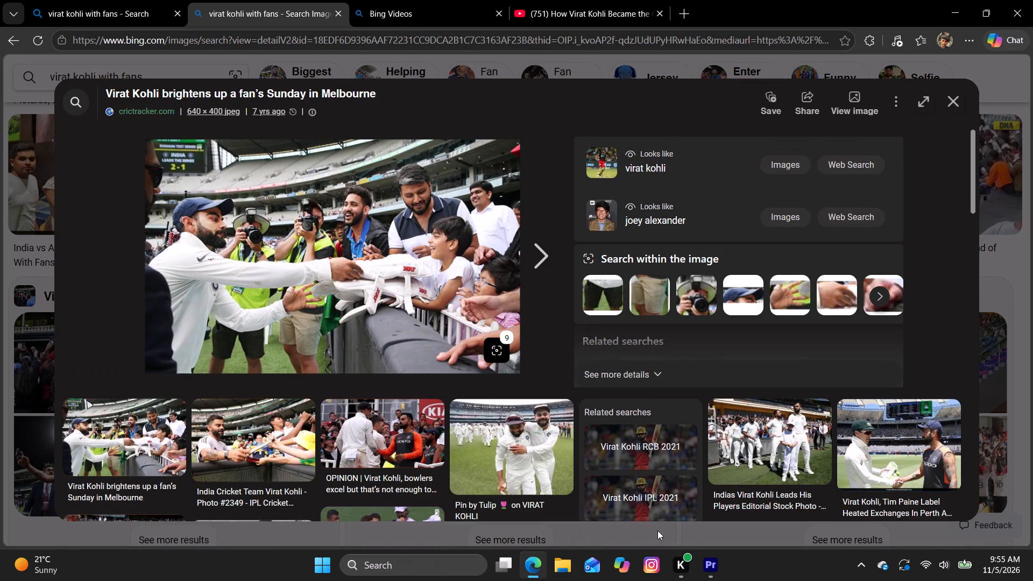
Return to Premiere and insert the copied Melbourne fan image on V2 at 00:00:07:19, where the autograph-signing image ends.
{"action": "left_click", "coordinate": [700, 567]}
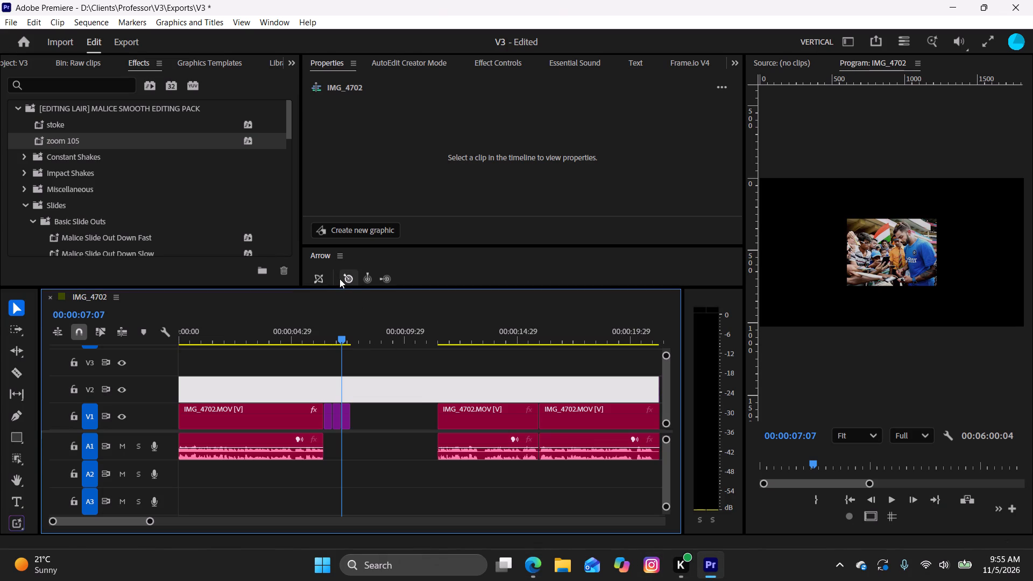
{"action": "left_click_drag", "start_coordinate": [343, 335], "coordinate": [359, 351]}
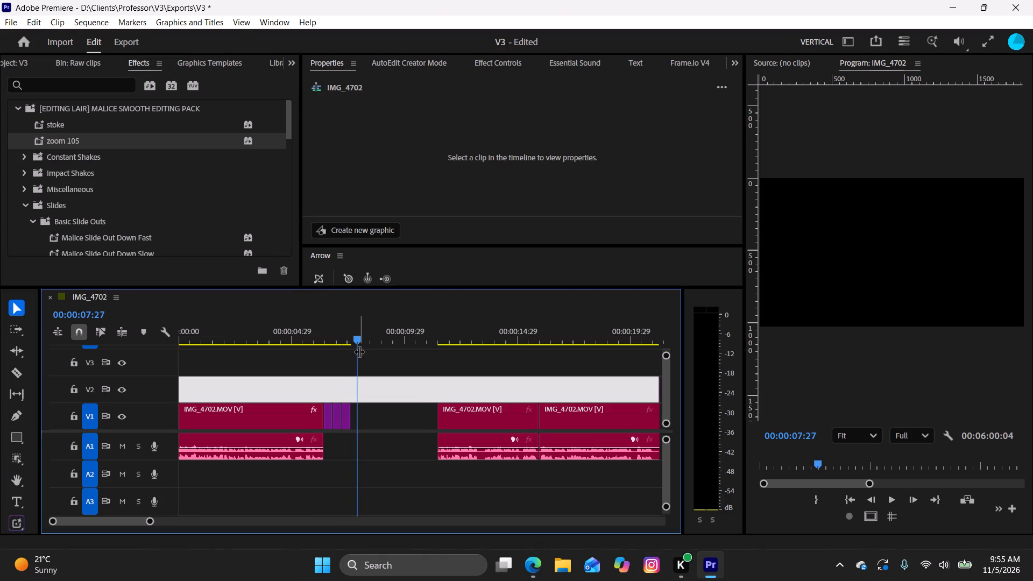
{"action": "key", "text": "shift+Up"}
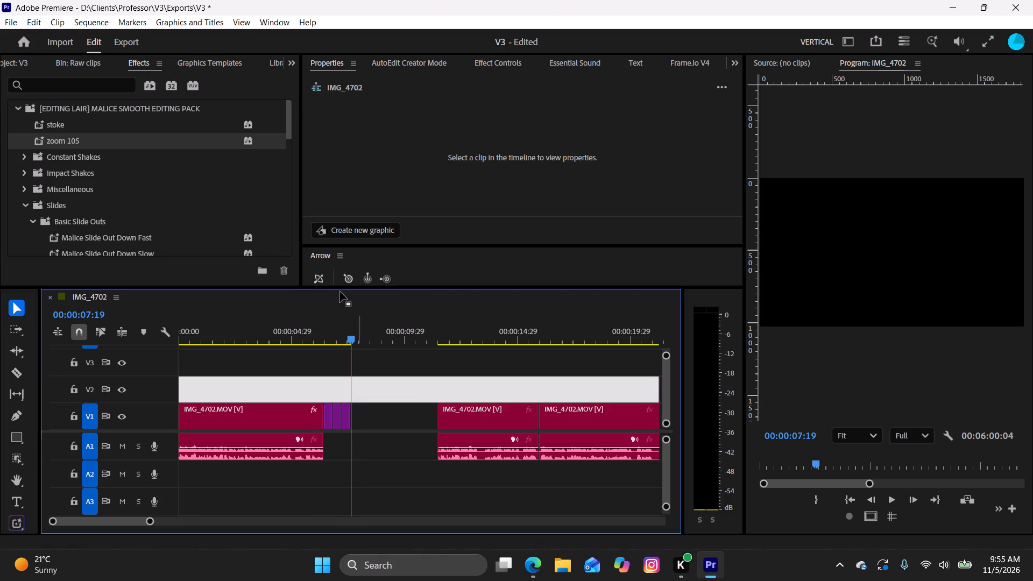
{"action": "left_click", "coordinate": [344, 279]}
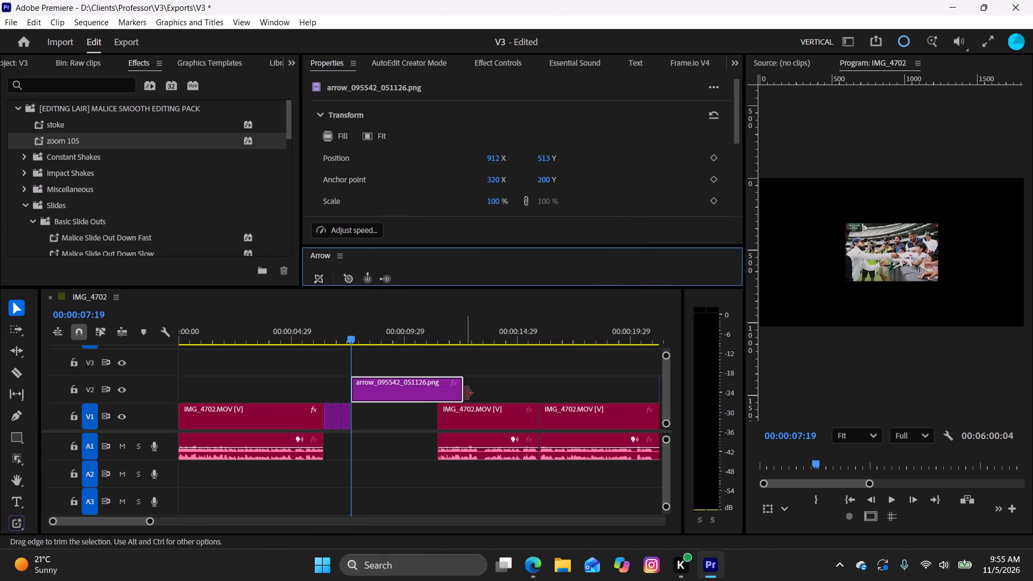
Trim the end of the Melbourne fan image to about 12 frames and move it down to V1 after the autograph-signing image.
{"action": "left_click_drag", "start_coordinate": [464, 392], "coordinate": [360, 440]}
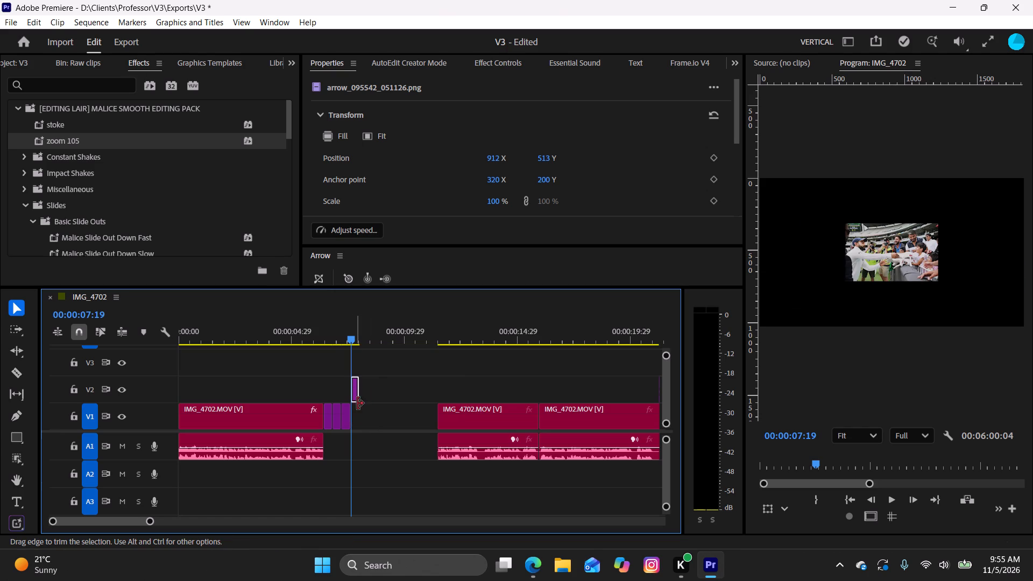
{"action": "key", "text": "alt+Down"}
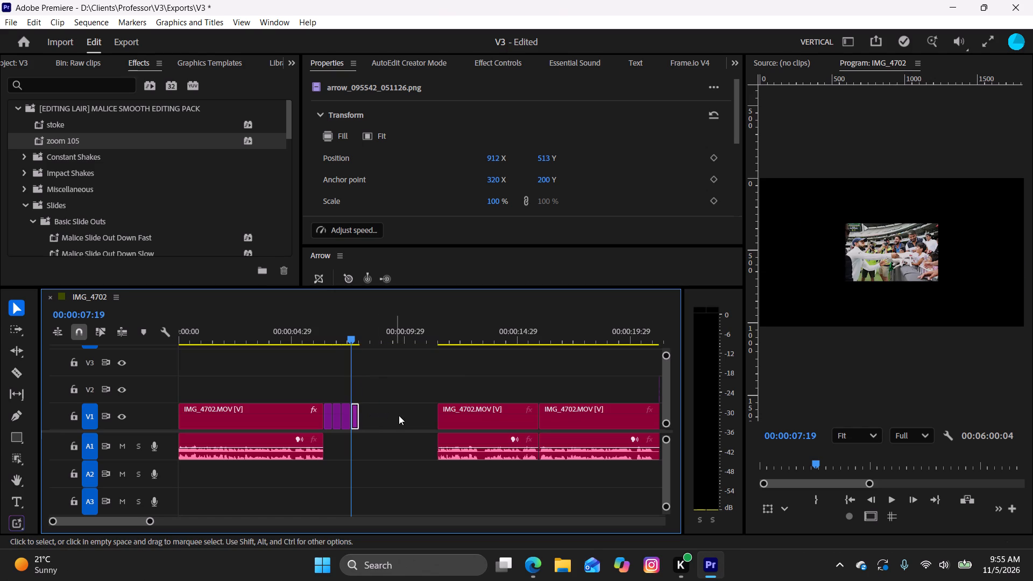
Play back the opening from the start through the fan image montage.
{"action": "left_click", "coordinate": [359, 355]}
{"action": "scroll", "coordinate": [353, 342], "scroll_direction": "left", "scroll_amount": 1}
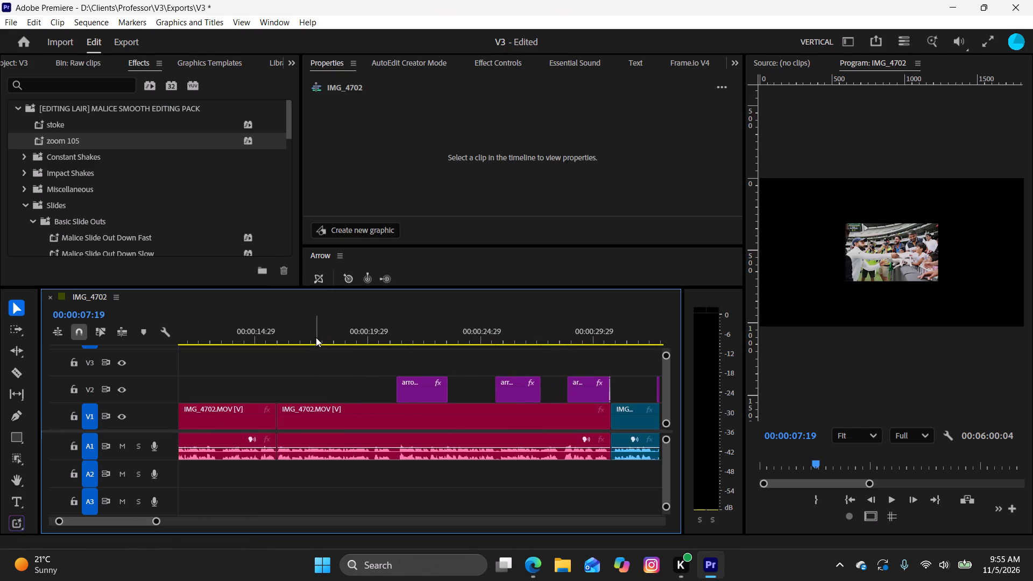
{"action": "left_click_drag", "start_coordinate": [316, 337], "coordinate": [147, 358]}
{"action": "key", "text": "space"}
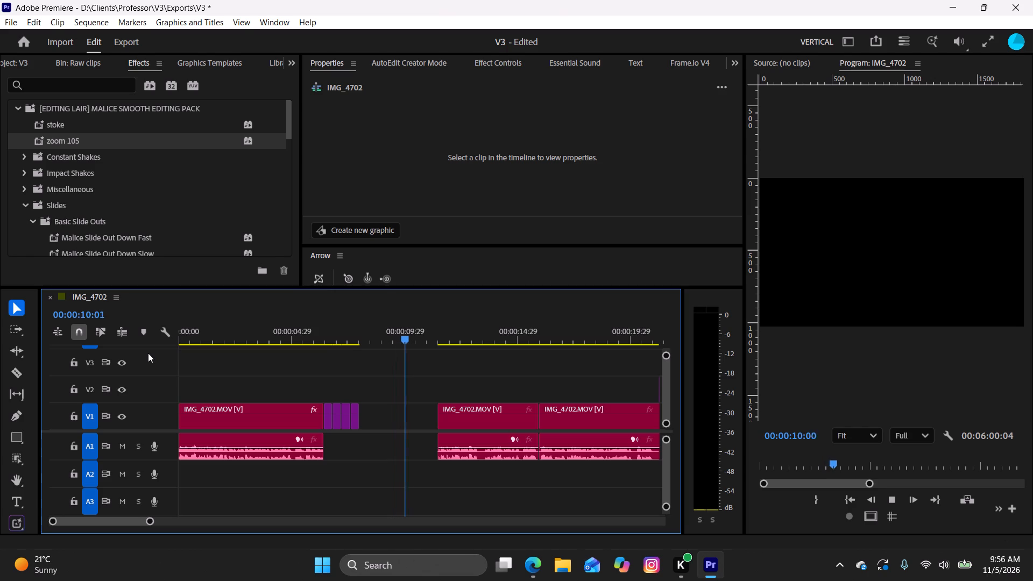
{"action": "key", "text": "space"}
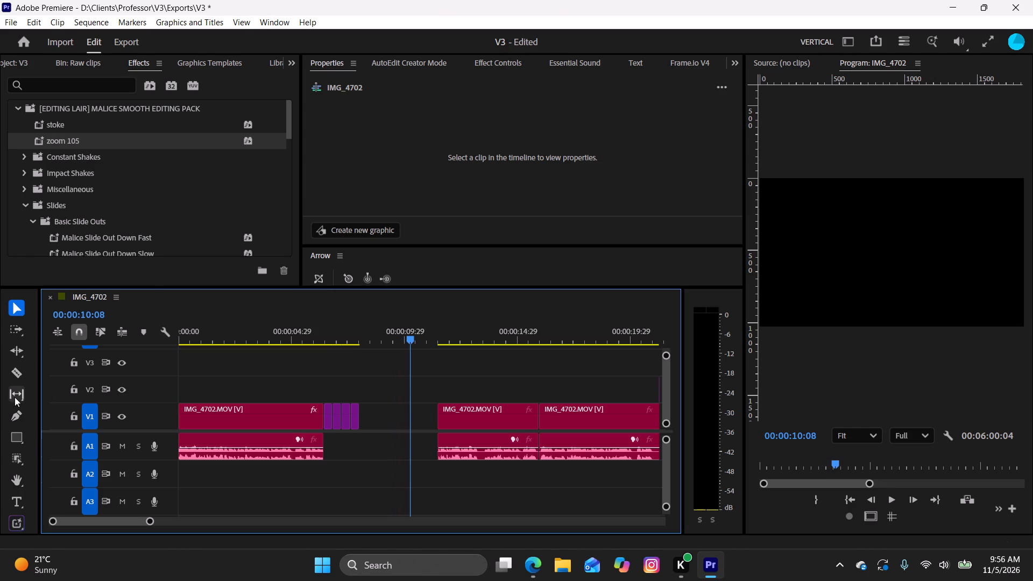
Shift all clips after the gap earlier as one block so they start directly after the last fan image.
{"action": "key", "text": "a"}
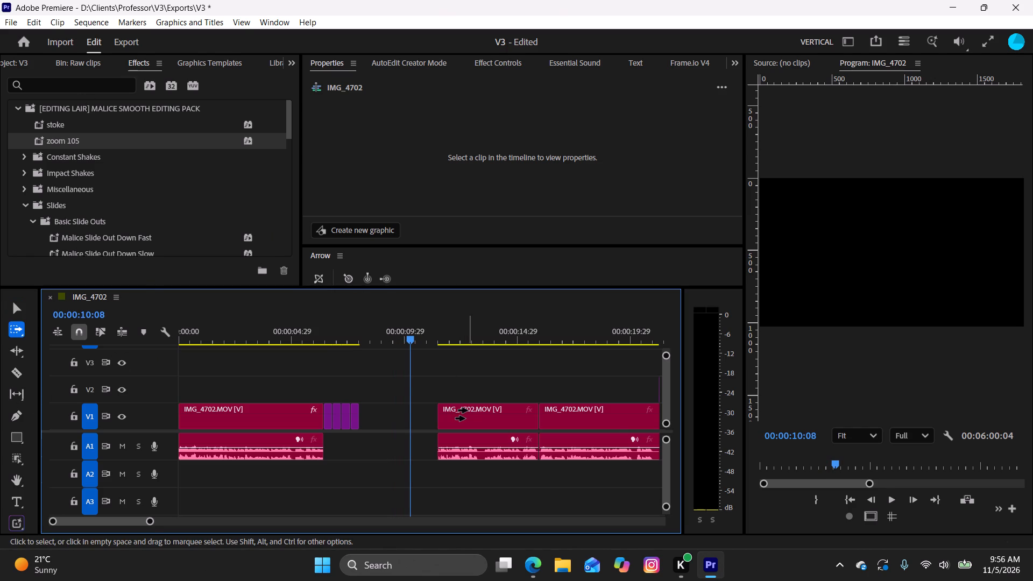
{"action": "left_click", "coordinate": [468, 412]}
{"action": "key", "text": "v"}
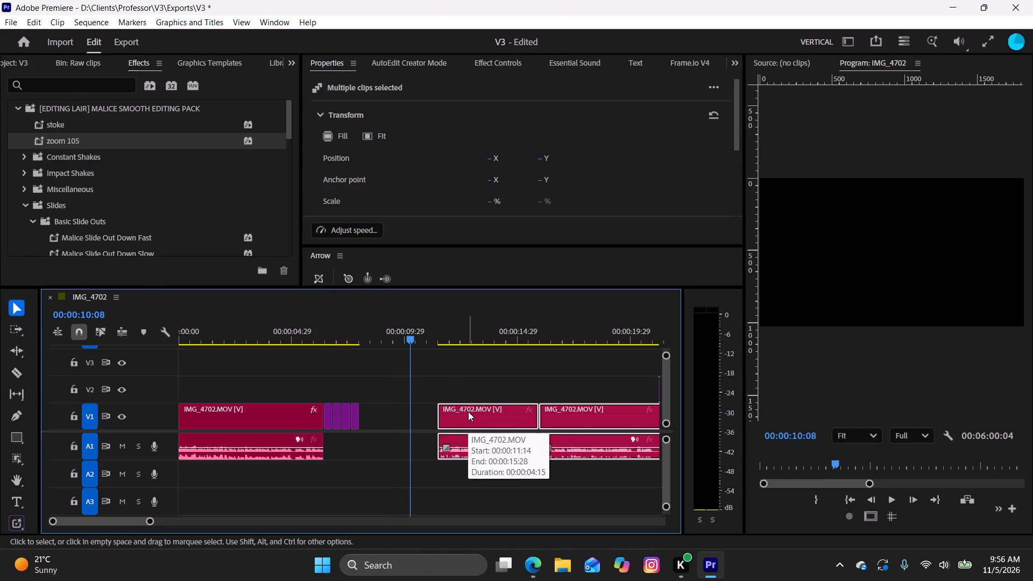
{"action": "left_click_drag", "start_coordinate": [468, 415], "coordinate": [393, 428]}
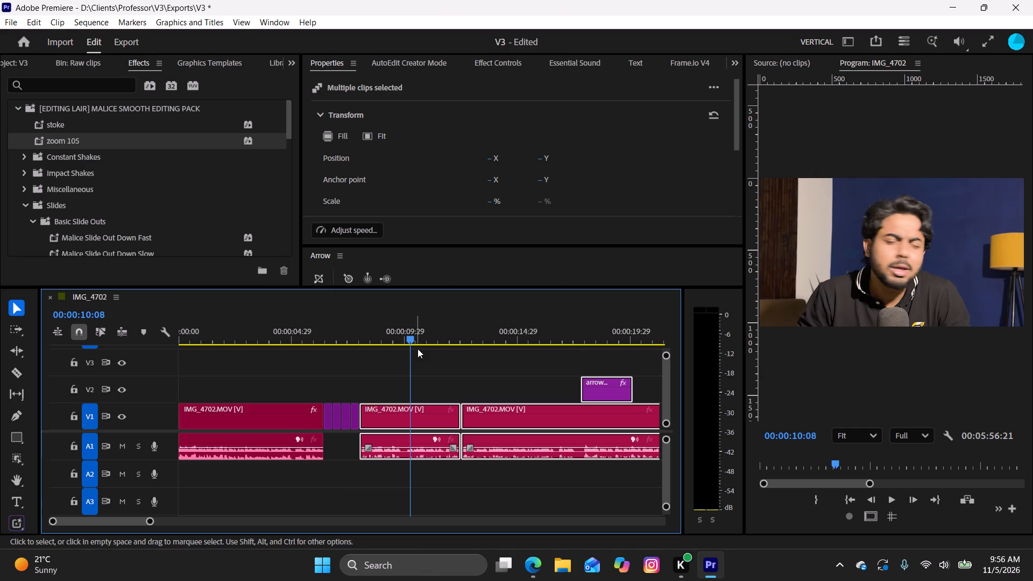
Remove the Motion, Opacity, Time Remapping and Transform effect attributes from the first IMG_4702.MOV clip.
{"action": "left_click_drag", "start_coordinate": [413, 337], "coordinate": [184, 357]}
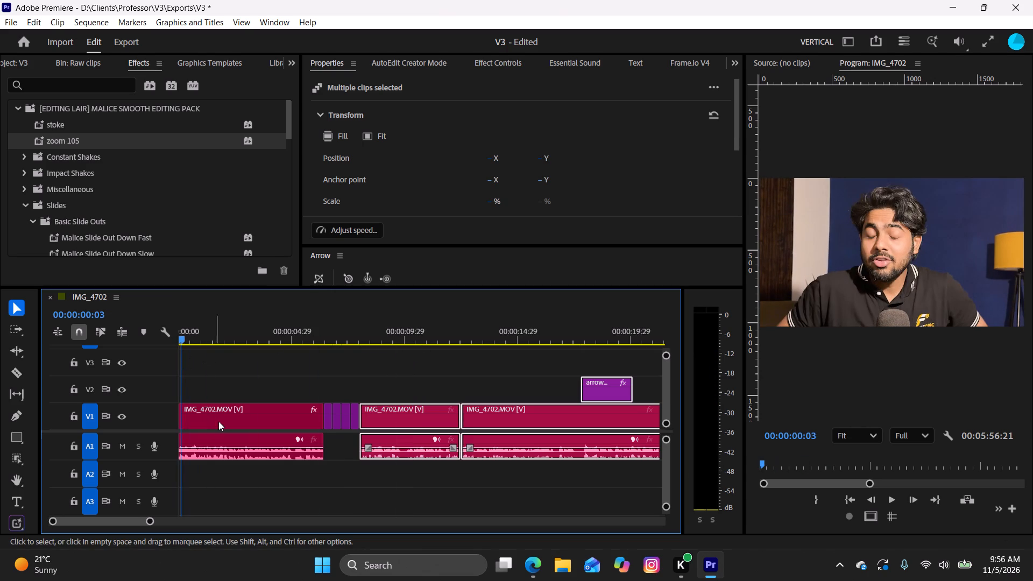
{"action": "left_click", "coordinate": [219, 421]}
{"action": "right_click", "coordinate": [215, 413]}
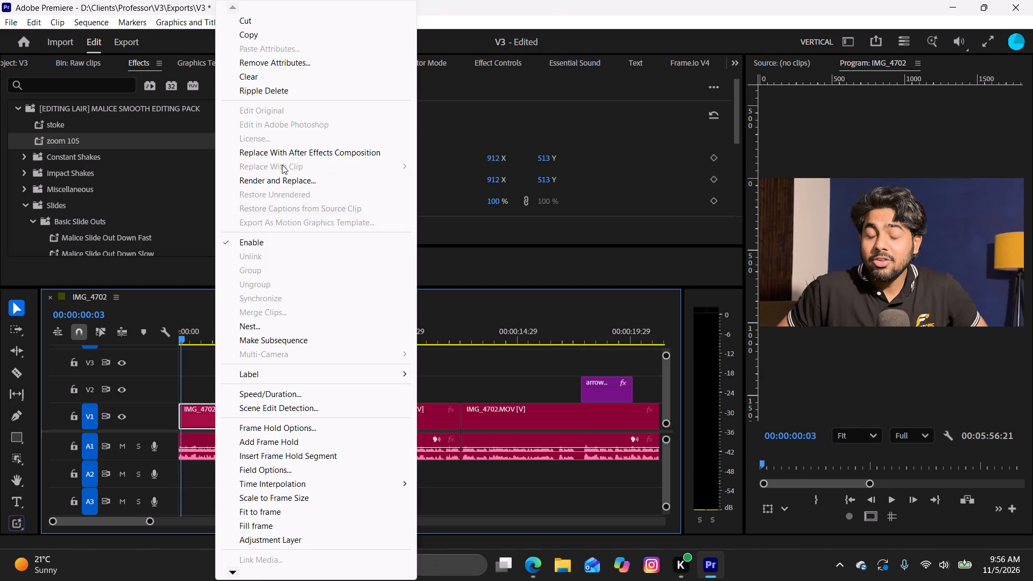
{"action": "left_click", "coordinate": [326, 65]}
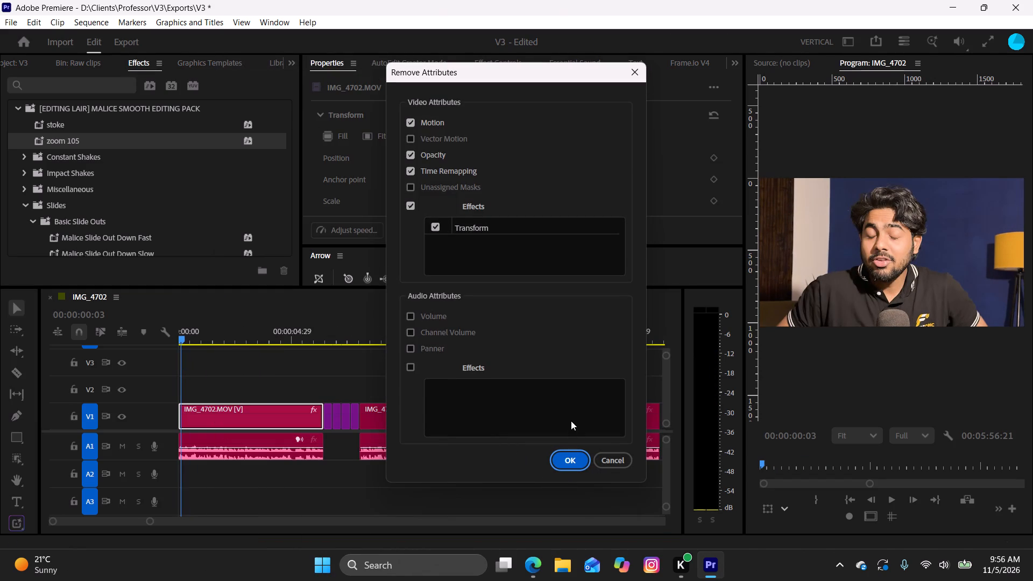
{"action": "left_click", "coordinate": [569, 457]}
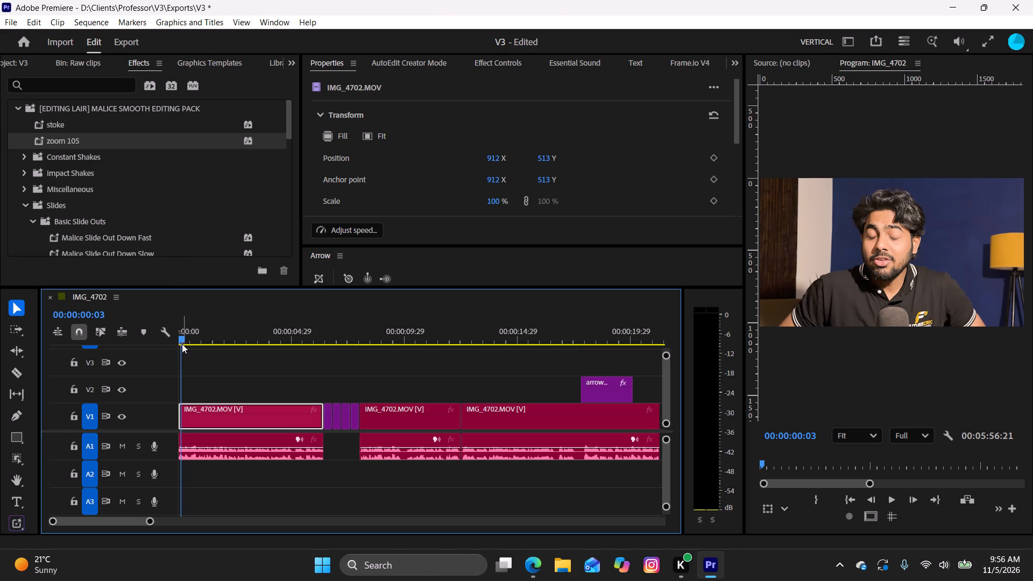
Keyframe the first clip's Motion Scale from 140 at 00:00:00:00 to 100 at 00:00:00:16 for an opening zoom-out.
{"action": "left_click_drag", "start_coordinate": [183, 335], "coordinate": [160, 340]}
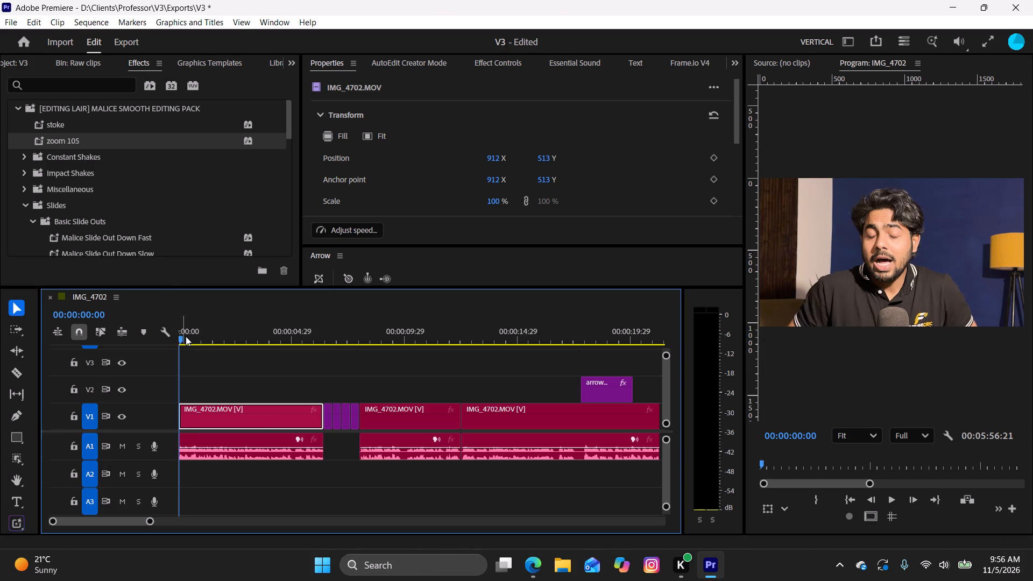
{"action": "left_click_drag", "start_coordinate": [183, 339], "coordinate": [99, 345]}
{"action": "left_click", "coordinate": [485, 62]}
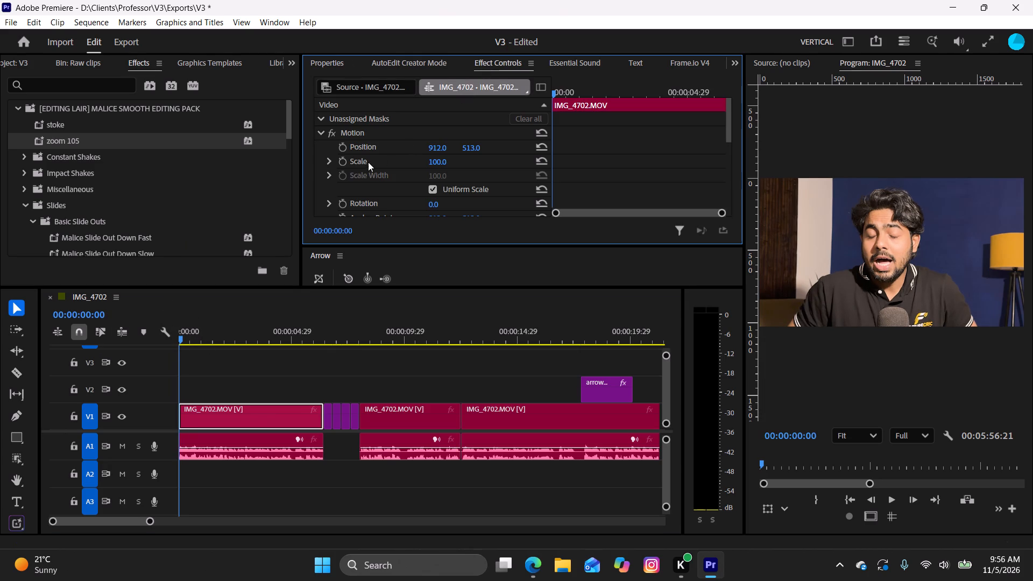
{"action": "left_click_drag", "start_coordinate": [440, 161], "coordinate": [470, 169]}
{"action": "left_click", "coordinate": [341, 160]}
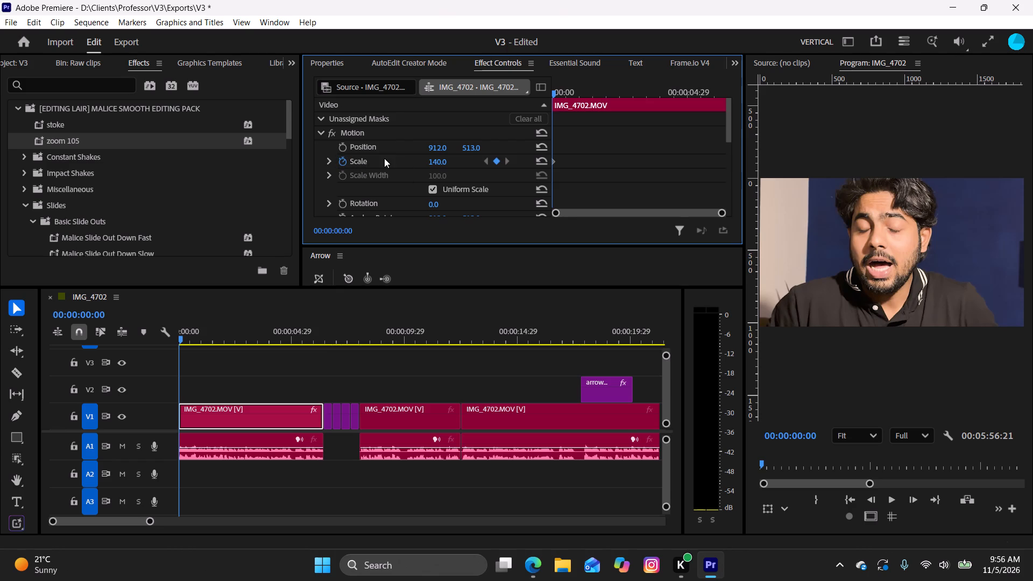
{"action": "left_click_drag", "start_coordinate": [554, 95], "coordinate": [557, 95]}
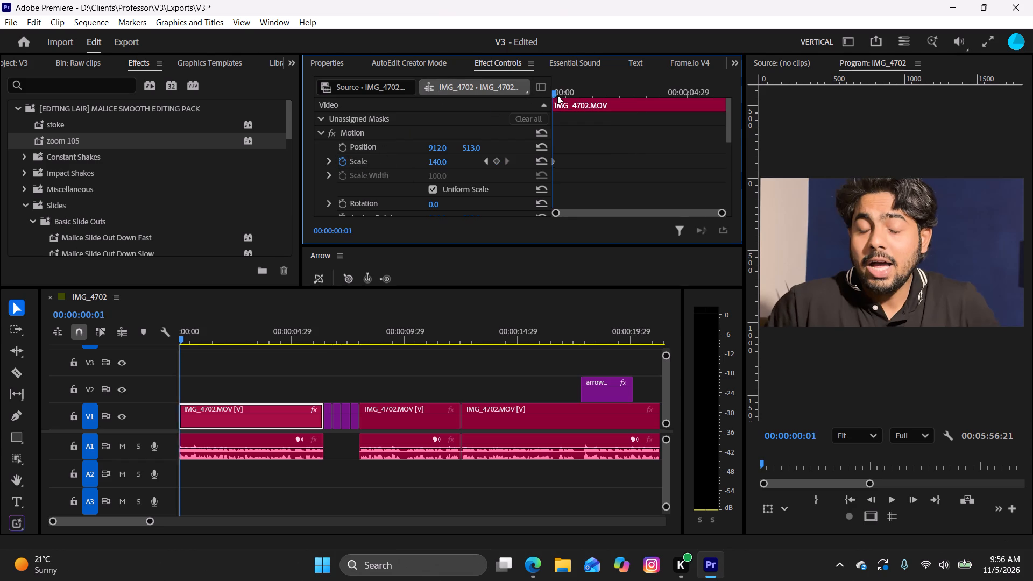
{"action": "left_click_drag", "start_coordinate": [557, 95], "coordinate": [568, 102]}
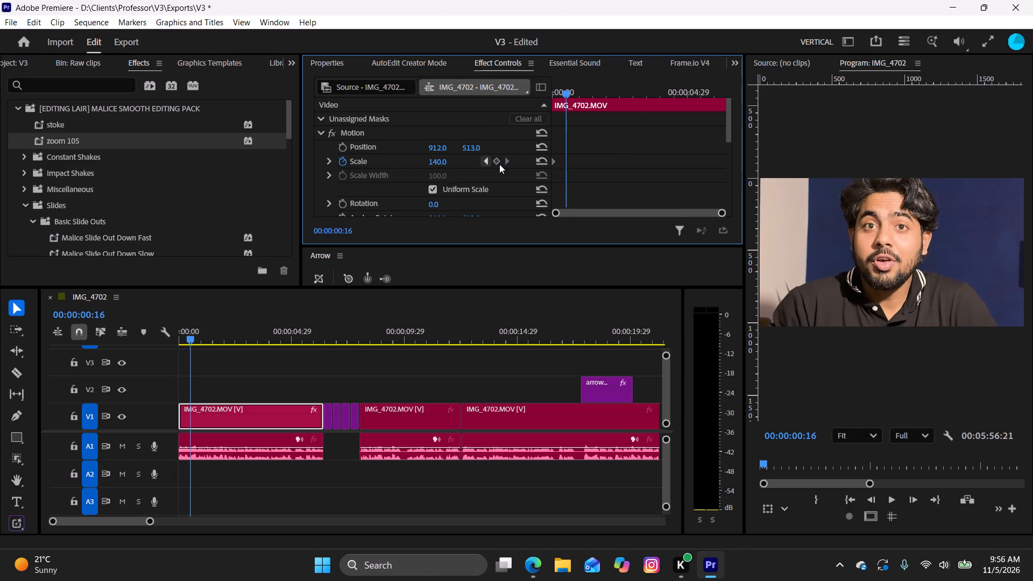
{"action": "left_click", "coordinate": [545, 160]}
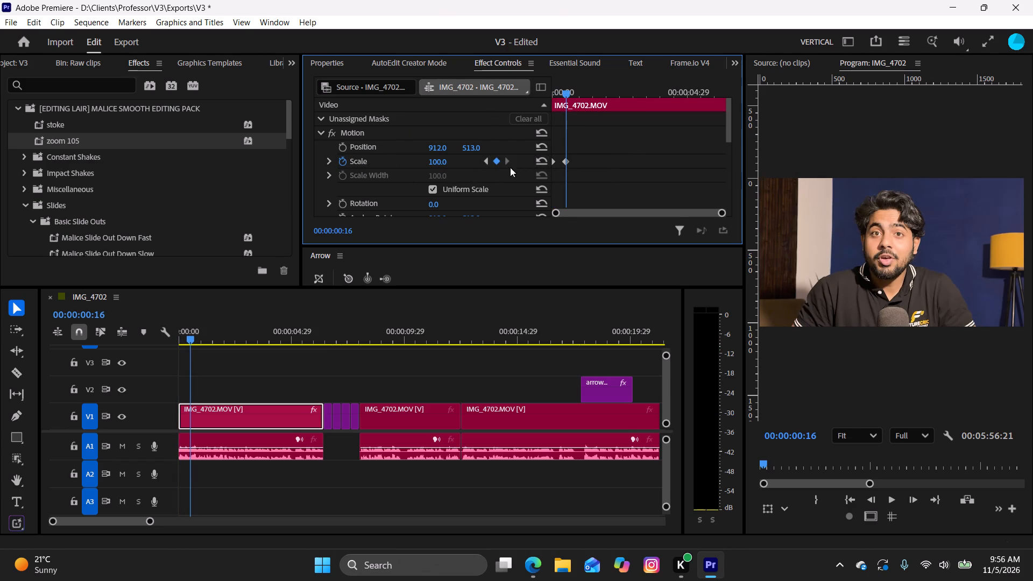
Apply eased interpolation to both Motion Scale keyframes of the first IMG_4702.MOV clip.
{"action": "left_click_drag", "start_coordinate": [581, 168], "coordinate": [555, 153]}
{"action": "left_click", "coordinate": [567, 167]}
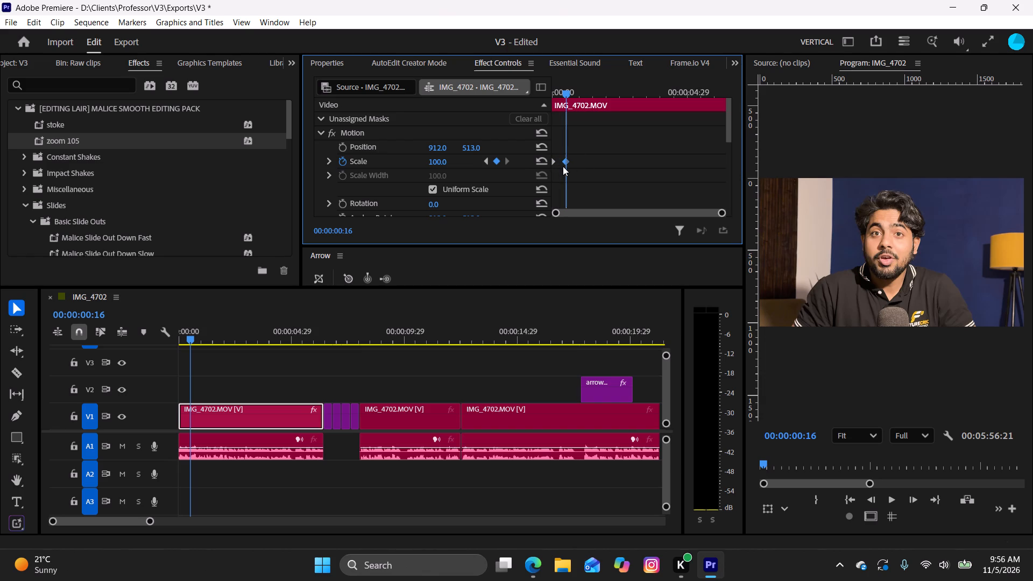
{"action": "left_click_drag", "start_coordinate": [593, 169], "coordinate": [541, 149]}
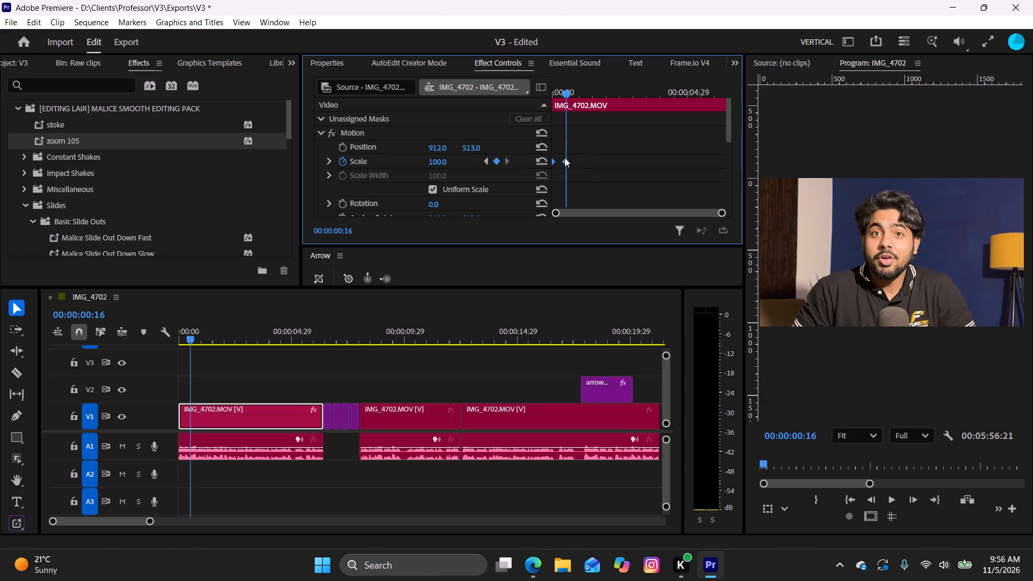
{"action": "right_click", "coordinate": [564, 158]}
{"action": "left_click", "coordinate": [616, 336]}
Reshape the Scale value curve so the zoom-out drops steeply at the clip's start and levels off, previewing the motion.
{"action": "left_click", "coordinate": [332, 160]}
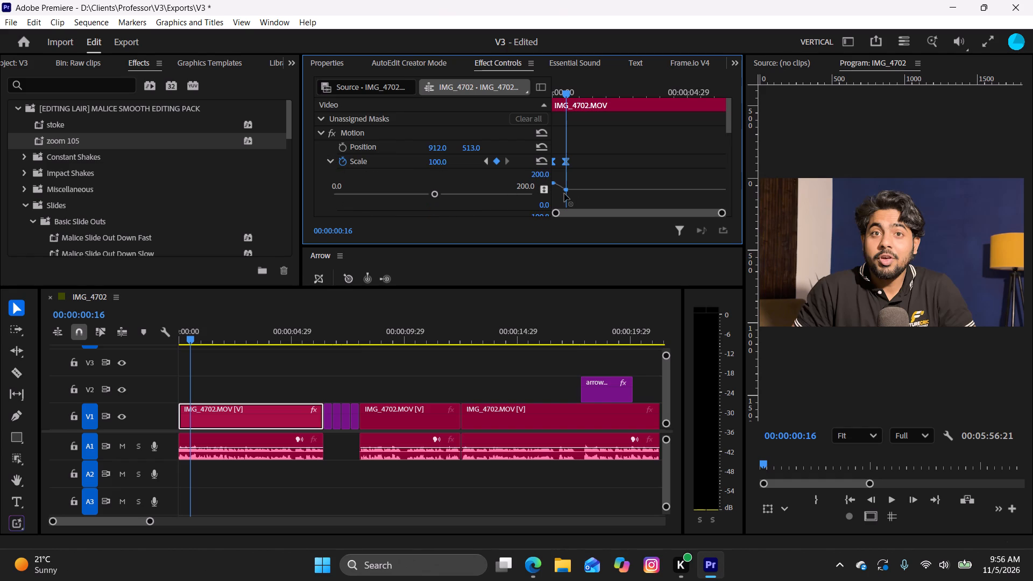
{"action": "left_click_drag", "start_coordinate": [566, 193], "coordinate": [556, 194]}
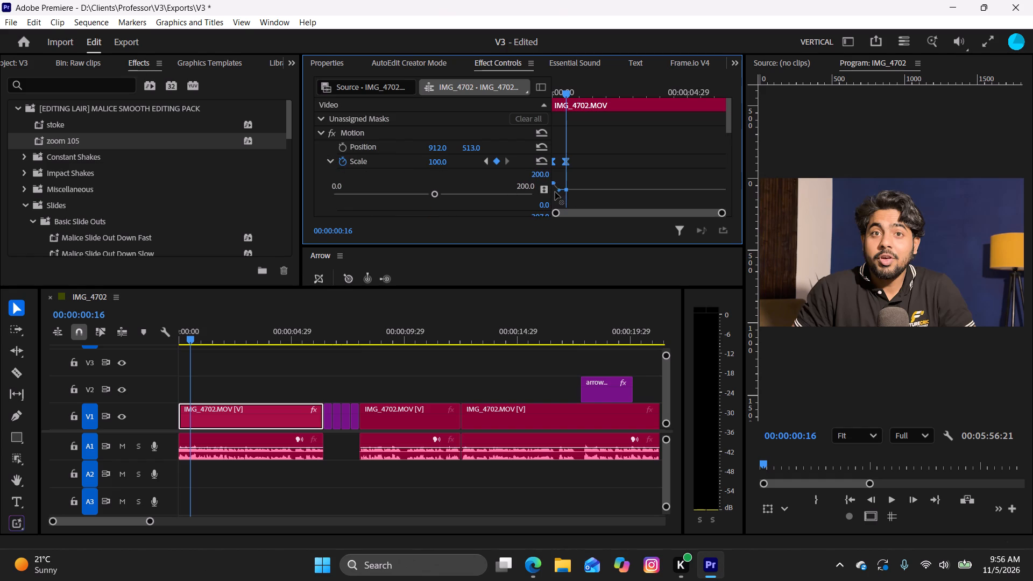
{"action": "left_click_drag", "start_coordinate": [556, 184], "coordinate": [557, 175]}
{"action": "left_click_drag", "start_coordinate": [560, 191], "coordinate": [553, 191]}
{"action": "left_click_drag", "start_coordinate": [555, 184], "coordinate": [545, 185]}
{"action": "left_click_drag", "start_coordinate": [556, 173], "coordinate": [550, 171]}
{"action": "left_click_drag", "start_coordinate": [565, 89], "coordinate": [542, 96]}
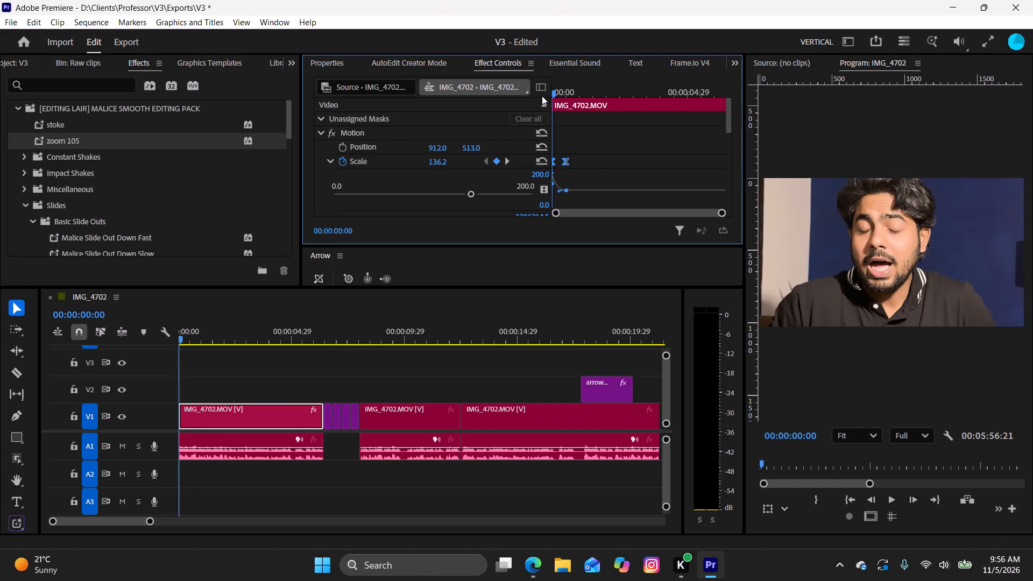
{"action": "left_click_drag", "start_coordinate": [542, 96], "coordinate": [610, 125]}
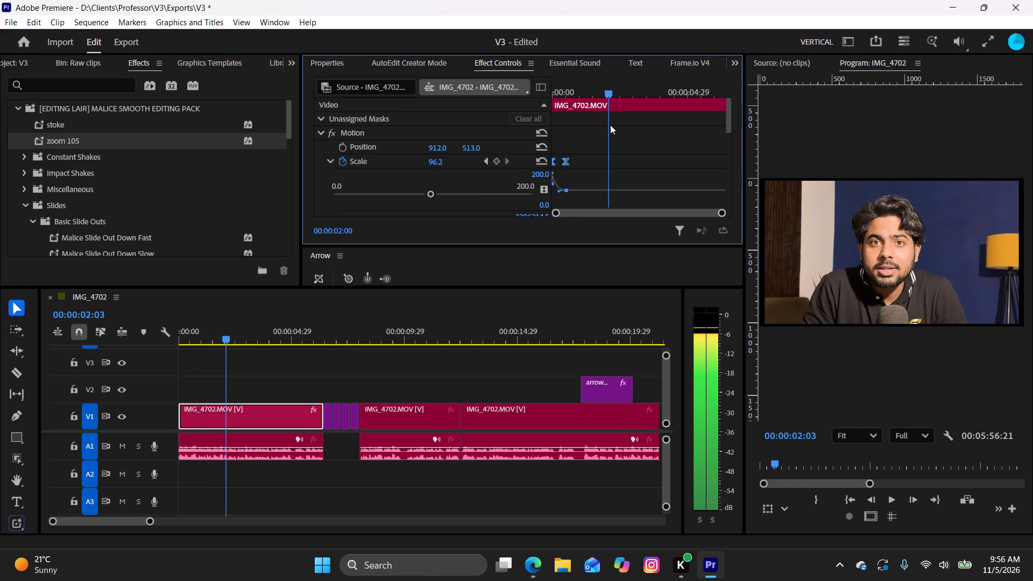
{"action": "left_click_drag", "start_coordinate": [610, 125], "coordinate": [601, 126]}
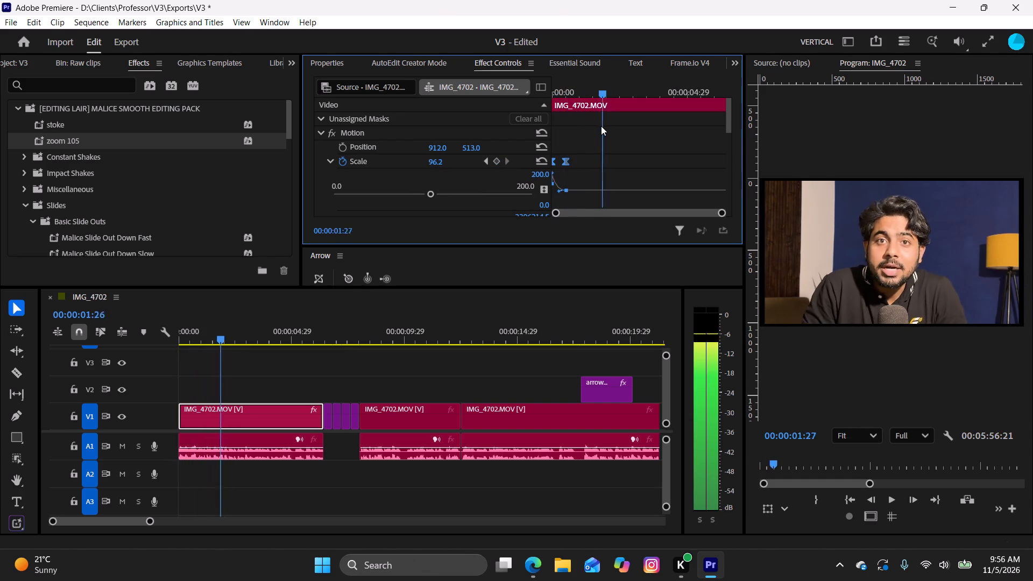
Move the Scale keyframes earlier so the end keyframe sits at 00:00:00:11, and reset its value to 100.
{"action": "left_click_drag", "start_coordinate": [601, 126], "coordinate": [564, 130]}
{"action": "left_click", "coordinate": [563, 159]}
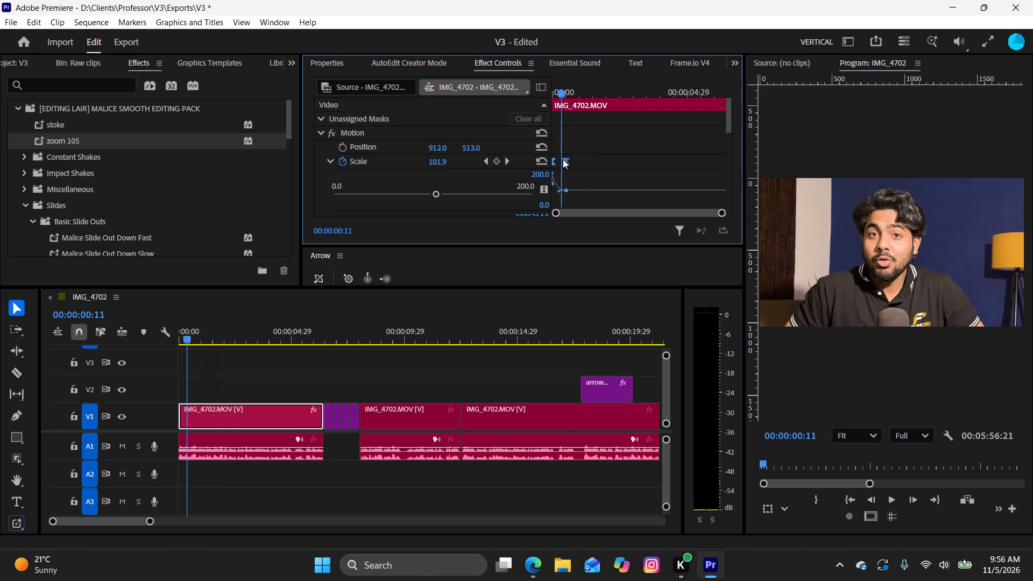
{"action": "left_click", "coordinate": [564, 162]}
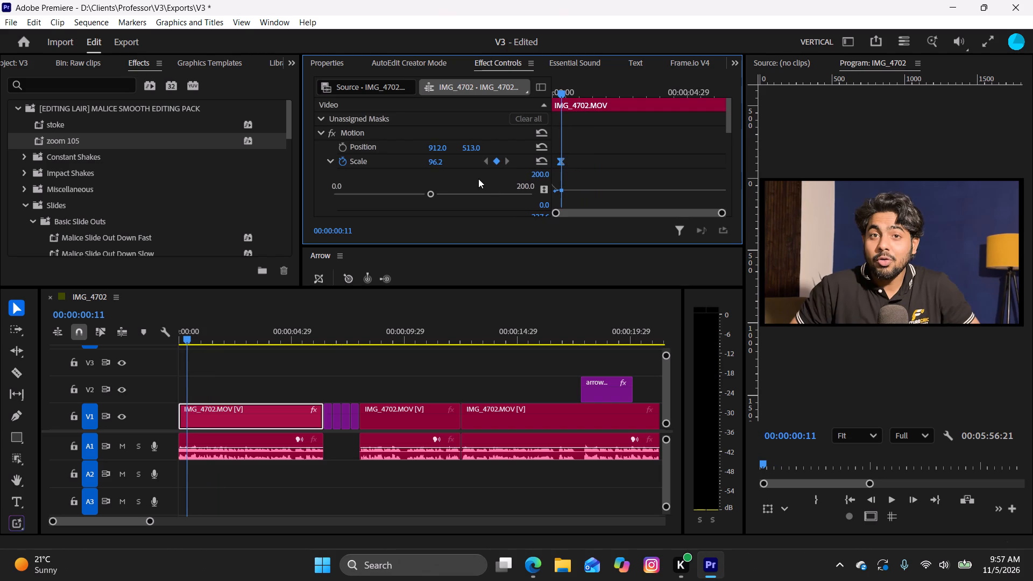
{"action": "left_click", "coordinate": [540, 165]}
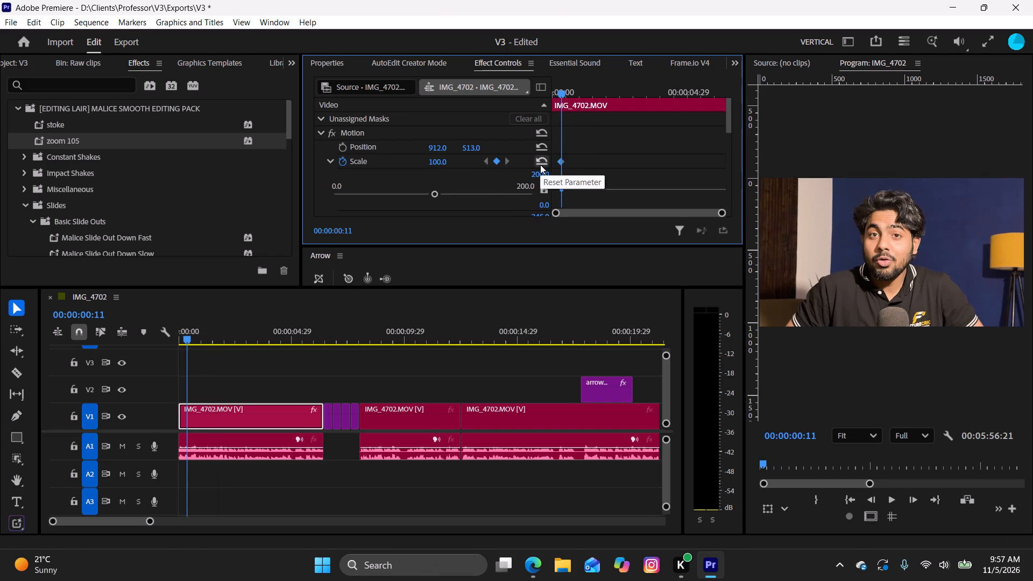
Scrub and play back the opening from the start to review the zoom-out.
{"action": "left_click_drag", "start_coordinate": [561, 95], "coordinate": [574, 124]}
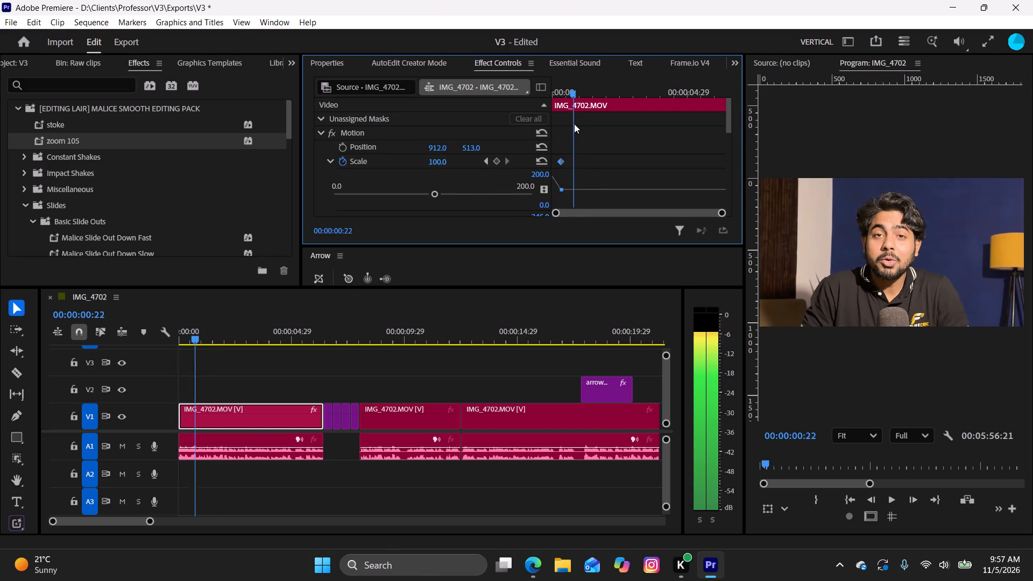
{"action": "left_click_drag", "start_coordinate": [574, 124], "coordinate": [527, 140]}
{"action": "right_click", "coordinate": [527, 140]}
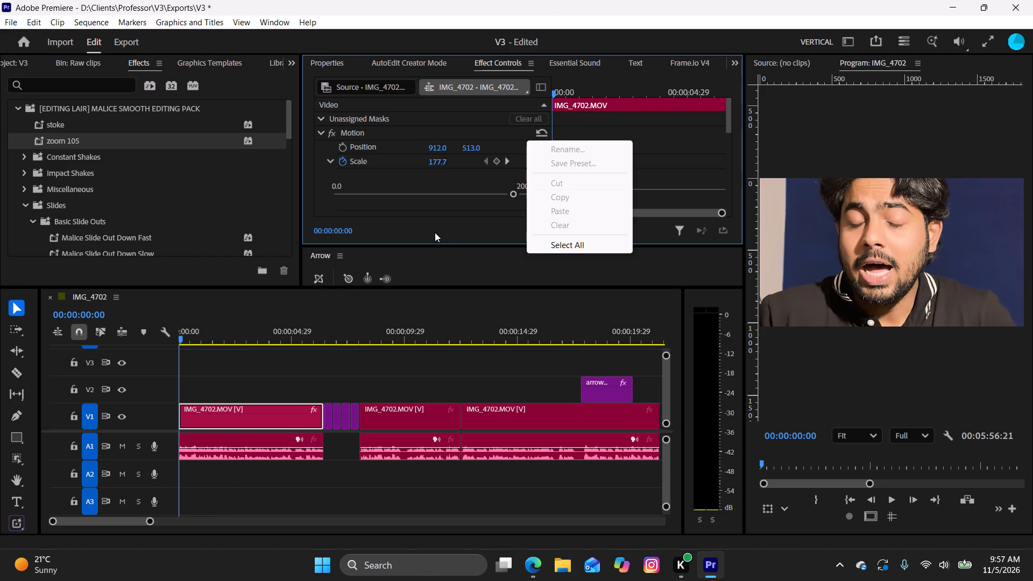
{"action": "left_click", "coordinate": [435, 233]}
{"action": "key", "text": "space"}
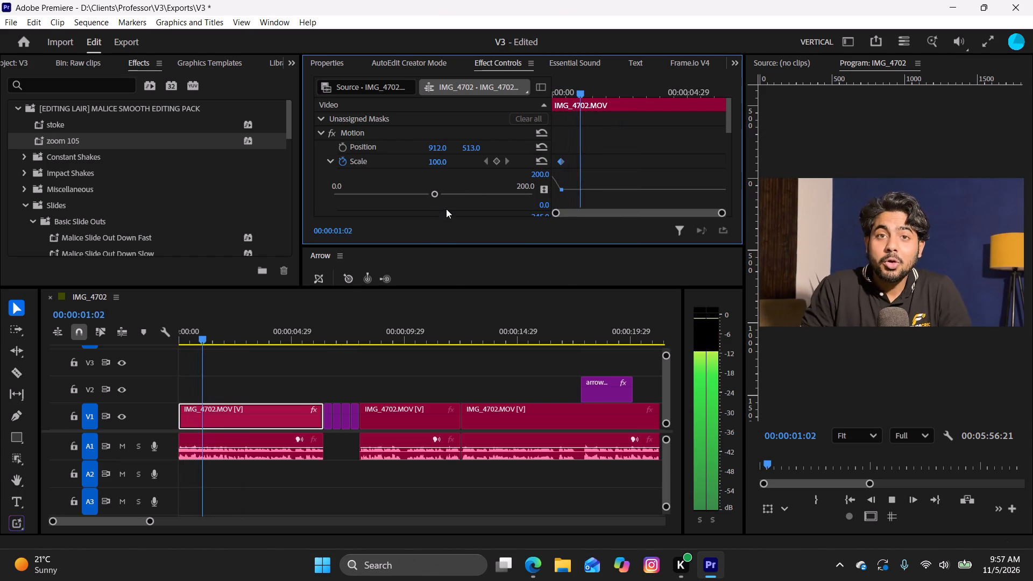
{"action": "key", "text": "space"}
{"action": "left_click_drag", "start_coordinate": [225, 340], "coordinate": [132, 347]}
{"action": "key", "text": "space"}
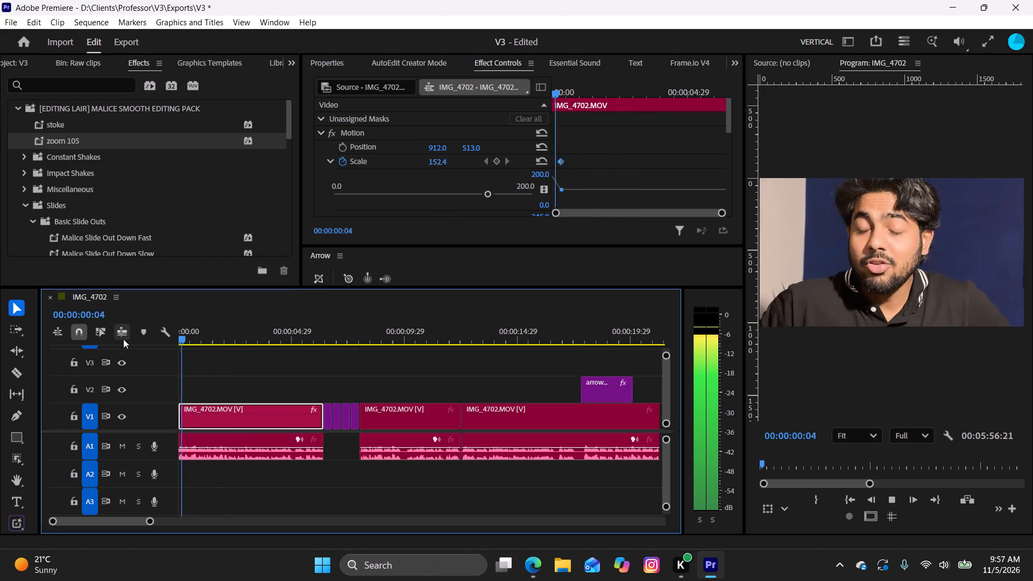
{"action": "key", "text": "space"}
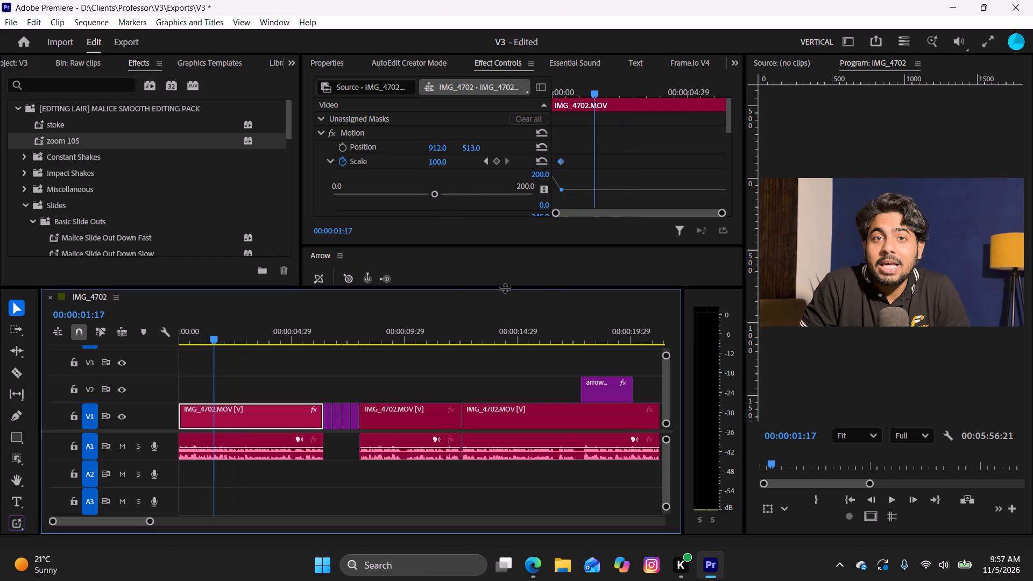
Shift the end Scale keyframe closer to the first clip's start to shorten the zoom-out, and check it in playback.
{"action": "left_click_drag", "start_coordinate": [213, 338], "coordinate": [130, 343]}
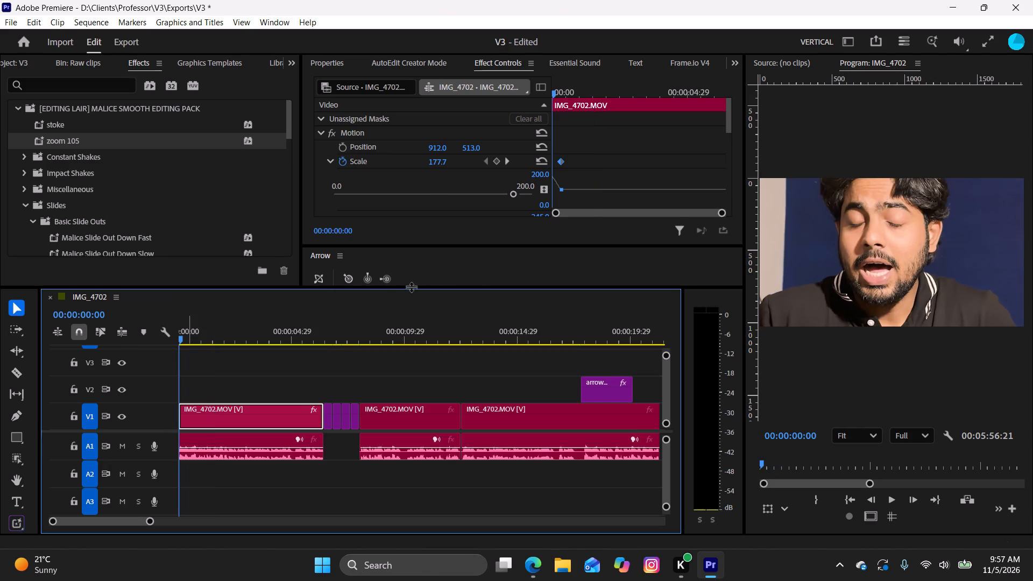
{"action": "left_click", "coordinate": [559, 164]}
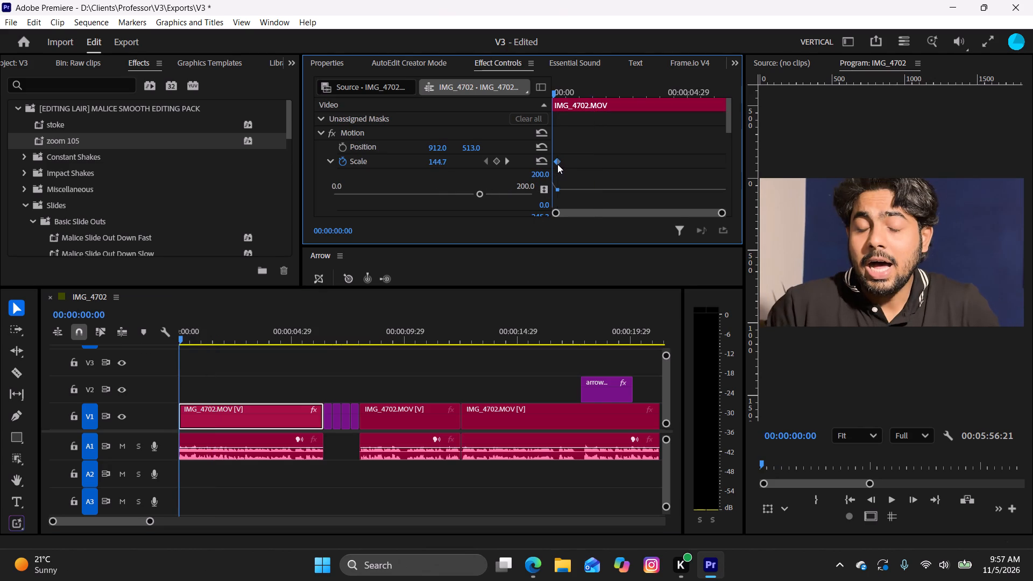
{"action": "key", "text": "space"}
{"action": "key", "text": "space"}
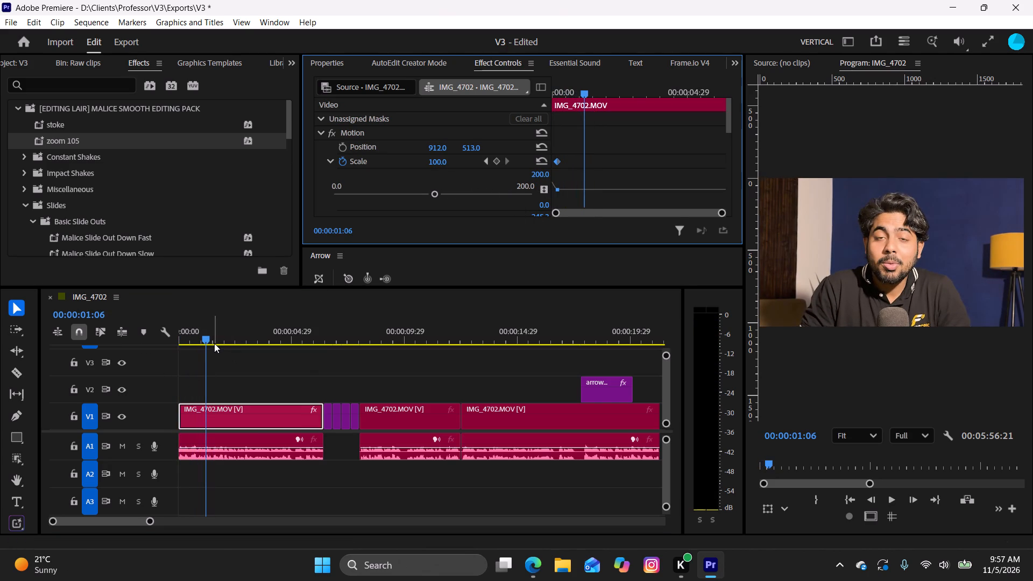
{"action": "left_click_drag", "start_coordinate": [210, 341], "coordinate": [121, 348]}
{"action": "key", "text": "space"}
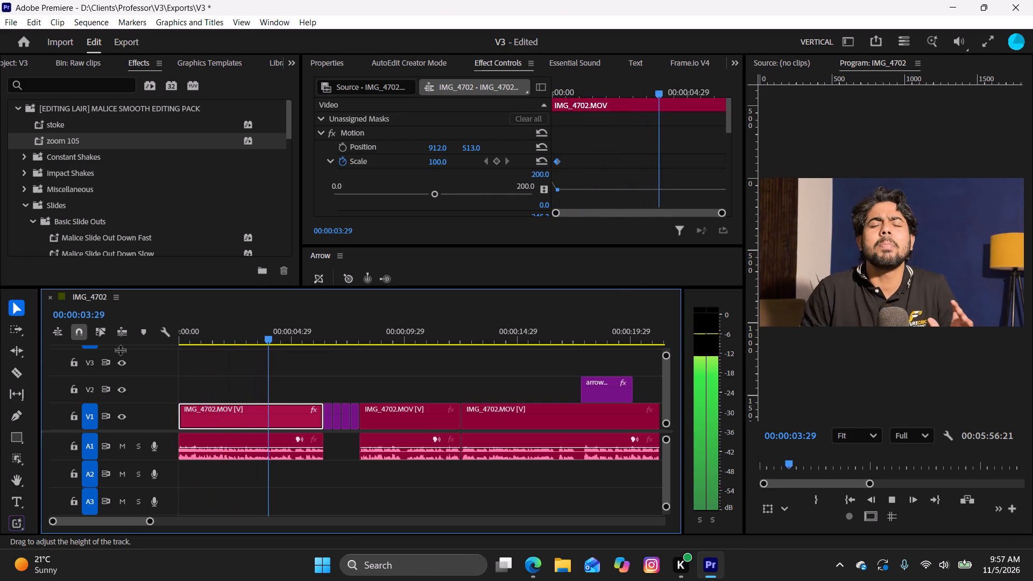
{"action": "key", "text": "space"}
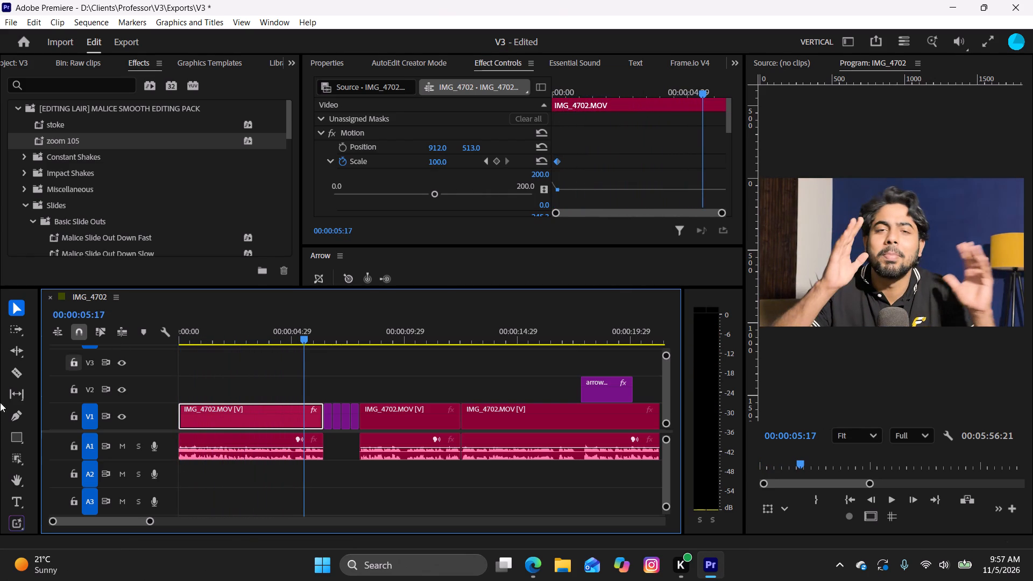
Set the Motion Scale of the first fan image to 133 so it fills the frame.
{"action": "left_click_drag", "start_coordinate": [332, 444], "coordinate": [357, 380]}
{"action": "right_click", "coordinate": [348, 414]}
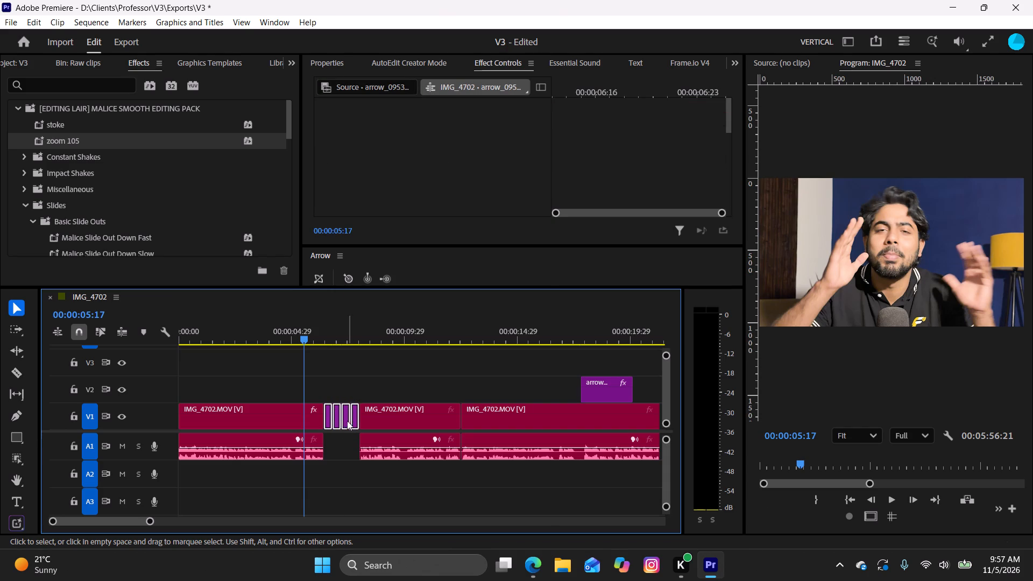
{"action": "left_click", "coordinate": [413, 501]}
{"action": "left_click_drag", "start_coordinate": [302, 337], "coordinate": [324, 352]}
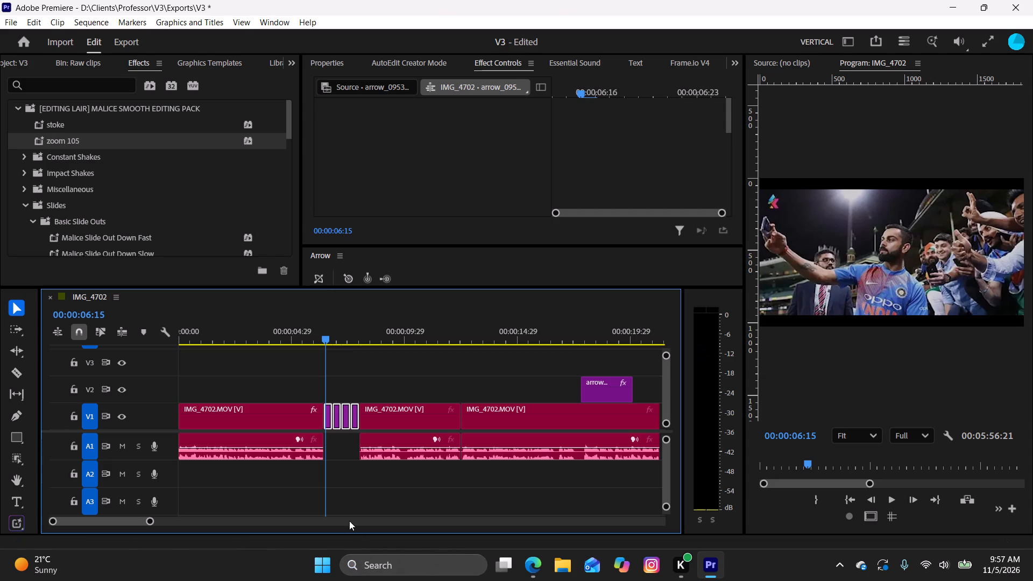
{"action": "left_click", "coordinate": [347, 499]}
{"action": "left_click", "coordinate": [328, 433]}
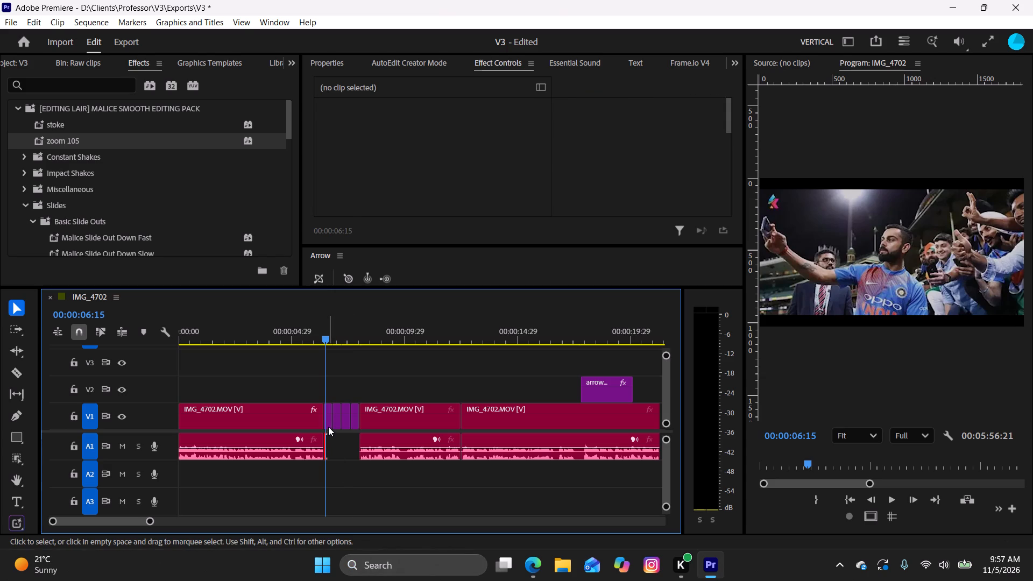
{"action": "left_click", "coordinate": [328, 427]}
{"action": "left_click_drag", "start_coordinate": [442, 162], "coordinate": [465, 178]}
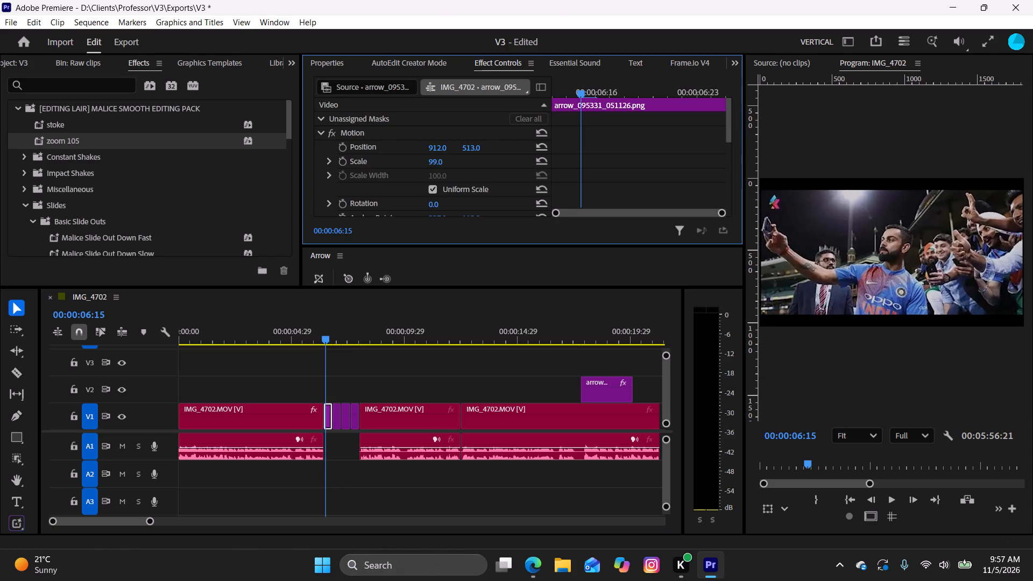
{"action": "left_click_drag", "start_coordinate": [465, 178], "coordinate": [489, 181]}
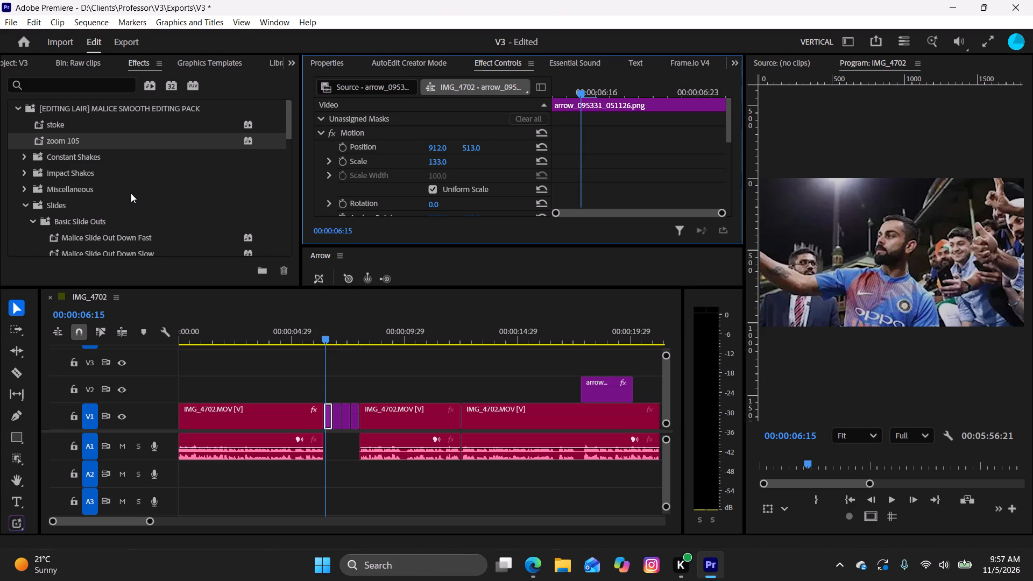
Find the Zooms (Screens) folder in the MALICE SMOOTH EDITING PACK presets and expand it.
{"action": "scroll", "coordinate": [131, 194], "scroll_direction": "down", "scroll_amount": 3}
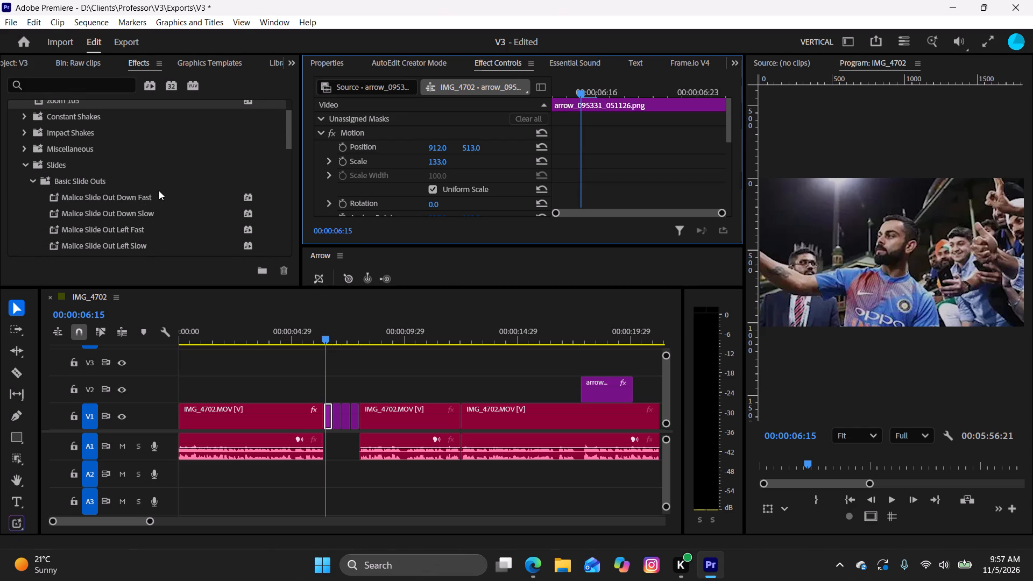
{"action": "scroll", "coordinate": [159, 191], "scroll_direction": "down", "scroll_amount": 18}
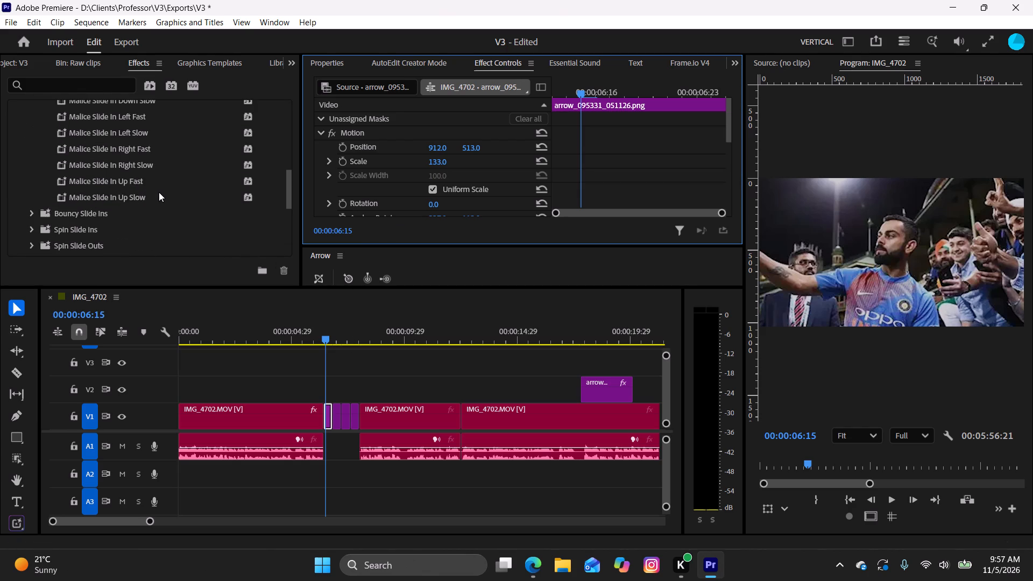
{"action": "scroll", "coordinate": [159, 192], "scroll_direction": "down", "scroll_amount": 7}
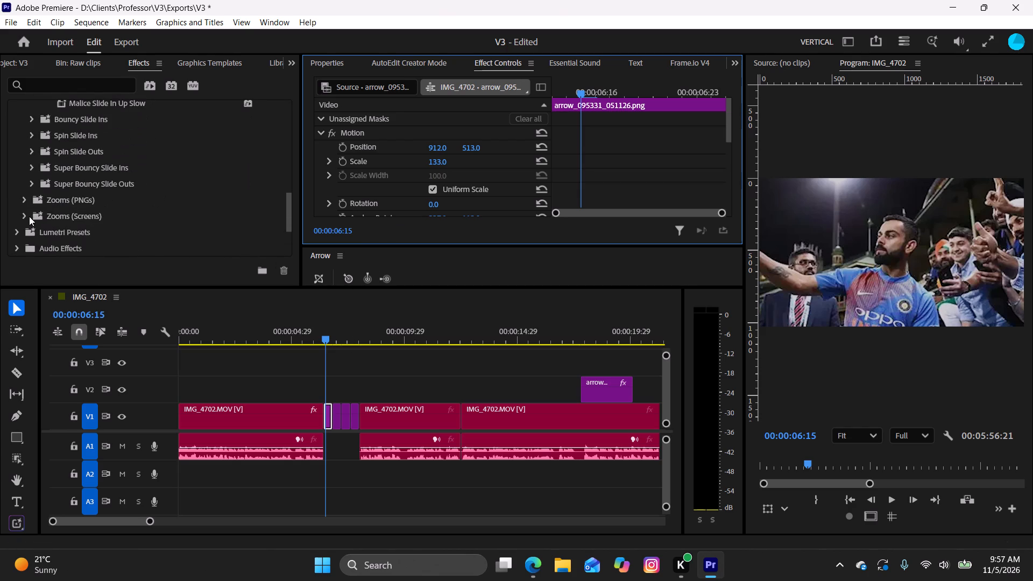
{"action": "left_click", "coordinate": [25, 219]}
{"action": "scroll", "coordinate": [104, 216], "scroll_direction": "down", "scroll_amount": 4}
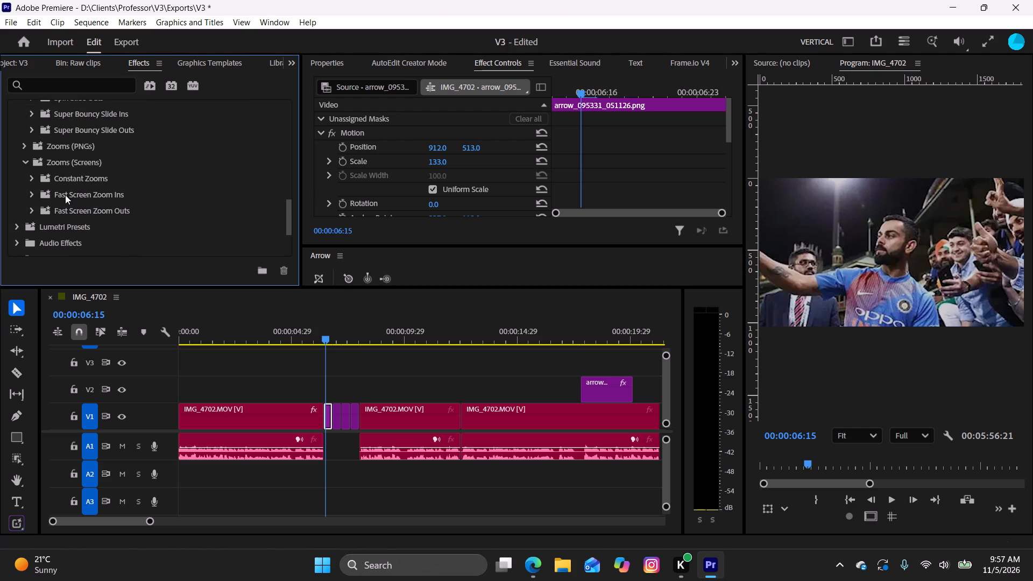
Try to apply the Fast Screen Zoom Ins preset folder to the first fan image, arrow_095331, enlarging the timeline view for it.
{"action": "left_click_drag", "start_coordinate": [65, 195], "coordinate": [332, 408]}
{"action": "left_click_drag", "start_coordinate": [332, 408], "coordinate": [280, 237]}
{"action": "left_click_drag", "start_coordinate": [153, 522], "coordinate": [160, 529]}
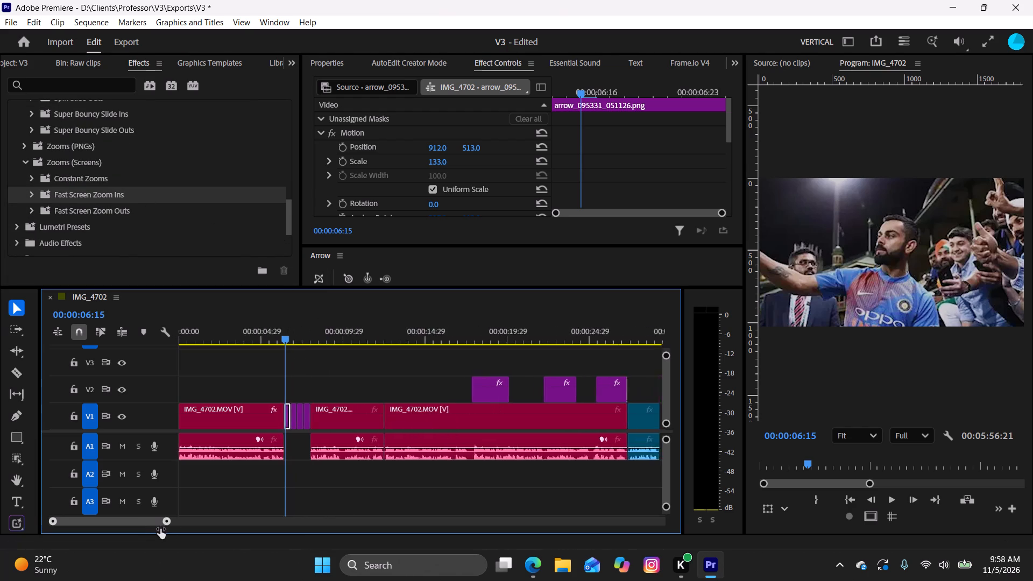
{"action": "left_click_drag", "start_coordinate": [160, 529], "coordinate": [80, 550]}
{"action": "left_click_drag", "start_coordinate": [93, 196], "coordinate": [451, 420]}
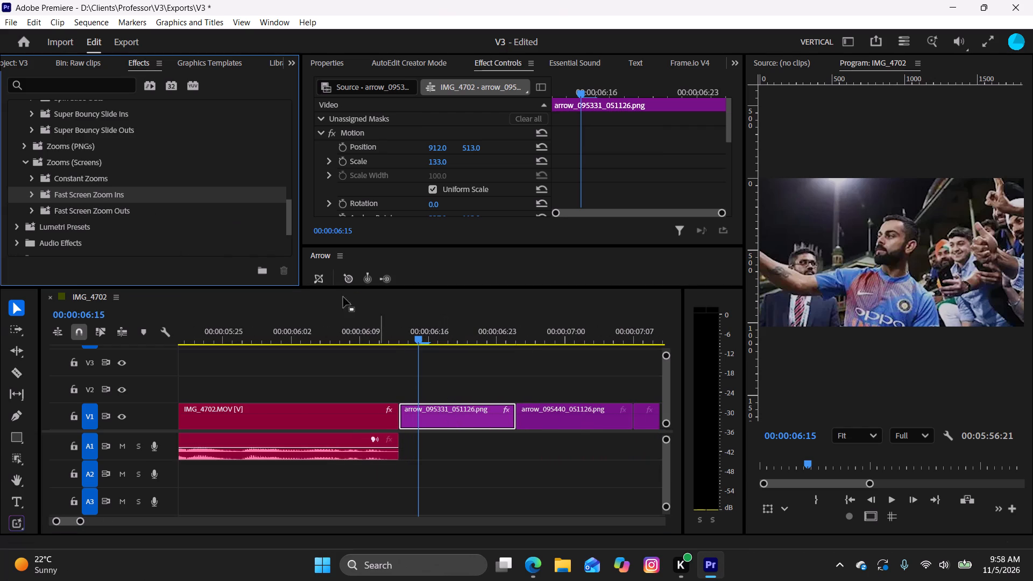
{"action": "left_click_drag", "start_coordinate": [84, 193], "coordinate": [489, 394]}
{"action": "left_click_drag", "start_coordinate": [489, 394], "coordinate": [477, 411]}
Apply the Malice Constant Zoom In Fast preset from Constant Zooms to the first fan image, arrow_095331.
{"action": "scroll", "coordinate": [166, 157], "scroll_direction": "up", "scroll_amount": 5}
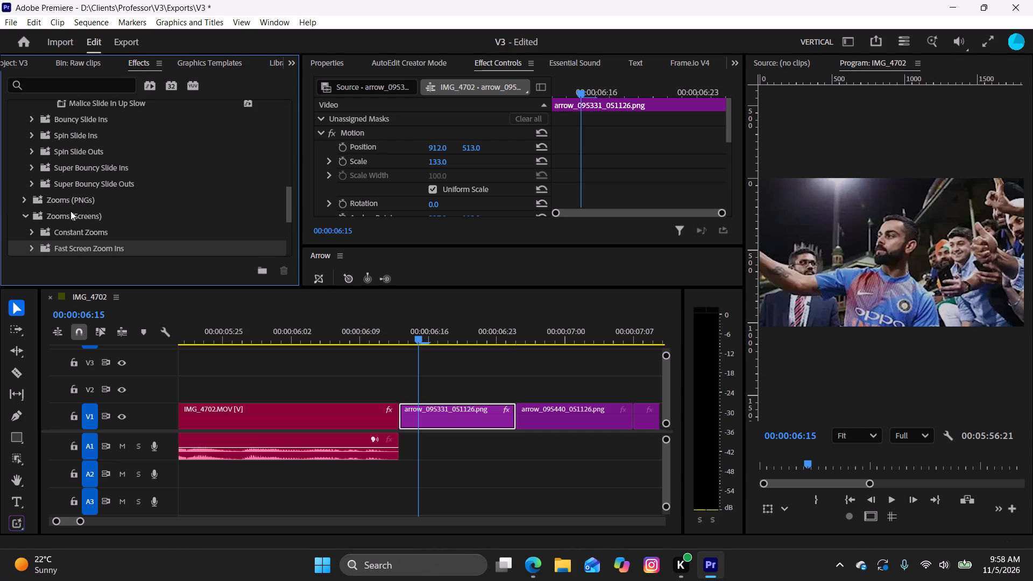
{"action": "scroll", "coordinate": [125, 222], "scroll_direction": "down", "scroll_amount": 2}
{"action": "left_click", "coordinate": [30, 221]}
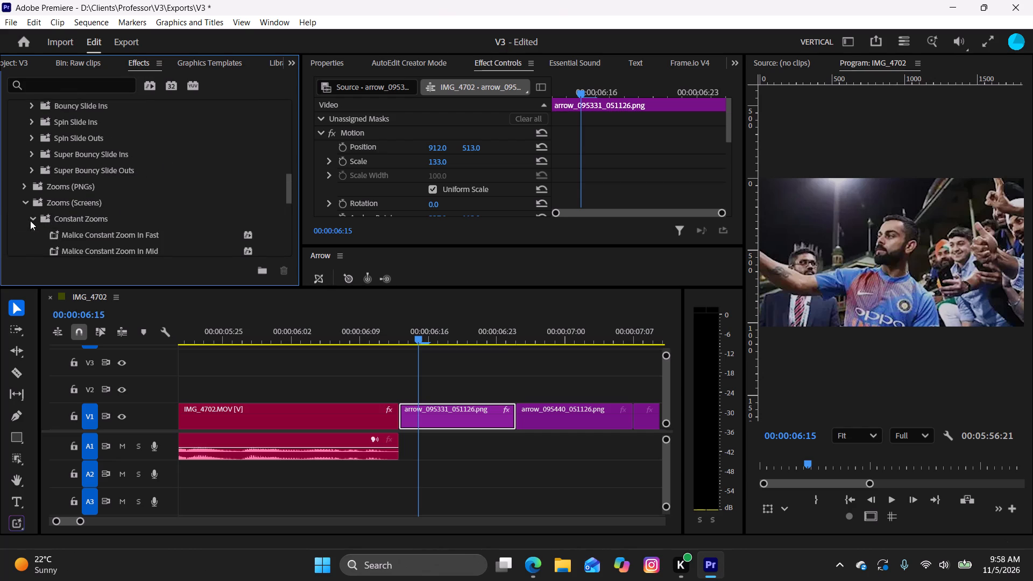
{"action": "scroll", "coordinate": [154, 220], "scroll_direction": "down", "scroll_amount": 5}
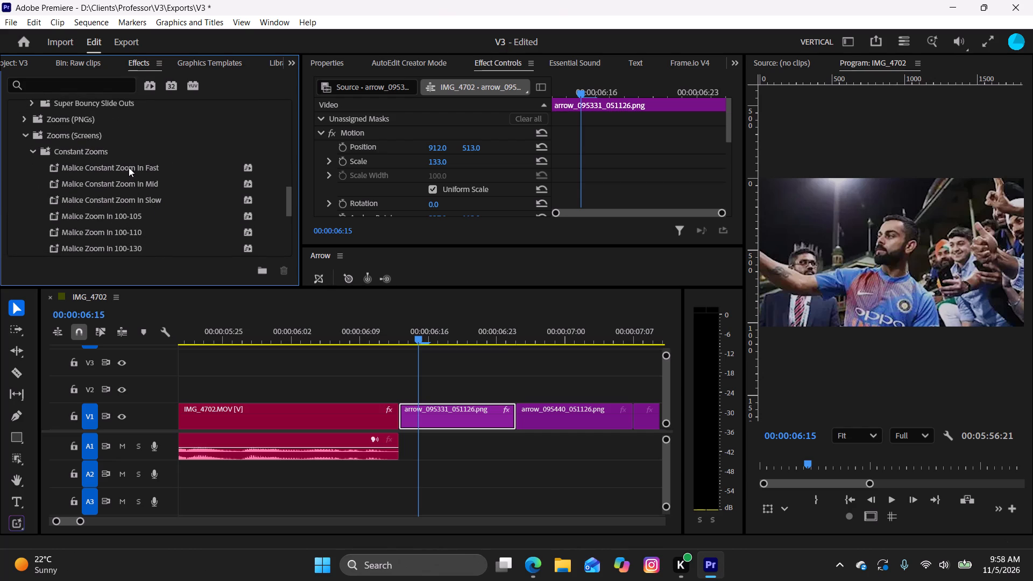
{"action": "left_click_drag", "start_coordinate": [129, 167], "coordinate": [449, 410]}
Play back the first fan image from just before its start to review the zoom.
{"action": "left_click_drag", "start_coordinate": [419, 338], "coordinate": [388, 344]}
{"action": "key", "text": "space"}
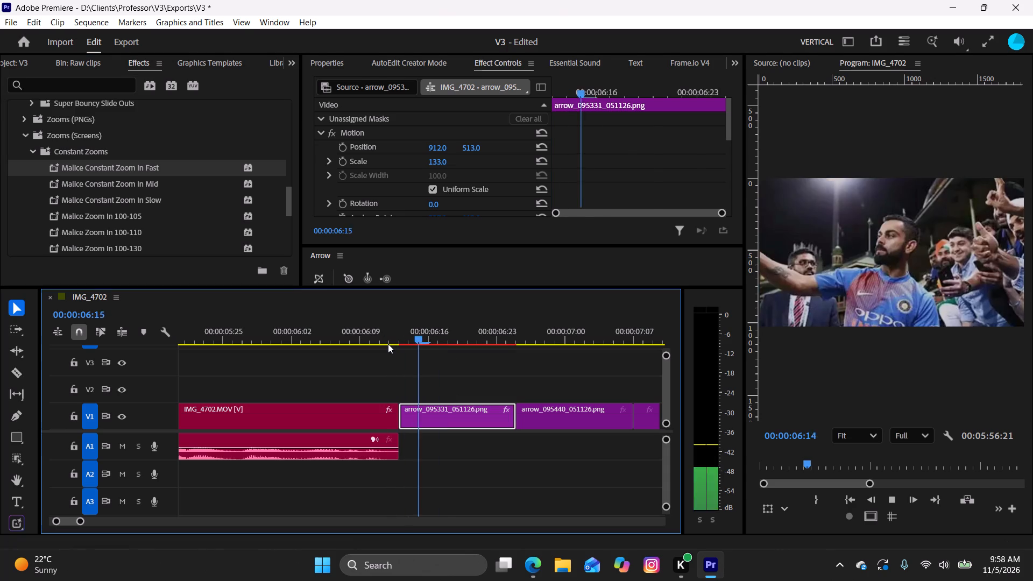
{"action": "key", "text": "space"}
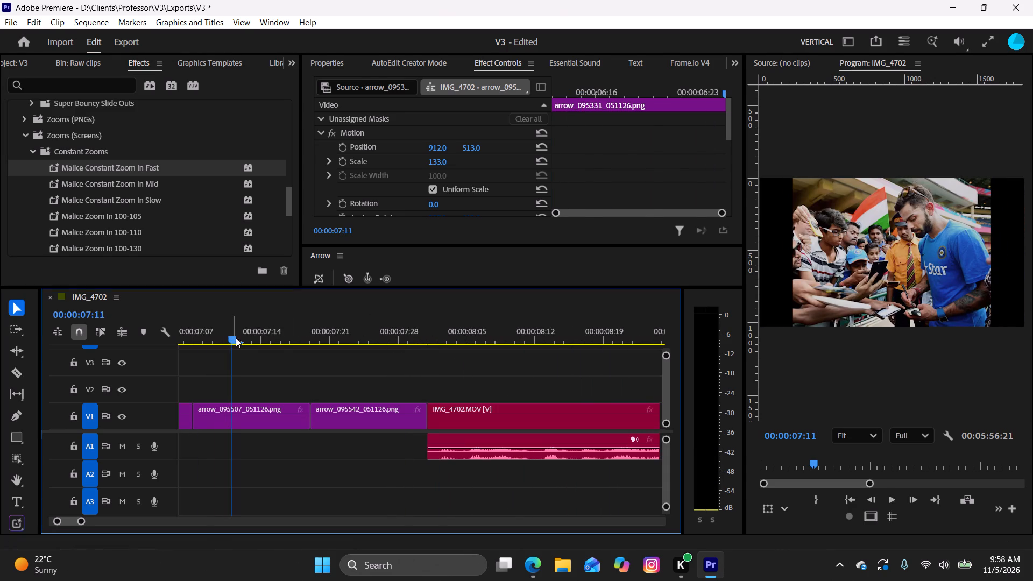
{"action": "left_click_drag", "start_coordinate": [237, 342], "coordinate": [367, 391]}
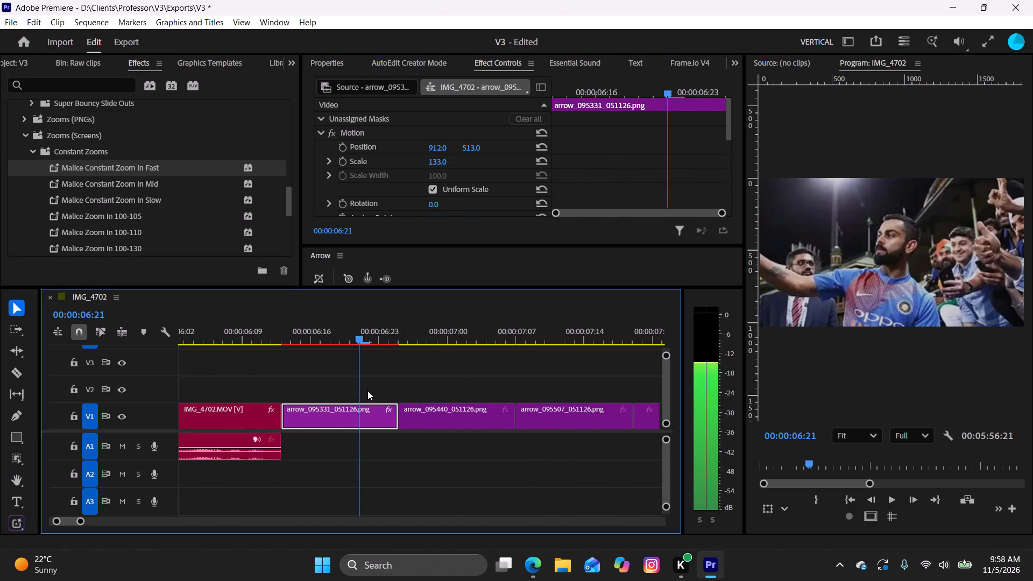
Set the Motion Scale of the second fan image, arrow_095440, to 121 and apply Malice Constant Zoom In Fast to it.
{"action": "left_click_drag", "start_coordinate": [367, 391], "coordinate": [417, 407]}
{"action": "left_click", "coordinate": [445, 417]}
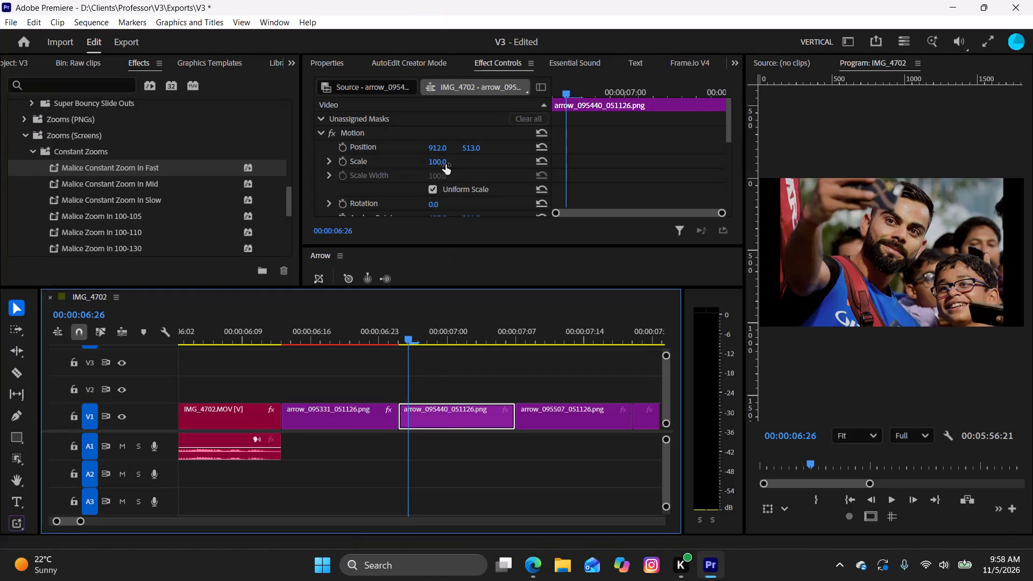
{"action": "left_click_drag", "start_coordinate": [442, 162], "coordinate": [466, 171]}
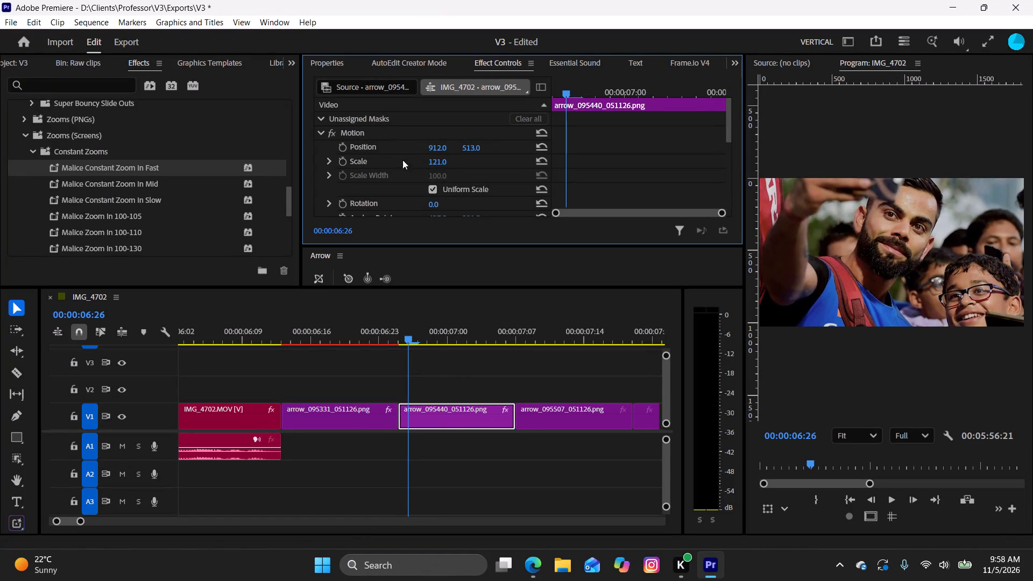
{"action": "left_click_drag", "start_coordinate": [144, 163], "coordinate": [450, 382]}
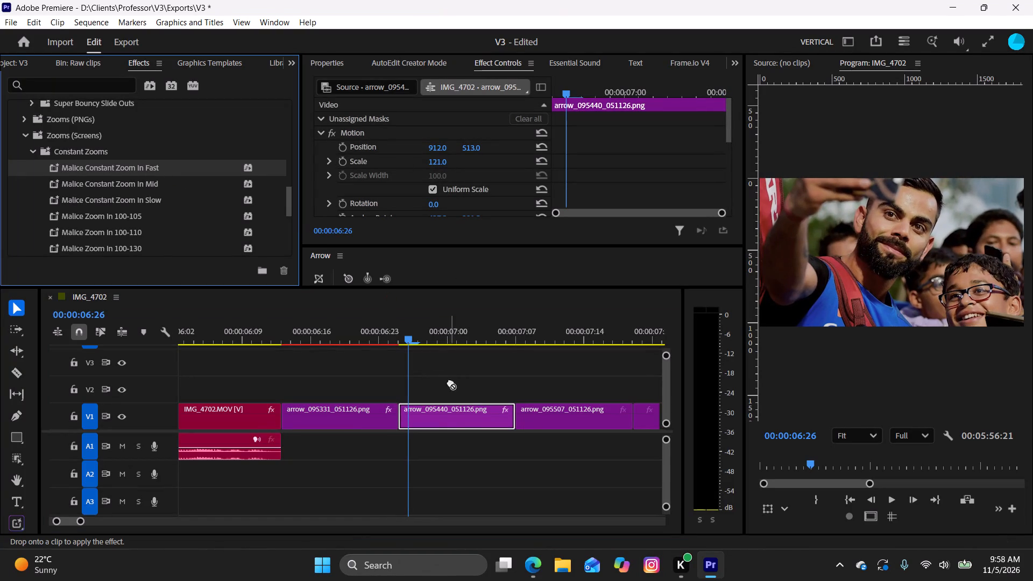
{"action": "left_click_drag", "start_coordinate": [450, 382], "coordinate": [454, 409]}
Set the Motion Scale of the third fan image, arrow_095507, to 134 and apply Malice Constant Zoom In Fast to it.
{"action": "left_click_drag", "start_coordinate": [412, 336], "coordinate": [536, 359]}
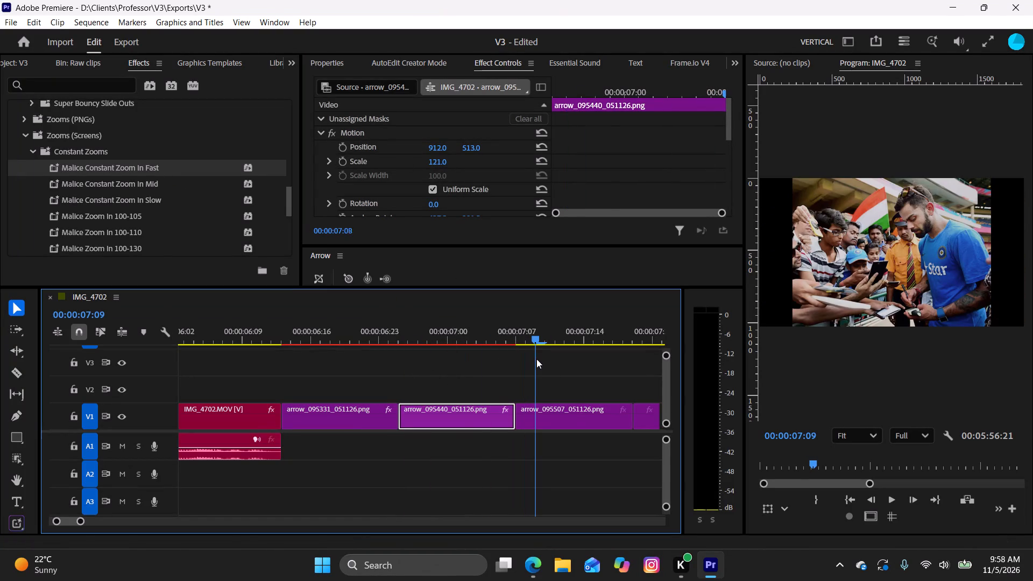
{"action": "left_click", "coordinate": [573, 413]}
{"action": "left_click_drag", "start_coordinate": [438, 161], "coordinate": [464, 178]}
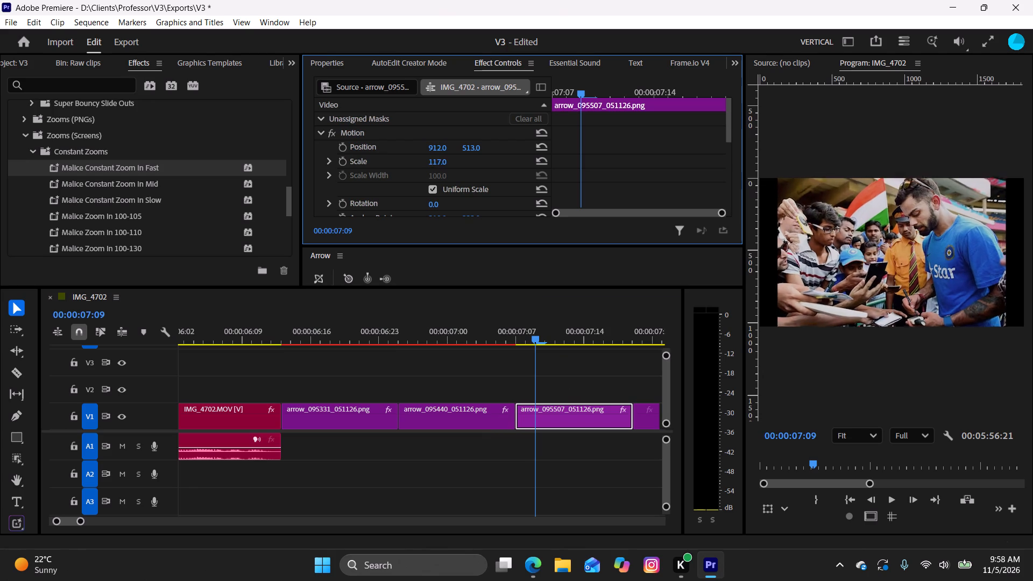
{"action": "left_click_drag", "start_coordinate": [464, 178], "coordinate": [483, 183]}
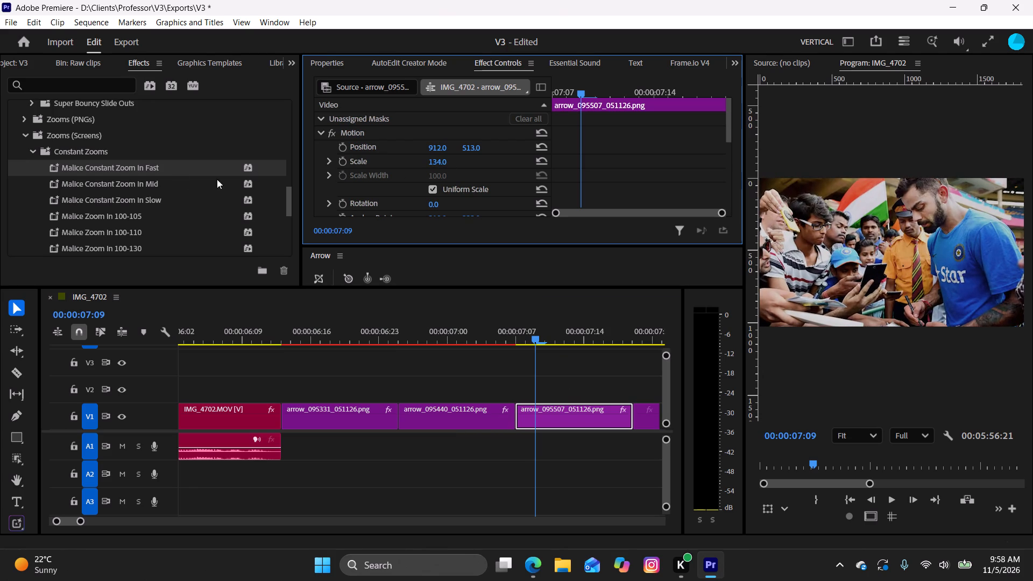
{"action": "left_click_drag", "start_coordinate": [141, 166], "coordinate": [542, 413]}
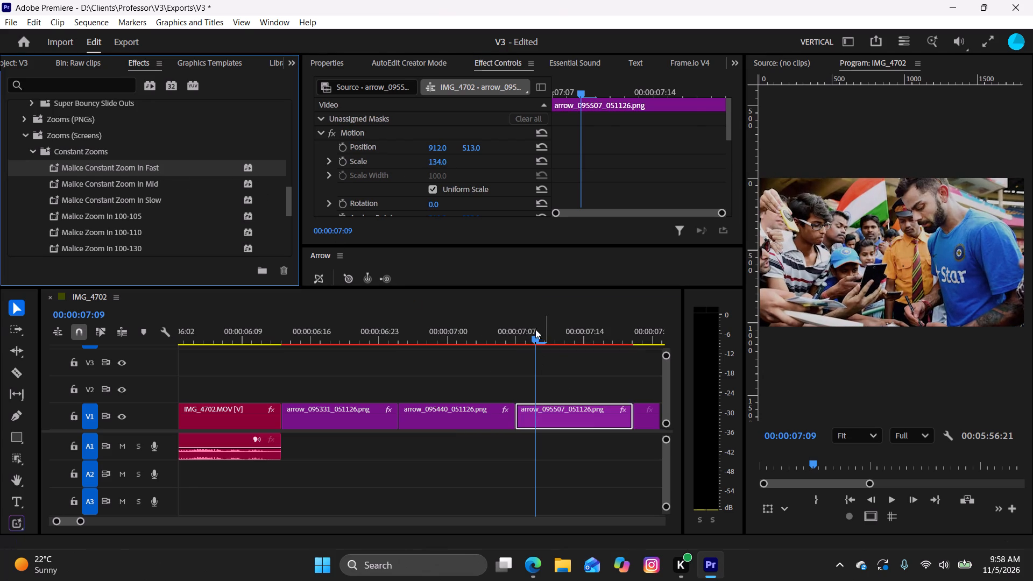
Set the Motion Scale of the fourth fan image, arrow_095542, to 113 and apply Malice Constant Zoom In Fast to it.
{"action": "left_click_drag", "start_coordinate": [536, 334], "coordinate": [645, 352]}
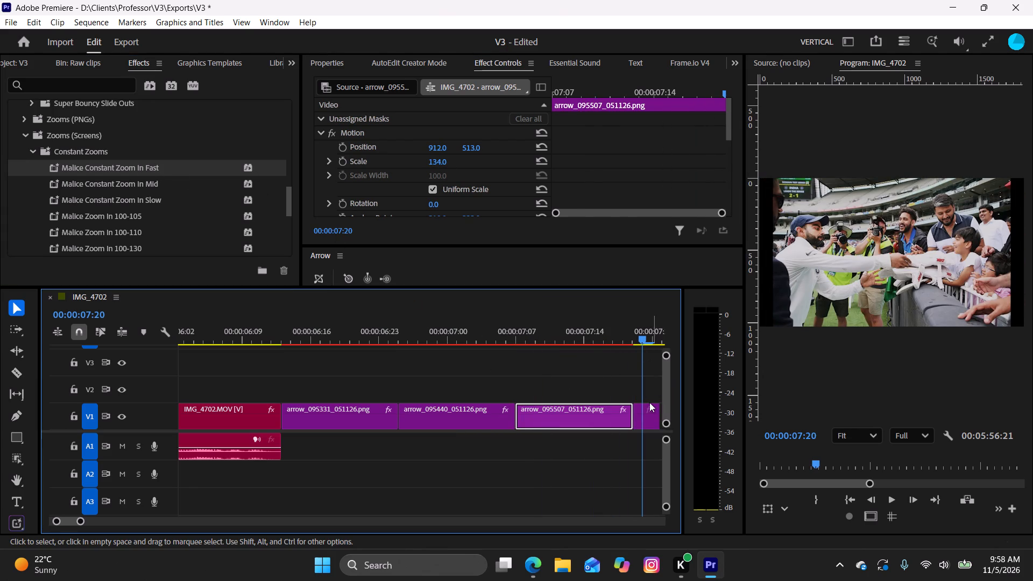
{"action": "left_click", "coordinate": [647, 413]}
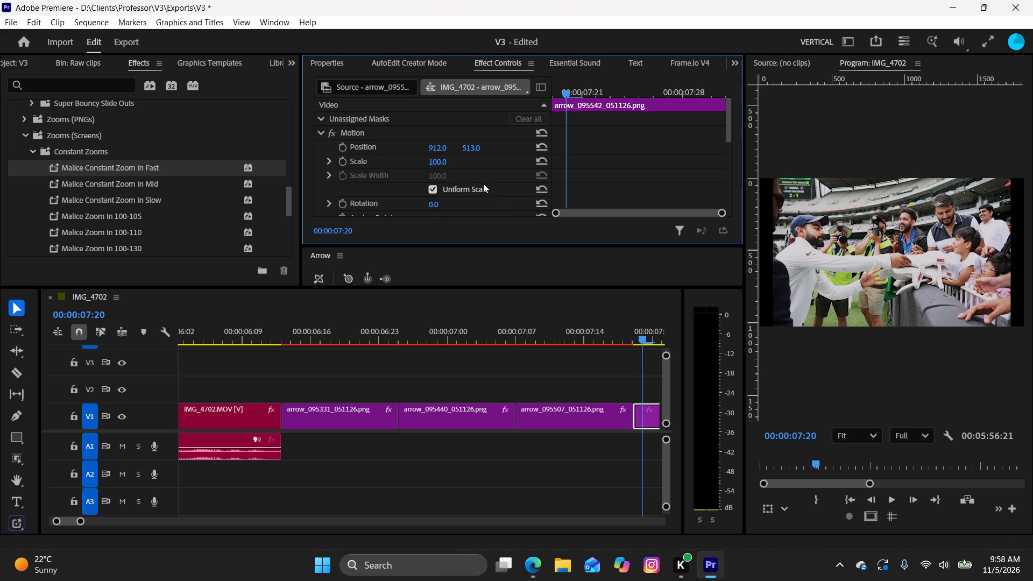
{"action": "left_click_drag", "start_coordinate": [440, 162], "coordinate": [461, 174]}
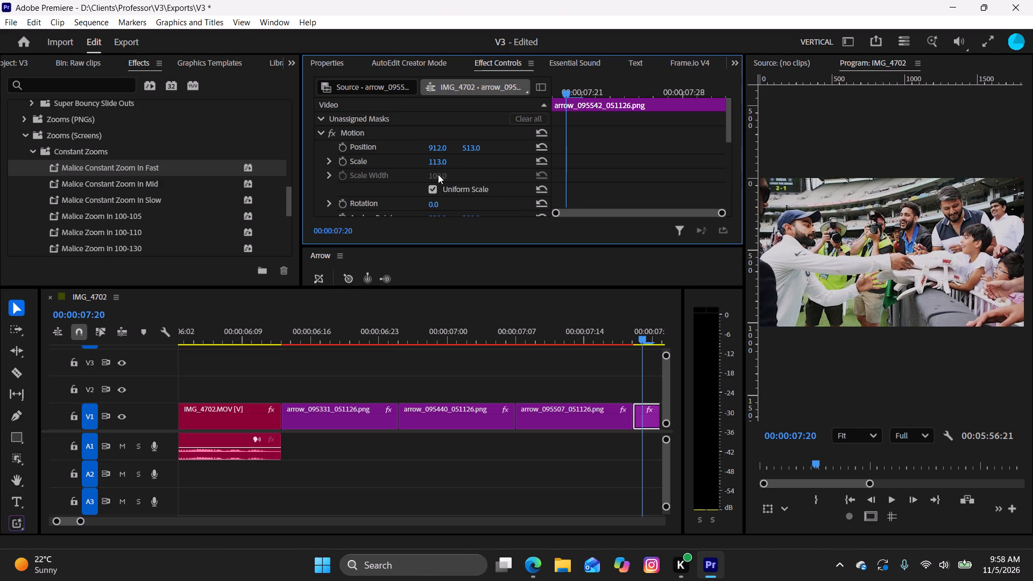
{"action": "left_click_drag", "start_coordinate": [130, 167], "coordinate": [646, 417]}
Play back the fan montage and the talking clip after it to review the zooms and pacing.
{"action": "left_click_drag", "start_coordinate": [598, 332], "coordinate": [231, 342]}
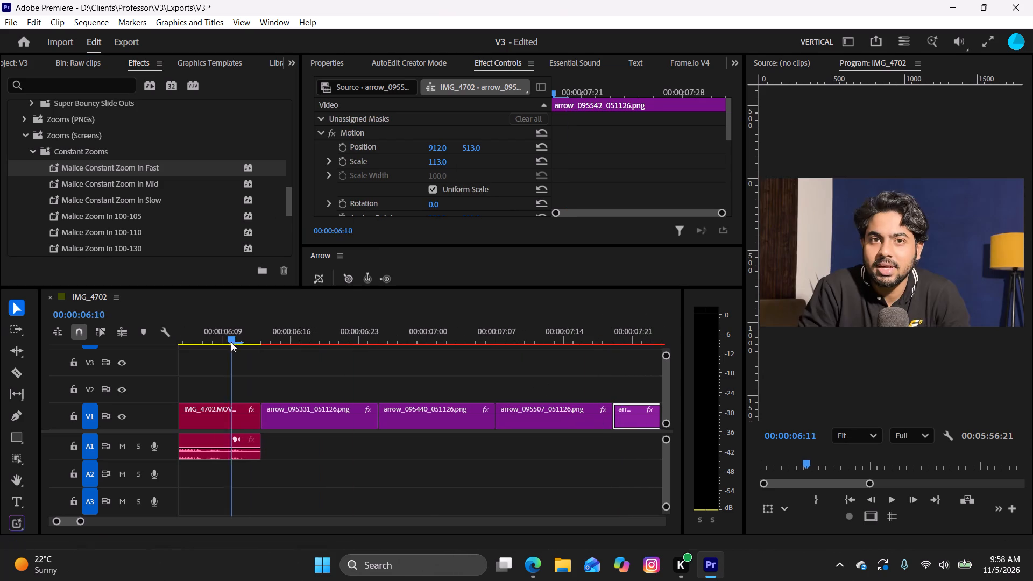
{"action": "left_click_drag", "start_coordinate": [231, 342], "coordinate": [214, 345]}
{"action": "key", "text": "space"}
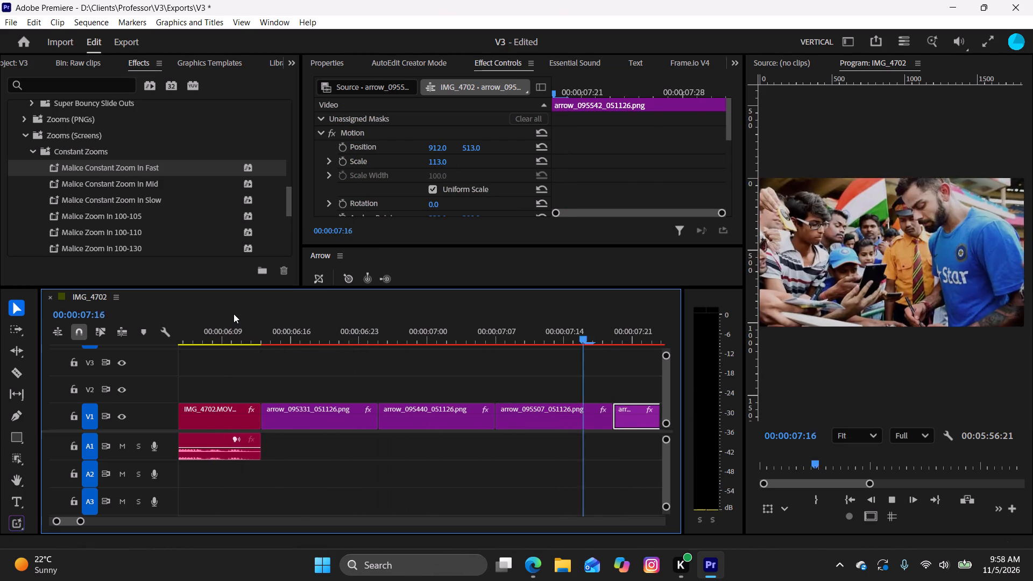
{"action": "key", "text": "space"}
{"action": "left_click_drag", "start_coordinate": [388, 341], "coordinate": [243, 348]}
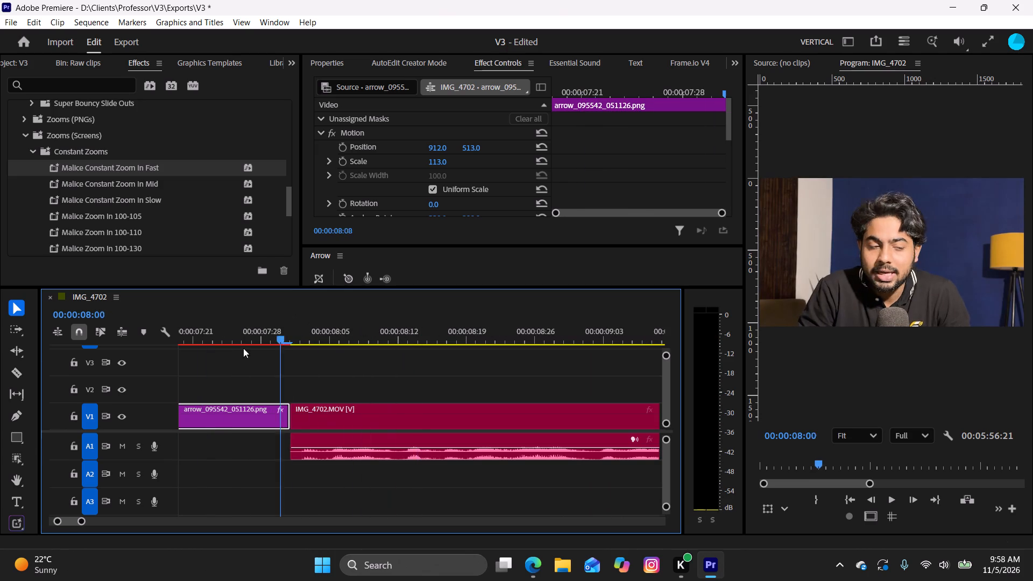
{"action": "left_click_drag", "start_coordinate": [243, 348], "coordinate": [204, 379]}
{"action": "key", "text": "space"}
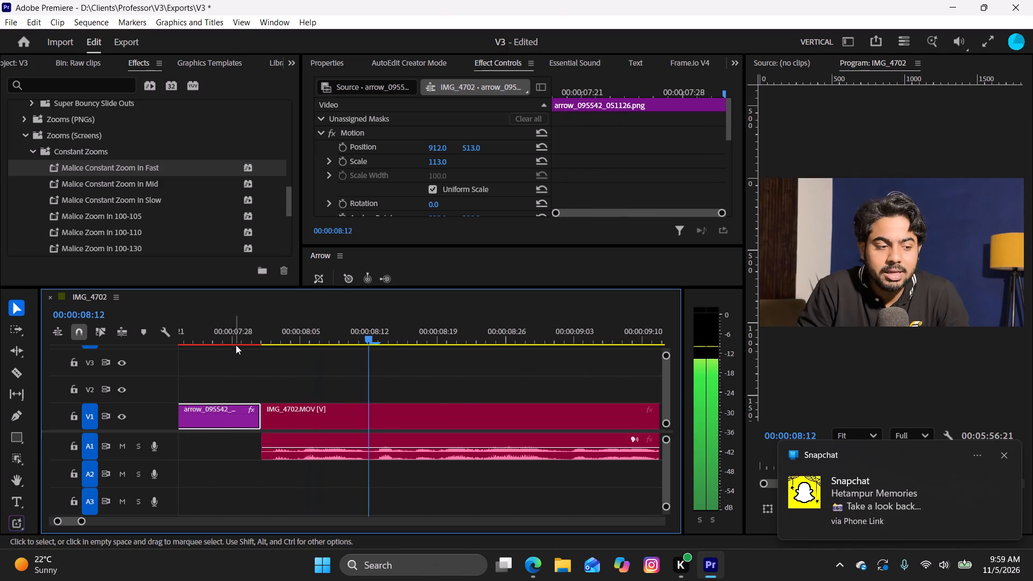
{"action": "key", "text": "space"}
{"action": "key", "text": "space"}
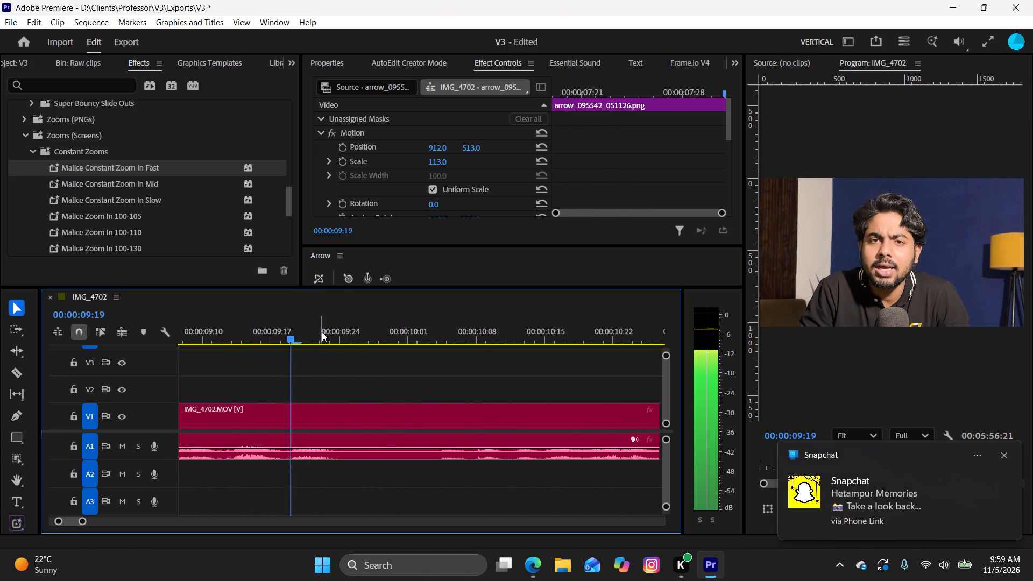
{"action": "key", "text": "space"}
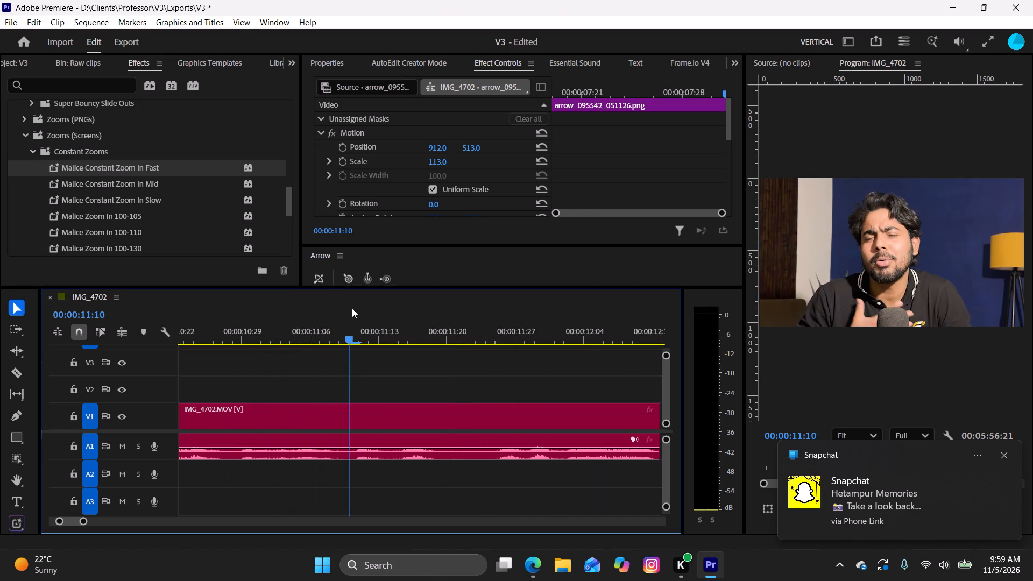
Cut the pause from 00:00:09:24 to about 00:00:10:04 out of the talking clip and close the gap.
{"action": "left_click_drag", "start_coordinate": [339, 334], "coordinate": [420, 452]}
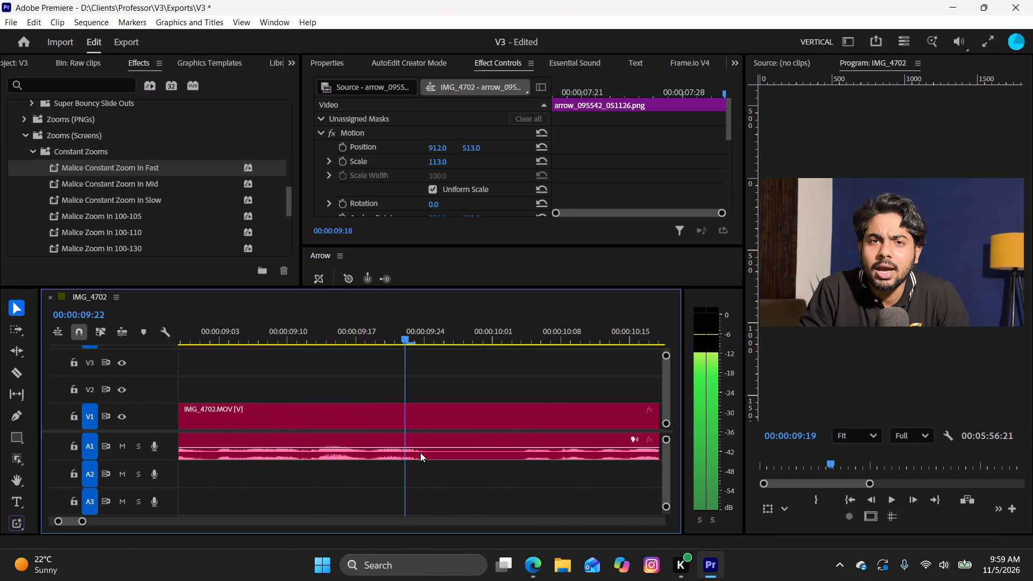
{"action": "left_click_drag", "start_coordinate": [420, 452], "coordinate": [422, 457]}
{"action": "key", "text": "w"}
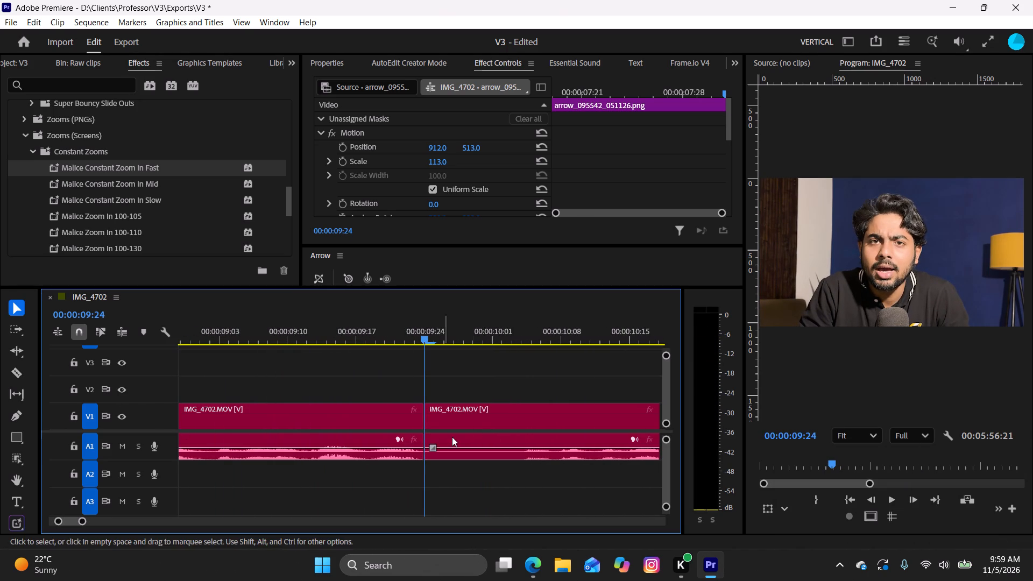
{"action": "left_click_drag", "start_coordinate": [429, 334], "coordinate": [519, 379]}
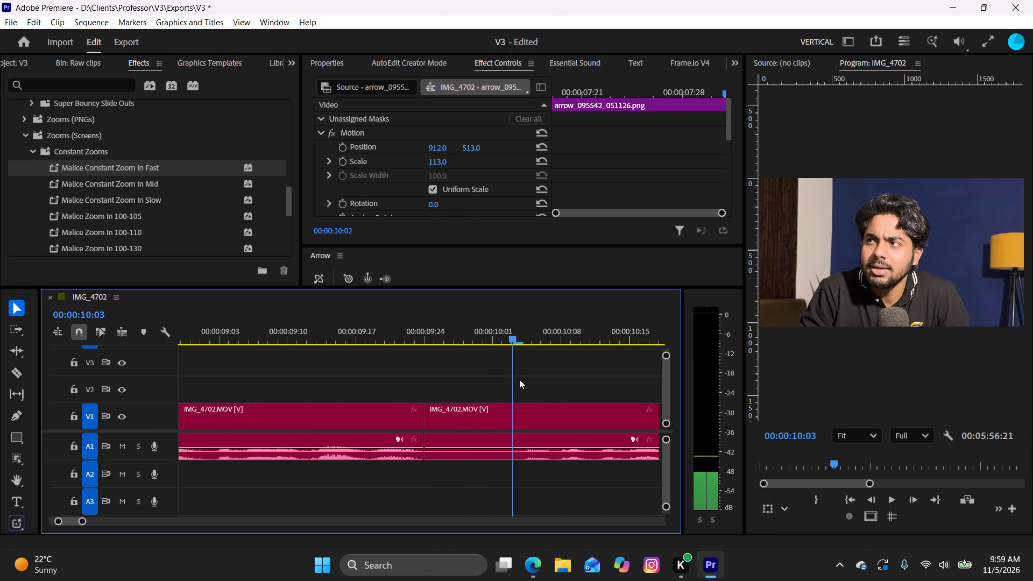
{"action": "left_click_drag", "start_coordinate": [519, 379], "coordinate": [525, 385]}
{"action": "key", "text": "q"}
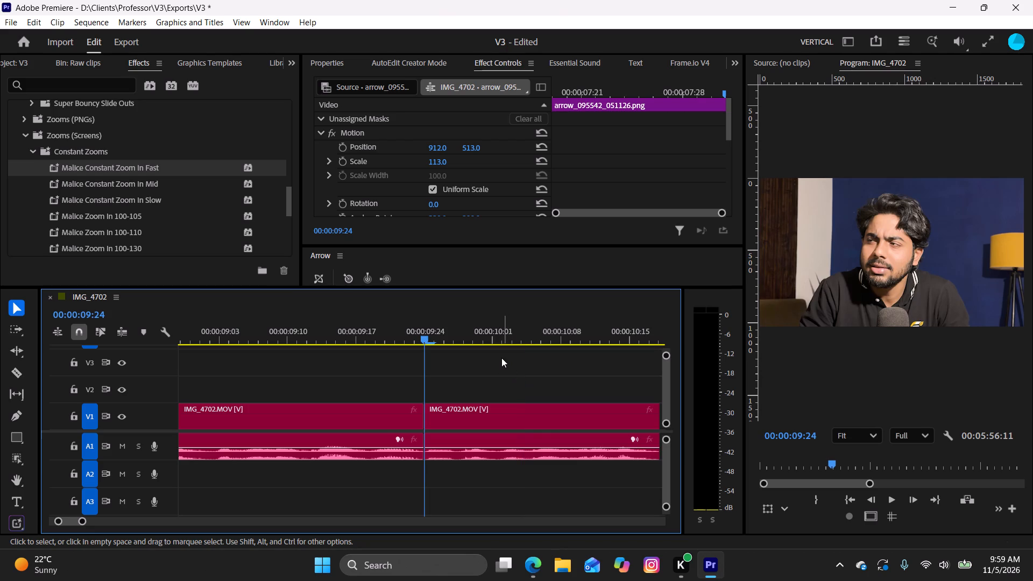
Play on through the talking clip, cut out the pause from 00:00:16:08 to about 00:00:16:16 and close the gap.
{"action": "key", "text": "space"}
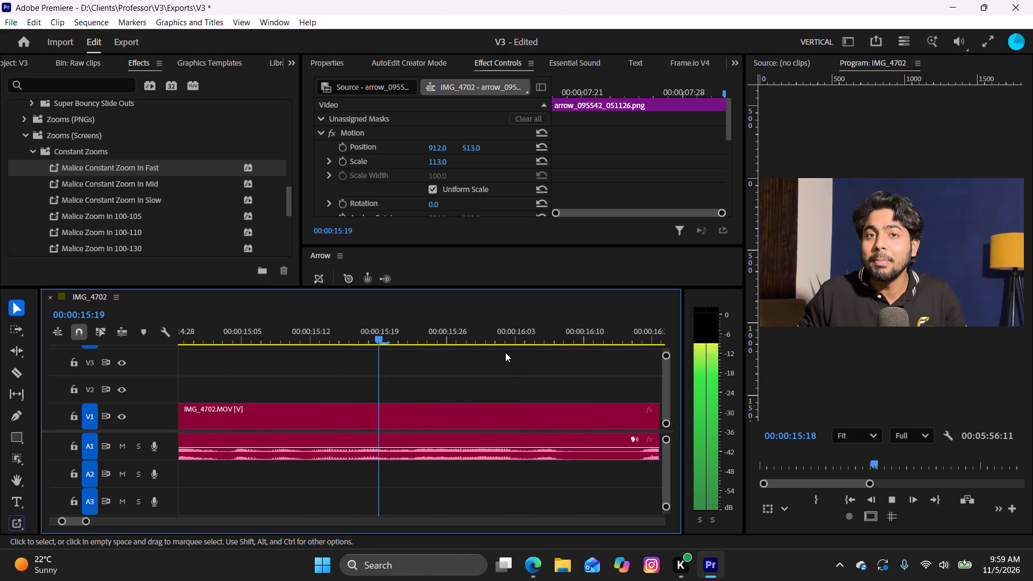
{"action": "key", "text": "space"}
{"action": "key", "text": "w"}
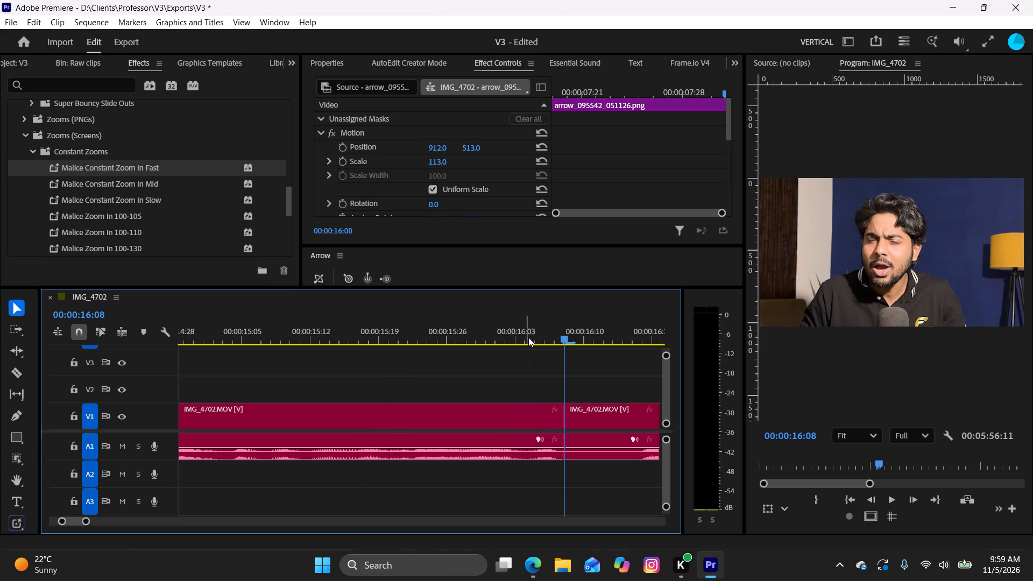
{"action": "left_click_drag", "start_coordinate": [567, 335], "coordinate": [641, 398]}
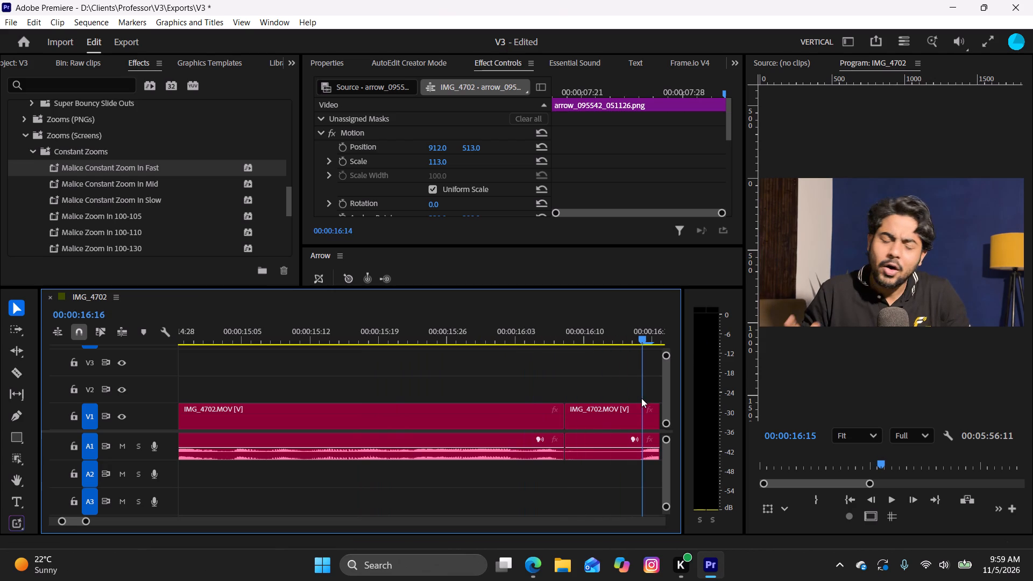
{"action": "left_click_drag", "start_coordinate": [641, 398], "coordinate": [642, 400]}
{"action": "key", "text": "q"}
Play on to the arrow_052743 image on V2 and trim its start to about 00:00:17:12, where the speech resumes.
{"action": "key", "text": "space"}
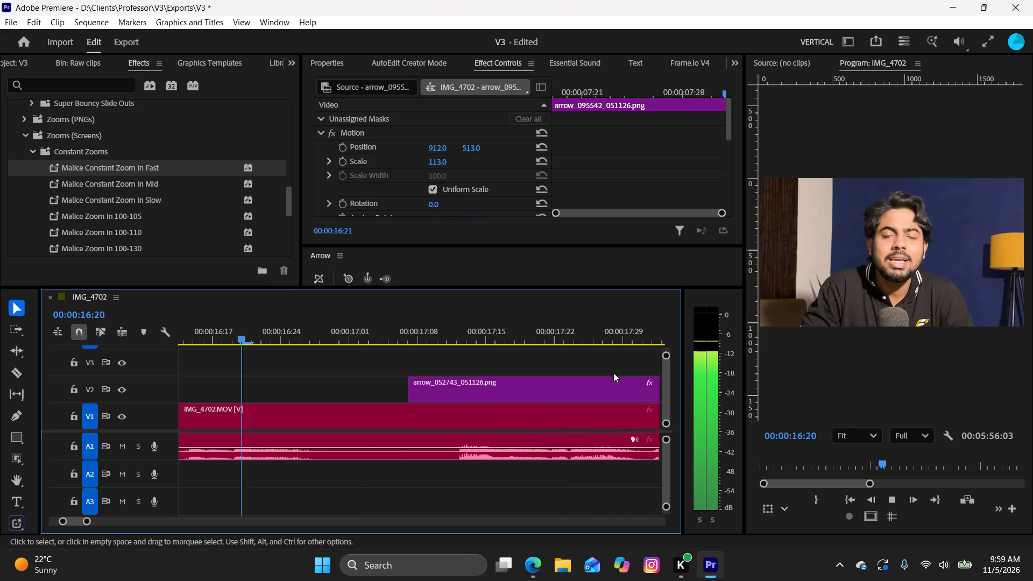
{"action": "key", "text": "space"}
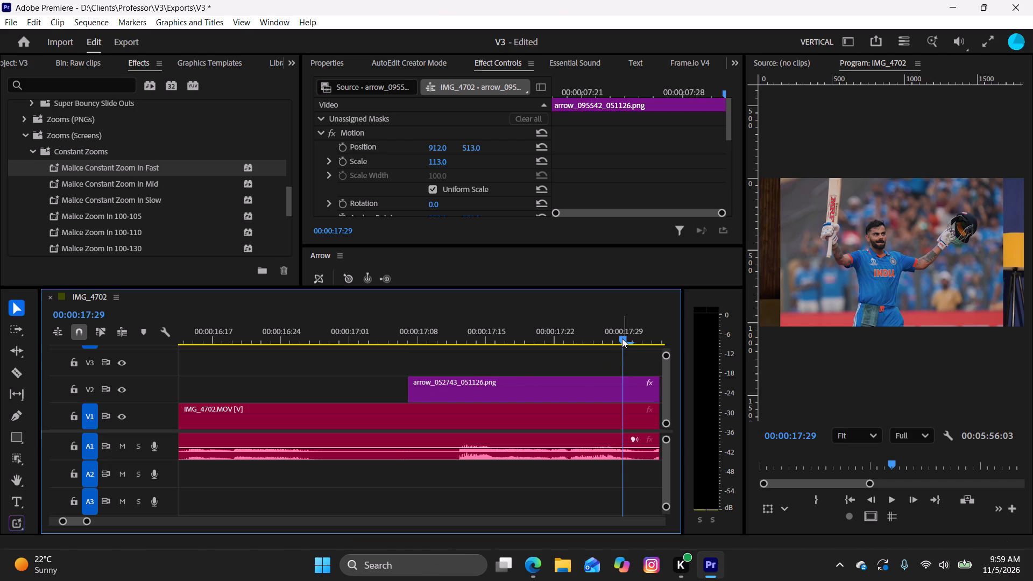
{"action": "left_click_drag", "start_coordinate": [621, 338], "coordinate": [411, 350]}
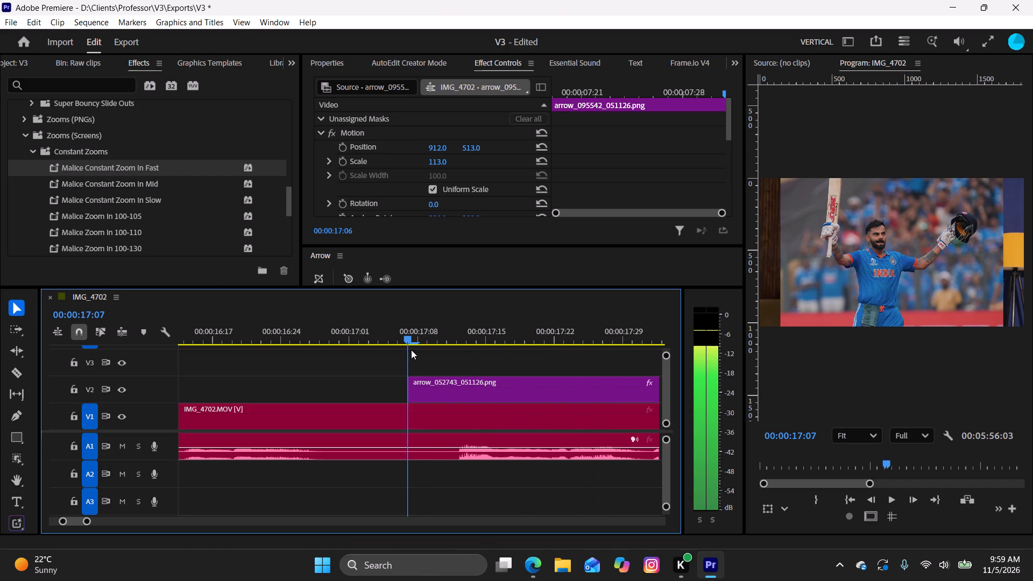
{"action": "left_click_drag", "start_coordinate": [411, 350], "coordinate": [406, 350]}
{"action": "left_click_drag", "start_coordinate": [405, 389], "coordinate": [429, 408]}
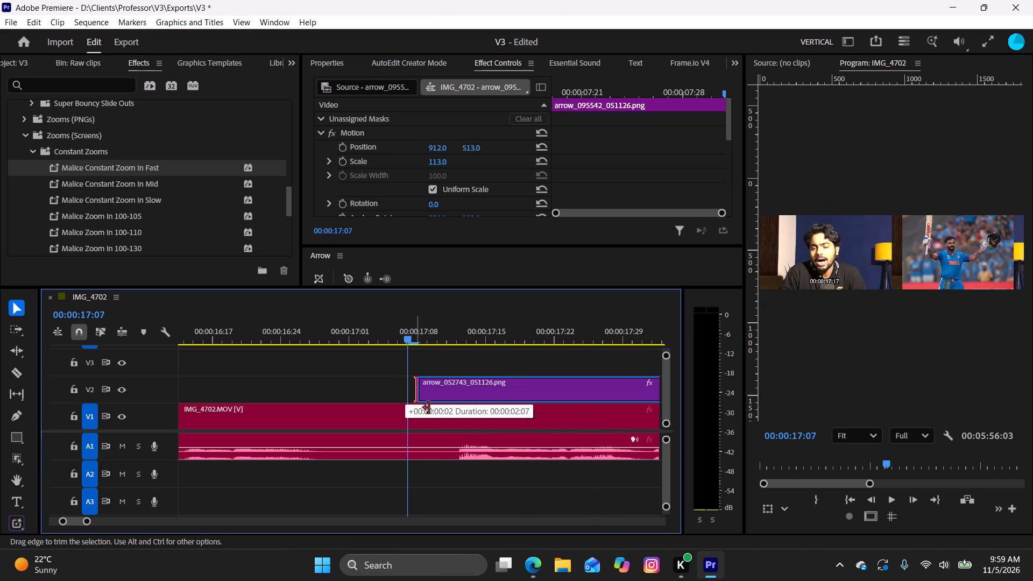
{"action": "left_click_drag", "start_coordinate": [429, 408], "coordinate": [457, 433]}
Cut the pause from 00:00:16:28 to the trimmed start of arrow_052743 out of the talking clip and close the gap.
{"action": "left_click_drag", "start_coordinate": [407, 341], "coordinate": [384, 359]}
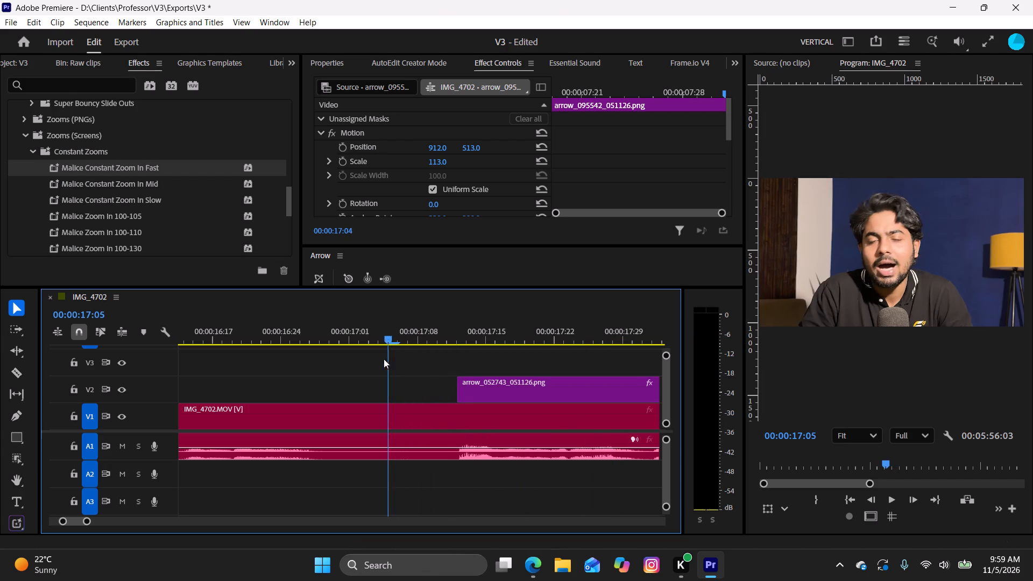
{"action": "left_click_drag", "start_coordinate": [384, 359], "coordinate": [320, 400]}
{"action": "key", "text": "w"}
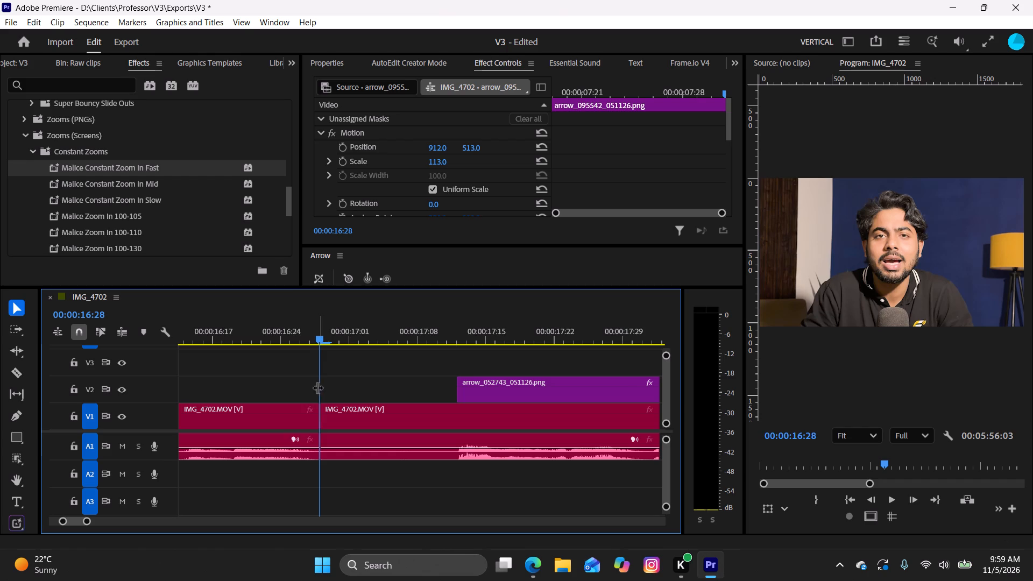
{"action": "left_click_drag", "start_coordinate": [322, 334], "coordinate": [454, 386]}
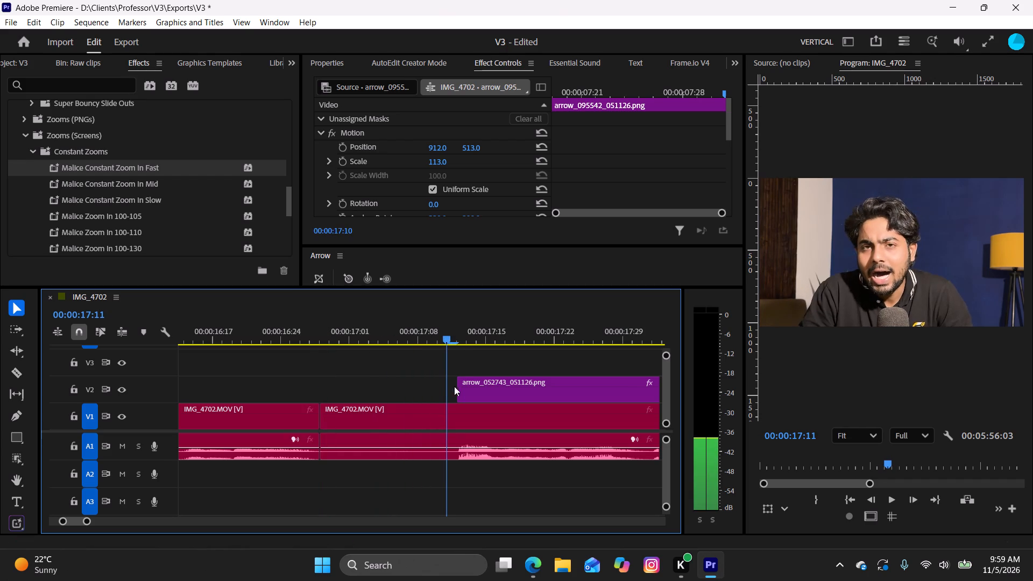
{"action": "left_click_drag", "start_coordinate": [454, 386], "coordinate": [458, 389]}
{"action": "key", "text": "q"}
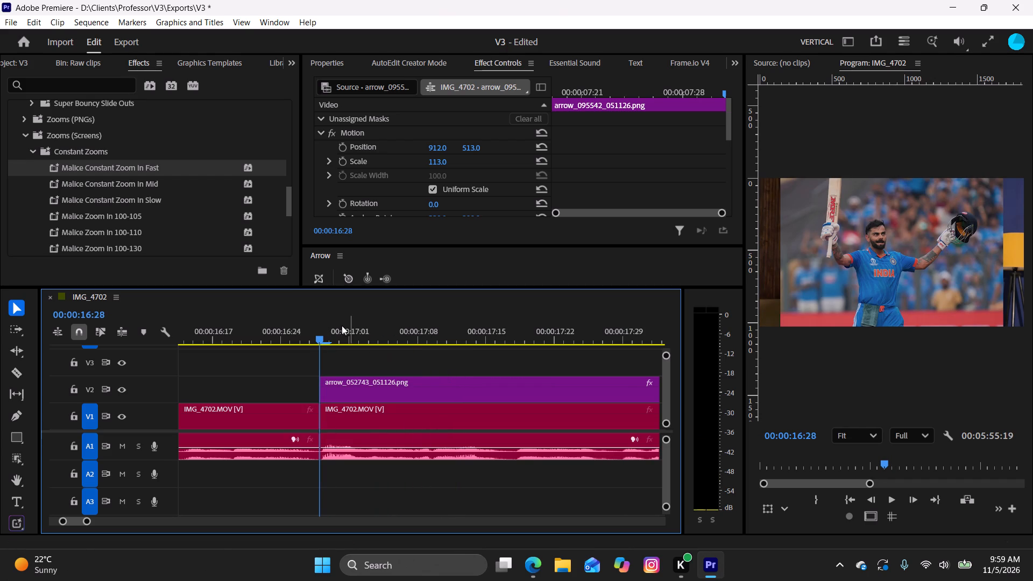
Play back from the arrow_052743 image into the start of the blue talking clip to review the pacing.
{"action": "key", "text": "space"}
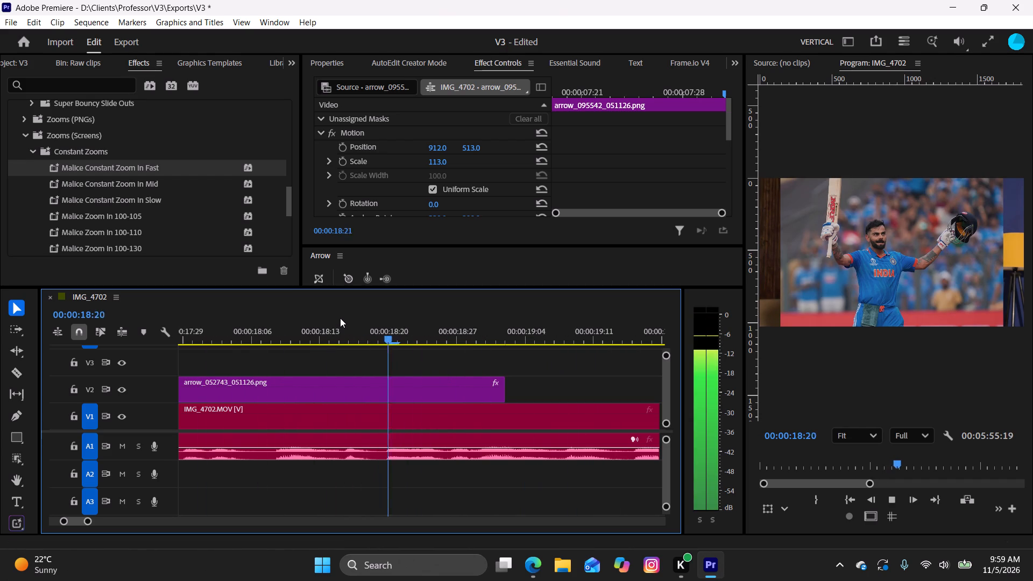
{"action": "key", "text": "space"}
{"action": "key", "text": "space"}
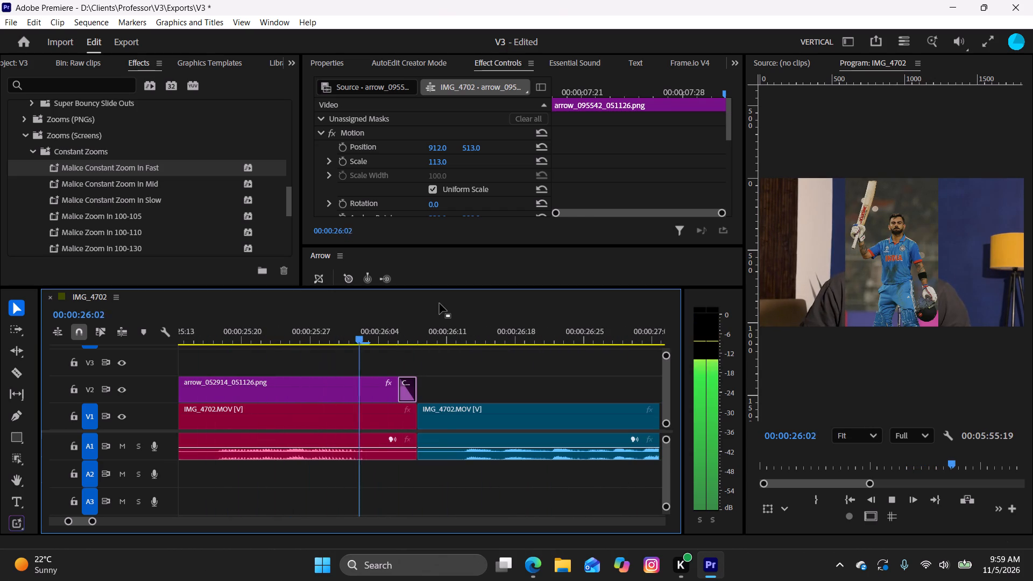
{"action": "key", "text": "space"}
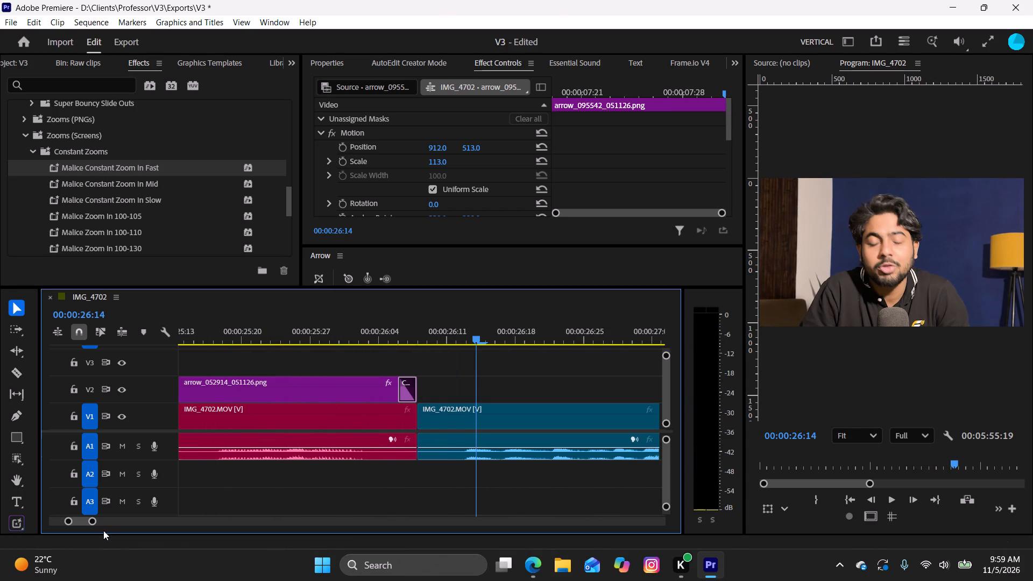
Return to the arrow_052743 image and set its Motion Scale to 66.6 so it fills the frame.
{"action": "left_click_drag", "start_coordinate": [94, 527], "coordinate": [134, 539]}
{"action": "left_click_drag", "start_coordinate": [91, 523], "coordinate": [171, 549]}
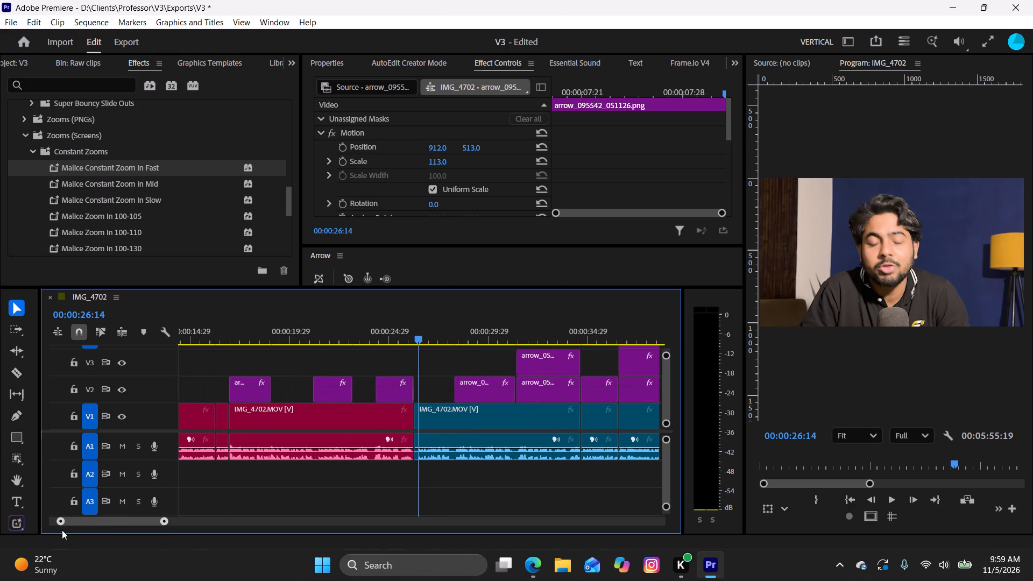
{"action": "left_click_drag", "start_coordinate": [61, 525], "coordinate": [46, 533]}
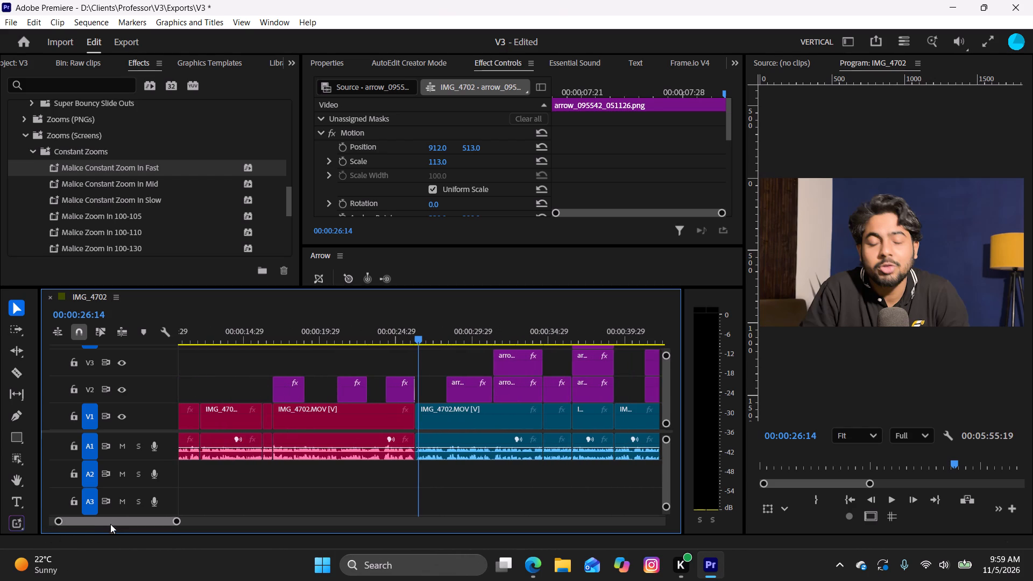
{"action": "left_click_drag", "start_coordinate": [114, 522], "coordinate": [87, 528]}
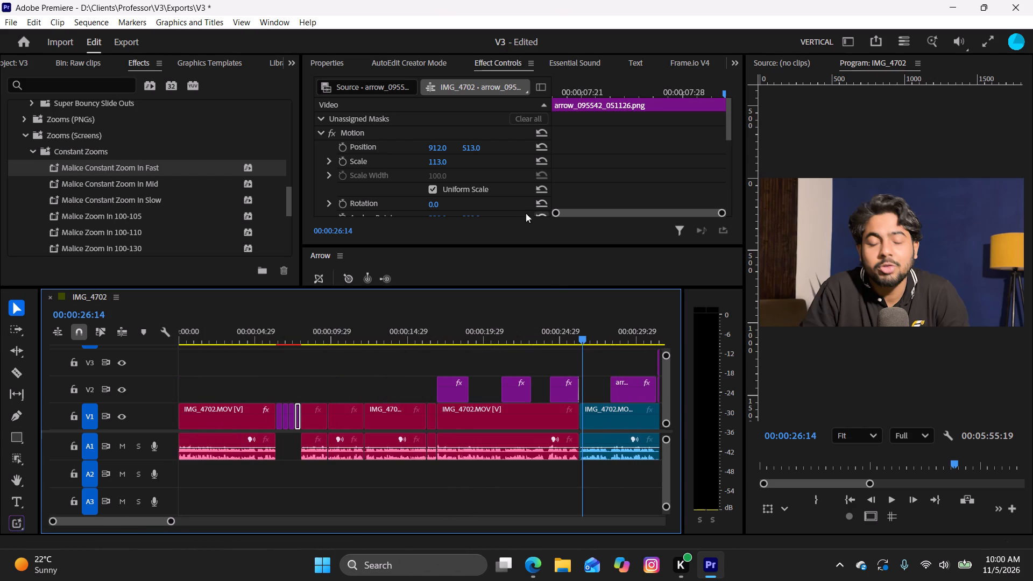
{"action": "left_click_drag", "start_coordinate": [552, 313], "coordinate": [451, 320]}
{"action": "left_click_drag", "start_coordinate": [578, 336], "coordinate": [429, 345]}
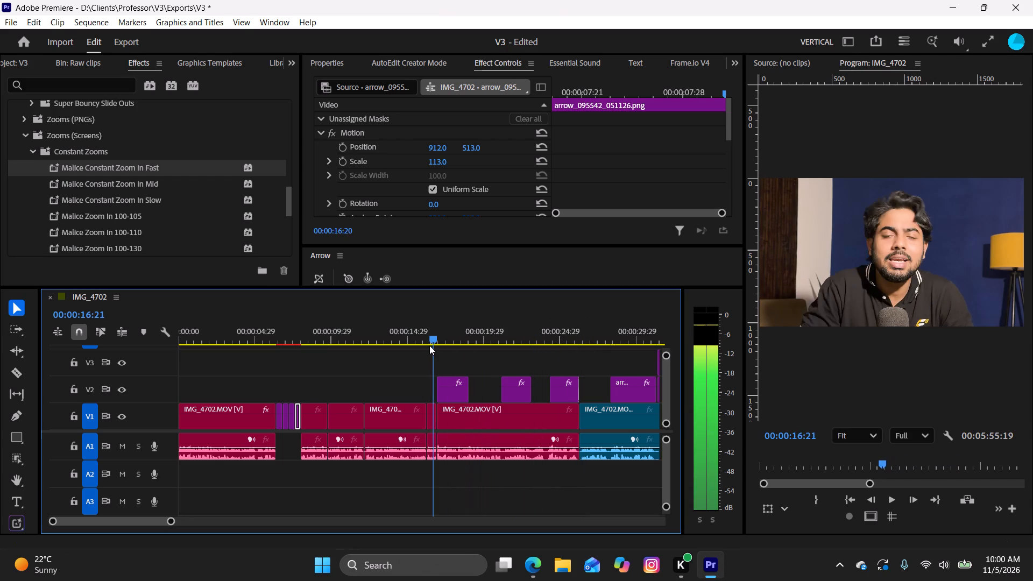
{"action": "left_click_drag", "start_coordinate": [429, 345], "coordinate": [436, 354]}
{"action": "left_click", "coordinate": [450, 389]}
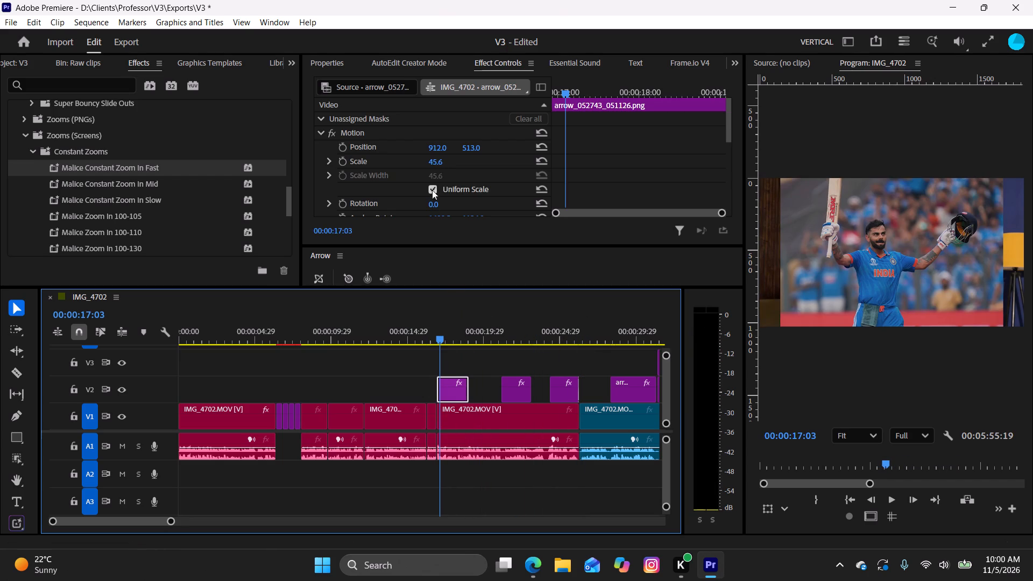
{"action": "left_click_drag", "start_coordinate": [435, 161], "coordinate": [455, 172]}
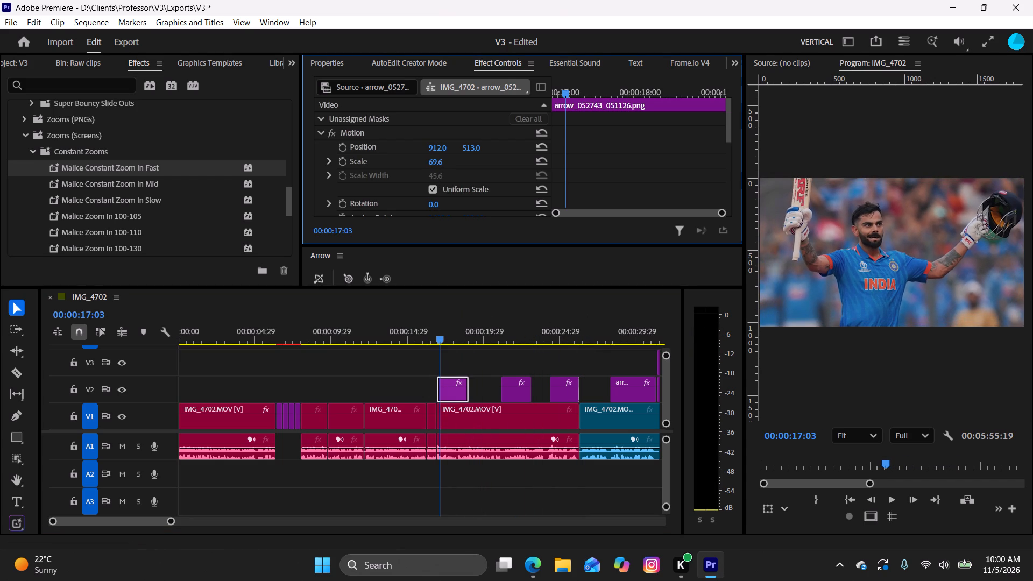
{"action": "left_click_drag", "start_coordinate": [455, 172], "coordinate": [453, 172]}
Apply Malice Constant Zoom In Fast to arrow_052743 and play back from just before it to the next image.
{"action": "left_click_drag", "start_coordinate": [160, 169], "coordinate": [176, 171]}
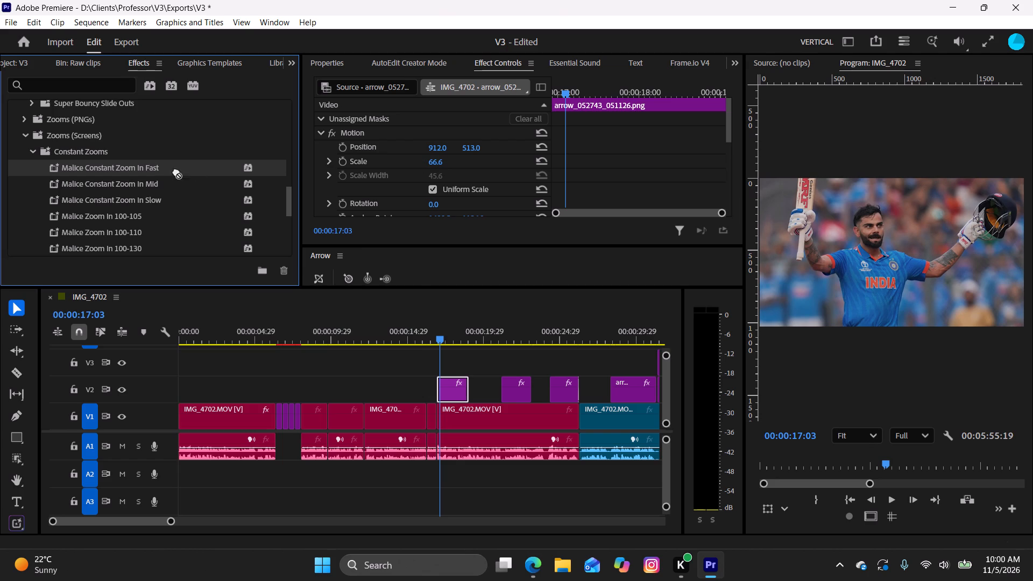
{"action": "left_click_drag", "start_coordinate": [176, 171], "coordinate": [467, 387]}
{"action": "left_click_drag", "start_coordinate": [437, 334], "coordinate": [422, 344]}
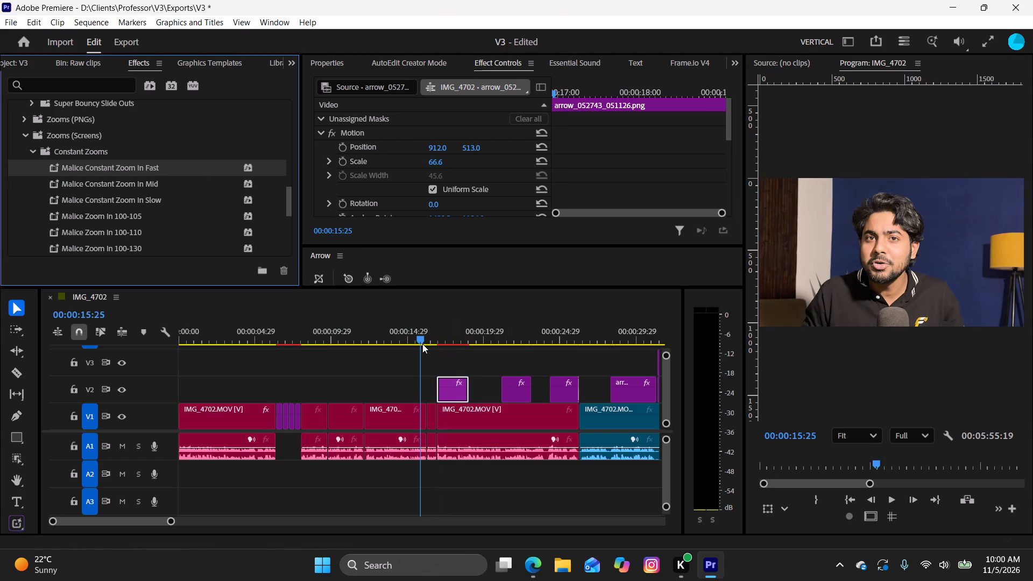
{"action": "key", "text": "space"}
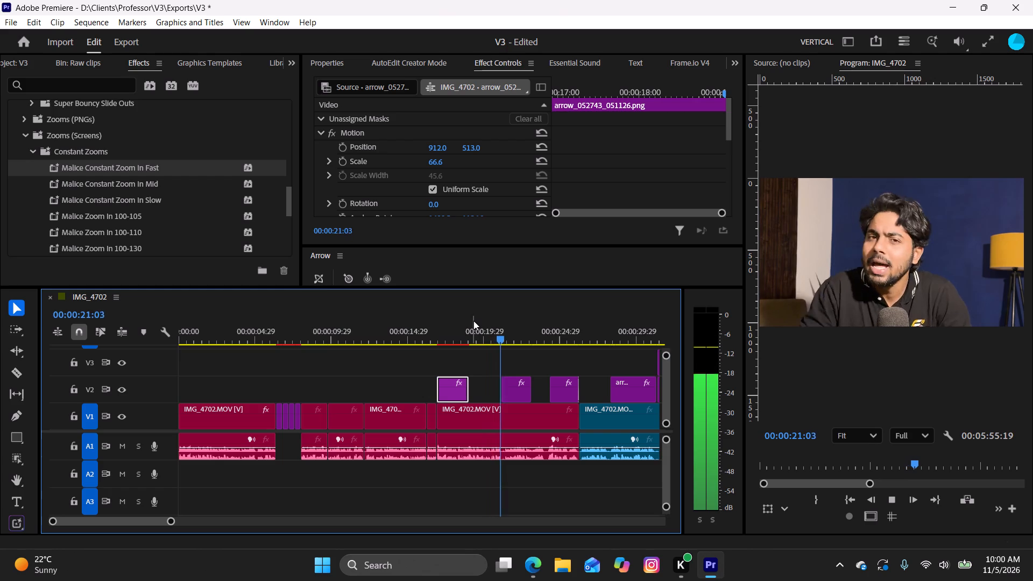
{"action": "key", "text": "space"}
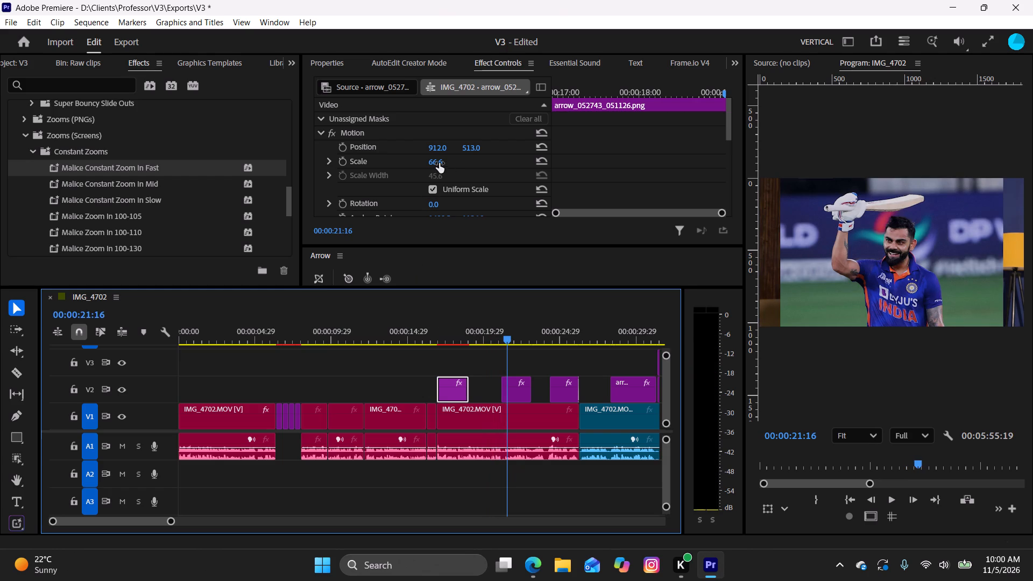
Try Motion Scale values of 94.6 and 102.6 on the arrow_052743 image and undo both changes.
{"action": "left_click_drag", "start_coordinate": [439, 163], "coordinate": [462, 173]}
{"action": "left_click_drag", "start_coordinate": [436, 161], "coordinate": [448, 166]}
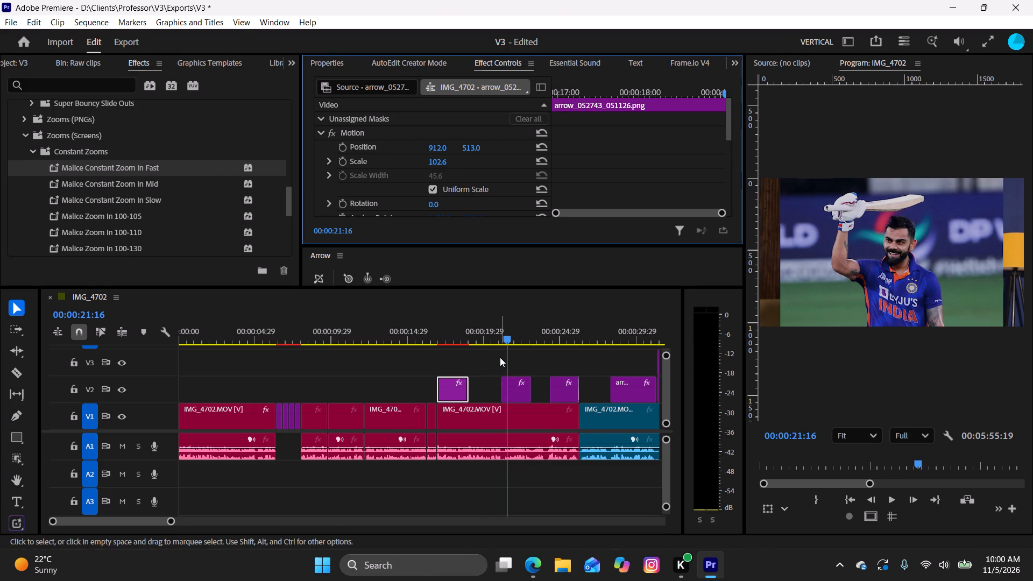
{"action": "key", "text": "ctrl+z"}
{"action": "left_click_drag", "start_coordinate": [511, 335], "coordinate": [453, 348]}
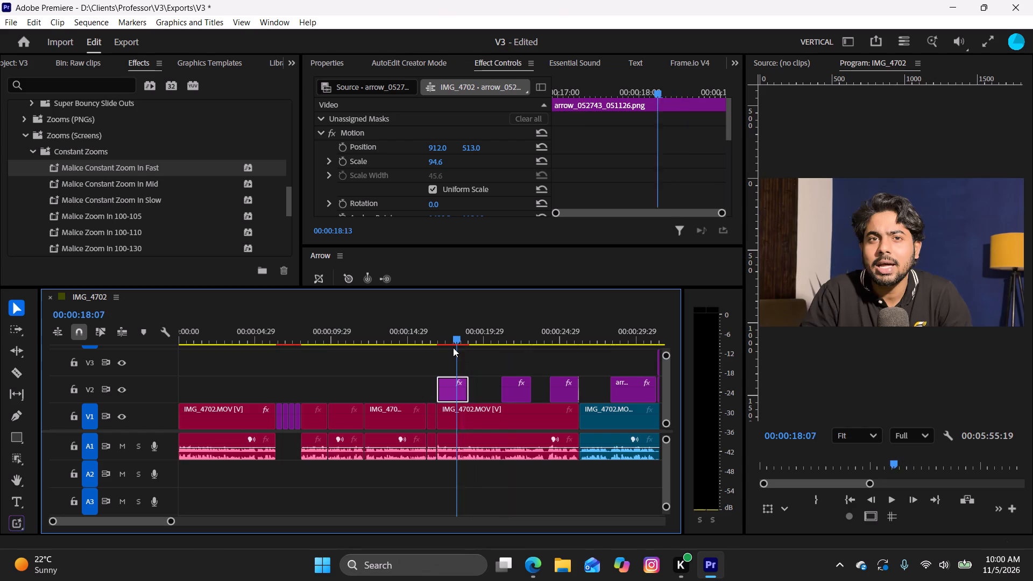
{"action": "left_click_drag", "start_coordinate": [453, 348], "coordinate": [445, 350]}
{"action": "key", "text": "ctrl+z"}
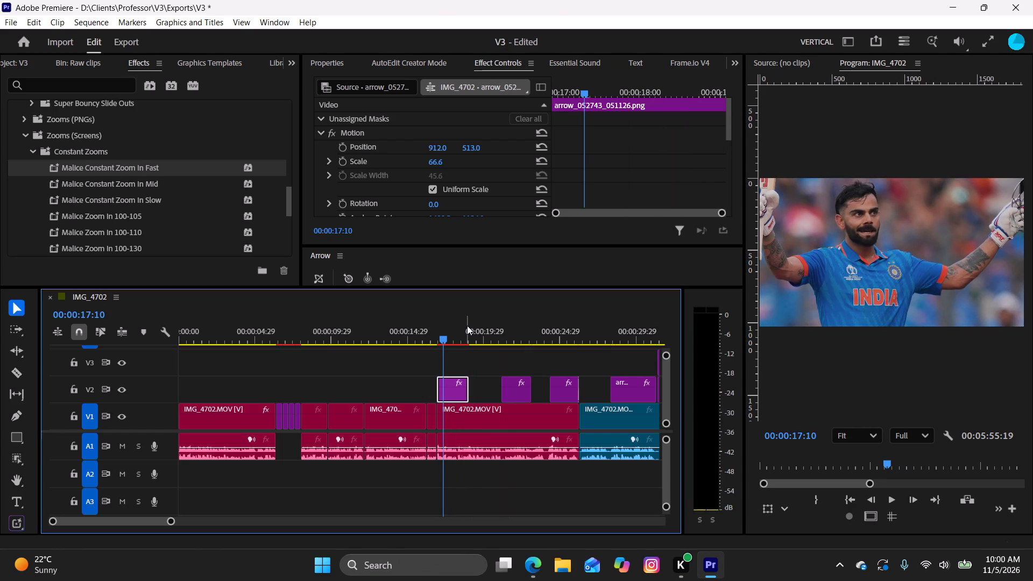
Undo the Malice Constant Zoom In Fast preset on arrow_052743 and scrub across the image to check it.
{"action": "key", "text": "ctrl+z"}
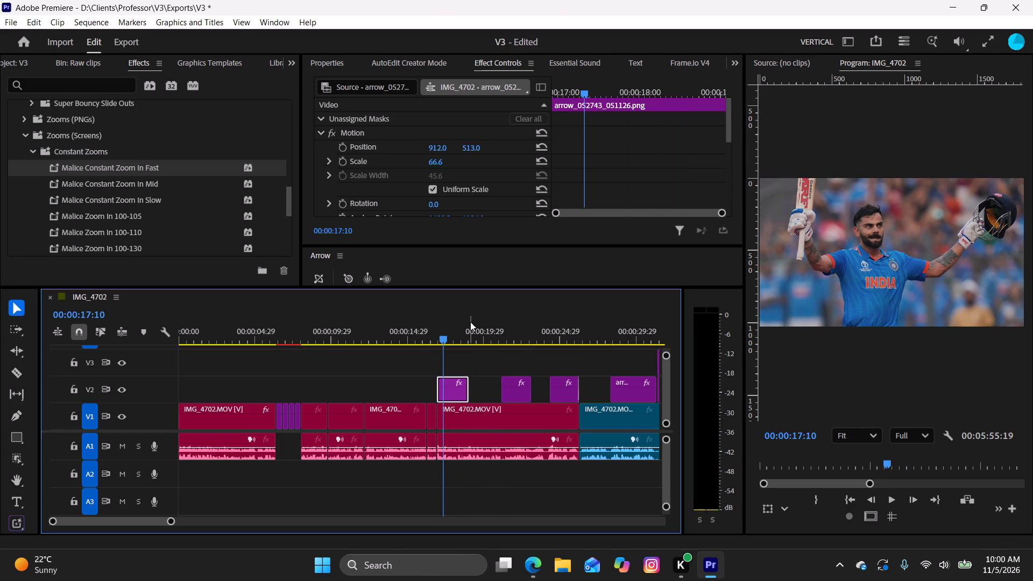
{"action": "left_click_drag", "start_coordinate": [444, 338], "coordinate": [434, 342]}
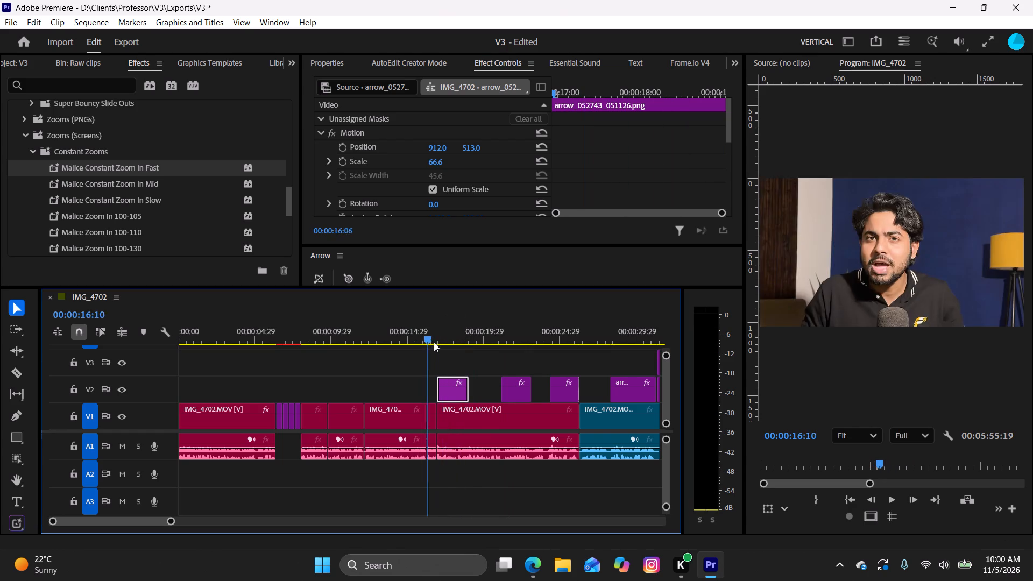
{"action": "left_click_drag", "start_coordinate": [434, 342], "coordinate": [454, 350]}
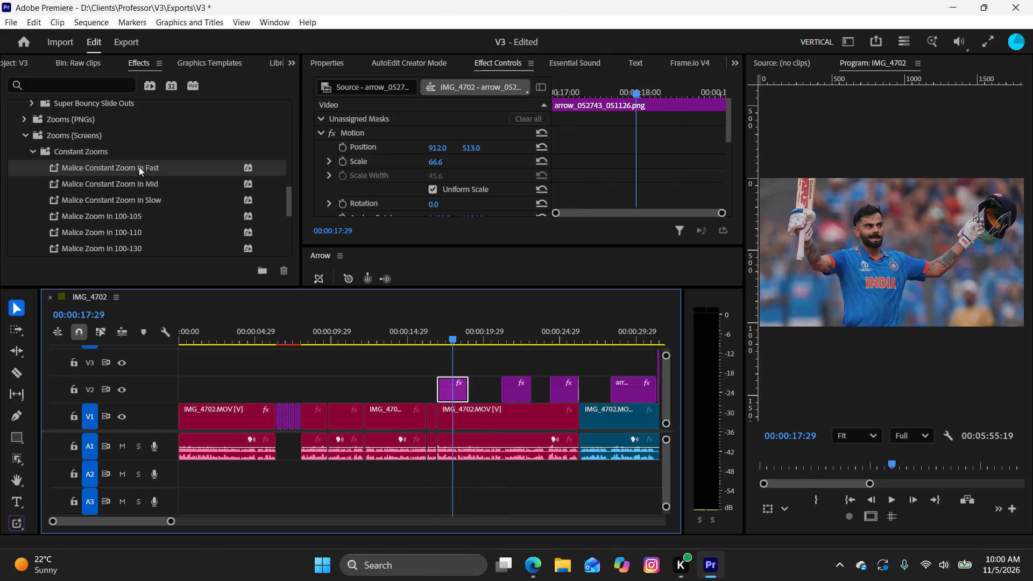
Reapply the Malice Constant Zoom In Fast preset to the arrow_052743 image.
{"action": "left_click_drag", "start_coordinate": [139, 167], "coordinate": [448, 386]}
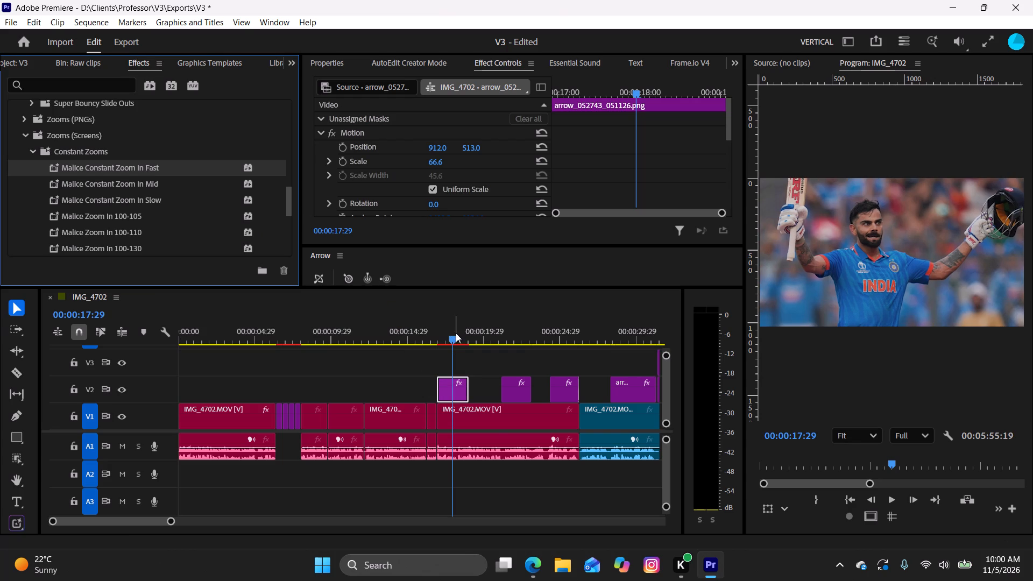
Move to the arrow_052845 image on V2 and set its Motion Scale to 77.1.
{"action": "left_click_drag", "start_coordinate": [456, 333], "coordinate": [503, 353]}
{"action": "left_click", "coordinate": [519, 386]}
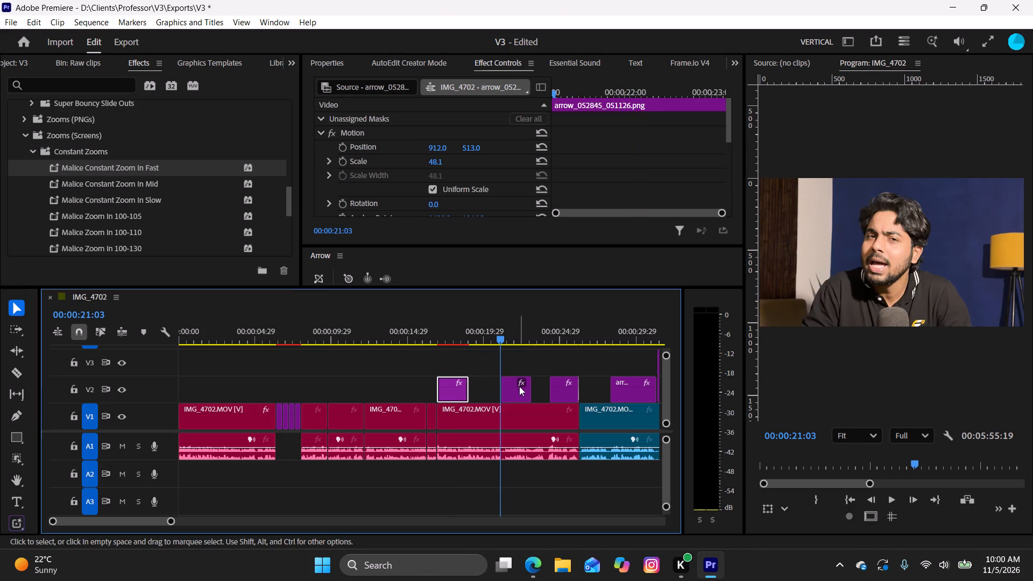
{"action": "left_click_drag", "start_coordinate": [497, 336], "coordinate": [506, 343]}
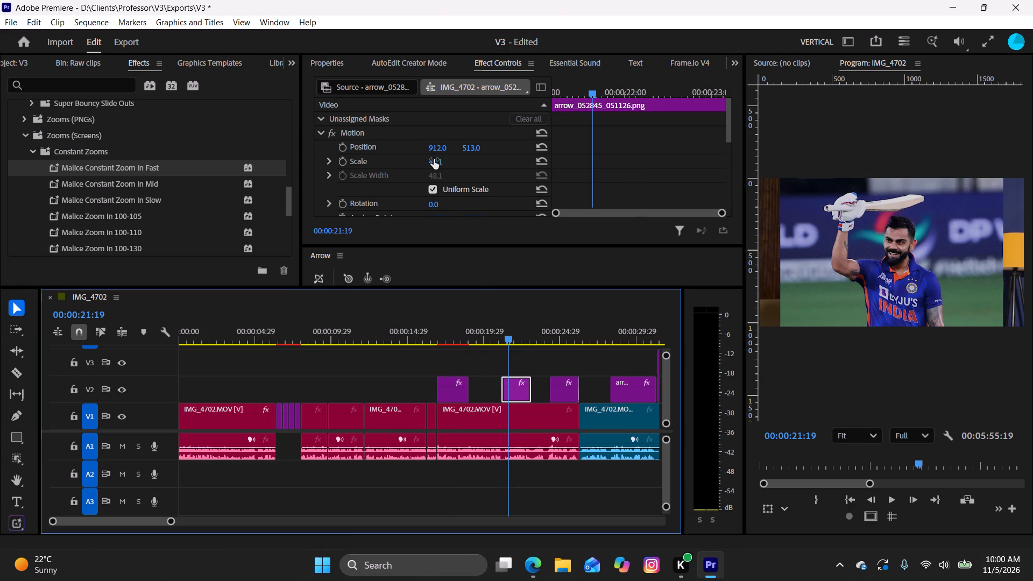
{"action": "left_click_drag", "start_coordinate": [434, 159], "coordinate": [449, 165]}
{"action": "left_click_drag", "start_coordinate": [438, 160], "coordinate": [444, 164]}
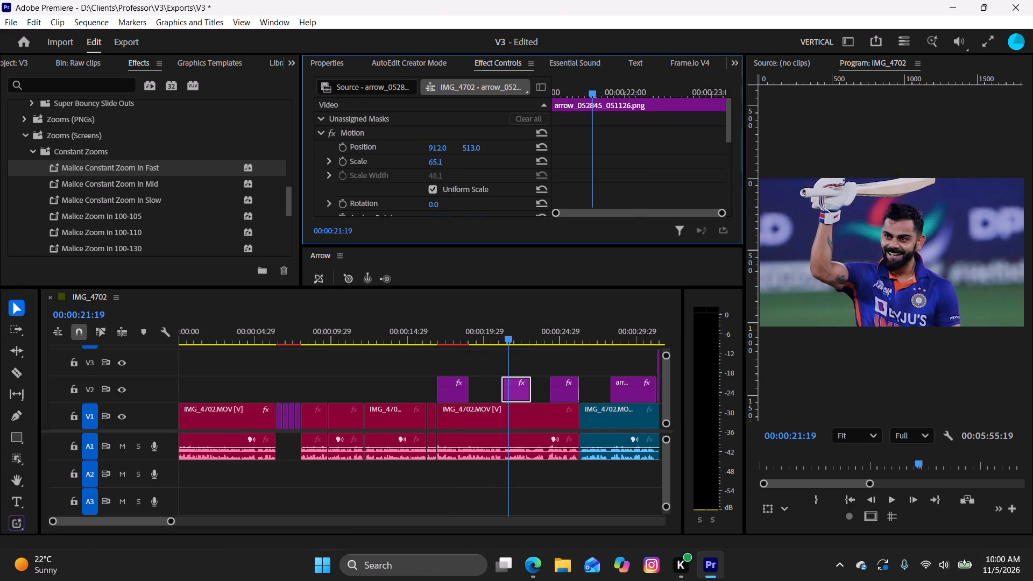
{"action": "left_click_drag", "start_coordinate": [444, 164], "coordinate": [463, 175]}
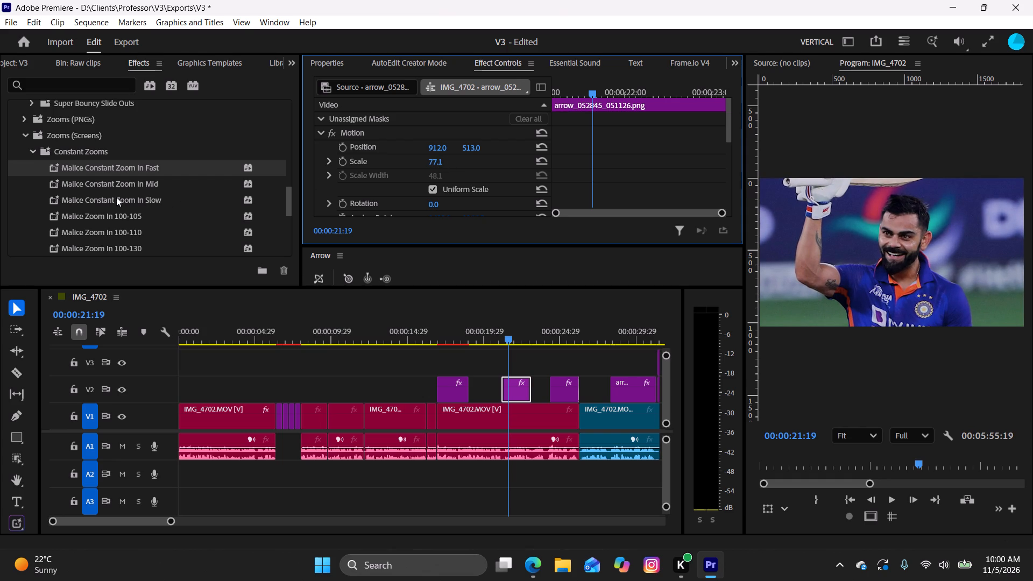
Apply the Malice Constant Zoom In Slow preset to arrow_052845 and play it back.
{"action": "left_click_drag", "start_coordinate": [116, 197], "coordinate": [508, 386]}
{"action": "left_click_drag", "start_coordinate": [508, 330], "coordinate": [506, 332]}
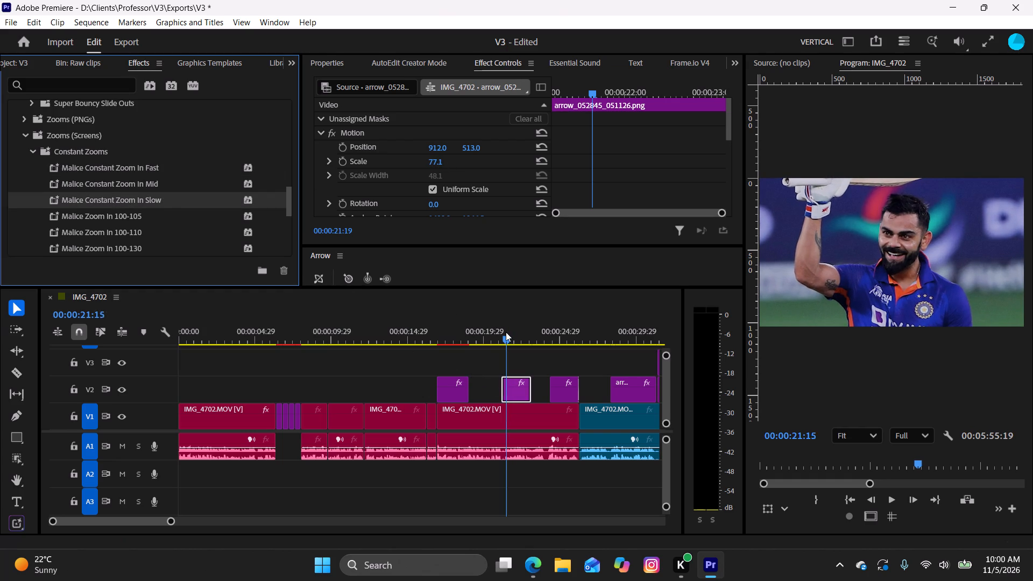
{"action": "left_click_drag", "start_coordinate": [506, 332], "coordinate": [500, 336]}
{"action": "key", "text": "space"}
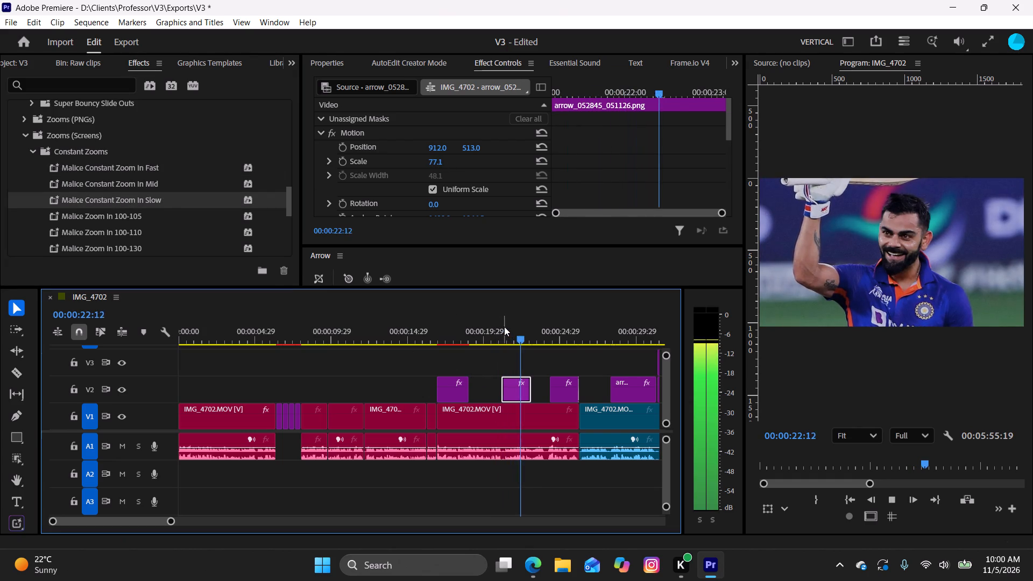
{"action": "key", "text": "space"}
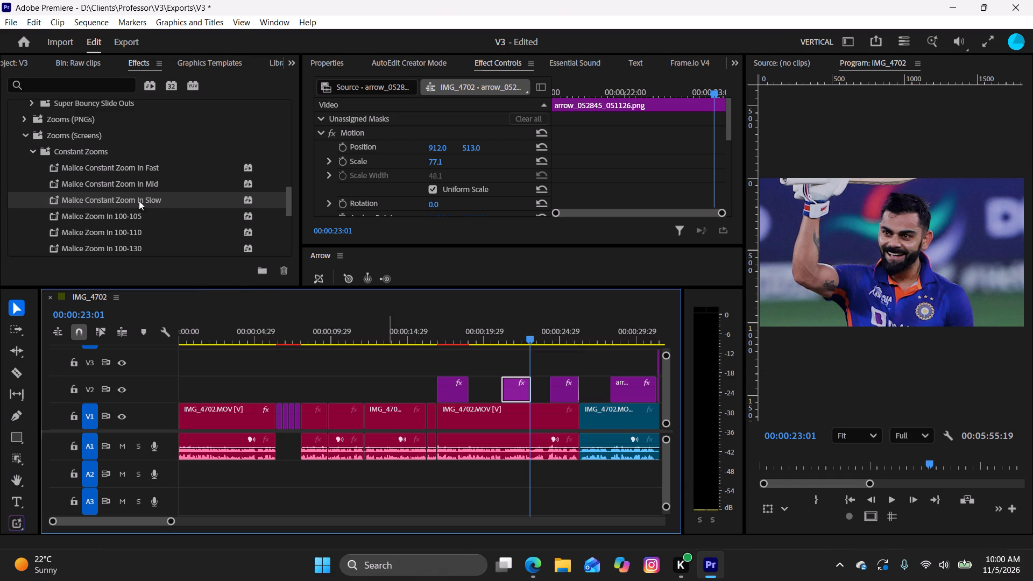
Apply the Malice Zoom Out 130-100 preset to arrow_052845 and play from just before it to the next image.
{"action": "scroll", "coordinate": [145, 232], "scroll_direction": "down", "scroll_amount": 3}
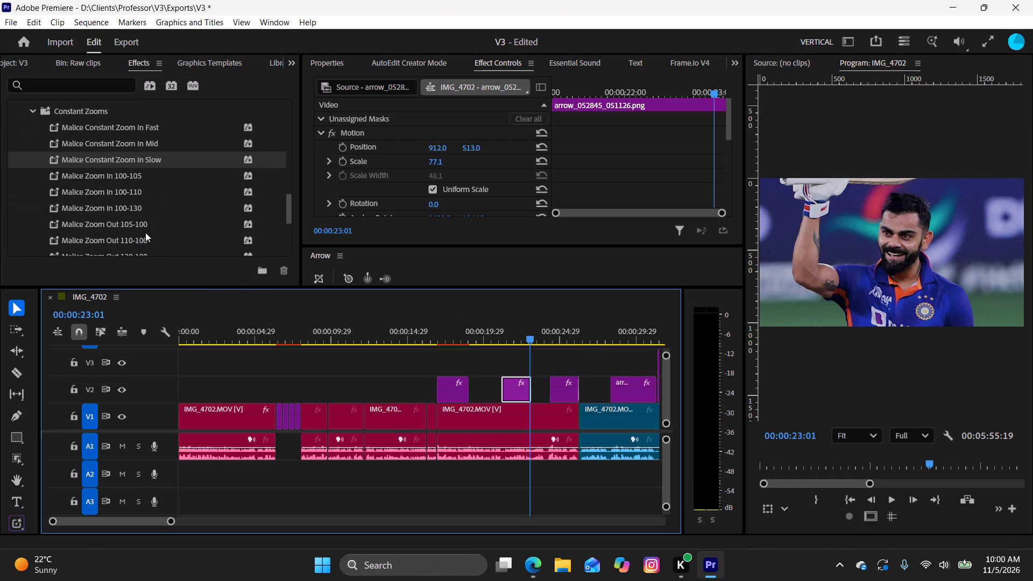
{"action": "scroll", "coordinate": [149, 232], "scroll_direction": "down", "scroll_amount": 2}
{"action": "left_click_drag", "start_coordinate": [144, 230], "coordinate": [510, 383]}
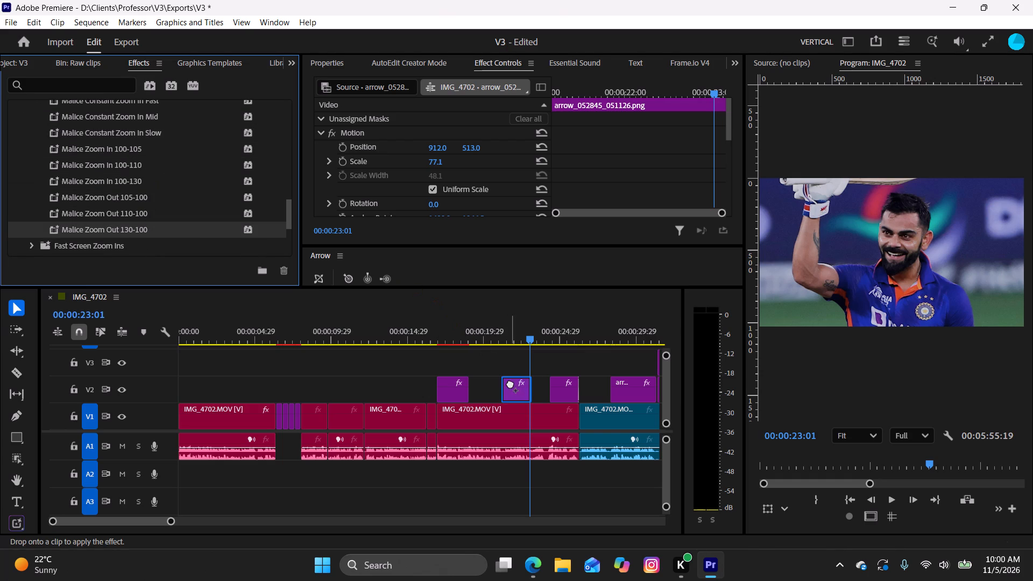
{"action": "left_click_drag", "start_coordinate": [510, 383], "coordinate": [512, 385]}
{"action": "left_click_drag", "start_coordinate": [524, 331], "coordinate": [503, 339]}
{"action": "left_click_drag", "start_coordinate": [497, 339], "coordinate": [492, 343]}
{"action": "key", "text": "space"}
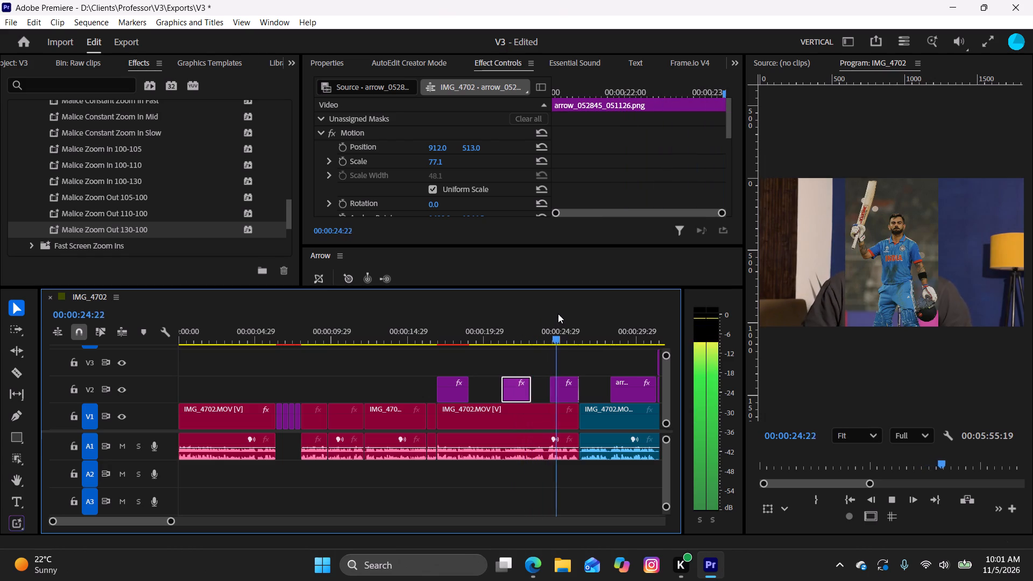
{"action": "key", "text": "space"}
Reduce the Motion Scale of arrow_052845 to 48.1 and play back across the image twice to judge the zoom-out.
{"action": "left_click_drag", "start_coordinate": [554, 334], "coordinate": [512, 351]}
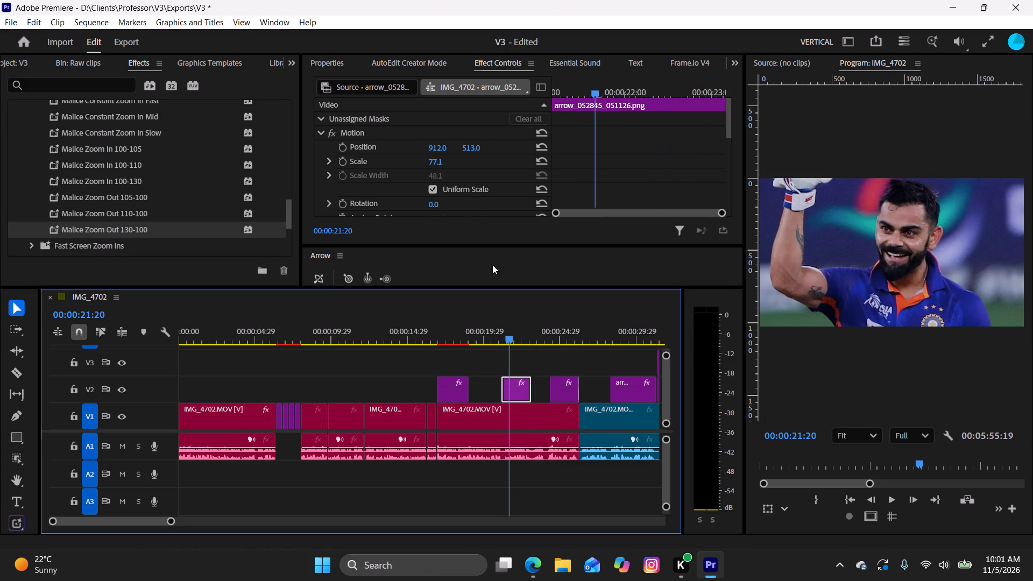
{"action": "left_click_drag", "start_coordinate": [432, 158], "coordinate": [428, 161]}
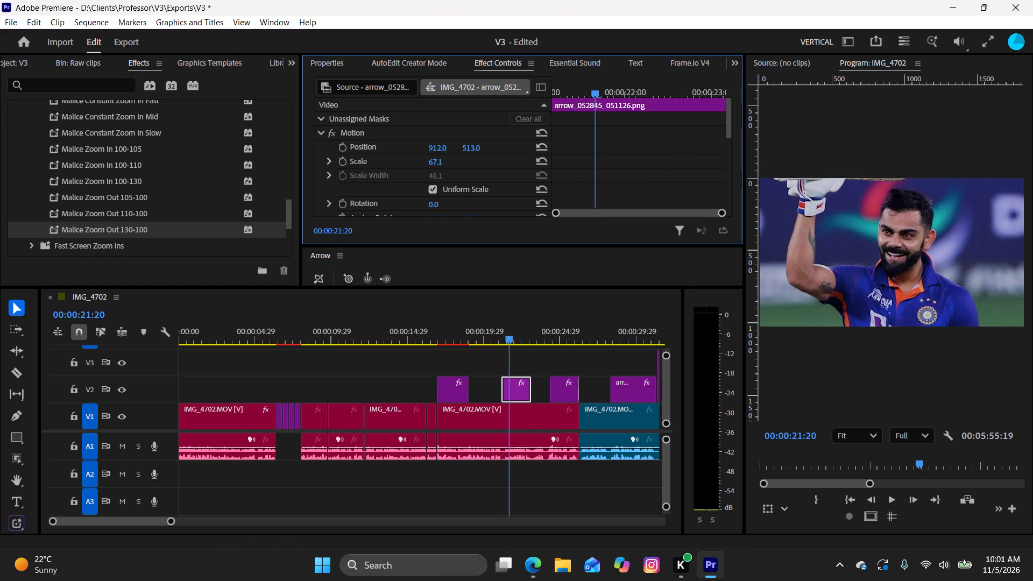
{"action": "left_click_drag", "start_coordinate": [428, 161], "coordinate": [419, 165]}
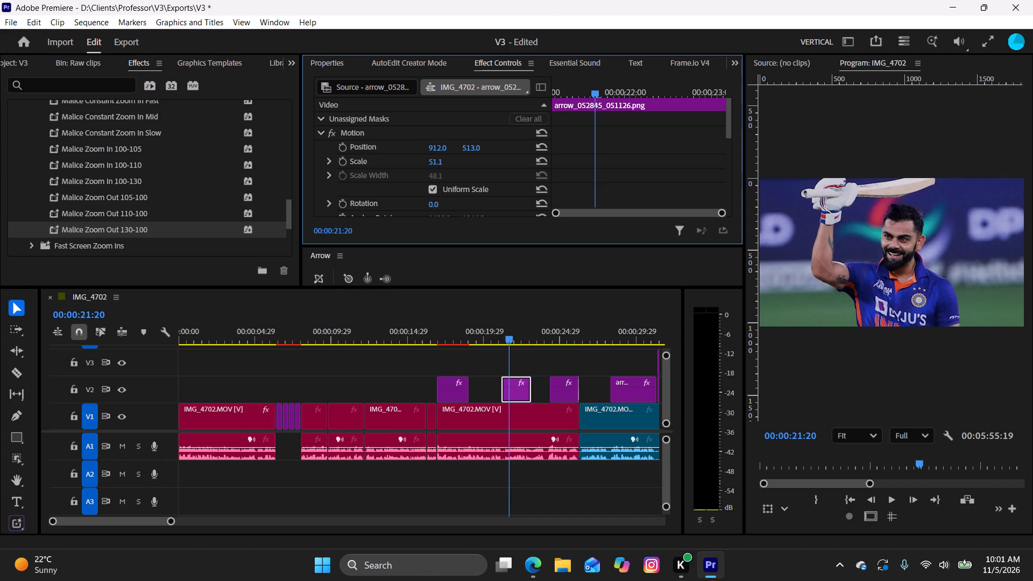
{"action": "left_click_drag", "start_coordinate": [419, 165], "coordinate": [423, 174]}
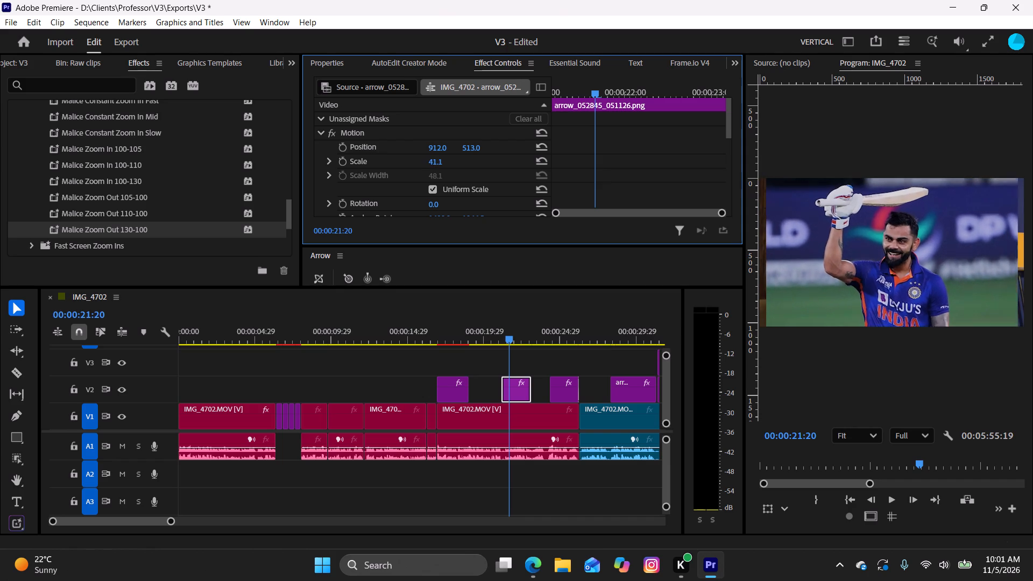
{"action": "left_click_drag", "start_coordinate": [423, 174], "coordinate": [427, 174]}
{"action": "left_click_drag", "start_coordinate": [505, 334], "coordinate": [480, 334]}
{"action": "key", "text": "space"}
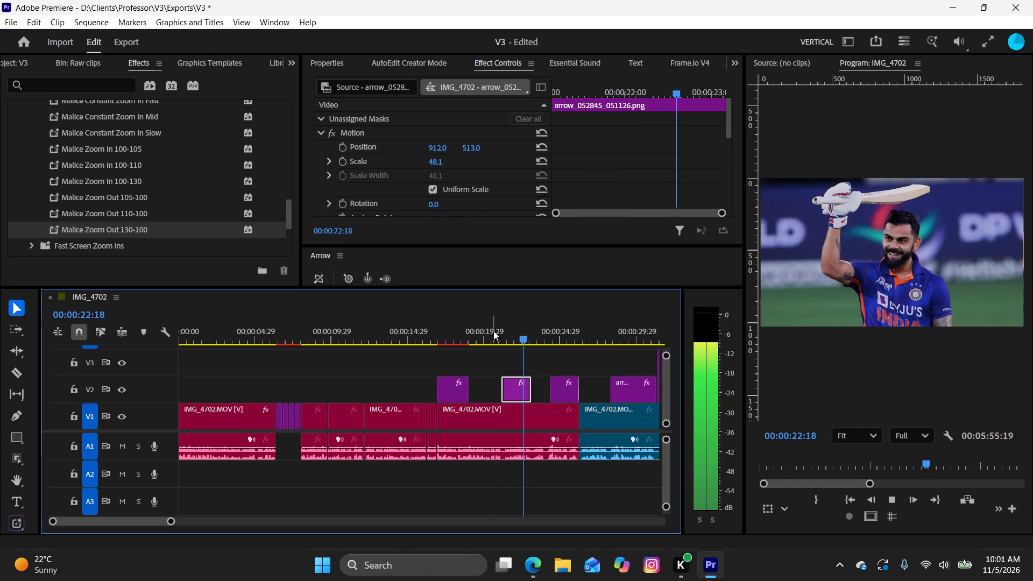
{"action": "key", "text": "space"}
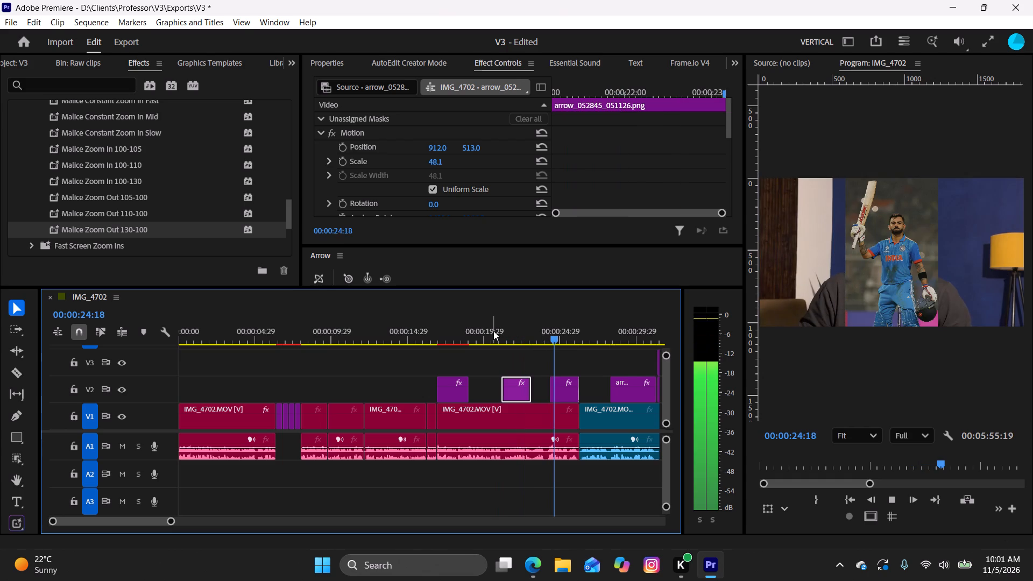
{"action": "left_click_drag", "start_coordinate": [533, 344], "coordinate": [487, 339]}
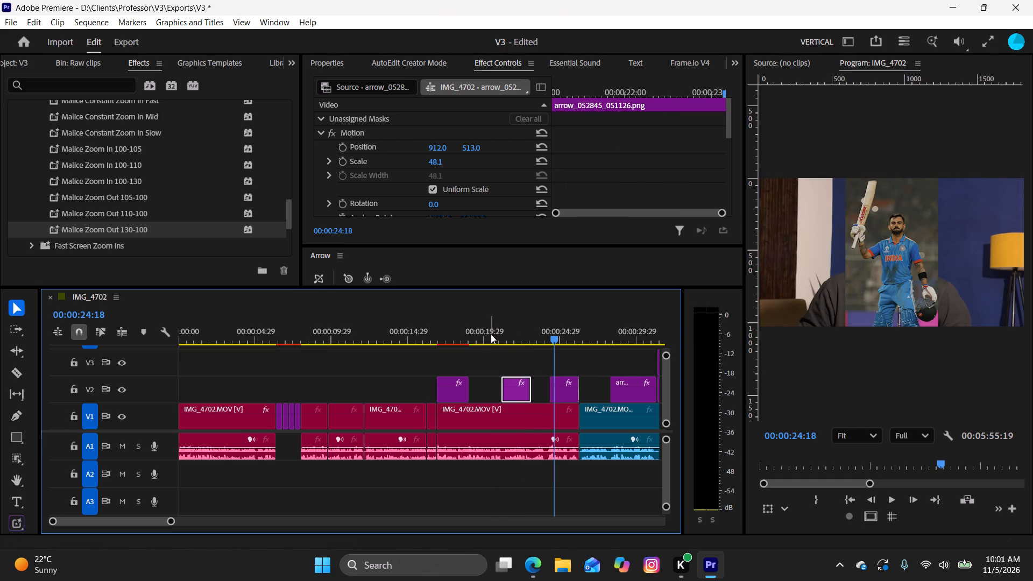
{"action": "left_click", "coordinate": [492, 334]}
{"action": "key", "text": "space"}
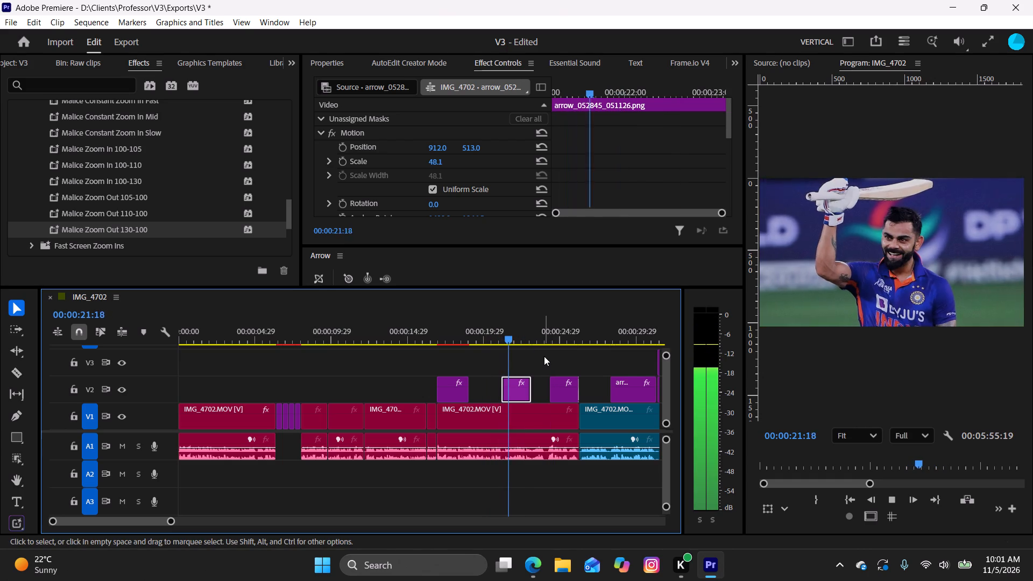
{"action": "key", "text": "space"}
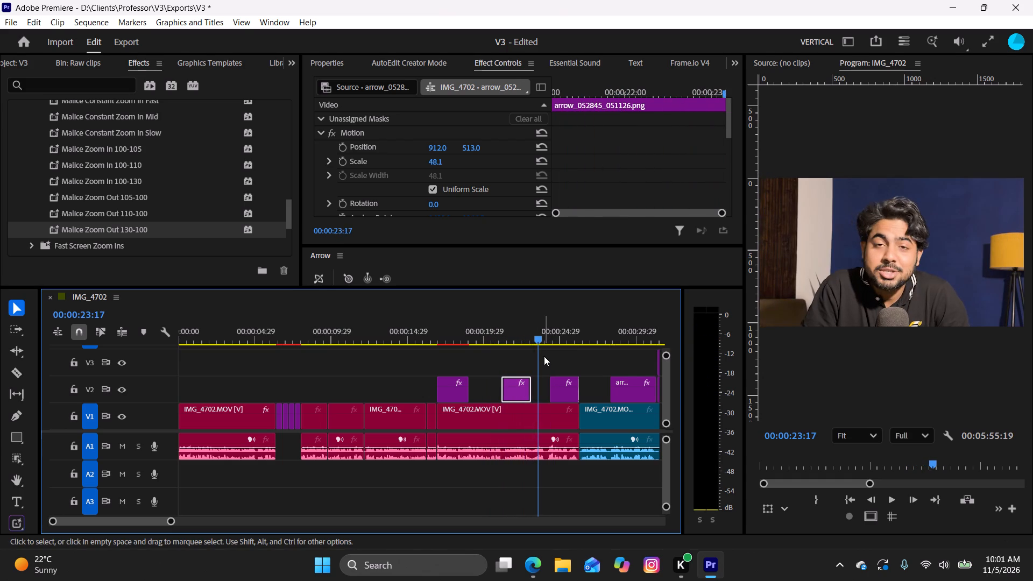
Set the Motion Scale of arrow_052845 to 60.1 so it fills the frame at its end, and play it back.
{"action": "left_click_drag", "start_coordinate": [528, 331], "coordinate": [520, 344]}
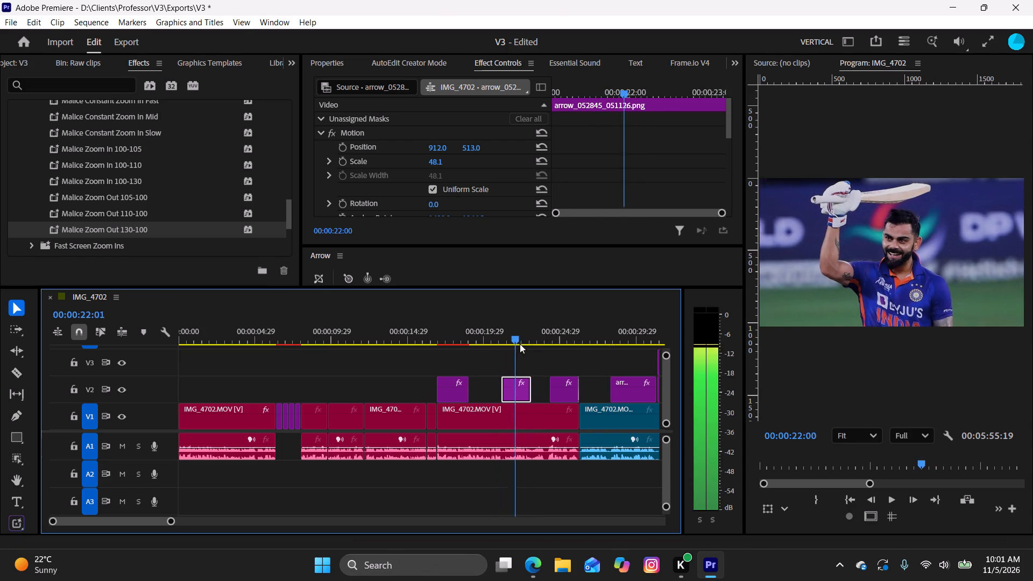
{"action": "left_click_drag", "start_coordinate": [520, 344], "coordinate": [529, 352]}
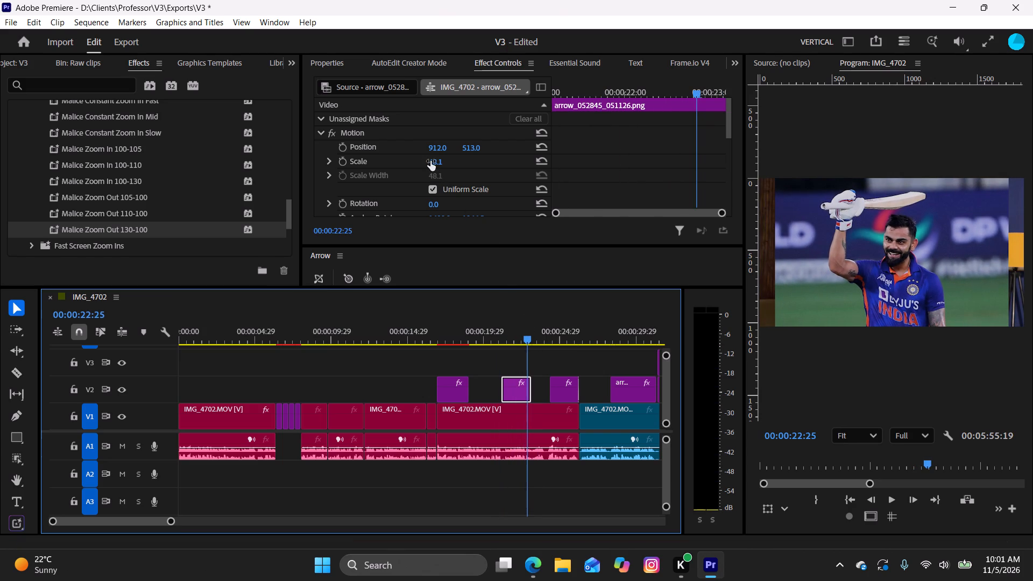
{"action": "left_click_drag", "start_coordinate": [430, 161], "coordinate": [436, 159]}
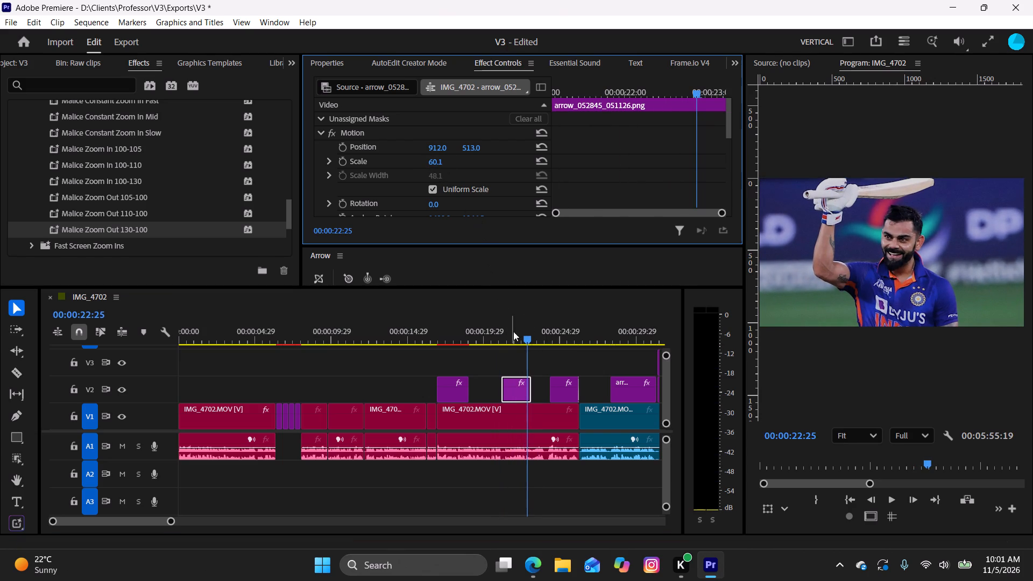
{"action": "left_click_drag", "start_coordinate": [517, 336], "coordinate": [492, 342]}
{"action": "key", "text": "space"}
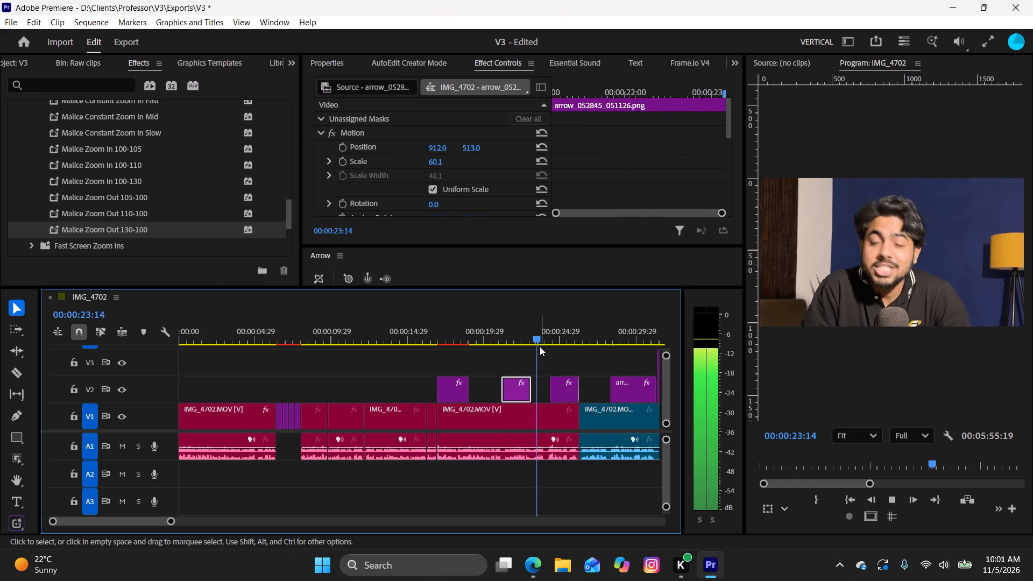
{"action": "key", "text": "space"}
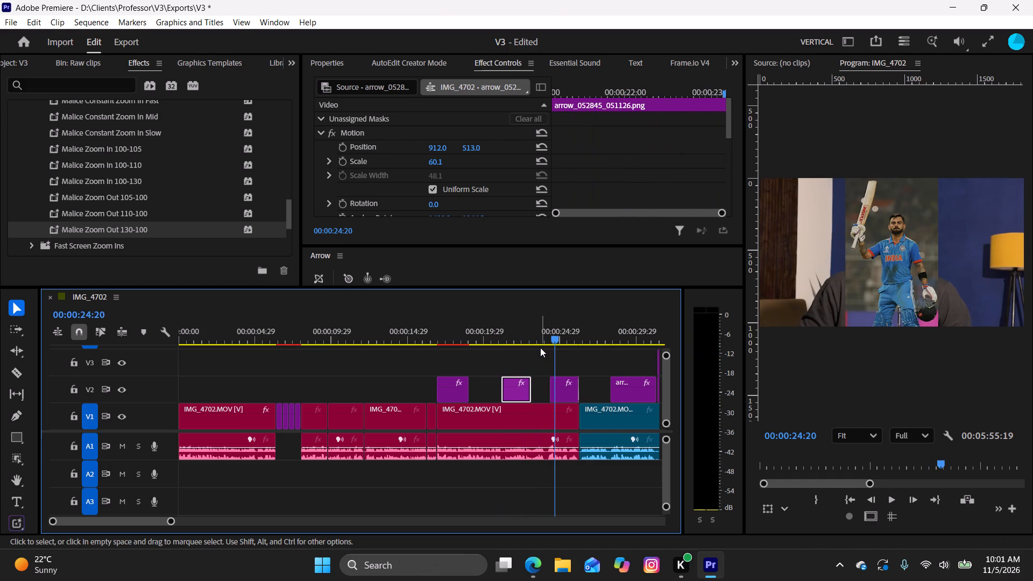
Duplicate the arrow_052914 image onto track V3, directly above the original.
{"action": "left_click", "coordinate": [565, 394]}
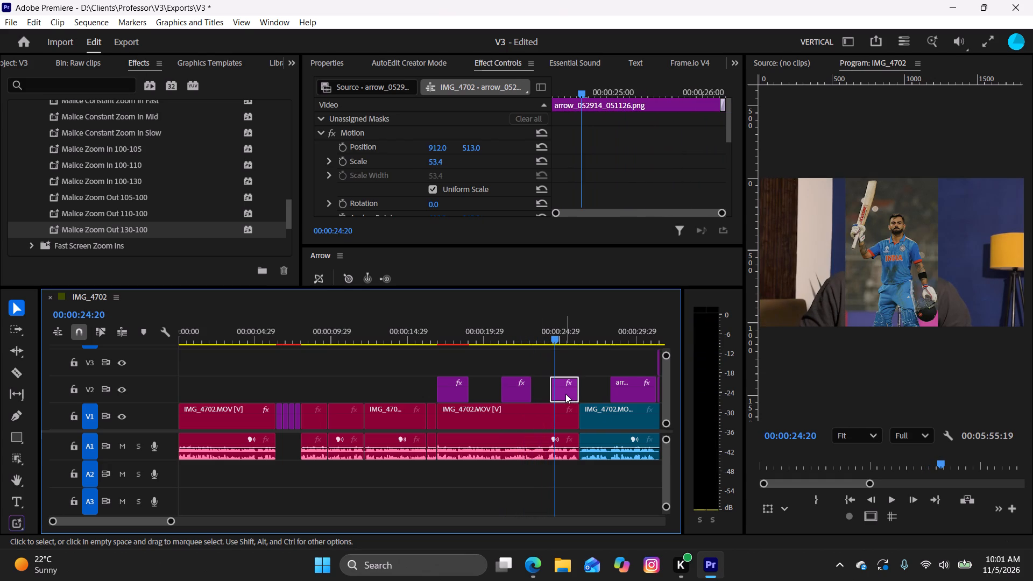
{"action": "left_click_drag", "start_coordinate": [565, 394], "coordinate": [564, 372], "text": "alt"}
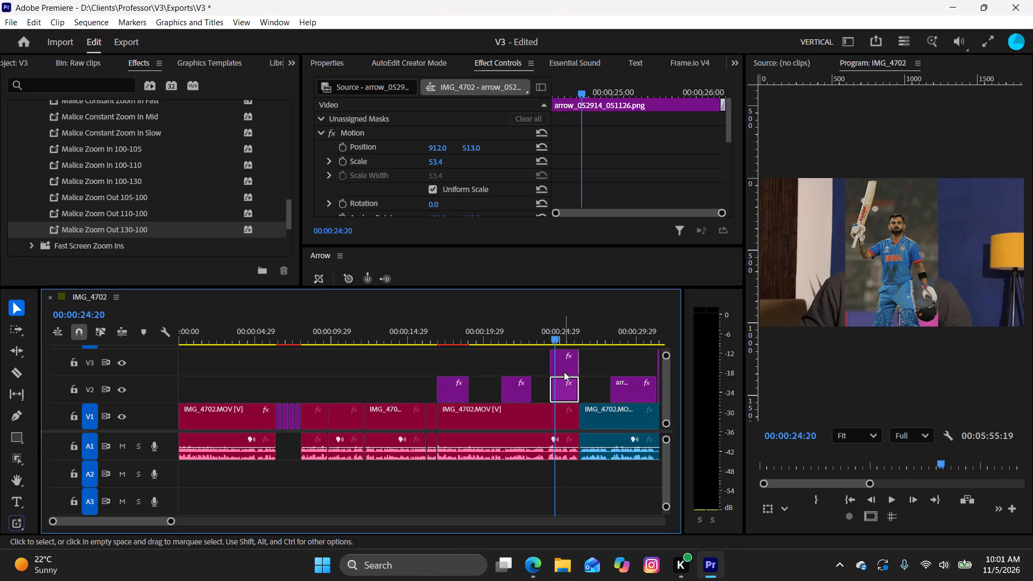
{"action": "left_click", "coordinate": [563, 367]}
Enlarge the lower arrow_052914 copy on V2 to a Motion Scale of about 153 as a background fill.
{"action": "left_click", "coordinate": [561, 392]}
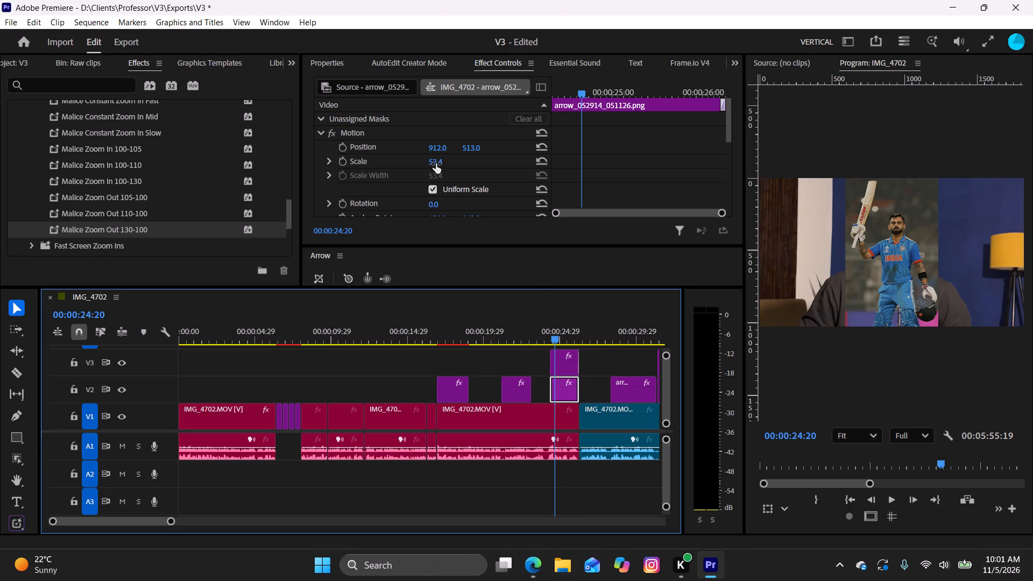
{"action": "left_click_drag", "start_coordinate": [436, 164], "coordinate": [513, 187]}
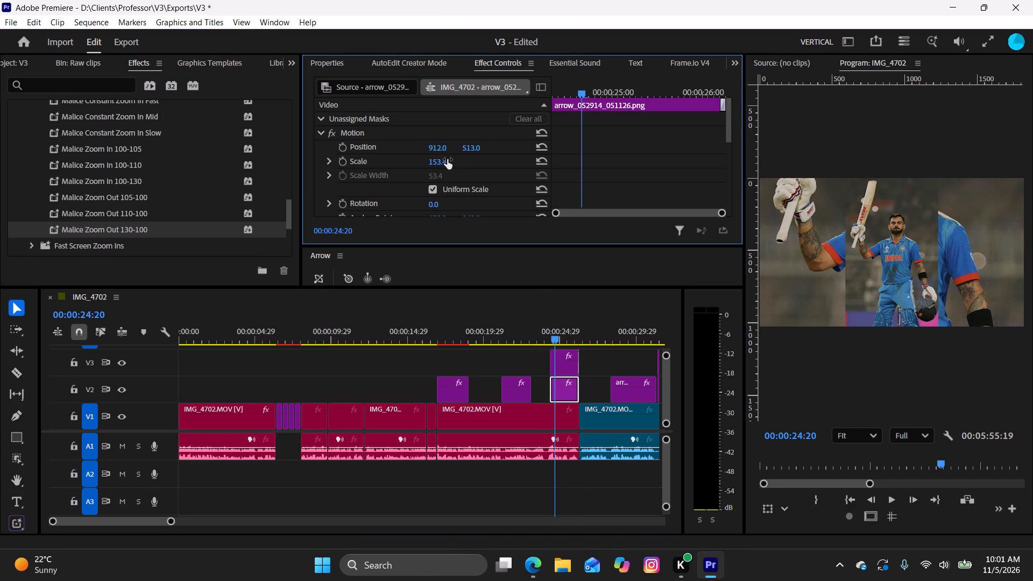
{"action": "key", "text": "ctrl+space"}
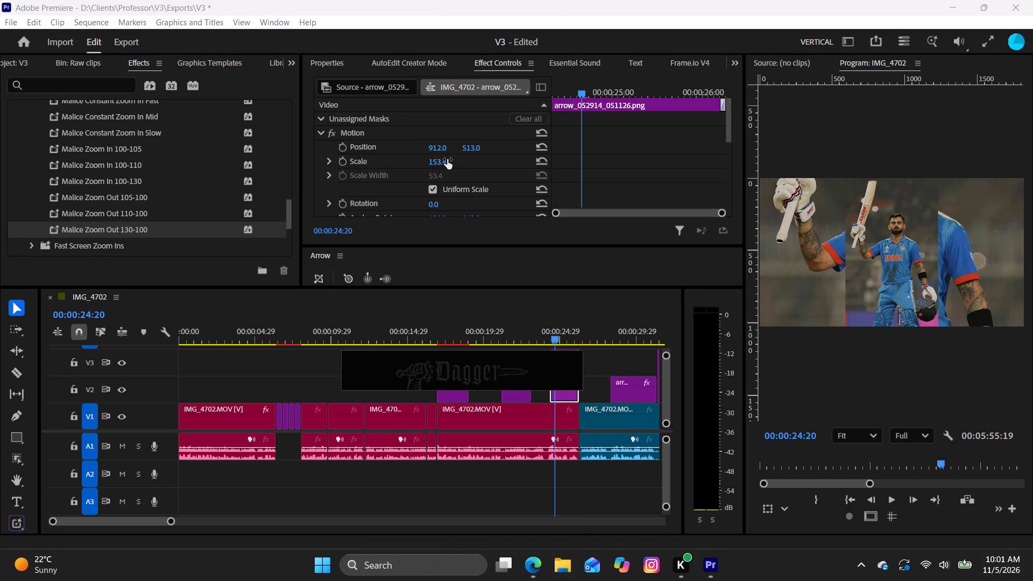
Apply a Gaussian Blur to the enlarged arrow_052914 copy on V2 so it becomes a blurred backdrop.
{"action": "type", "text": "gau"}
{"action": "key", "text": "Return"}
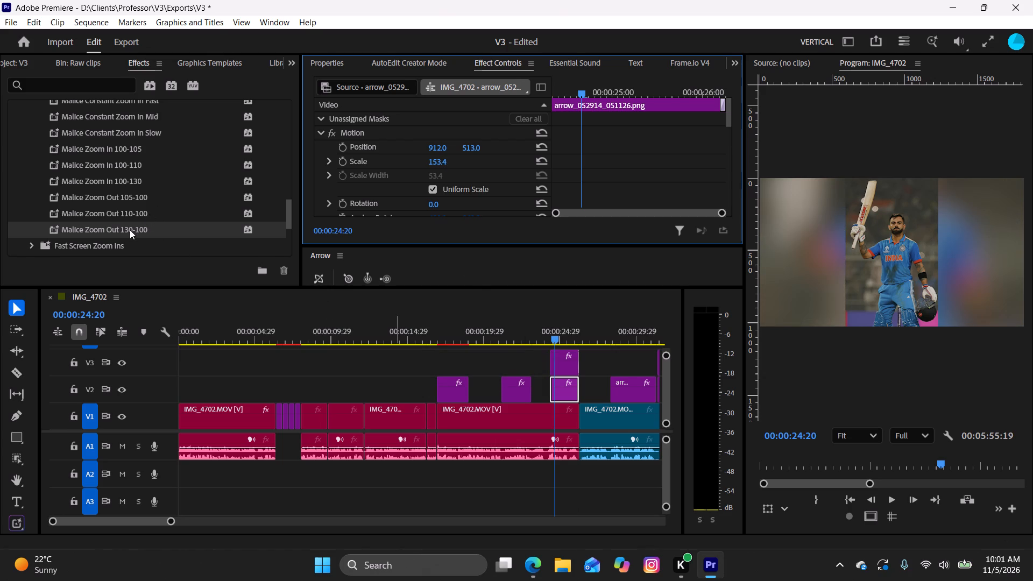
Apply the Malice Zoom Out 130-100 preset to the arrow_052914 copy on V3 and play it back.
{"action": "left_click_drag", "start_coordinate": [130, 231], "coordinate": [564, 364]}
{"action": "left_click_drag", "start_coordinate": [548, 334], "coordinate": [534, 338]}
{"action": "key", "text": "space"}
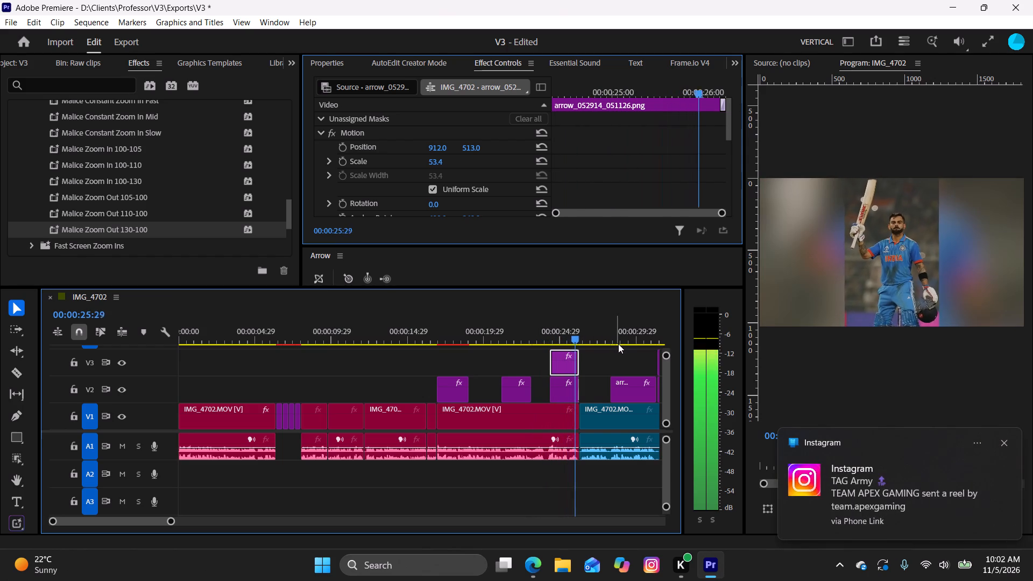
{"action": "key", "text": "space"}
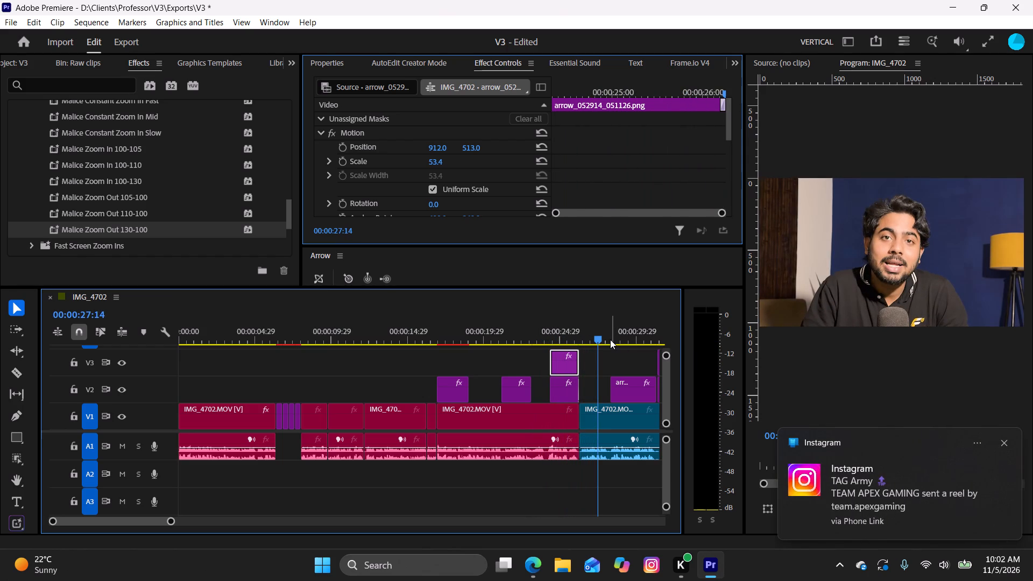
Play on to the IND VS PAK image, then scrub back through the sequence's opening 30 seconds to review the edit.
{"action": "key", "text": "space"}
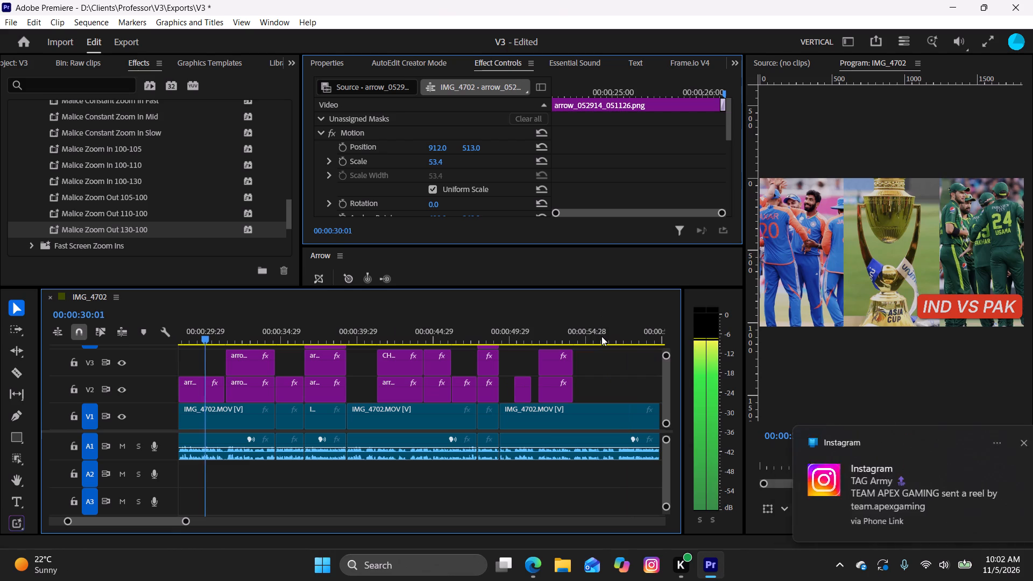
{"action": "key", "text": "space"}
{"action": "left_click_drag", "start_coordinate": [214, 342], "coordinate": [146, 346]}
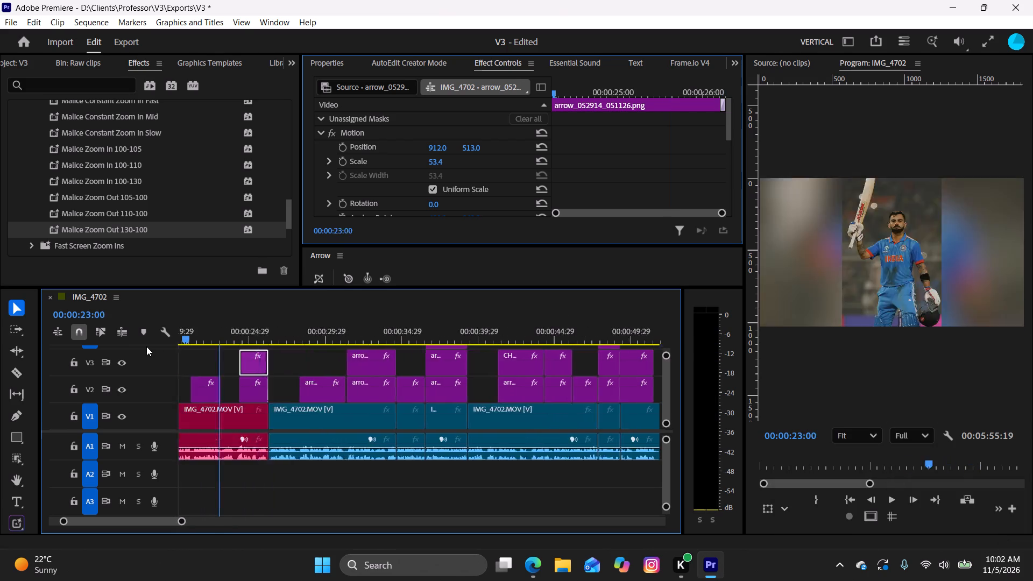
{"action": "left_click_drag", "start_coordinate": [146, 346], "coordinate": [451, 392]}
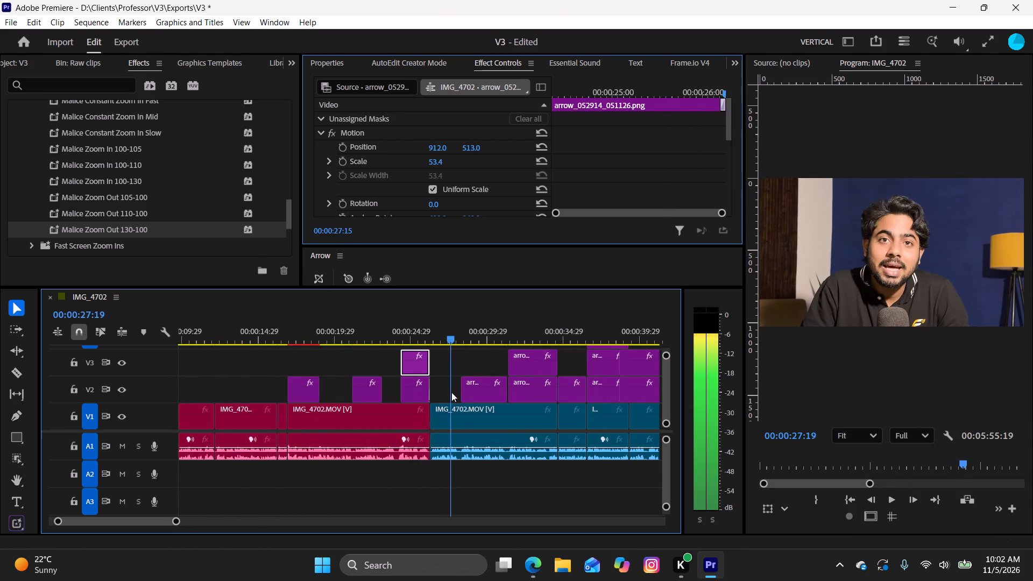
{"action": "left_click_drag", "start_coordinate": [451, 392], "coordinate": [440, 402]}
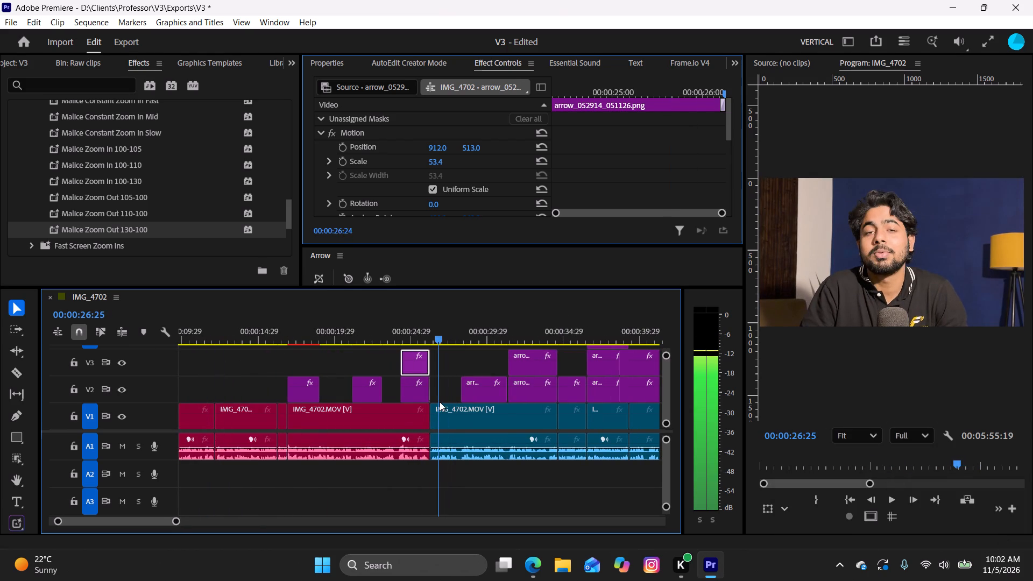
{"action": "left_click_drag", "start_coordinate": [440, 402], "coordinate": [66, 428]}
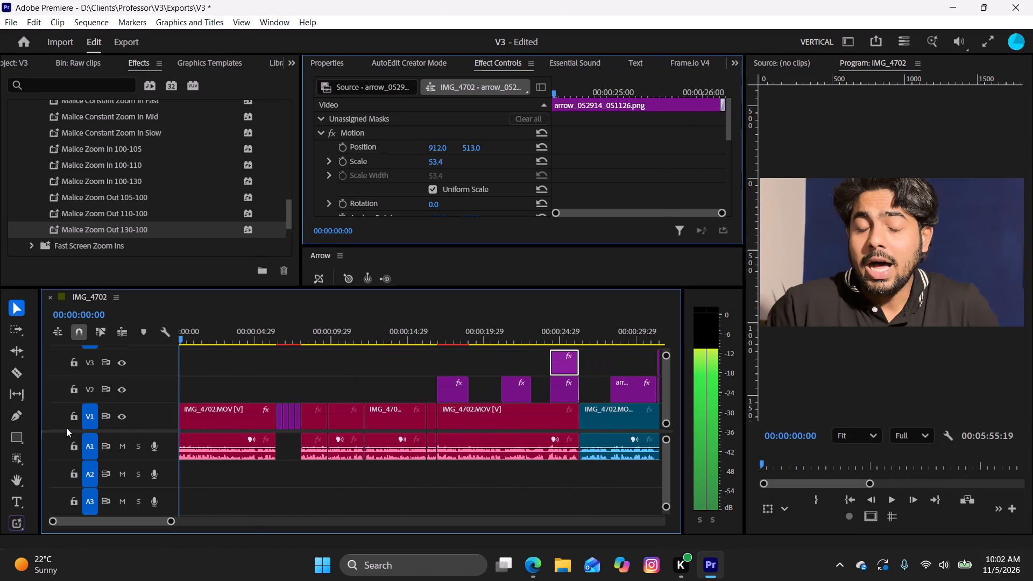
{"action": "left_click_drag", "start_coordinate": [66, 428], "coordinate": [306, 465]}
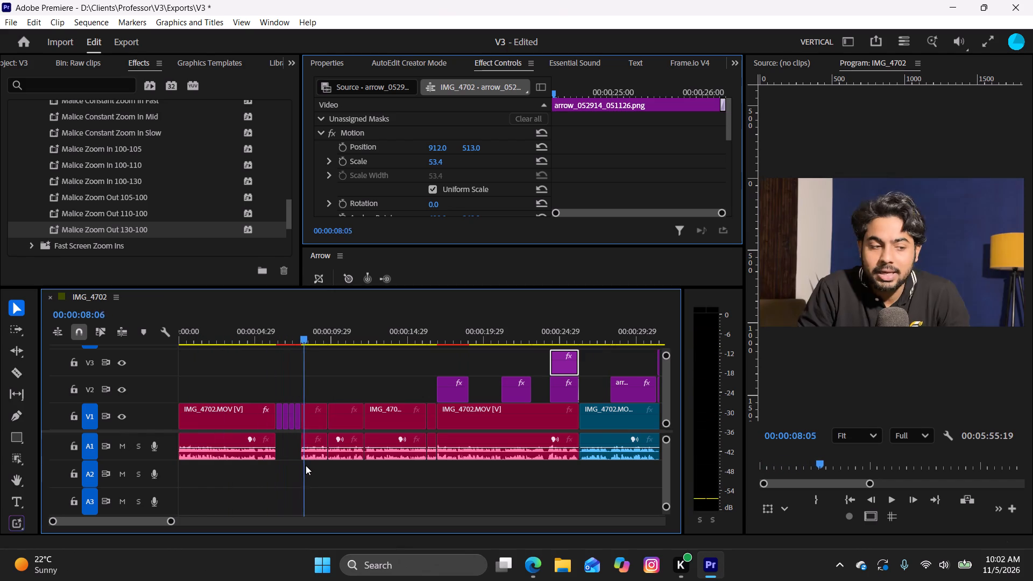
{"action": "left_click_drag", "start_coordinate": [306, 465], "coordinate": [329, 485]}
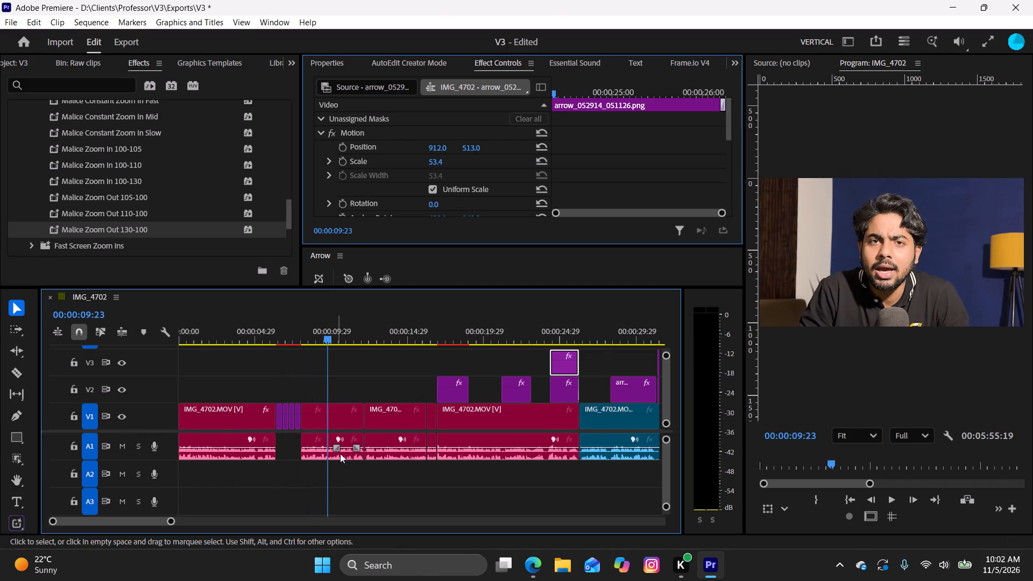
{"action": "left_click_drag", "start_coordinate": [329, 343], "coordinate": [344, 352]}
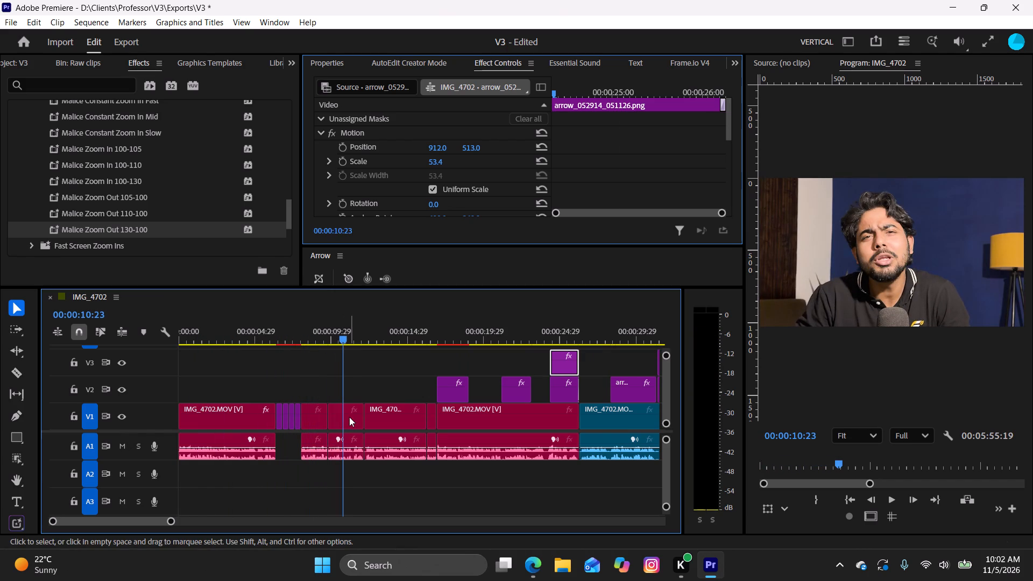
Set the Motion Scale of the IMG_4702 talking clip at 00:00:10:23 to 110 and play back from just before it.
{"action": "left_click", "coordinate": [349, 417]}
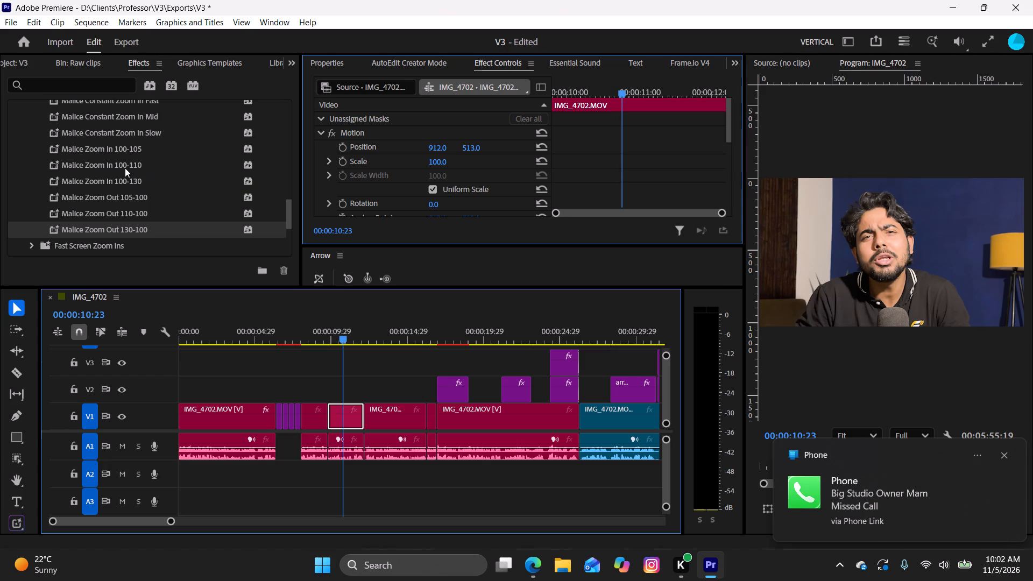
{"action": "scroll", "coordinate": [122, 165], "scroll_direction": "down", "scroll_amount": 3}
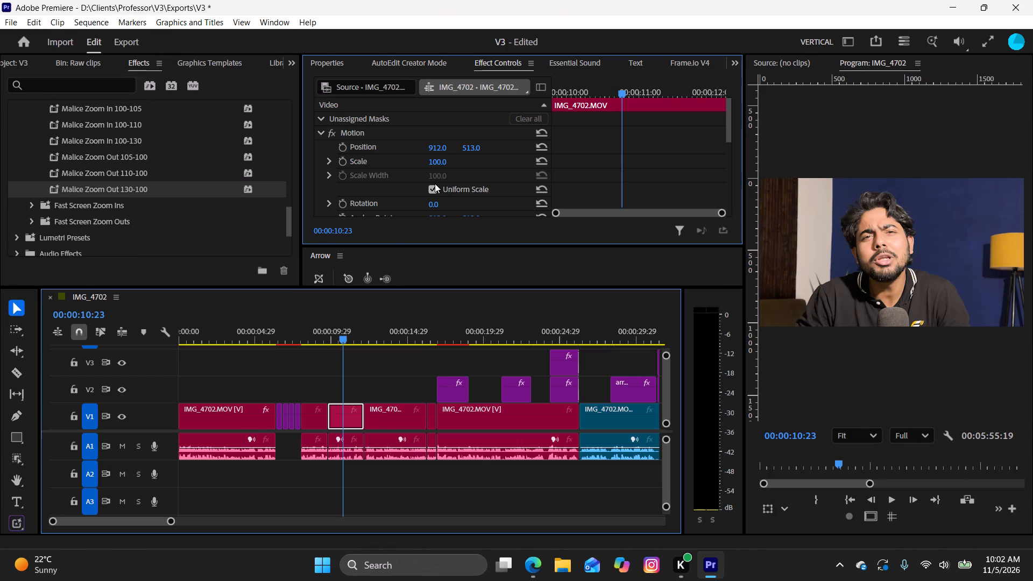
{"action": "left_click", "coordinate": [440, 164]}
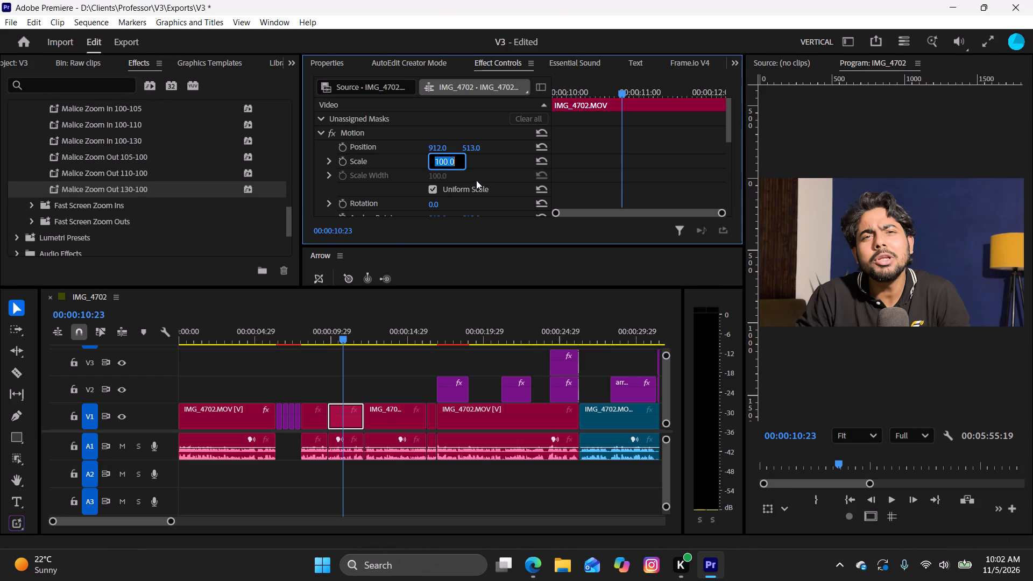
{"action": "key", "text": "BackSpace"}
{"action": "type", "text": "110"}
{"action": "key", "text": "Return"}
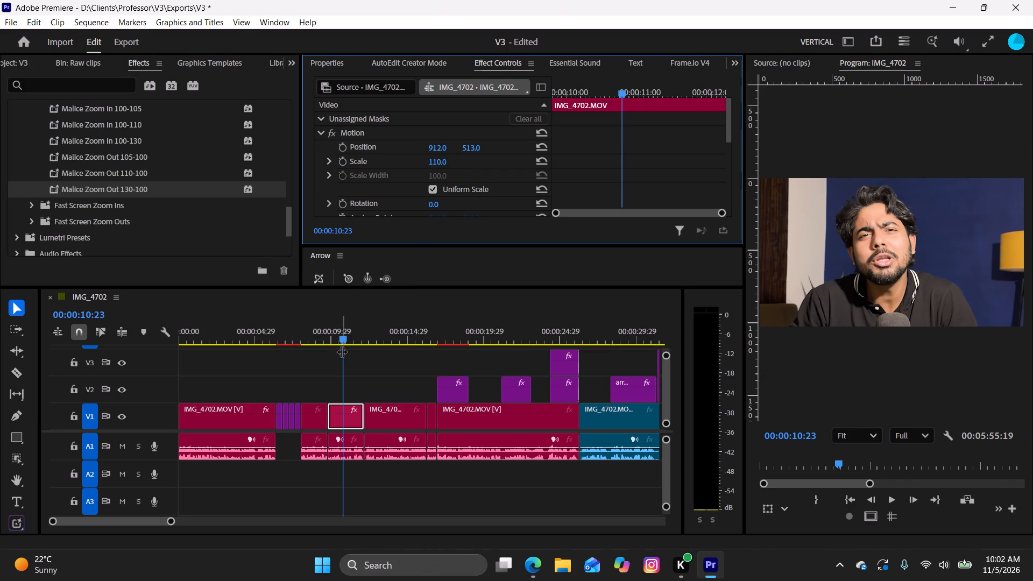
{"action": "left_click_drag", "start_coordinate": [342, 332], "coordinate": [322, 345]}
{"action": "key", "text": "space"}
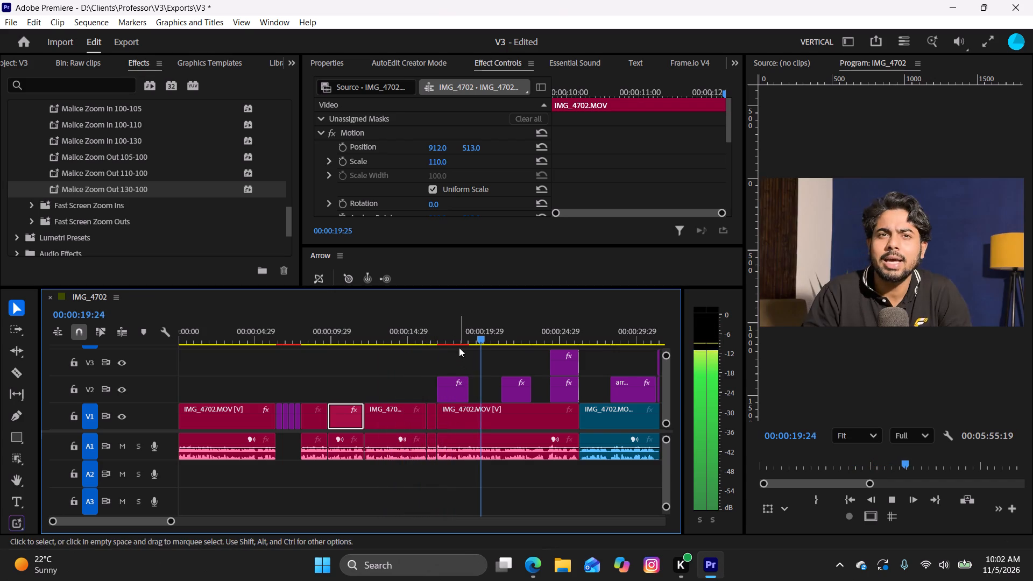
Stop playback and return the playhead to the start of the IMG_4702 sequence.
{"action": "key", "text": "space"}
{"action": "left_click_drag", "start_coordinate": [490, 336], "coordinate": [164, 347]}
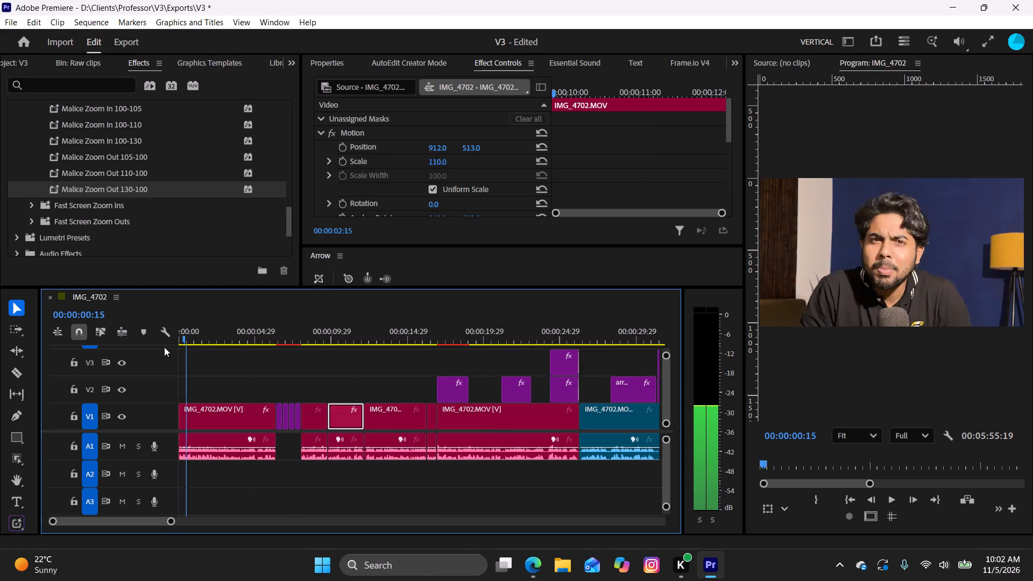
{"action": "left_click_drag", "start_coordinate": [164, 347], "coordinate": [137, 351]}
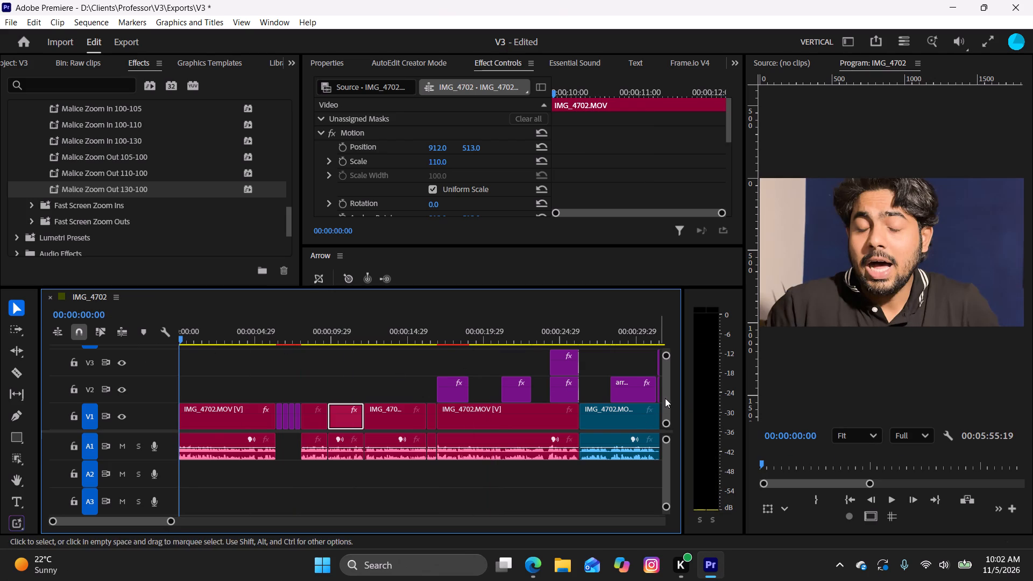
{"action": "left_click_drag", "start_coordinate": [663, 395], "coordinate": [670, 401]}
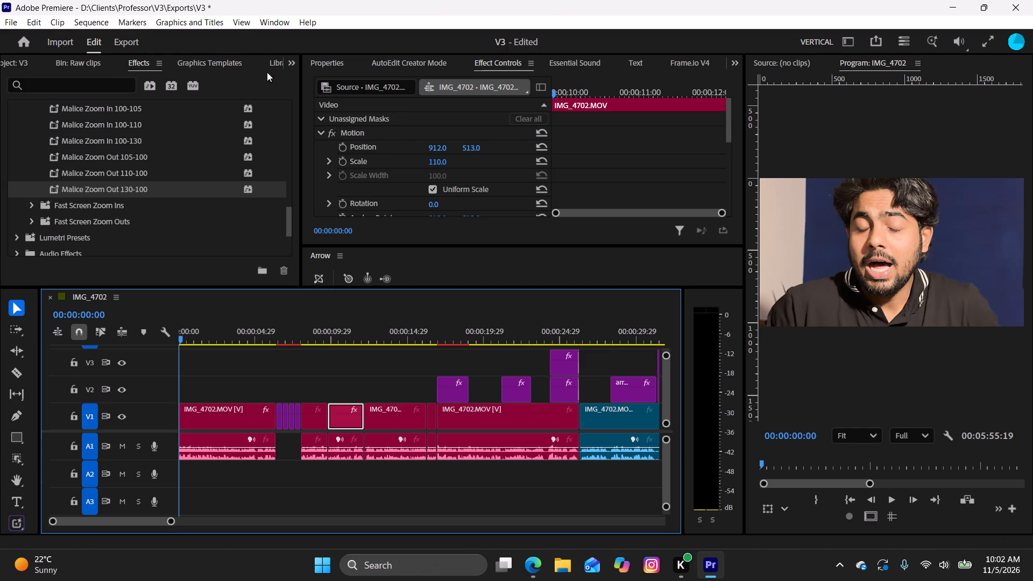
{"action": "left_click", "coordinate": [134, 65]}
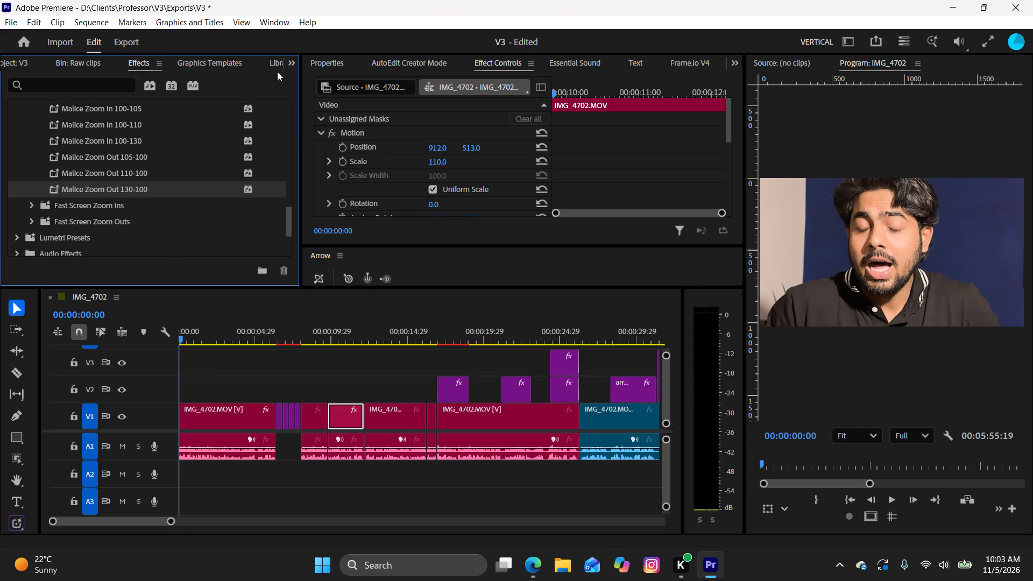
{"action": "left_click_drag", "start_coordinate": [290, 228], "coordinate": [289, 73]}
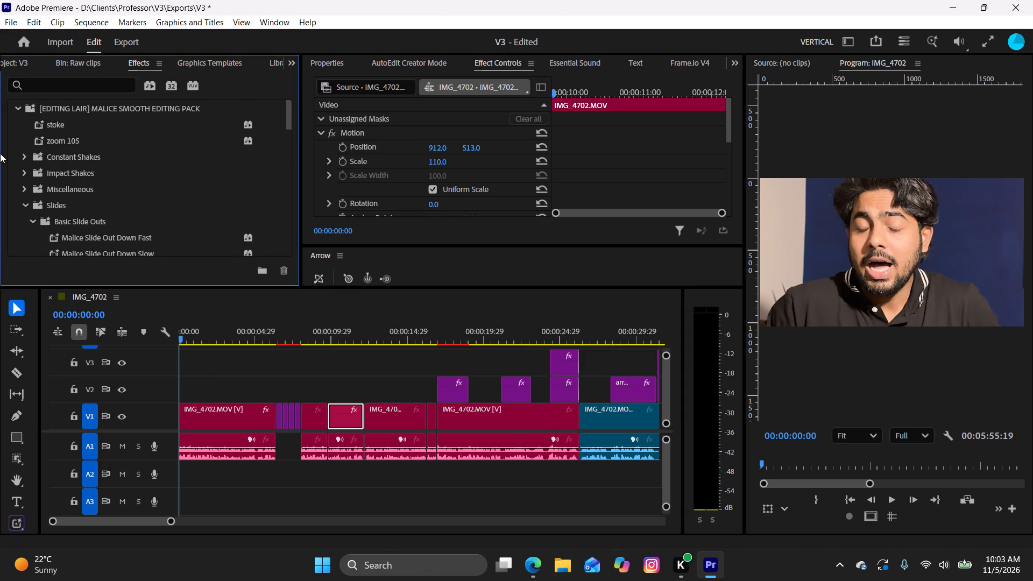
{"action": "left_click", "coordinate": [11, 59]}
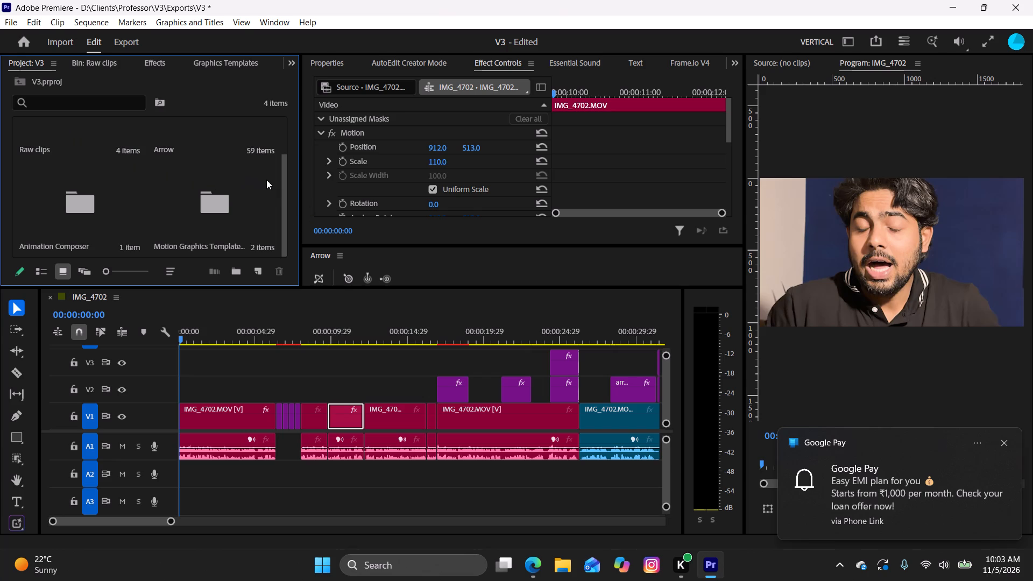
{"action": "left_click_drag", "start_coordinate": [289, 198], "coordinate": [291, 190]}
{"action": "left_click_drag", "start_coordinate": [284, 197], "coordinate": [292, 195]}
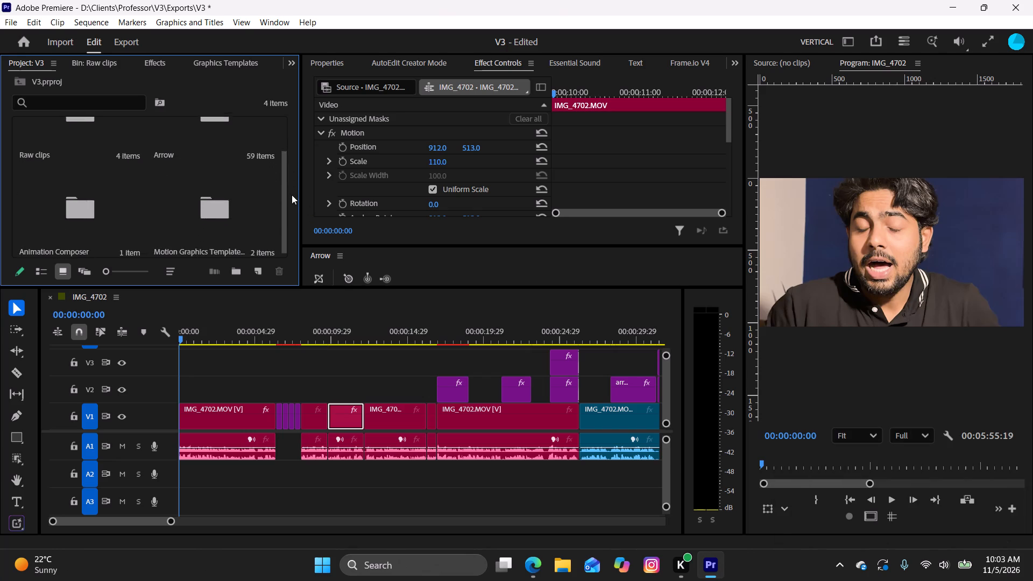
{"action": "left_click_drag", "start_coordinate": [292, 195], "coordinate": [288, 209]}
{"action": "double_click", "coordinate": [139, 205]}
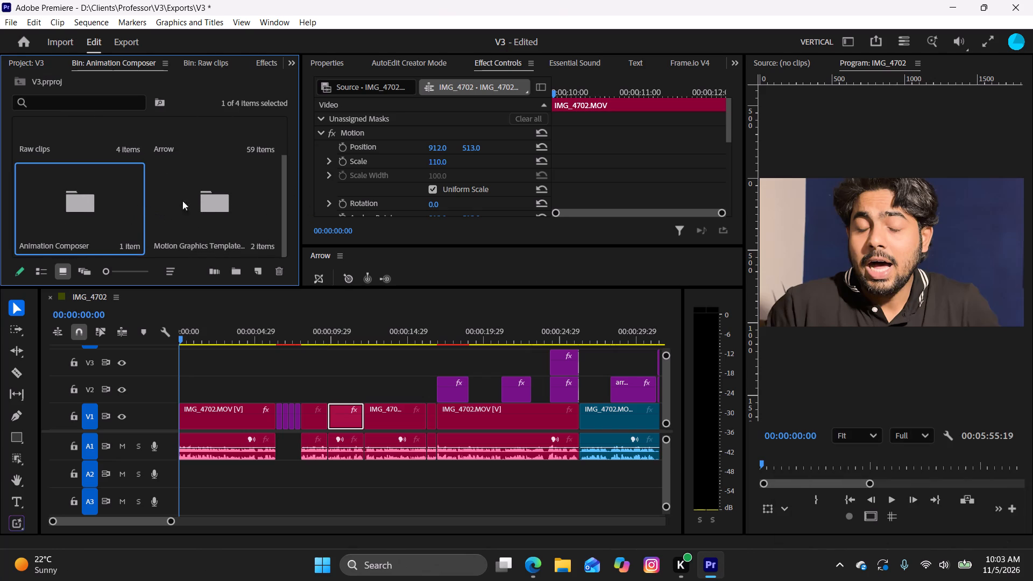
Import the sfx yvm folder from Editing assests on drive D into the top level of the V3 project.
{"action": "left_click", "coordinate": [17, 80]}
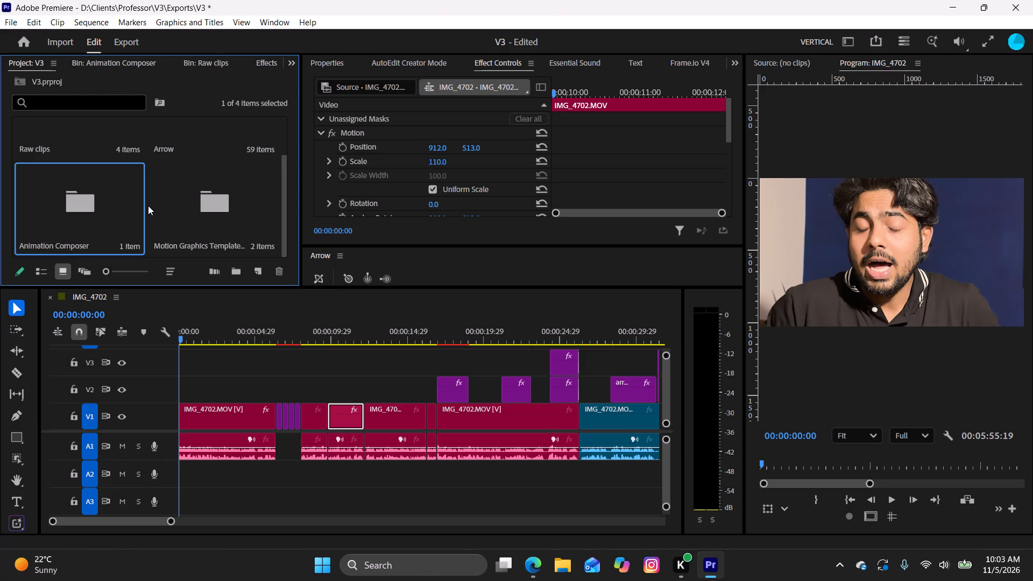
{"action": "double_click", "coordinate": [150, 204]}
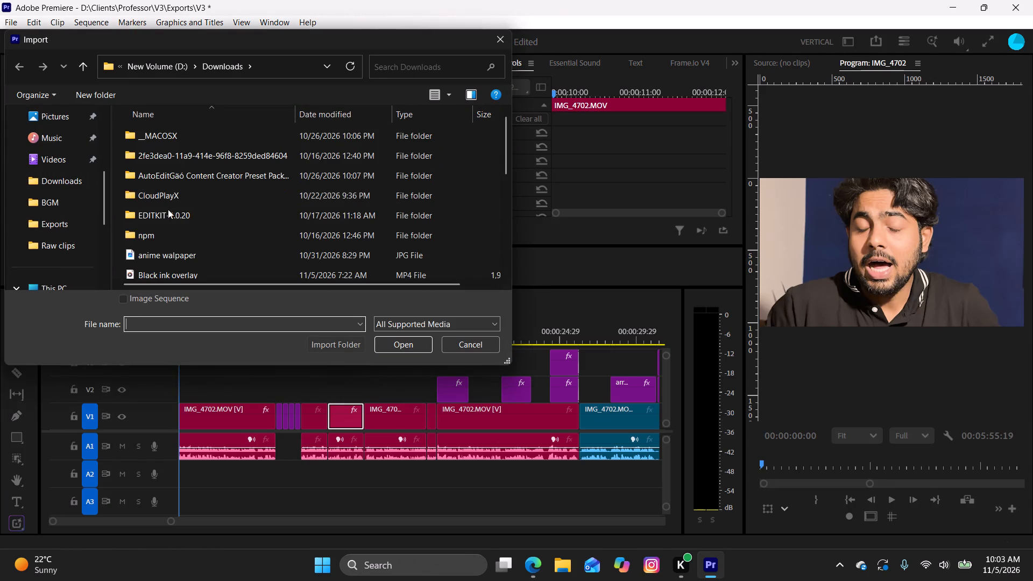
{"action": "scroll", "coordinate": [168, 210], "scroll_direction": "down", "scroll_amount": 7}
{"action": "scroll", "coordinate": [169, 216], "scroll_direction": "up", "scroll_amount": 12}
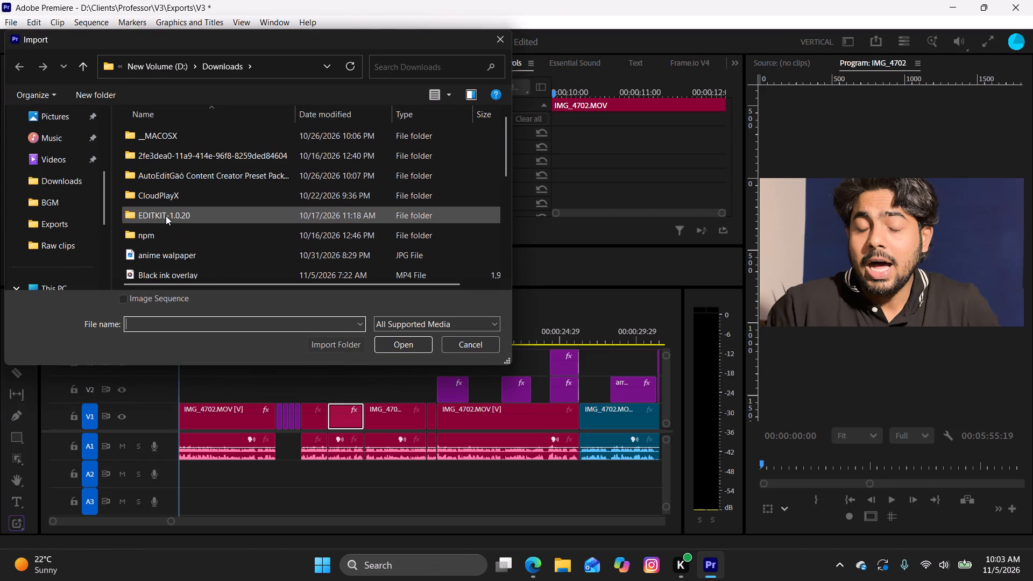
{"action": "left_click", "coordinate": [84, 70]}
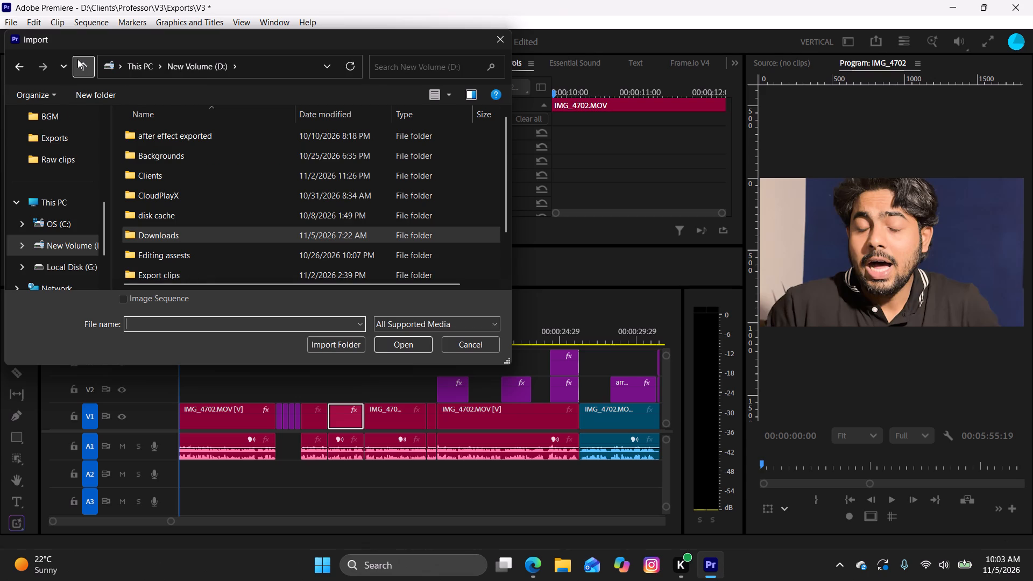
{"action": "double_click", "coordinate": [190, 256]}
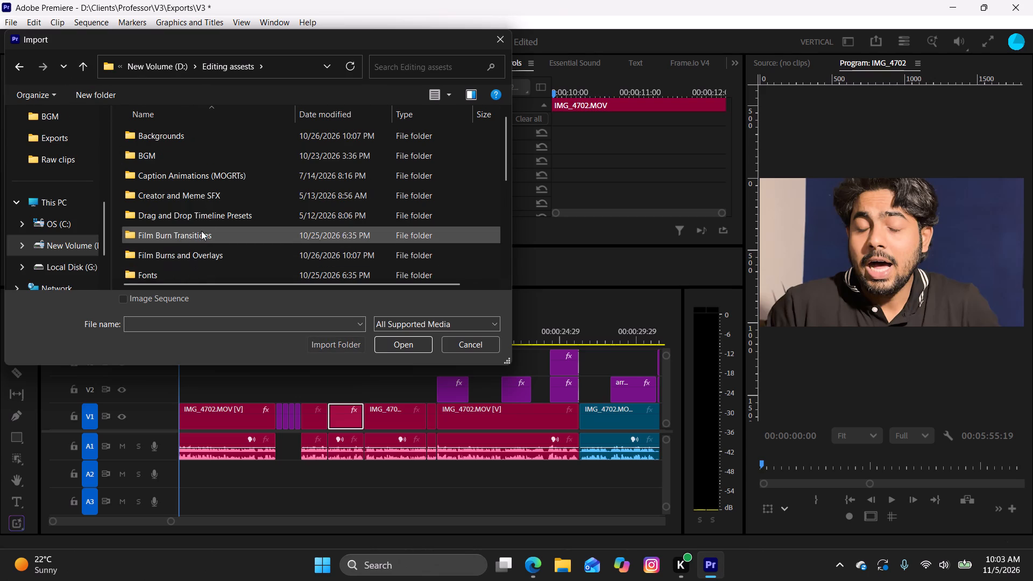
{"action": "scroll", "coordinate": [206, 224], "scroll_direction": "down", "scroll_amount": 2}
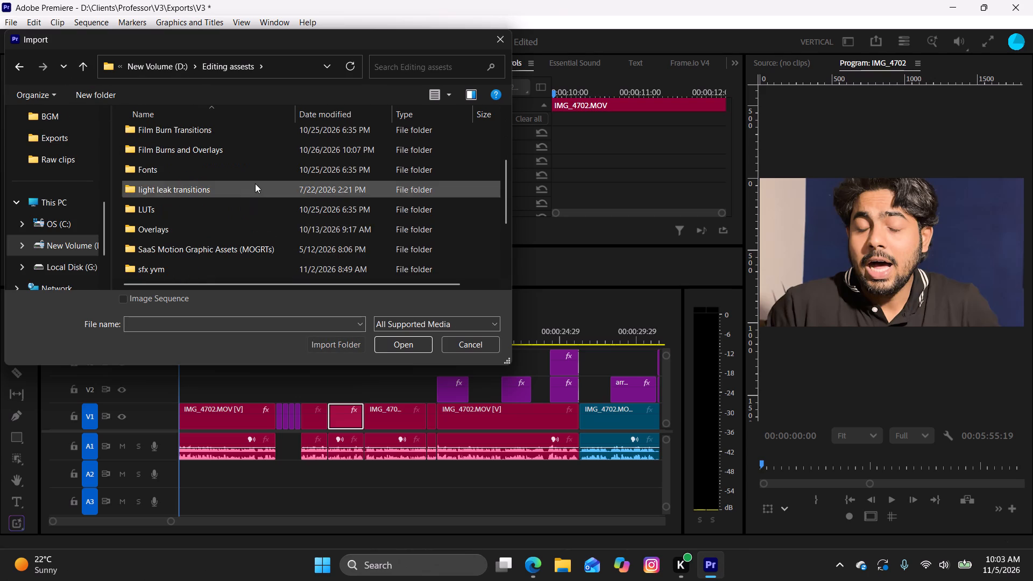
{"action": "scroll", "coordinate": [221, 208], "scroll_direction": "up", "scroll_amount": 7}
{"action": "scroll", "coordinate": [221, 207], "scroll_direction": "down", "scroll_amount": 1}
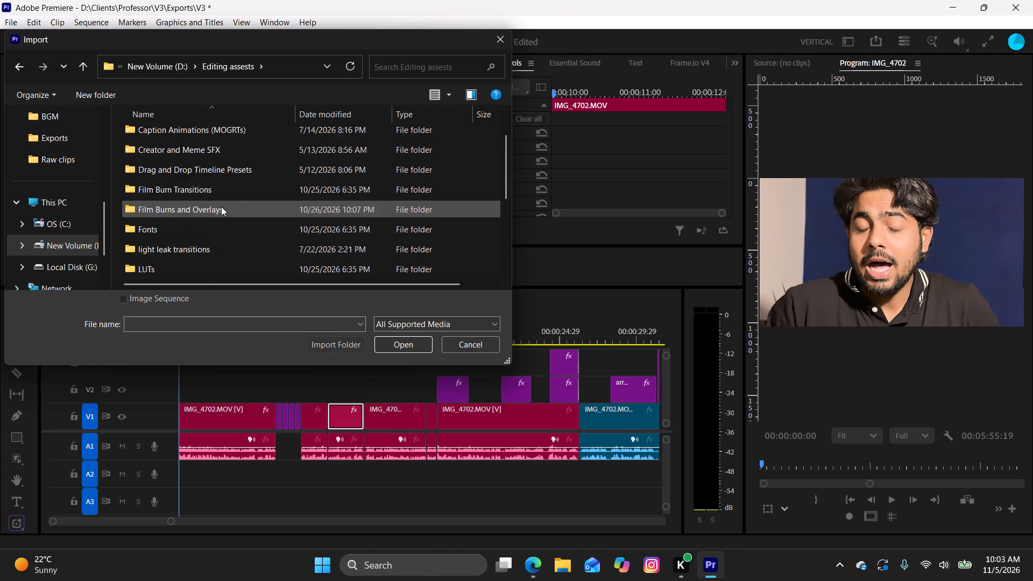
{"action": "scroll", "coordinate": [221, 207], "scroll_direction": "down", "scroll_amount": 5}
{"action": "left_click", "coordinate": [216, 175]}
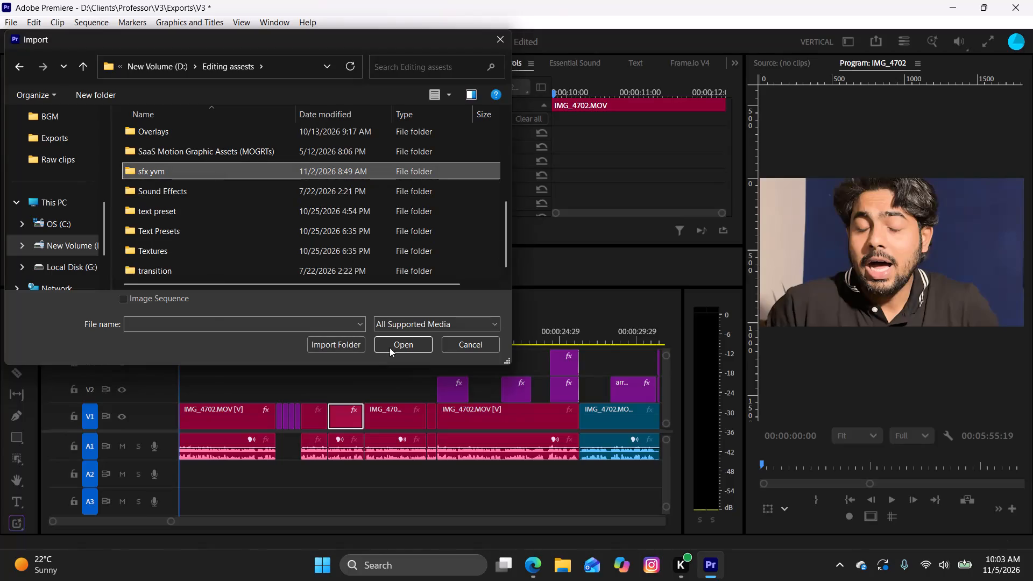
{"action": "left_click", "coordinate": [347, 348]}
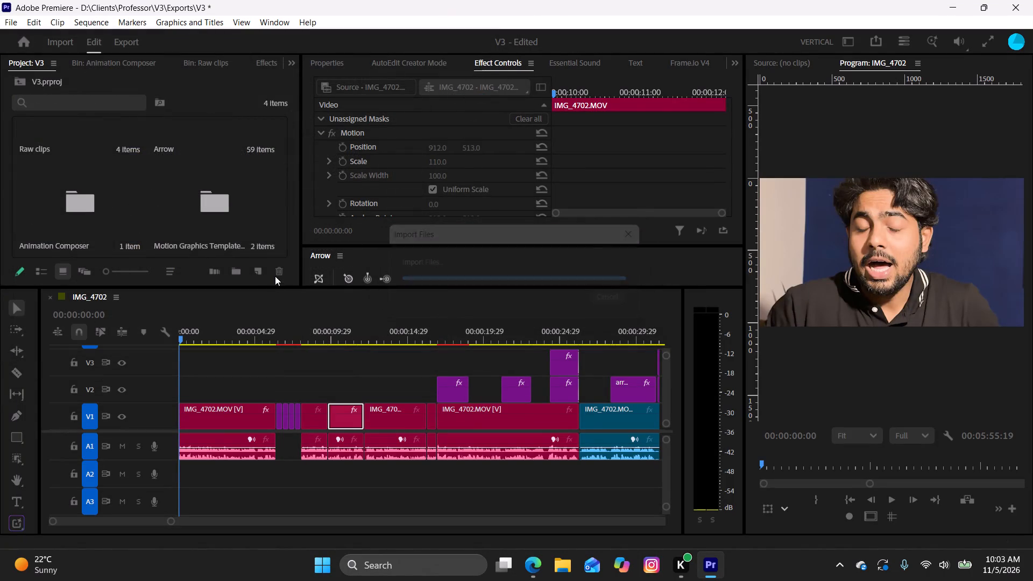
Open the sfx yvm bin and audition mouse click.wav from its beginning.
{"action": "double_click", "coordinate": [101, 207]}
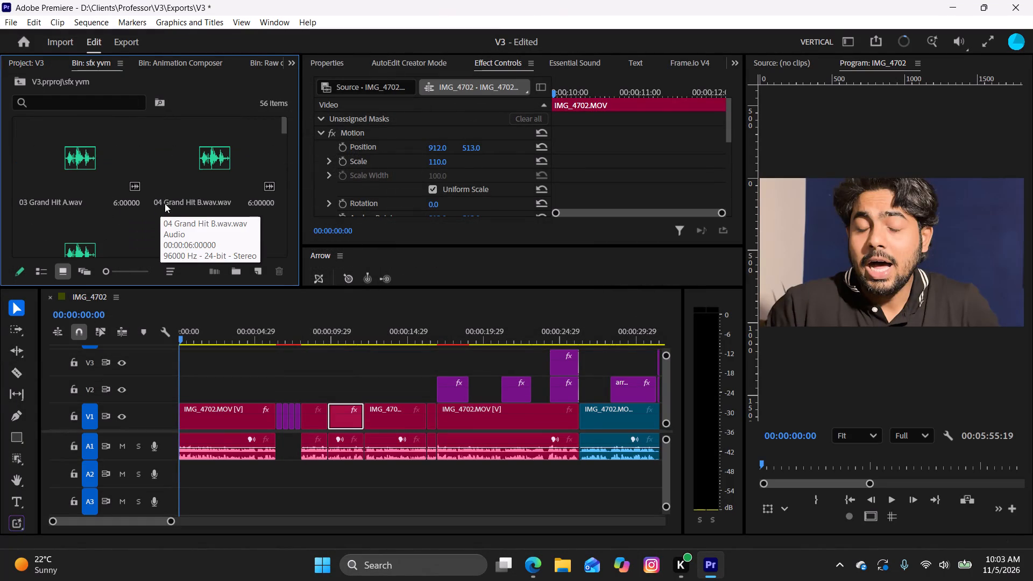
{"action": "scroll", "coordinate": [165, 204], "scroll_direction": "down", "scroll_amount": 20}
{"action": "scroll", "coordinate": [165, 204], "scroll_direction": "down", "scroll_amount": 8}
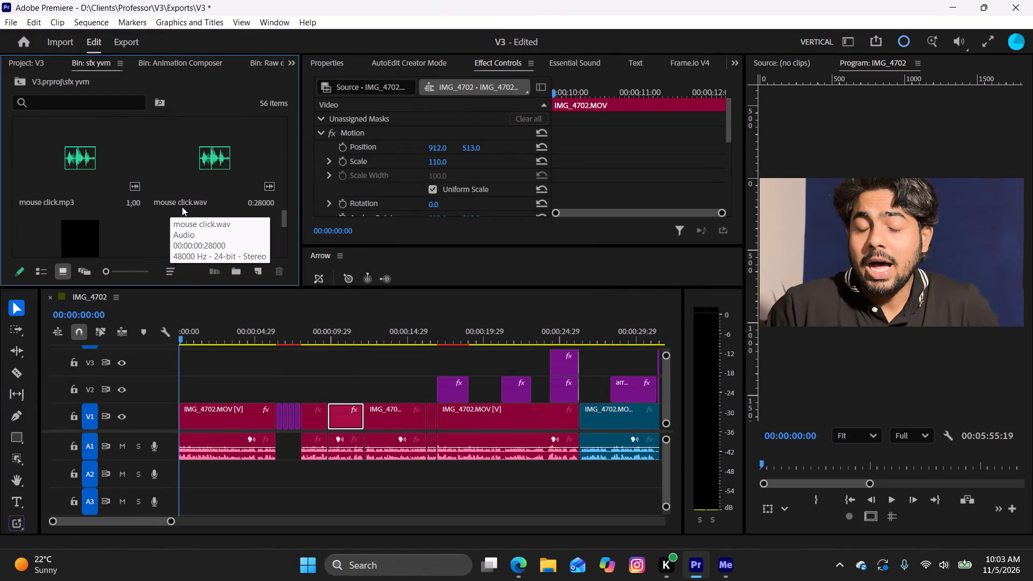
{"action": "double_click", "coordinate": [228, 180]}
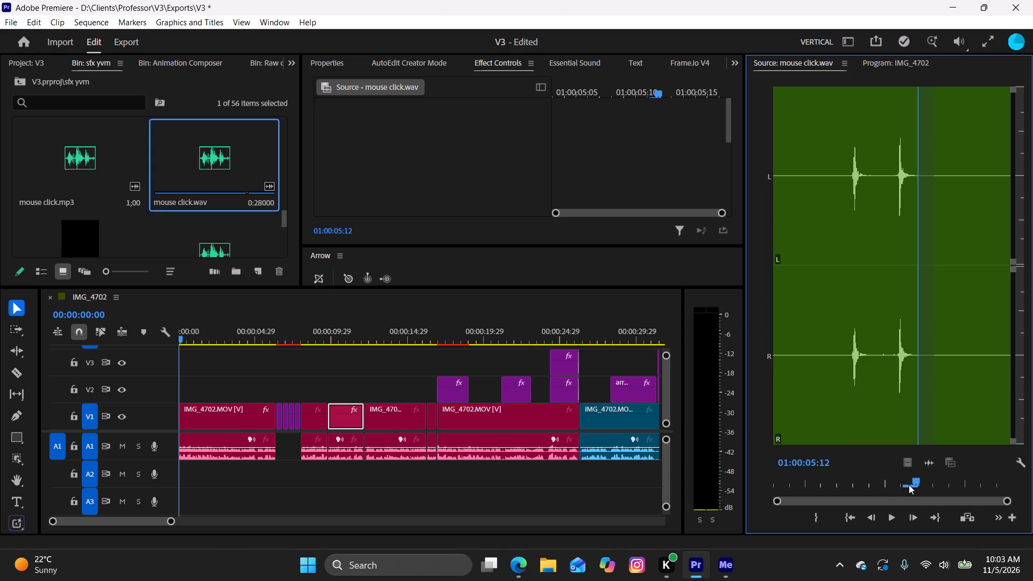
{"action": "left_click_drag", "start_coordinate": [909, 485], "coordinate": [852, 486]}
{"action": "key", "text": "space"}
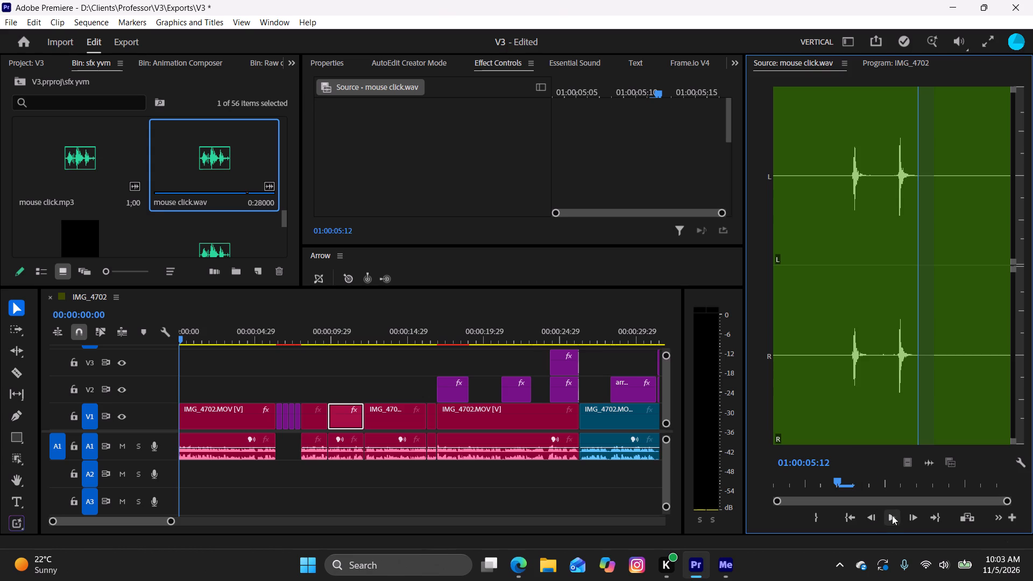
{"action": "left_click", "coordinate": [892, 515]}
{"action": "left_click_drag", "start_coordinate": [852, 491], "coordinate": [814, 491]}
{"action": "left_click_drag", "start_coordinate": [822, 485], "coordinate": [741, 492]}
{"action": "left_click", "coordinate": [892, 521]}
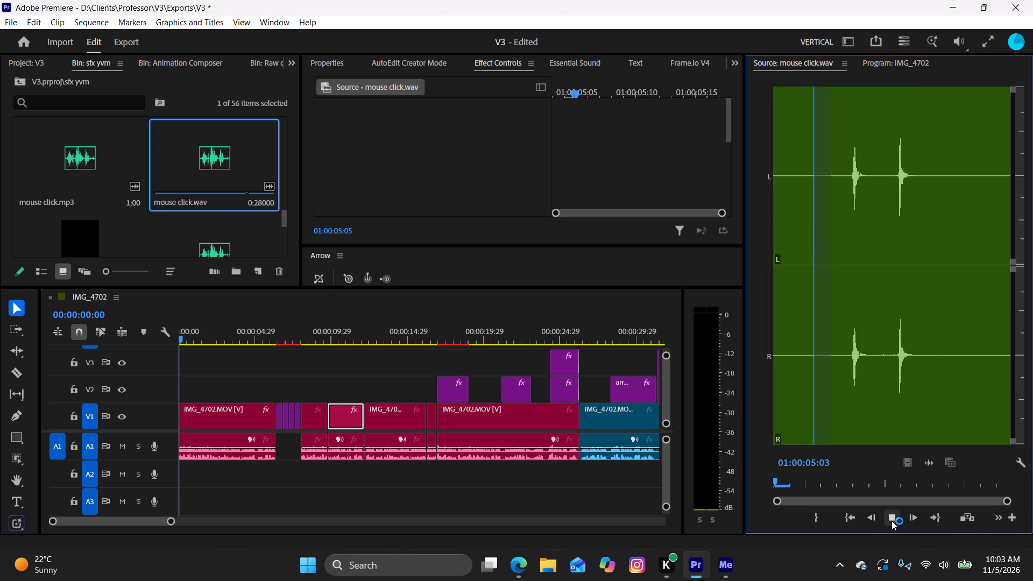
{"action": "key", "text": "space"}
Audition the mouse click.mp3 sound from the sfx yvm bin.
{"action": "double_click", "coordinate": [50, 164]}
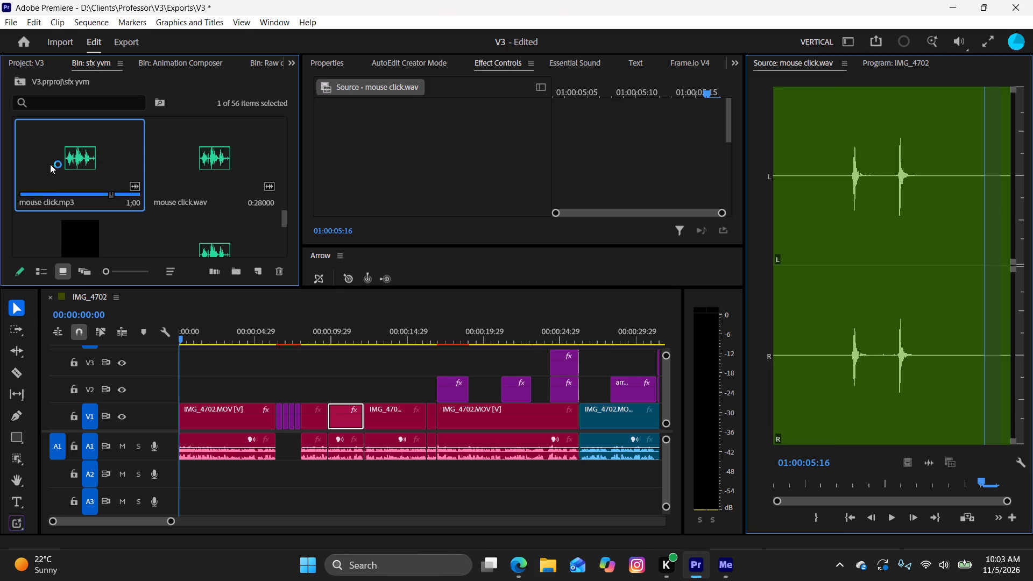
{"action": "left_click_drag", "start_coordinate": [828, 480], "coordinate": [771, 480]}
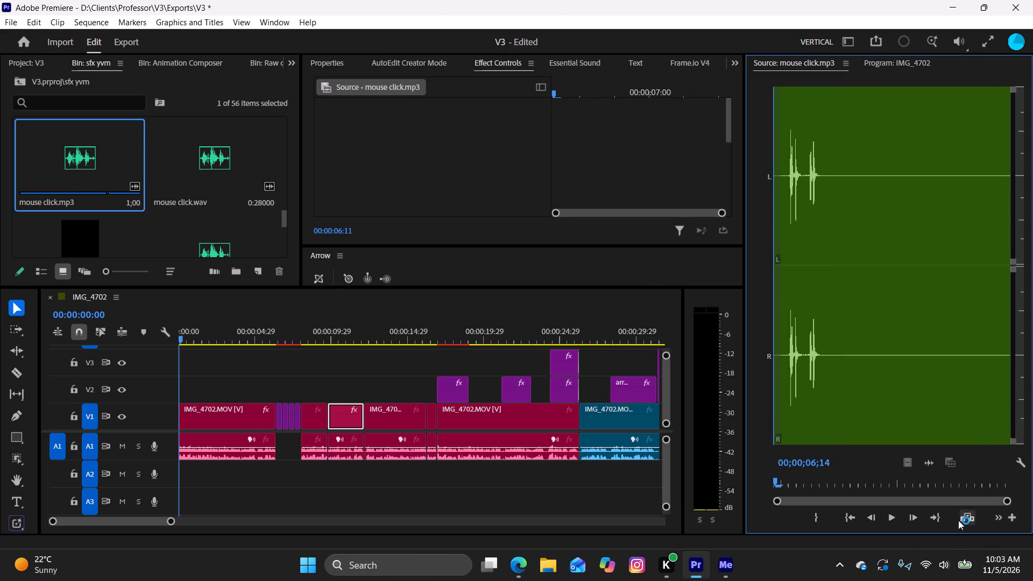
{"action": "left_click", "coordinate": [898, 527]}
{"action": "left_click", "coordinate": [895, 522]}
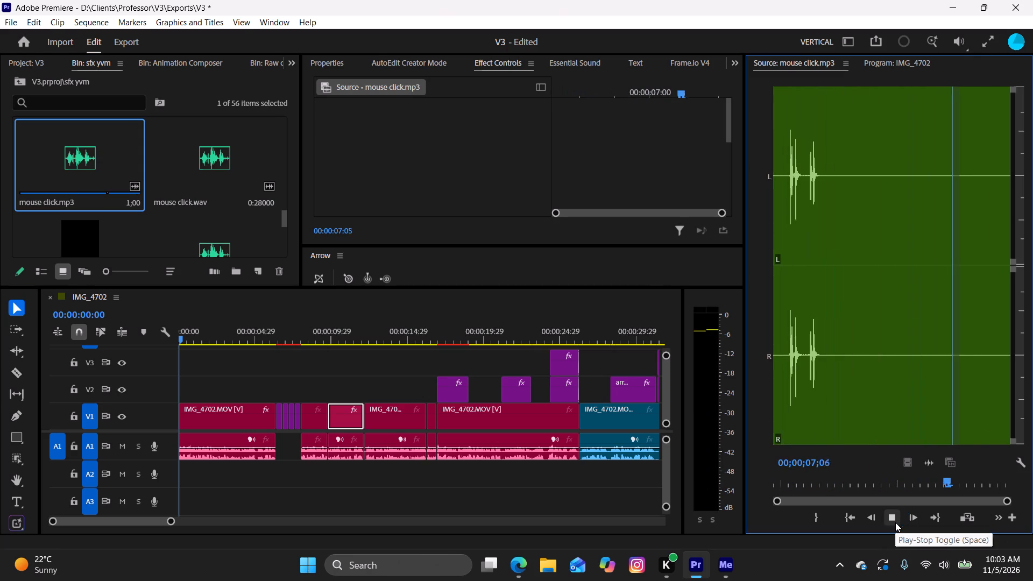
{"action": "key", "text": "space"}
Audition Mouse Click 05.wav and the Mouse click sound effect file from the sfx yvm bin.
{"action": "scroll", "coordinate": [220, 197], "scroll_direction": "down", "scroll_amount": 2}
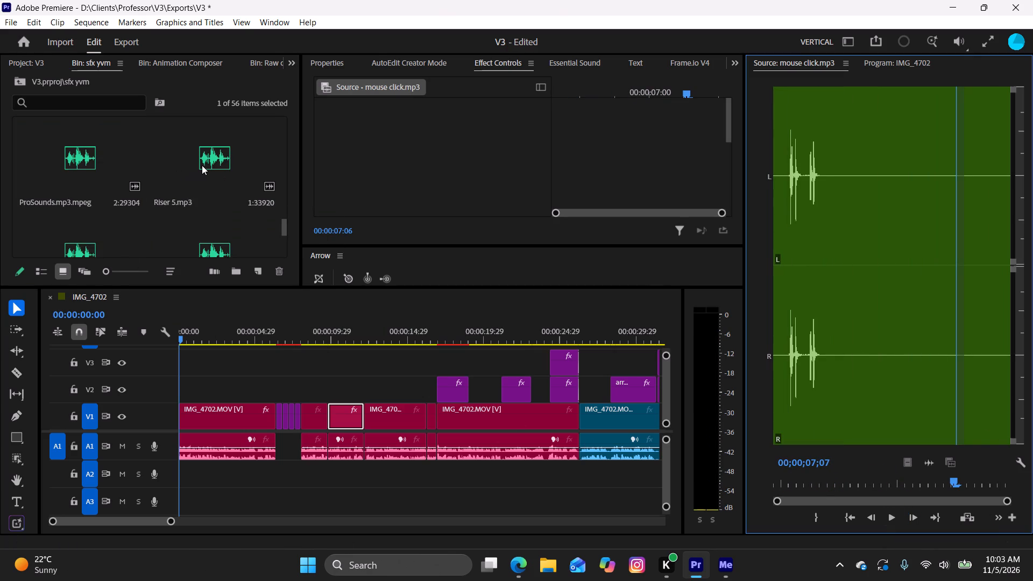
{"action": "scroll", "coordinate": [202, 165], "scroll_direction": "up", "scroll_amount": 3}
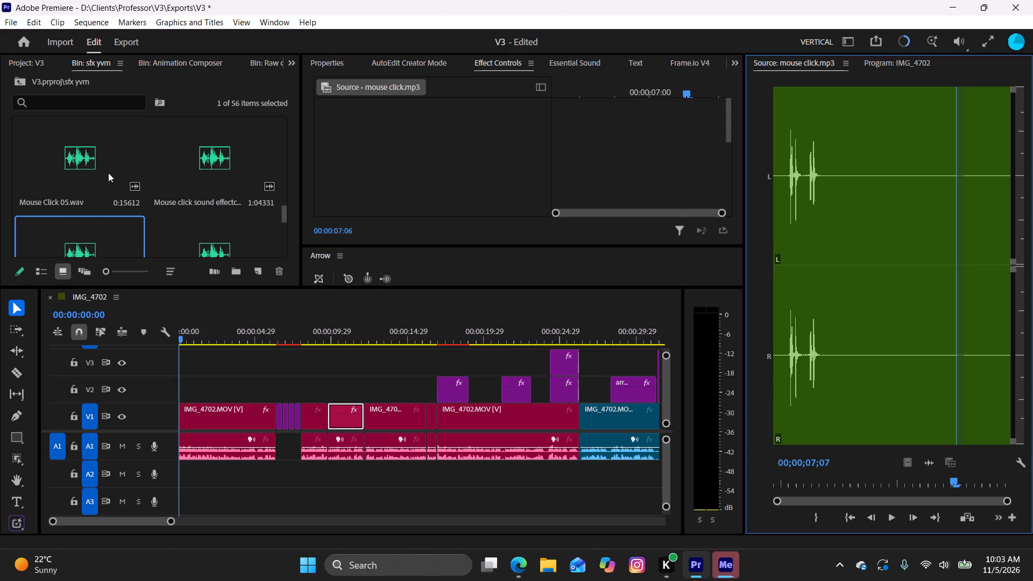
{"action": "double_click", "coordinate": [100, 170]}
{"action": "left_click", "coordinate": [893, 519]}
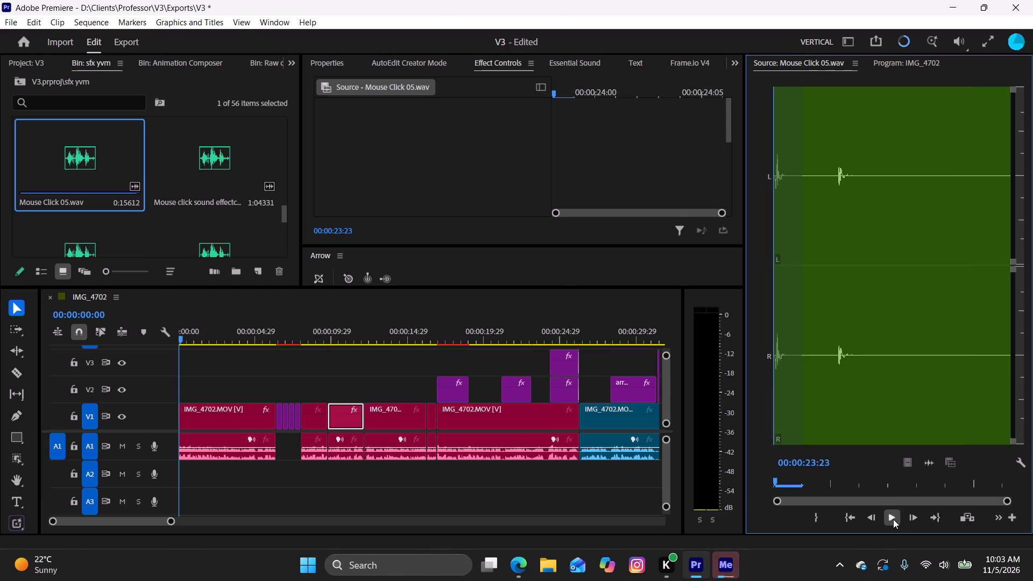
{"action": "double_click", "coordinate": [204, 181]}
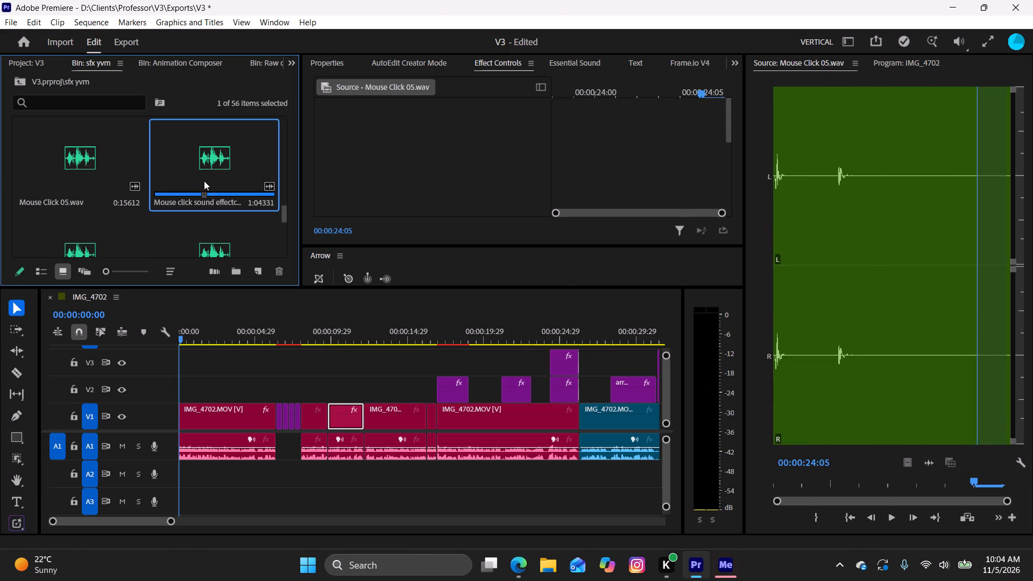
{"action": "left_click_drag", "start_coordinate": [861, 484], "coordinate": [825, 488]}
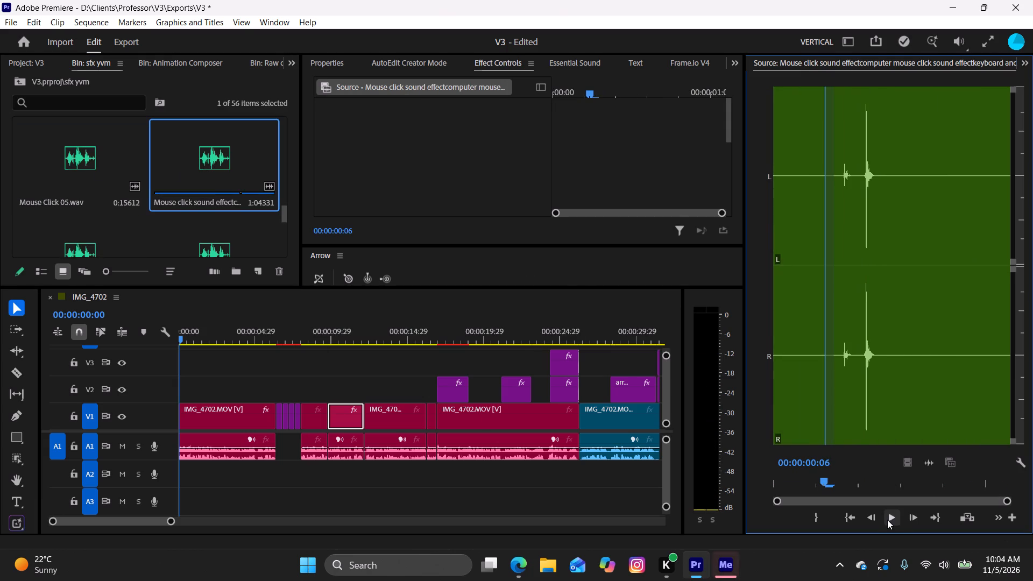
{"action": "left_click", "coordinate": [887, 520]}
{"action": "scroll", "coordinate": [228, 194], "scroll_direction": "down", "scroll_amount": 2}
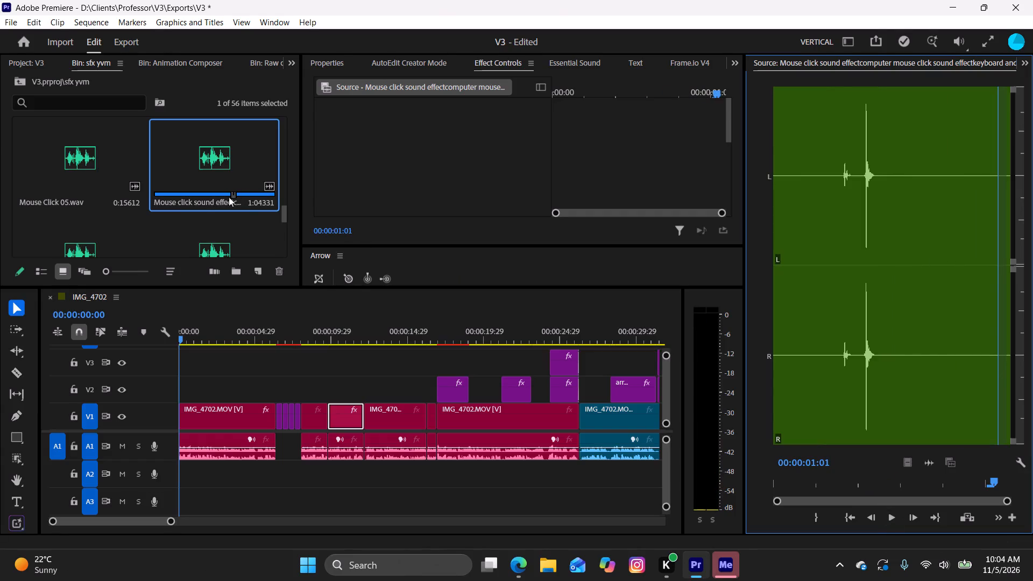
{"action": "scroll", "coordinate": [199, 202], "scroll_direction": "down", "scroll_amount": 1}
Close the Media Encoder payment-method window without filling in any details.
{"action": "left_click", "coordinate": [191, 184]}
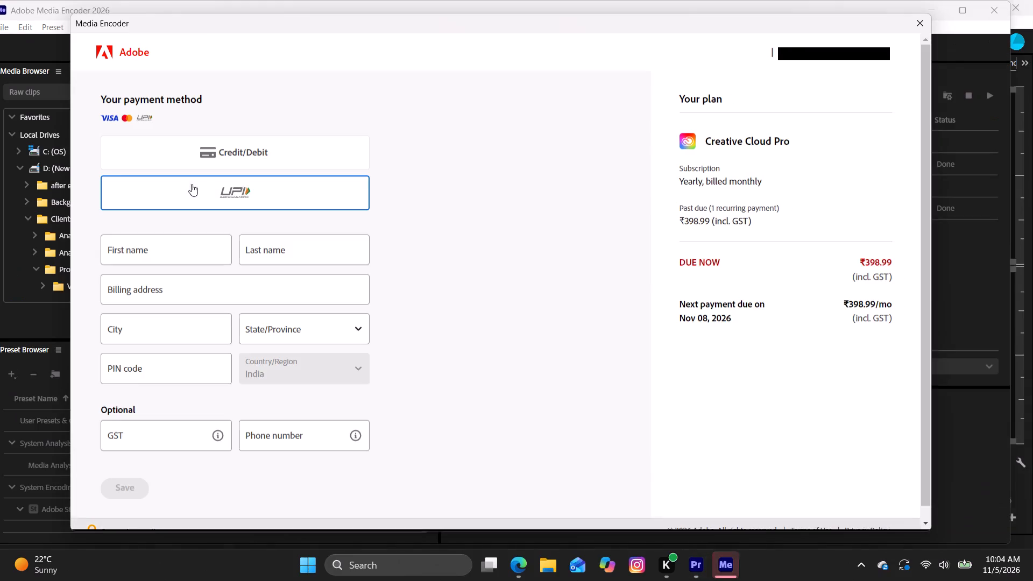
{"action": "left_click", "coordinate": [909, 32]}
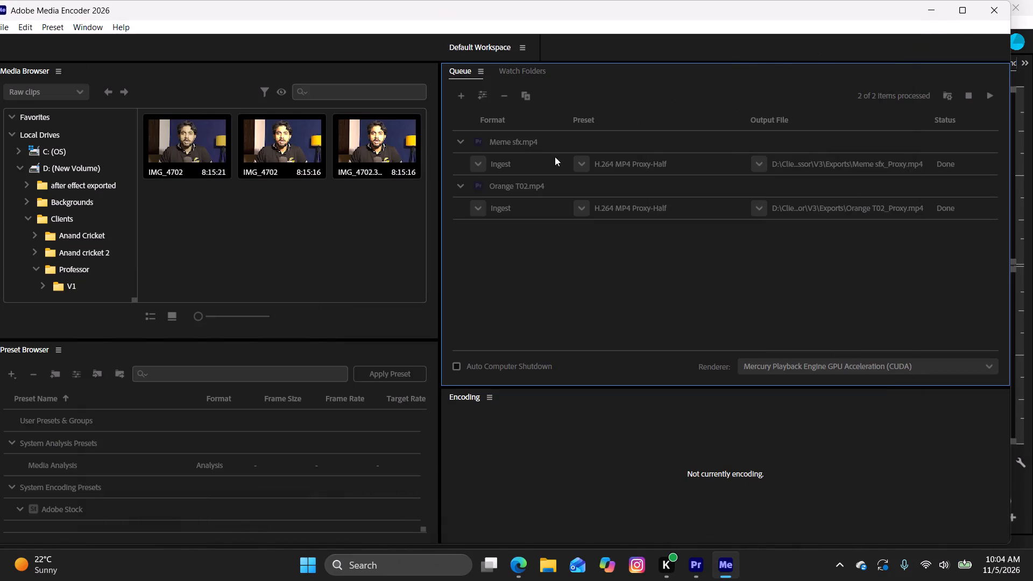
Close Adobe Media Encoder to return to the Premiere project.
{"action": "left_click", "coordinate": [997, 16]}
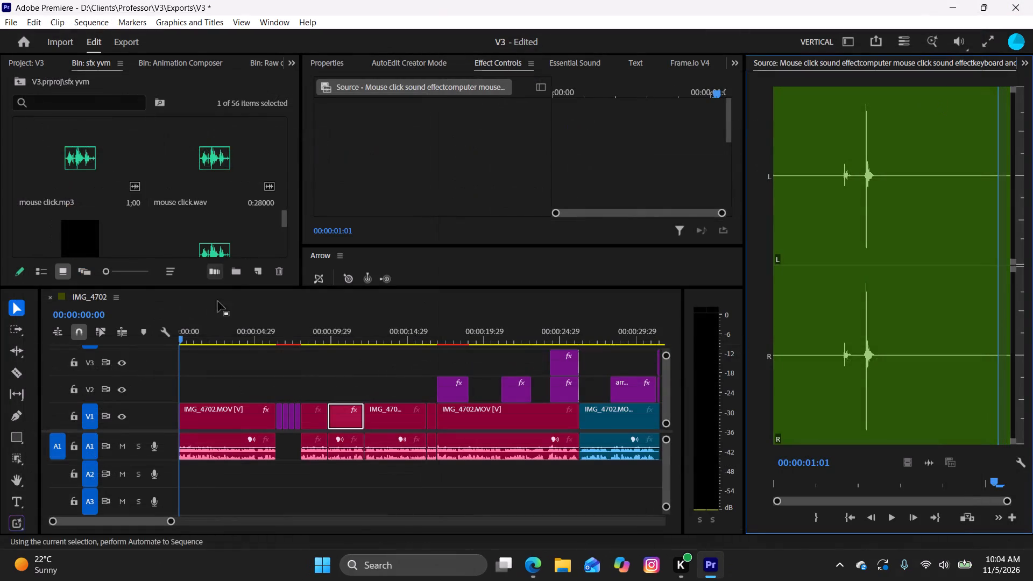
Audition mouse click.wav and ProSounds.mp3.mpeg from the sfx yvm bin.
{"action": "double_click", "coordinate": [218, 145]}
{"action": "left_click_drag", "start_coordinate": [887, 488], "coordinate": [829, 493]}
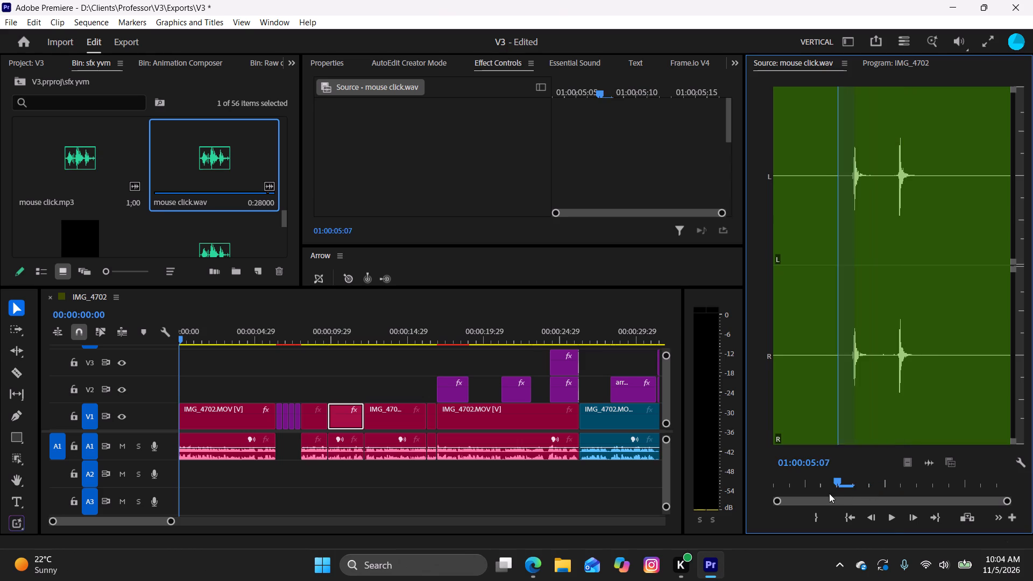
{"action": "left_click_drag", "start_coordinate": [829, 493], "coordinate": [827, 495]}
{"action": "left_click", "coordinate": [890, 523]}
{"action": "scroll", "coordinate": [189, 228], "scroll_direction": "down", "scroll_amount": 1}
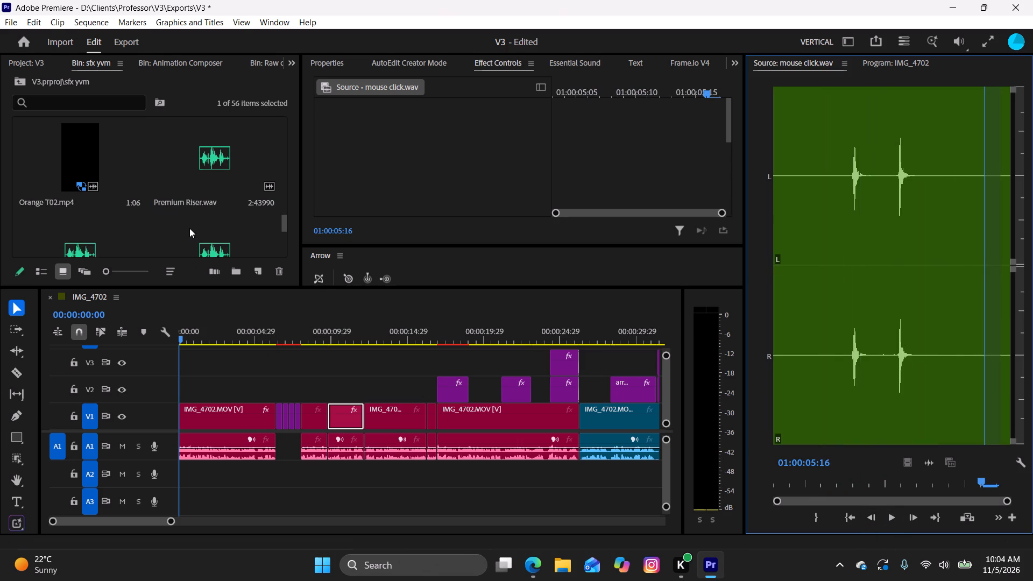
{"action": "scroll", "coordinate": [186, 211], "scroll_direction": "down", "scroll_amount": 1}
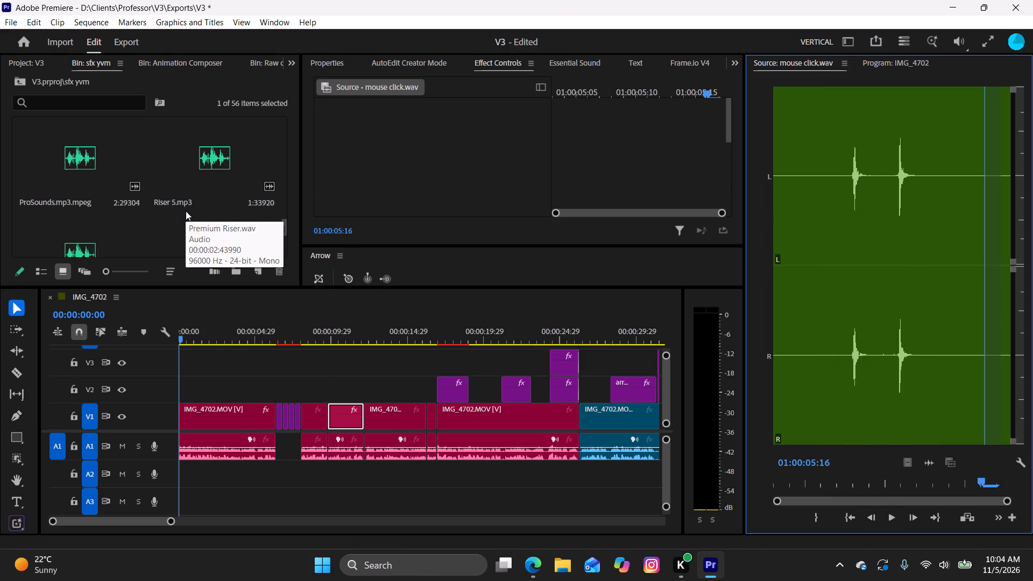
{"action": "double_click", "coordinate": [87, 166]}
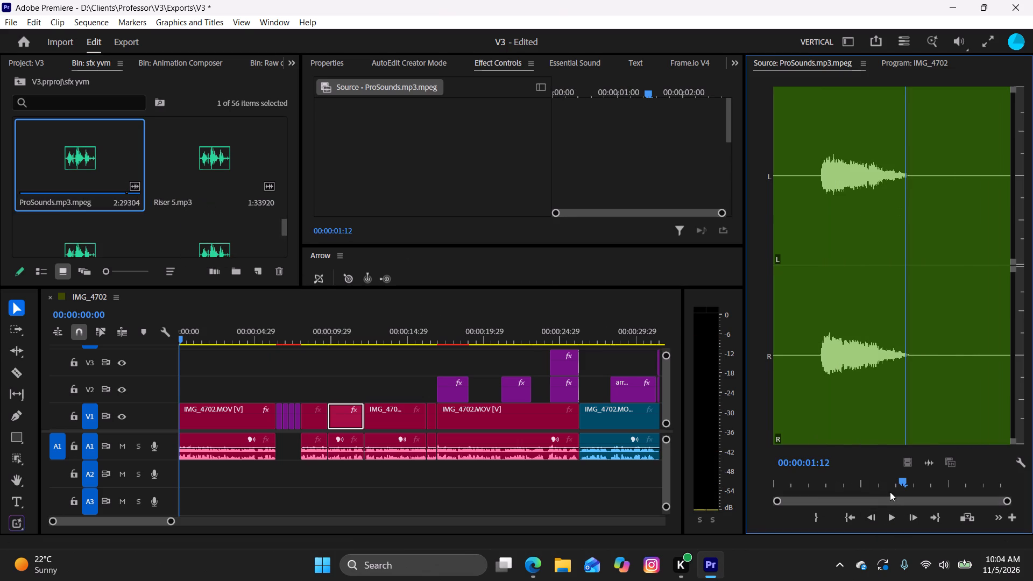
{"action": "left_click_drag", "start_coordinate": [890, 485], "coordinate": [824, 488]}
{"action": "left_click", "coordinate": [882, 520]}
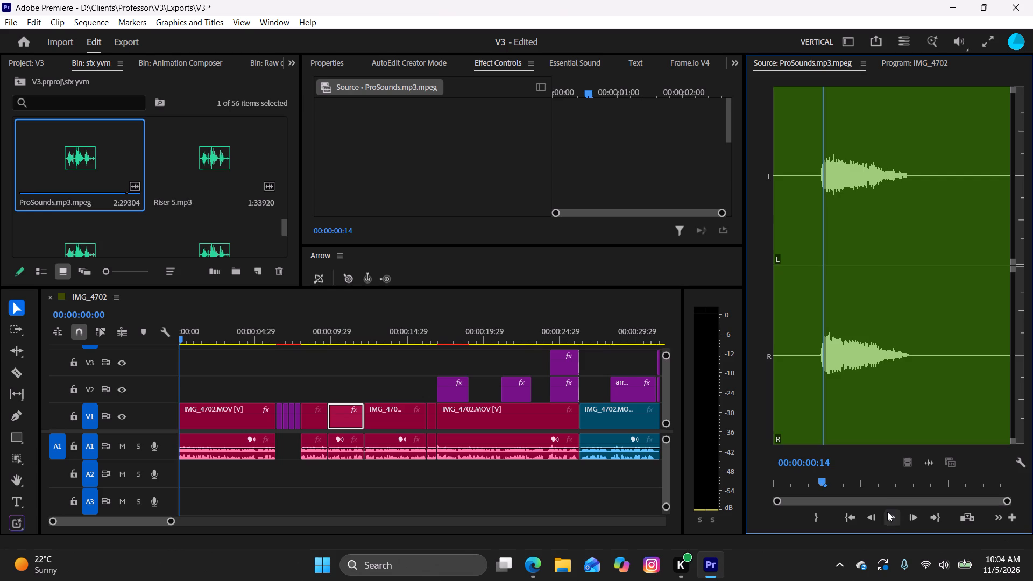
{"action": "left_click", "coordinate": [886, 514]}
Find Mouse Click 04.wav in the sfx yvm bin and audition it from its beginning.
{"action": "scroll", "coordinate": [235, 174], "scroll_direction": "up", "scroll_amount": 4}
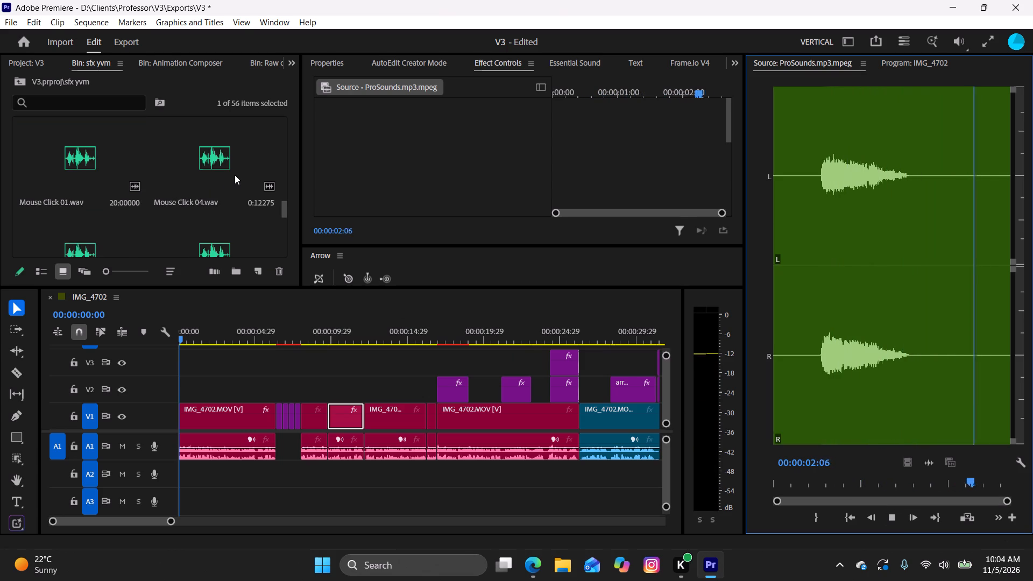
{"action": "scroll", "coordinate": [222, 183], "scroll_direction": "up", "scroll_amount": 5}
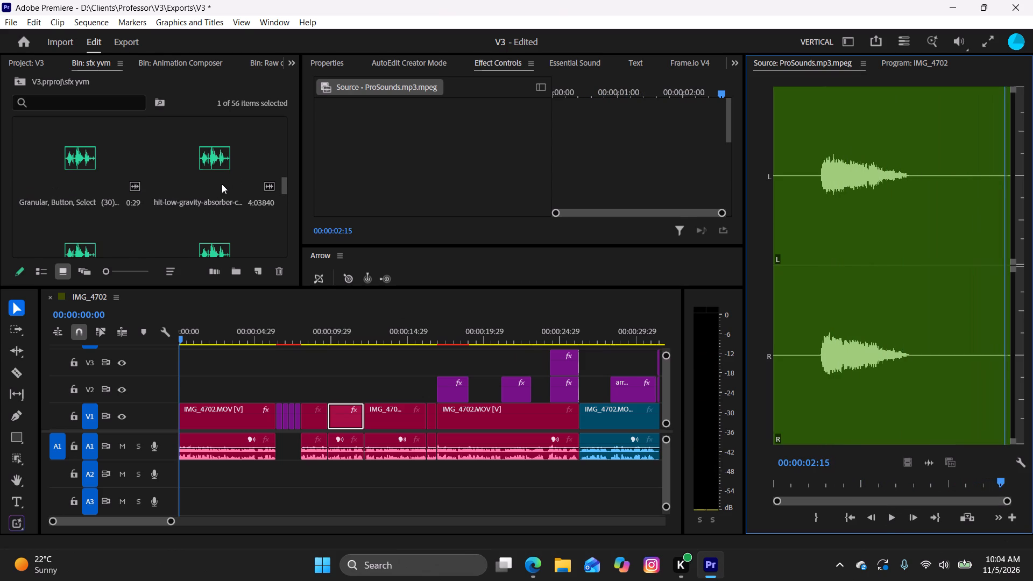
{"action": "scroll", "coordinate": [222, 184], "scroll_direction": "down", "scroll_amount": 4}
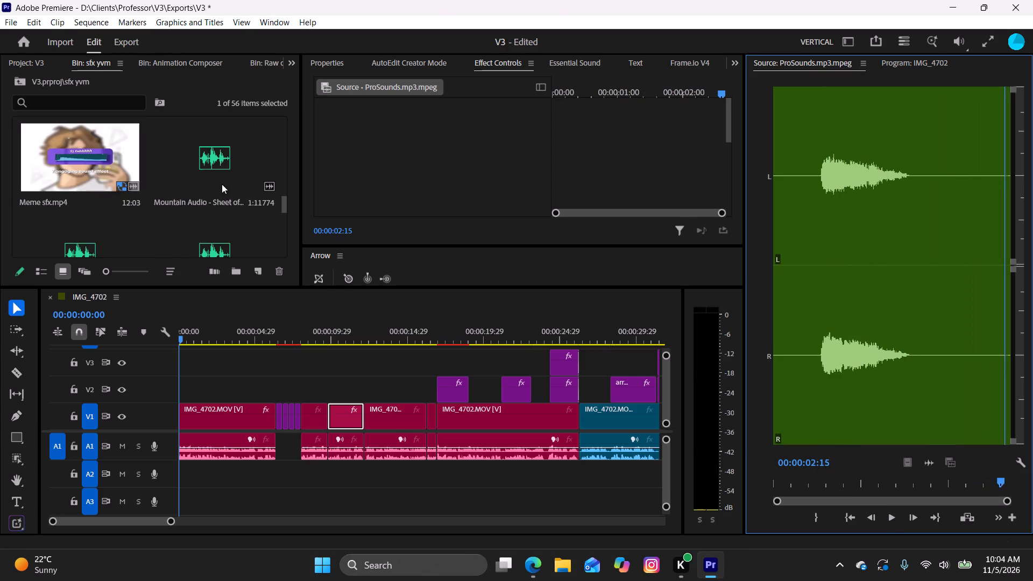
{"action": "scroll", "coordinate": [222, 184], "scroll_direction": "down", "scroll_amount": 1}
{"action": "double_click", "coordinate": [222, 186]}
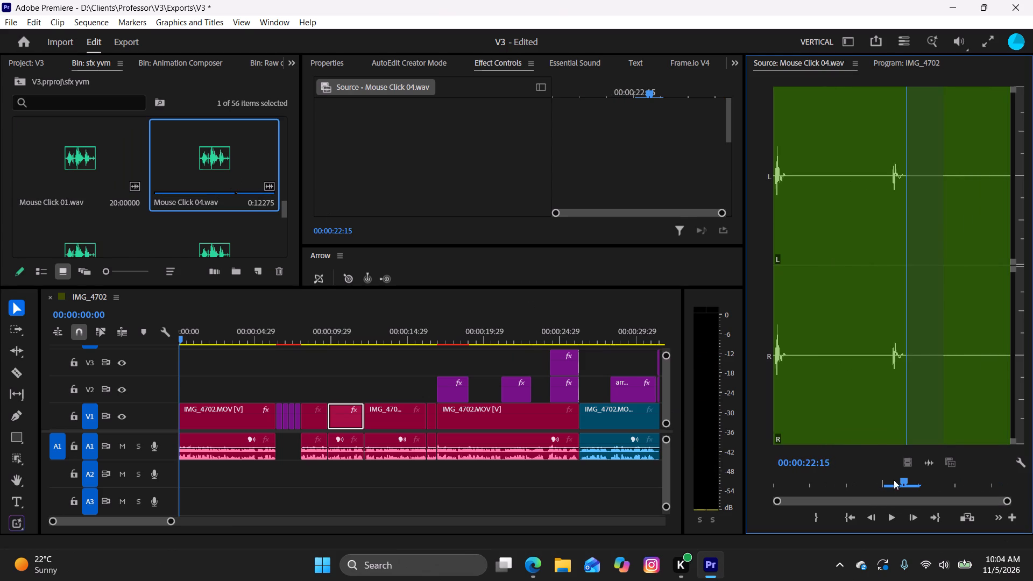
{"action": "left_click_drag", "start_coordinate": [894, 480], "coordinate": [827, 480]}
{"action": "left_click", "coordinate": [886, 517]}
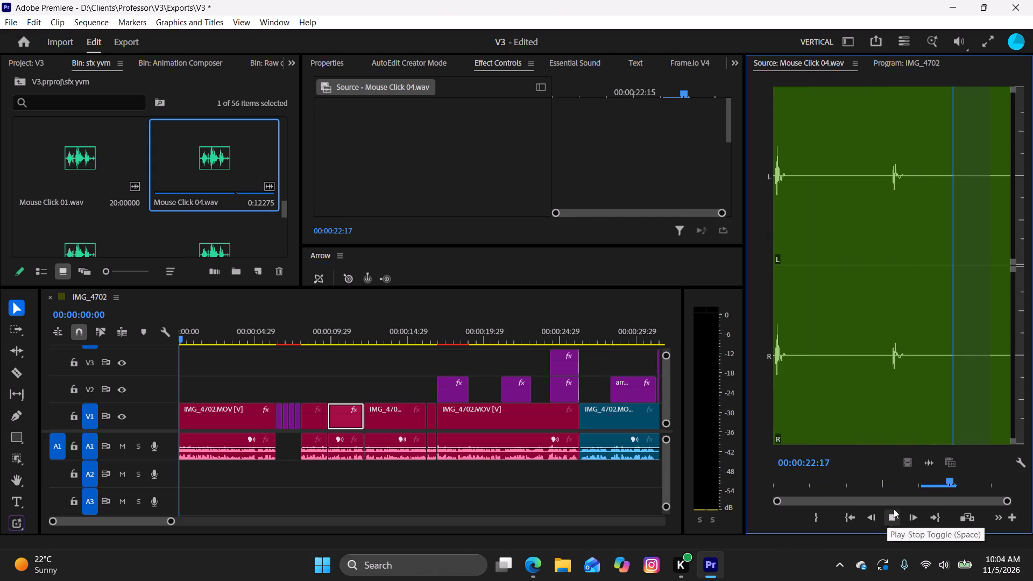
{"action": "left_click_drag", "start_coordinate": [918, 487], "coordinate": [742, 498]}
{"action": "left_click", "coordinate": [889, 520]}
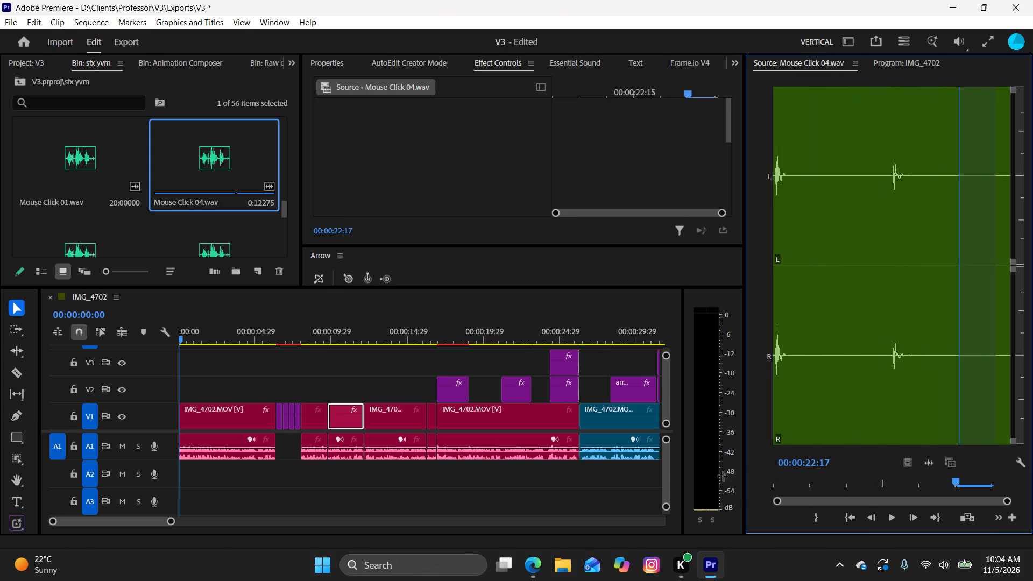
Audition Mouse Click 01.wav from its start, and replay mouse click.wav for comparison.
{"action": "double_click", "coordinate": [119, 161]}
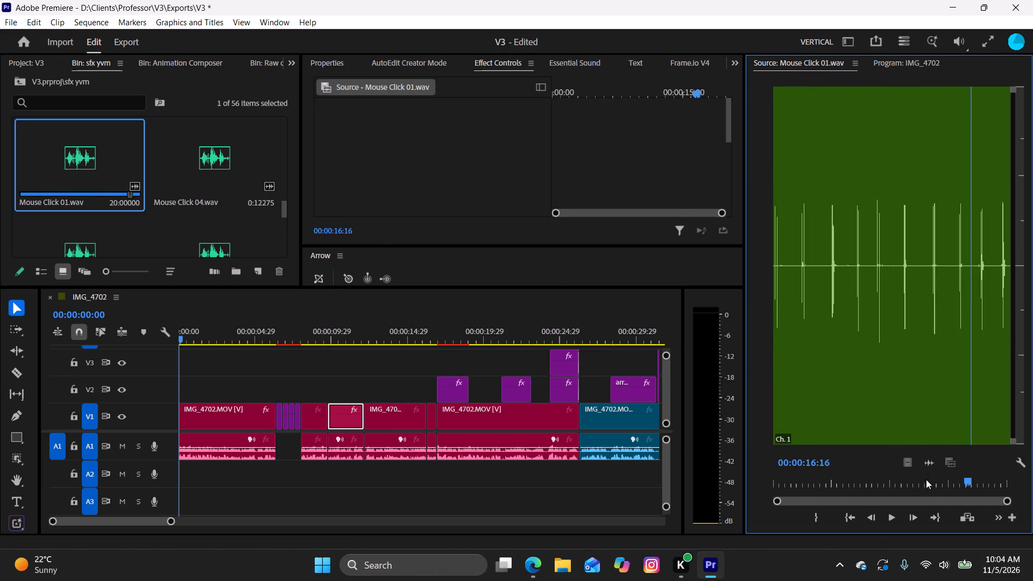
{"action": "left_click_drag", "start_coordinate": [929, 494], "coordinate": [679, 506]}
{"action": "left_click", "coordinate": [892, 525]}
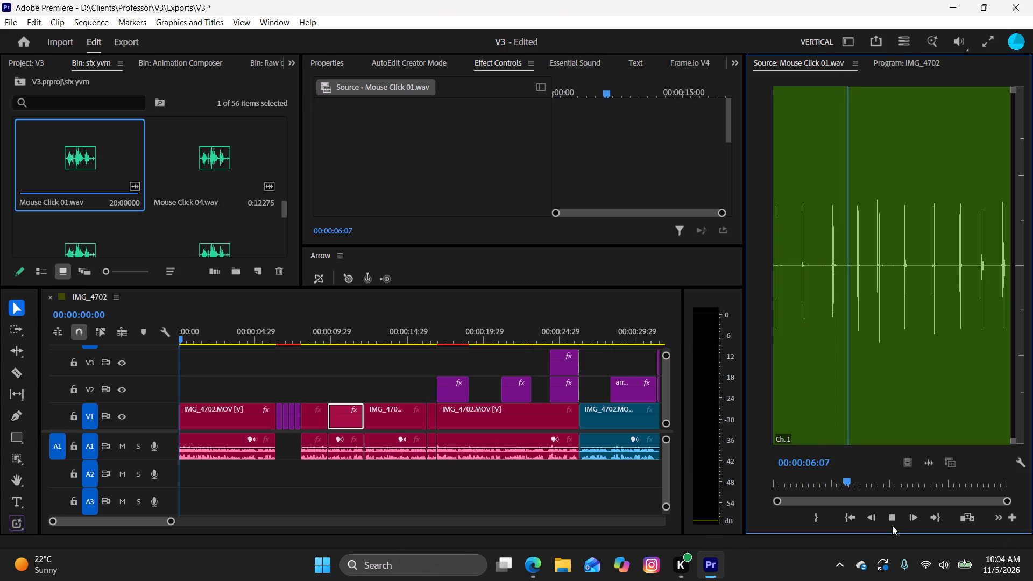
{"action": "scroll", "coordinate": [238, 175], "scroll_direction": "down", "scroll_amount": 2}
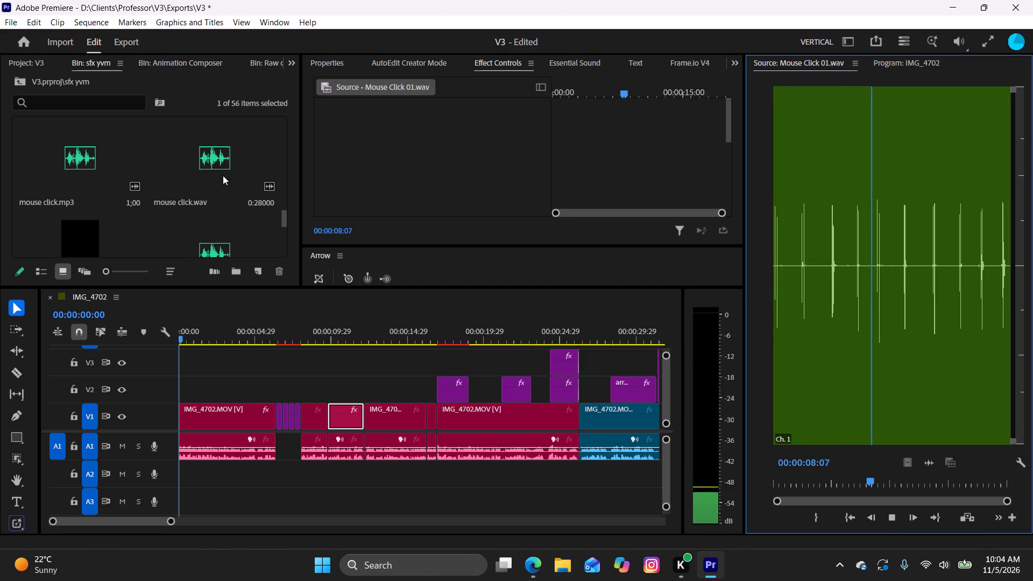
{"action": "double_click", "coordinate": [223, 175]}
{"action": "left_click_drag", "start_coordinate": [889, 478], "coordinate": [820, 480]}
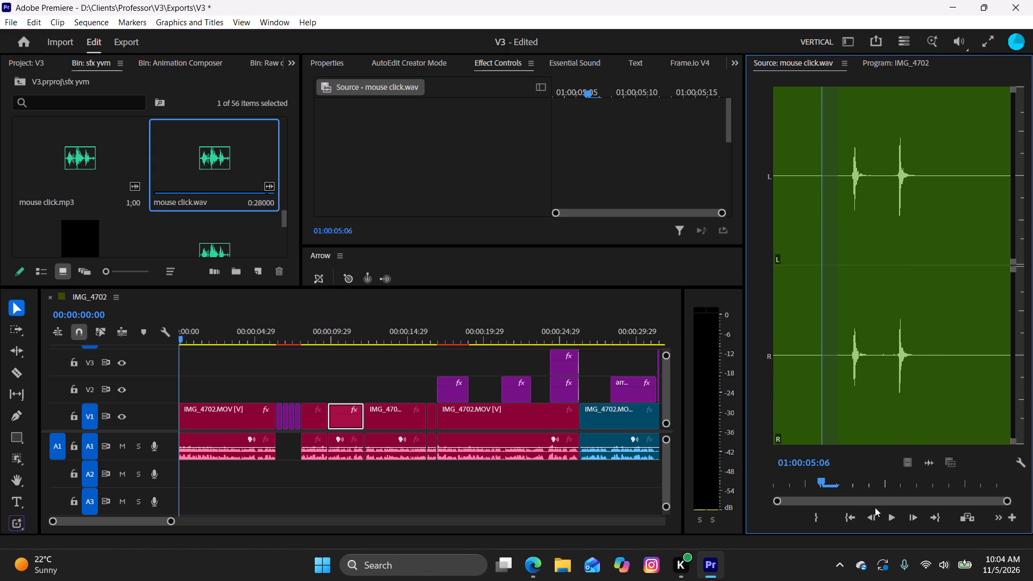
{"action": "left_click", "coordinate": [886, 520]}
Audition mouse click.mp3 from its start and mark its Out point just after the clicks, at 00;00;06;21.
{"action": "double_click", "coordinate": [93, 179]}
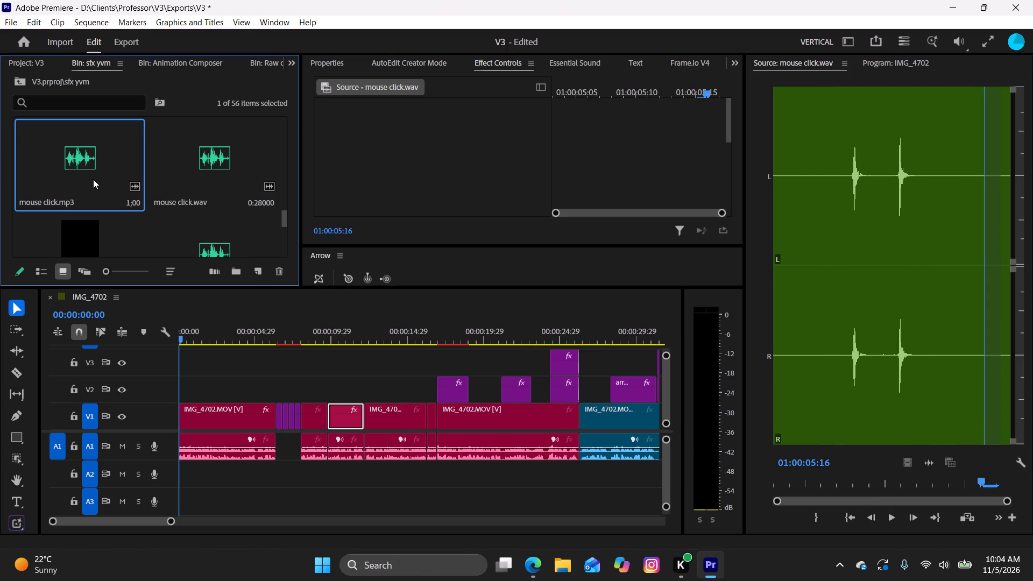
{"action": "left_click_drag", "start_coordinate": [912, 481], "coordinate": [783, 497]}
{"action": "left_click_drag", "start_coordinate": [779, 501], "coordinate": [777, 506]}
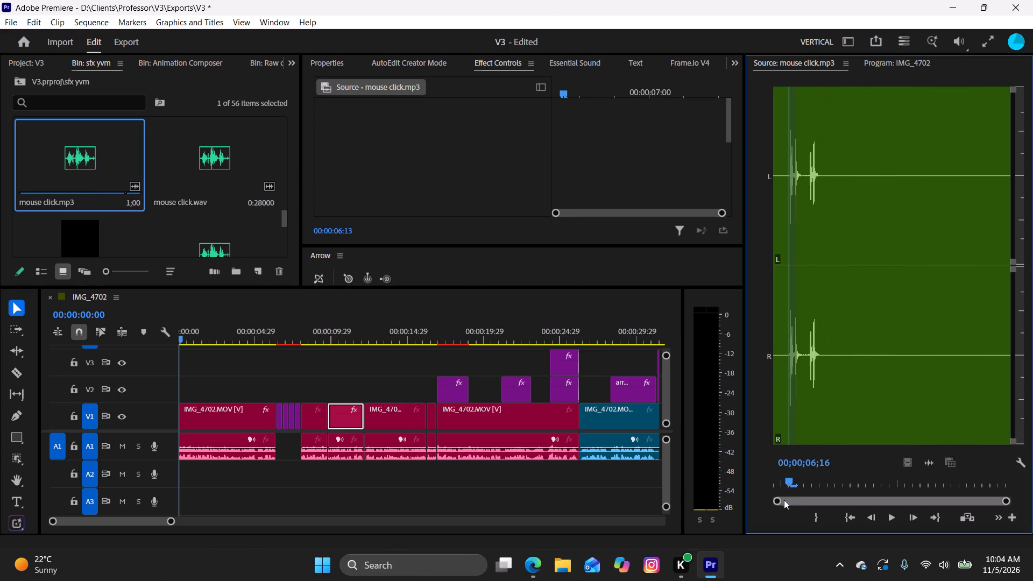
{"action": "left_click_drag", "start_coordinate": [791, 484], "coordinate": [746, 493]}
{"action": "left_click", "coordinate": [886, 521]}
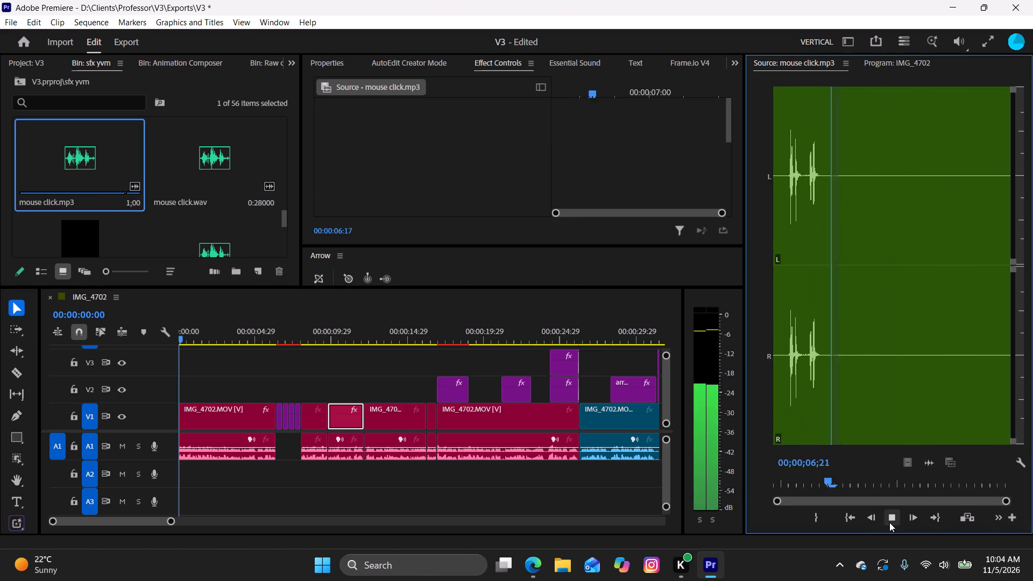
{"action": "key", "text": "space"}
{"action": "left_click_drag", "start_coordinate": [907, 487], "coordinate": [830, 513]}
{"action": "key", "text": "o"}
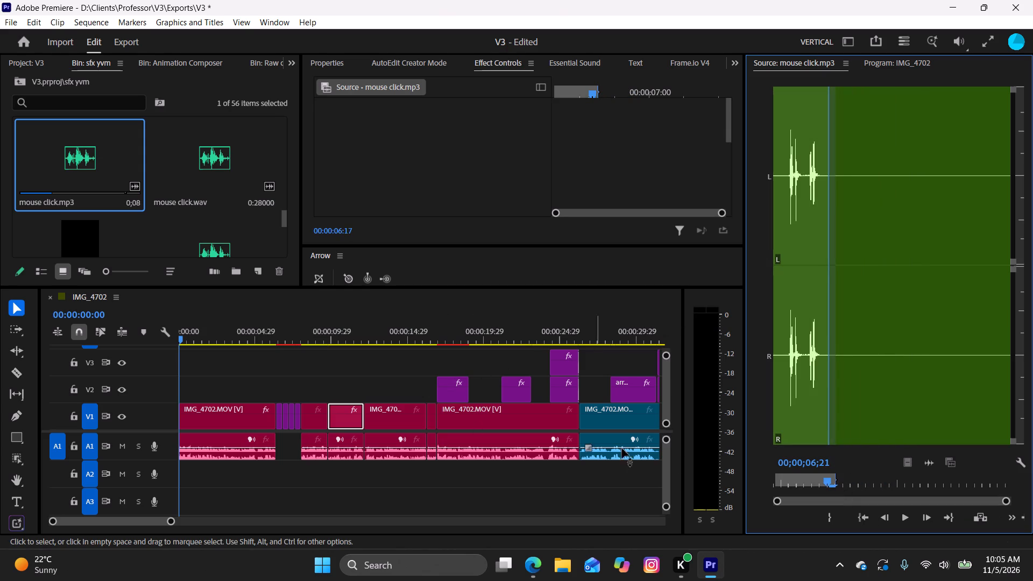
Place the trimmed mouse click.mp3 on track A2, ending where the first V2 arrow image starts, and play that section back.
{"action": "left_click_drag", "start_coordinate": [932, 463], "coordinate": [478, 466]}
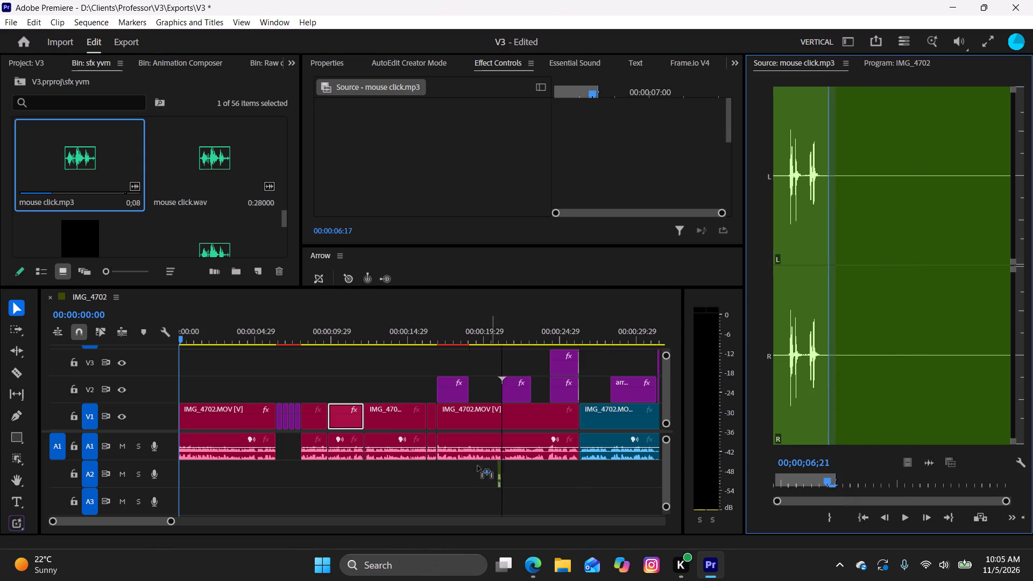
{"action": "left_click_drag", "start_coordinate": [478, 466], "coordinate": [441, 470]}
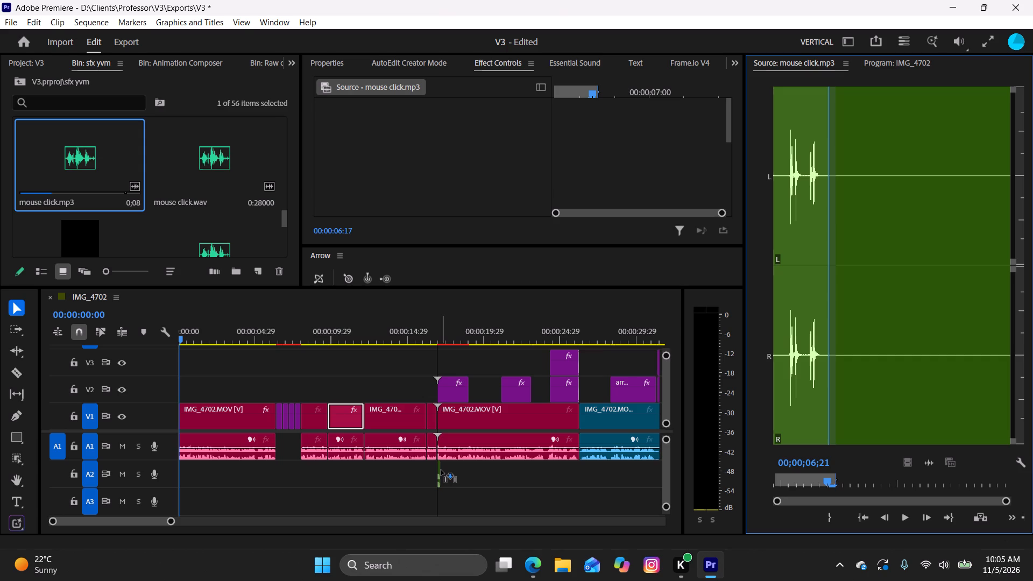
{"action": "left_click_drag", "start_coordinate": [441, 470], "coordinate": [435, 481]}
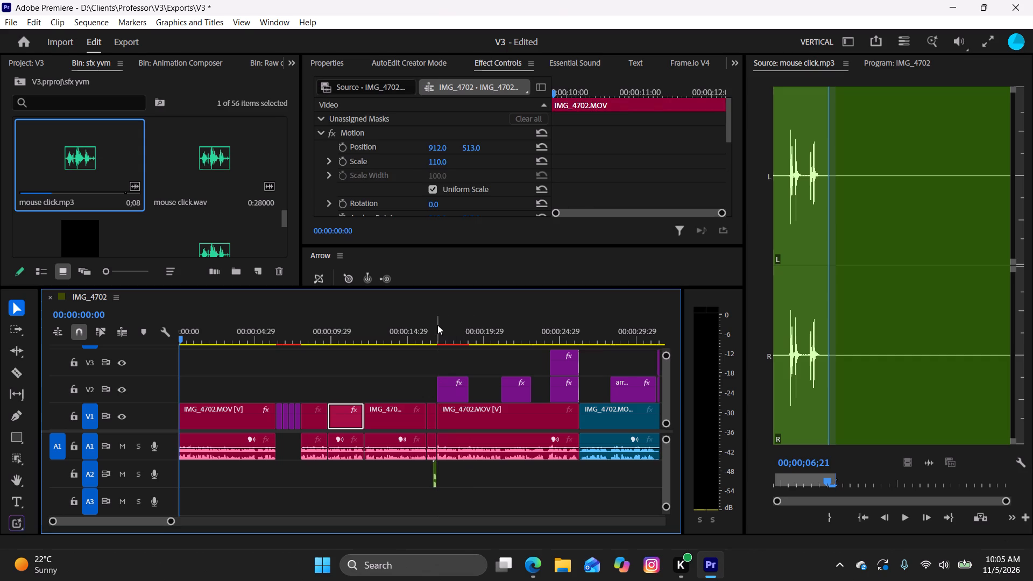
{"action": "left_click_drag", "start_coordinate": [382, 335], "coordinate": [406, 356]}
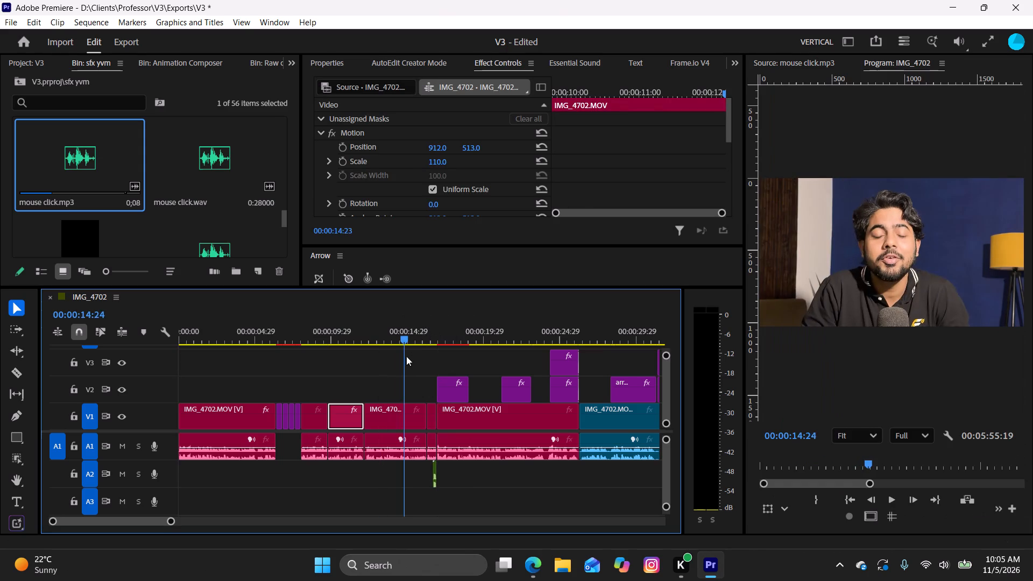
{"action": "left_click_drag", "start_coordinate": [406, 356], "coordinate": [418, 371]}
{"action": "key", "text": "space"}
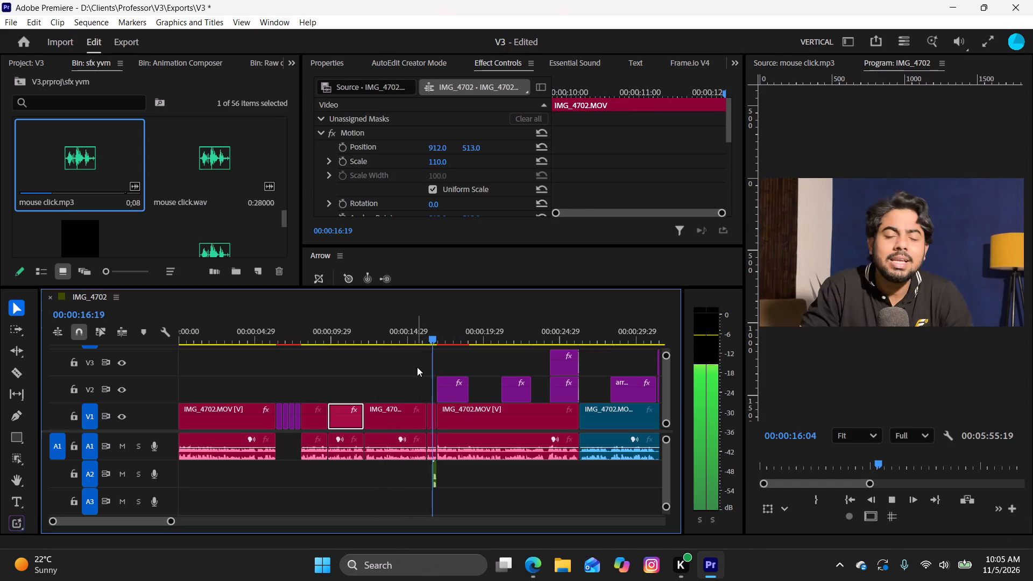
{"action": "key", "text": "space"}
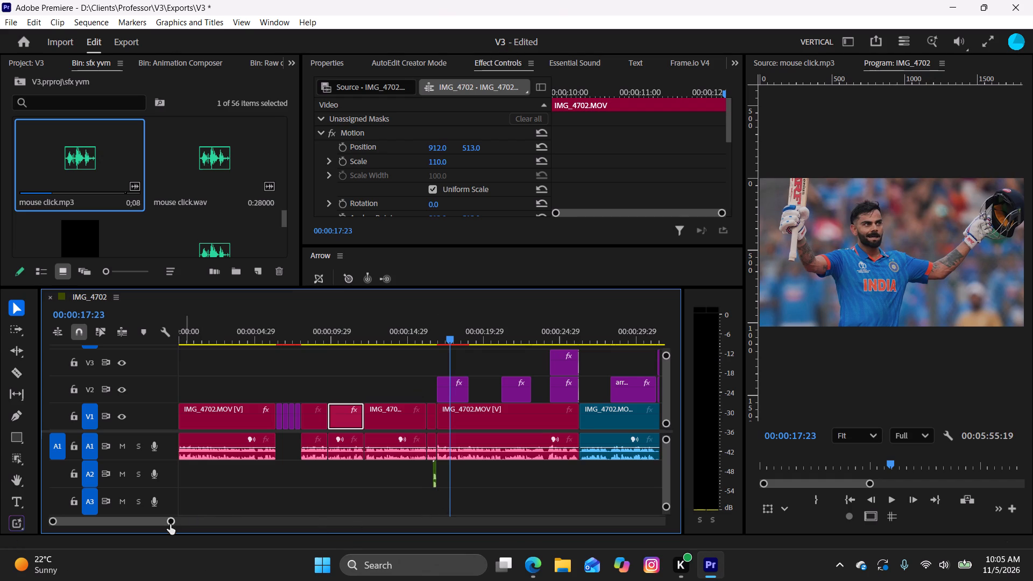
Shift the mouse click clip on A2 about 3 frames later so it overlaps the arrow image's start, and play it back.
{"action": "left_click_drag", "start_coordinate": [169, 525], "coordinate": [99, 555]}
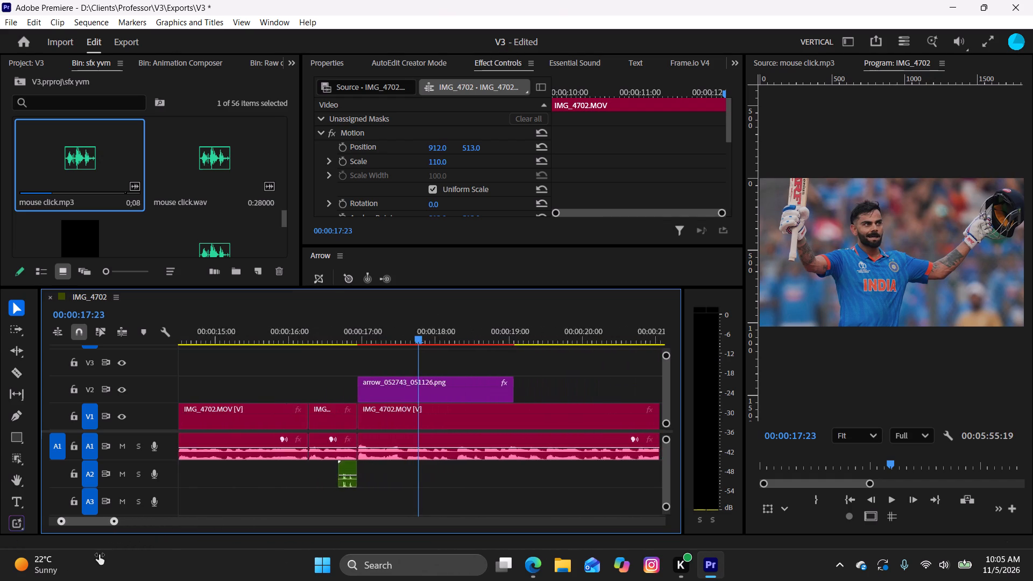
{"action": "left_click_drag", "start_coordinate": [99, 555], "coordinate": [84, 558]}
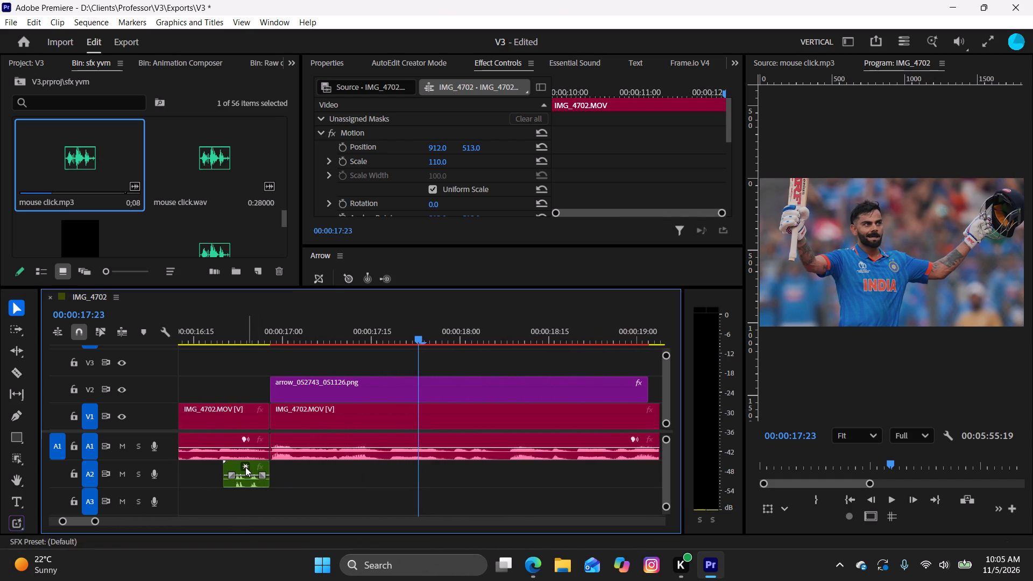
{"action": "left_click_drag", "start_coordinate": [251, 466], "coordinate": [267, 475]}
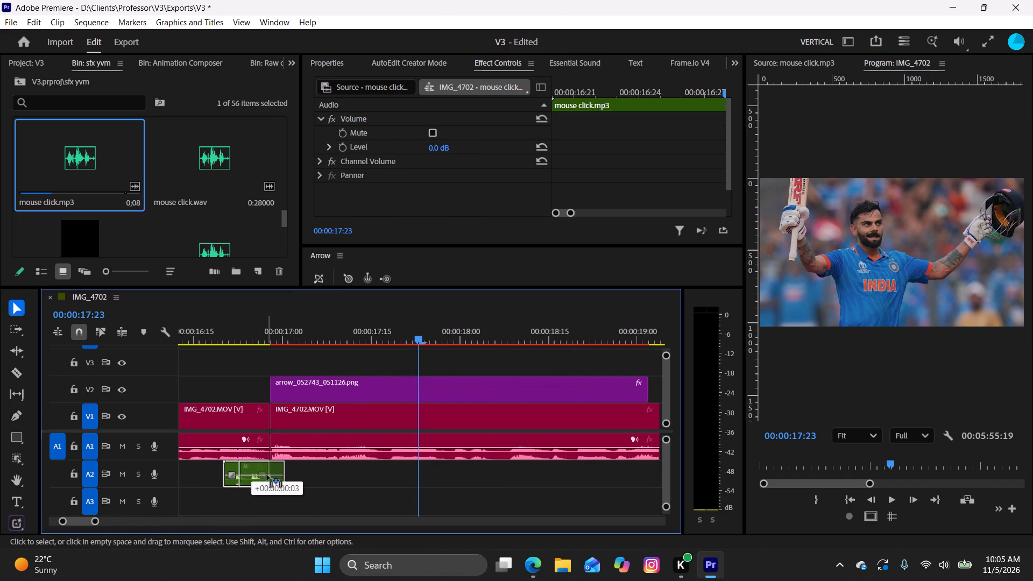
{"action": "left_click_drag", "start_coordinate": [267, 475], "coordinate": [271, 479]}
{"action": "left_click_drag", "start_coordinate": [397, 336], "coordinate": [291, 353]}
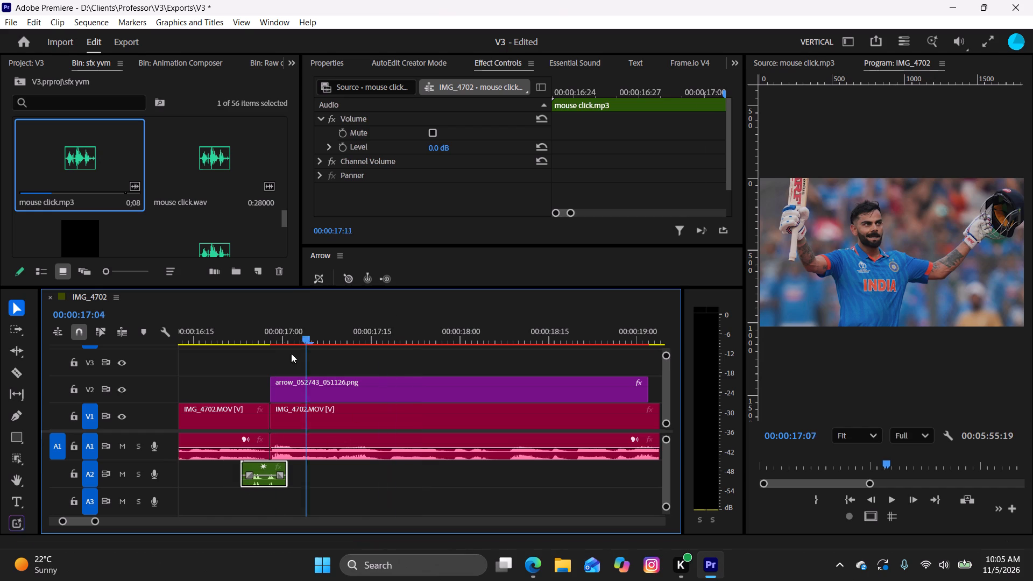
{"action": "left_click_drag", "start_coordinate": [291, 353], "coordinate": [238, 357]}
{"action": "key", "text": "space"}
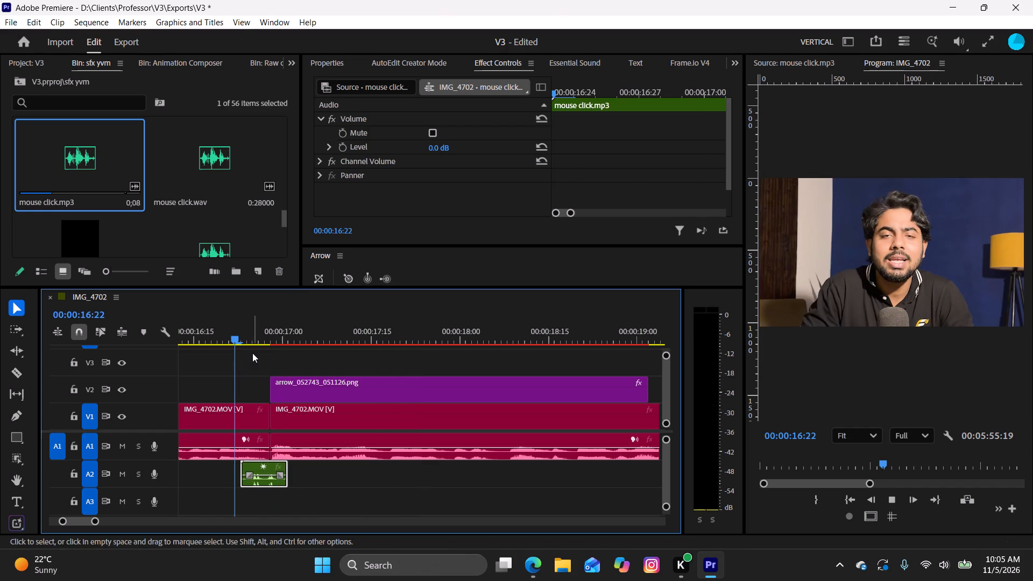
{"action": "key", "text": "space"}
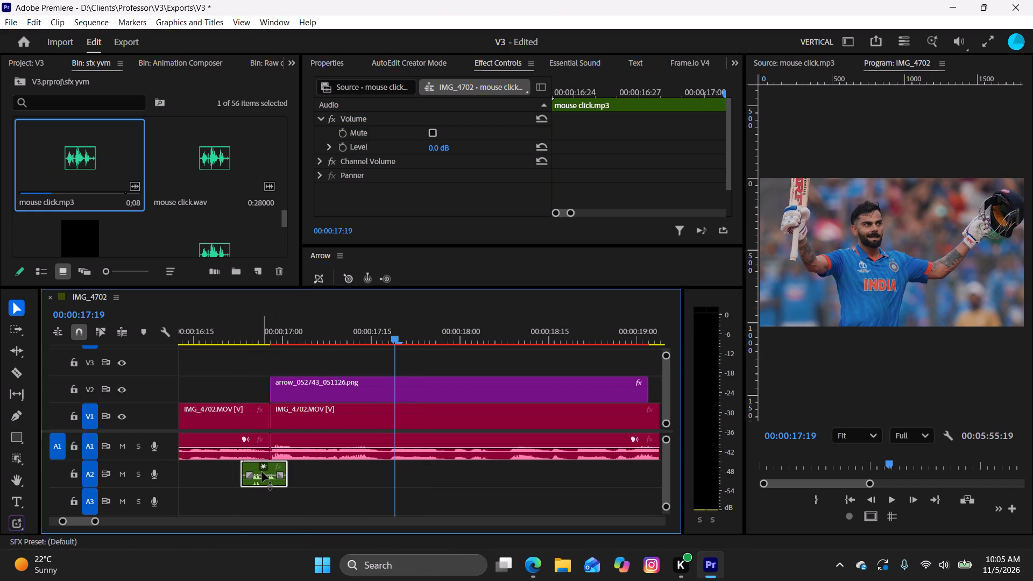
Lower the mouse click clip's volume to -11.8 dB and play it back from just before the clip.
{"action": "left_click", "coordinate": [332, 59]}
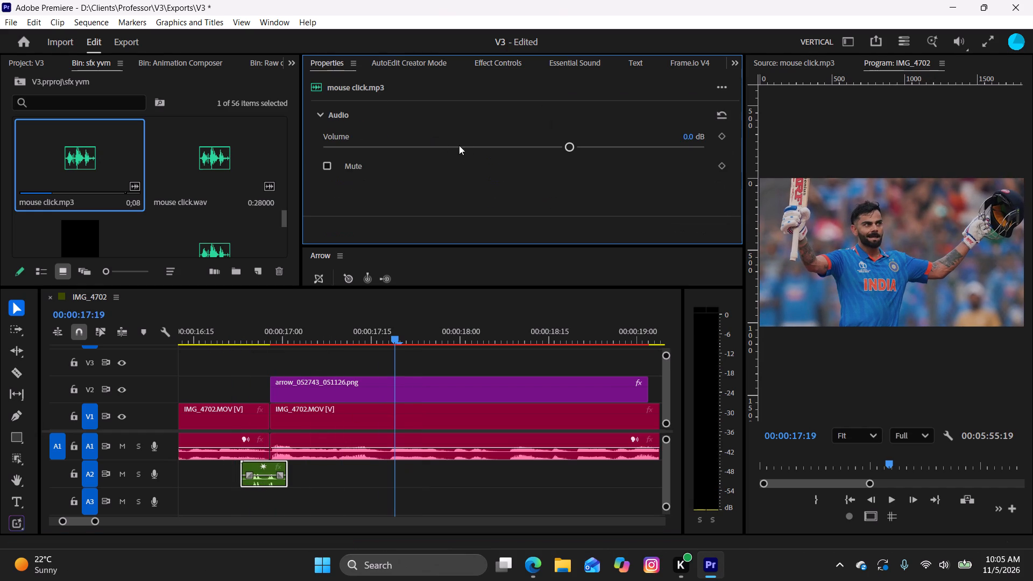
{"action": "left_click_drag", "start_coordinate": [563, 150], "coordinate": [440, 169]}
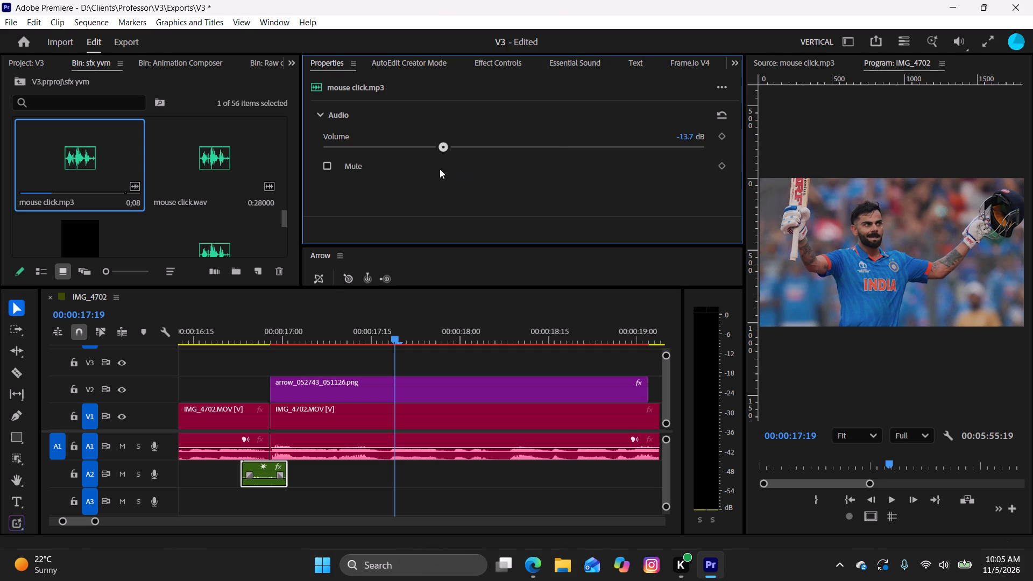
{"action": "left_click_drag", "start_coordinate": [440, 169], "coordinate": [459, 208]}
{"action": "left_click_drag", "start_coordinate": [383, 327], "coordinate": [238, 339]}
{"action": "key", "text": "space"}
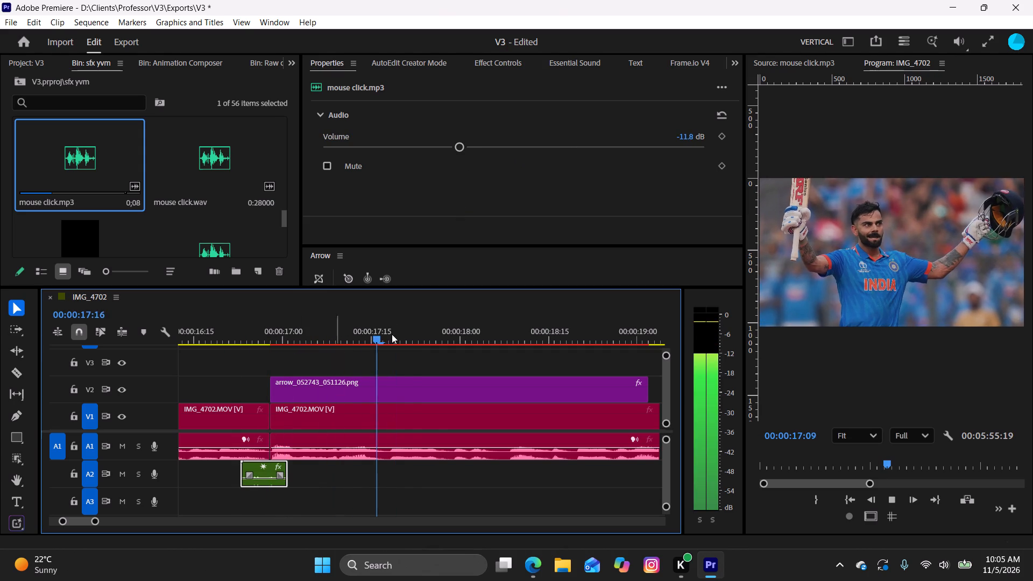
Play back the section around the first V2 arrow image to check the mouse click's timing and volume.
{"action": "key", "text": "space"}
{"action": "left_click_drag", "start_coordinate": [371, 330], "coordinate": [225, 326]}
{"action": "key", "text": "space"}
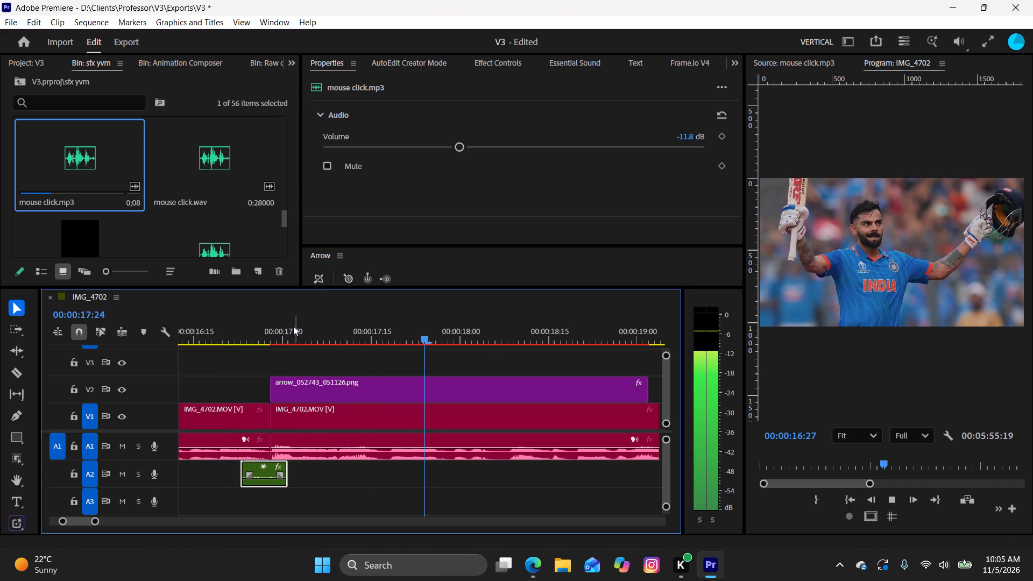
{"action": "key", "text": "space"}
{"action": "left_click_drag", "start_coordinate": [295, 325], "coordinate": [217, 330]}
{"action": "key", "text": "space"}
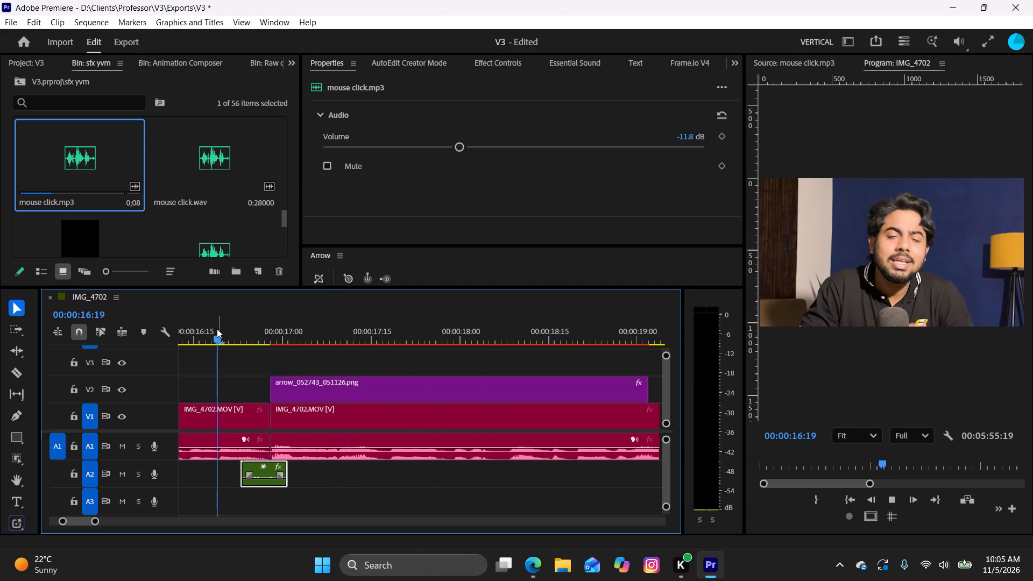
{"action": "key", "text": "space"}
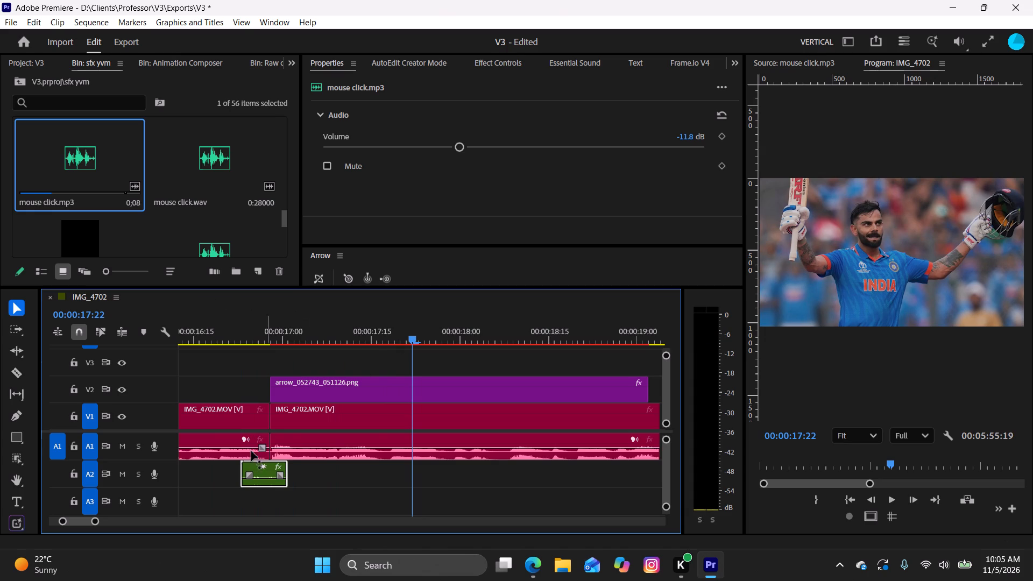
Copy the adjusted mouse click clip on track A2.
{"action": "key", "text": "ctrl+c"}
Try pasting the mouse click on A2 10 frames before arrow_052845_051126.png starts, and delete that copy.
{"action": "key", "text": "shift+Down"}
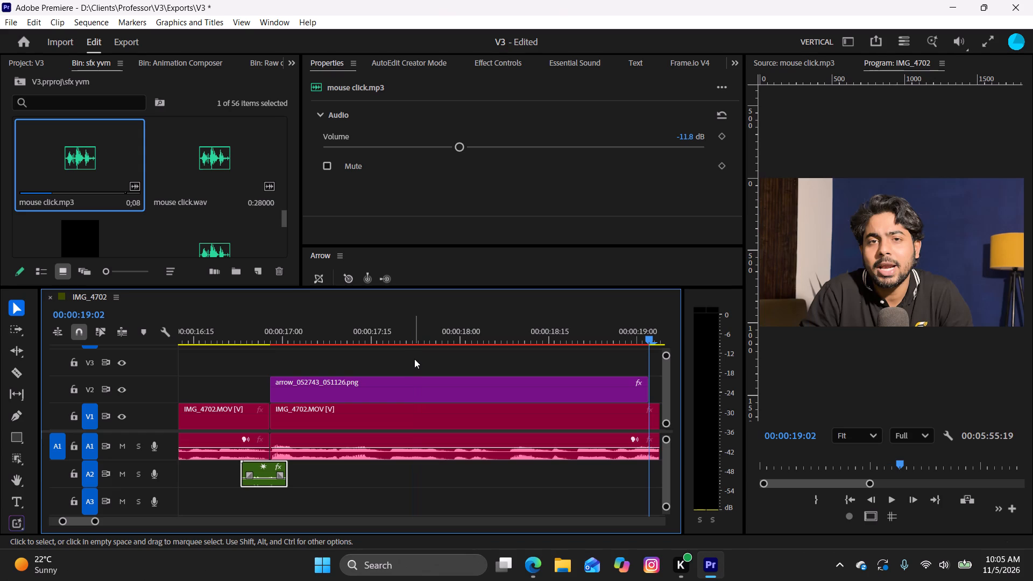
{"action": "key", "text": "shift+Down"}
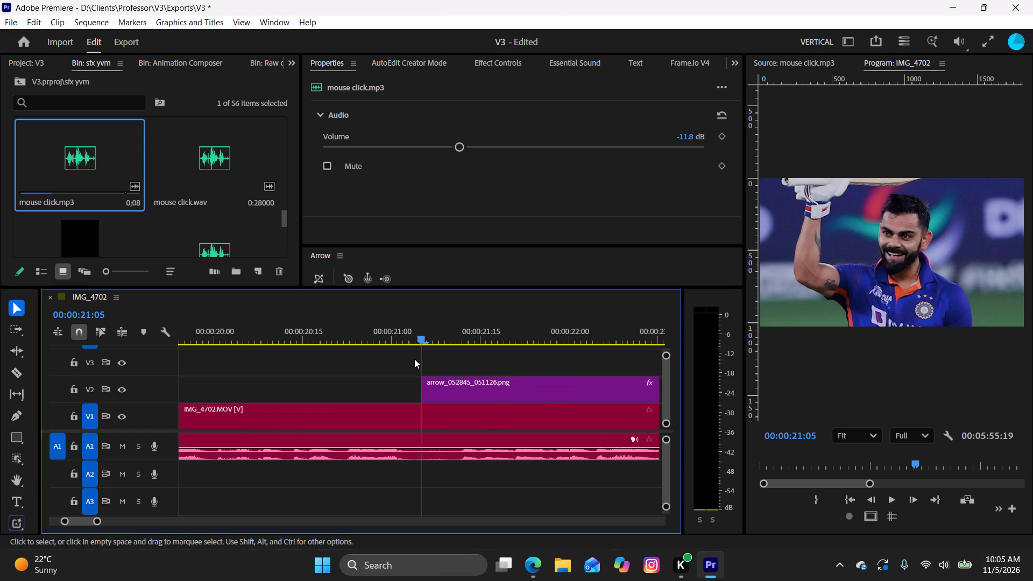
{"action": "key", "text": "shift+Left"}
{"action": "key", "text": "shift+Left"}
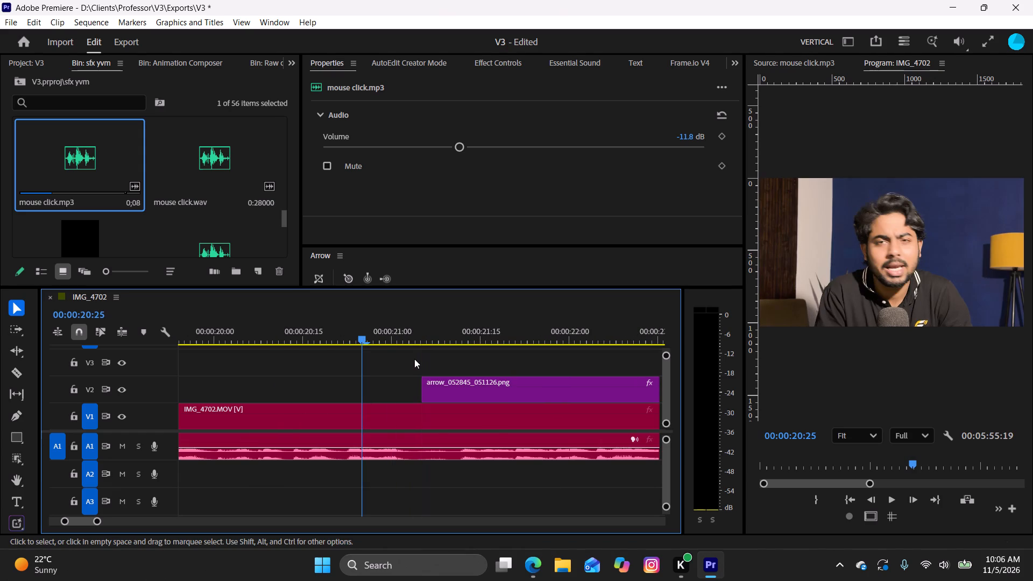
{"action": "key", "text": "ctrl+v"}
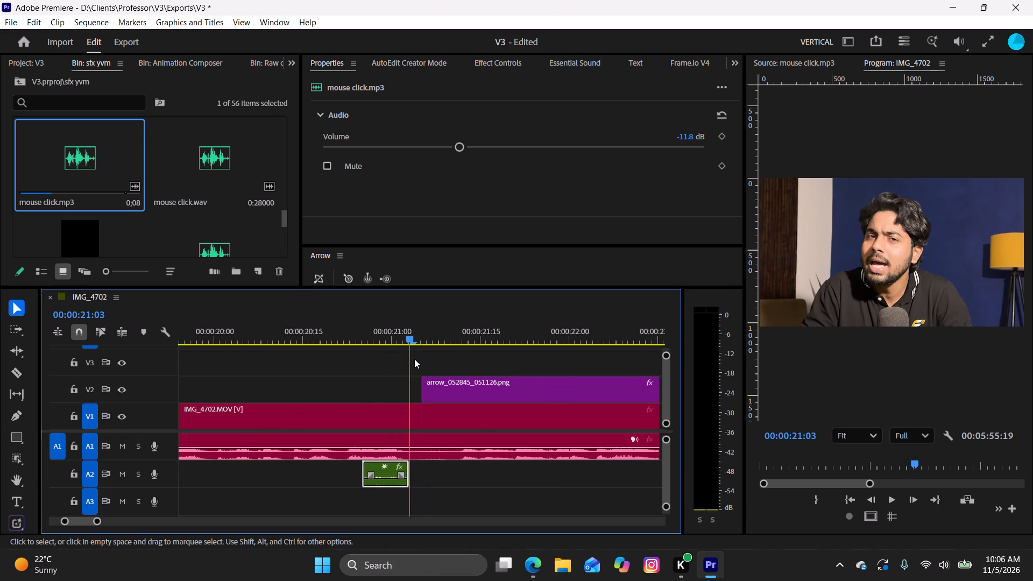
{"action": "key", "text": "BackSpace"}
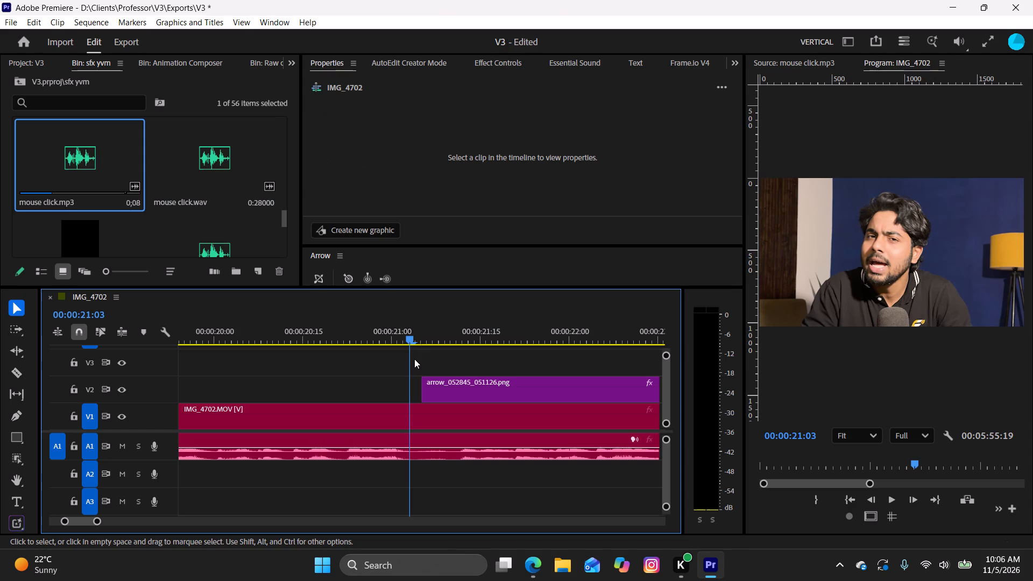
Paste the mouse click on A2 starting 5 frames before arrow_052845_051126.png begins at 00:00:21:05.
{"action": "key", "text": "shift+Right"}
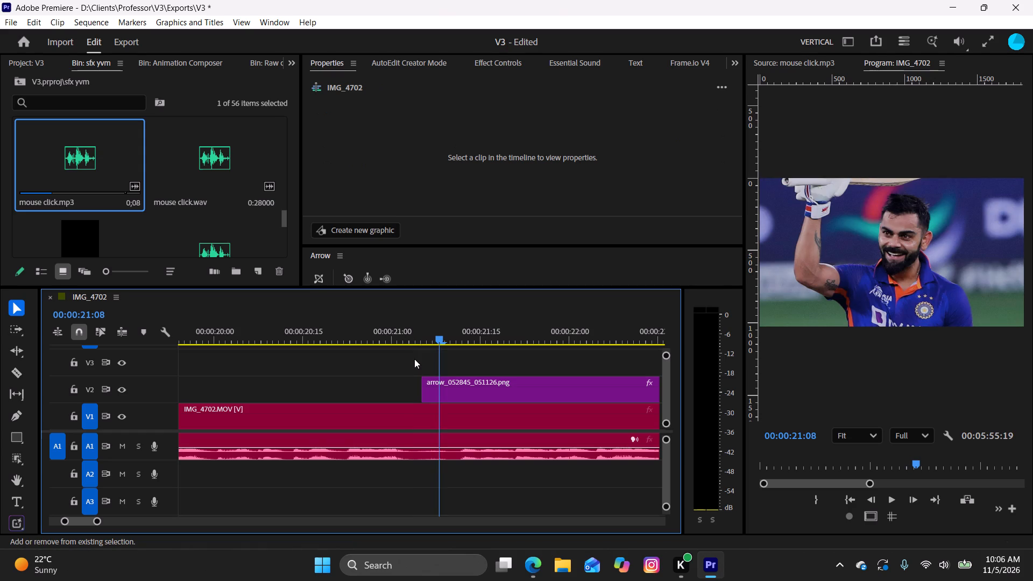
{"action": "key", "text": "shift+Up"}
{"action": "key", "text": "shift+Down"}
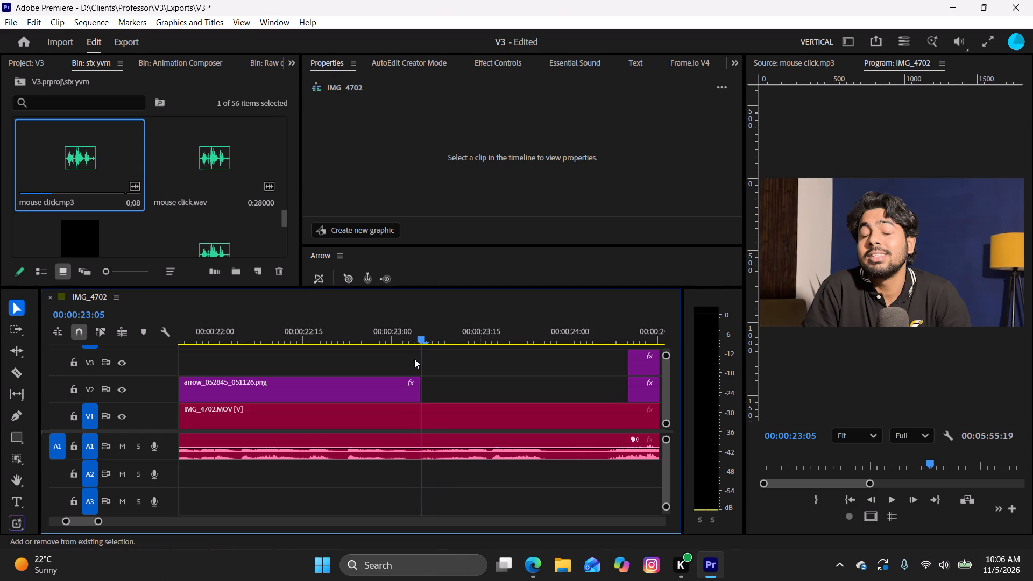
{"action": "key", "text": "shift+Down"}
{"action": "key", "text": "shift+Down"}
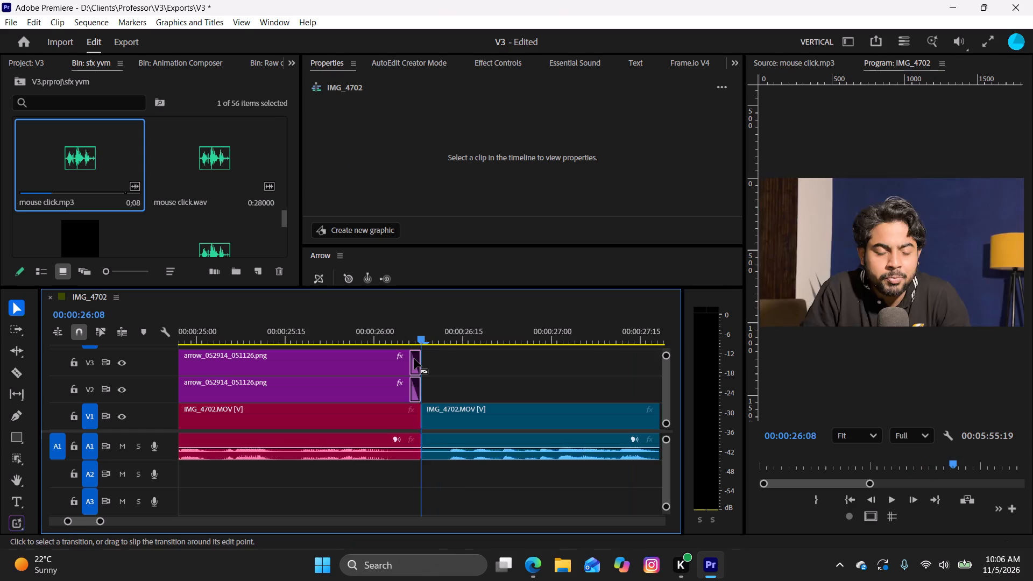
{"action": "key", "text": "shift+Up"}
{"action": "key", "text": "shift+Up"}
{"action": "key", "text": "shift+Up"}
{"action": "key", "text": "shift+Up"}
{"action": "key", "text": "shift+Up"}
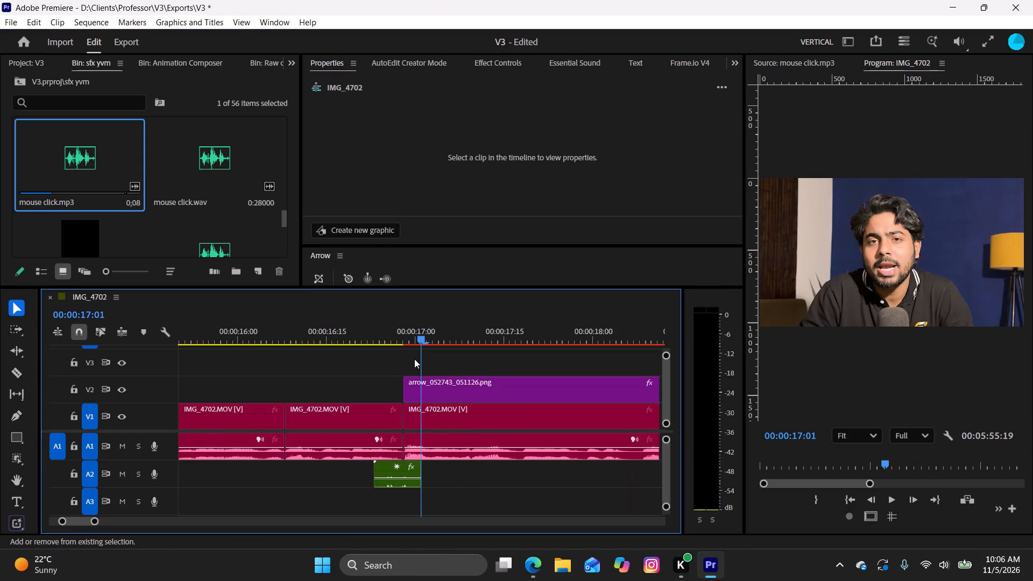
{"action": "key", "text": "shift+Down"}
{"action": "key", "text": "shift+Down"}
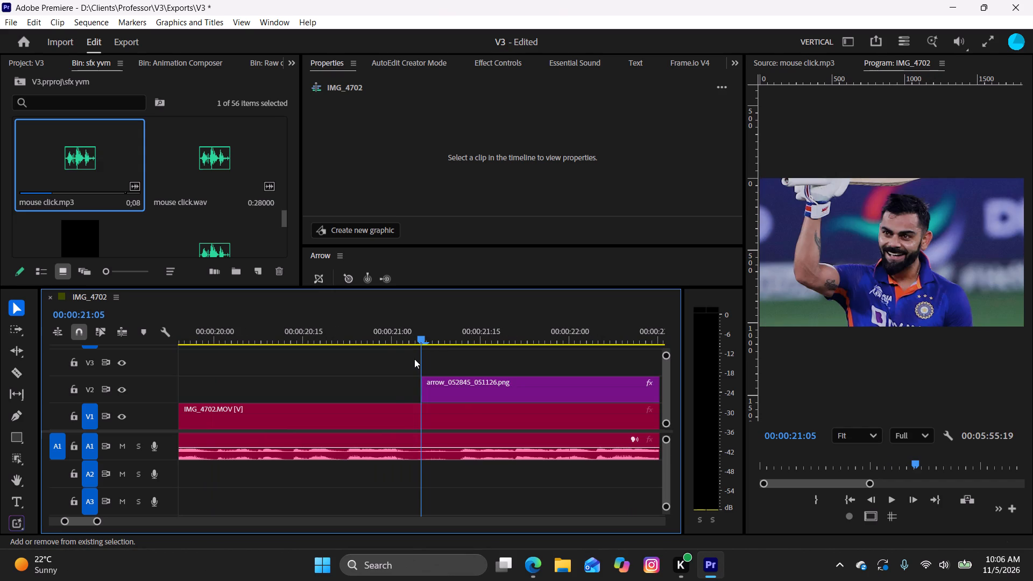
{"action": "key", "text": "shift+Left"}
{"action": "key", "text": "ctrl+v"}
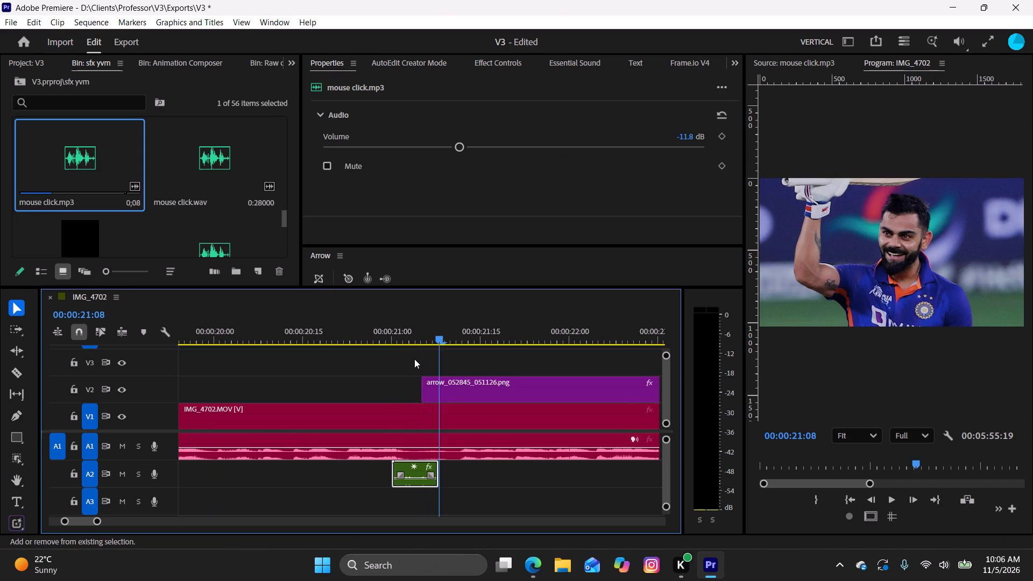
Paste the mouse click on A2 5 frames before arrow_052914_051126.png (at 00:00:24:05) and arrow_053058_051126.png (at 00:00:28:04).
{"action": "key", "text": "shift+Down"}
{"action": "key", "text": "shift+Down"}
{"action": "key", "text": "shift+Left"}
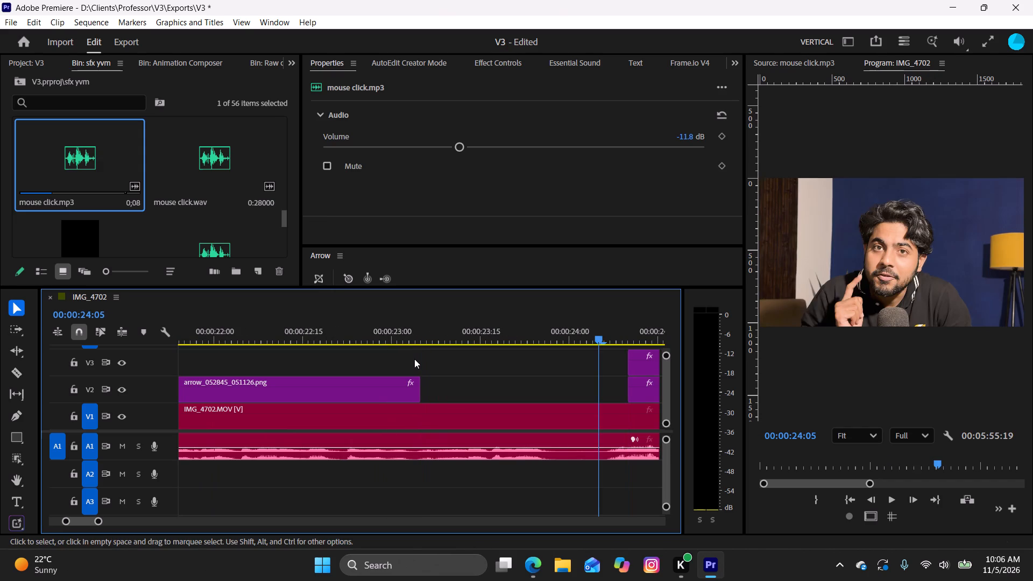
{"action": "key", "text": "ctrl+v"}
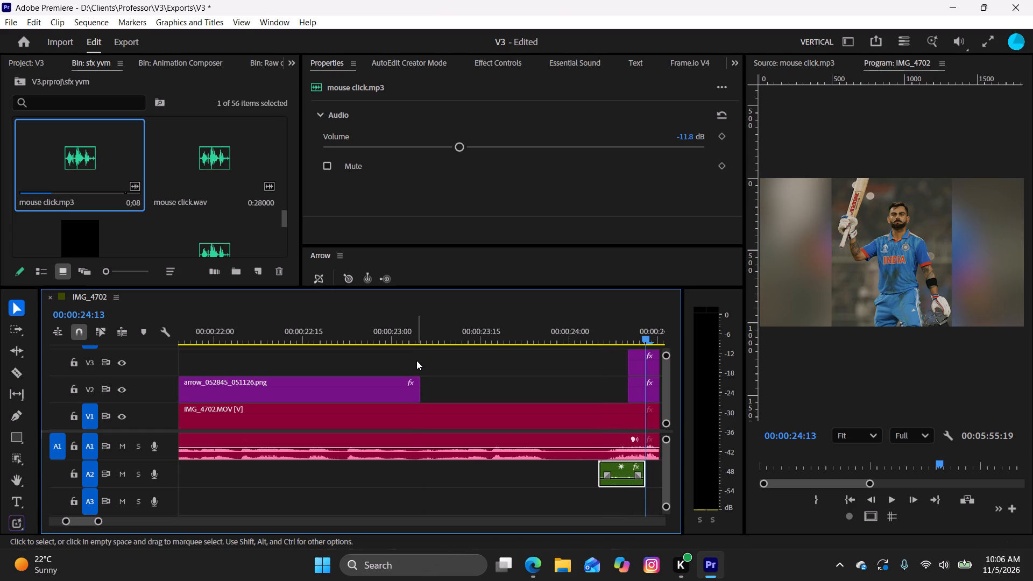
{"action": "key", "text": "shift+Down"}
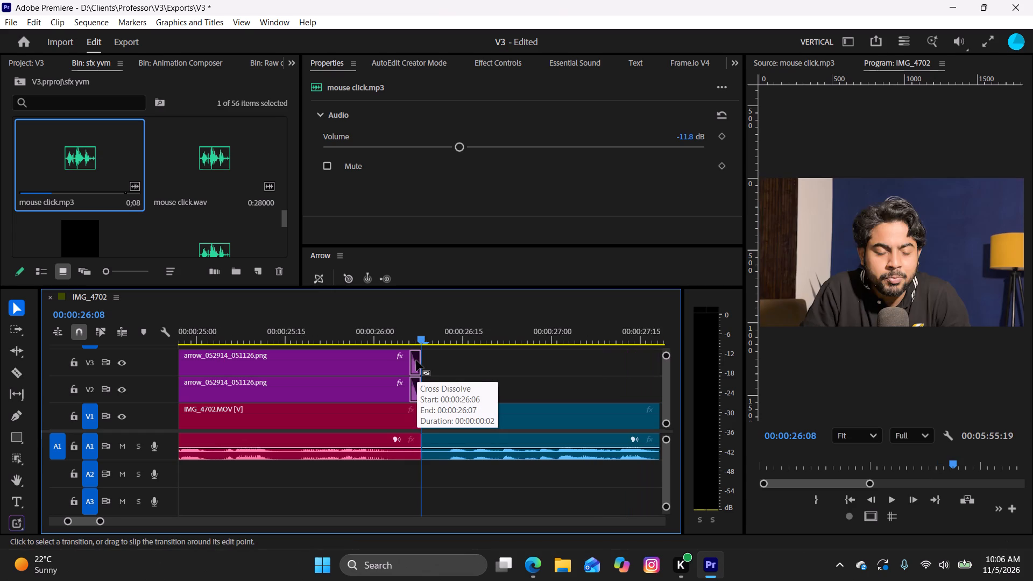
{"action": "key", "text": "shift+Down"}
{"action": "key", "text": "shift+Left"}
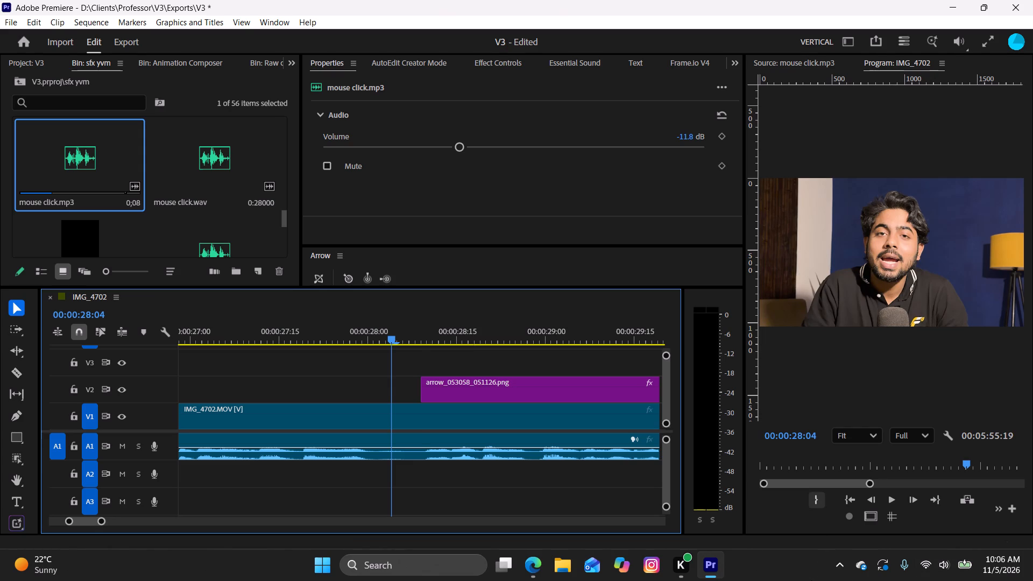
{"action": "key", "text": "shift+Right"}
{"action": "key", "text": "shift+Left"}
{"action": "key", "text": "ctrl+v"}
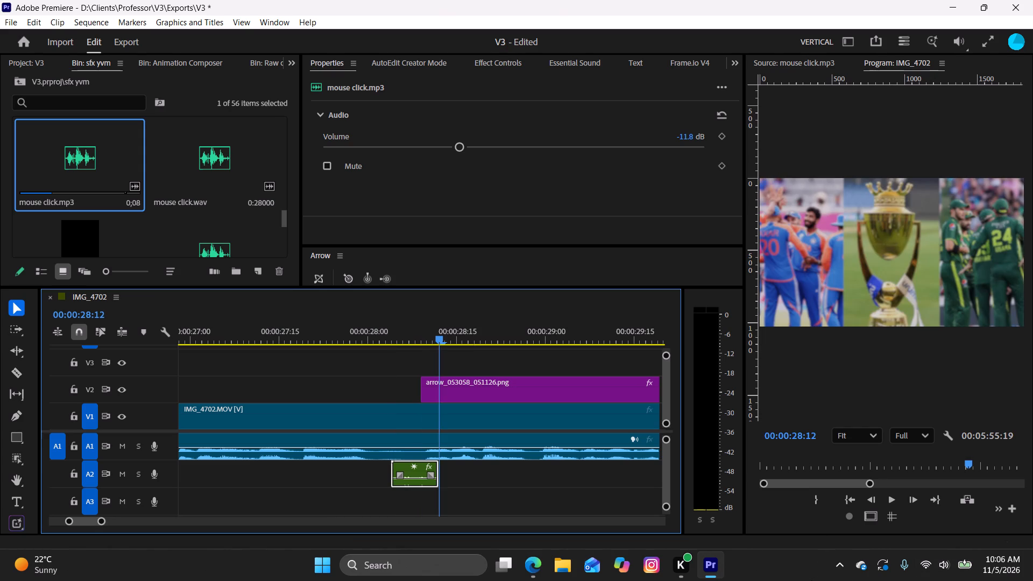
Paste the mouse click on A2 5 frames before arrow_053415_051126.png (at 00:00:31:07) and arrow_053543_051126.png (at 00:00:34:15).
{"action": "key", "text": "shift+Down"}
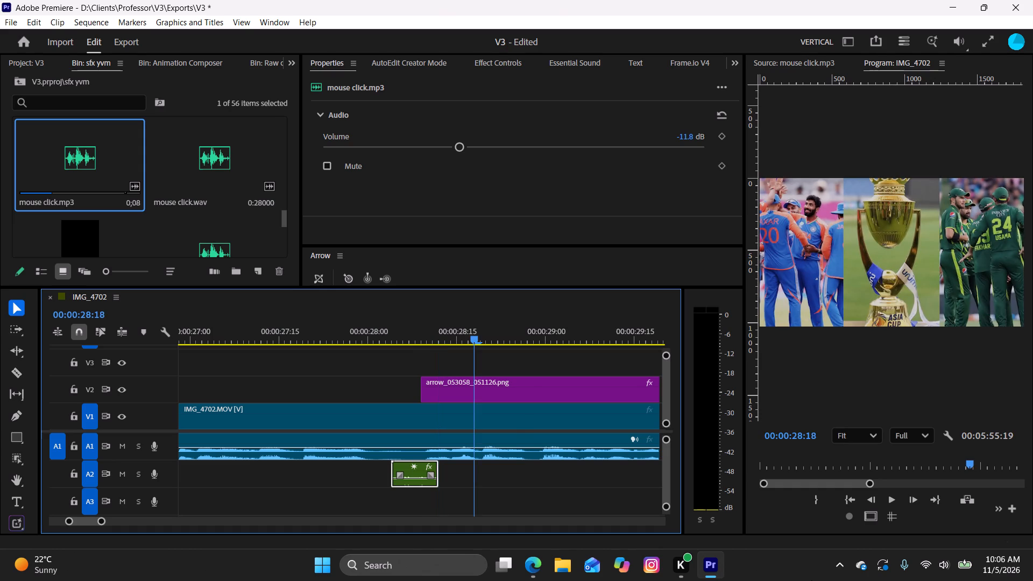
{"action": "key", "text": "shift+Down"}
{"action": "key", "text": "shift+Down"}
{"action": "key", "text": "shift+Left"}
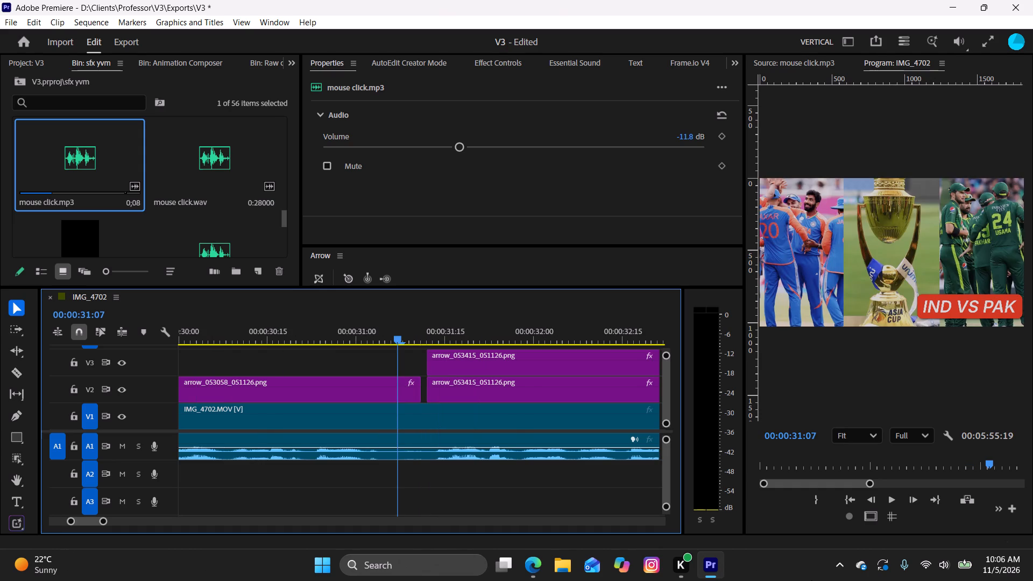
{"action": "key", "text": "ctrl+v"}
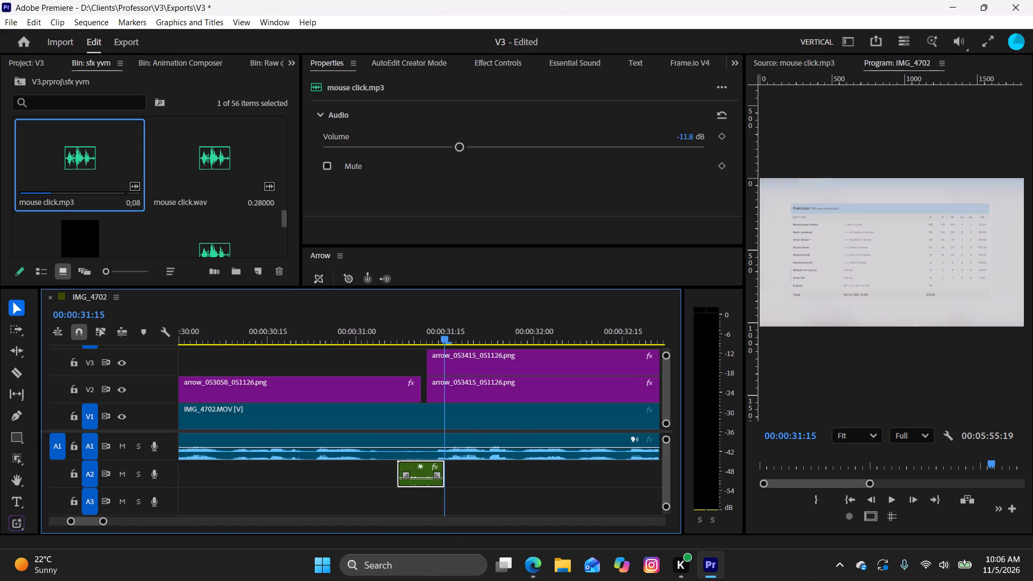
{"action": "key", "text": "shift+Down"}
{"action": "key", "text": "shift+Down"}
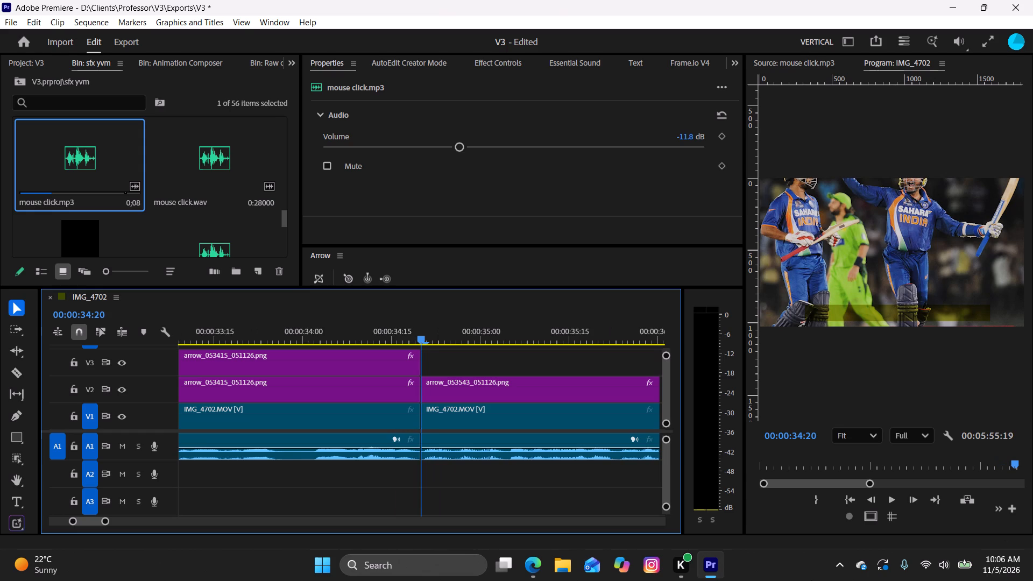
{"action": "key", "text": "shift+Up"}
{"action": "key", "text": "shift+Left"}
{"action": "key", "text": "shift+Right"}
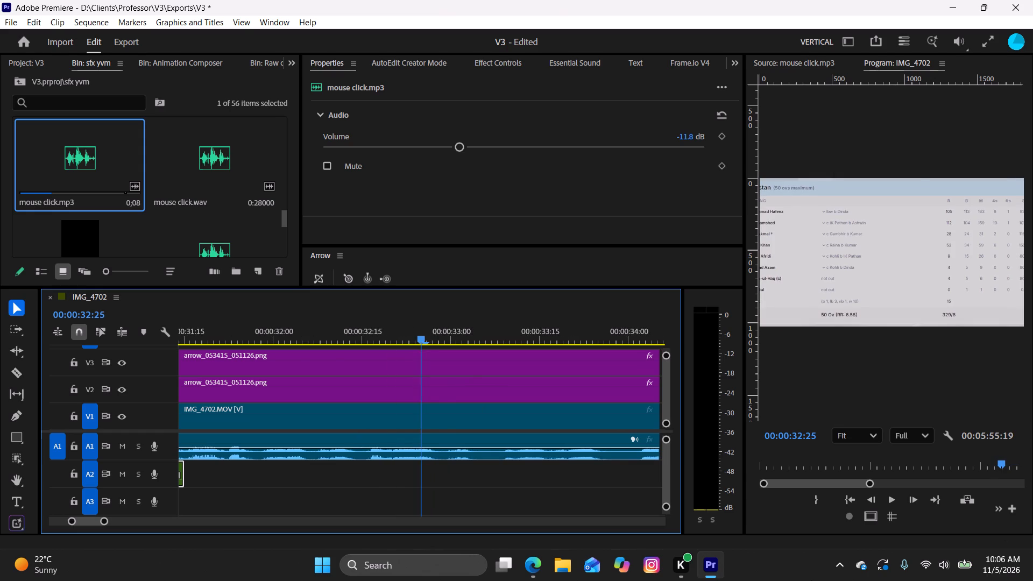
{"action": "key", "text": "shift+Down"}
{"action": "key", "text": "shift+Left"}
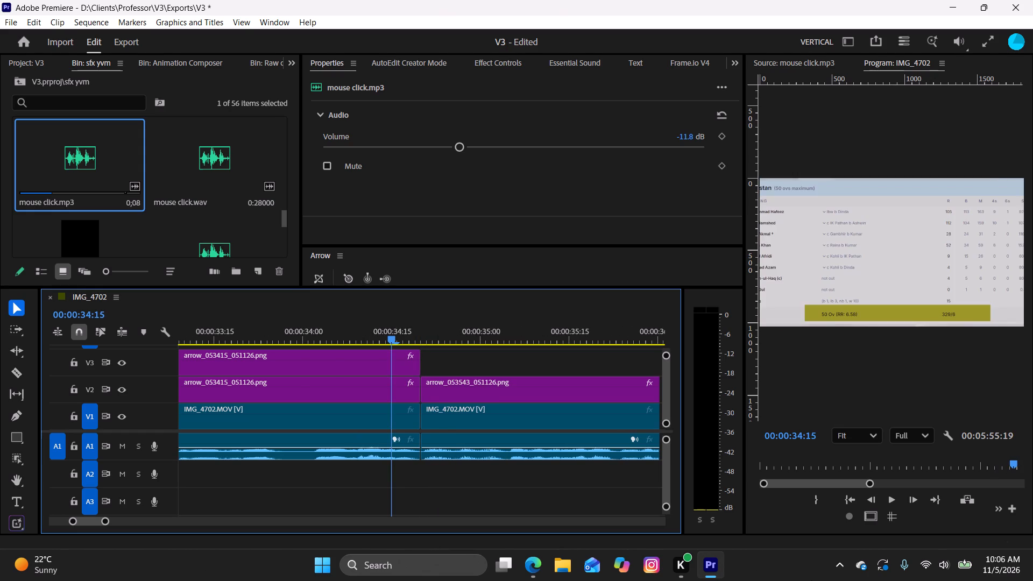
{"action": "key", "text": "ctrl+v"}
Paste the mouse click on A2 5 frames before arrow_053654_051126.png and 5 frames before the CHASE MASTER title, at 00:00:41:05.
{"action": "key", "text": "shift+Down"}
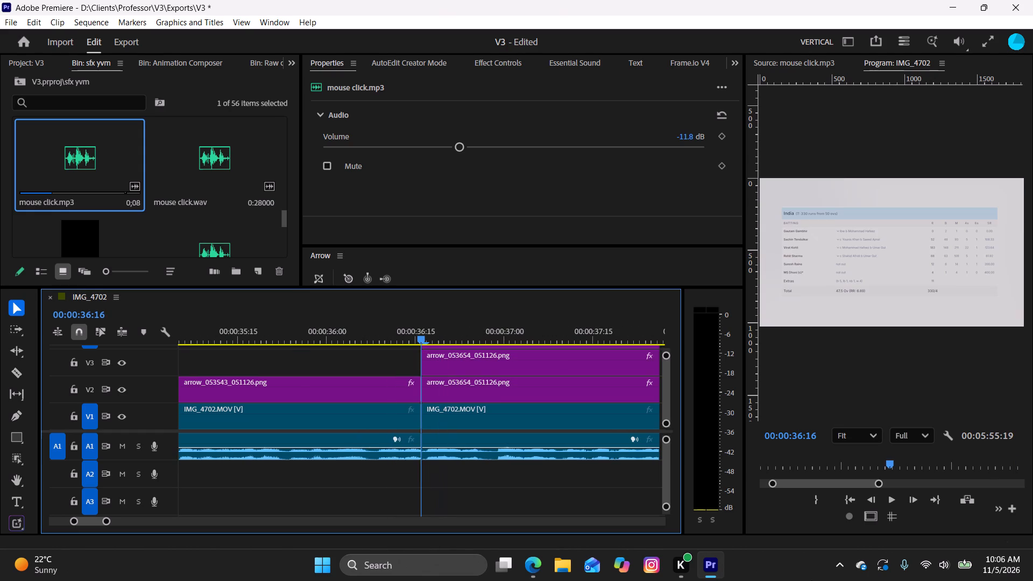
{"action": "key", "text": "shift+Left"}
{"action": "key", "text": "ctrl+v"}
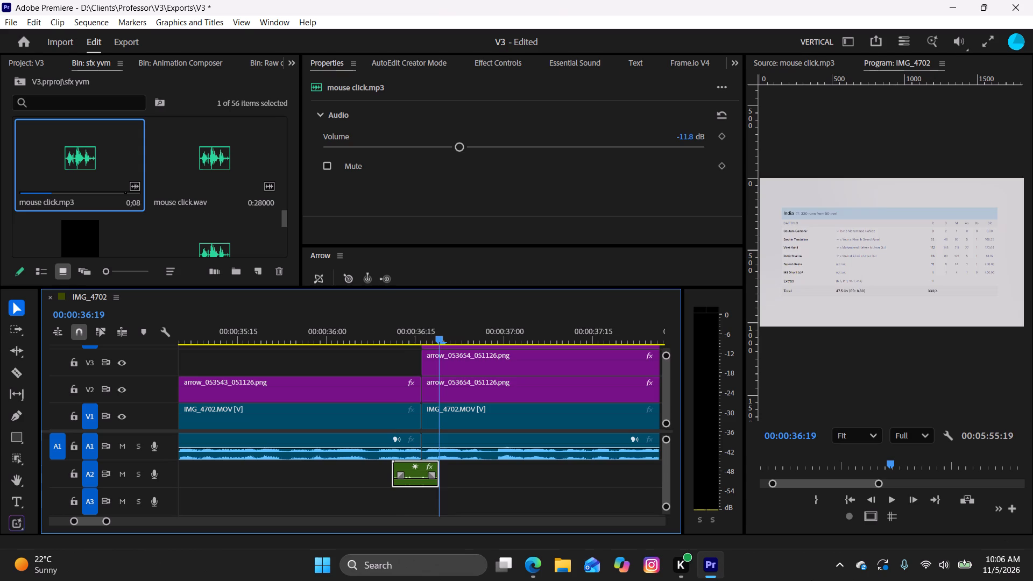
{"action": "key", "text": "shift+Down"}
{"action": "key", "text": "shift+Down"}
{"action": "key", "text": "shift+Left"}
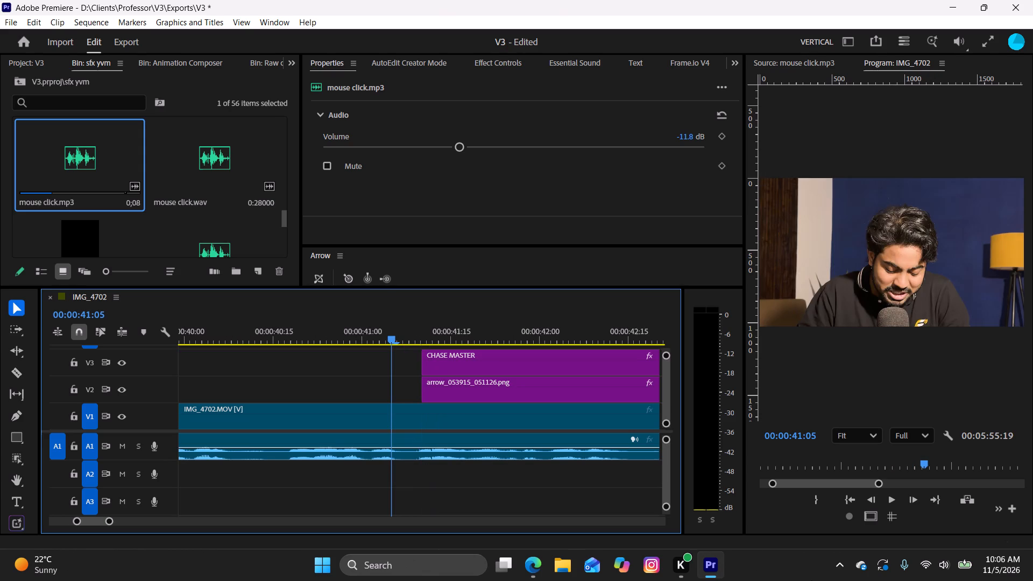
{"action": "key", "text": "ctrl+v"}
Paste the mouse click on A2 5 frames before arrow_054057_051126.png (at 00:00:44:05) and 5 frames before arrow_054217_051126.png.
{"action": "key", "text": "shift+Down"}
{"action": "key", "text": "shift+Left"}
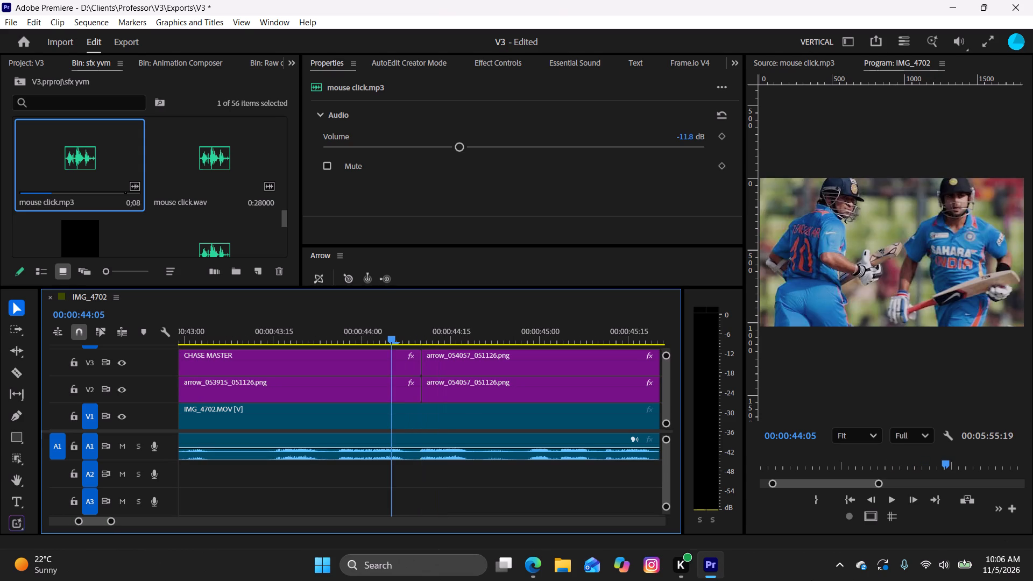
{"action": "key", "text": "ctrl+v"}
{"action": "key", "text": "shift+Down"}
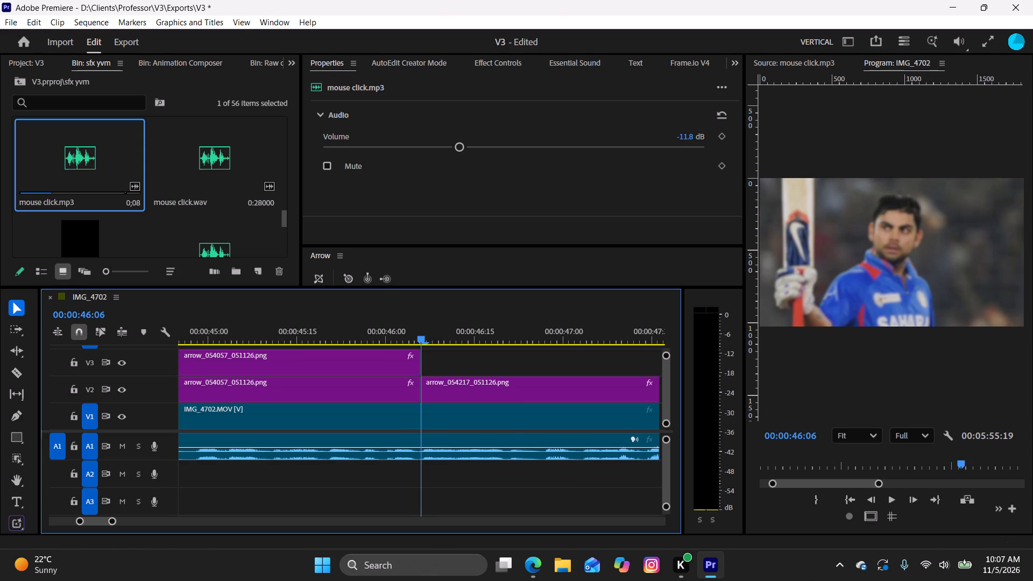
{"action": "key", "text": "shift+Left"}
{"action": "key", "text": "ctrl+v"}
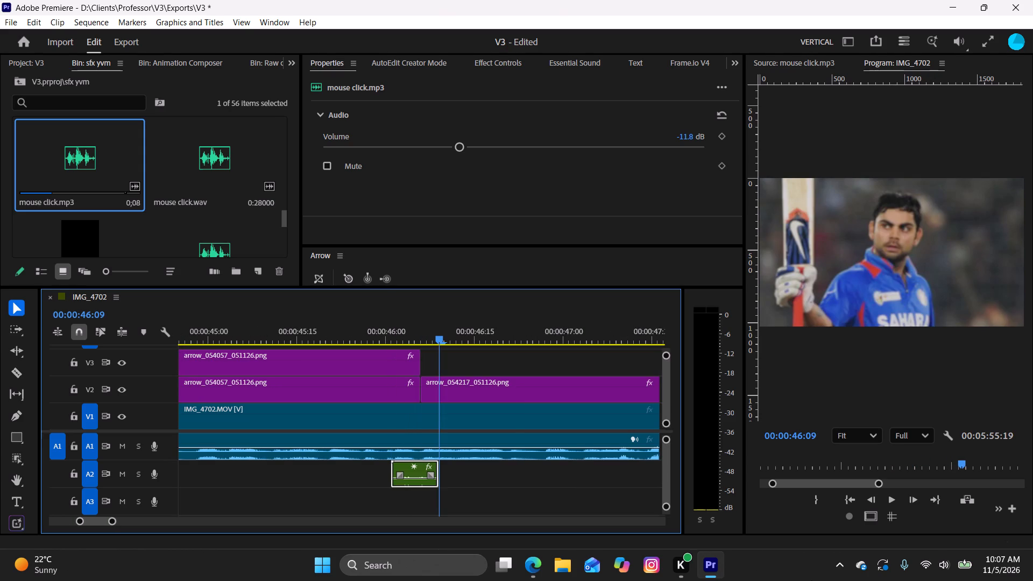
Paste the mouse click on A2 5 frames before arrow_054508_051126.png starts, ending at 00:00:48:00.
{"action": "key", "text": "shift+Down"}
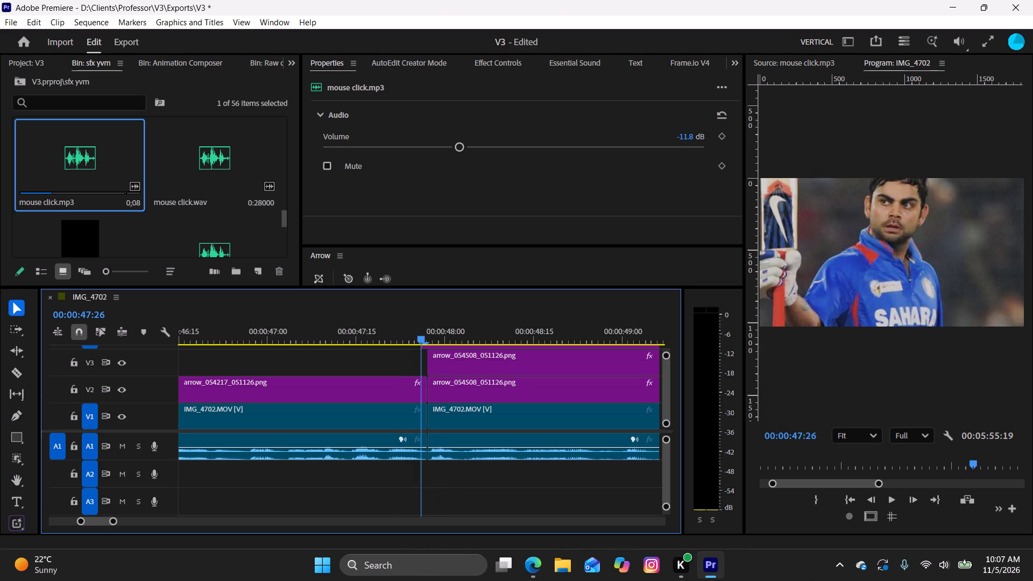
{"action": "key", "text": "shift+Down"}
{"action": "key", "text": "shift+Left"}
{"action": "key", "text": "ctrl+v"}
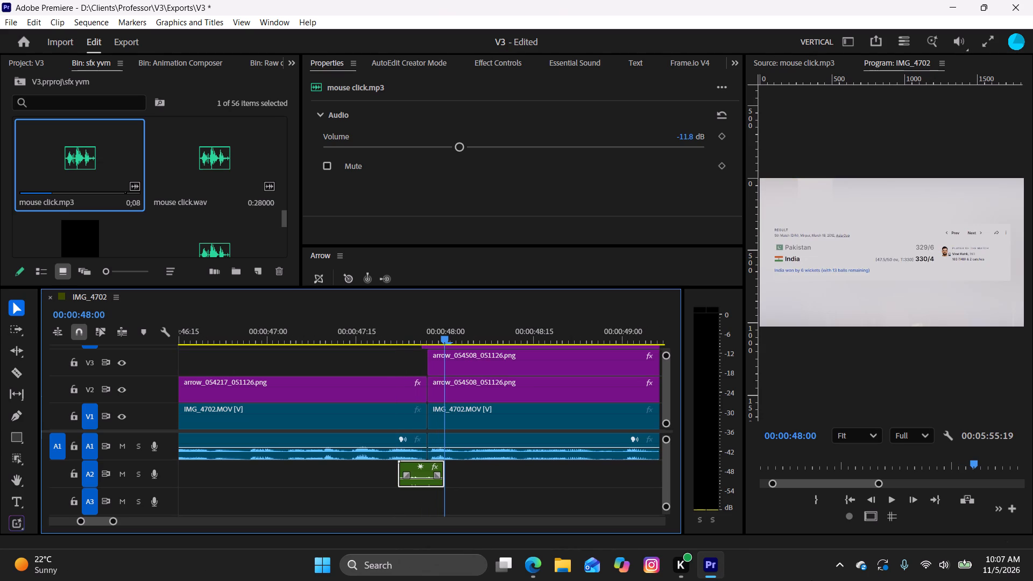
Paste the mouse click on A2 5 frames before arrow_054616_051126.png (at 00:00:50:04) and 5 frames before arrow_054716_051126.png.
{"action": "key", "text": "shift+Down"}
{"action": "key", "text": "shift+Down"}
{"action": "key", "text": "shift+Left"}
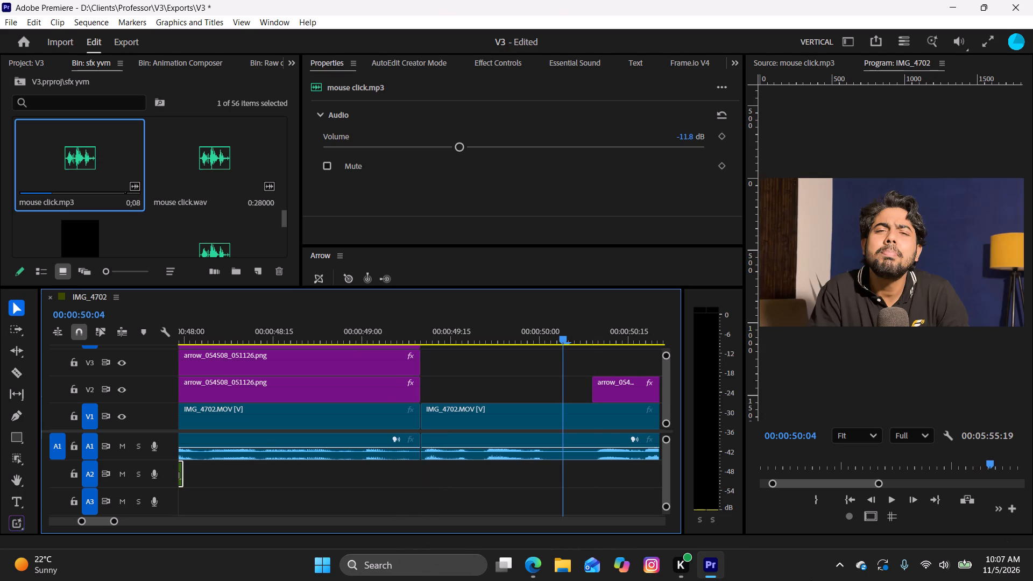
{"action": "key", "text": "ctrl+v"}
{"action": "key", "text": "shift+Down"}
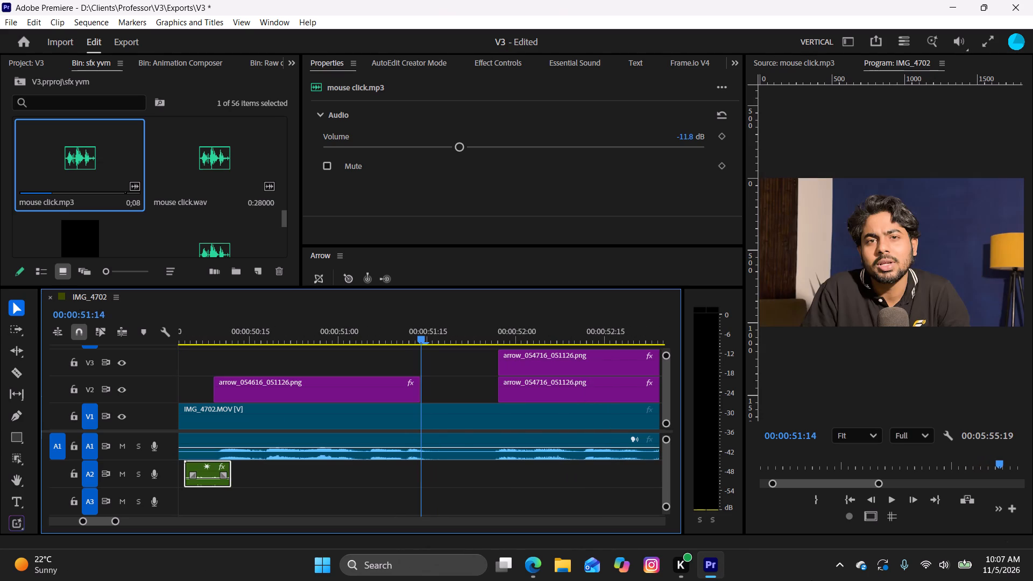
{"action": "key", "text": "shift+Down"}
{"action": "key", "text": "shift+Left"}
{"action": "key", "text": "ctrl+v"}
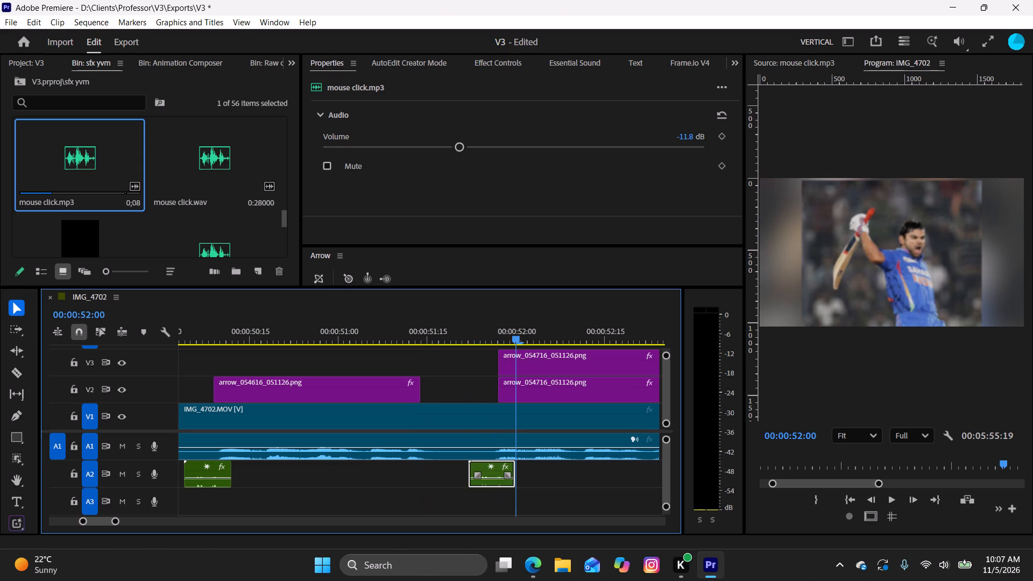
Paste the mouse click on A2 5 frames before arrow_054809_051126.png and 5 frames before arrow_054916_051126.png (at 00:01:07:21).
{"action": "key", "text": "shift+Down"}
{"action": "key", "text": "shift+Down"}
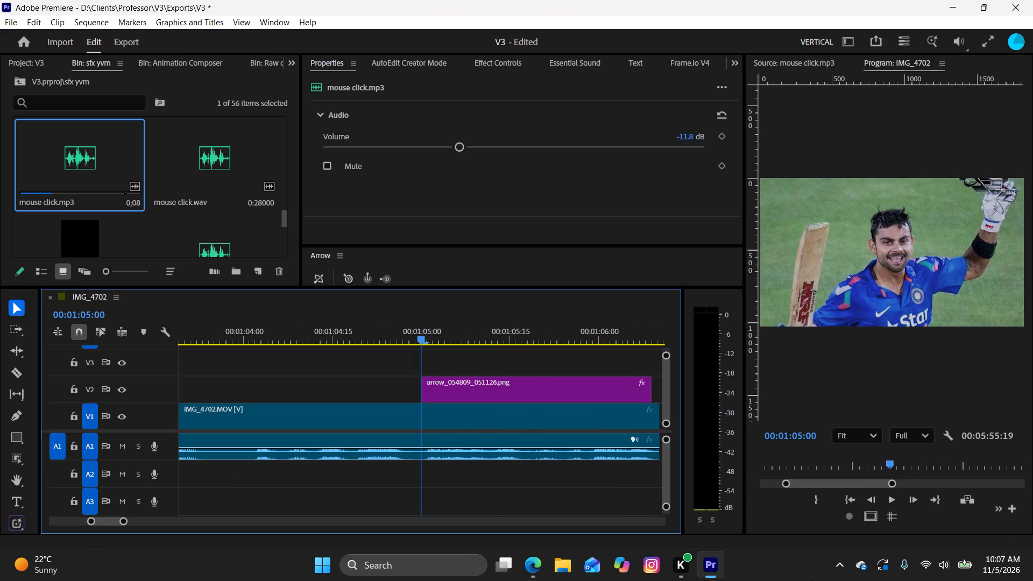
{"action": "key", "text": "shift+Left"}
{"action": "key", "text": "ctrl+v"}
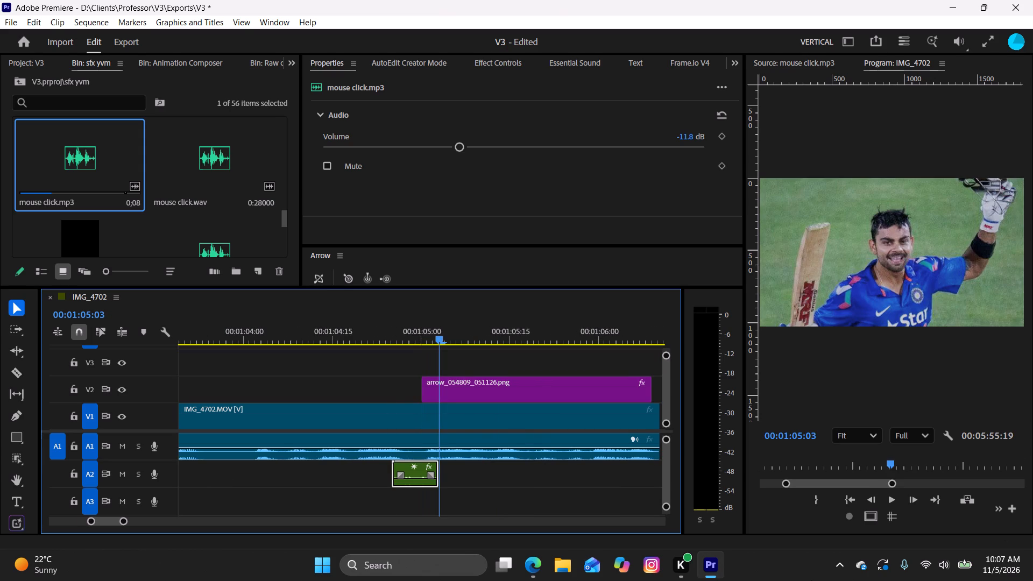
{"action": "key", "text": "shift+Down"}
{"action": "key", "text": "shift+Down"}
{"action": "key", "text": "shift+Left"}
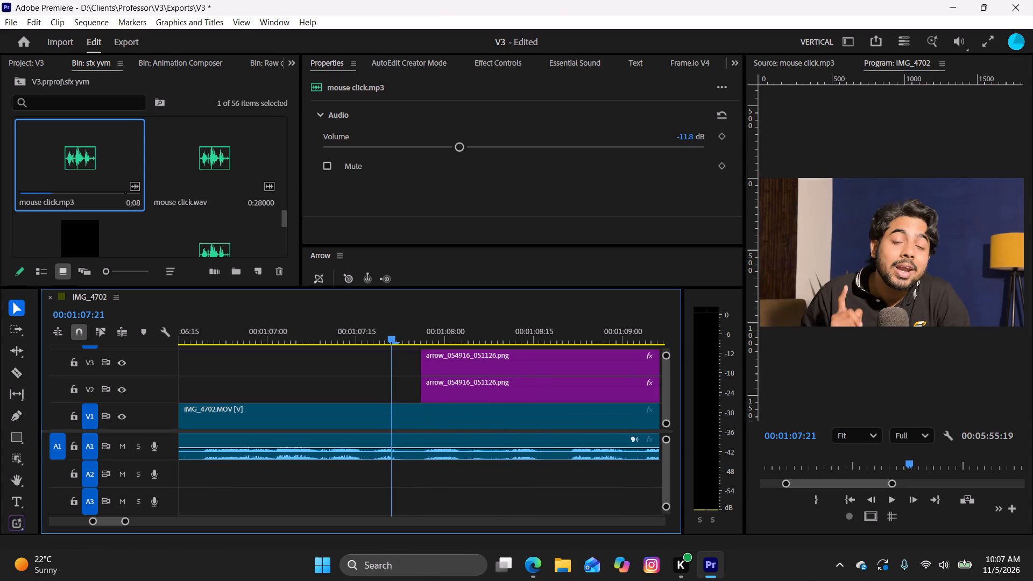
{"action": "key", "text": "ctrl+v"}
Paste the mouse click on A2 5 frames before arrow_055053_051126.png starts, at 00:01:10:25.
{"action": "key", "text": "shift+Down"}
{"action": "key", "text": "shift+Down"}
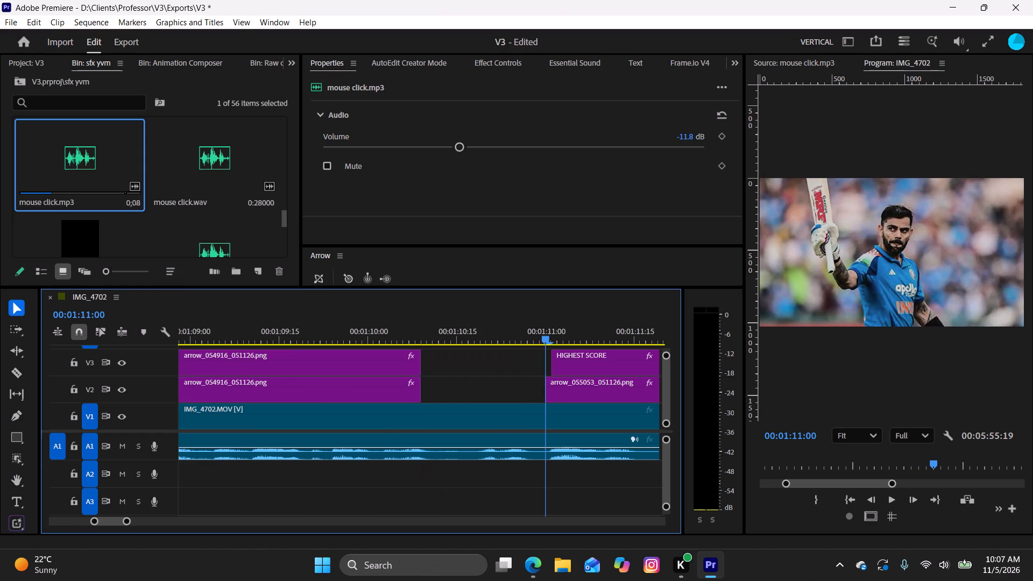
{"action": "key", "text": "shift+Left"}
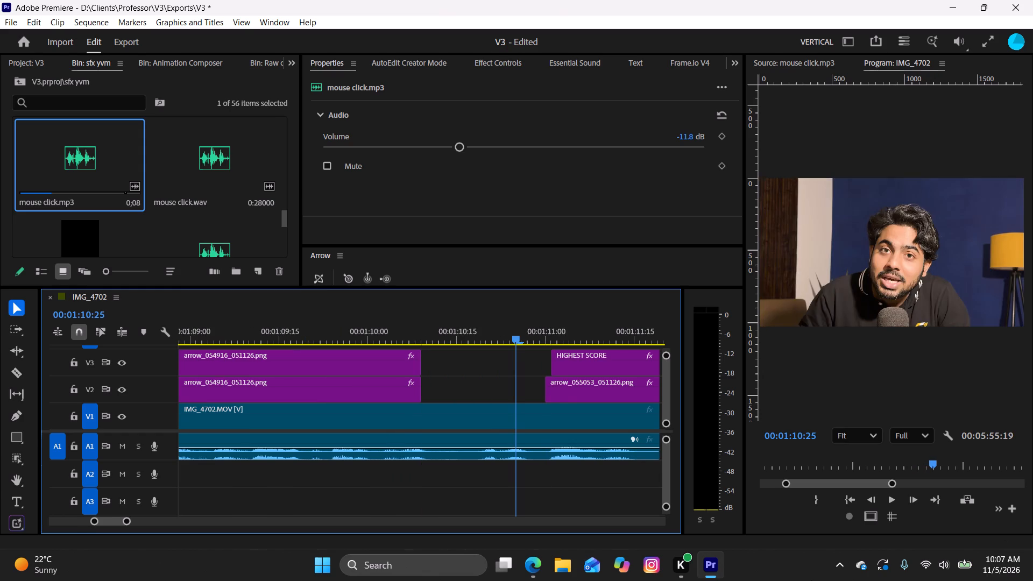
{"action": "key", "text": "ctrl+v"}
Paste the mouse click on A2 5 frames before arrow_055229_051126.png, at 00:01:17:27, and delete the duplicate pasted right after it.
{"action": "key", "text": "shift+Down"}
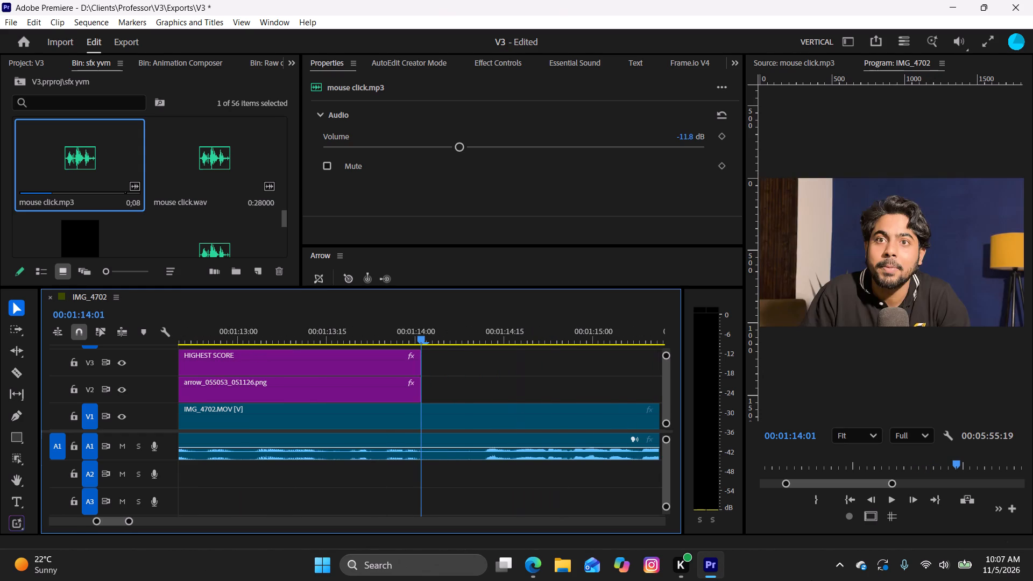
{"action": "key", "text": "shift+Down"}
{"action": "key", "text": "shift+Left"}
{"action": "key", "text": "ctrl+v"}
{"action": "key", "text": "ctrl+v"}
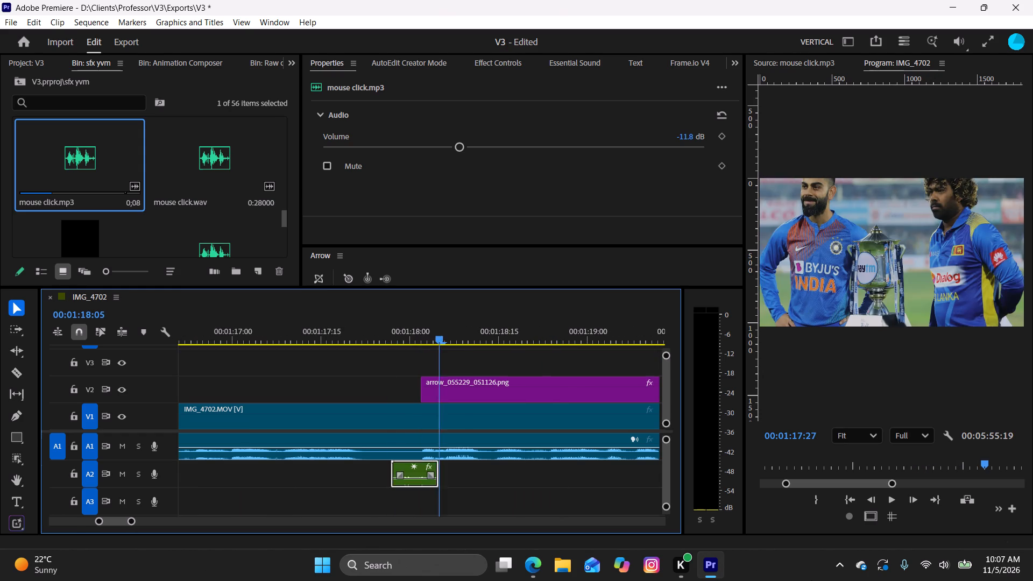
{"action": "key", "text": "BackSpace"}
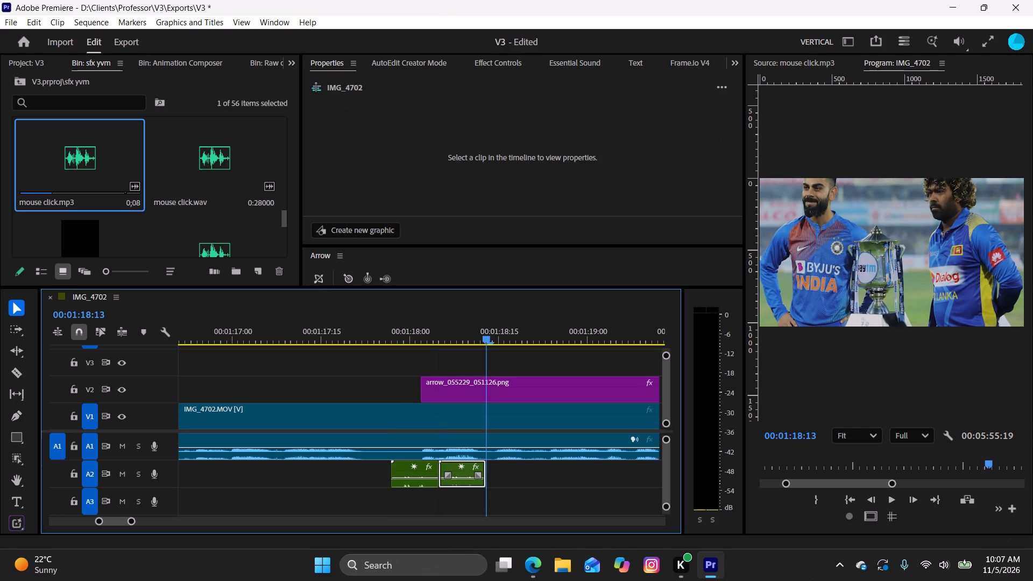
Paste the mouse click on A2 5 frames before arrow_055402_051126.png (at 00:01:19:16) and arrow_055531_051126.png (at 00:01:27:02).
{"action": "key", "text": "shift+Down"}
{"action": "key", "text": "shift+Left"}
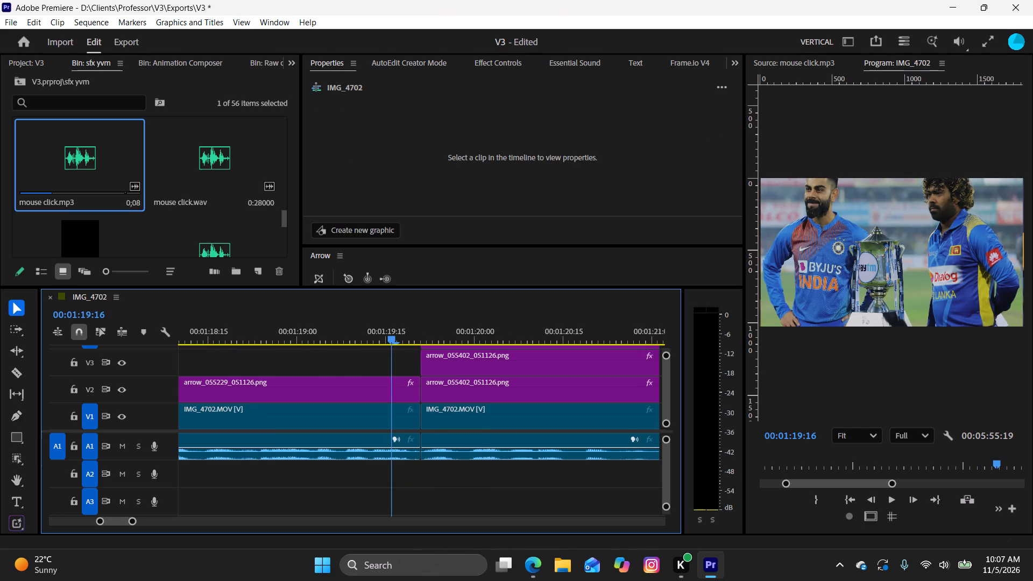
{"action": "key", "text": "ctrl+v"}
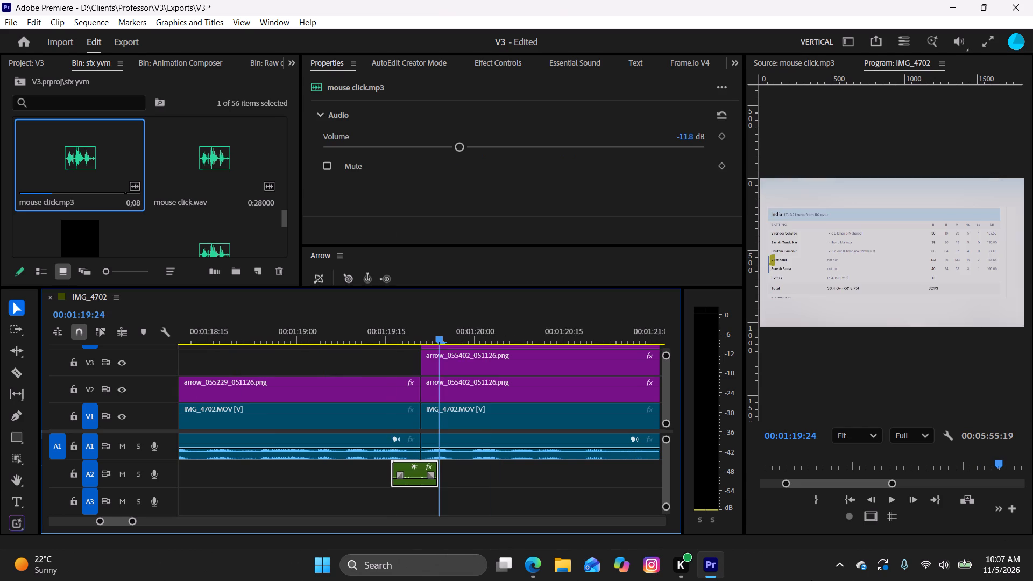
{"action": "key", "text": "shift+Down"}
{"action": "key", "text": "shift+Down"}
{"action": "key", "text": "shift+Left"}
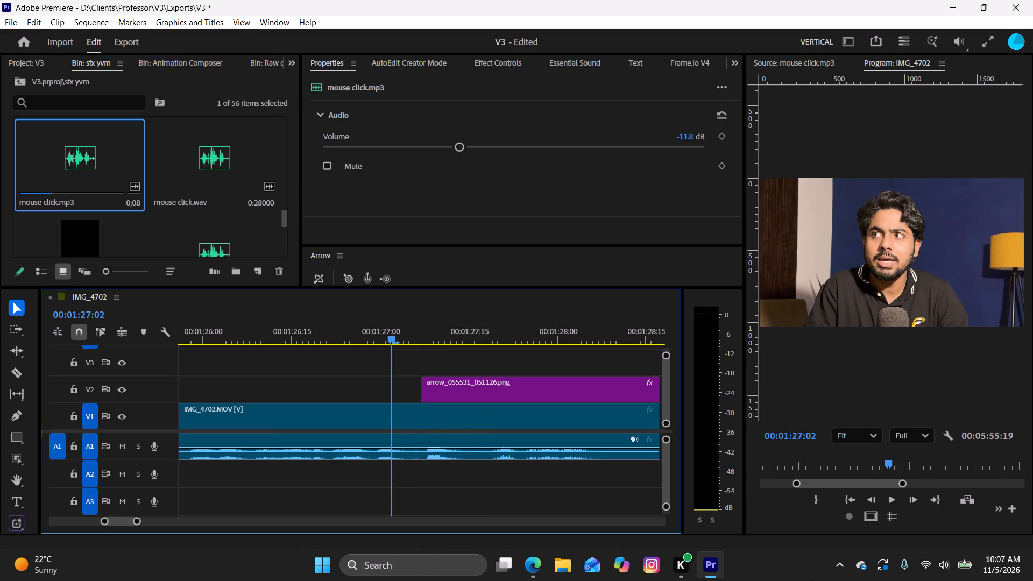
{"action": "key", "text": "ctrl+v"}
Paste the mouse click on A2 5 frames before arrow_055625_051126.png (at 00:01:32:05) and 5 frames before arrow_055722_051126.png.
{"action": "key", "text": "shift+Down"}
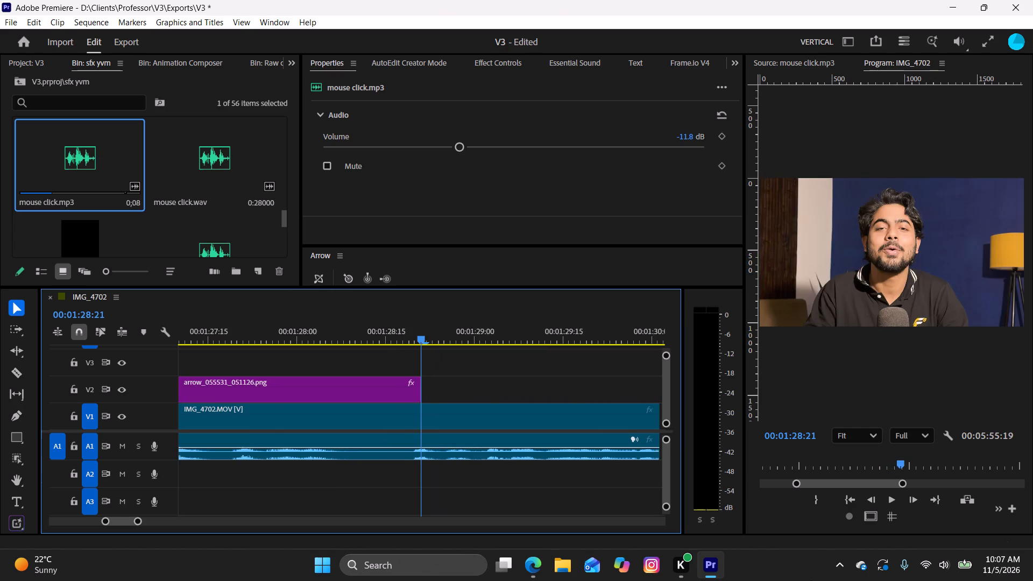
{"action": "key", "text": "shift+Down"}
{"action": "key", "text": "shift+Left"}
{"action": "key", "text": "ctrl+v"}
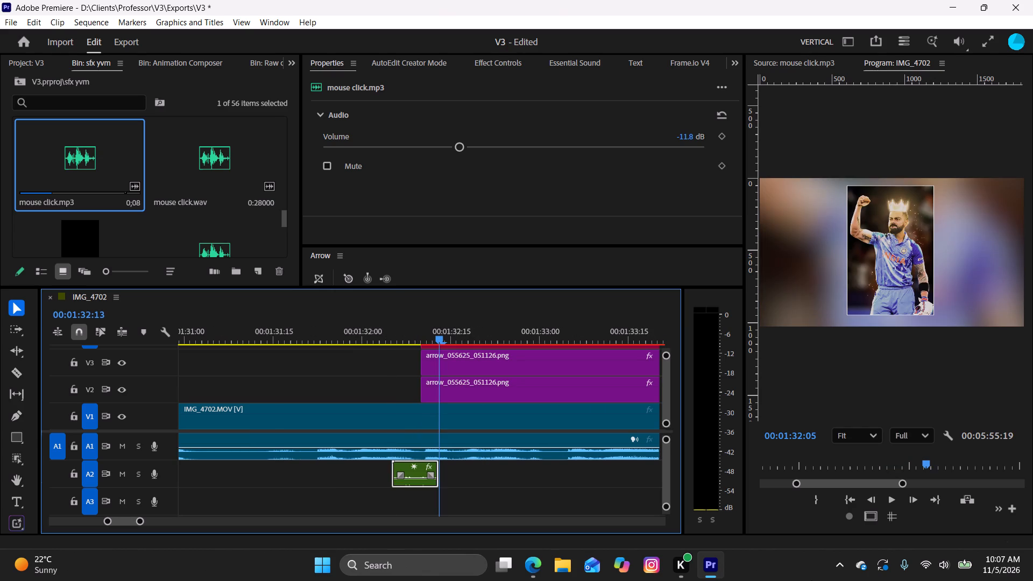
{"action": "key", "text": "shift+Down"}
{"action": "key", "text": "shift+Down"}
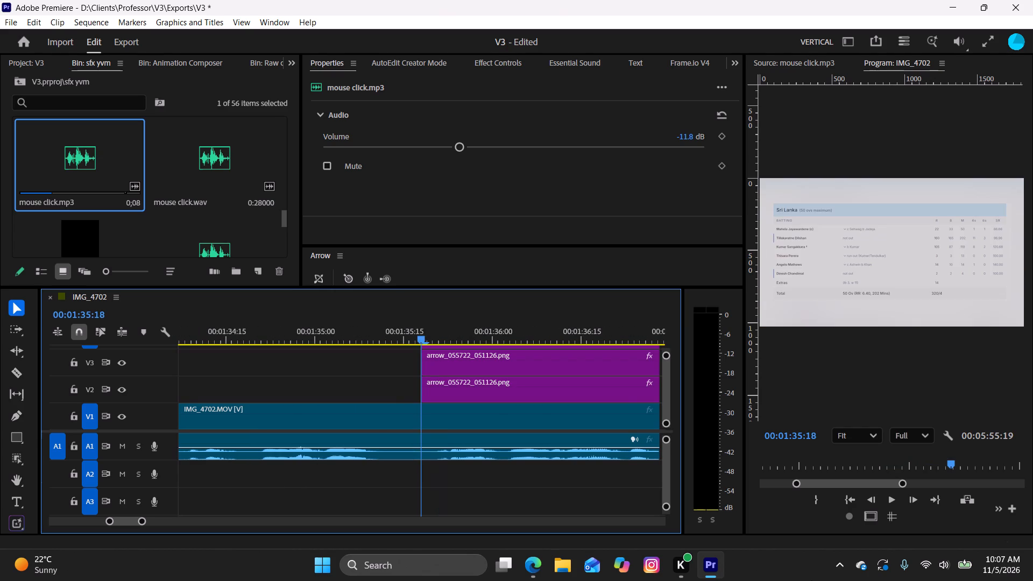
{"action": "key", "text": "shift+Left"}
{"action": "key", "text": "ctrl+v"}
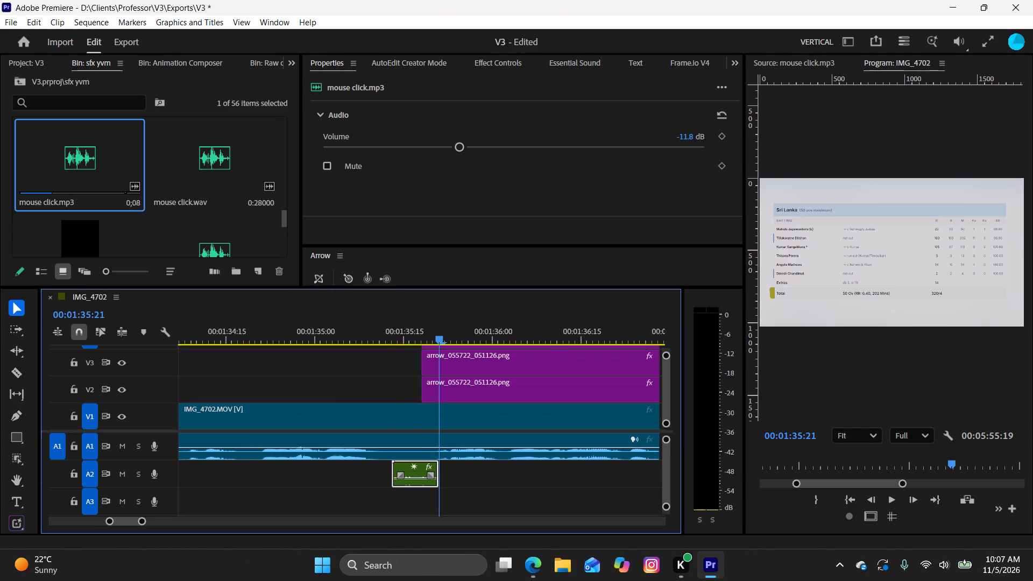
Paste the mouse click on A2 5 frames before arrow_055817_051126.png (at 00:01:39:06) and 5 frames before arrow_060207_051126.png.
{"action": "key", "text": "shift+Down"}
{"action": "key", "text": "shift+Down"}
{"action": "key", "text": "shift+Left"}
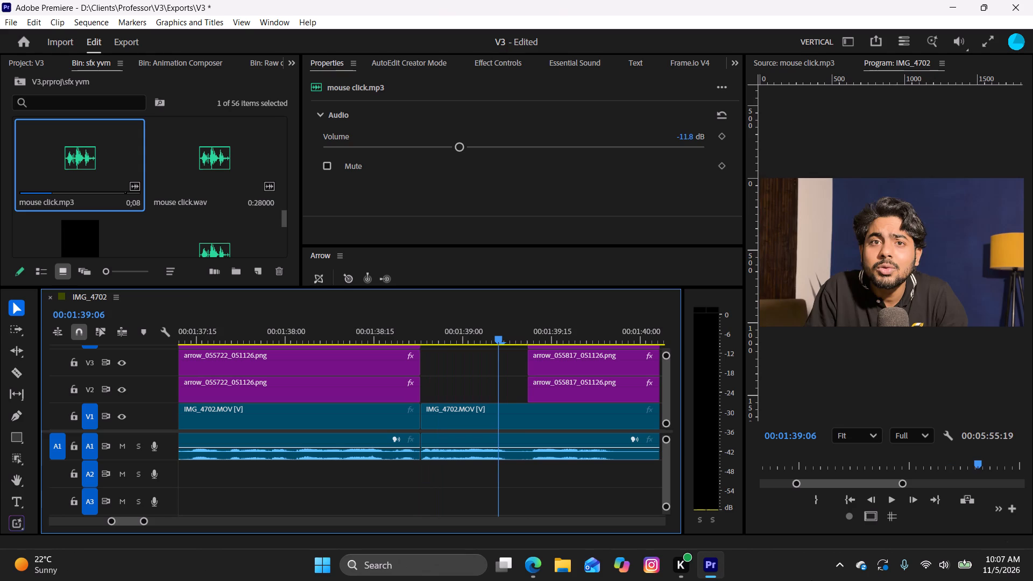
{"action": "key", "text": "ctrl+v"}
{"action": "key", "text": "shift+Down"}
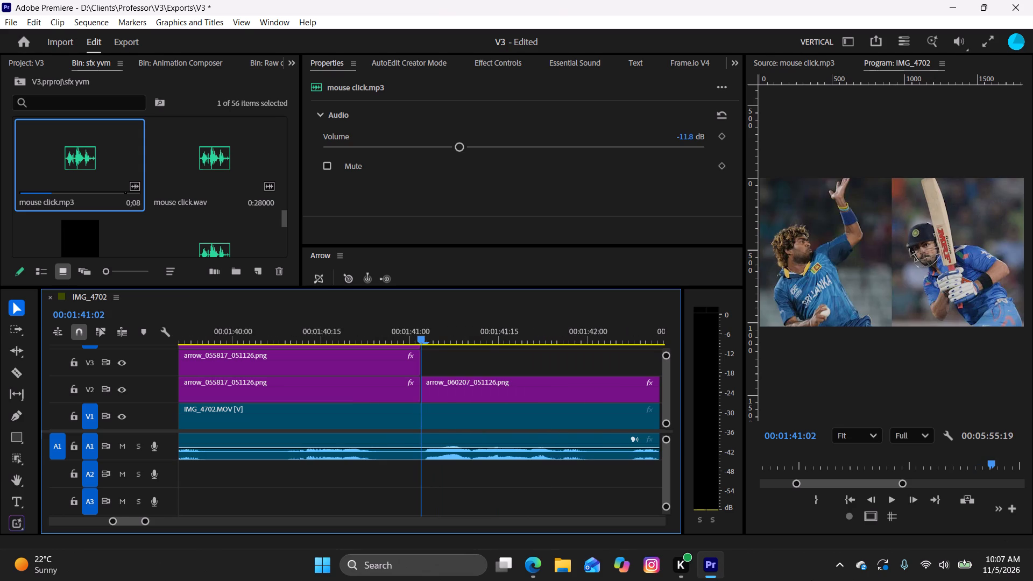
{"action": "key", "text": "shift+Left"}
{"action": "key", "text": "ctrl+v"}
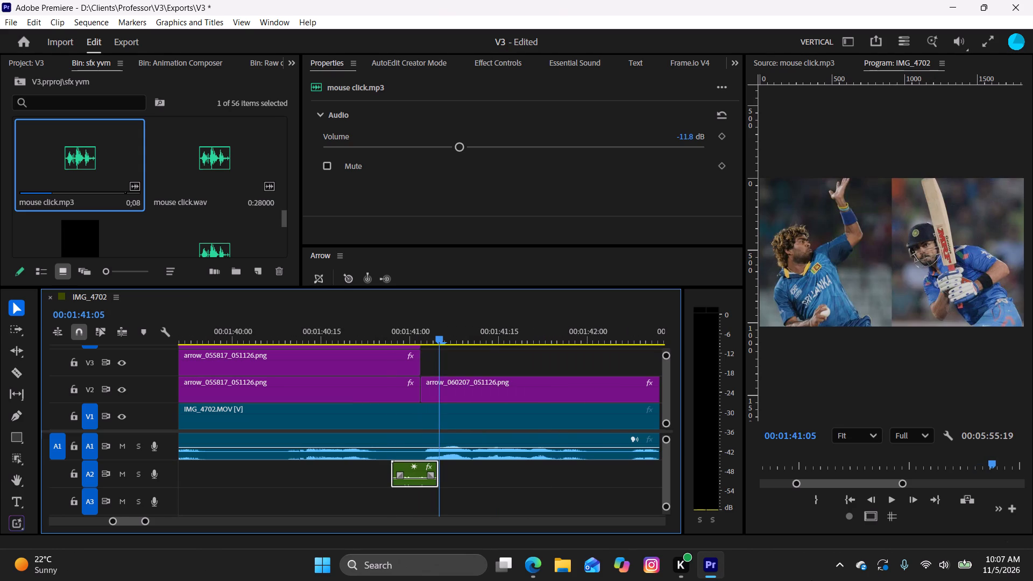
Paste the mouse click on A2 5 frames before arrow_060339_051126.png (at 00:01:59:27) and 5 frames before the image starting at 00:02:03:29.
{"action": "key", "text": "shift+Down"}
{"action": "key", "text": "shift+Down"}
{"action": "key", "text": "shift+Down"}
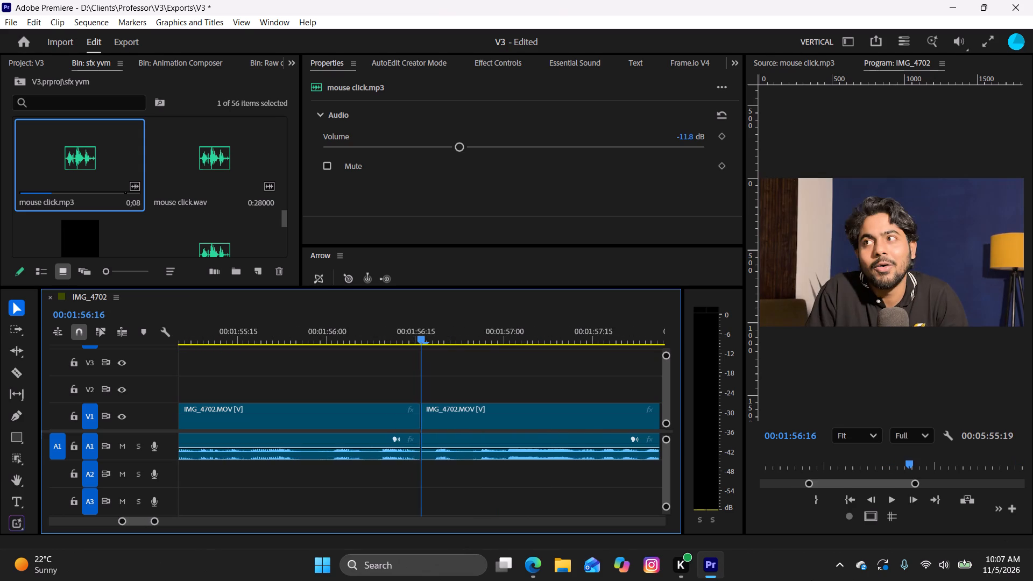
{"action": "key", "text": "shift+Down"}
{"action": "key", "text": "shift+Left"}
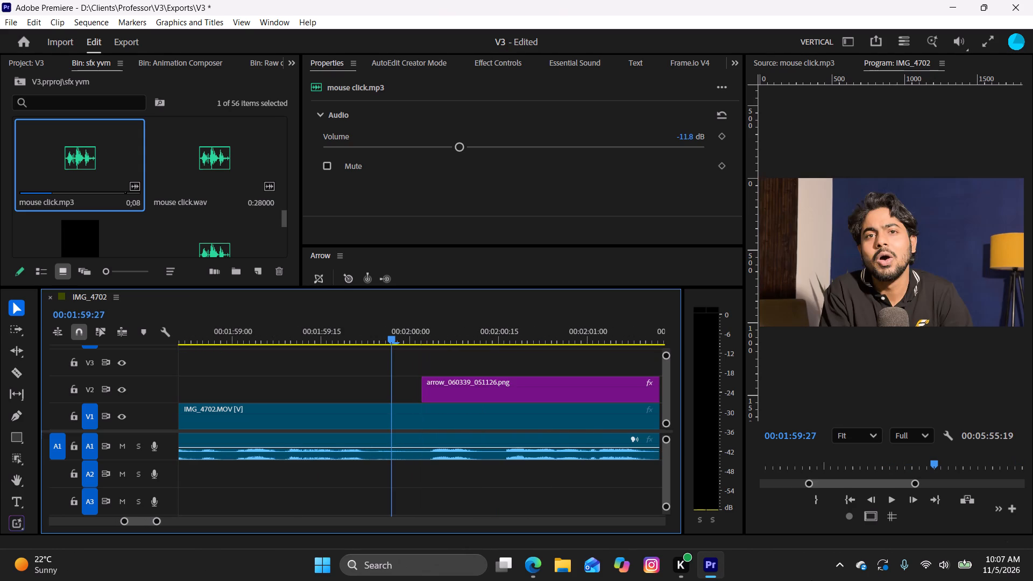
{"action": "key", "text": "ctrl+v"}
{"action": "key", "text": "shift+Down"}
{"action": "key", "text": "shift+Down"}
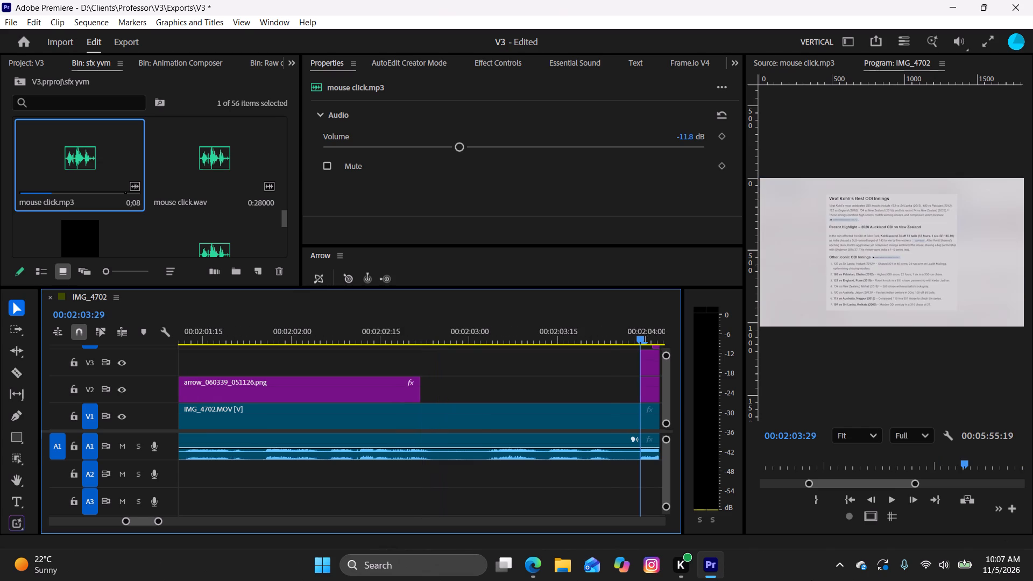
{"action": "key", "text": "shift+Left"}
{"action": "key", "text": "ctrl+v"}
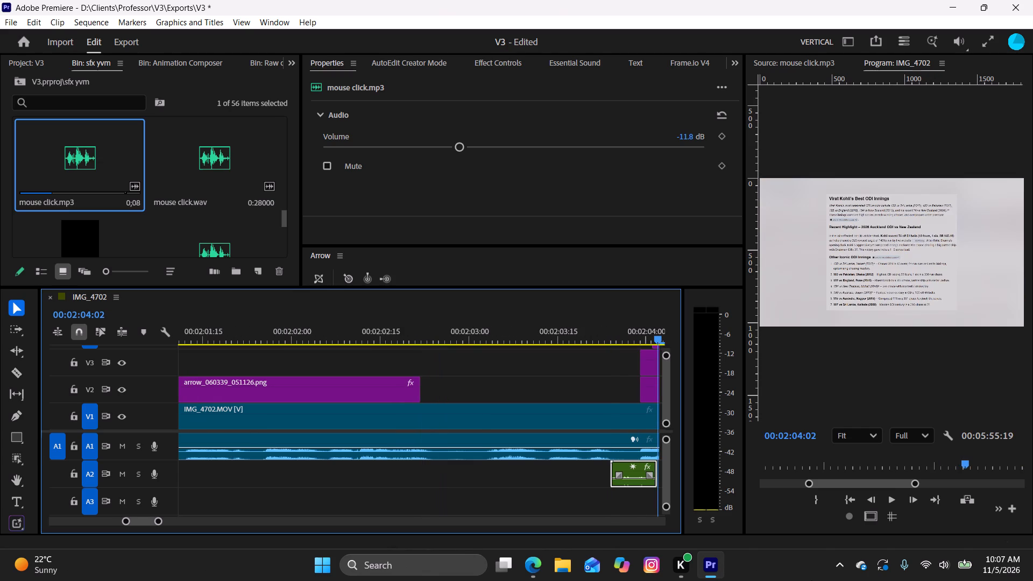
Paste the mouse click on A2 5 frames before arrow_060831_051126.png (at 00:02:10:00) and 5 frames before the 2016 title (at 00:02:13:08).
{"action": "key", "text": "shift+Down"}
{"action": "key", "text": "shift+Down"}
{"action": "key", "text": "shift+Left"}
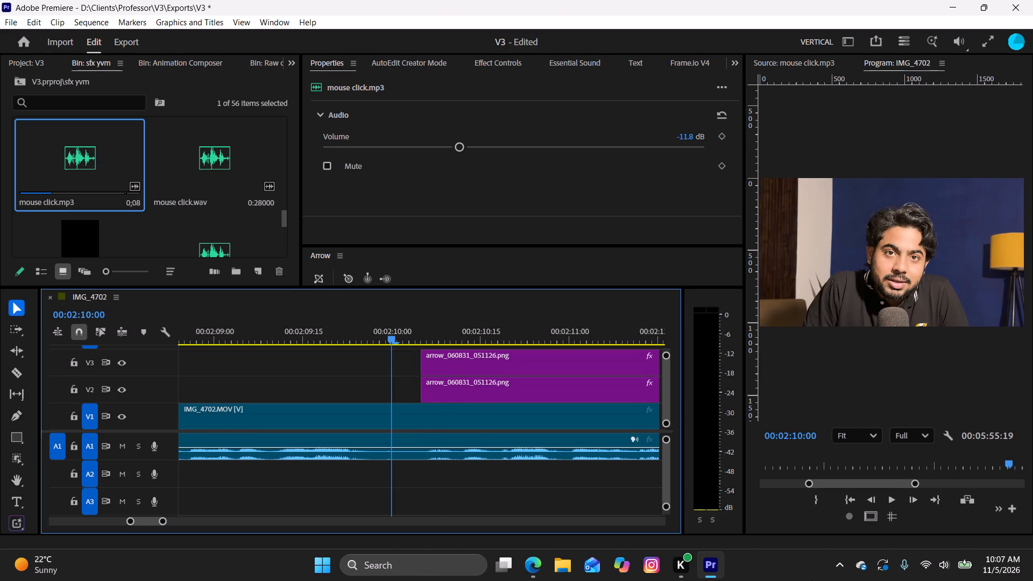
{"action": "key", "text": "ctrl+v"}
{"action": "key", "text": "shift+Down"}
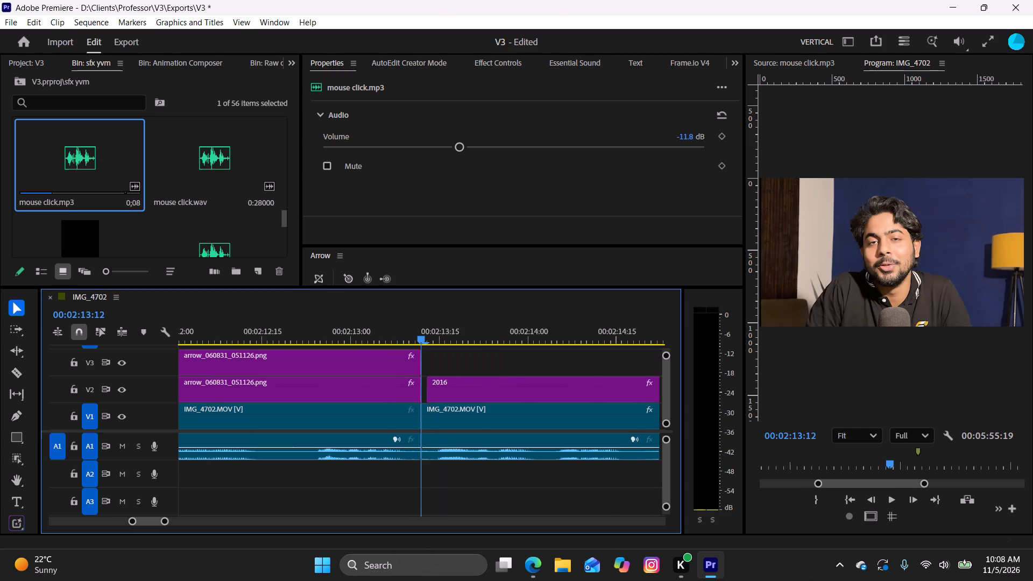
{"action": "key", "text": "shift+Down"}
{"action": "key", "text": "shift+Left"}
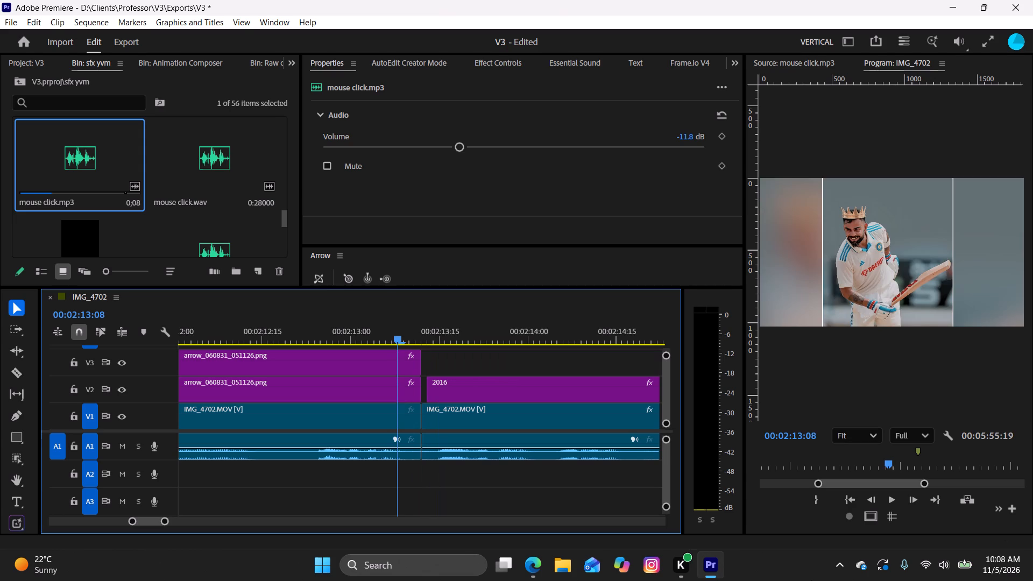
{"action": "key", "text": "ctrl+v"}
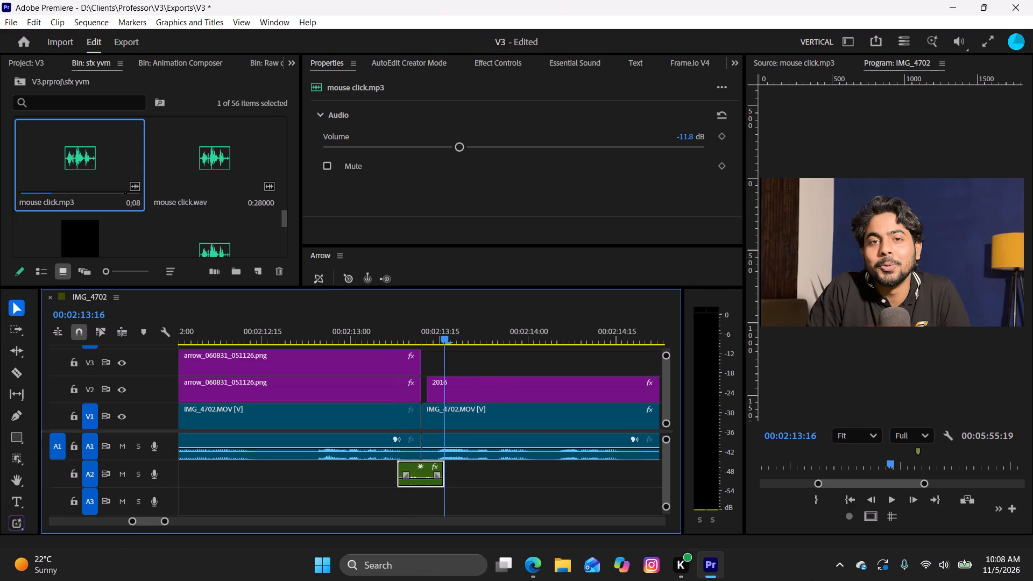
Paste the mouse click on A2 5 frames before the ODI title (at 00:02:18:19) and 5 frames before the TEST title.
{"action": "key", "text": "shift+Down"}
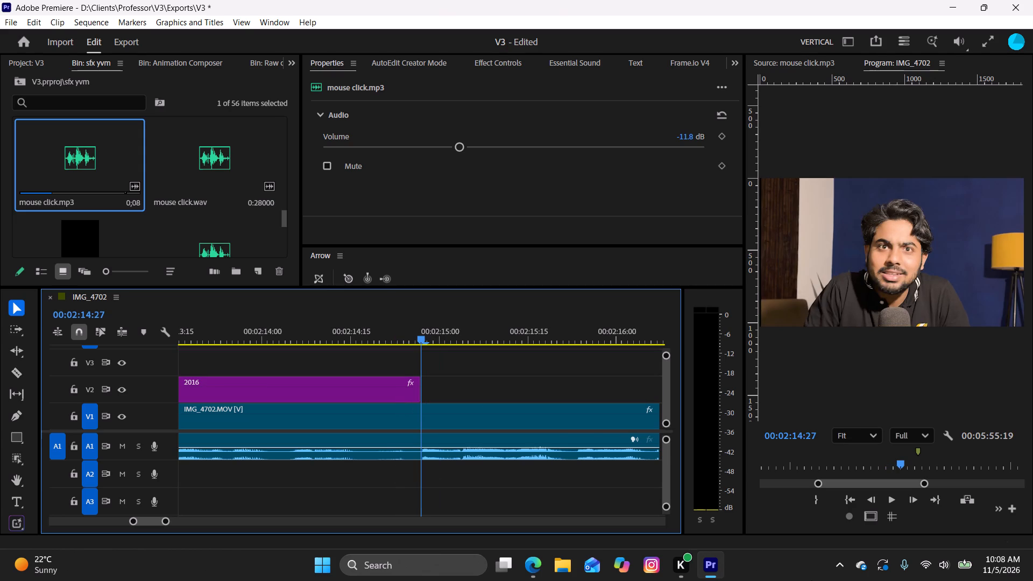
{"action": "key", "text": "shift+Down"}
{"action": "key", "text": "shift+Left"}
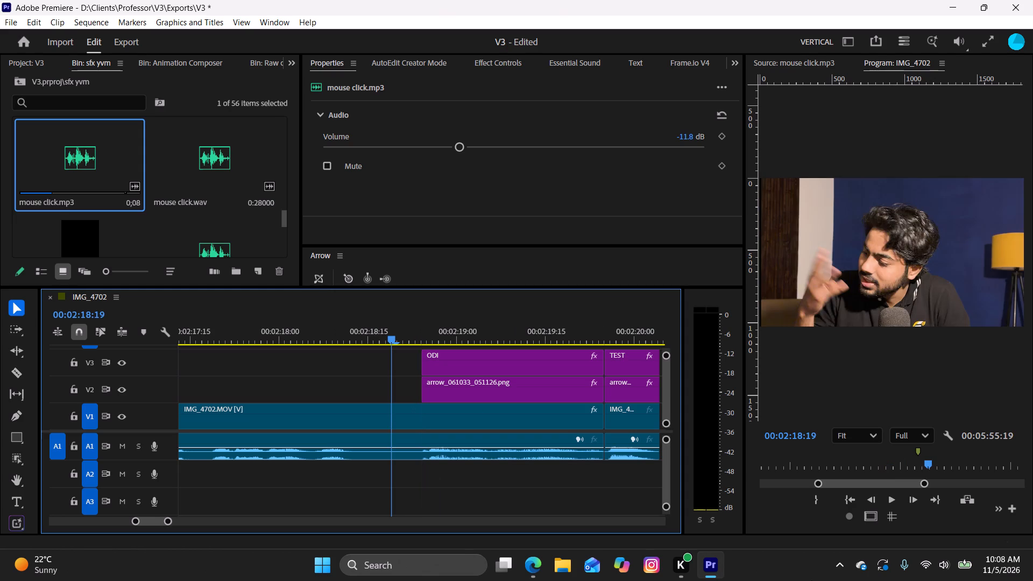
{"action": "key", "text": "ctrl+v"}
{"action": "key", "text": "shift+Down"}
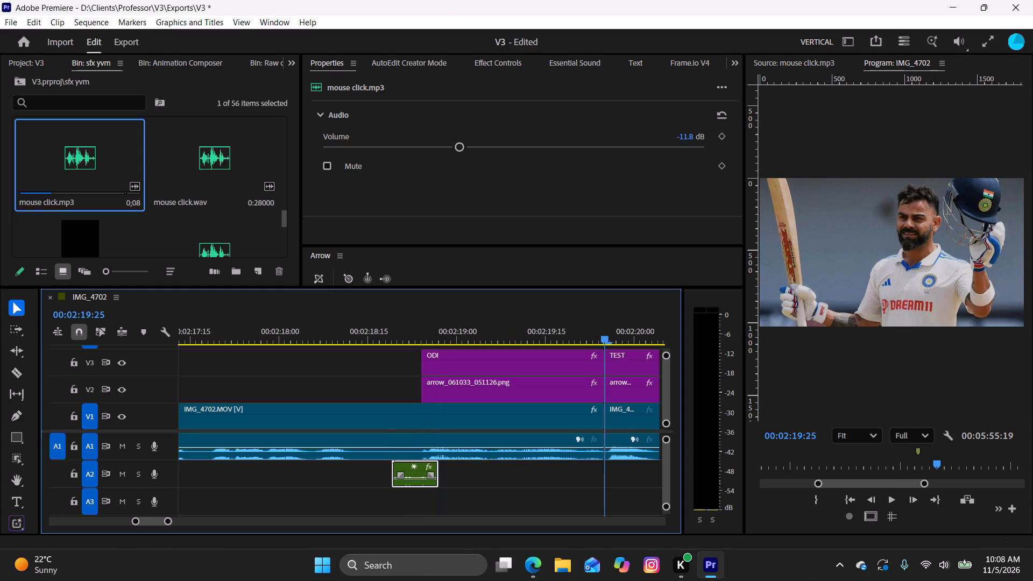
{"action": "key", "text": "shift+Left"}
{"action": "key", "text": "ctrl+v"}
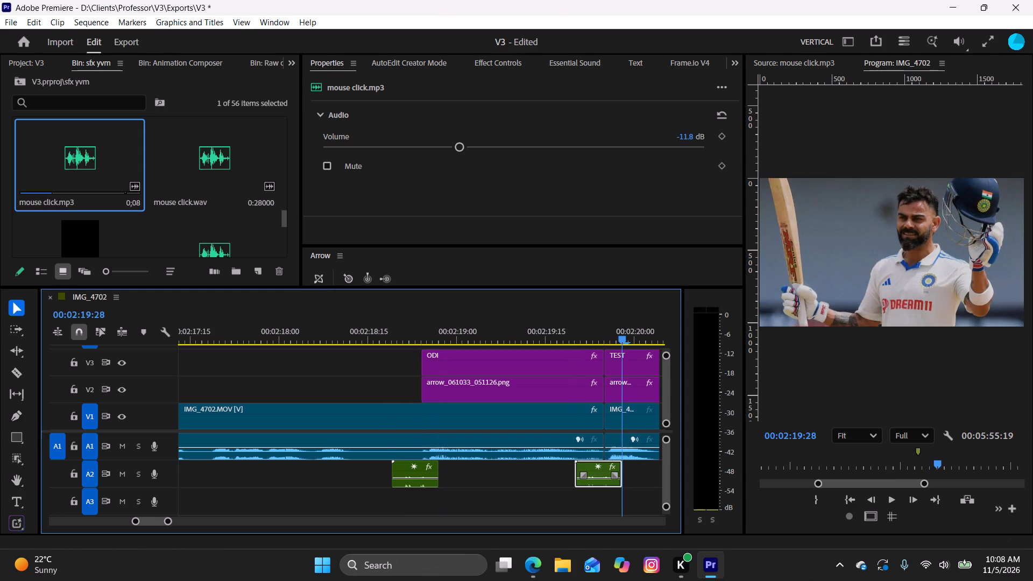
Paste the mouse click on A2 5 frames before arrow_061213_051126.png (at 00:02:20:14) and 5 frames before arrow_061316_051126.png.
{"action": "key", "text": "shift+Down"}
{"action": "key", "text": "shift+Left"}
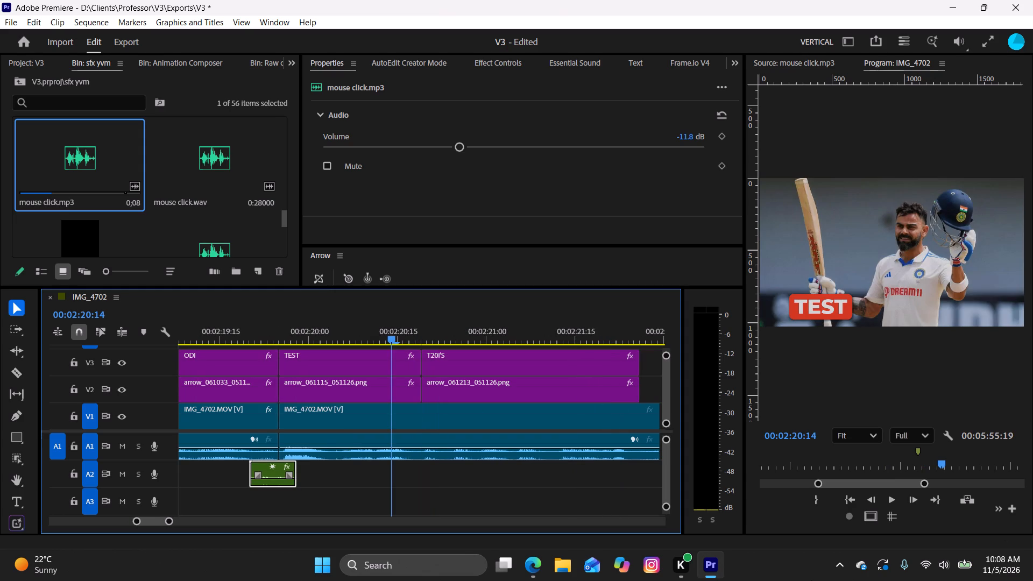
{"action": "key", "text": "ctrl+v"}
{"action": "key", "text": "shift+Down"}
{"action": "key", "text": "shift+Down"}
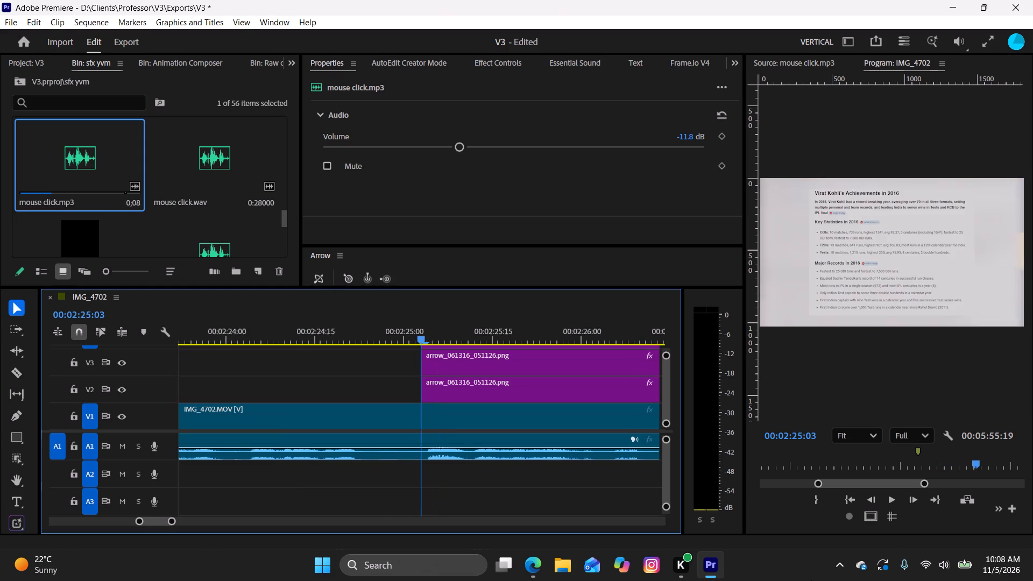
{"action": "key", "text": "shift+Left"}
{"action": "key", "text": "ctrl+v"}
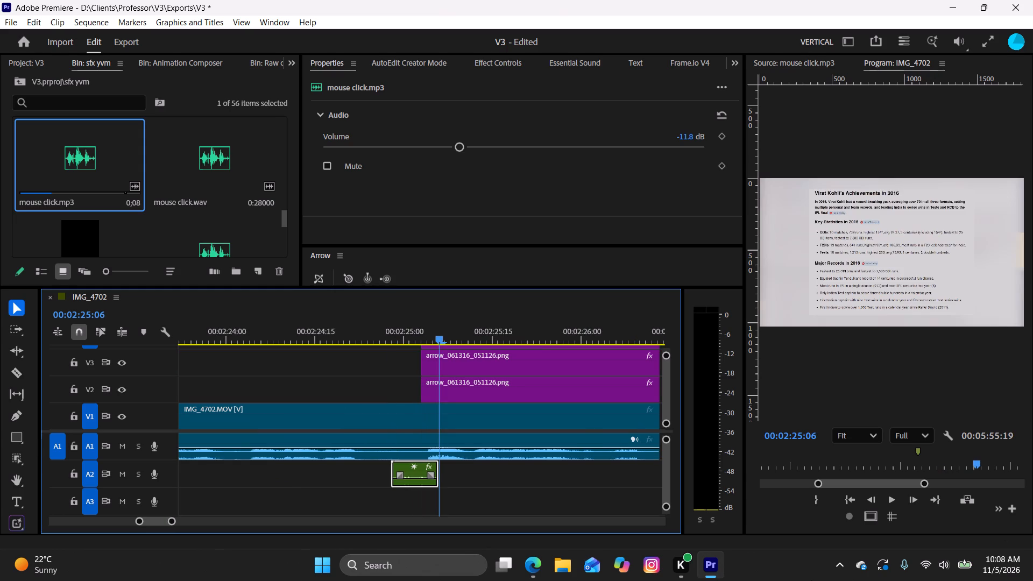
Paste the mouse click on A2 5 frames before arrow_061549_051126.png and 5 frames before arrow_061723_051126.png (at 00:02:34:11).
{"action": "key", "text": "shift+Down"}
{"action": "key", "text": "shift+Down"}
{"action": "key", "text": "shift+Left"}
{"action": "key", "text": "ctrl+v"}
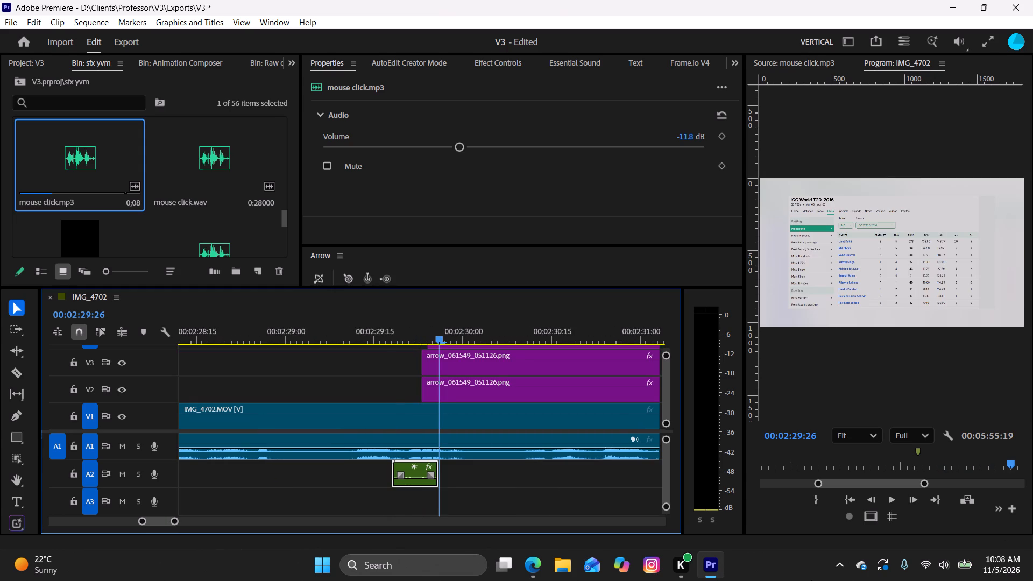
{"action": "key", "text": "shift+Down"}
{"action": "key", "text": "shift+Down"}
{"action": "key", "text": "shift+Left"}
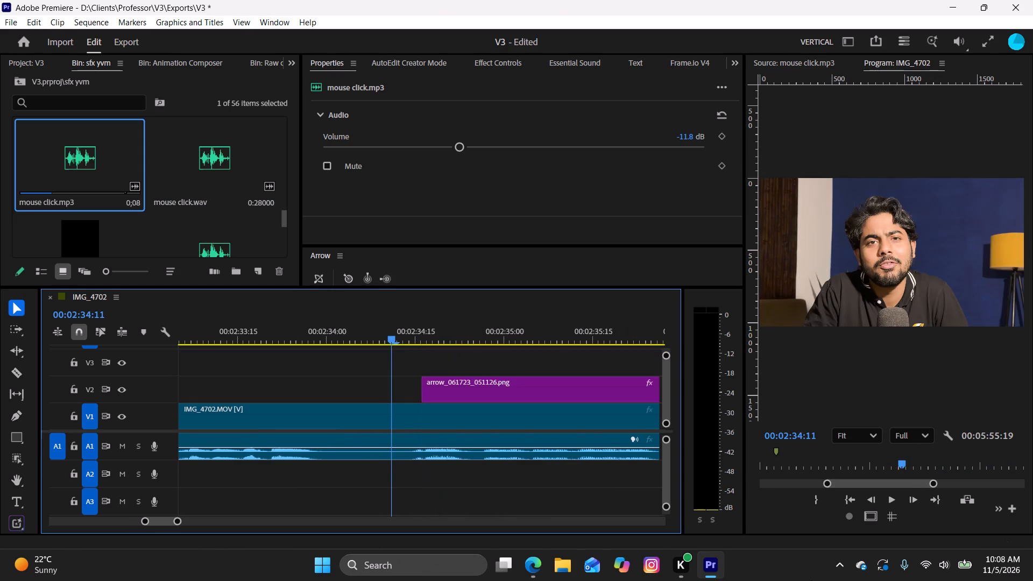
{"action": "key", "text": "ctrl+v"}
{"action": "key", "text": "ctrl+v"}
Paste the mouse click on A2 5 frames before the 82*(51) title starts, at 00:02:35:28.
{"action": "key", "text": "shift+Down"}
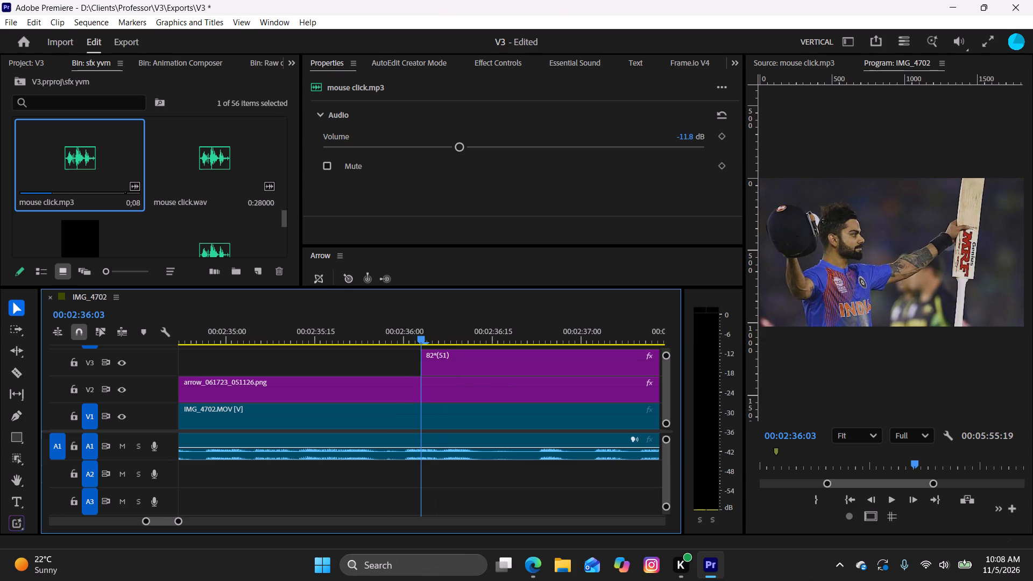
{"action": "key", "text": "shift+Left"}
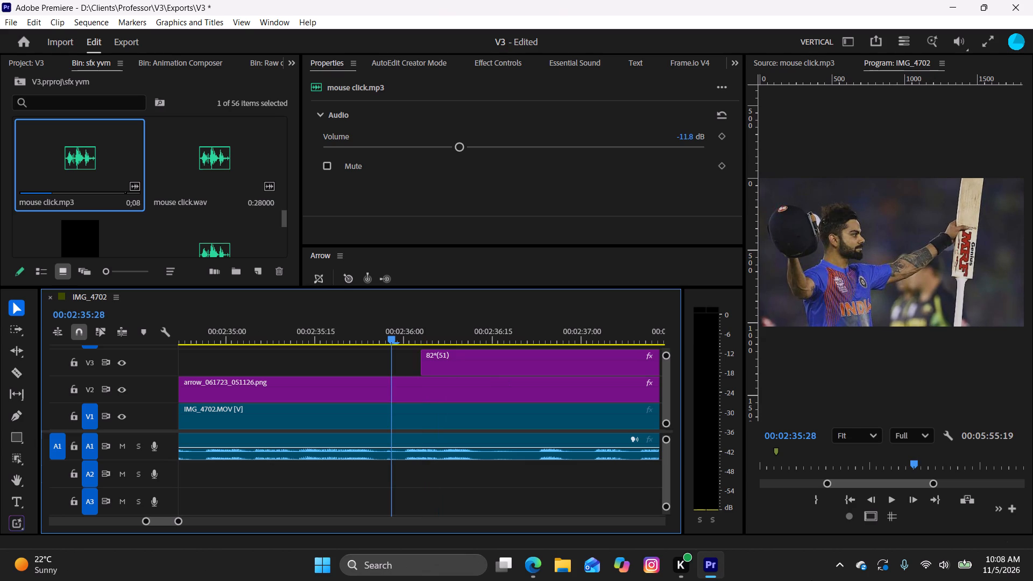
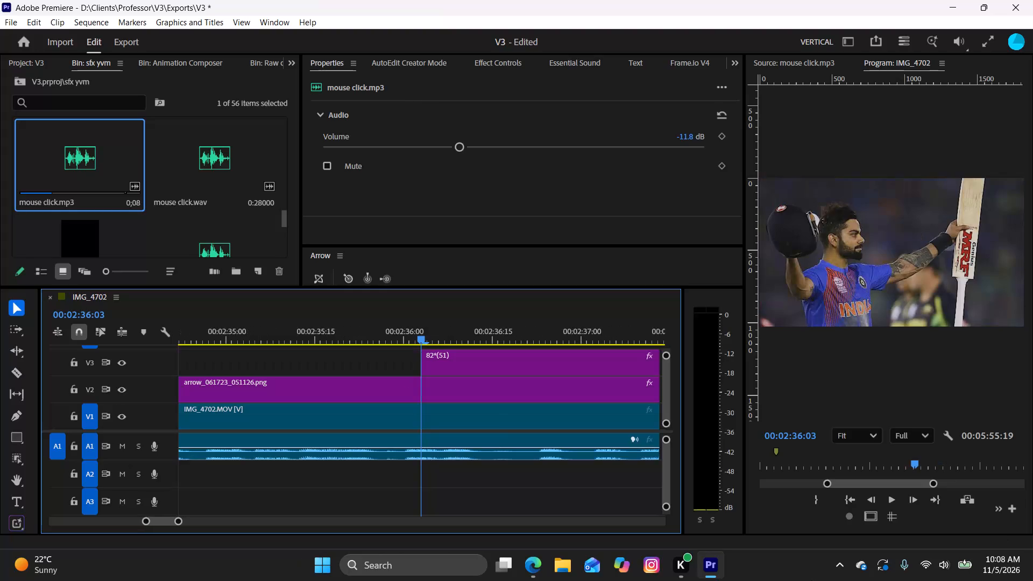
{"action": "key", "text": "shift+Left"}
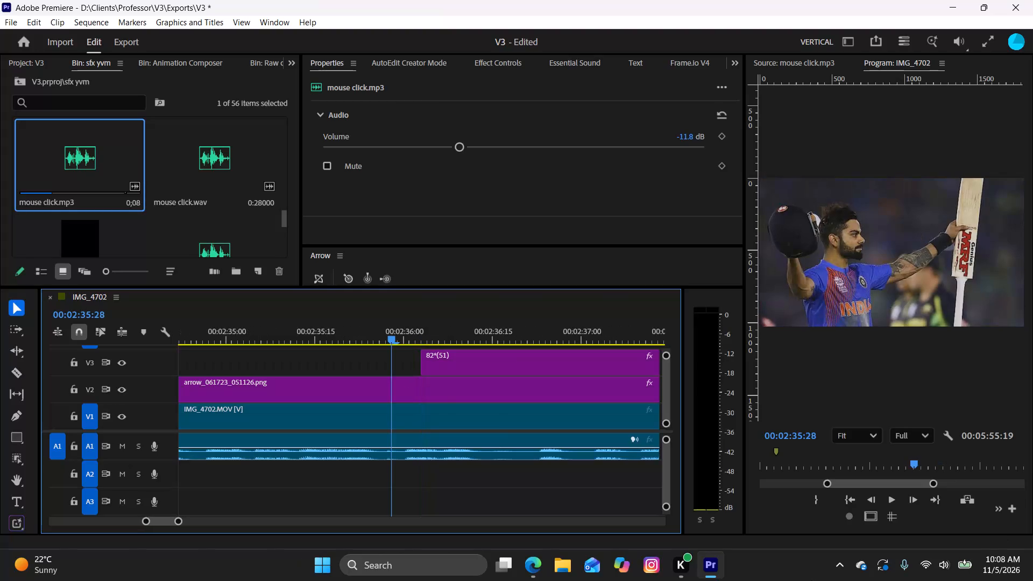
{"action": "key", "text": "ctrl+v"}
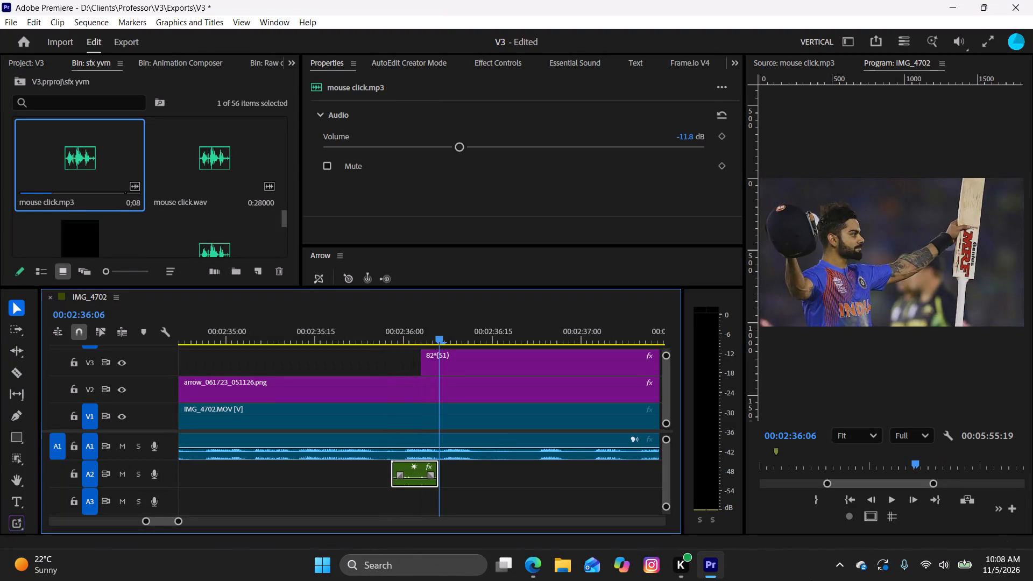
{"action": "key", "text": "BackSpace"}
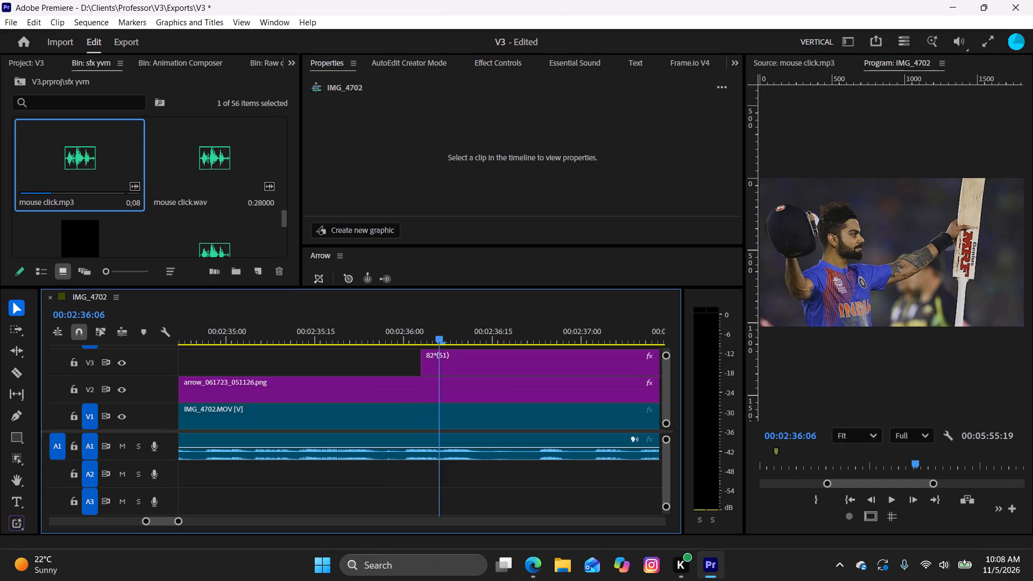
Paste the mouse click on A2 5 frames before arrow_061901_051126.png and 5 frames before arrow_062156_051126.png (at 00:02:57:27).
{"action": "key", "text": "shift+Down"}
{"action": "key", "text": "shift+Down"}
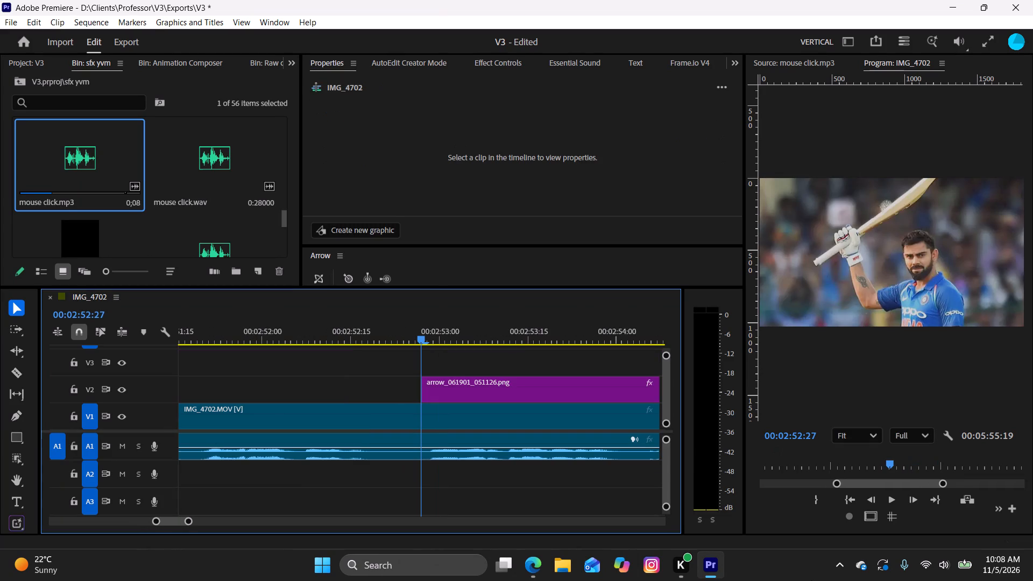
{"action": "key", "text": "shift+Left"}
{"action": "key", "text": "ctrl+v"}
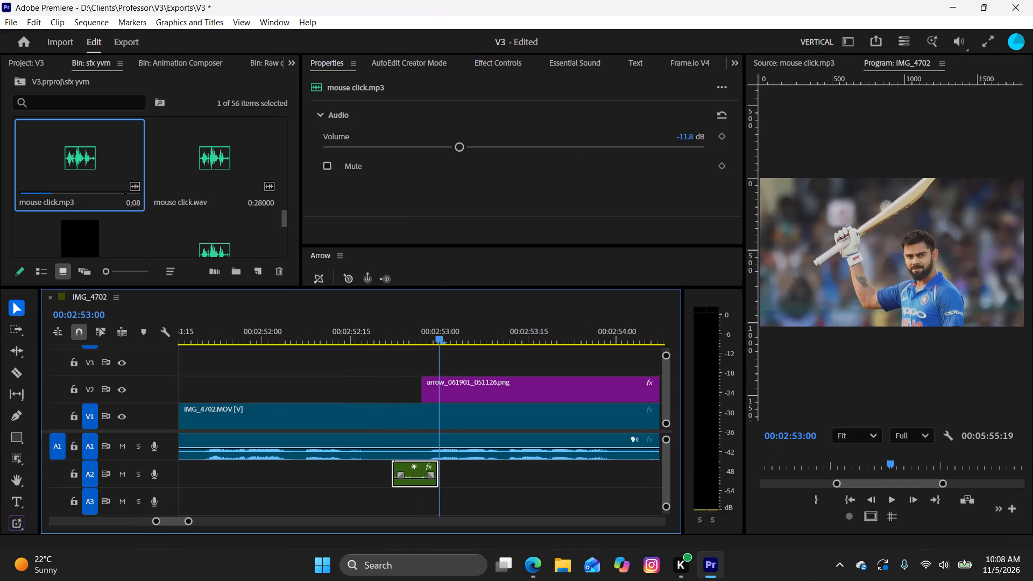
{"action": "key", "text": "shift+Down"}
{"action": "key", "text": "shift+Down"}
{"action": "key", "text": "shift+Left"}
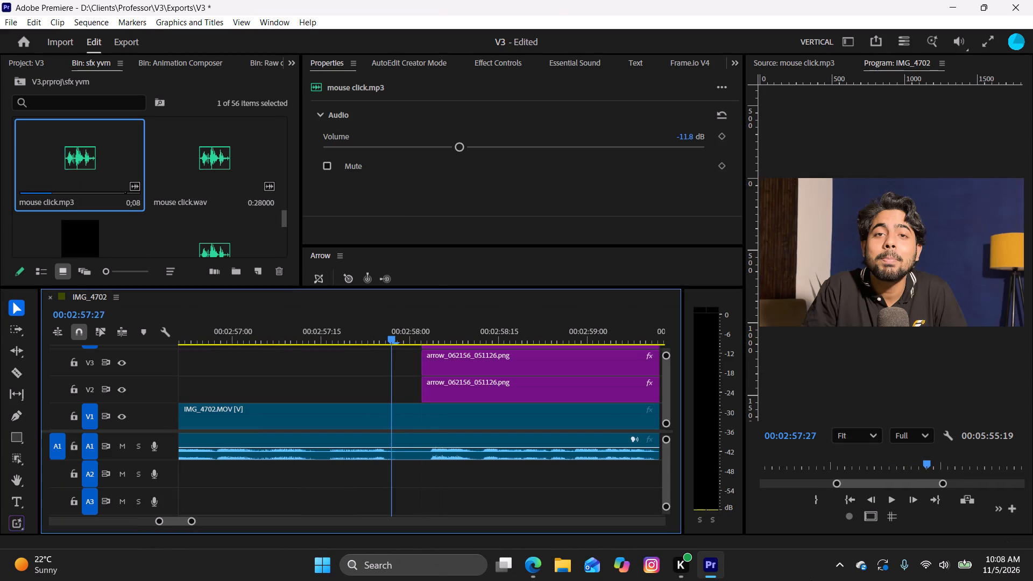
{"action": "key", "text": "ctrl+v"}
Paste the mouse click on A2 5 frames before arrow_062233_051126.png and 5 frames before arrow_062408_051126.png (at 00:03:11:26).
{"action": "key", "text": "shift+Down"}
{"action": "key", "text": "shift+Down"}
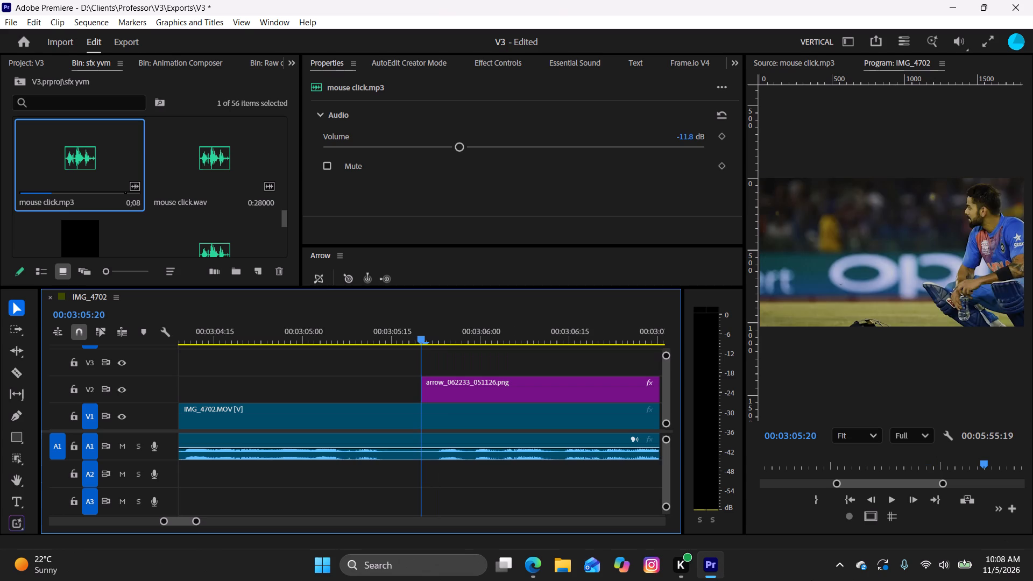
{"action": "key", "text": "shift+Left"}
{"action": "key", "text": "ctrl+v"}
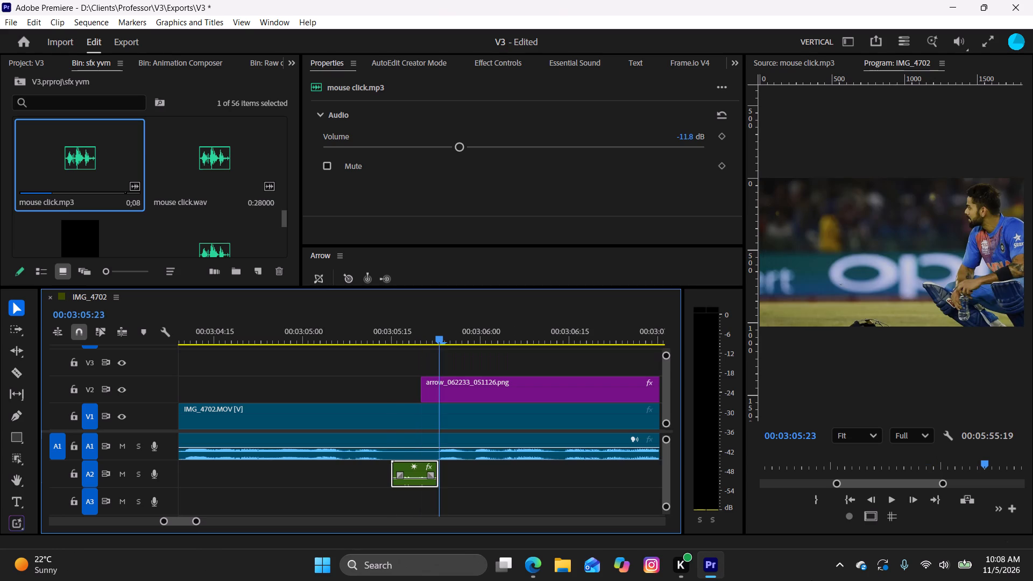
{"action": "key", "text": "shift+Down"}
{"action": "key", "text": "shift+Down"}
{"action": "key", "text": "shift+Left"}
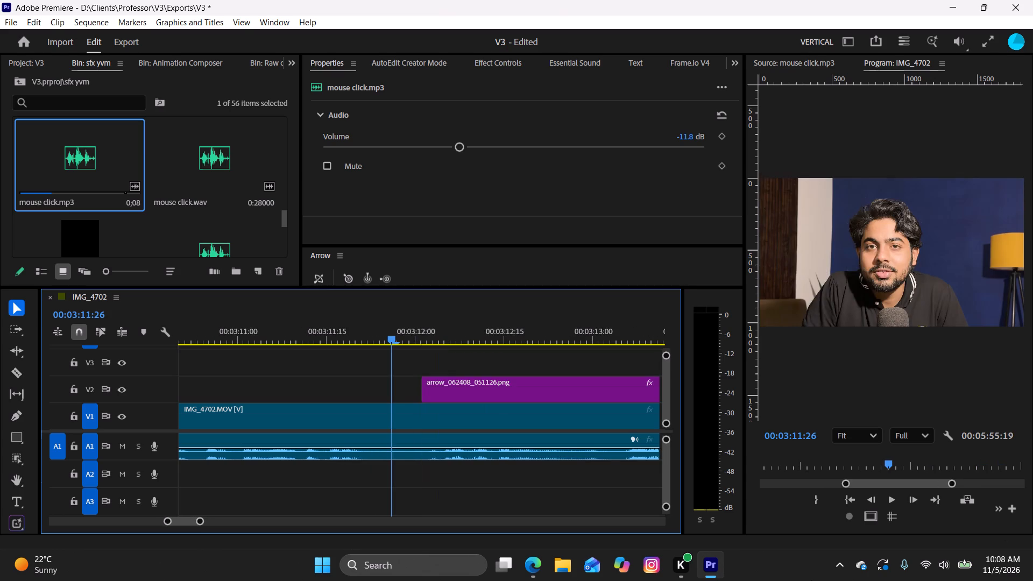
{"action": "key", "text": "ctrl+v"}
Paste the mouse click on A2 5 frames before arrow_062501_051126.png and 5 frames before arrow_062642_051126.png (at 00:03:19:03).
{"action": "key", "text": "shift+Down"}
{"action": "key", "text": "shift+Down"}
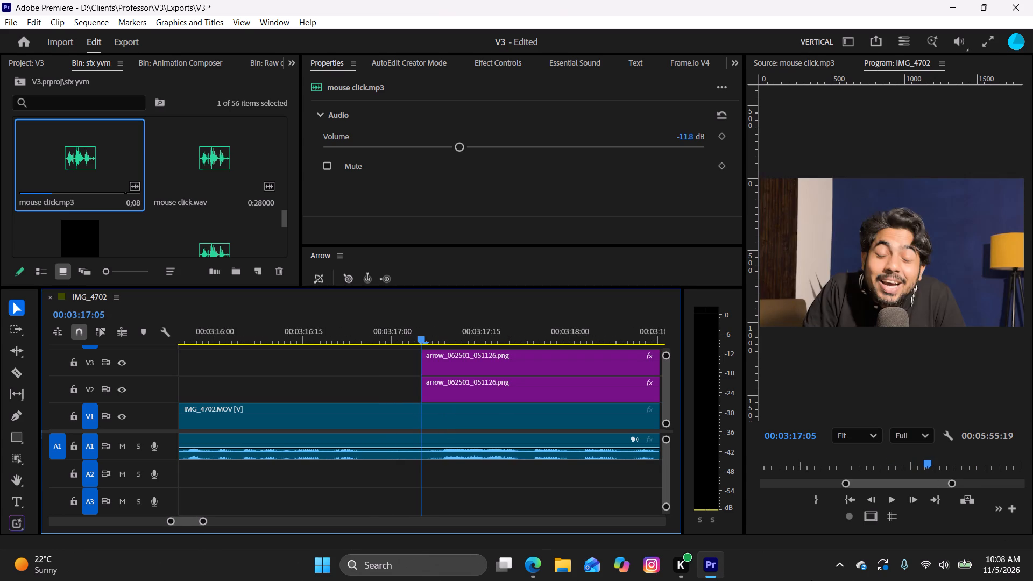
{"action": "key", "text": "shift+Left"}
{"action": "key", "text": "ctrl+v"}
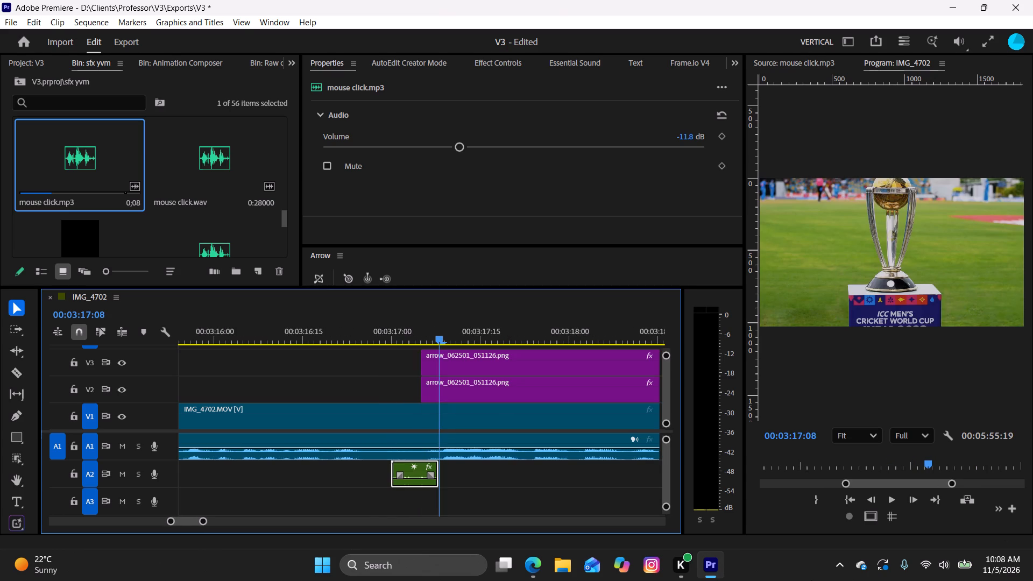
{"action": "key", "text": "shift+Down"}
{"action": "key", "text": "shift+Left"}
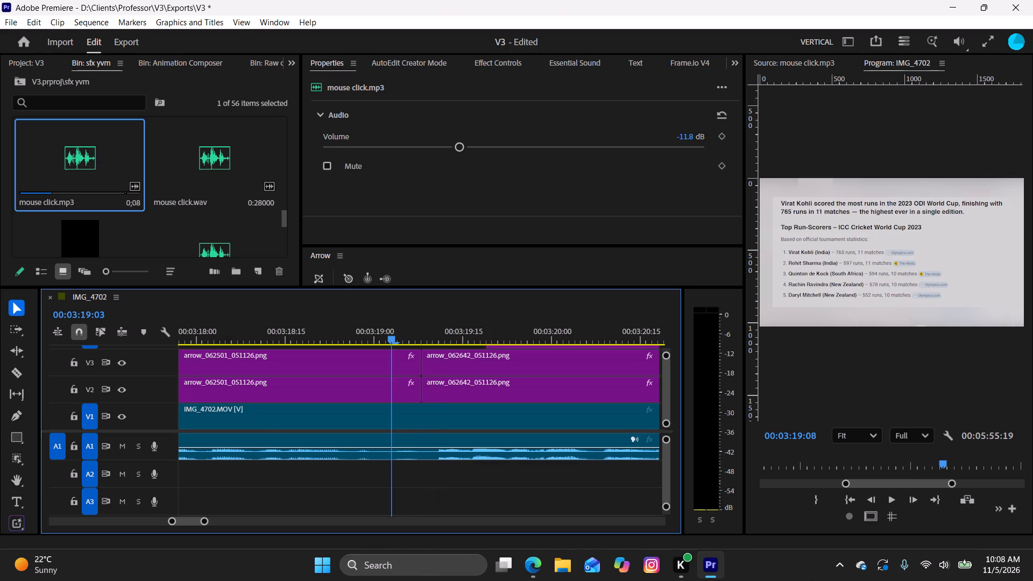
{"action": "key", "text": "ctrl+v"}
Paste the mouse click on A2 5 frames before arrow_062802_051126.png (at 00:03:24:00) and 5 frames before arrow_063812_051126.png (at 00:03:36:20).
{"action": "key", "text": "shift+Down"}
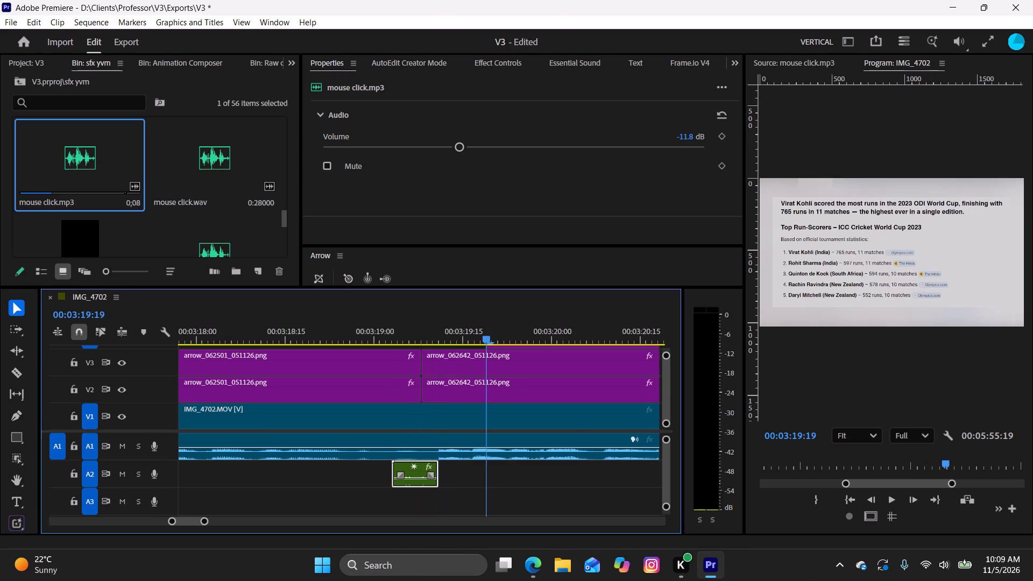
{"action": "key", "text": "shift+Down"}
{"action": "key", "text": "shift+Down"}
{"action": "key", "text": "shift+Left"}
{"action": "key", "text": "ctrl+v"}
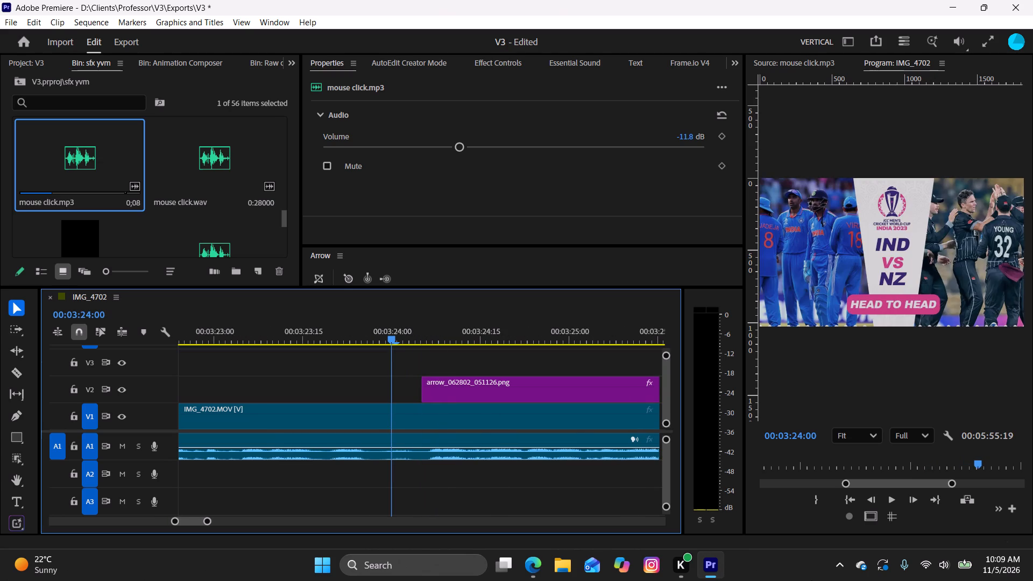
{"action": "key", "text": "shift+Down"}
{"action": "key", "text": "shift+Down"}
{"action": "key", "text": "shift+Left"}
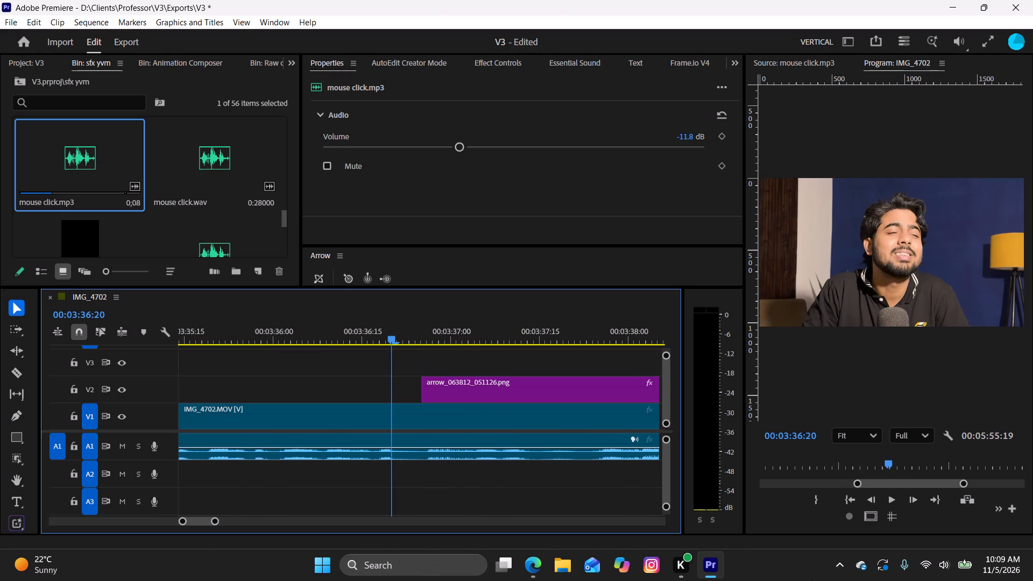
{"action": "key", "text": "ctrl+v"}
Paste the mouse click on A2 5 frames before arrow_063909_051126.png and 5 frames before arrow_063959_051126.png (at 00:03:49:14).
{"action": "key", "text": "shift+Down"}
{"action": "key", "text": "shift+Down"}
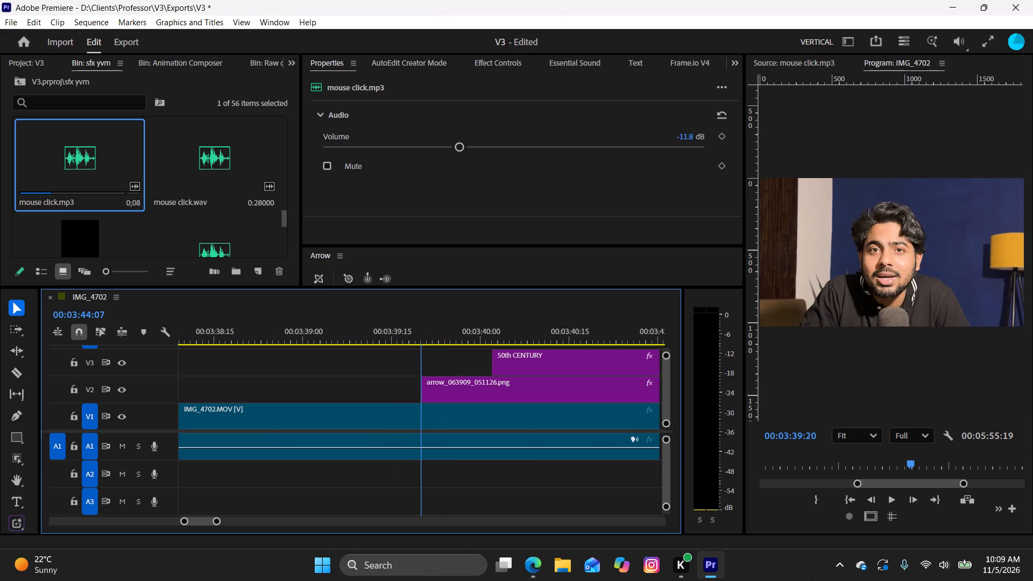
{"action": "key", "text": "shift+Left"}
{"action": "key", "text": "ctrl+v"}
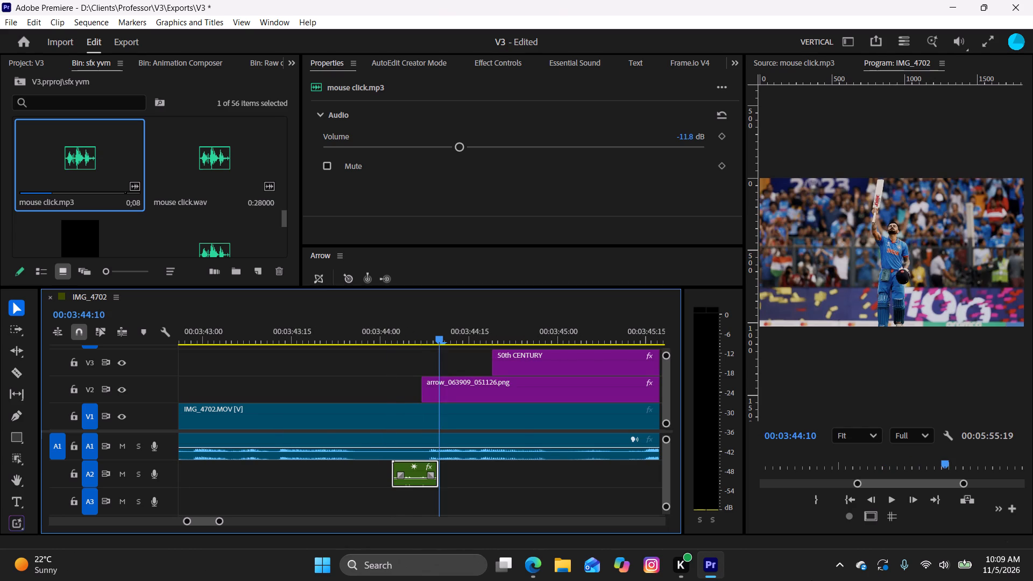
{"action": "key", "text": "shift+Down"}
{"action": "key", "text": "shift+Down"}
{"action": "key", "text": "shift+Down"}
{"action": "key", "text": "shift+Left"}
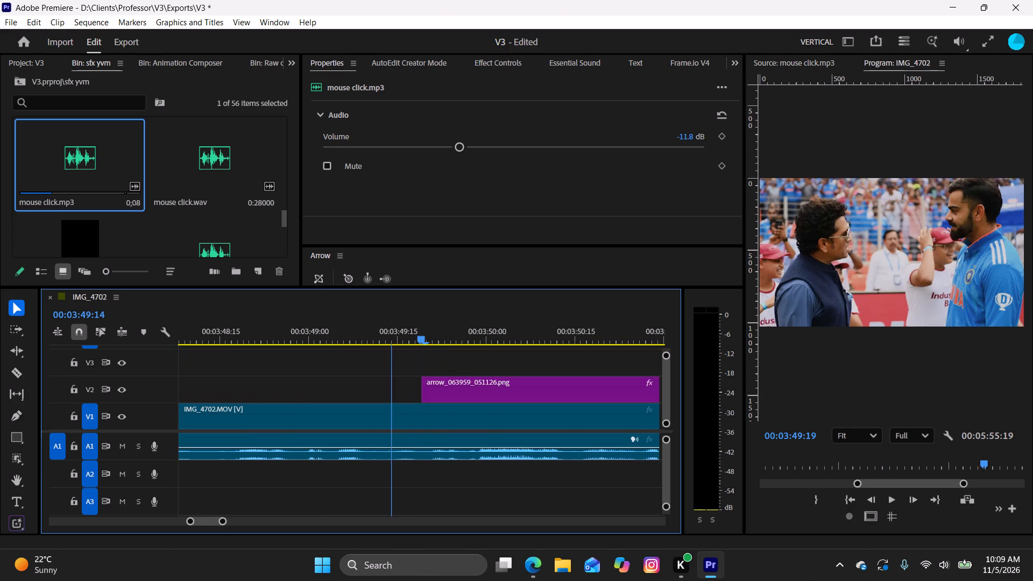
{"action": "key", "text": "ctrl+v"}
Paste the mouse click on A2 5 frames before arrow_064343_051126.png (at 00:04:04:29) and 5 frames before arrow_064519_051126.png.
{"action": "key", "text": "shift+Down"}
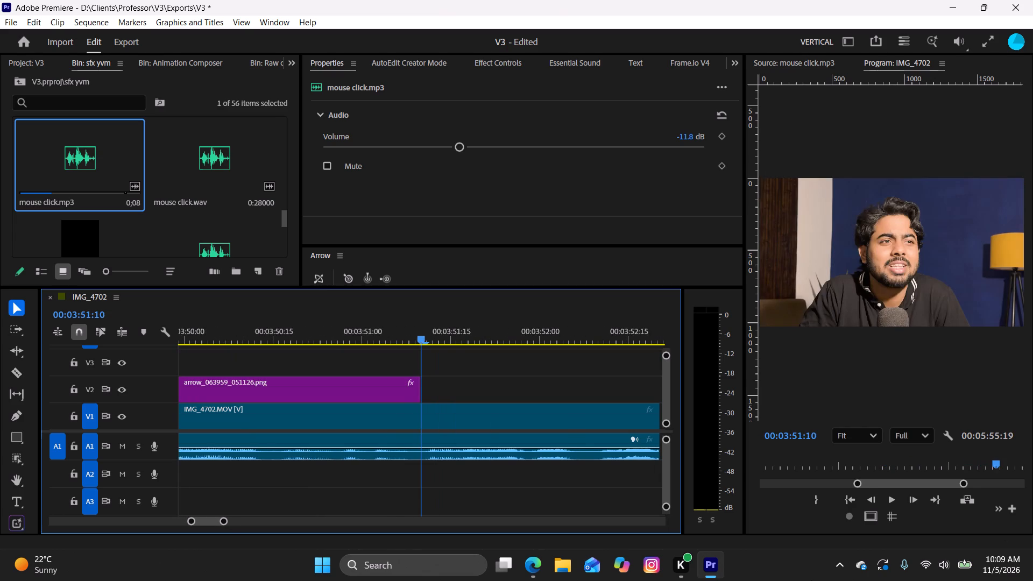
{"action": "key", "text": "shift+Down"}
{"action": "key", "text": "shift+Down"}
{"action": "key", "text": "shift+Down"}
{"action": "key", "text": "shift+Left"}
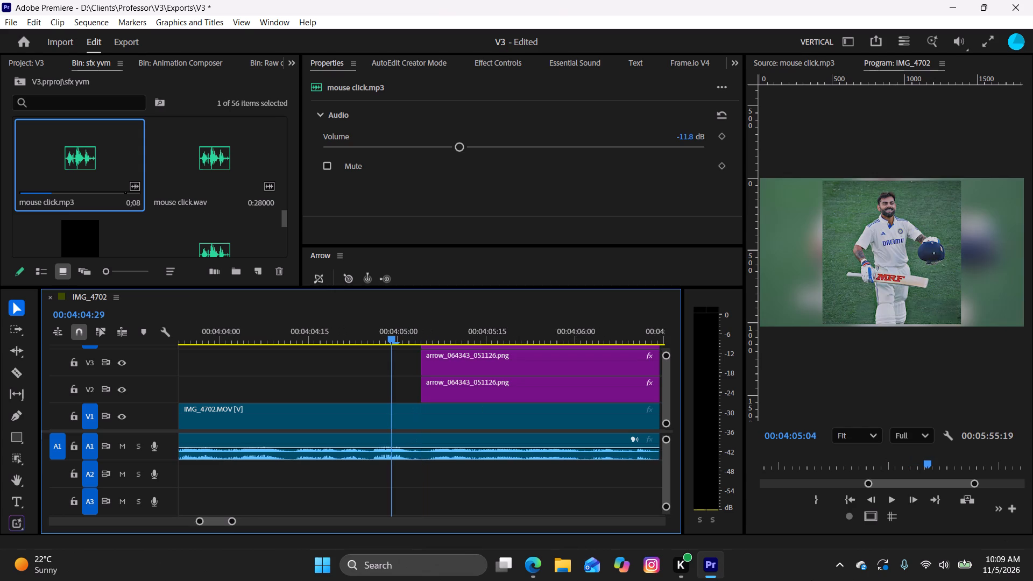
{"action": "key", "text": "ctrl+v"}
{"action": "key", "text": "shift+Down"}
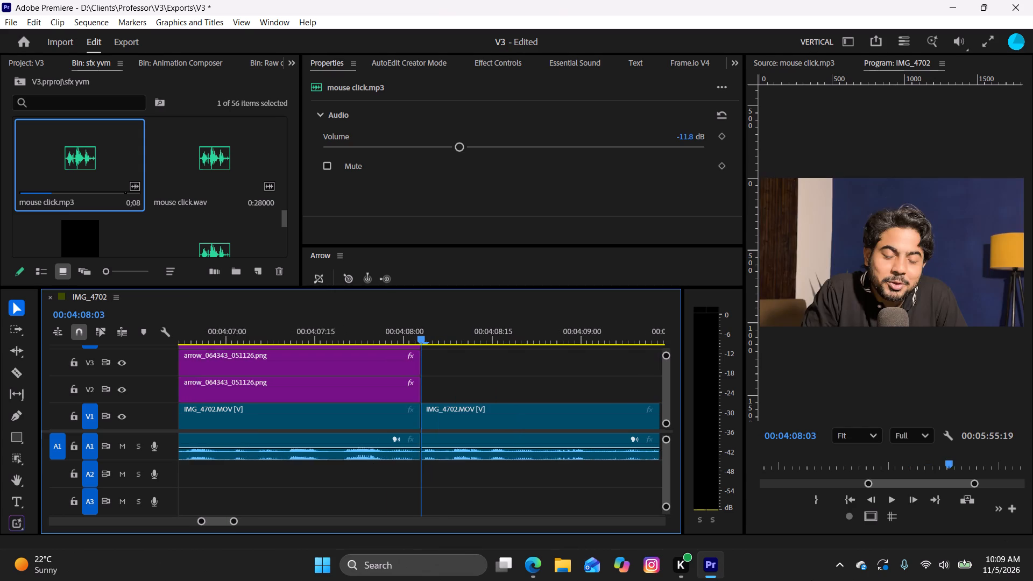
{"action": "key", "text": "shift+Down"}
{"action": "key", "text": "shift+Left"}
{"action": "key", "text": "ctrl+v"}
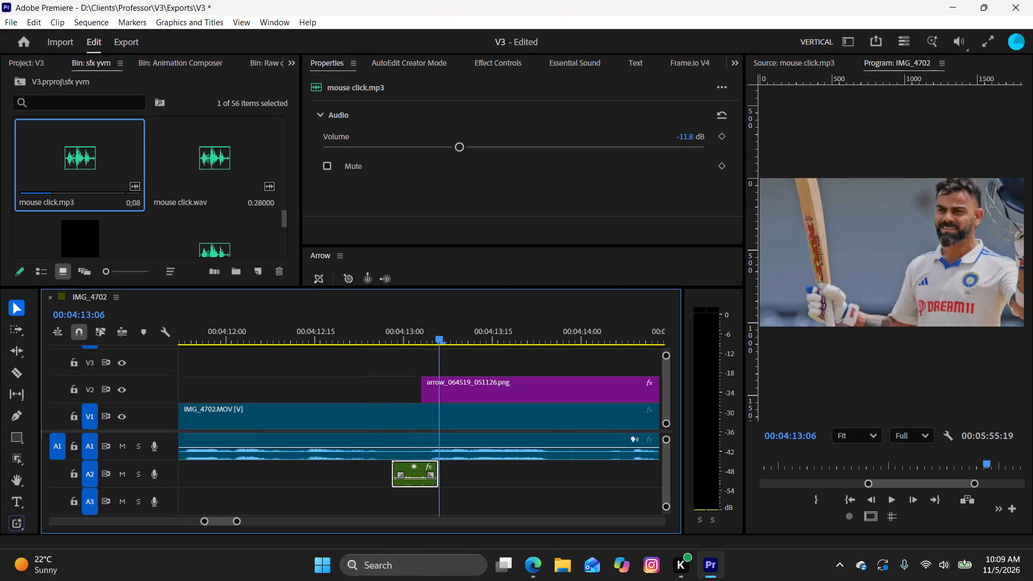
Paste the mouse click on A2 5 frames before both appearances of arrow_064621_051126.png, at 00:04:25:20 and 00:04:30:14.
{"action": "key", "text": "shift+Down"}
{"action": "key", "text": "shift+Down"}
{"action": "key", "text": "shift+Left"}
{"action": "key", "text": "ctrl+v"}
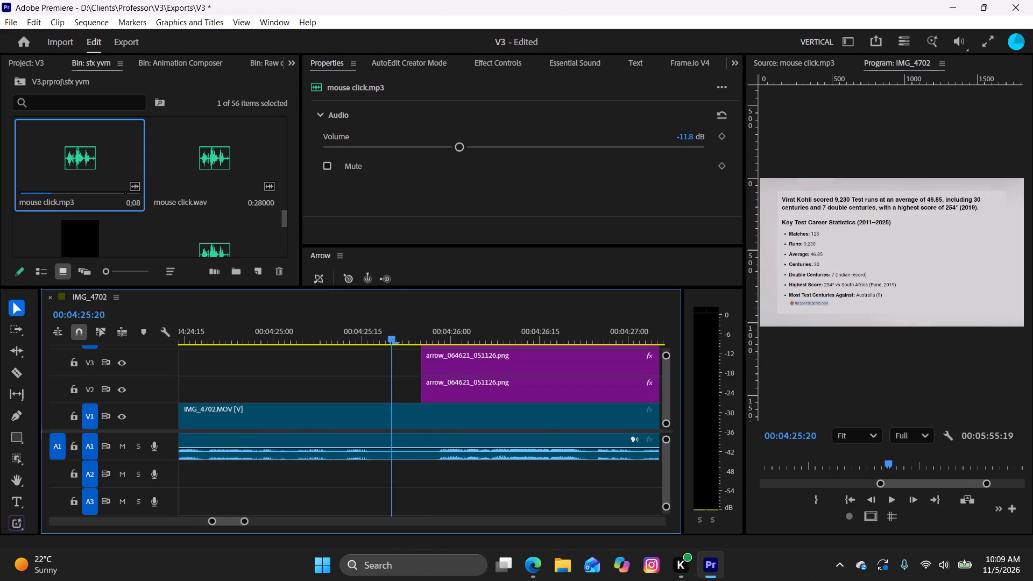
{"action": "key", "text": "shift+Down"}
{"action": "key", "text": "shift+Down"}
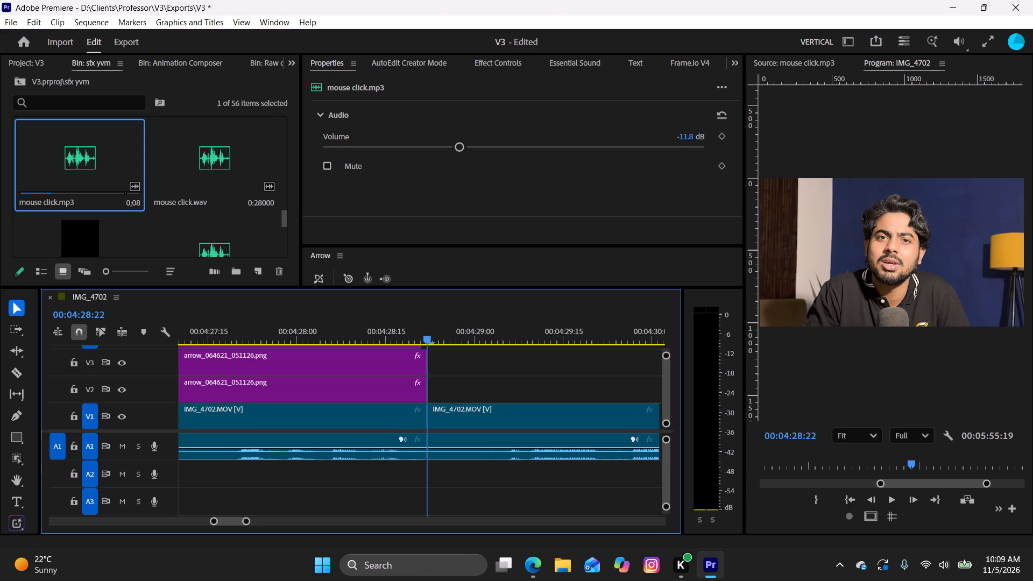
{"action": "key", "text": "shift+Down"}
{"action": "key", "text": "shift+Left"}
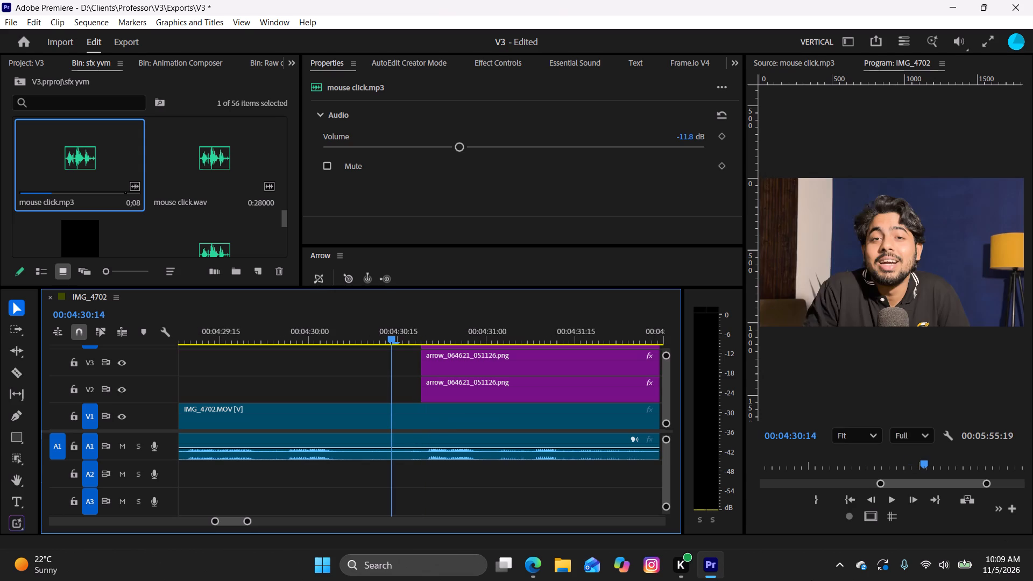
{"action": "key", "text": "ctrl+v"}
Paste the mouse click on A2 5 frames before arrow_064830_051126.png (which starts at 00:04:32:00) and 5 frames before arrow_065008_051126.png.
{"action": "key", "text": "shift+Down"}
{"action": "key", "text": "shift+Down"}
{"action": "key", "text": "shift+Up"}
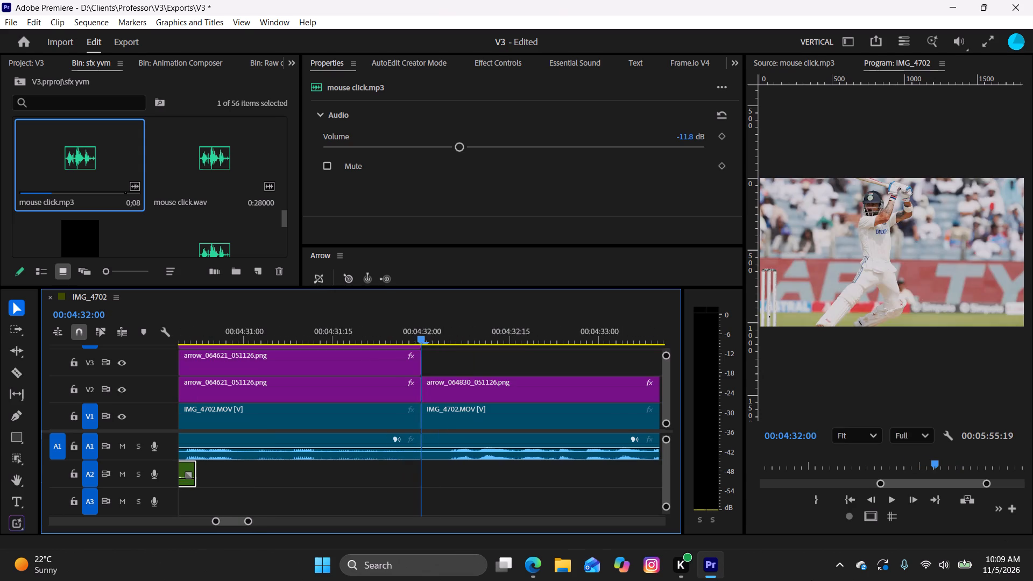
{"action": "key", "text": "shift+Left"}
{"action": "key", "text": "ctrl+v"}
{"action": "key", "text": "shift+Down"}
{"action": "key", "text": "shift+Down"}
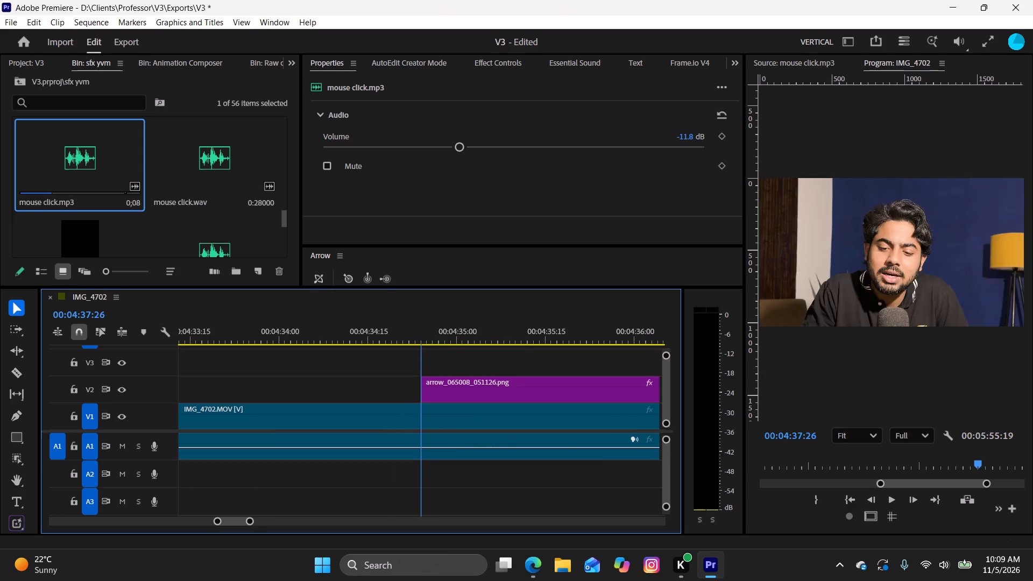
{"action": "key", "text": "shift+Left"}
{"action": "key", "text": "ctrl+v"}
Paste the mouse click on A2 5 frames before arrow_065233_051126.png and 5 frames before arrow_065446_051126.png (which starts at 00:05:07:18).
{"action": "key", "text": "shift+Down"}
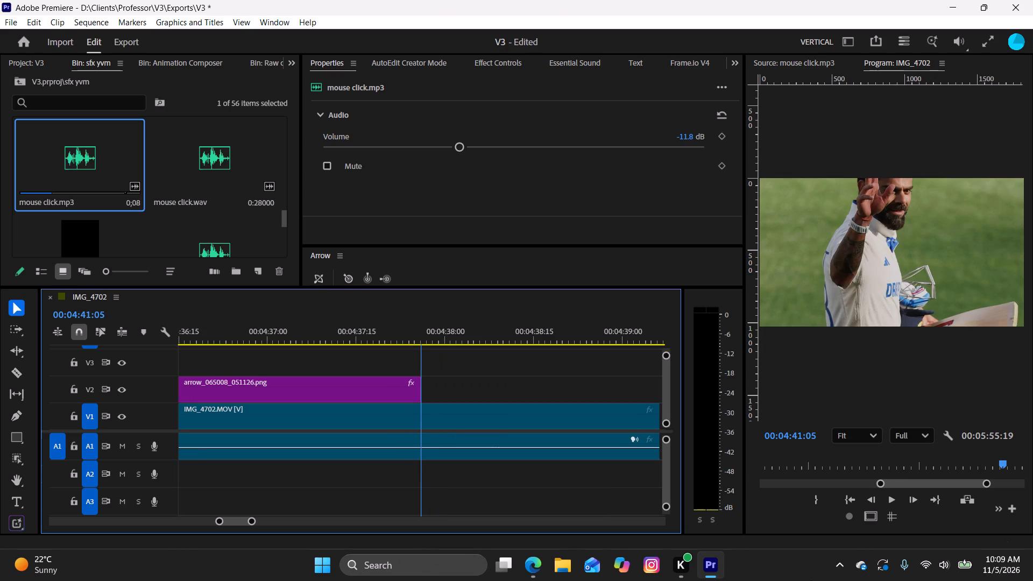
{"action": "key", "text": "shift+Down"}
{"action": "key", "text": "shift+Left"}
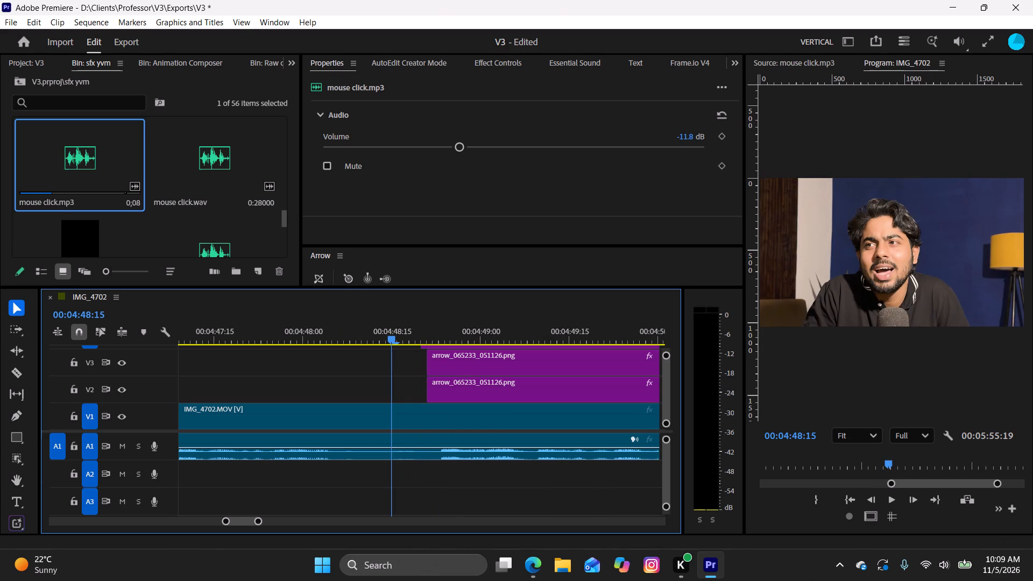
{"action": "key", "text": "shift+Down"}
{"action": "key", "text": "shift+Down"}
{"action": "key", "text": "shift+Left"}
{"action": "key", "text": "ctrl+v"}
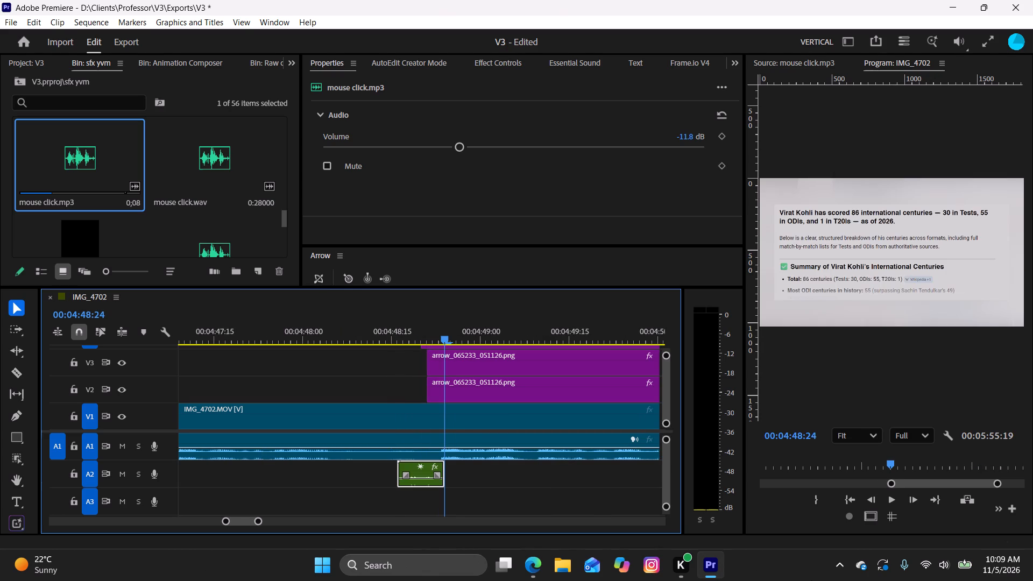
{"action": "key", "text": "shift+Down"}
{"action": "key", "text": "shift+Down"}
{"action": "key", "text": "shift+Down"}
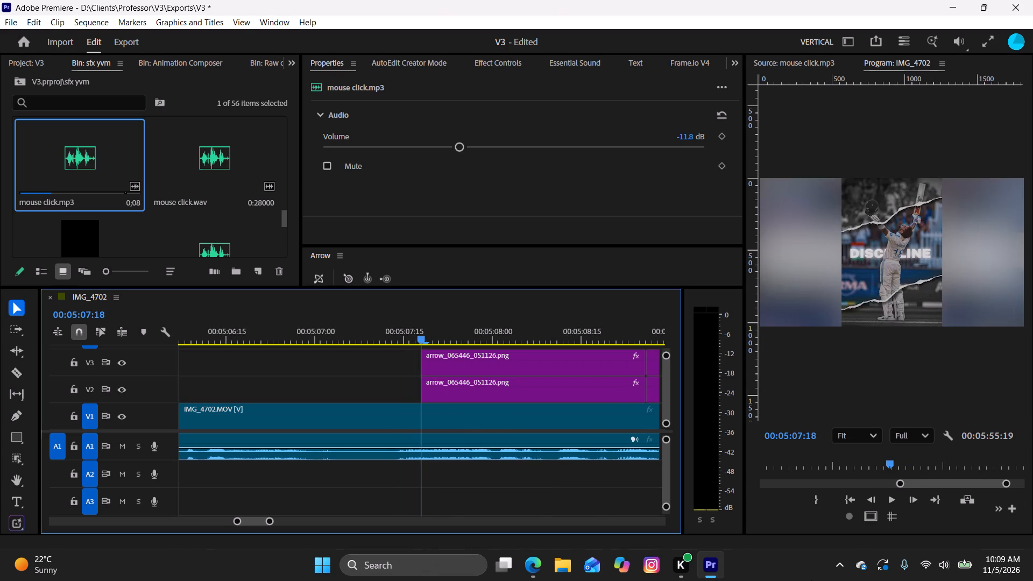
{"action": "key", "text": "shift+Left"}
{"action": "key", "text": "ctrl+v"}
Paste the mouse click on A2 5 frames before arrow_070556_051126.png (at 00:05:20:01) and 5 frames before arrow_070820_051126.png (at 00:05:34:01).
{"action": "key", "text": "shift+Down"}
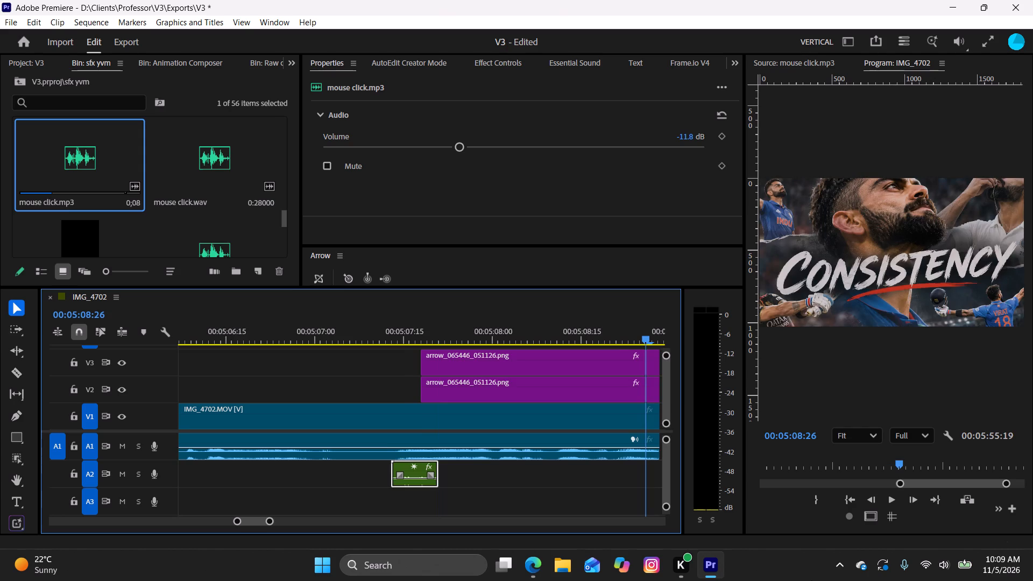
{"action": "key", "text": "shift+Down"}
{"action": "key", "text": "shift+Down"}
{"action": "key", "text": "shift+Left"}
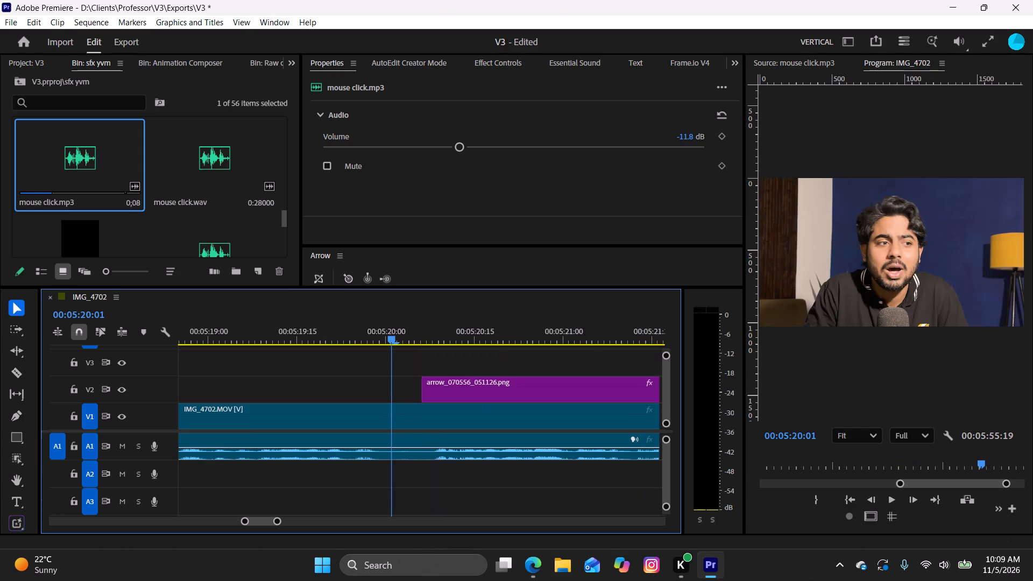
{"action": "key", "text": "ctrl+v"}
{"action": "key", "text": "shift+Down"}
{"action": "key", "text": "shift+Down"}
{"action": "key", "text": "shift+Left"}
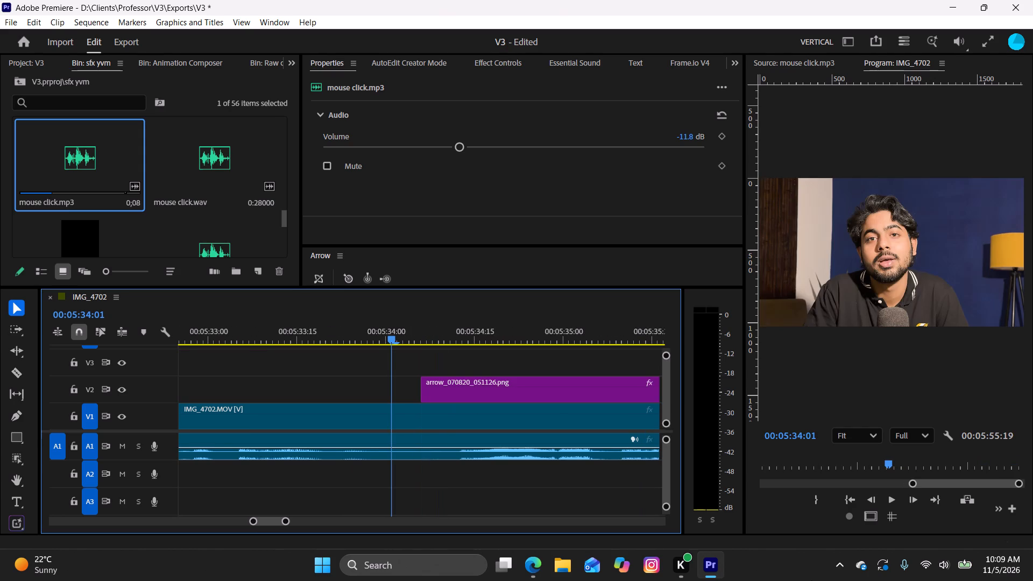
{"action": "key", "text": "ctrl+v"}
Paste the mouse click on A2 5 frames before arrow_071034_051126.png (at 00:05:45:21) and 5 frames before the Youtube Subscribe animation (at 00:05:50:23).
{"action": "key", "text": "shift+Down"}
{"action": "key", "text": "shift+Down"}
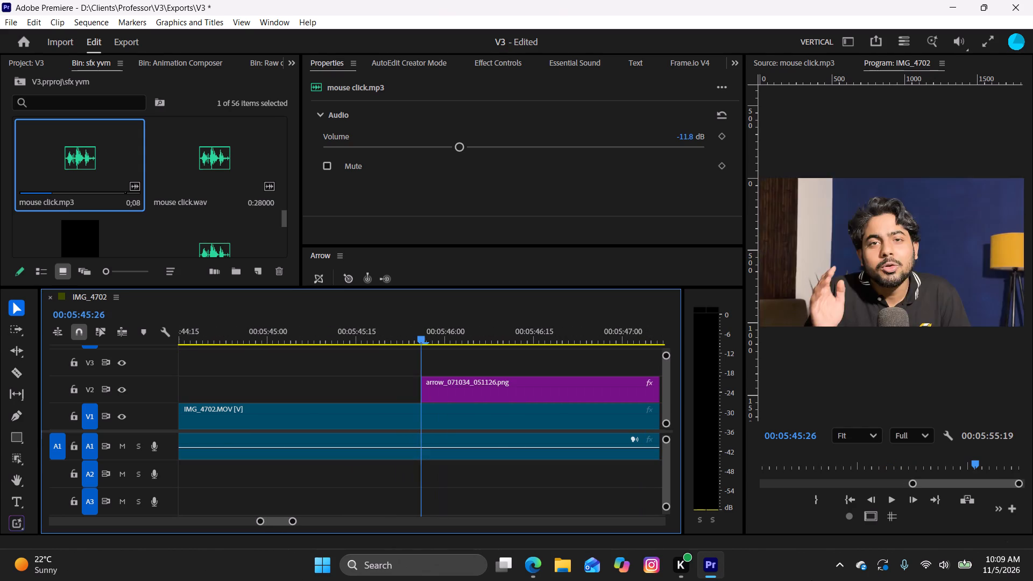
{"action": "key", "text": "shift+Left"}
{"action": "key", "text": "ctrl+v"}
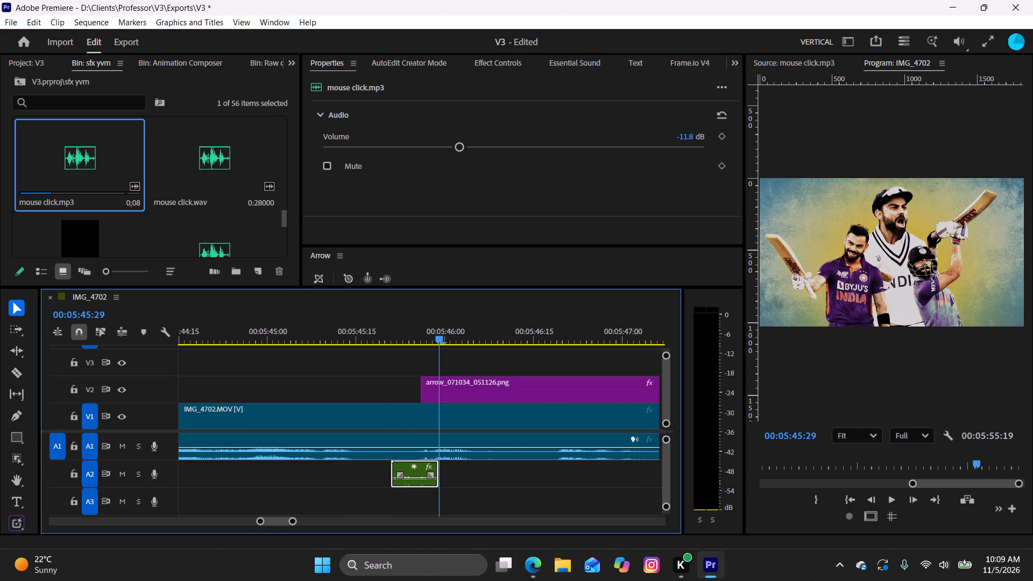
{"action": "key", "text": "shift+Down"}
{"action": "key", "text": "shift+Down"}
{"action": "key", "text": "shift+Down"}
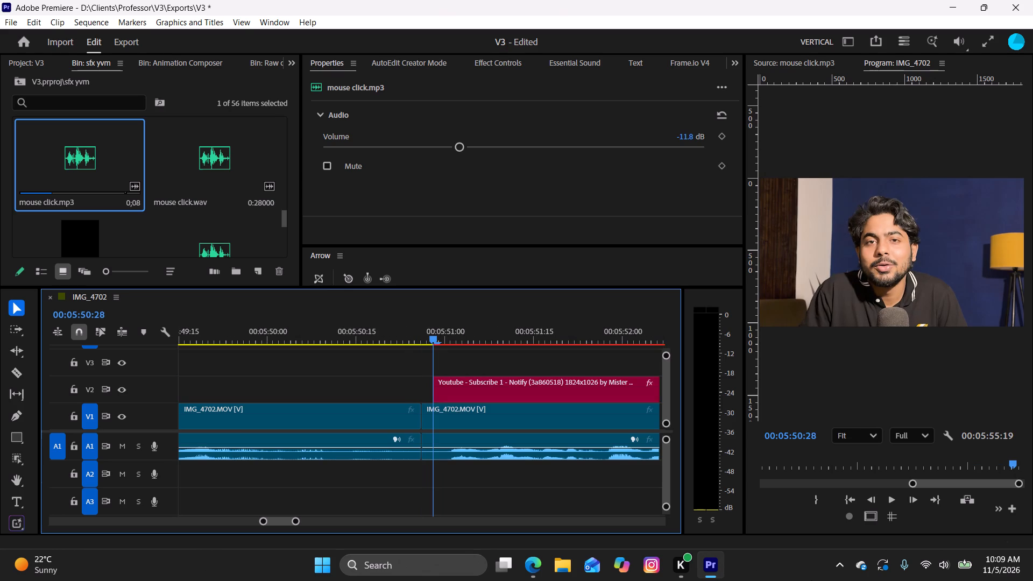
{"action": "key", "text": "shift+Left"}
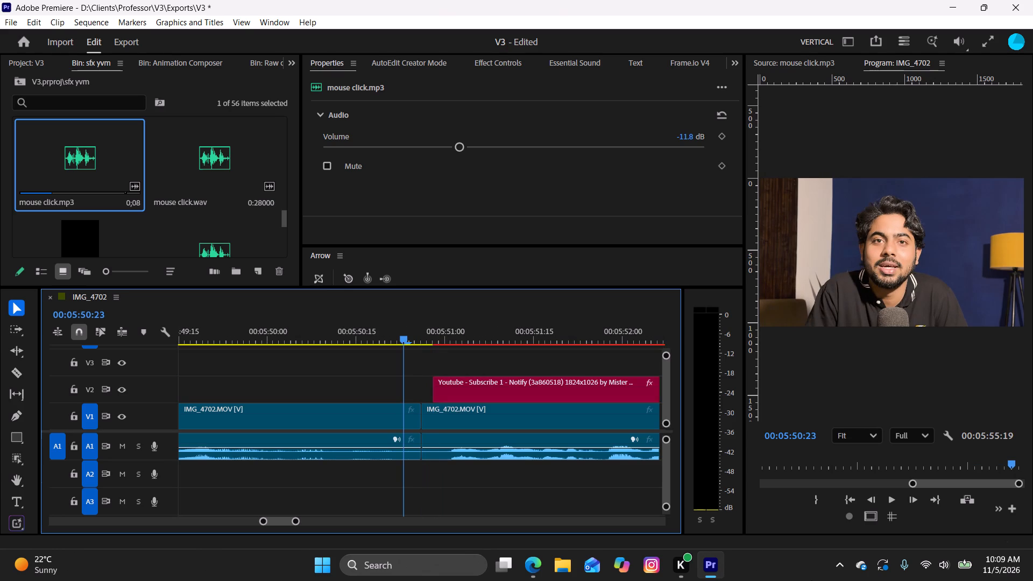
{"action": "key", "text": "ctrl+v"}
Check the remaining edit points through the end of the IMG_4702 sequence and skim its opening seconds.
{"action": "key", "text": "shift+Down"}
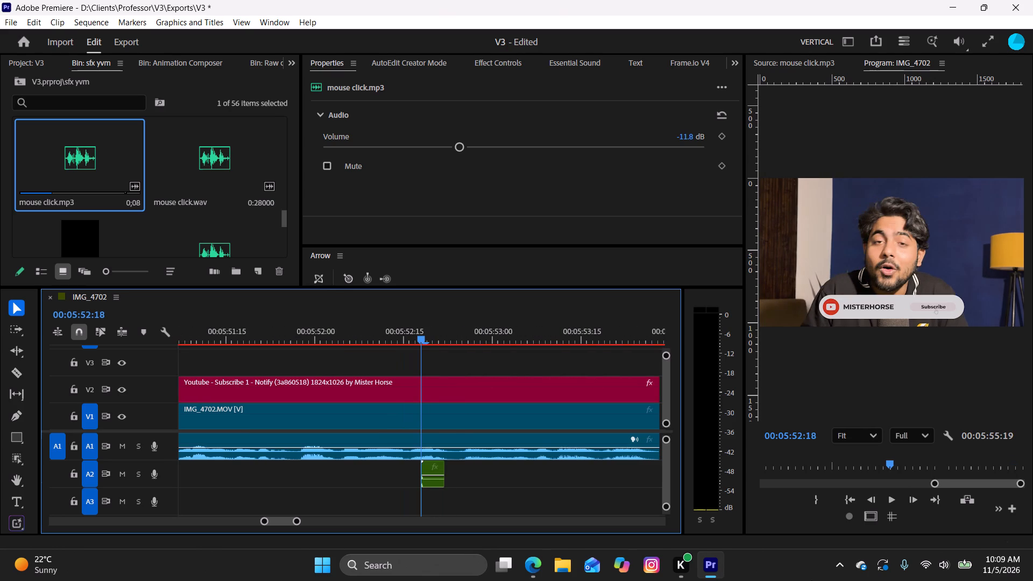
{"action": "key", "text": "shift+Down"}
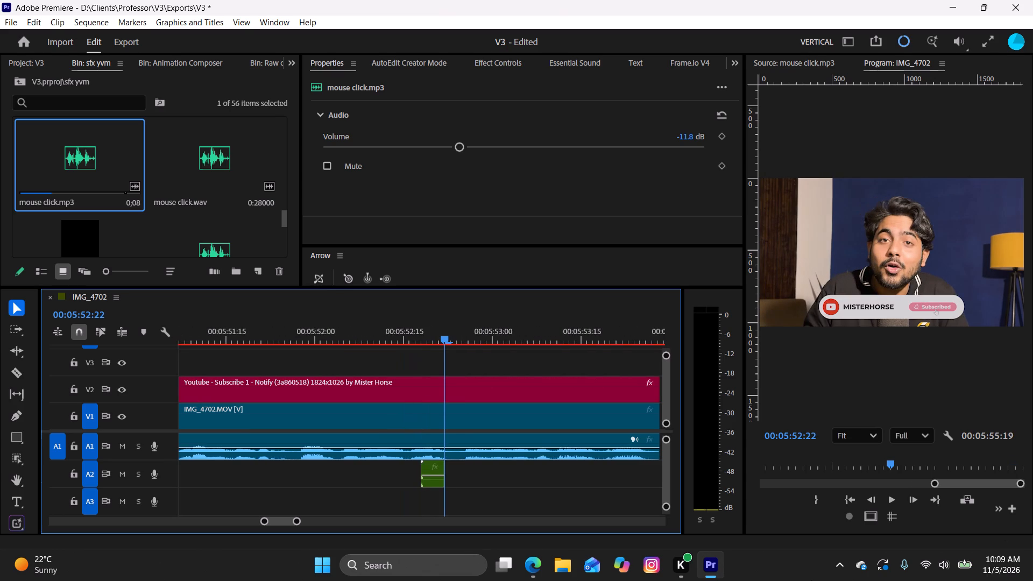
{"action": "key", "text": "shift+Up"}
{"action": "key", "text": "shift+Down"}
{"action": "key", "text": "shift+Down"}
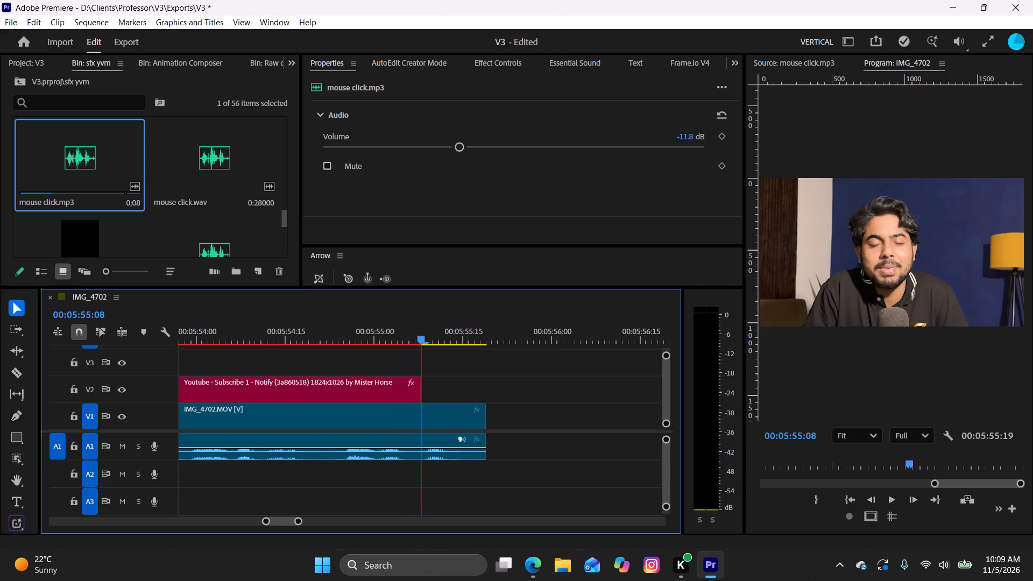
{"action": "key", "text": "shift+Down"}
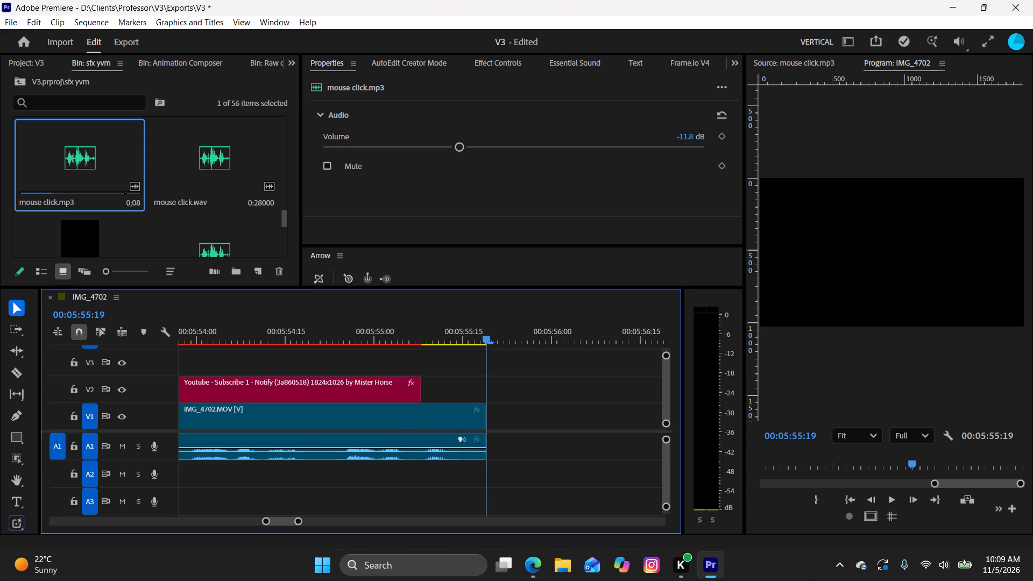
{"action": "key", "text": "Home"}
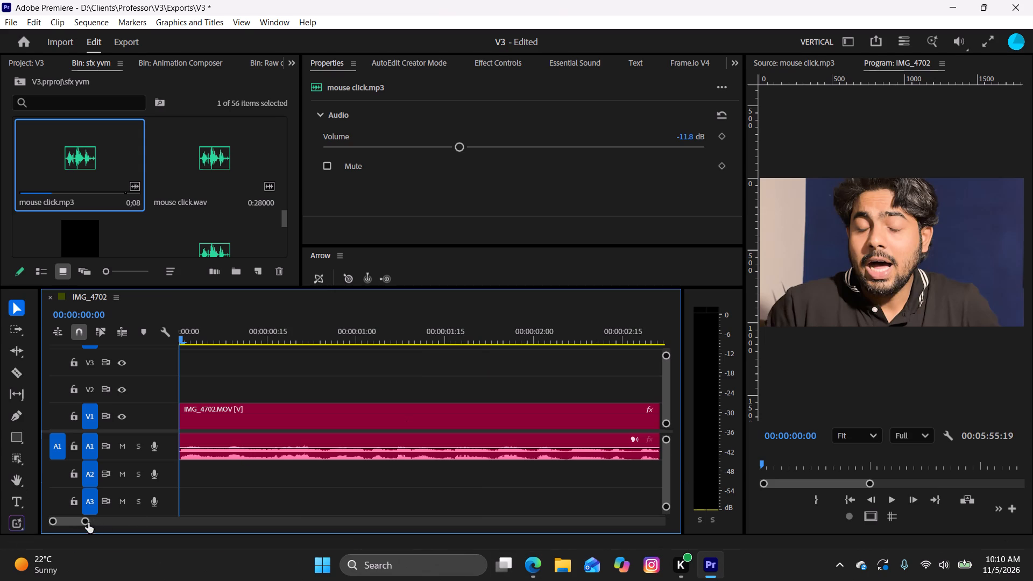
{"action": "left_click_drag", "start_coordinate": [86, 523], "coordinate": [133, 559]}
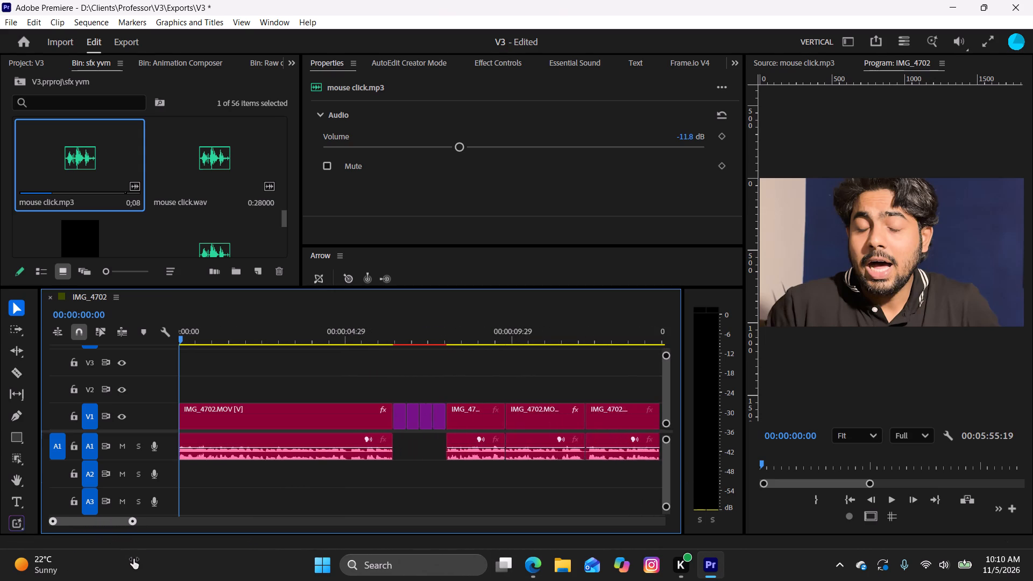
{"action": "left_click_drag", "start_coordinate": [133, 559], "coordinate": [136, 563]}
{"action": "left_click_drag", "start_coordinate": [188, 337], "coordinate": [236, 343]}
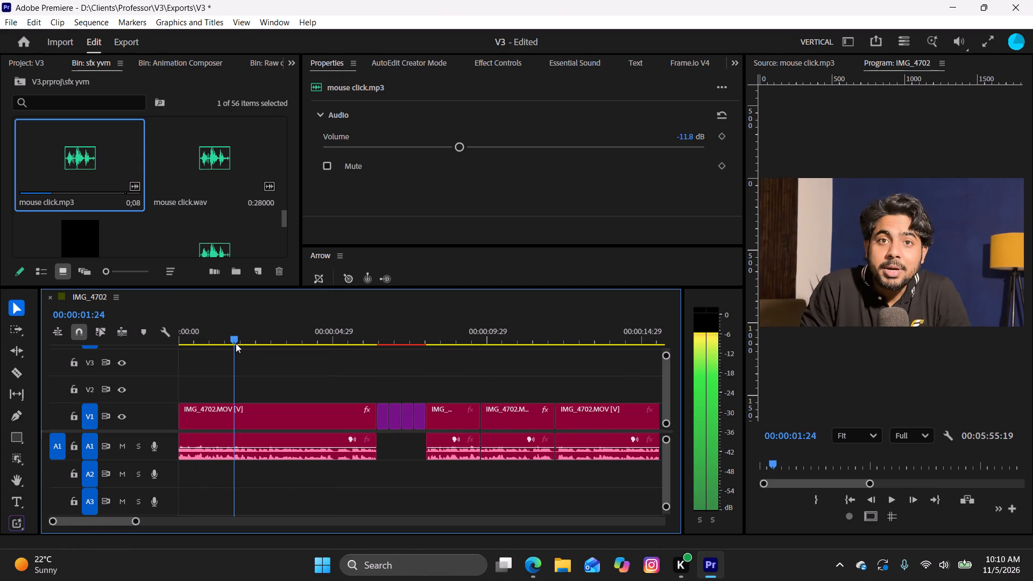
{"action": "left_click_drag", "start_coordinate": [236, 343], "coordinate": [116, 353]}
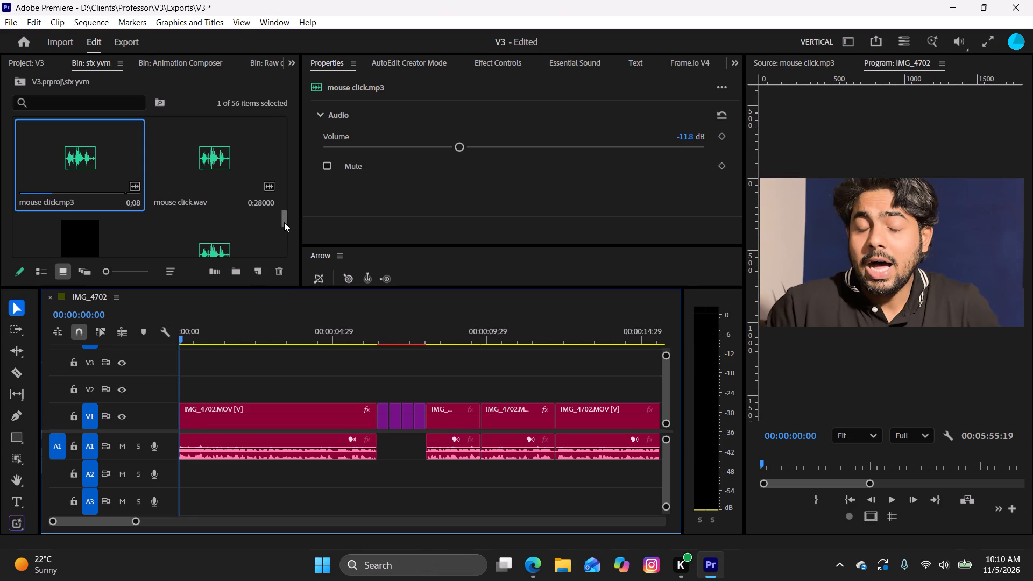
Import the whole BGM folder from Editing assests on drive D into the V3 project's root.
{"action": "left_click_drag", "start_coordinate": [285, 222], "coordinate": [285, 272]}
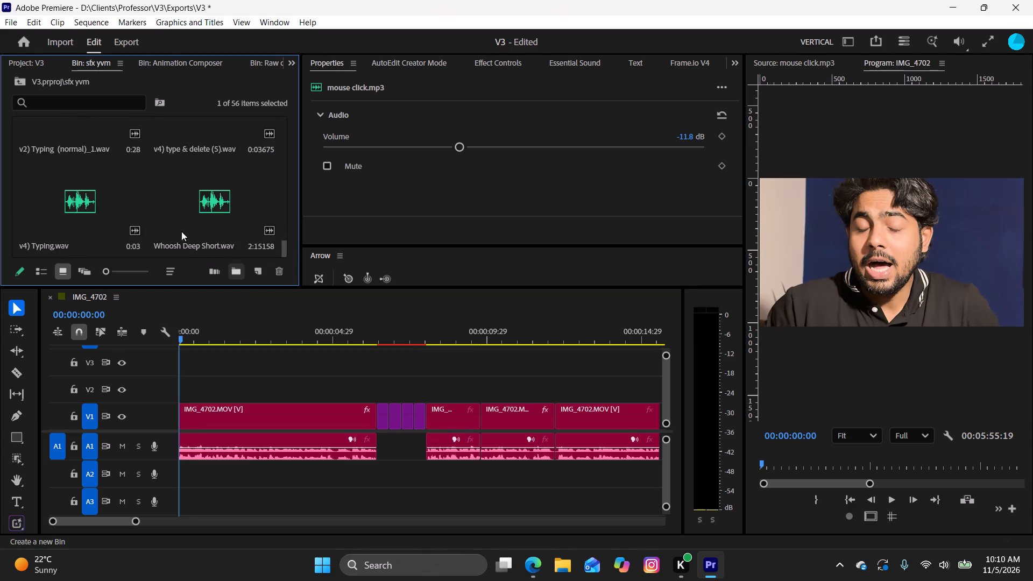
{"action": "left_click", "coordinate": [22, 82]}
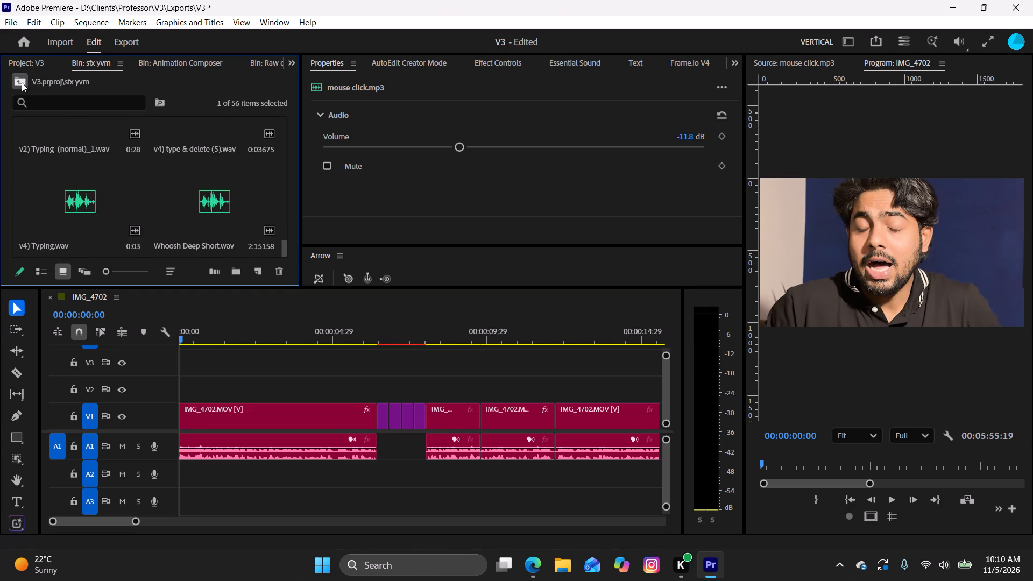
{"action": "double_click", "coordinate": [231, 217]}
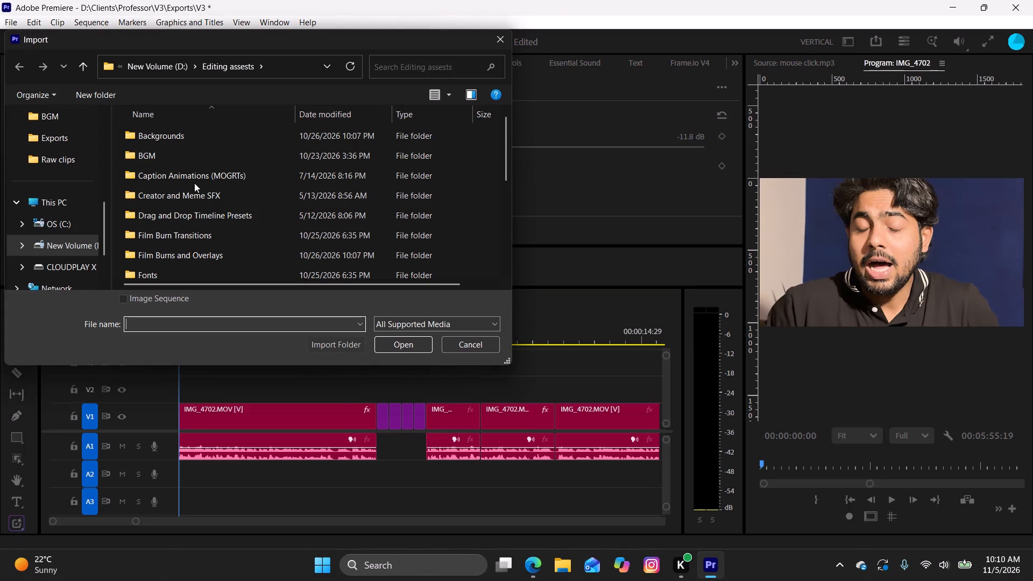
{"action": "left_click", "coordinate": [190, 159]}
{"action": "left_click", "coordinate": [321, 350]}
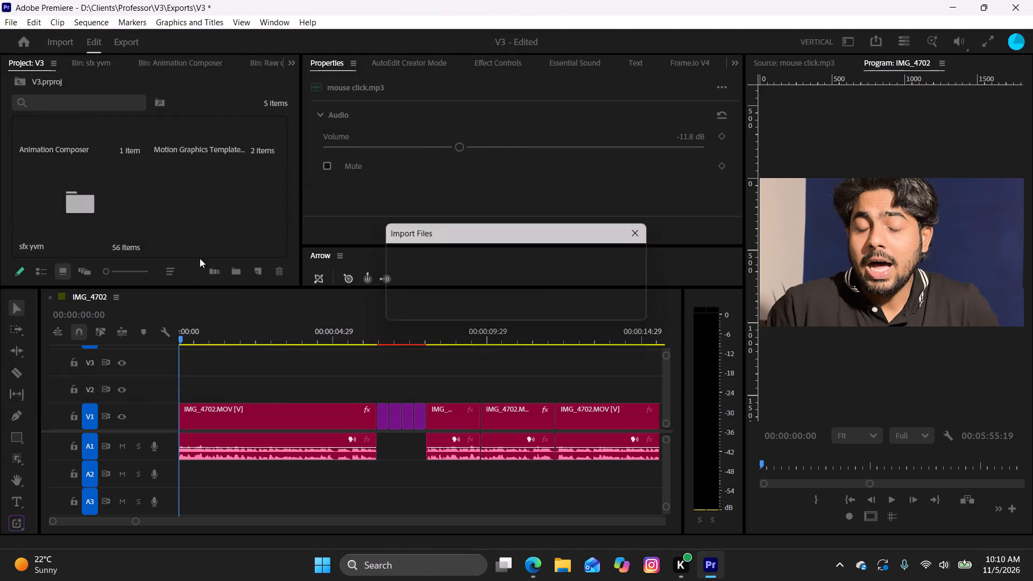
Browse the imported BGM bin and load 1 trailer.MP3 in the Source monitor, rewound to 00:00:00:00.
{"action": "double_click", "coordinate": [212, 223]}
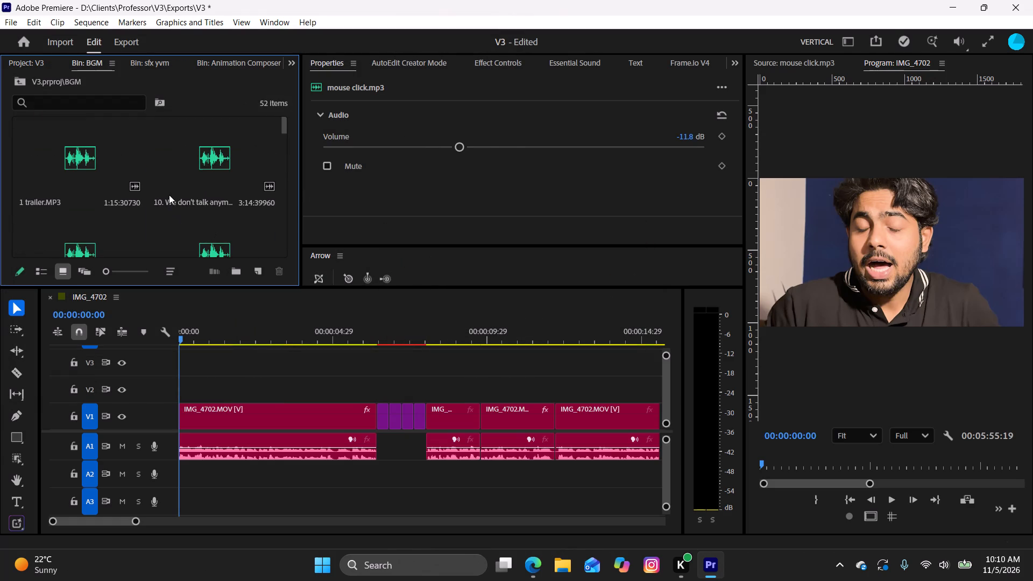
{"action": "scroll", "coordinate": [169, 195], "scroll_direction": "down", "scroll_amount": 4}
{"action": "scroll", "coordinate": [172, 195], "scroll_direction": "up", "scroll_amount": 8}
{"action": "double_click", "coordinate": [57, 174]}
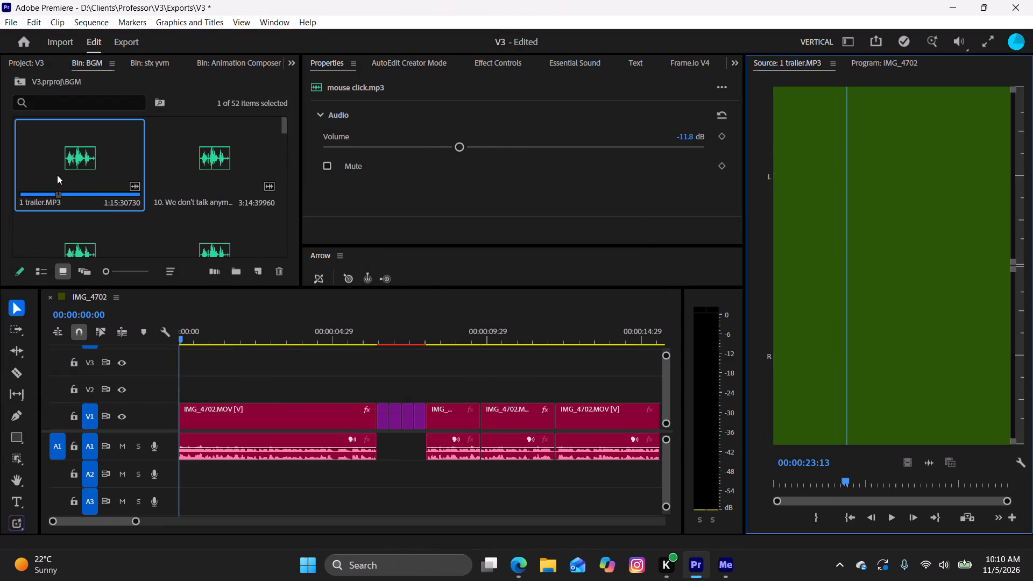
{"action": "left_click_drag", "start_coordinate": [841, 478], "coordinate": [761, 490]}
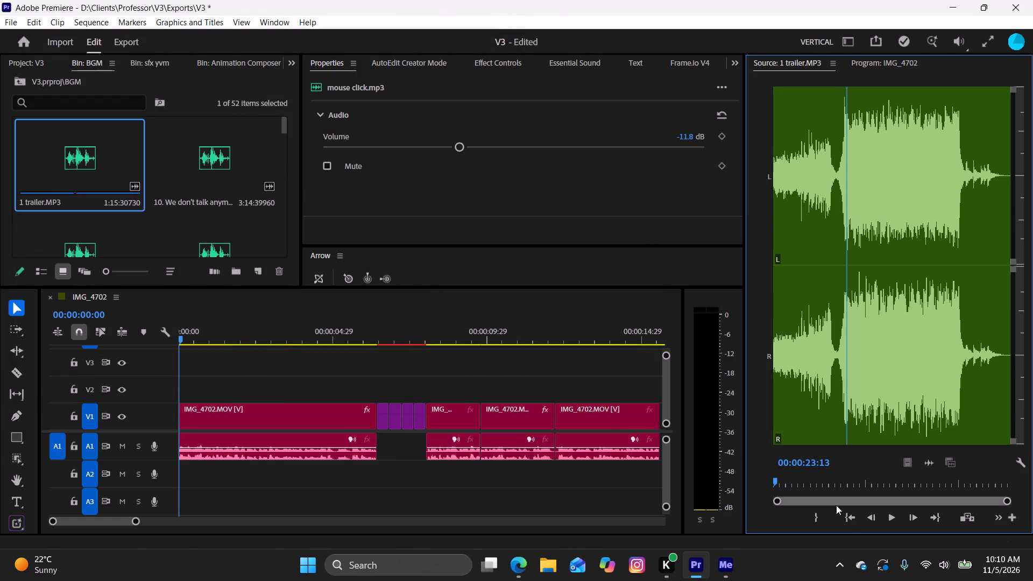
{"action": "left_click", "coordinate": [885, 520]}
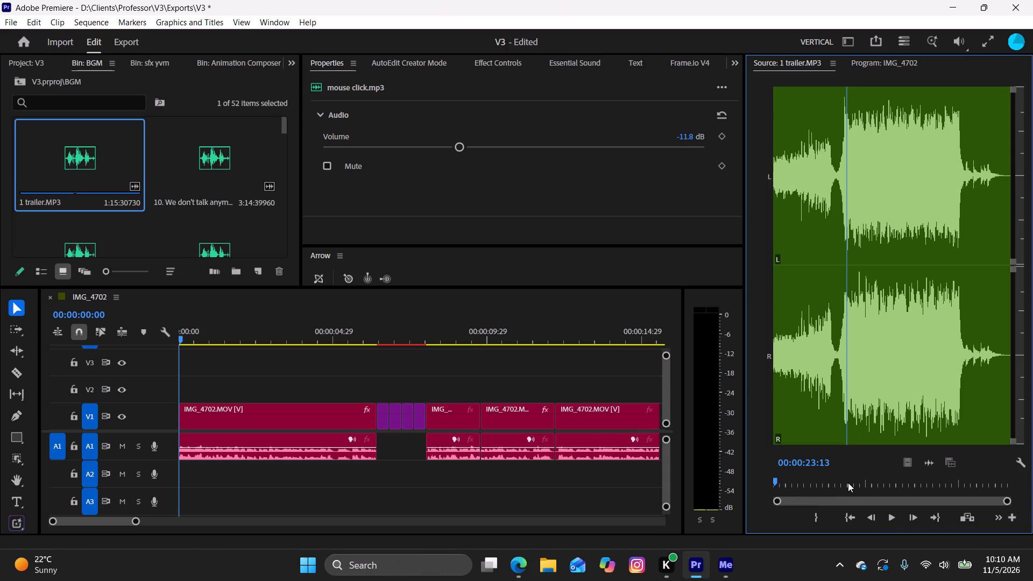
{"action": "left_click_drag", "start_coordinate": [848, 483], "coordinate": [742, 491]}
{"action": "left_click_drag", "start_coordinate": [810, 484], "coordinate": [739, 493]}
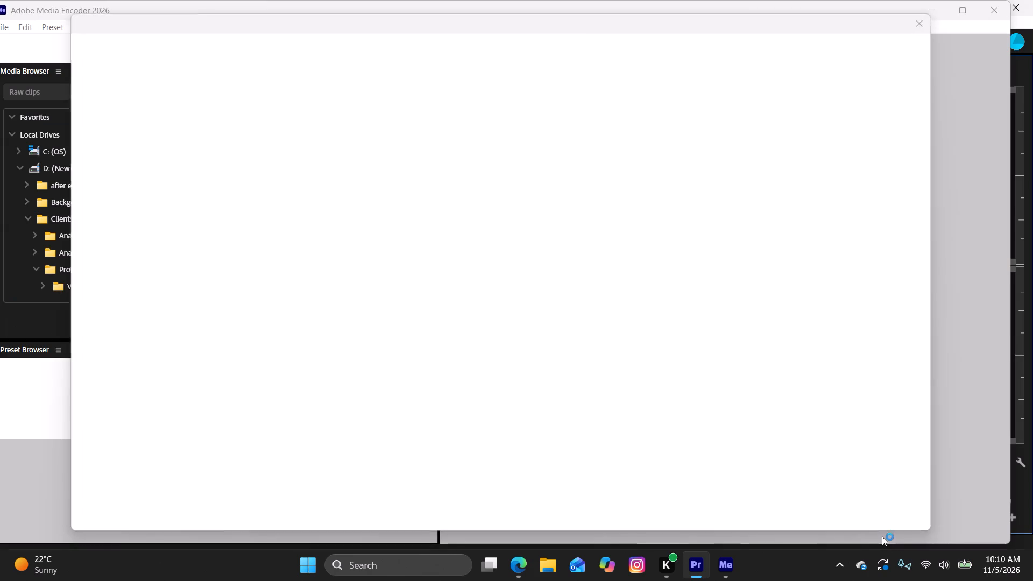
In Adobe Media Encoder, dismiss the Adobe window, let the running encode finish, and close the application.
{"action": "left_click", "coordinate": [922, 30]}
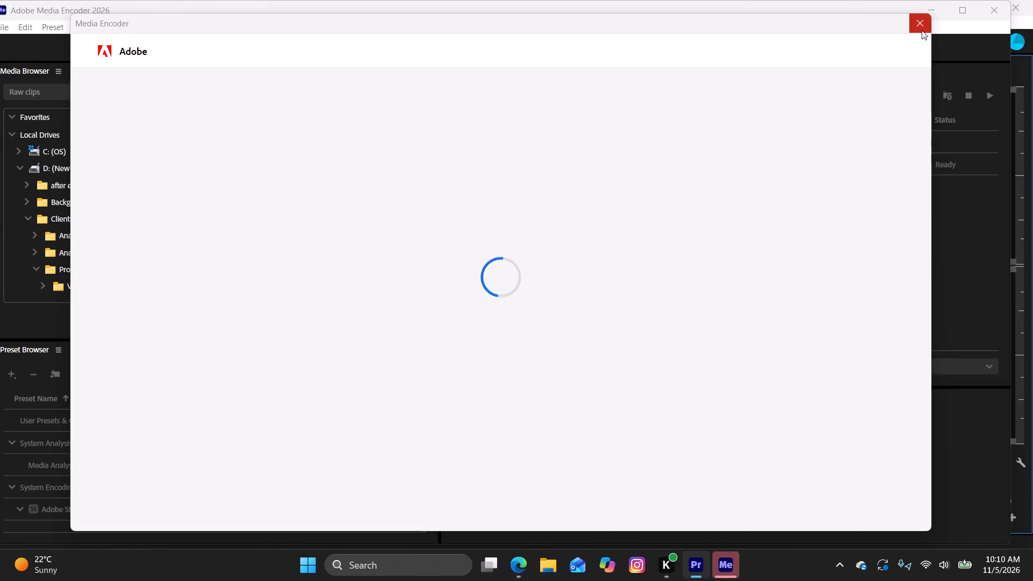
{"action": "left_click", "coordinate": [991, 17]}
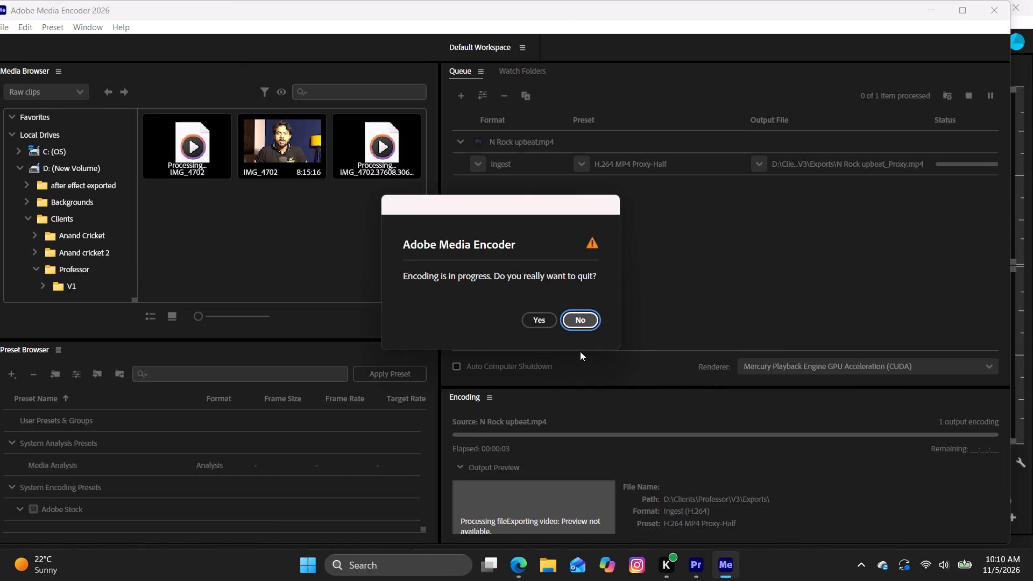
{"action": "left_click", "coordinate": [583, 323]}
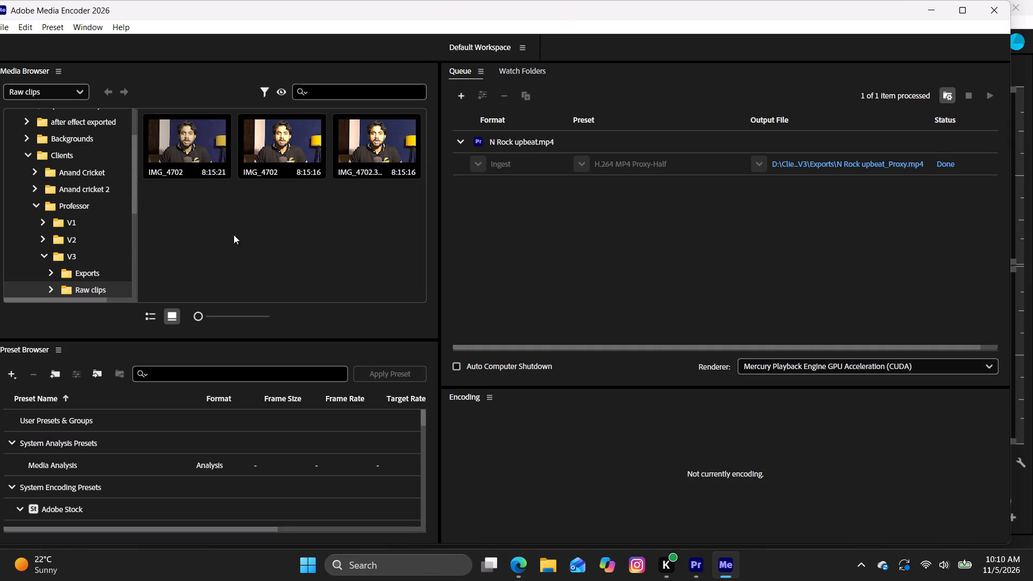
{"action": "left_click", "coordinate": [996, 16]}
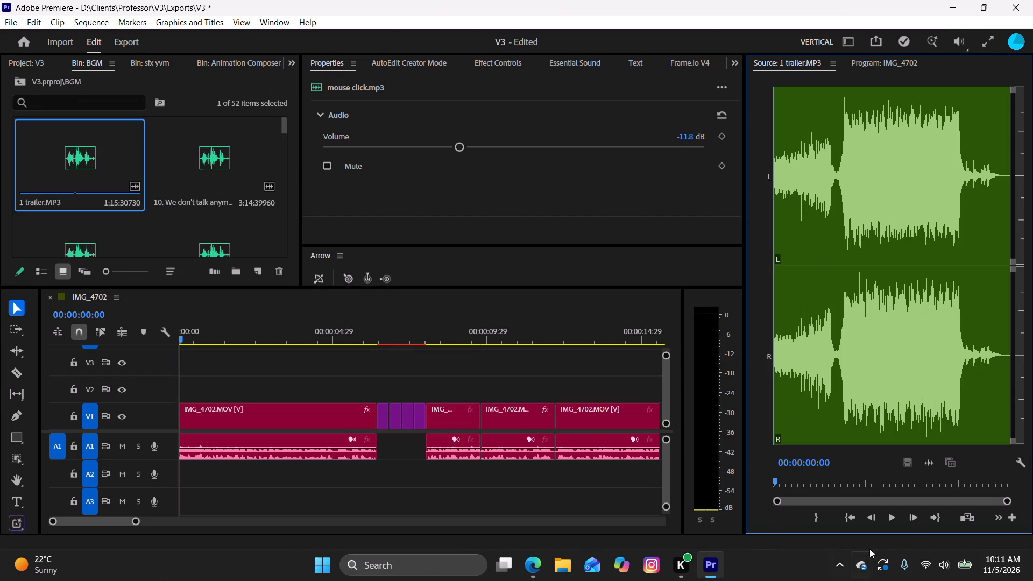
Audition 1 trailer.MP3 around its quiet gap and mark an In point at 00:00:20:18, just before the loud section.
{"action": "left_click", "coordinate": [896, 521]}
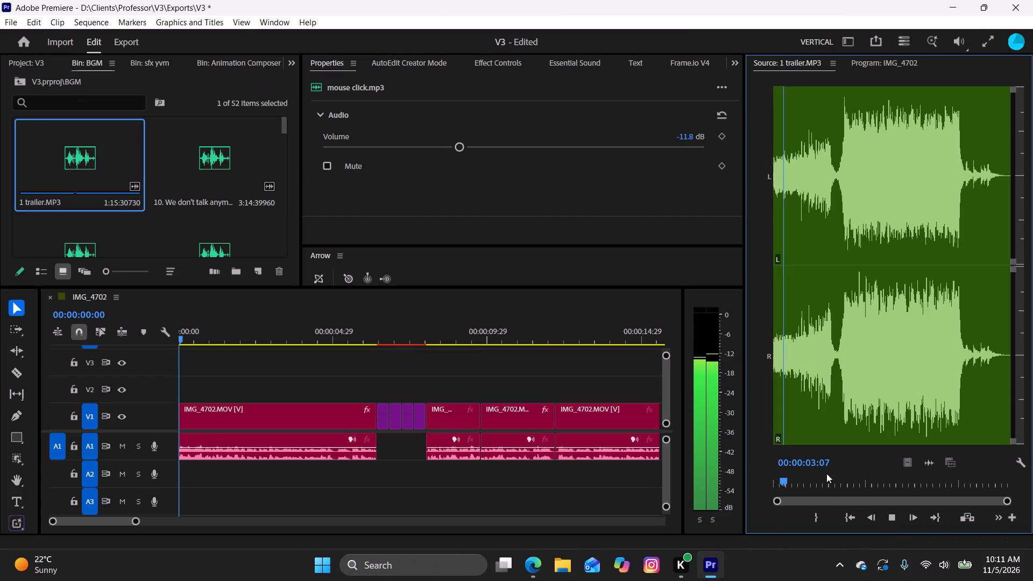
{"action": "left_click_drag", "start_coordinate": [801, 481], "coordinate": [836, 486]}
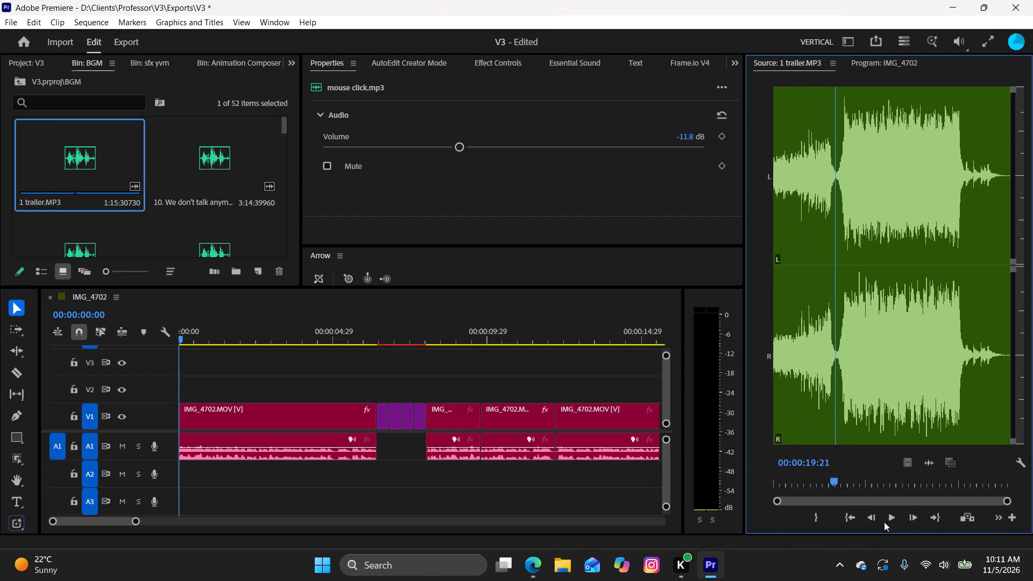
{"action": "left_click", "coordinate": [891, 518]}
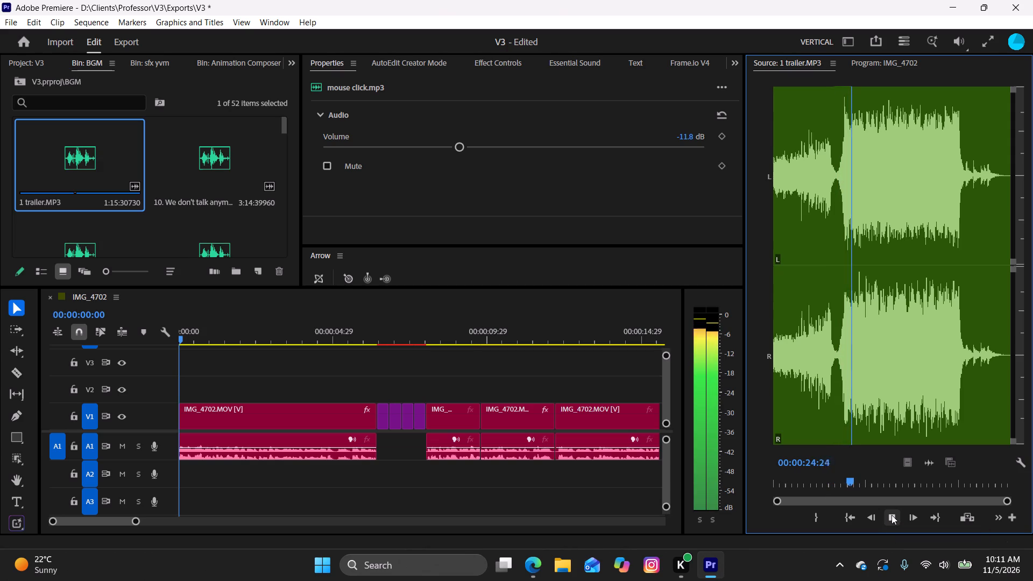
{"action": "key", "text": "space"}
{"action": "left_click_drag", "start_coordinate": [853, 483], "coordinate": [836, 492]}
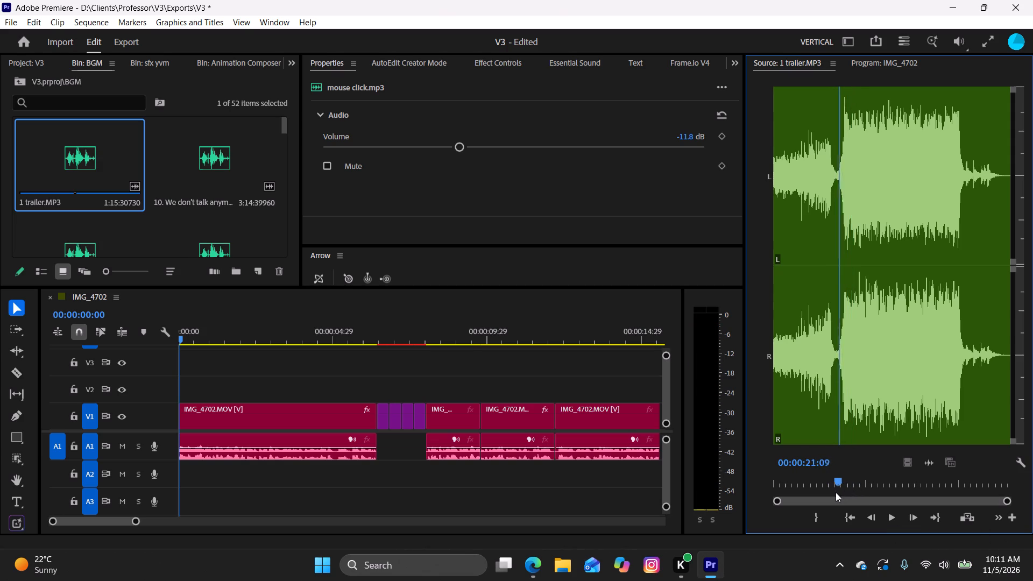
{"action": "left_click_drag", "start_coordinate": [836, 492], "coordinate": [838, 497]}
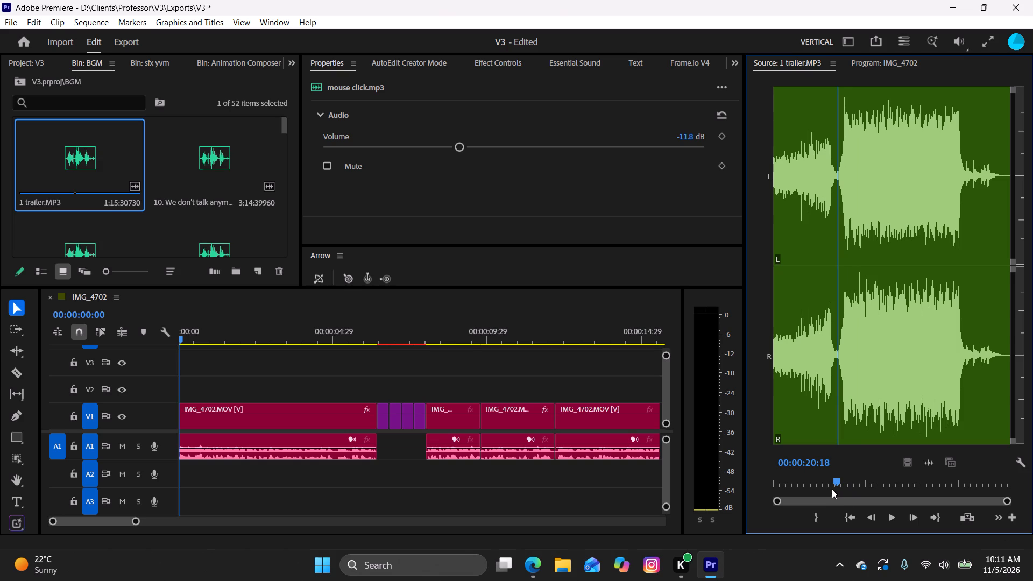
{"action": "key", "text": "i"}
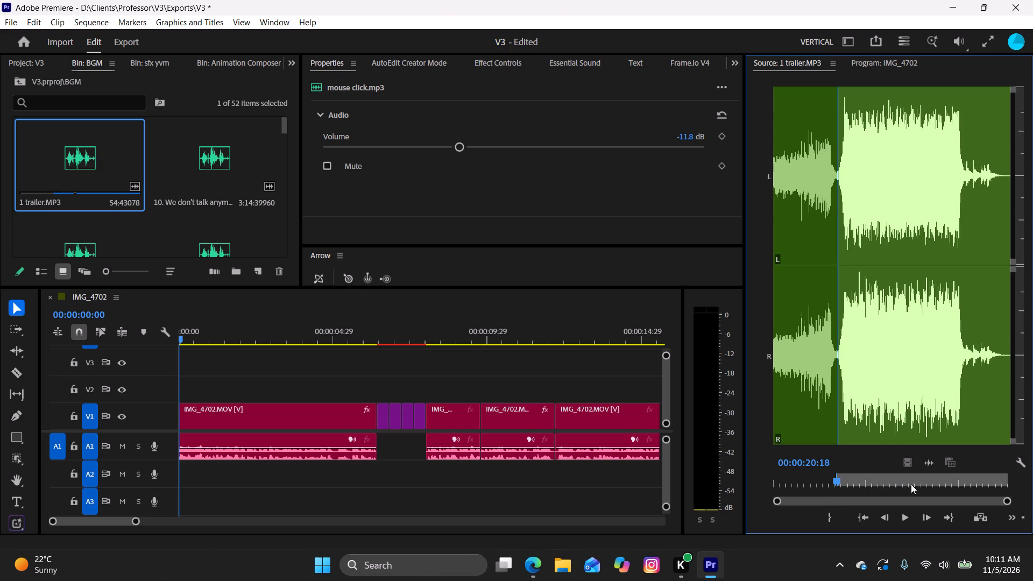
Place the marked section of 1 trailer.MP3 on audio track A3 at the very start of the IMG_4702 sequence.
{"action": "left_click_drag", "start_coordinate": [935, 472], "coordinate": [564, 513]}
{"action": "left_click_drag", "start_coordinate": [564, 513], "coordinate": [571, 529]}
{"action": "scroll", "coordinate": [123, 463], "scroll_direction": "down", "scroll_amount": 3}
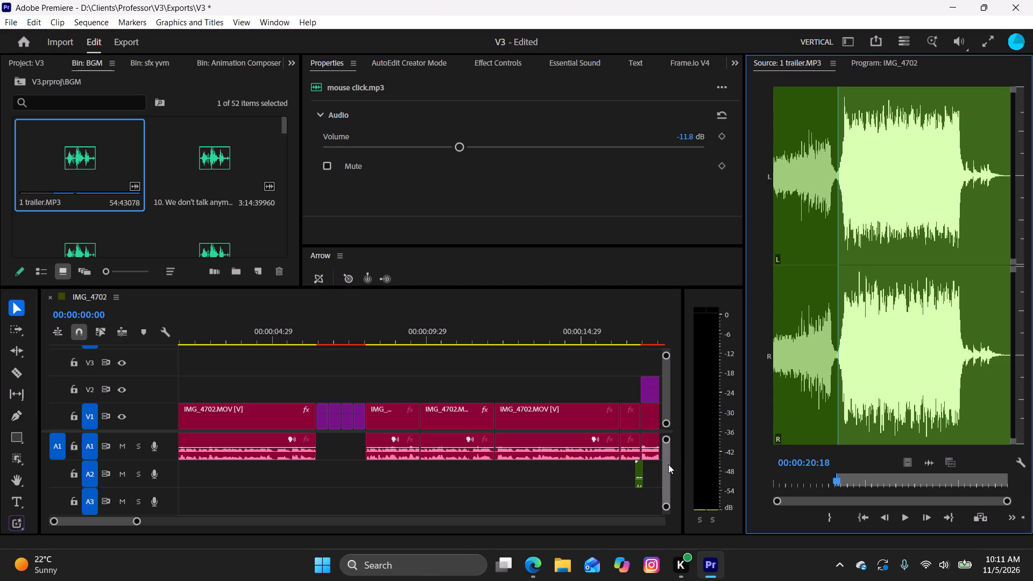
{"action": "left_click", "coordinate": [668, 464]}
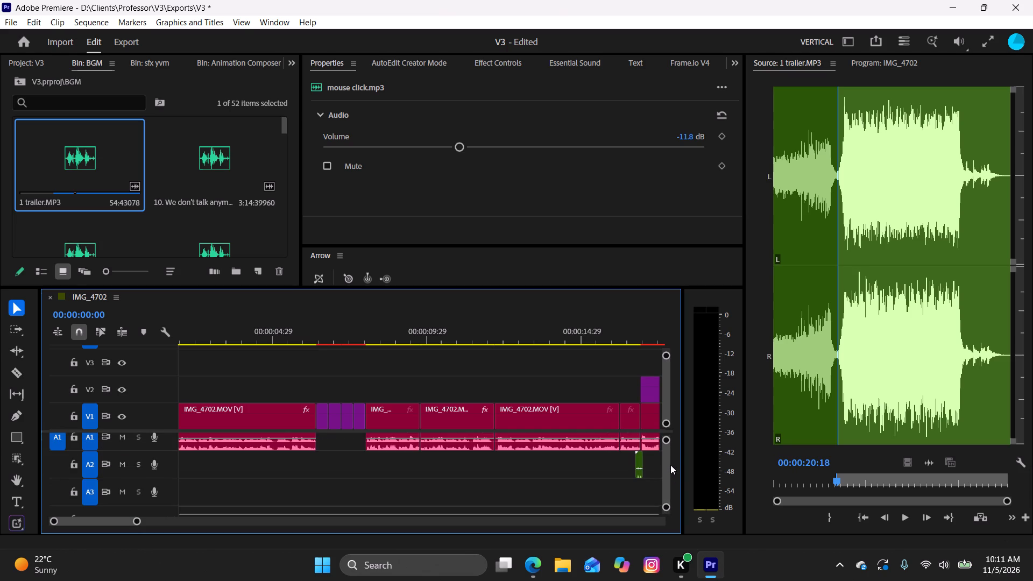
{"action": "left_click_drag", "start_coordinate": [929, 471], "coordinate": [656, 474]}
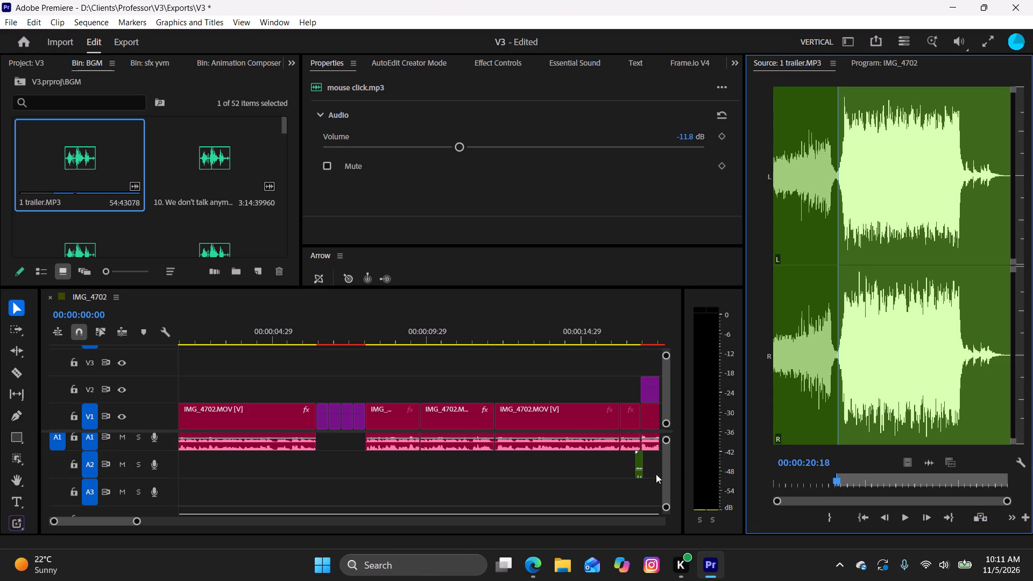
{"action": "left_click_drag", "start_coordinate": [656, 474], "coordinate": [455, 497]}
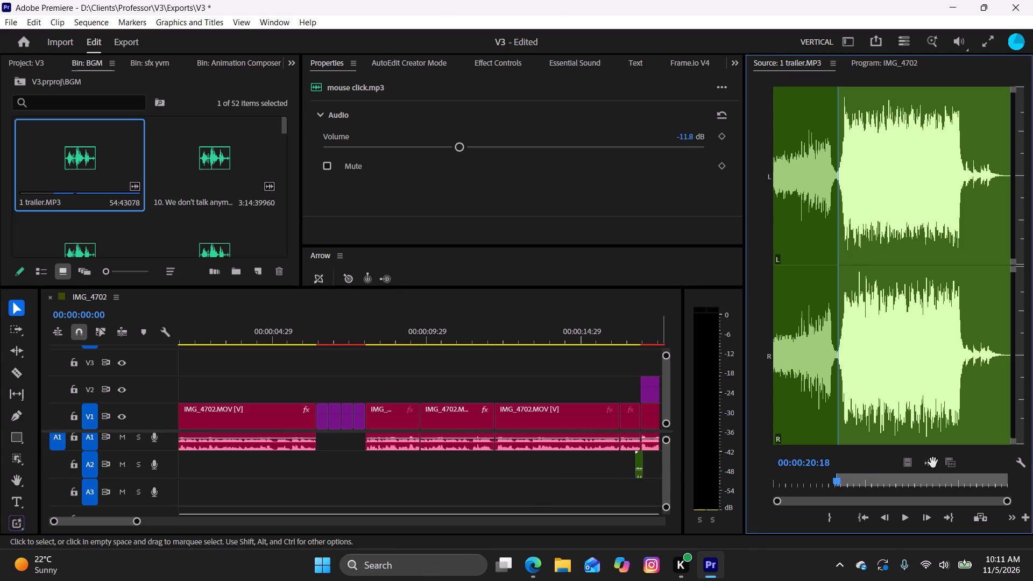
{"action": "left_click_drag", "start_coordinate": [928, 467], "coordinate": [214, 496]}
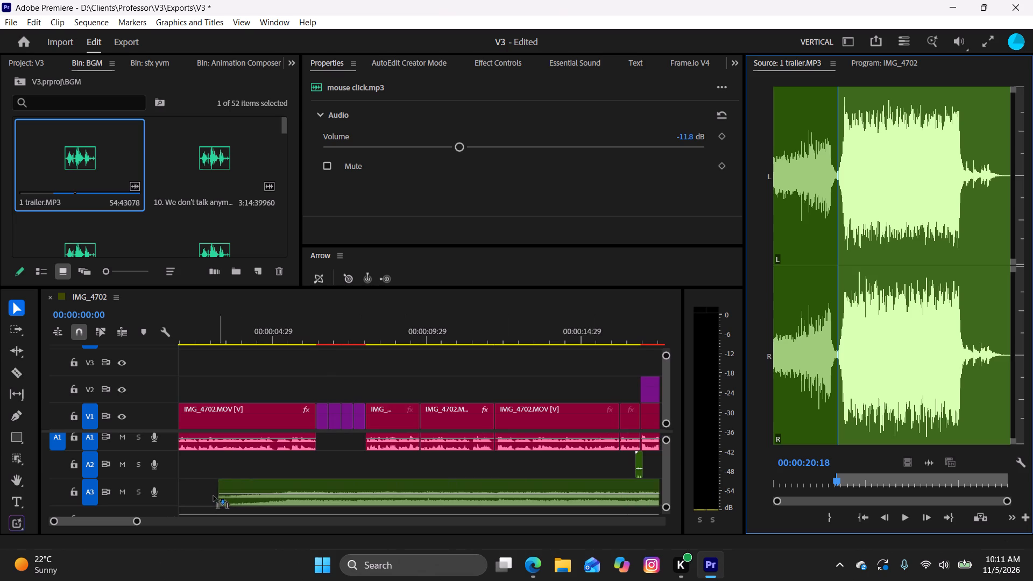
{"action": "left_click_drag", "start_coordinate": [214, 496], "coordinate": [179, 495]}
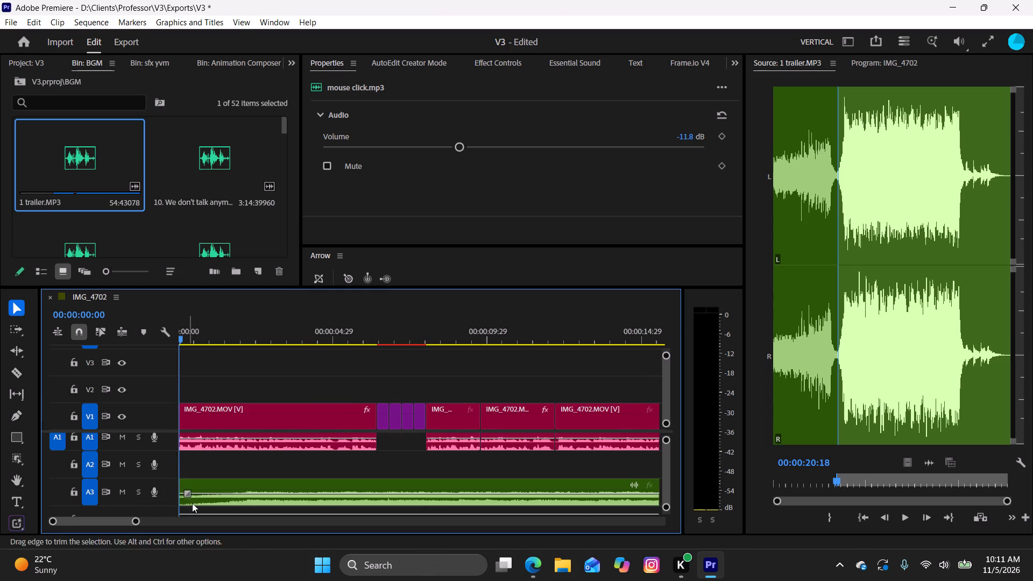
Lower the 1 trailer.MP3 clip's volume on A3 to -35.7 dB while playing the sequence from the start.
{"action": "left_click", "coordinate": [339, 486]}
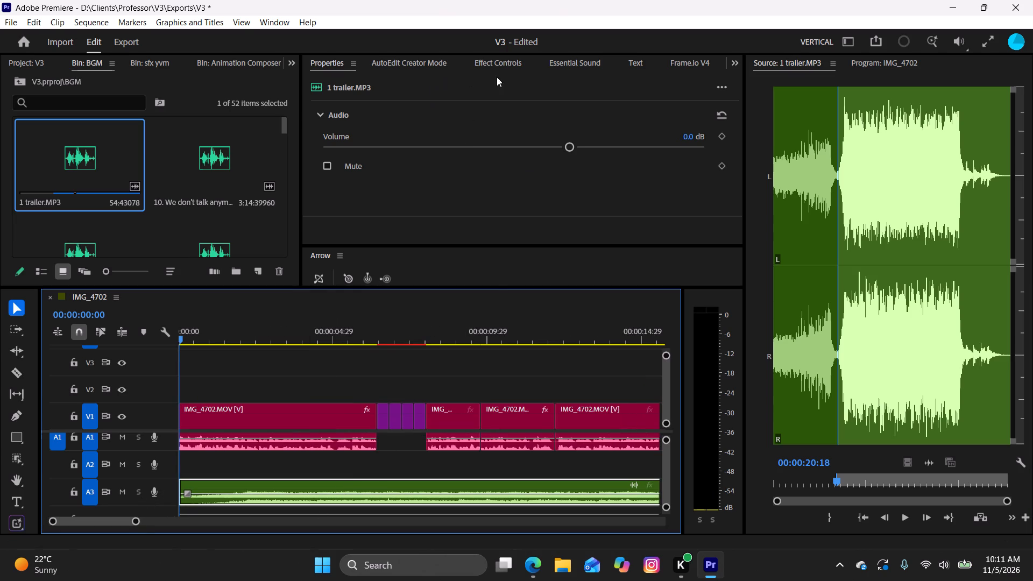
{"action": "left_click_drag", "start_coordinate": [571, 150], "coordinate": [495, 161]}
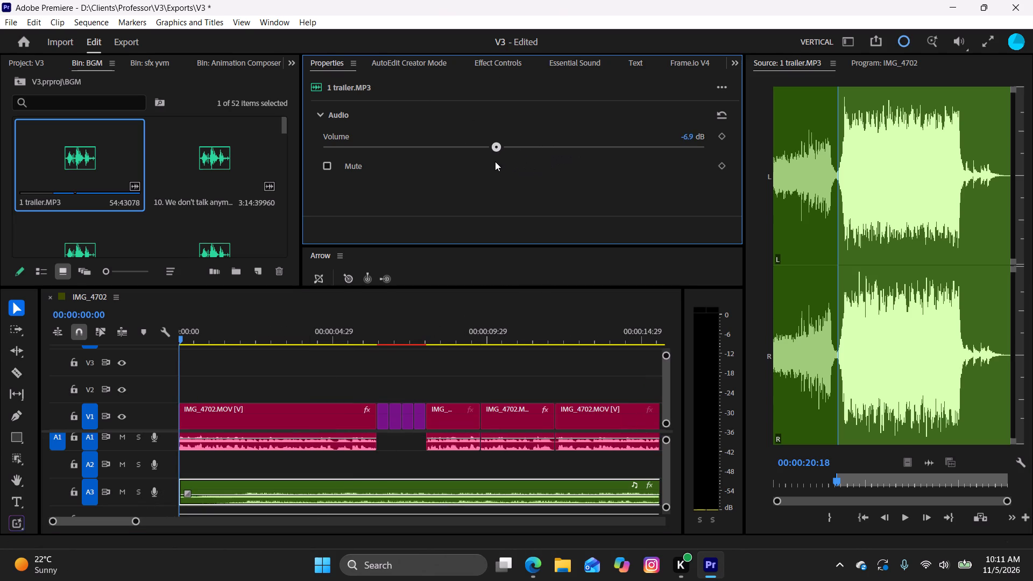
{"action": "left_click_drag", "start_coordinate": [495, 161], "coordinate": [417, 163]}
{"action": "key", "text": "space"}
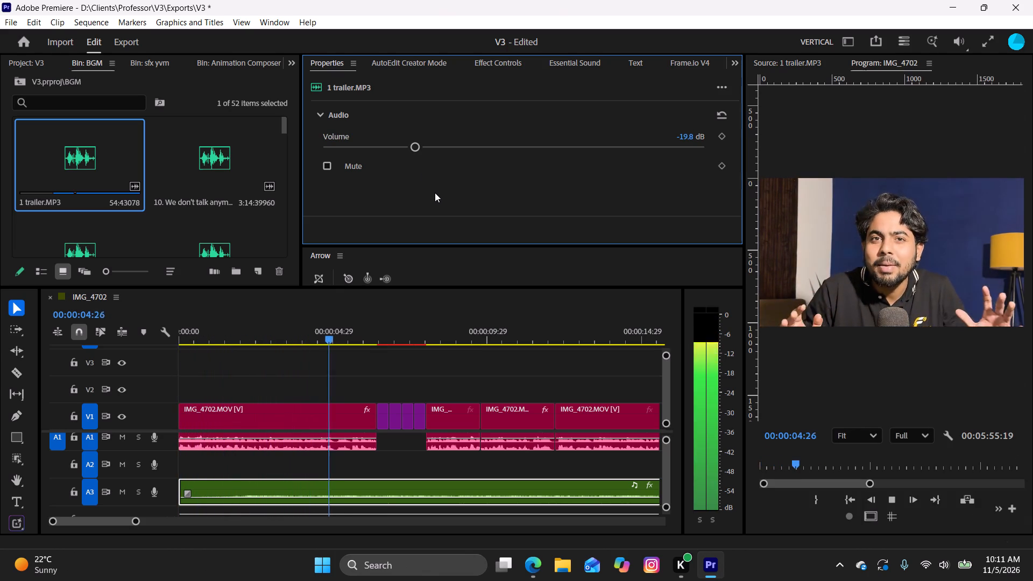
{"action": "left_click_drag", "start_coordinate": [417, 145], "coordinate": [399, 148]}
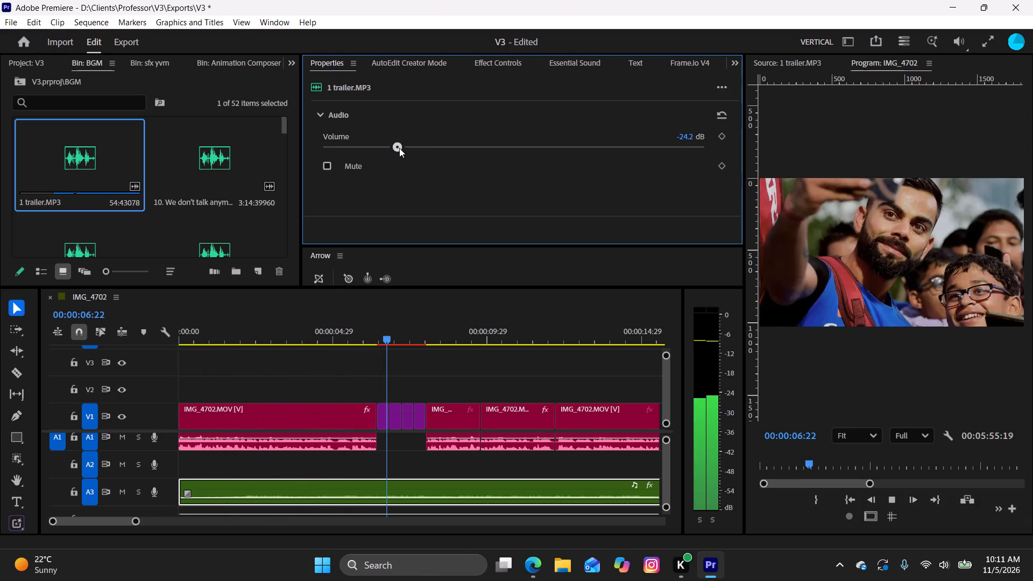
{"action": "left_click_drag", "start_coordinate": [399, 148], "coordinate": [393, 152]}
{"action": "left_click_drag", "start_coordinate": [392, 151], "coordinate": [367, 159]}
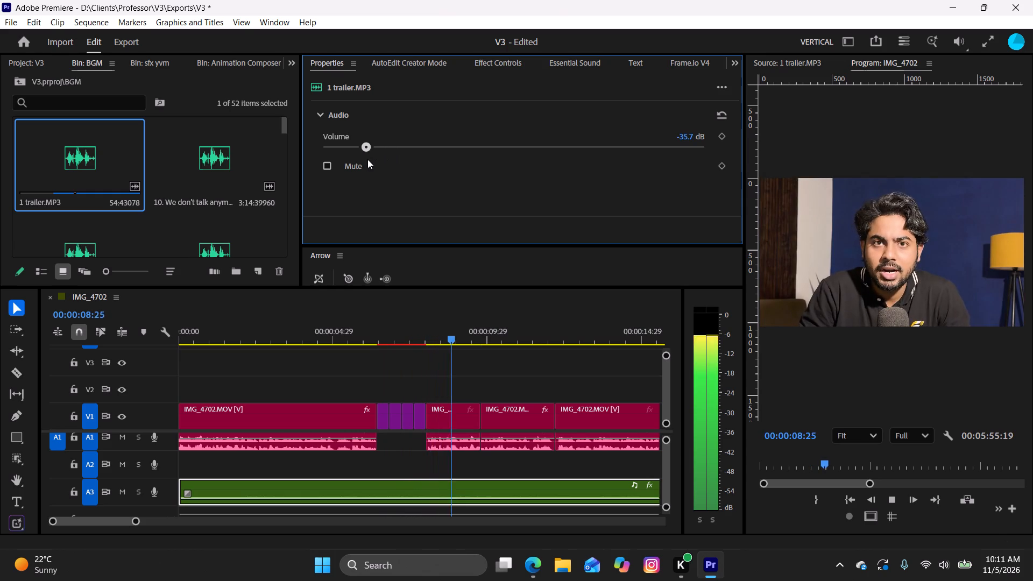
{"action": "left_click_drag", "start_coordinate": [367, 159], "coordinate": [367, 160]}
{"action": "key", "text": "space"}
Replay the passage around the four purple image clips several times to judge the music level against the voice.
{"action": "left_click_drag", "start_coordinate": [464, 339], "coordinate": [372, 341]}
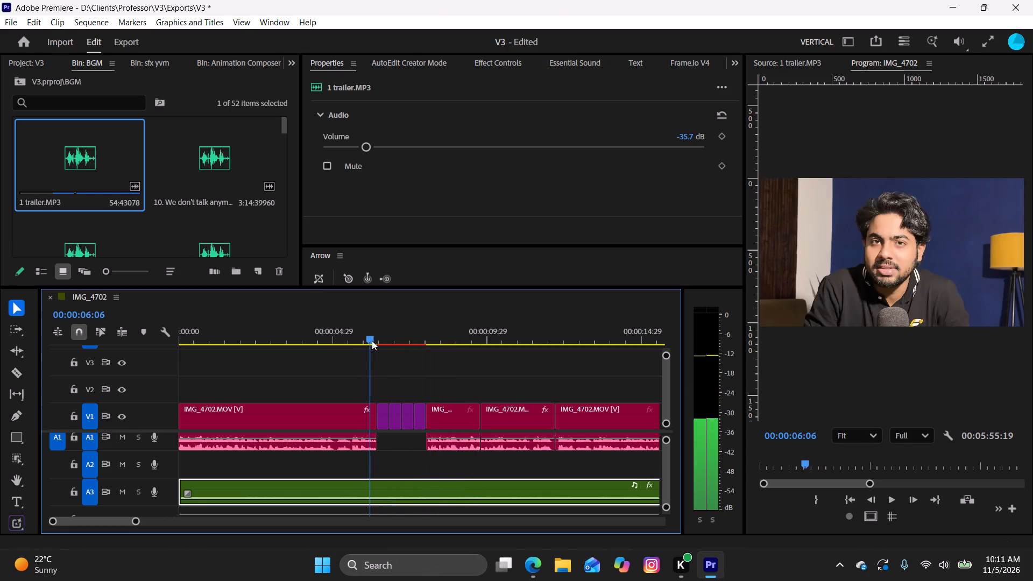
{"action": "left_click_drag", "start_coordinate": [372, 341], "coordinate": [359, 346]}
{"action": "key", "text": "space"}
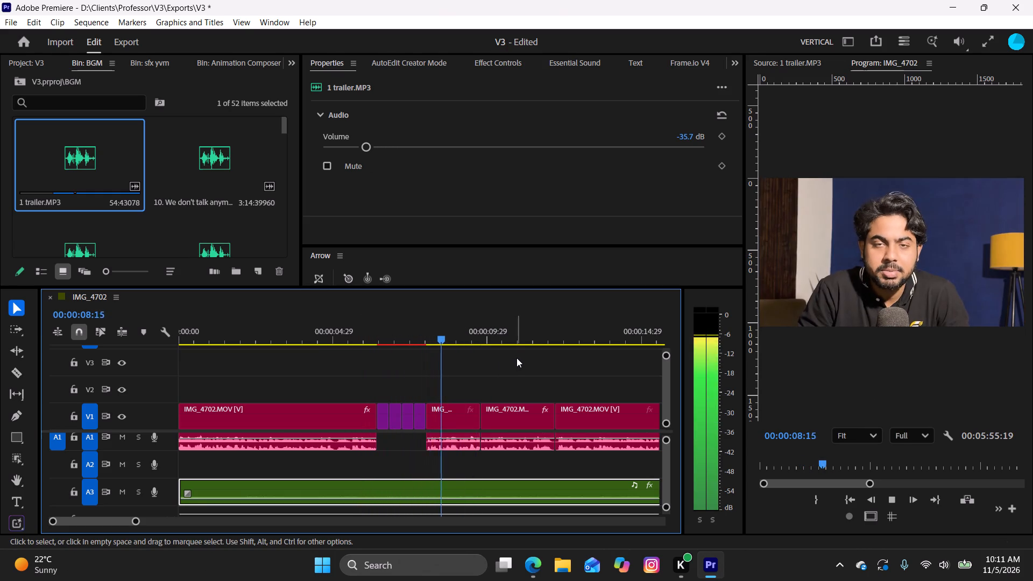
{"action": "key", "text": "space"}
{"action": "left_click_drag", "start_coordinate": [438, 337], "coordinate": [338, 341]}
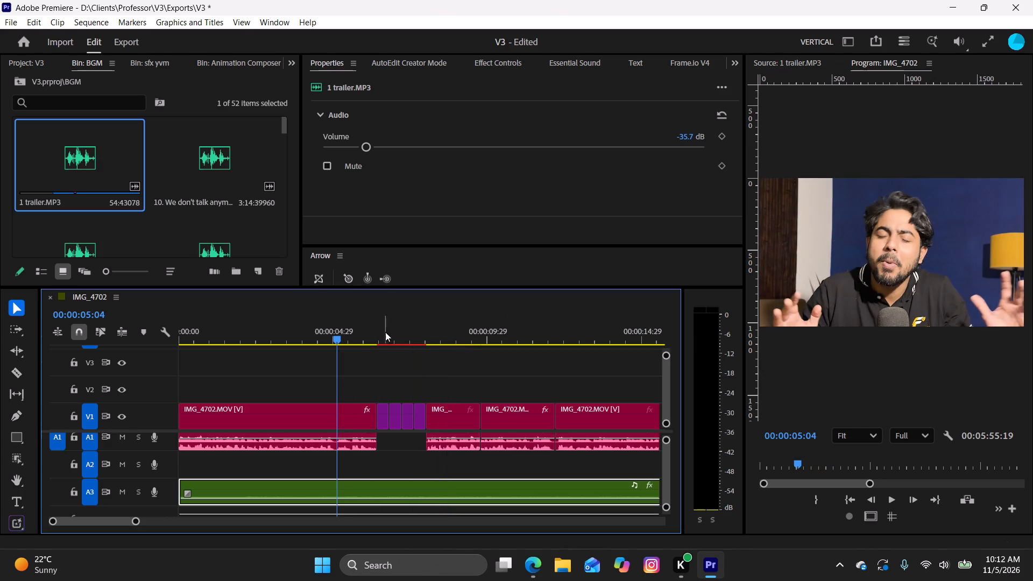
{"action": "key", "text": "space"}
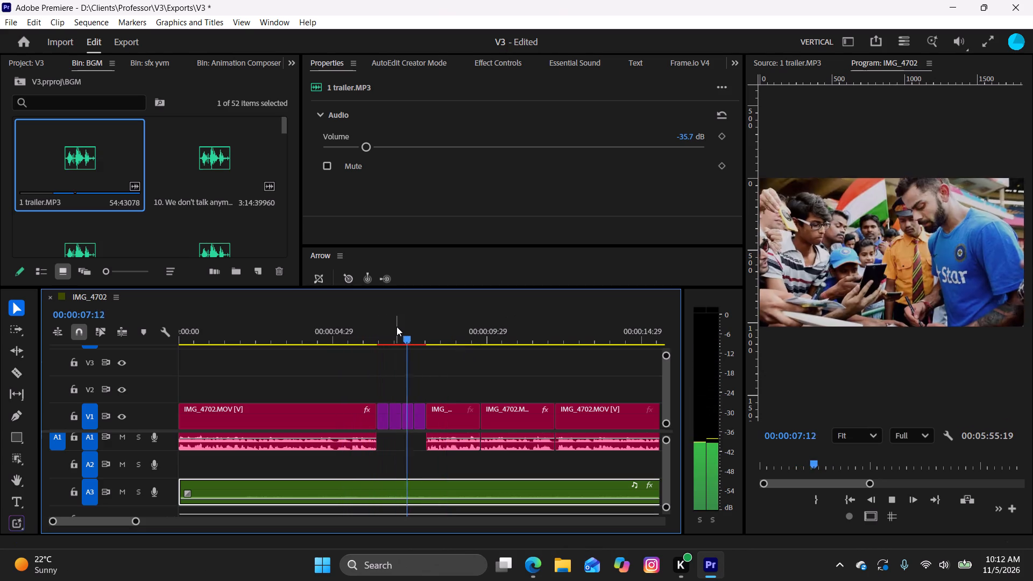
{"action": "key", "text": "space"}
{"action": "left_click_drag", "start_coordinate": [431, 331], "coordinate": [397, 339]}
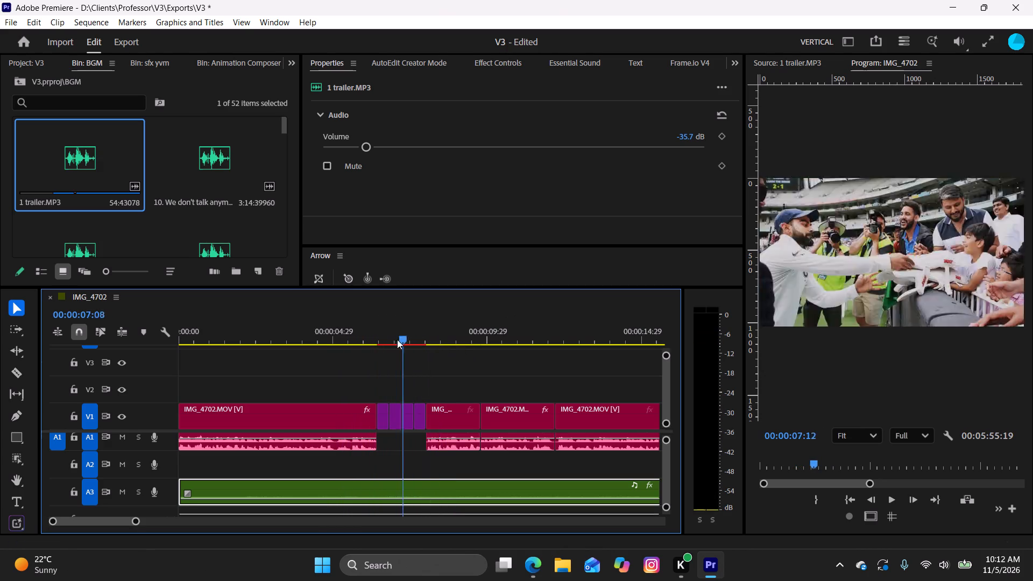
{"action": "left_click_drag", "start_coordinate": [397, 339], "coordinate": [353, 348]}
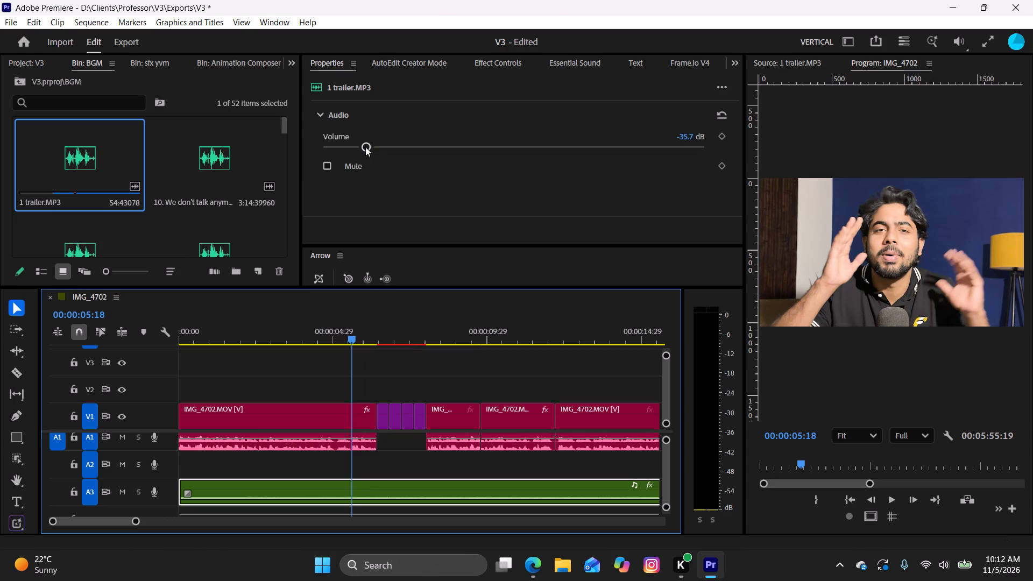
{"action": "key", "text": "space"}
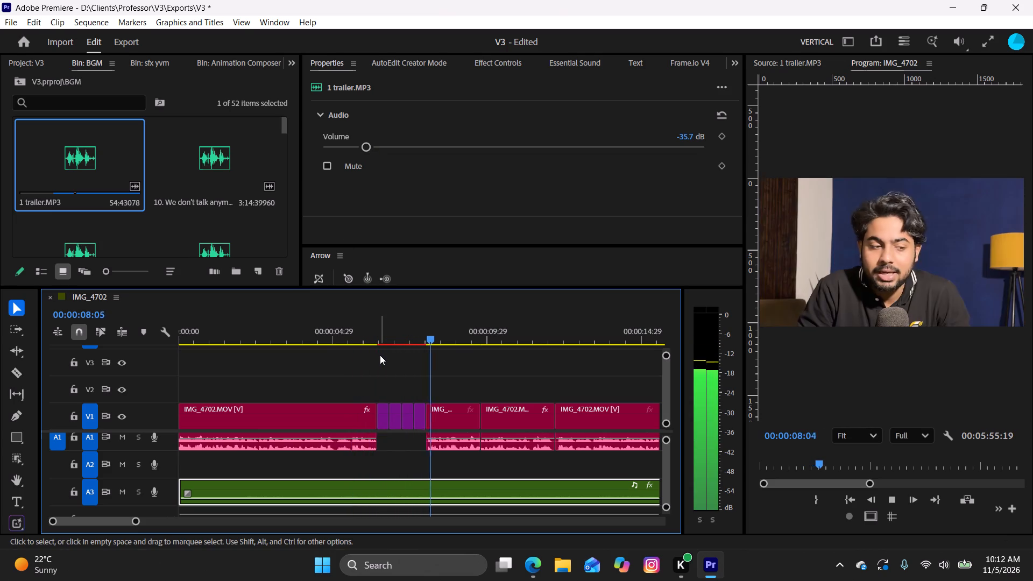
{"action": "key", "text": "space"}
{"action": "left_click_drag", "start_coordinate": [450, 337], "coordinate": [362, 377]}
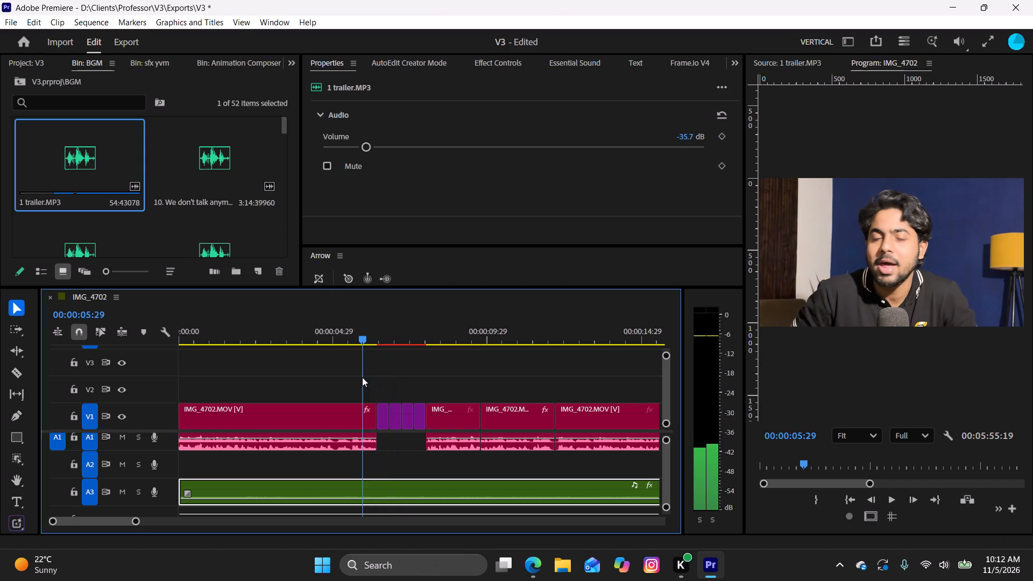
{"action": "left_click_drag", "start_coordinate": [362, 377], "coordinate": [377, 396]}
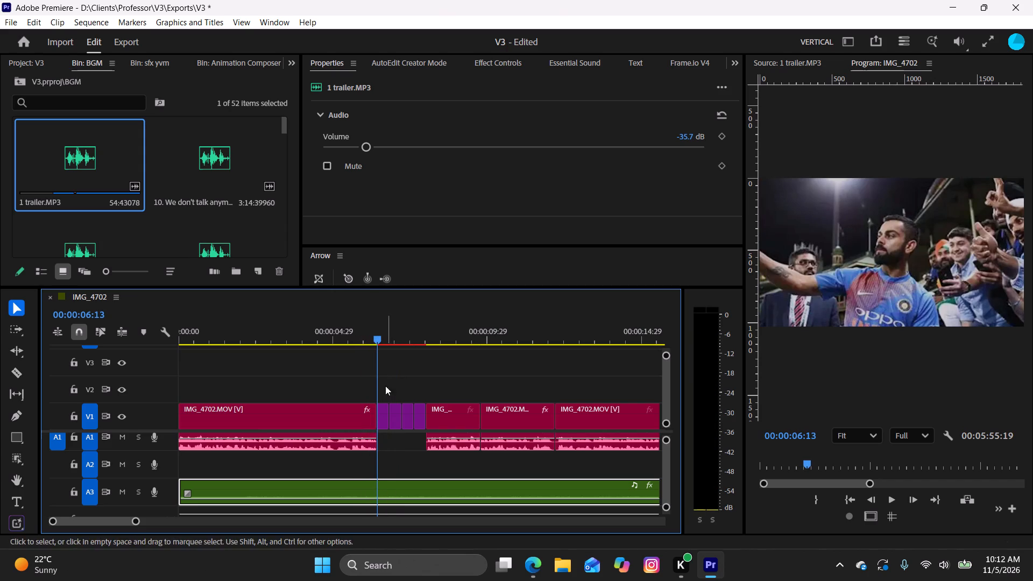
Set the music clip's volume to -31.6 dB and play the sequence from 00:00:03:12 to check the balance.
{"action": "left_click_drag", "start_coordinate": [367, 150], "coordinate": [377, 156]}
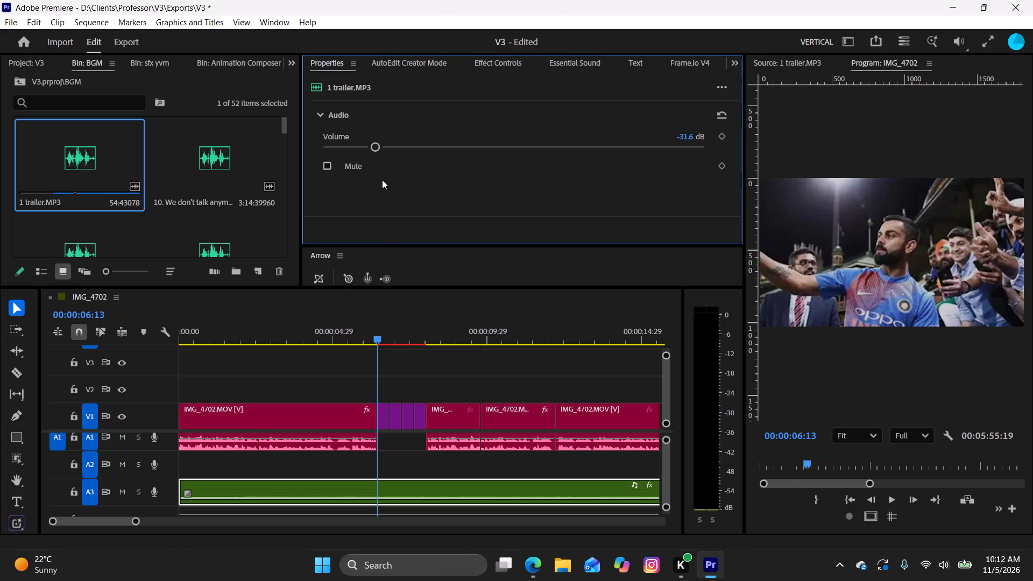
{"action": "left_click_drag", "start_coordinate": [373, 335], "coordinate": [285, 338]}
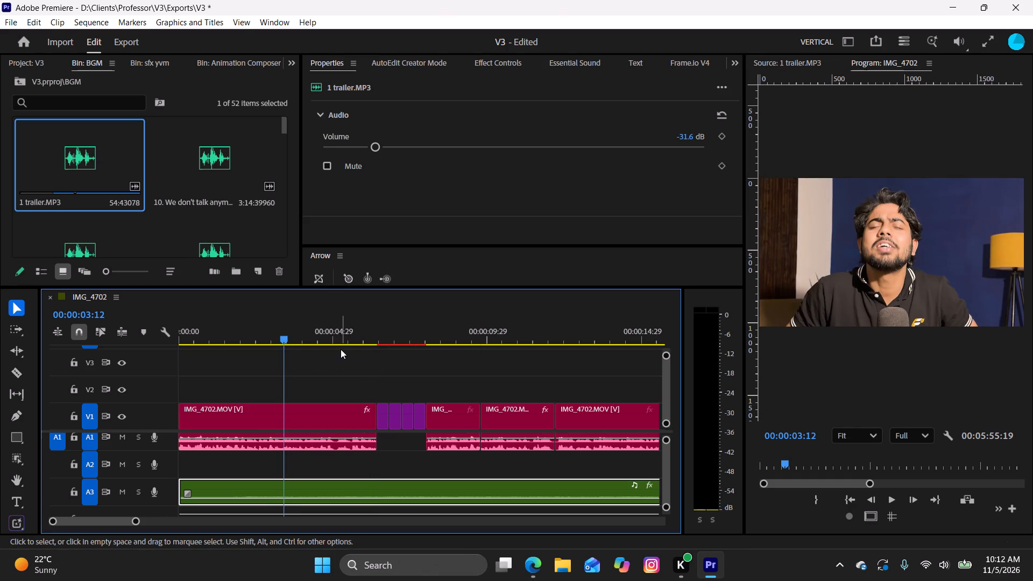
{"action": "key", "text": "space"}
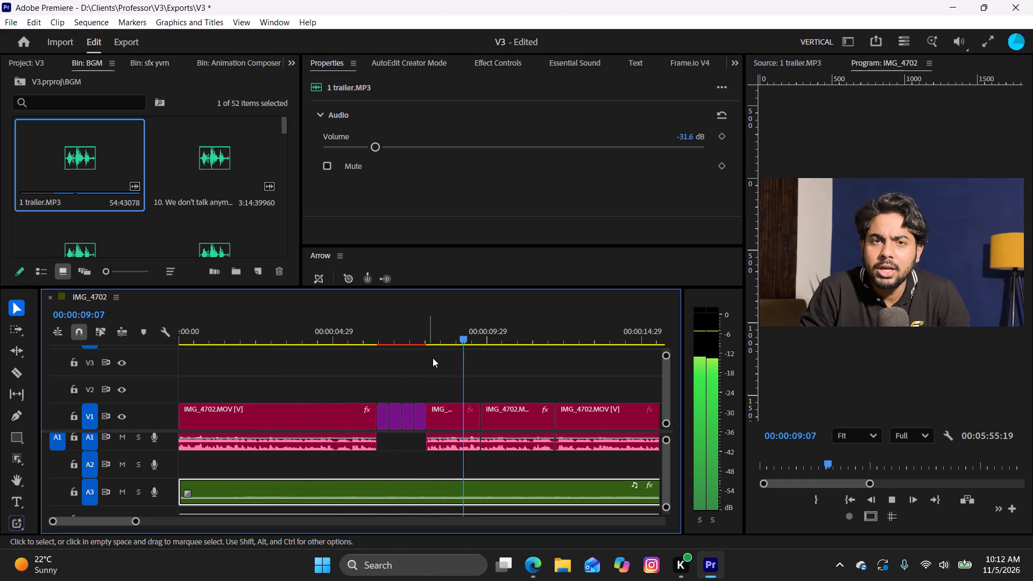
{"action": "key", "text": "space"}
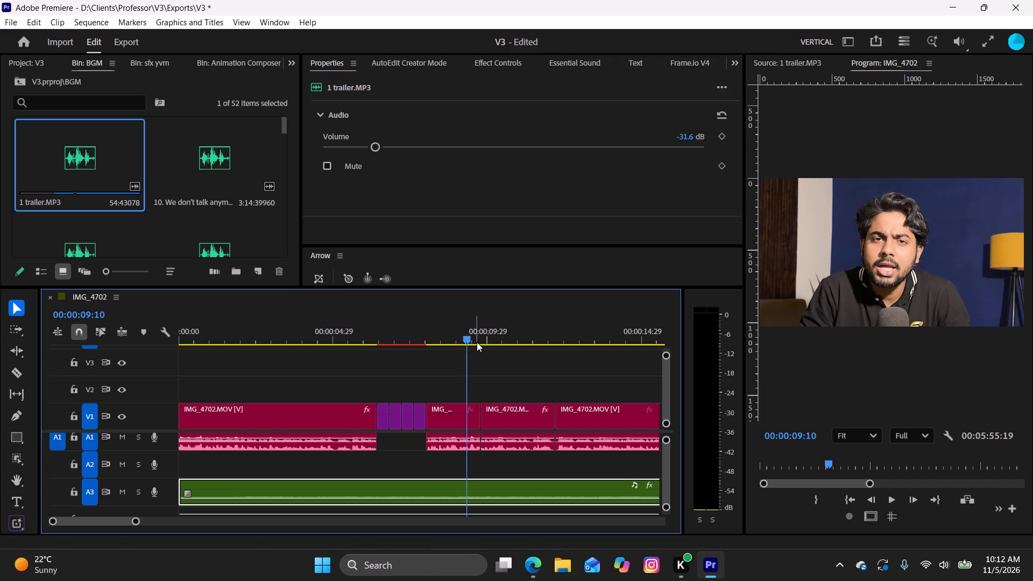
Set the music clip's volume to -28.0 dB and replay the opening section, including the purple image clips.
{"action": "left_click_drag", "start_coordinate": [372, 146], "coordinate": [379, 150]}
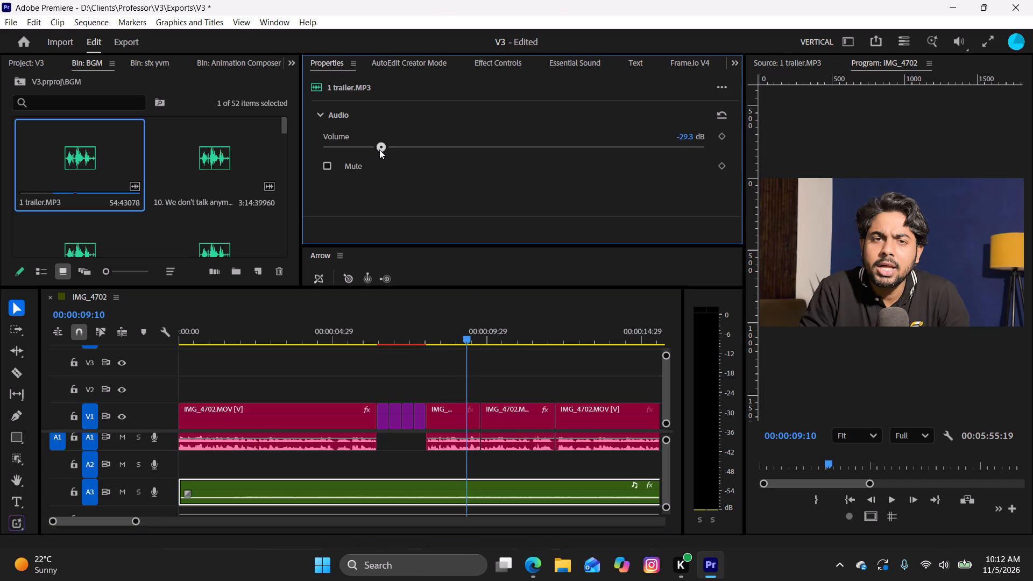
{"action": "left_click_drag", "start_coordinate": [379, 150], "coordinate": [382, 151]}
{"action": "key", "text": "space"}
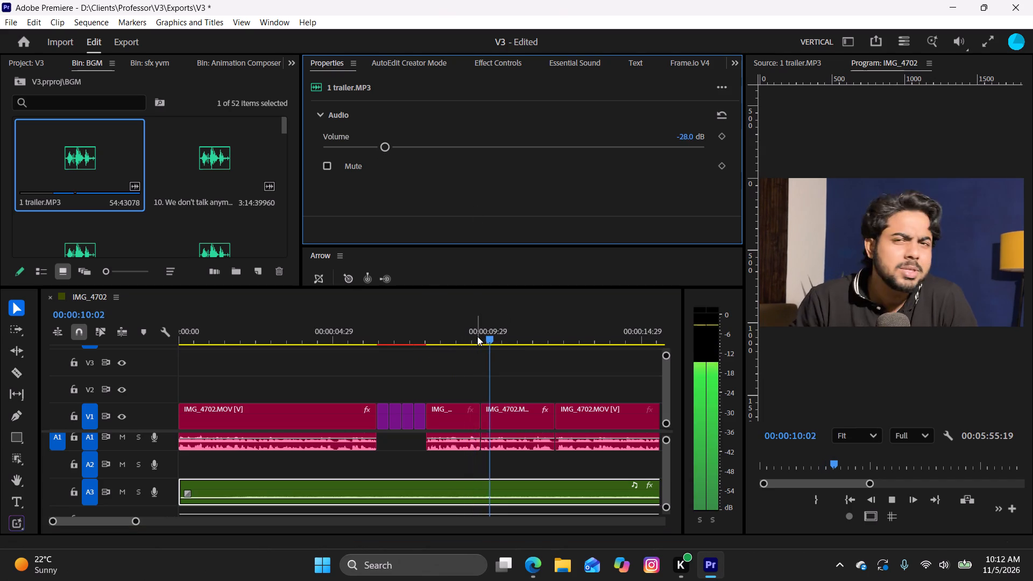
{"action": "left_click_drag", "start_coordinate": [472, 336], "coordinate": [289, 350]}
{"action": "key", "text": "space"}
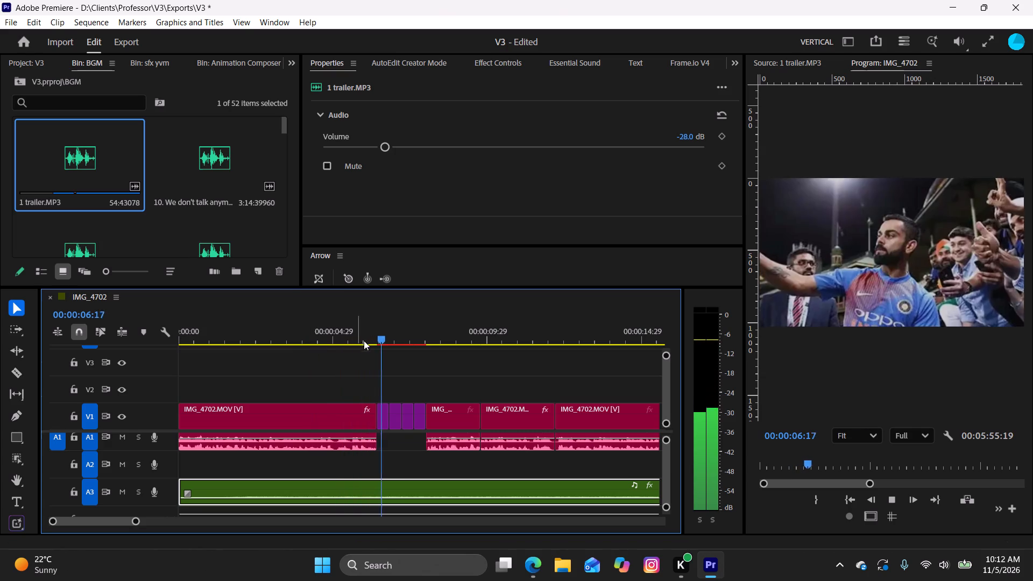
{"action": "left_click_drag", "start_coordinate": [413, 337], "coordinate": [297, 338]}
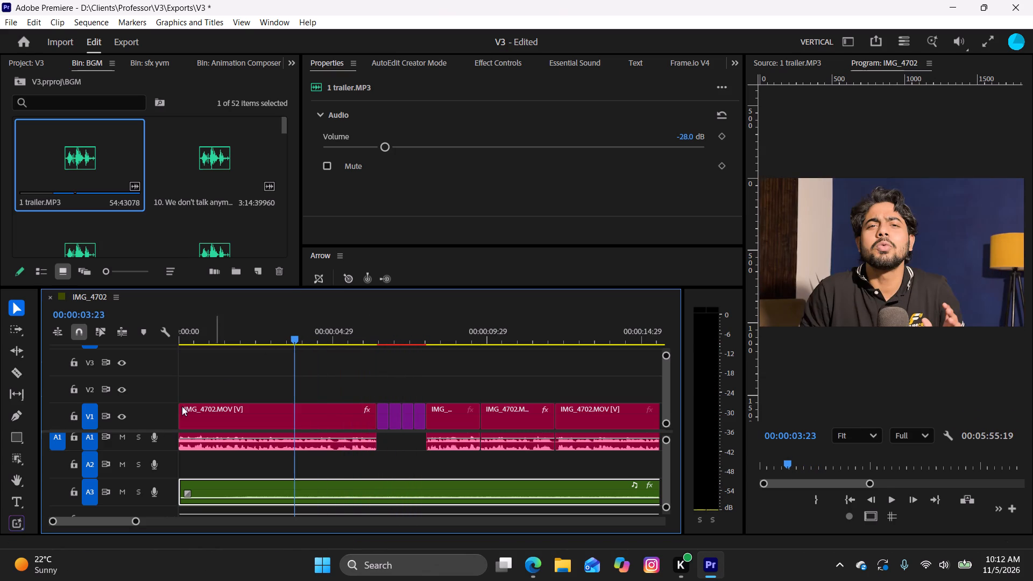
Maximize the IMG_4702 timeline and add two empty audio tracks between the A1 voice track and the mouse click sounds.
{"action": "double_click", "coordinate": [96, 301]}
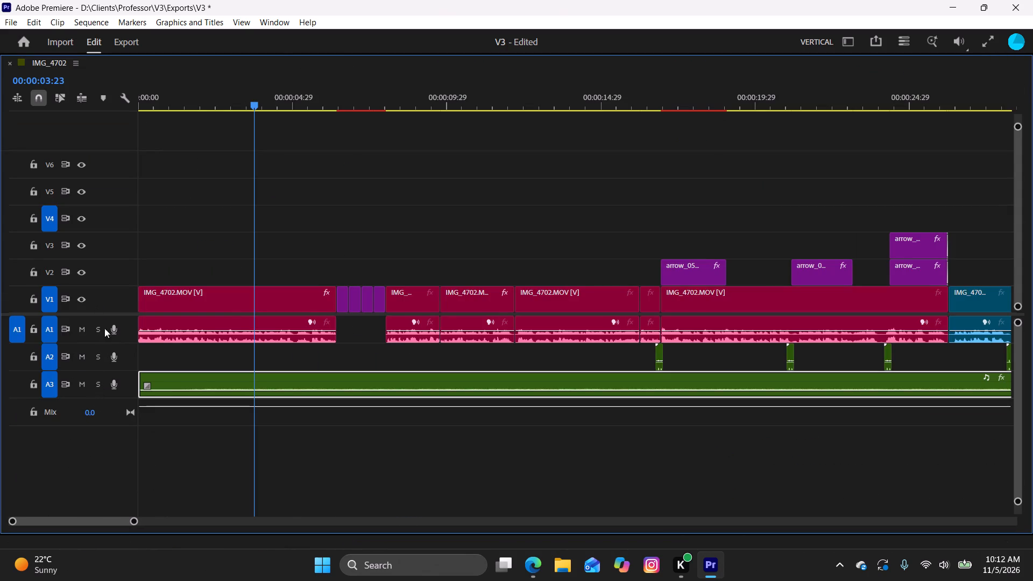
{"action": "right_click", "coordinate": [126, 338]}
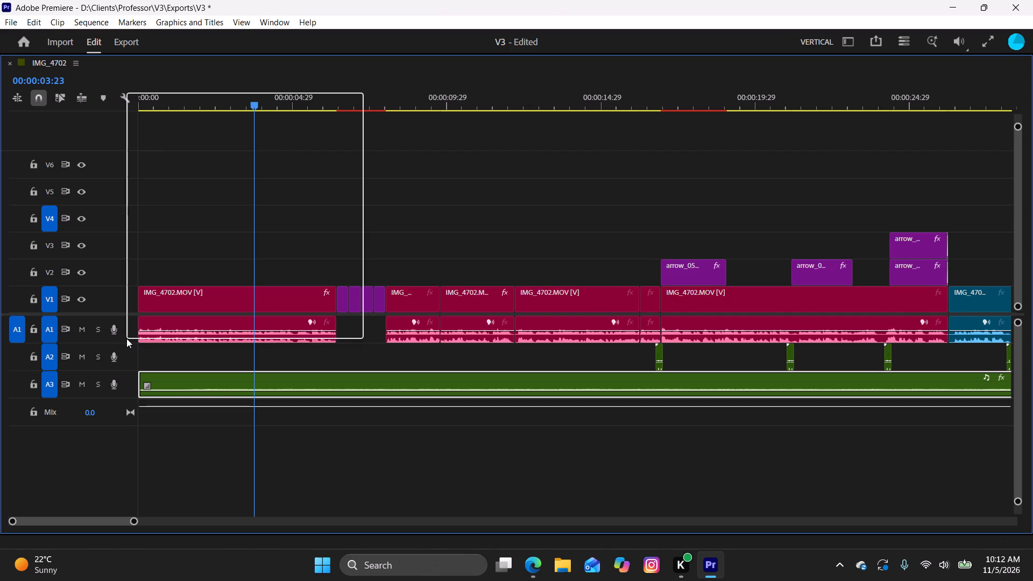
{"action": "left_click", "coordinate": [195, 122]}
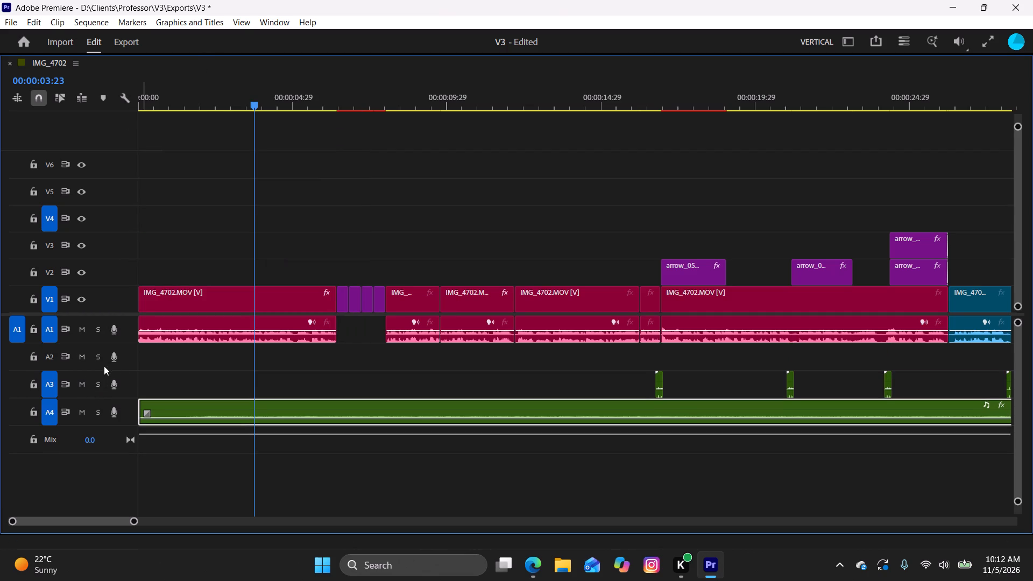
{"action": "right_click", "coordinate": [130, 361]}
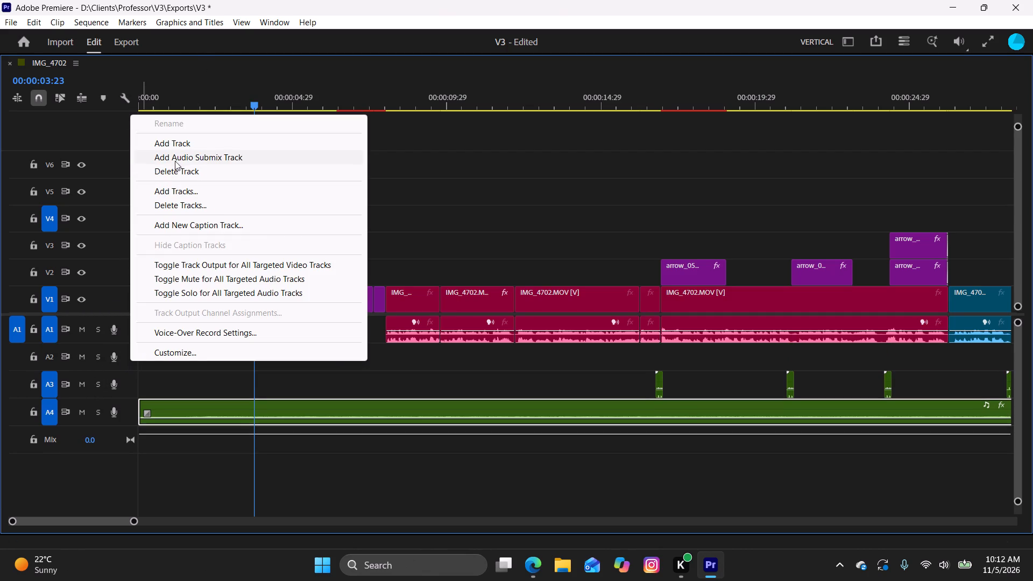
{"action": "left_click", "coordinate": [179, 147]}
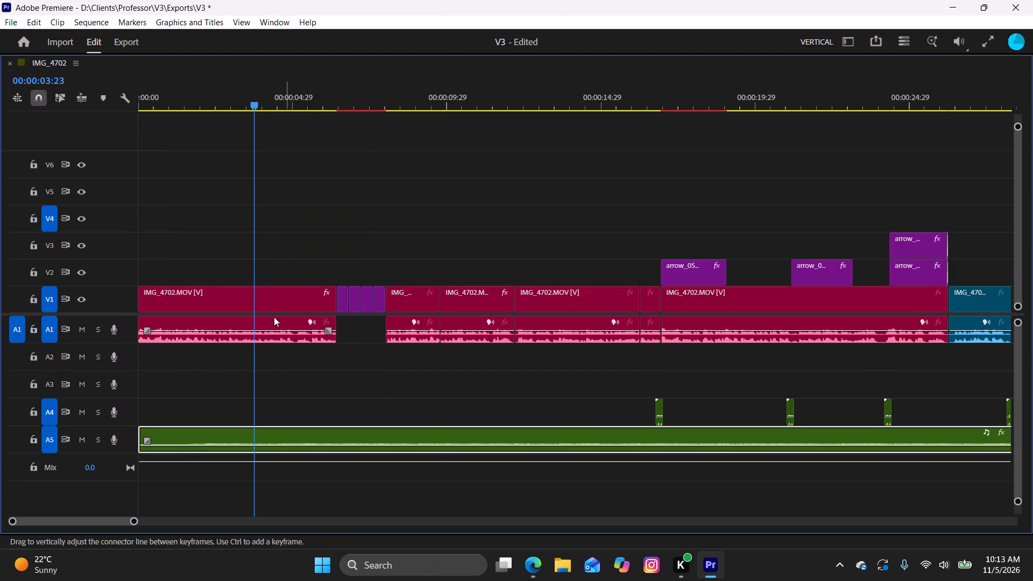
Enable track targeting for A2, A3, V3 and V2, and return the maximized timeline to its normal size.
{"action": "left_click", "coordinate": [51, 362]}
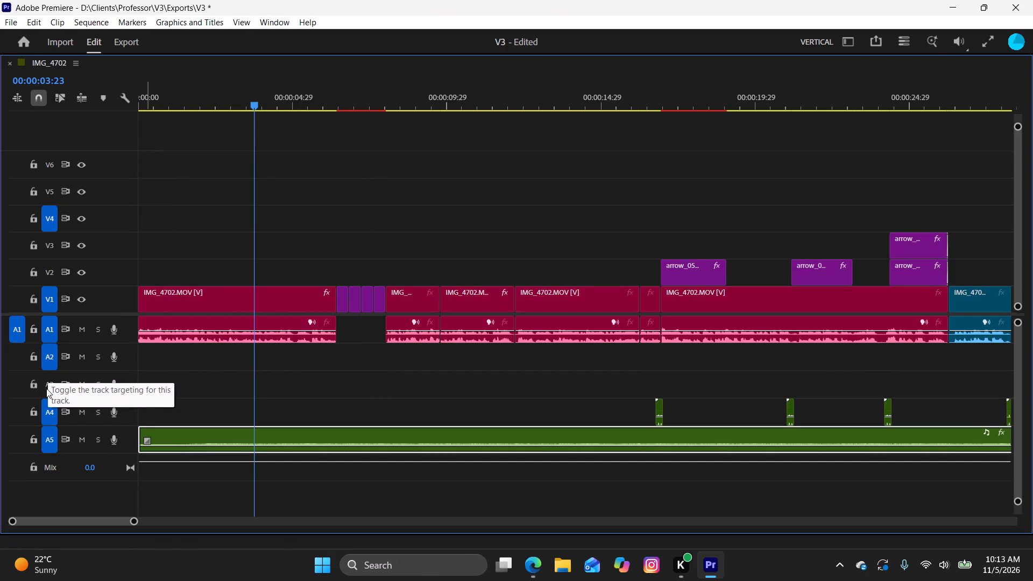
{"action": "left_click", "coordinate": [46, 389]}
{"action": "left_click", "coordinate": [54, 249]}
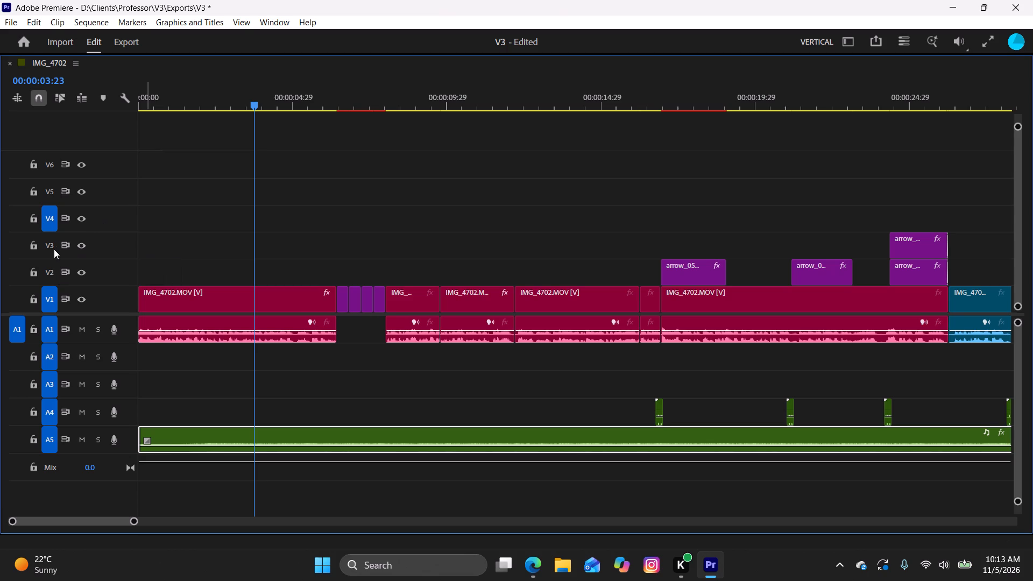
{"action": "left_click", "coordinate": [50, 269]}
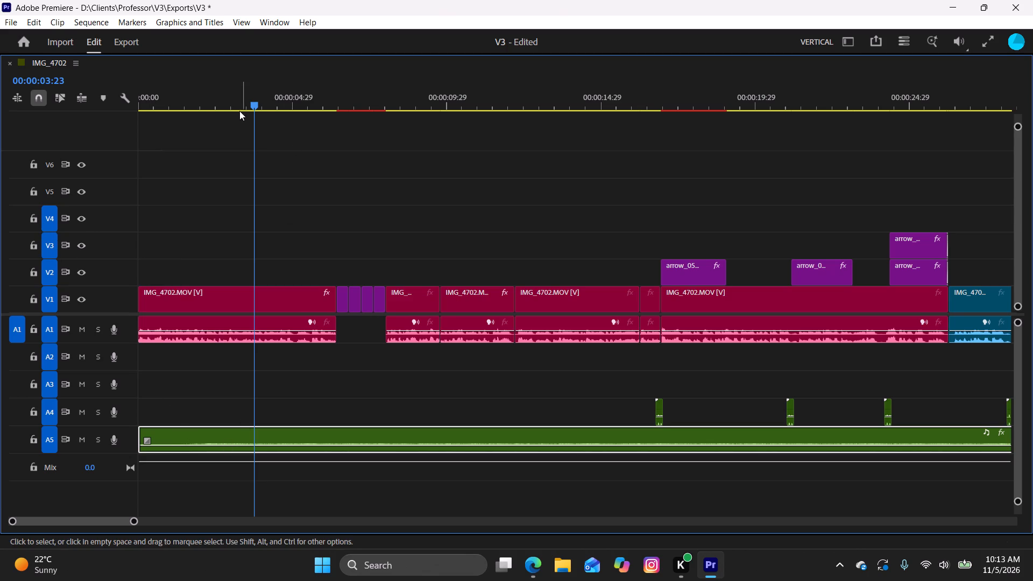
{"action": "left_click_drag", "start_coordinate": [250, 108], "coordinate": [72, 148]}
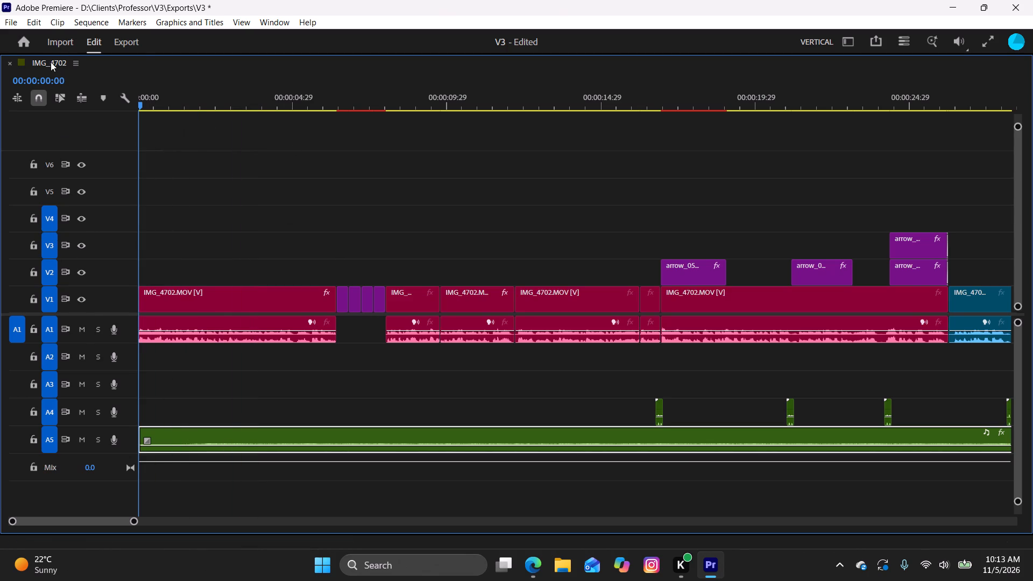
{"action": "double_click", "coordinate": [51, 63]}
Audition the BGM track 10. We don't talk anymore.MP3 from its beginning and return it to its start.
{"action": "scroll", "coordinate": [205, 187], "scroll_direction": "down", "scroll_amount": 1}
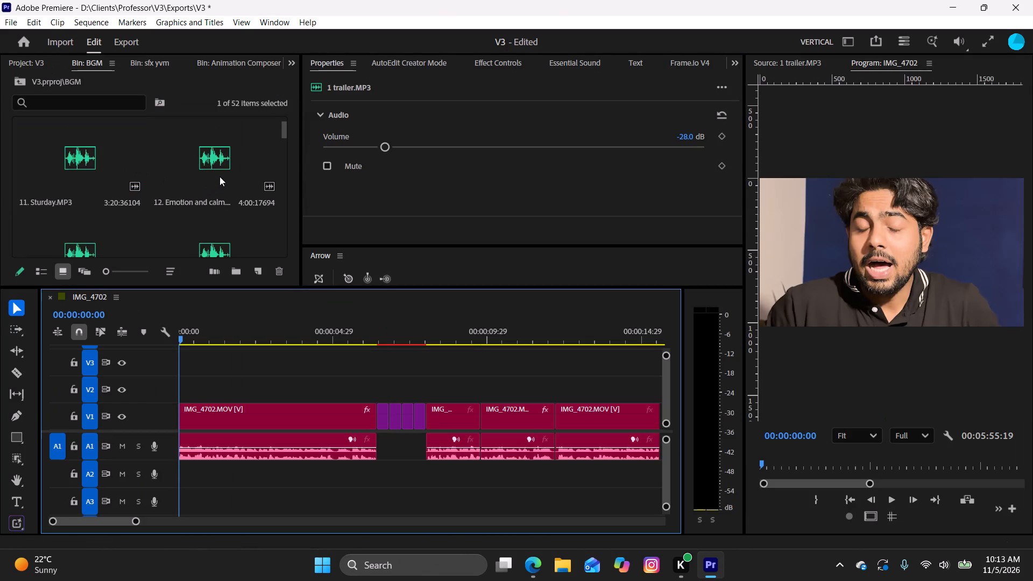
{"action": "scroll", "coordinate": [232, 172], "scroll_direction": "up", "scroll_amount": 2}
{"action": "left_click", "coordinate": [217, 166]}
{"action": "left_click", "coordinate": [217, 166]}
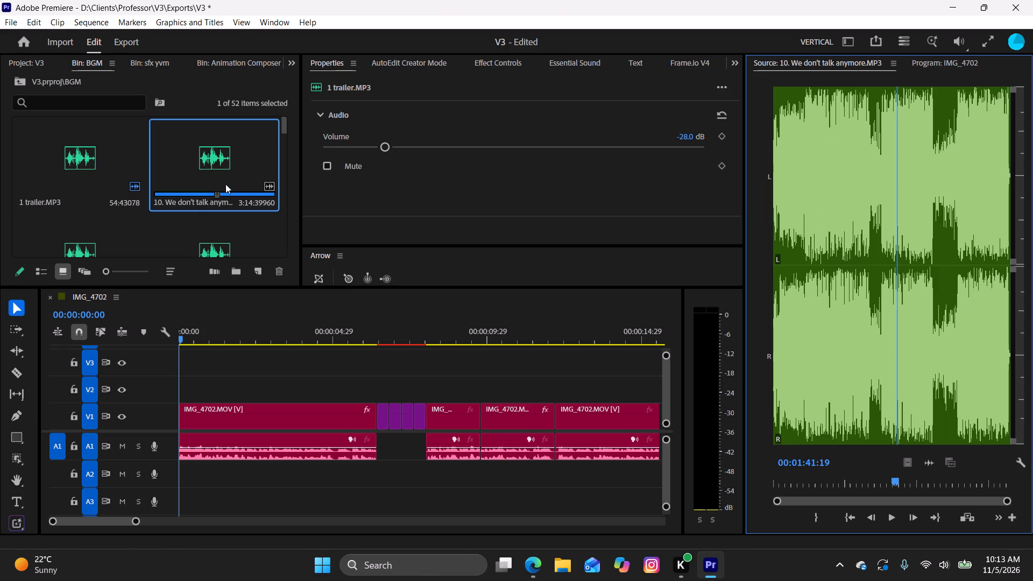
{"action": "left_click_drag", "start_coordinate": [894, 485], "coordinate": [770, 495]}
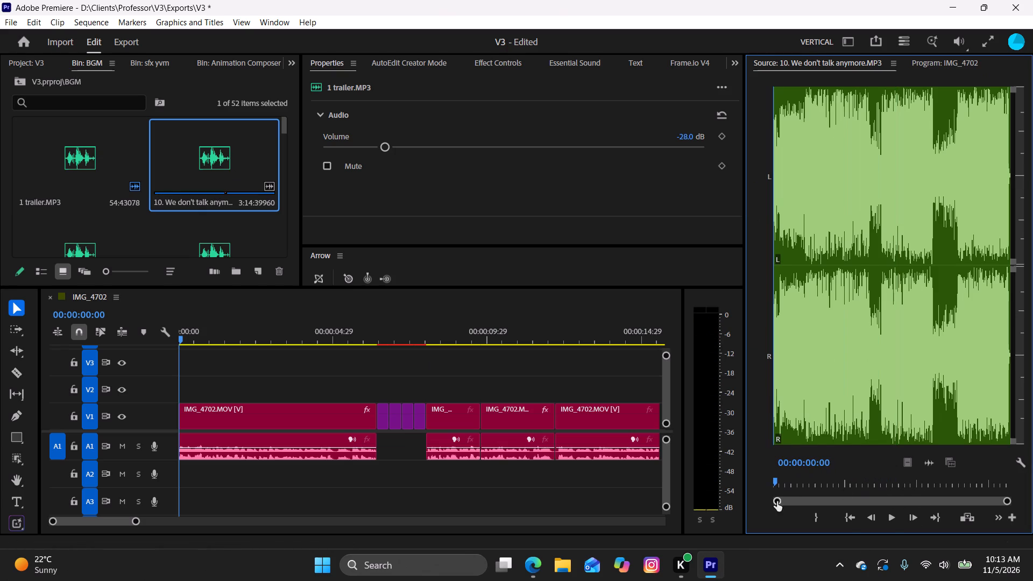
{"action": "left_click", "coordinate": [895, 520]}
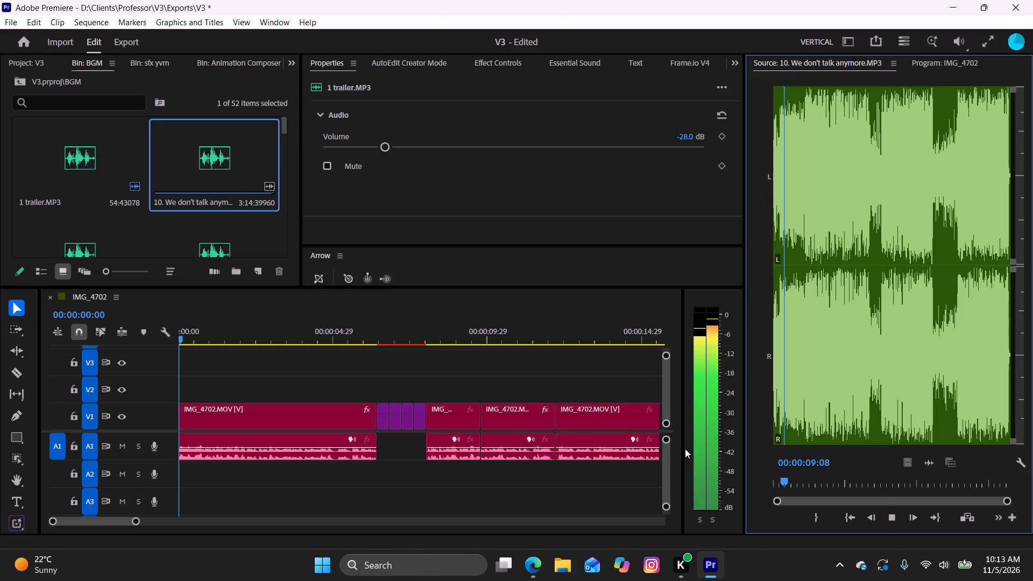
{"action": "key", "text": "space"}
{"action": "left_click_drag", "start_coordinate": [783, 481], "coordinate": [732, 483]}
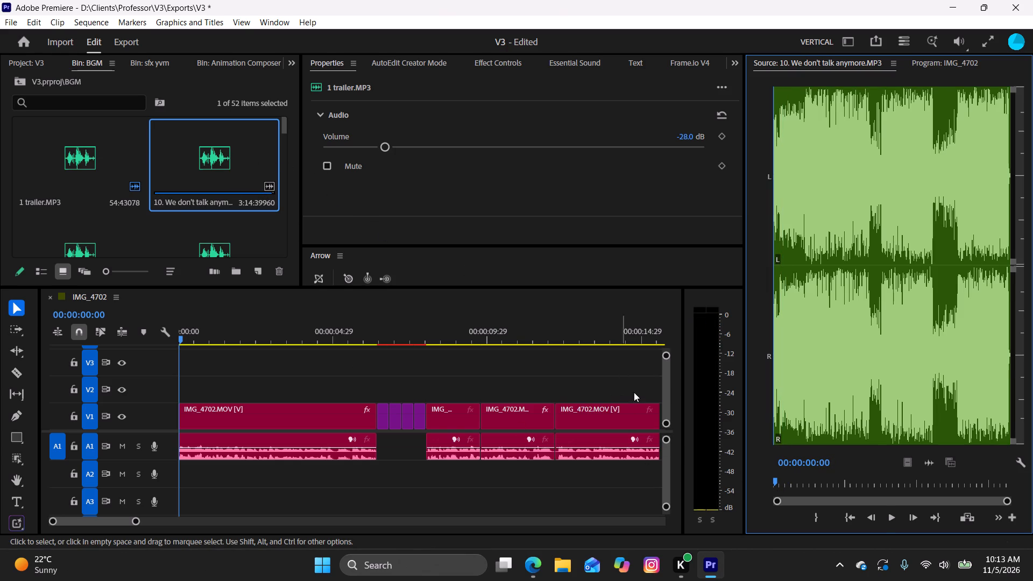
Replace the 1 trailer.MP3 music on track A5 with the audio of 10. We don't talk anymore.MP3, starting at 00:00:00:00.
{"action": "left_click_drag", "start_coordinate": [666, 392], "coordinate": [667, 408]}
{"action": "left_click_drag", "start_coordinate": [666, 402], "coordinate": [663, 412]}
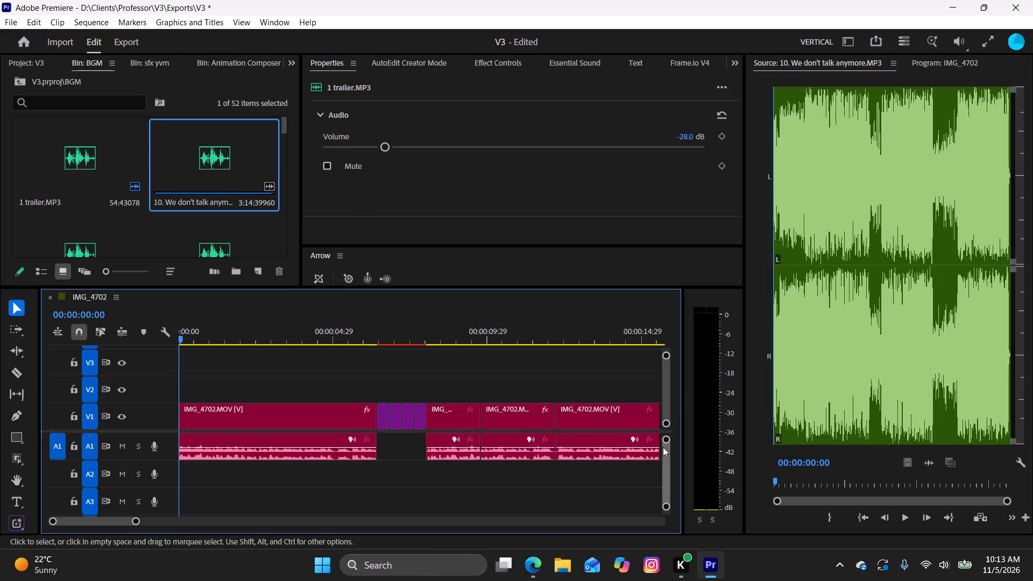
{"action": "left_click", "coordinate": [664, 450]}
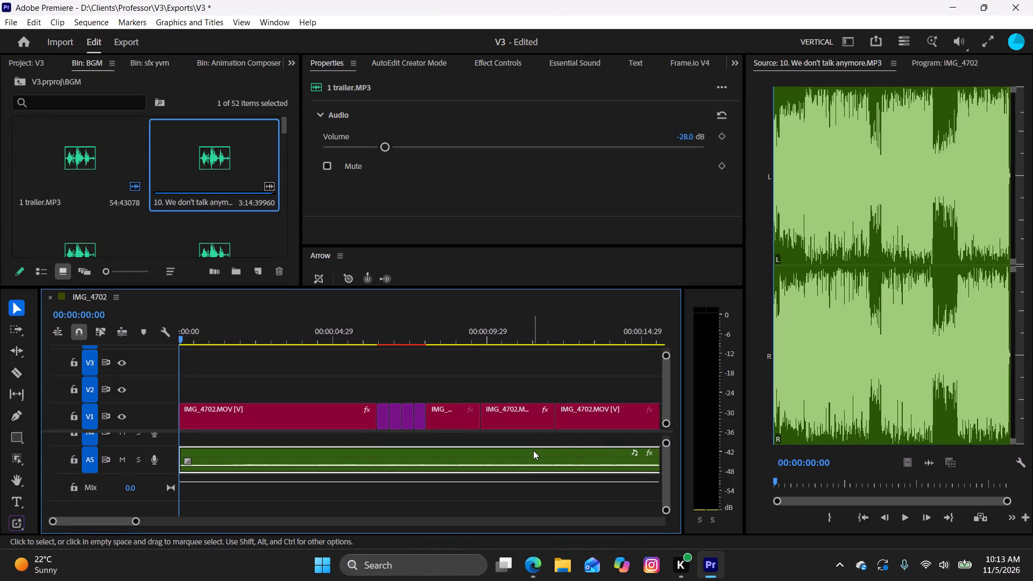
{"action": "left_click", "coordinate": [533, 450]}
{"action": "key", "text": "BackSpace"}
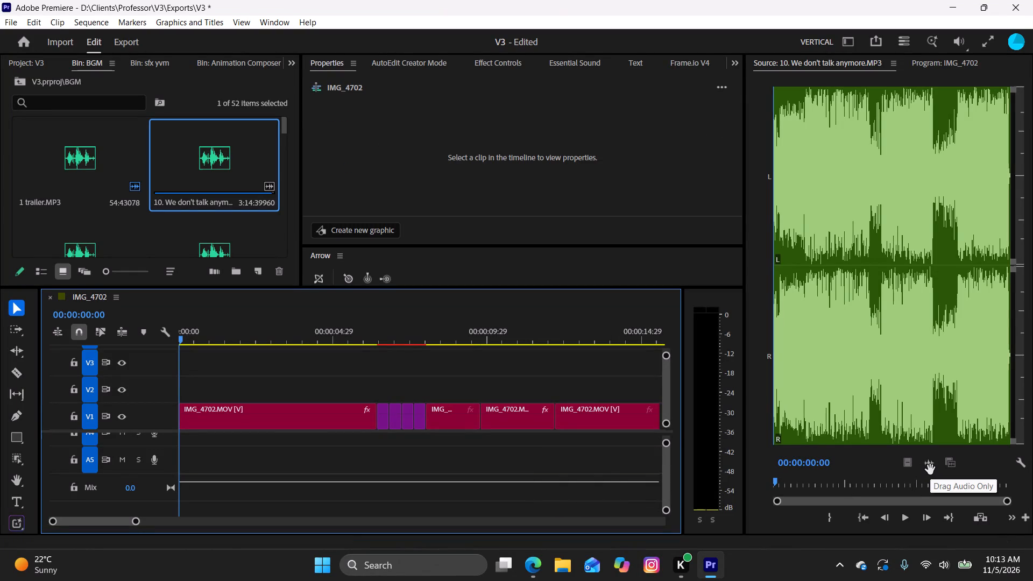
{"action": "left_click_drag", "start_coordinate": [931, 470], "coordinate": [390, 471]}
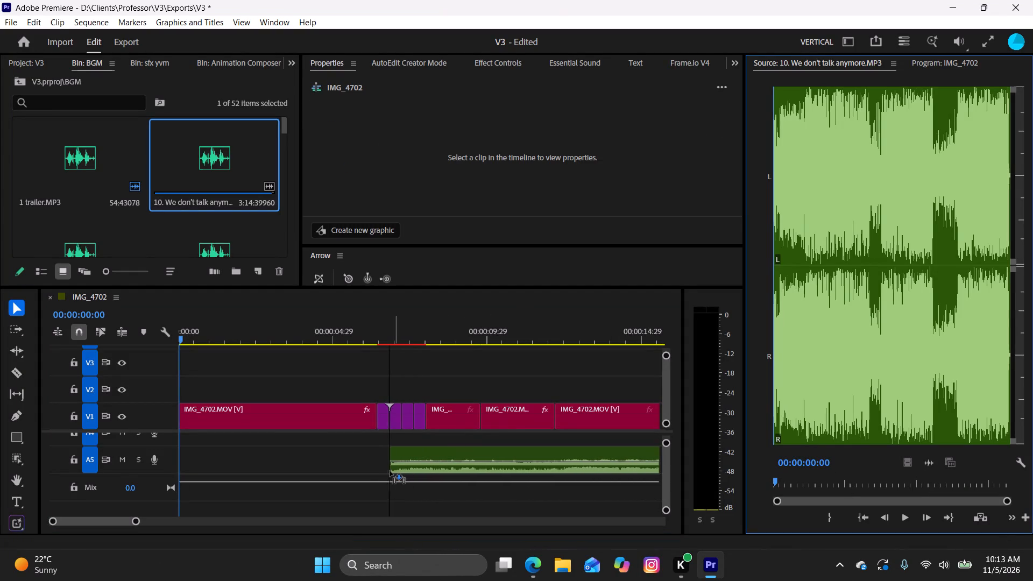
{"action": "left_click_drag", "start_coordinate": [390, 471], "coordinate": [199, 478]}
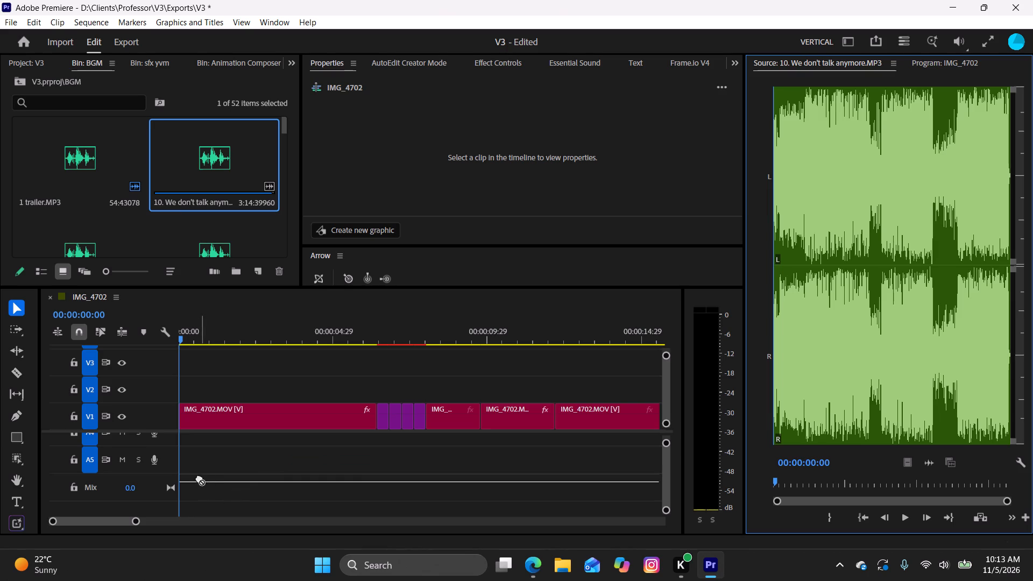
{"action": "left_click_drag", "start_coordinate": [199, 478], "coordinate": [175, 460]}
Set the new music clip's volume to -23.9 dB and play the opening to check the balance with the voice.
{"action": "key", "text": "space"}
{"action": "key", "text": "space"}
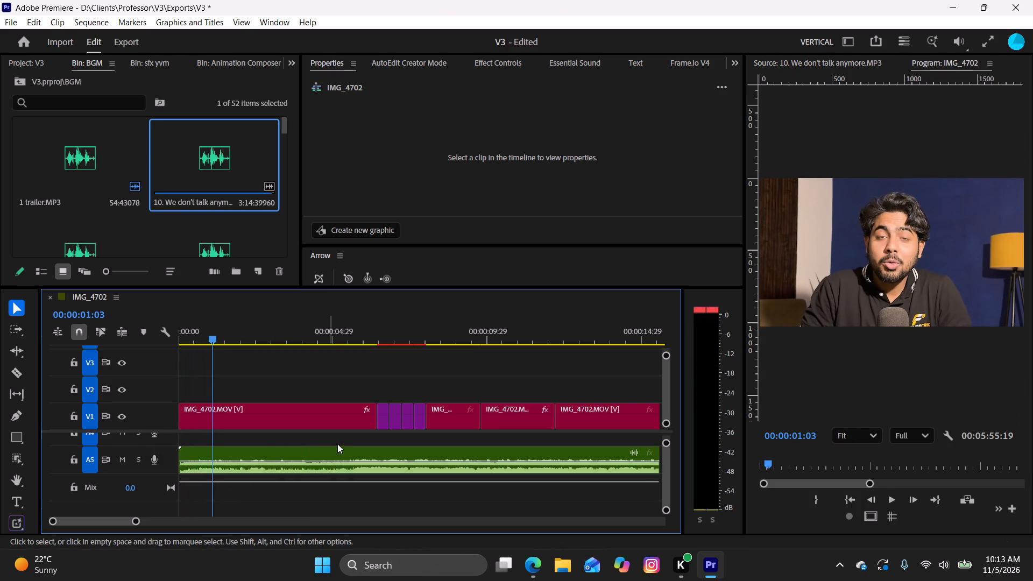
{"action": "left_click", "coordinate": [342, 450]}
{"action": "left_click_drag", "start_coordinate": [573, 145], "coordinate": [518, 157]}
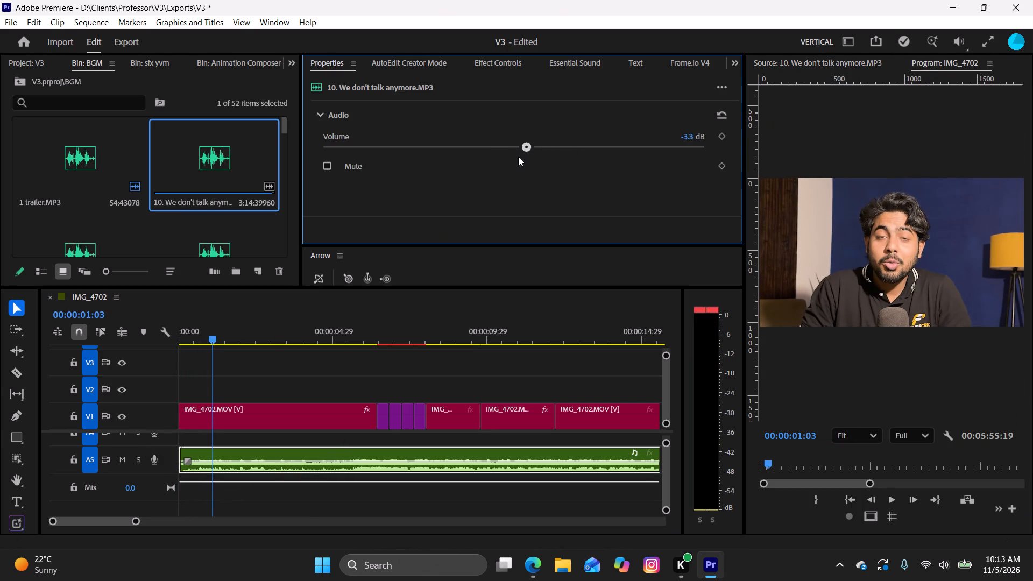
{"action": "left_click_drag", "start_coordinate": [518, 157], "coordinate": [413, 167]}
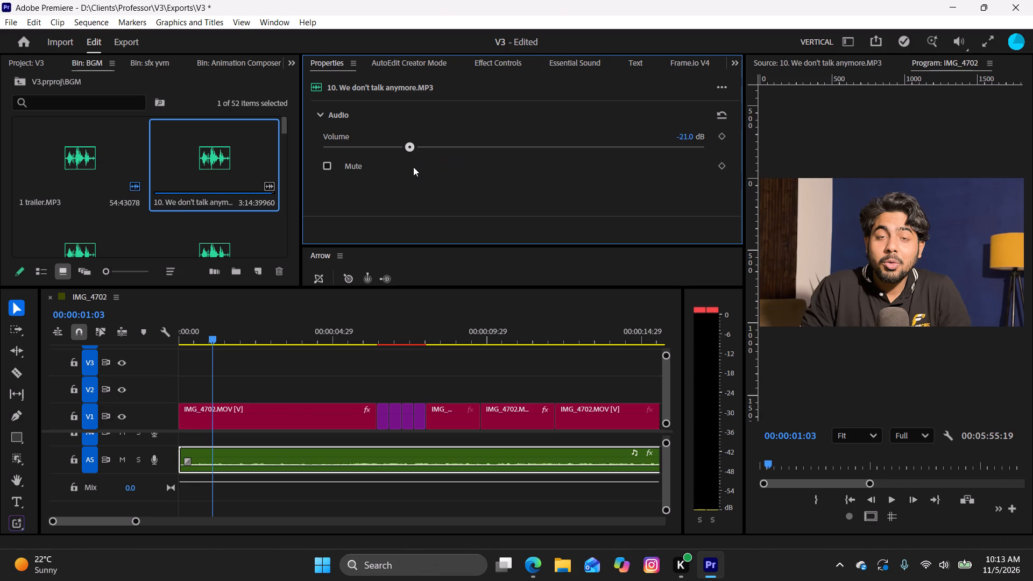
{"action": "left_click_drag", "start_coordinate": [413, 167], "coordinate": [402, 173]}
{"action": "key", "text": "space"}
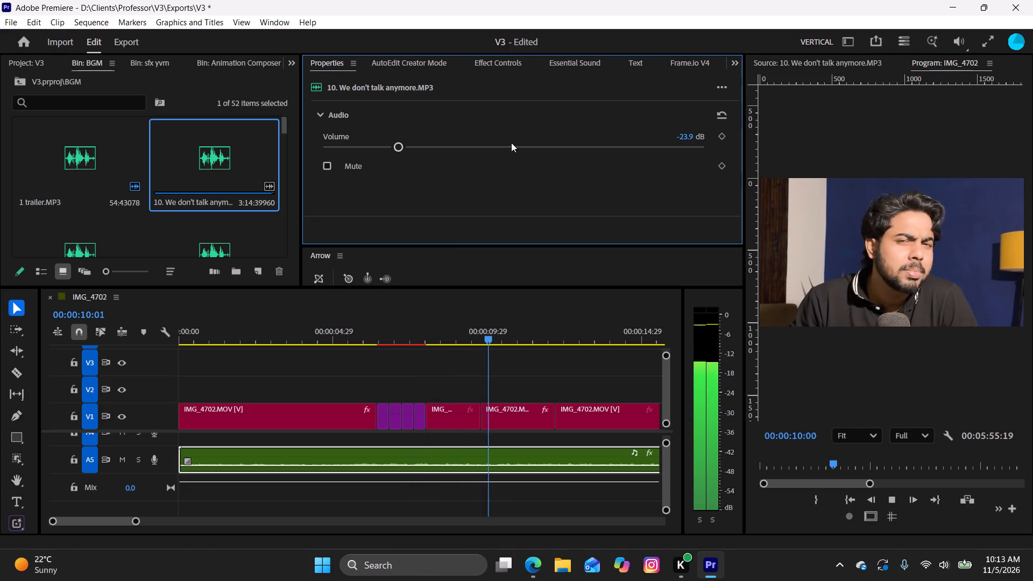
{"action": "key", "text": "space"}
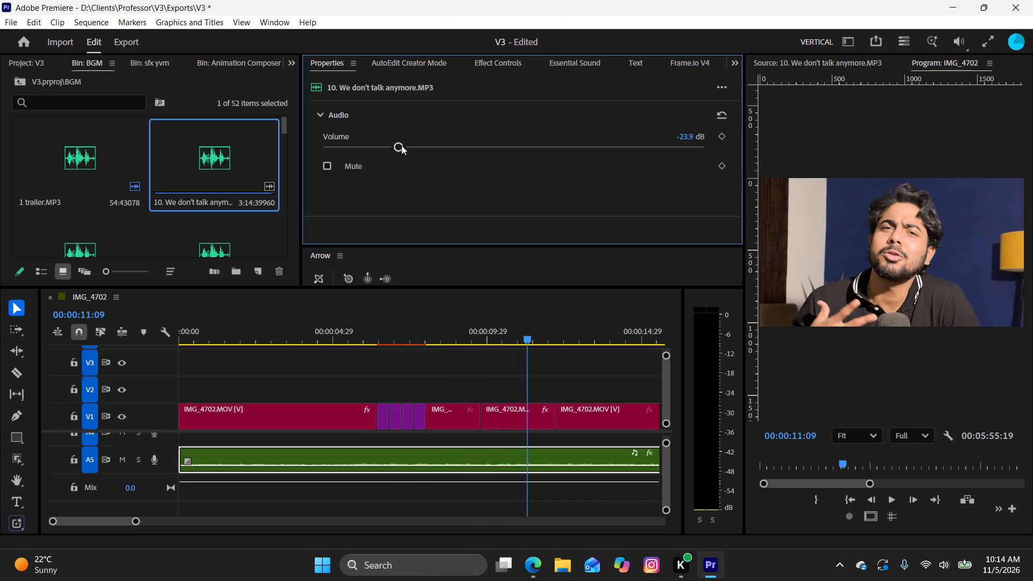
Set the 10. We don't talk anymore.MP3 clip's volume to -28.2 dB while playing the sequence.
{"action": "key", "text": "space"}
{"action": "left_click_drag", "start_coordinate": [399, 144], "coordinate": [390, 150]}
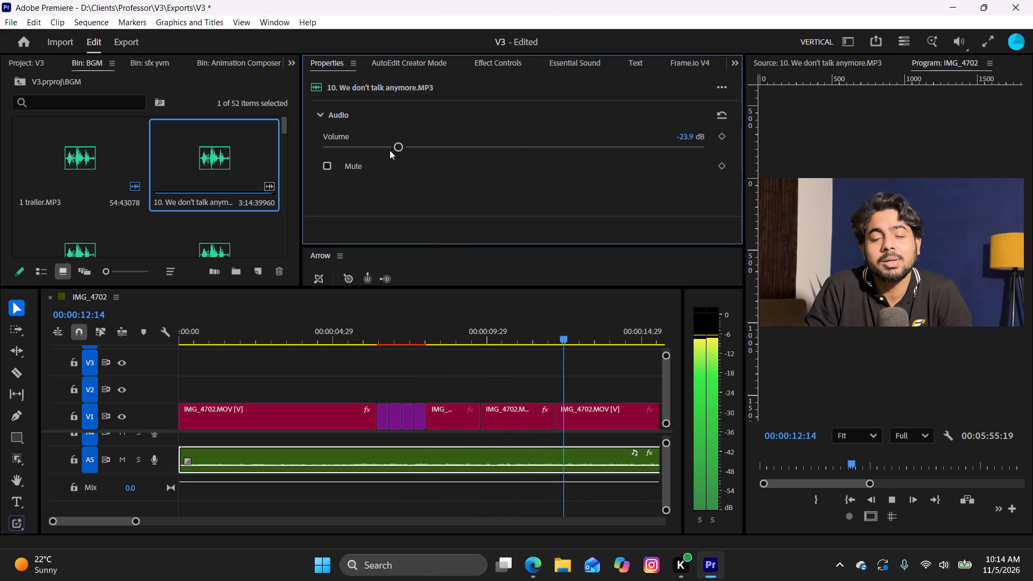
{"action": "left_click_drag", "start_coordinate": [390, 150], "coordinate": [385, 153]}
{"action": "left_click_drag", "start_coordinate": [392, 145], "coordinate": [384, 148]}
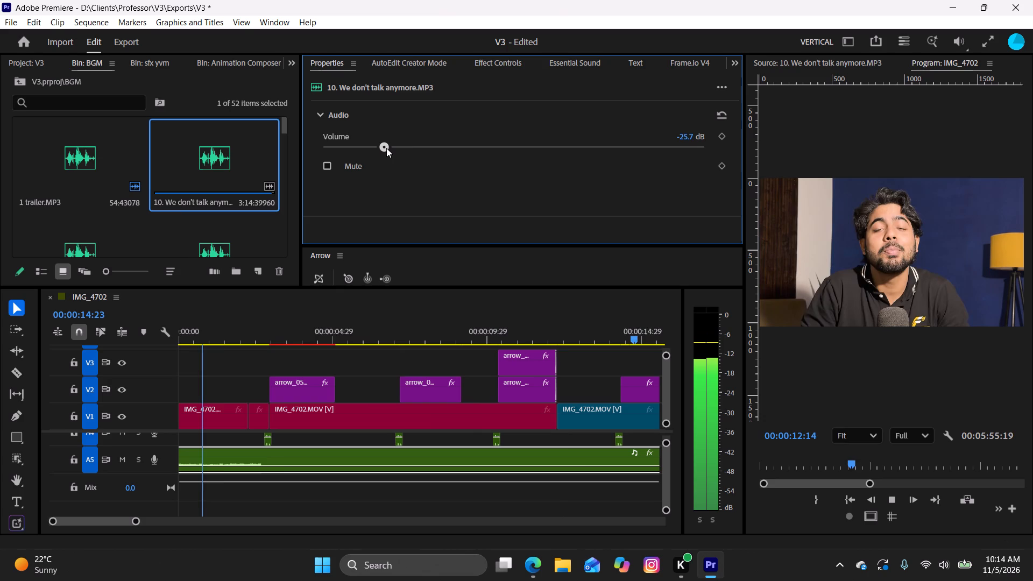
{"action": "key", "text": "space"}
Browse the BGM bin for alternative background music and audition bgm.mp3 from its beginning.
{"action": "scroll", "coordinate": [227, 179], "scroll_direction": "down", "scroll_amount": 1}
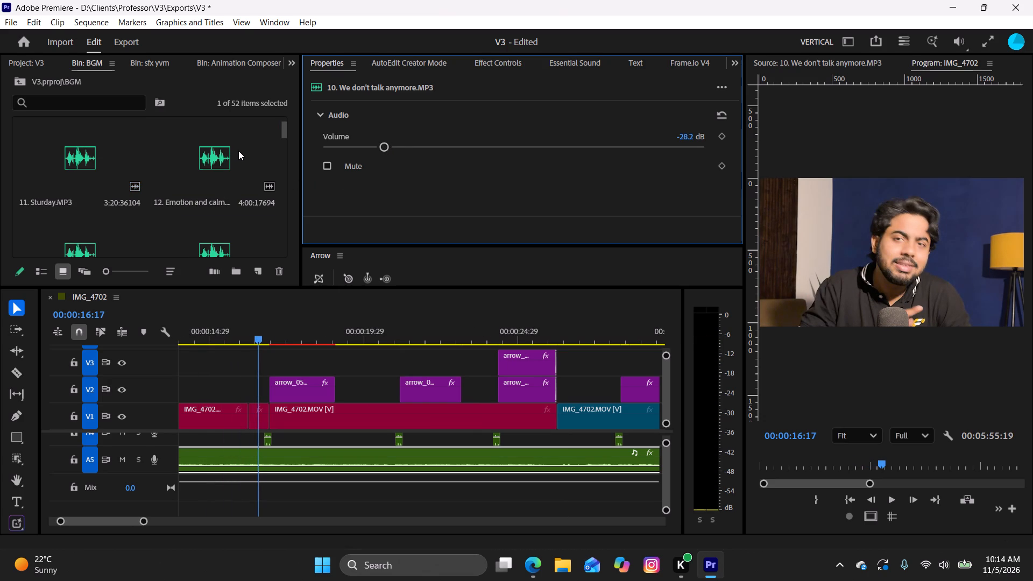
{"action": "scroll", "coordinate": [238, 151], "scroll_direction": "down", "scroll_amount": 1}
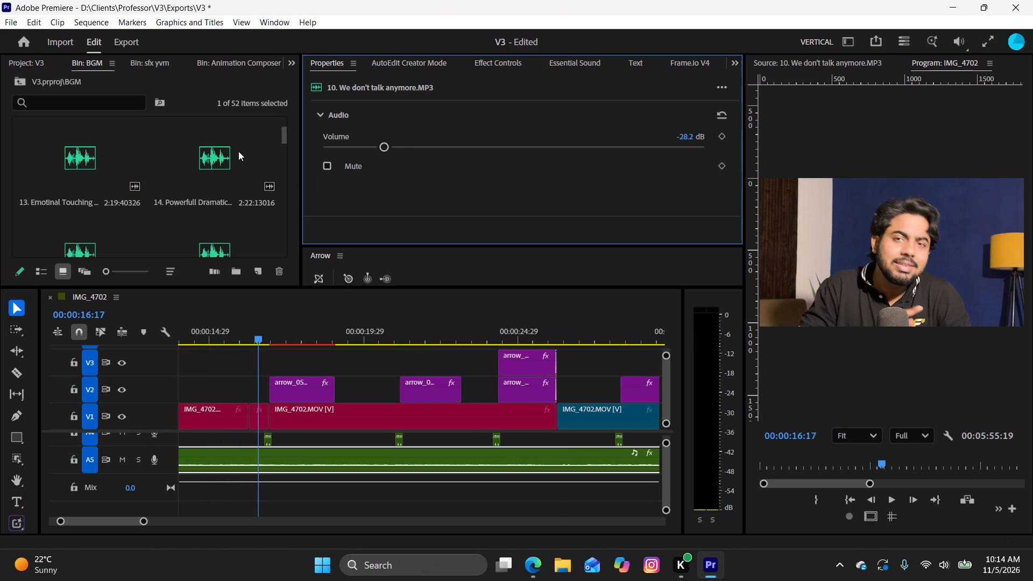
{"action": "scroll", "coordinate": [238, 151], "scroll_direction": "down", "scroll_amount": 1}
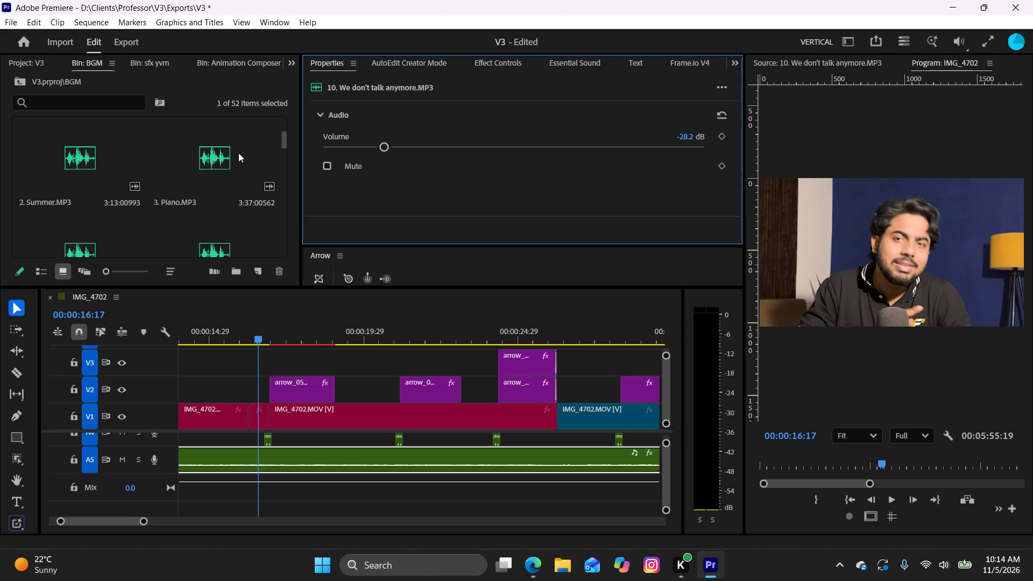
{"action": "scroll", "coordinate": [237, 160], "scroll_direction": "down", "scroll_amount": 1}
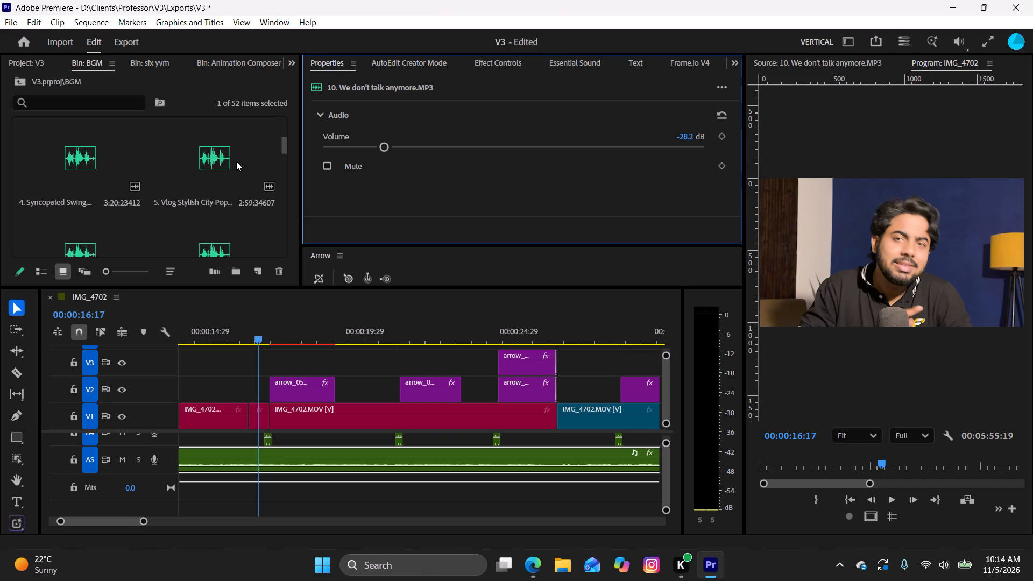
{"action": "scroll", "coordinate": [236, 164], "scroll_direction": "down", "scroll_amount": 1}
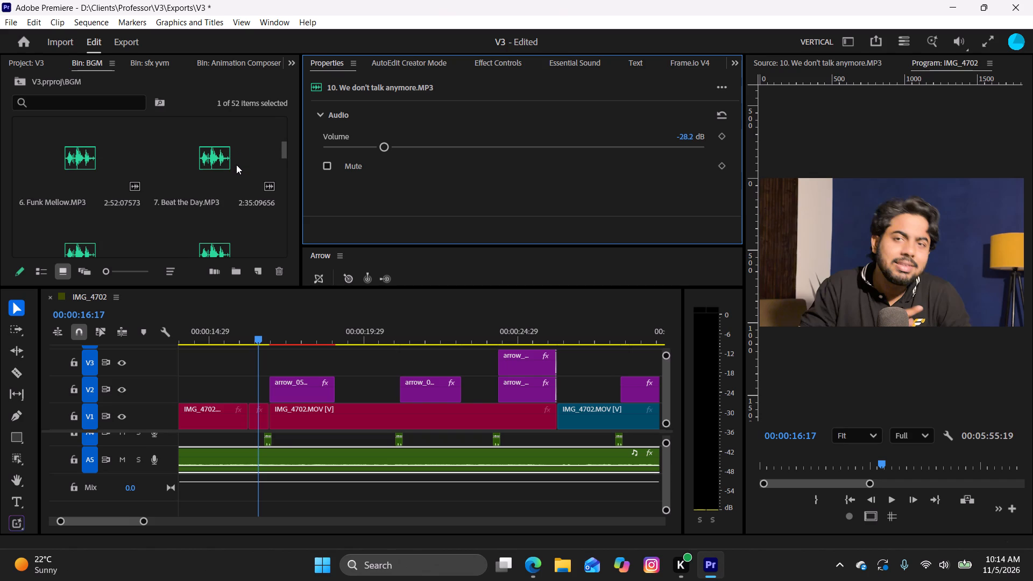
{"action": "scroll", "coordinate": [236, 165], "scroll_direction": "down", "scroll_amount": 1}
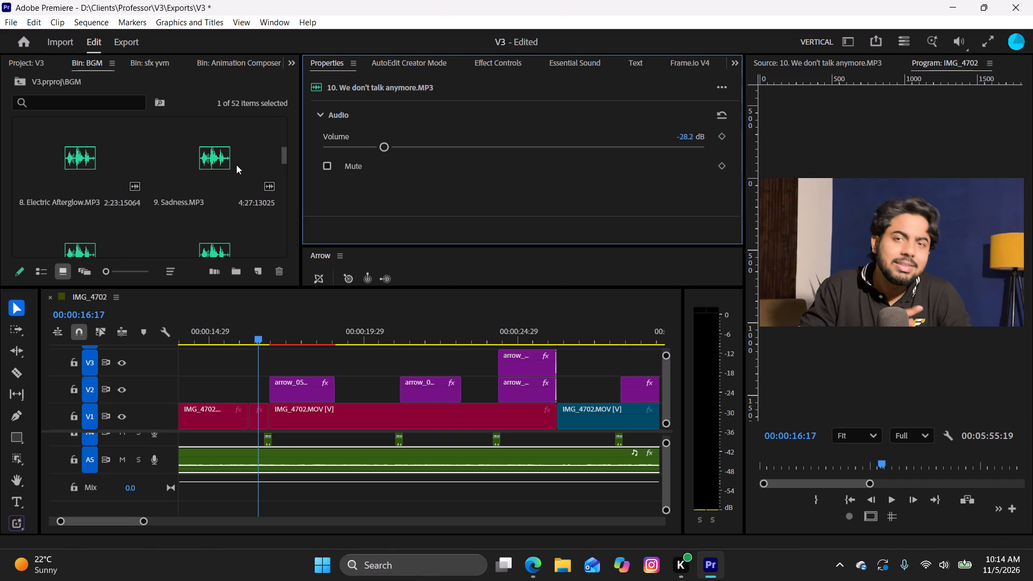
{"action": "scroll", "coordinate": [236, 165], "scroll_direction": "down", "scroll_amount": 1}
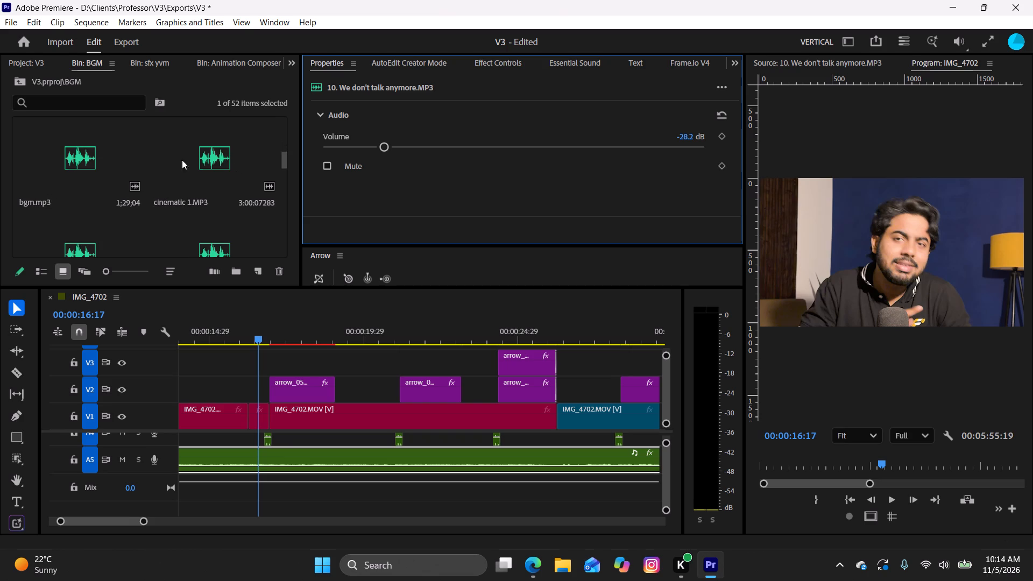
{"action": "double_click", "coordinate": [86, 161]}
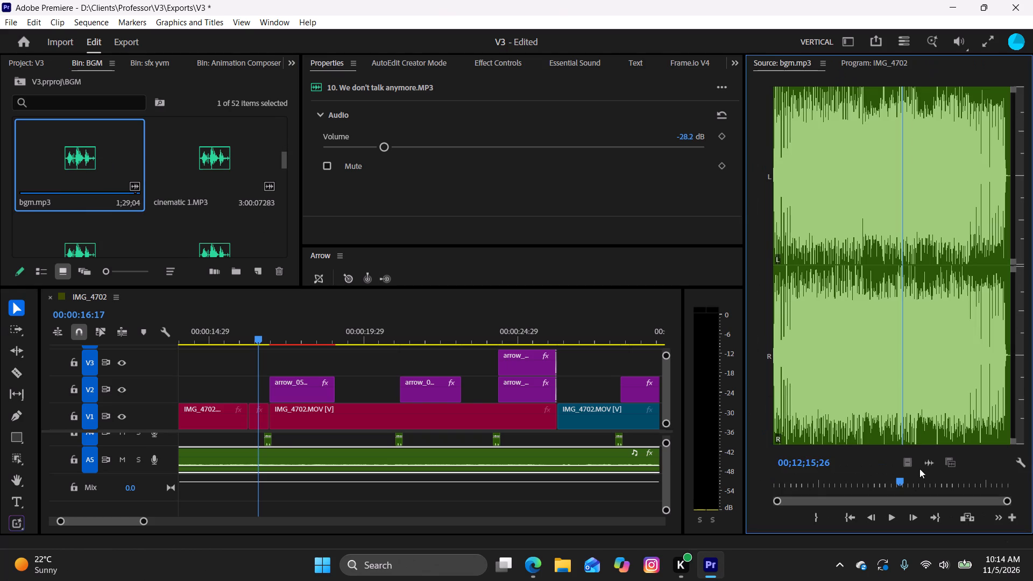
{"action": "left_click", "coordinate": [896, 515]}
{"action": "left_click_drag", "start_coordinate": [904, 478], "coordinate": [902, 478]}
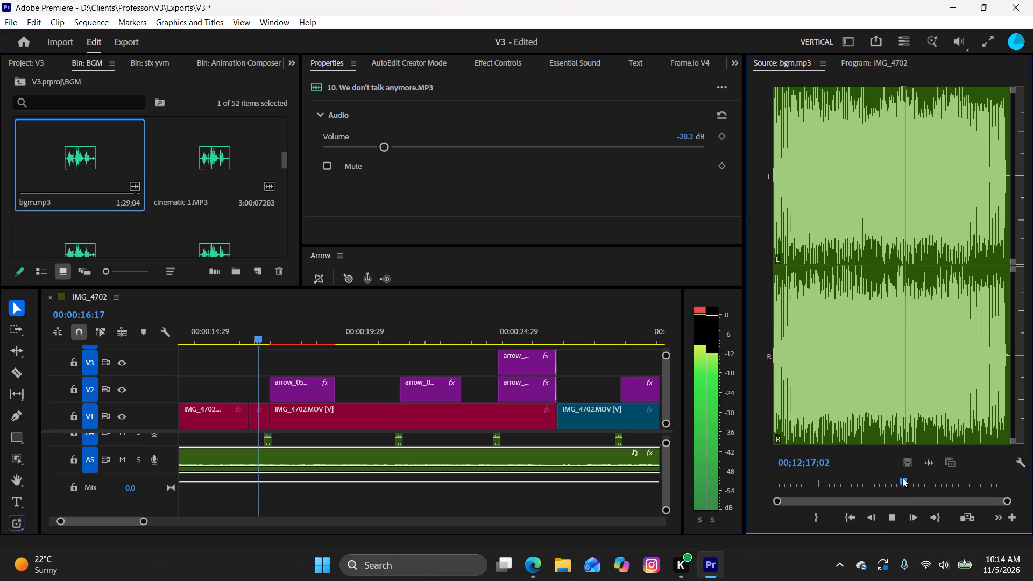
{"action": "left_click_drag", "start_coordinate": [902, 478], "coordinate": [765, 488]}
{"action": "key", "text": "space"}
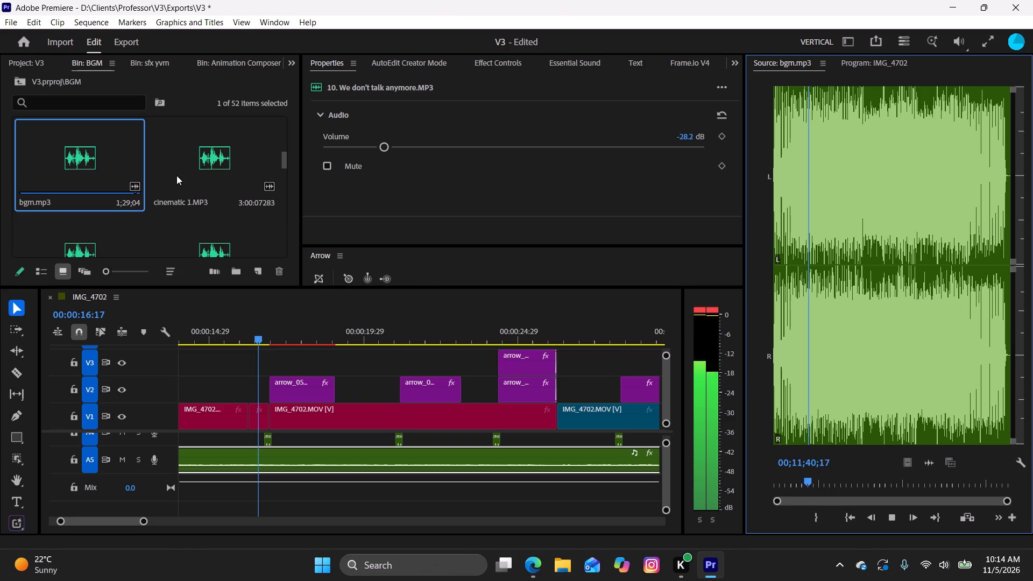
Browse the BGM bin and audition cinematic 2.MP3 and Do it.mp3, playing the latter from its beginning.
{"action": "scroll", "coordinate": [207, 200], "scroll_direction": "down", "scroll_amount": 1}
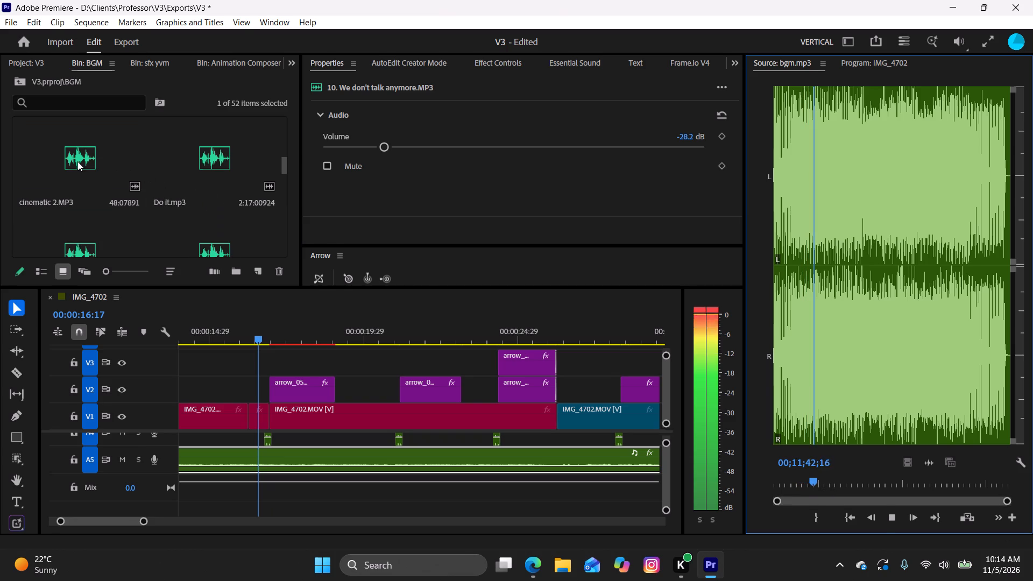
{"action": "double_click", "coordinate": [77, 161]}
{"action": "left_click", "coordinate": [887, 514]}
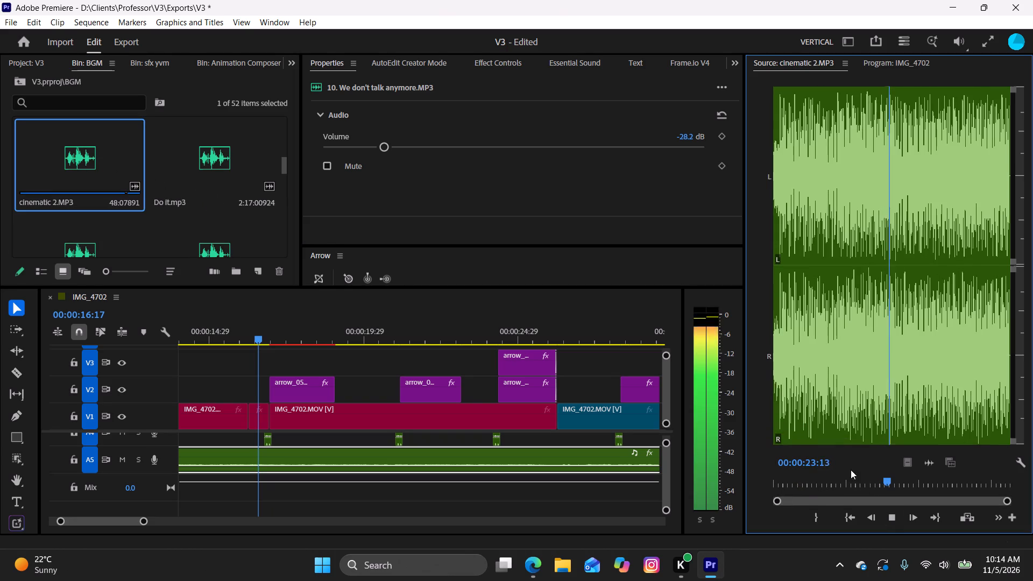
{"action": "double_click", "coordinate": [221, 162]}
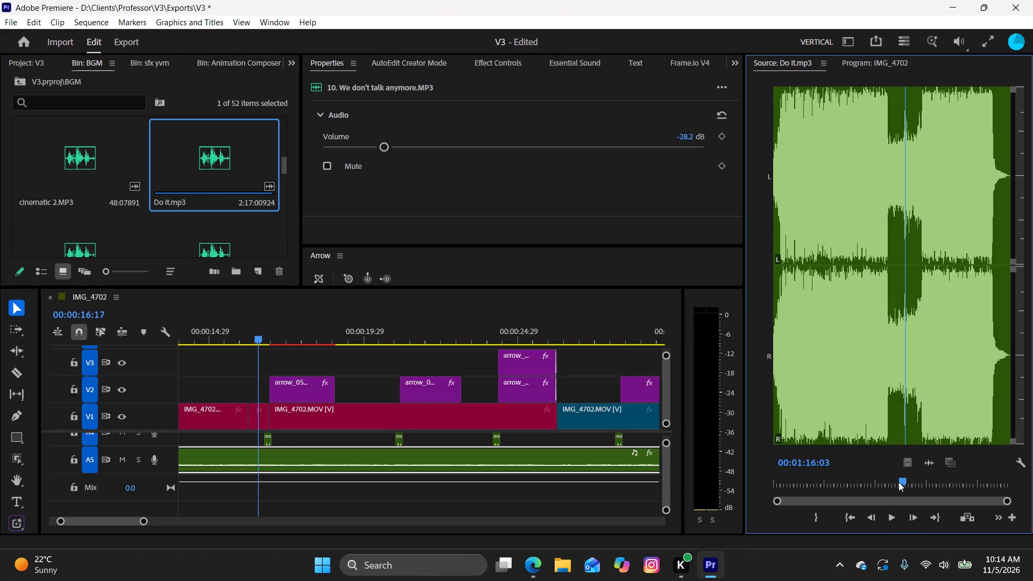
{"action": "left_click_drag", "start_coordinate": [898, 483], "coordinate": [889, 493]}
{"action": "left_click", "coordinate": [890, 520]}
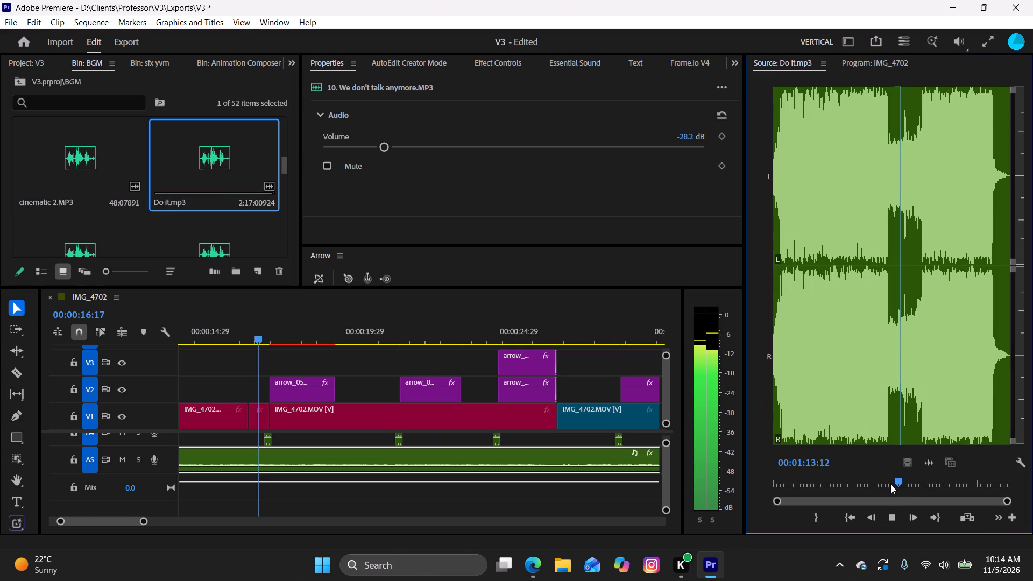
{"action": "left_click_drag", "start_coordinate": [890, 484], "coordinate": [703, 491]}
{"action": "left_click", "coordinate": [892, 514]}
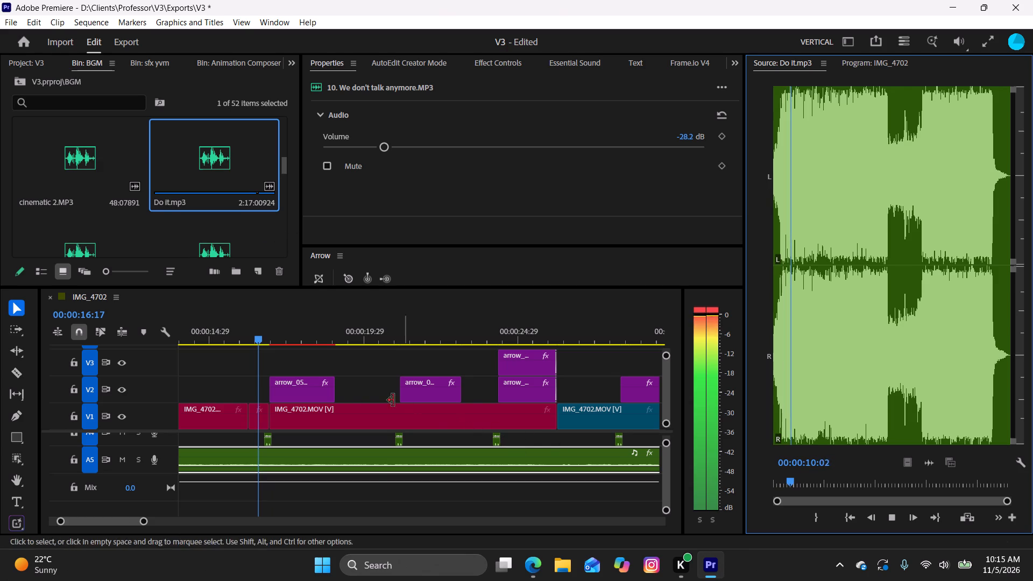
Replace the 10. We don't talk anymore.MP3 music on track A5 with the audio of Do it.mp3, starting at 00:00:00:00.
{"action": "left_click", "coordinate": [374, 459]}
{"action": "key", "text": "BackSpace"}
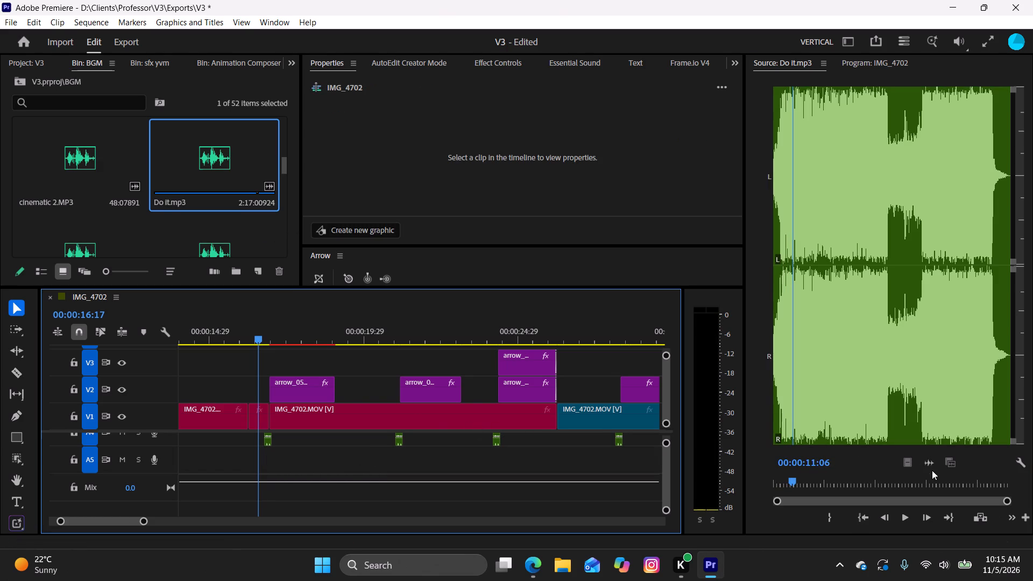
{"action": "left_click_drag", "start_coordinate": [926, 461], "coordinate": [283, 473]}
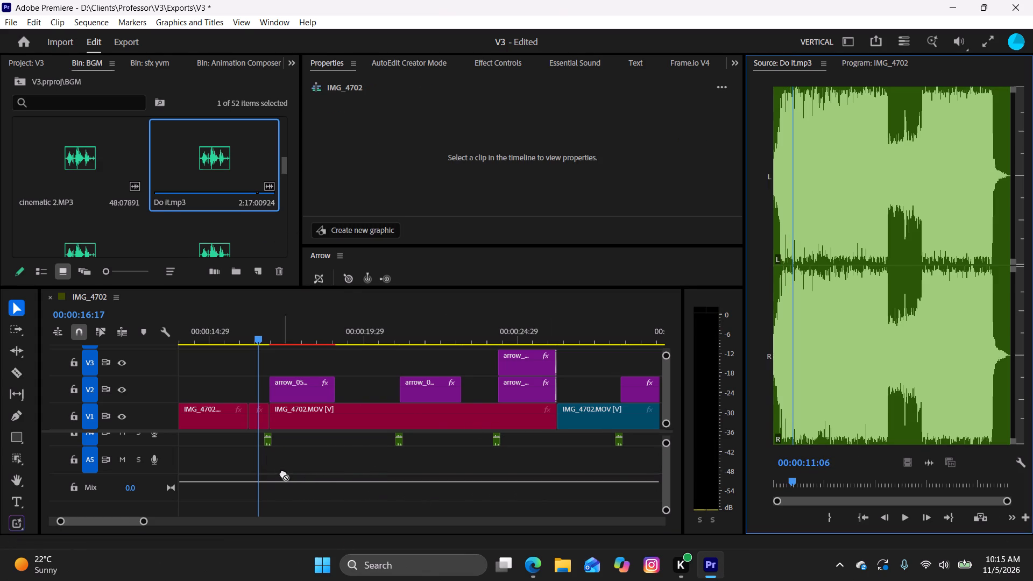
{"action": "left_click_drag", "start_coordinate": [283, 473], "coordinate": [144, 472]}
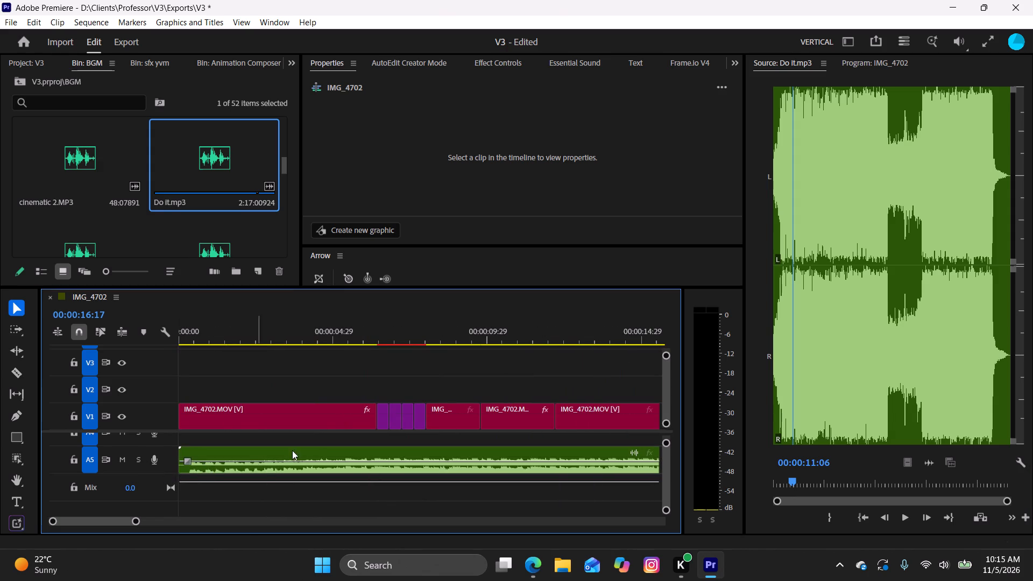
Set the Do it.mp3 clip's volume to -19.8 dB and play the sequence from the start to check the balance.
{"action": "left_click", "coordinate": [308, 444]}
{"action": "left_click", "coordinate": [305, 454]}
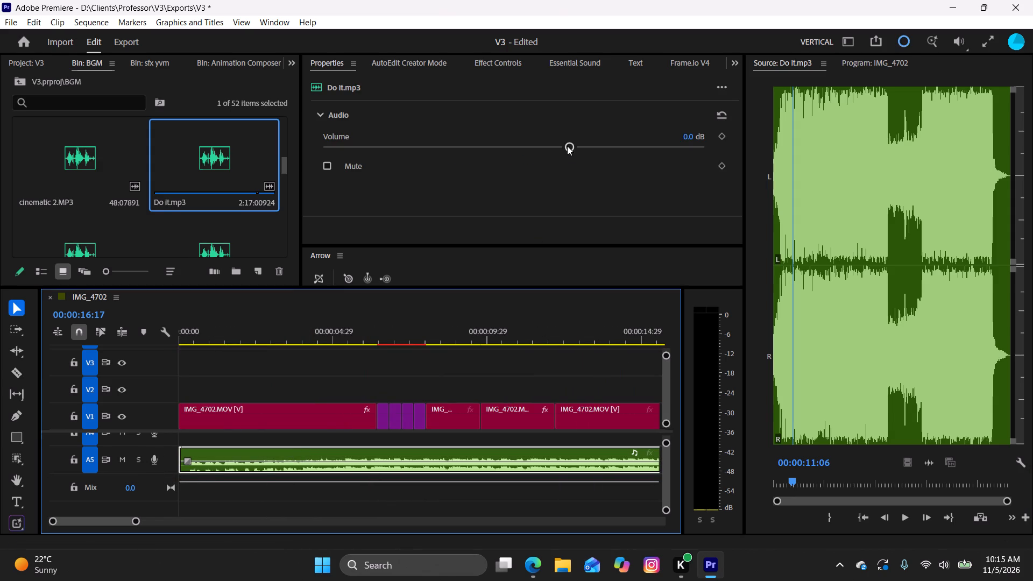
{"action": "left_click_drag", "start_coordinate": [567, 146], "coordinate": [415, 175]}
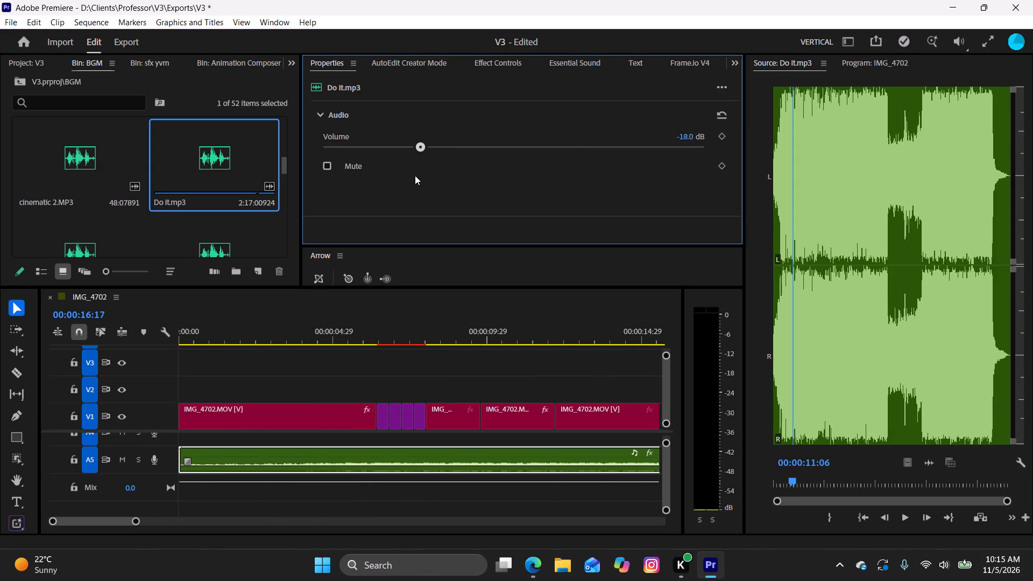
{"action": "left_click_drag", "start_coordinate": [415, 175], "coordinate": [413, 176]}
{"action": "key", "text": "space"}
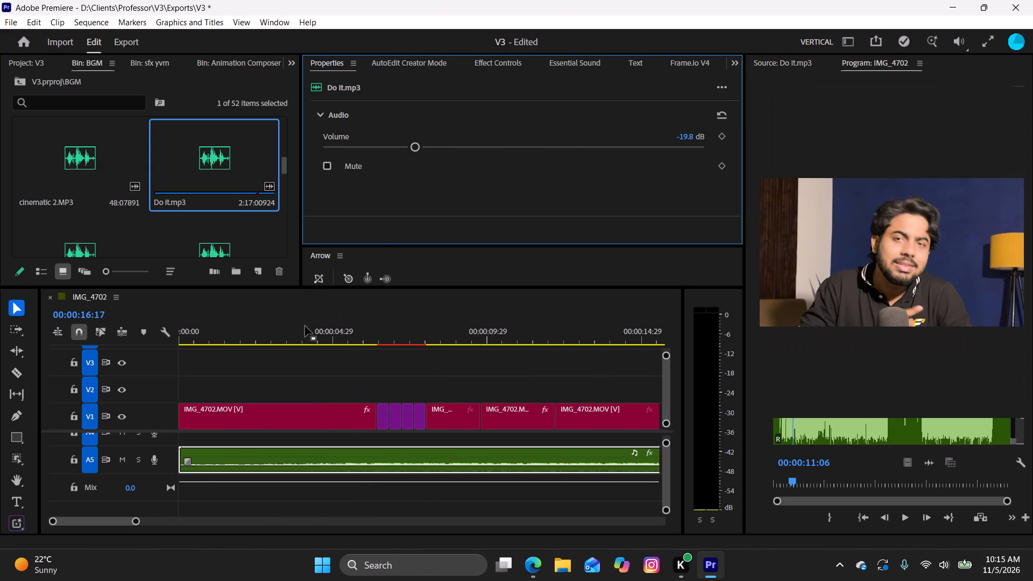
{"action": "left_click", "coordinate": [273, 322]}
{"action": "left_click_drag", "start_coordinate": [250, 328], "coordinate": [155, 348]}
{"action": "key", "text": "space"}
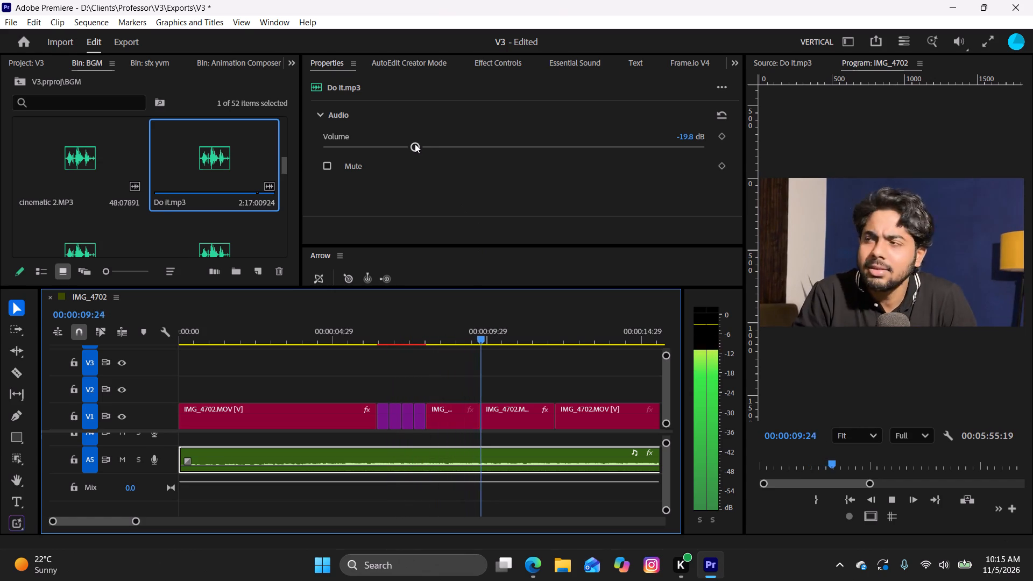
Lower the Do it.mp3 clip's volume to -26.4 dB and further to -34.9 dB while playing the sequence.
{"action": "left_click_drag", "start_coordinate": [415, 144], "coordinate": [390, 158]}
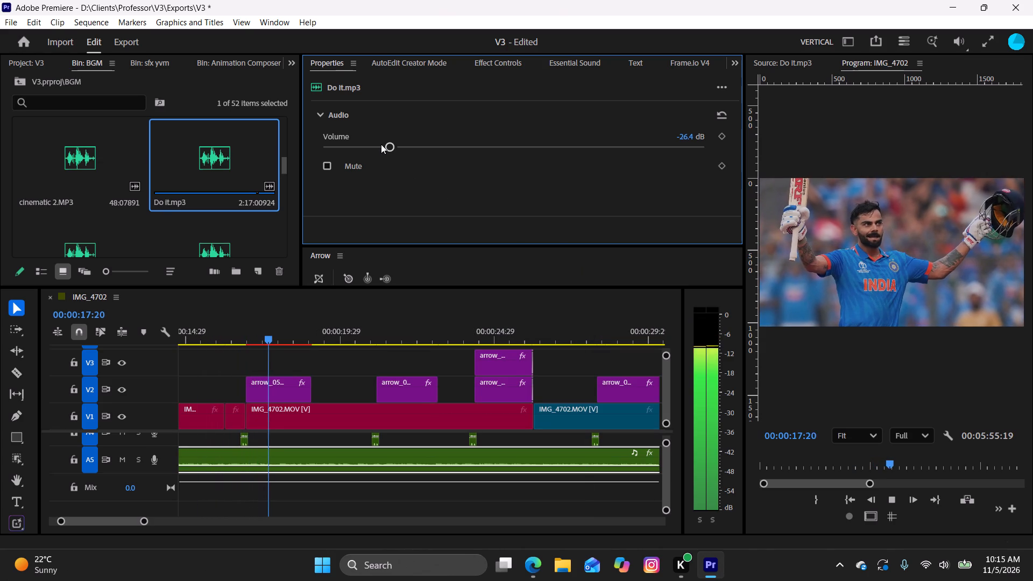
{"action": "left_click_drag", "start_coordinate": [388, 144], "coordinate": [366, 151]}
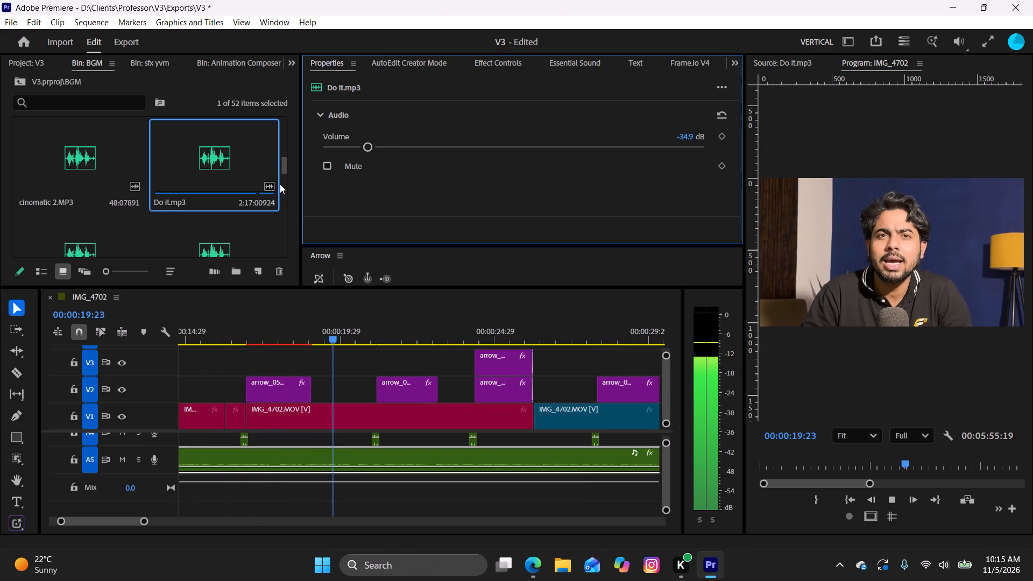
Browse the BGM bin further and audition documentry.MP3 and Intro 1.mpeg from their beginnings.
{"action": "left_click_drag", "start_coordinate": [282, 169], "coordinate": [282, 176]}
{"action": "double_click", "coordinate": [84, 136]}
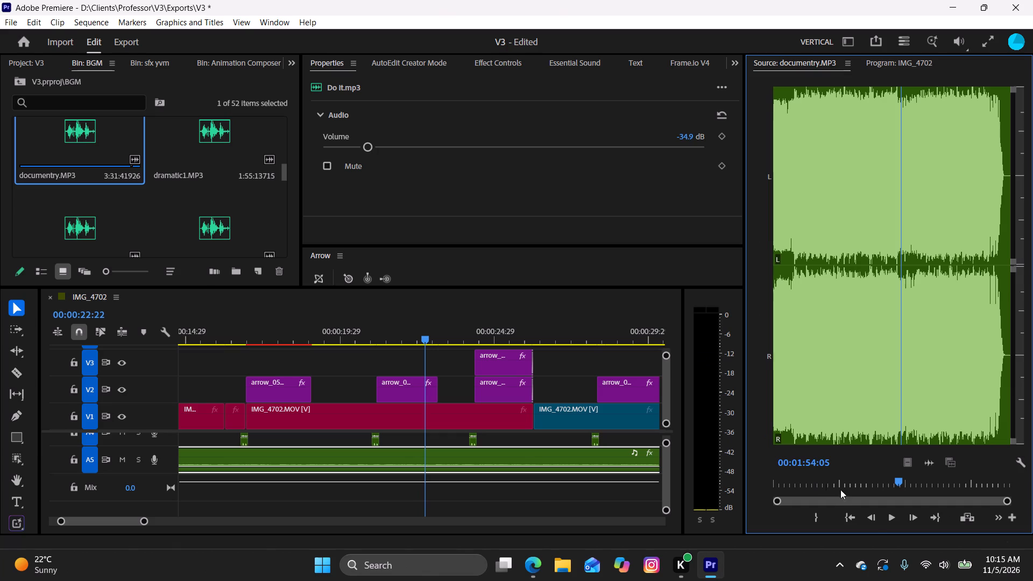
{"action": "left_click", "coordinate": [893, 519]}
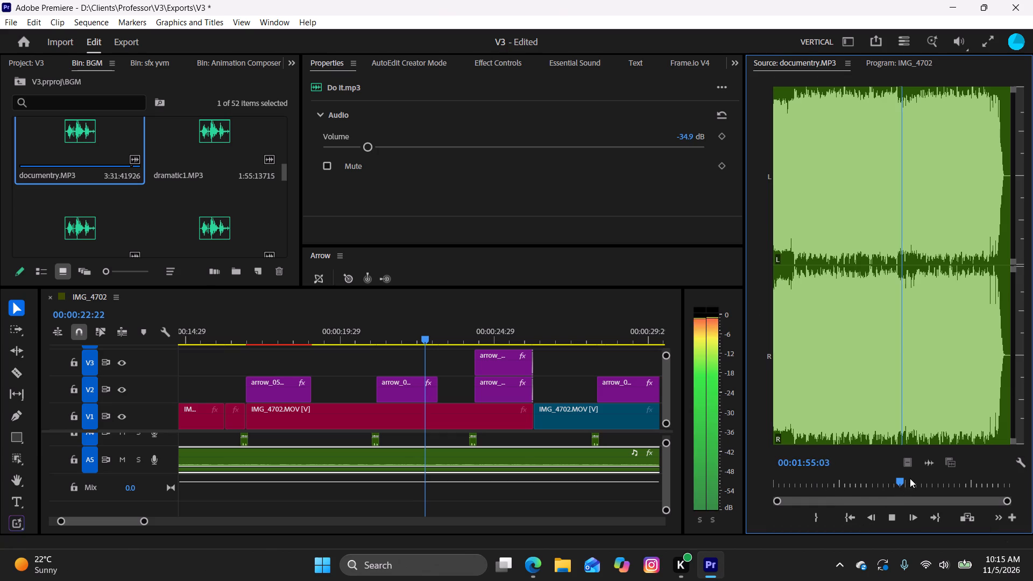
{"action": "left_click_drag", "start_coordinate": [901, 479], "coordinate": [753, 485]}
{"action": "key", "text": "space"}
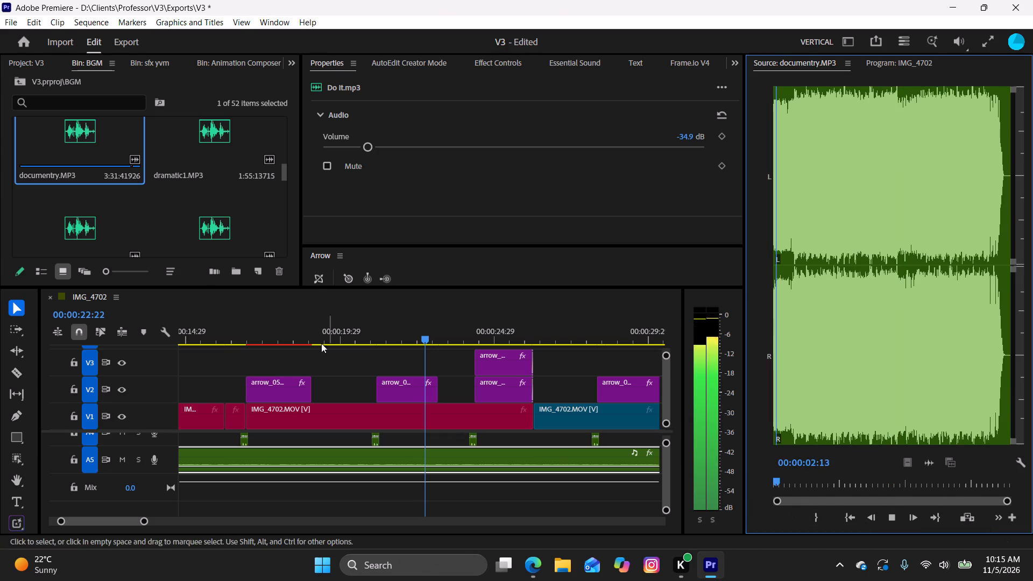
{"action": "scroll", "coordinate": [247, 218], "scroll_direction": "down", "scroll_amount": 1}
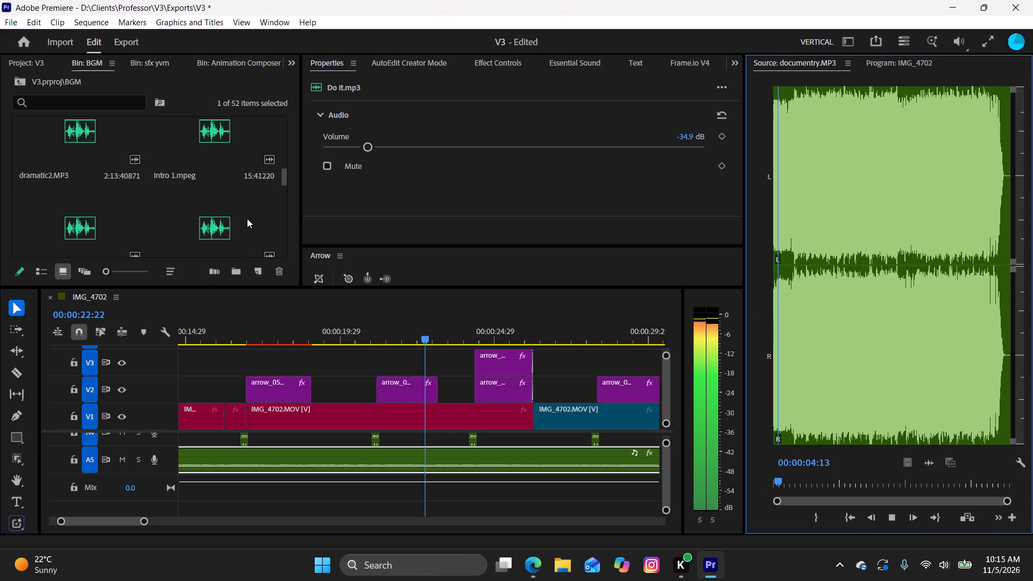
{"action": "scroll", "coordinate": [247, 218], "scroll_direction": "down", "scroll_amount": 1}
{"action": "scroll", "coordinate": [247, 218], "scroll_direction": "up", "scroll_amount": 1}
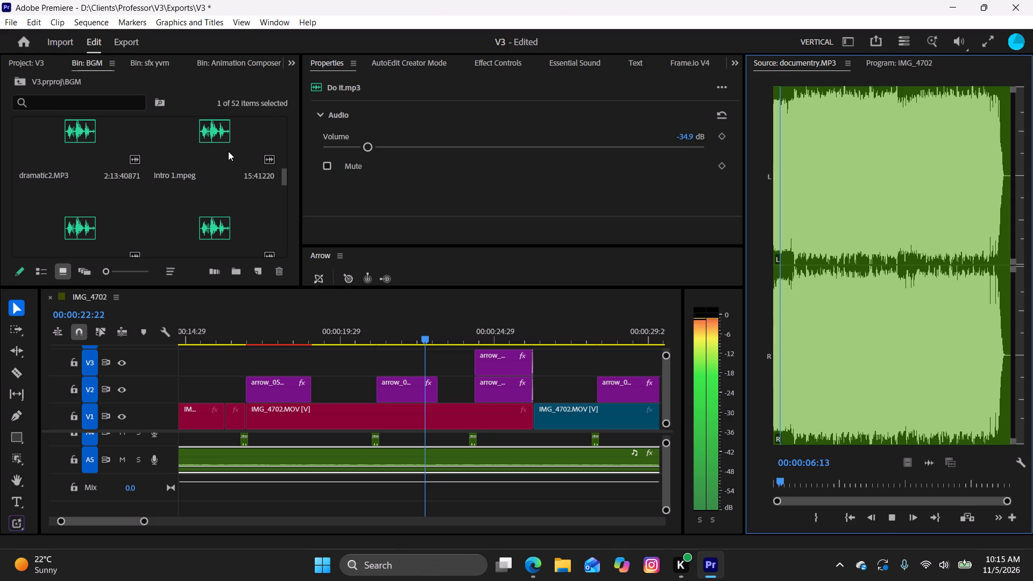
{"action": "double_click", "coordinate": [228, 152]}
{"action": "left_click_drag", "start_coordinate": [842, 488], "coordinate": [703, 504]}
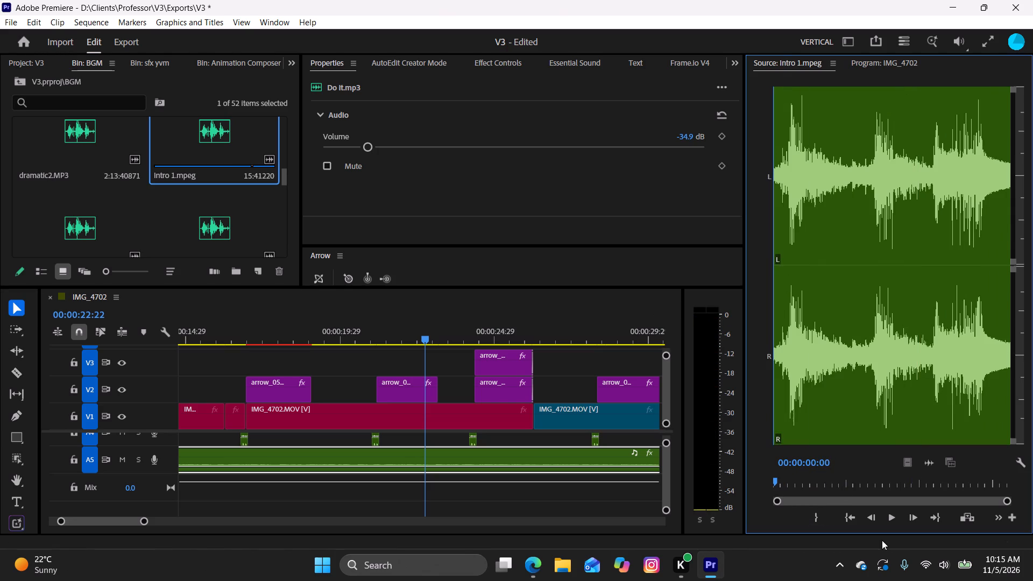
{"action": "left_click", "coordinate": [889, 520]}
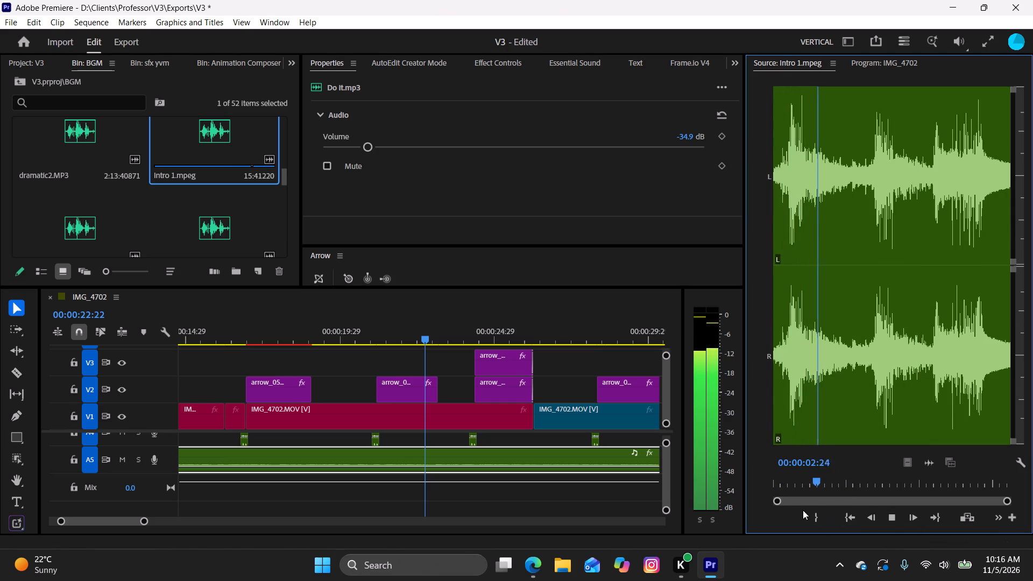
Delete the Do it.mp3 clip from track A5 and return the sequence playhead to 00:00:00:00.
{"action": "key", "text": "n"}
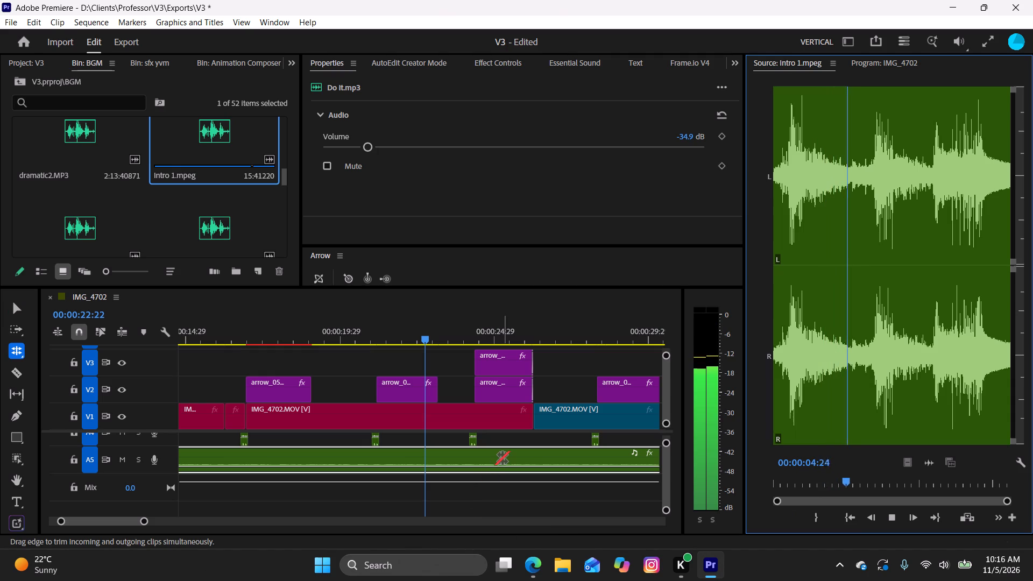
{"action": "key", "text": "v"}
{"action": "left_click", "coordinate": [503, 458]}
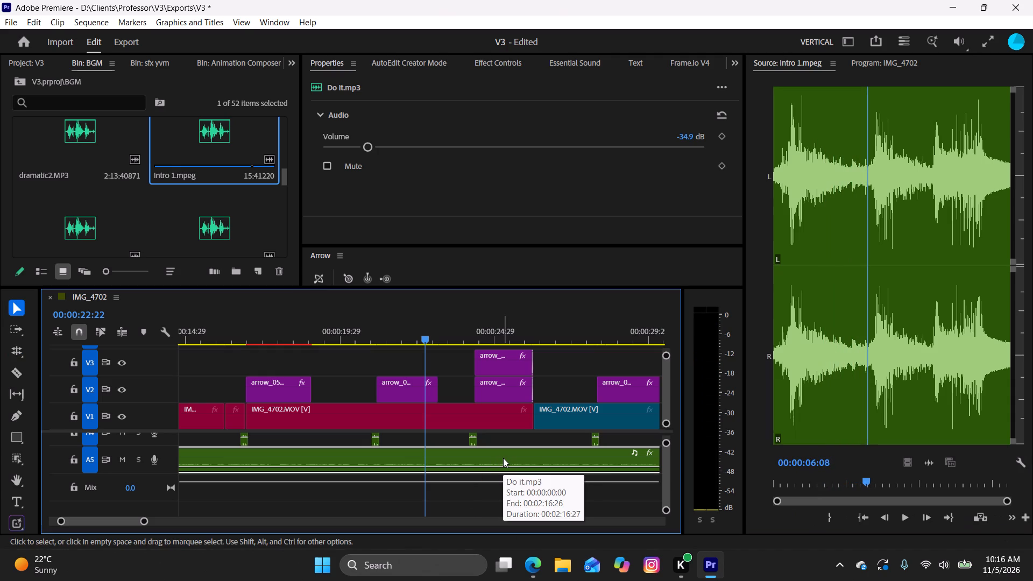
{"action": "key", "text": "BackSpace"}
{"action": "left_click_drag", "start_coordinate": [424, 331], "coordinate": [68, 327]}
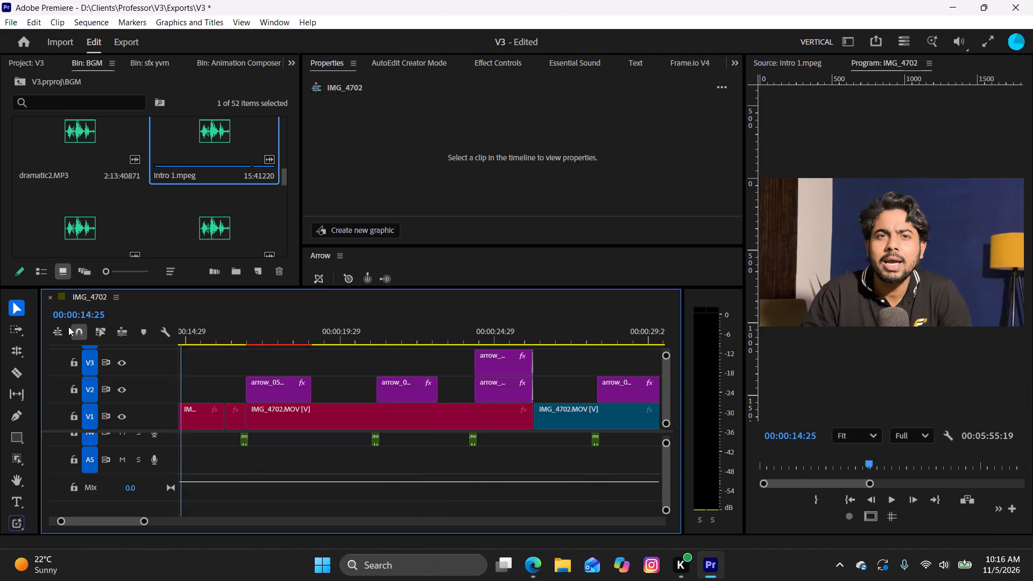
{"action": "left_click_drag", "start_coordinate": [68, 327], "coordinate": [0, 369]}
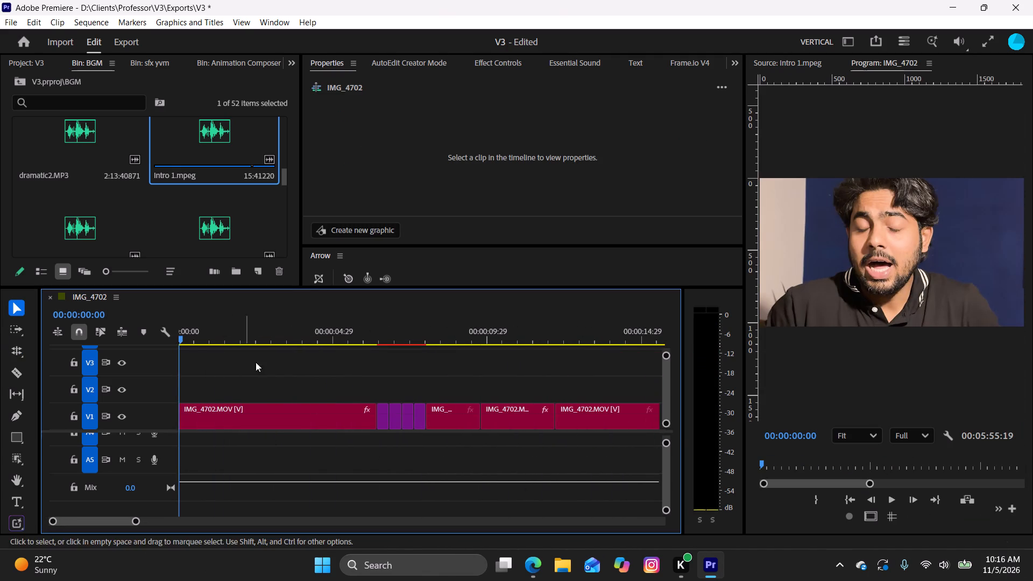
Audition the remaining parts of Intro 1.mpeg and mark an In point at 00:00:11:18.
{"action": "left_click", "coordinate": [781, 61]}
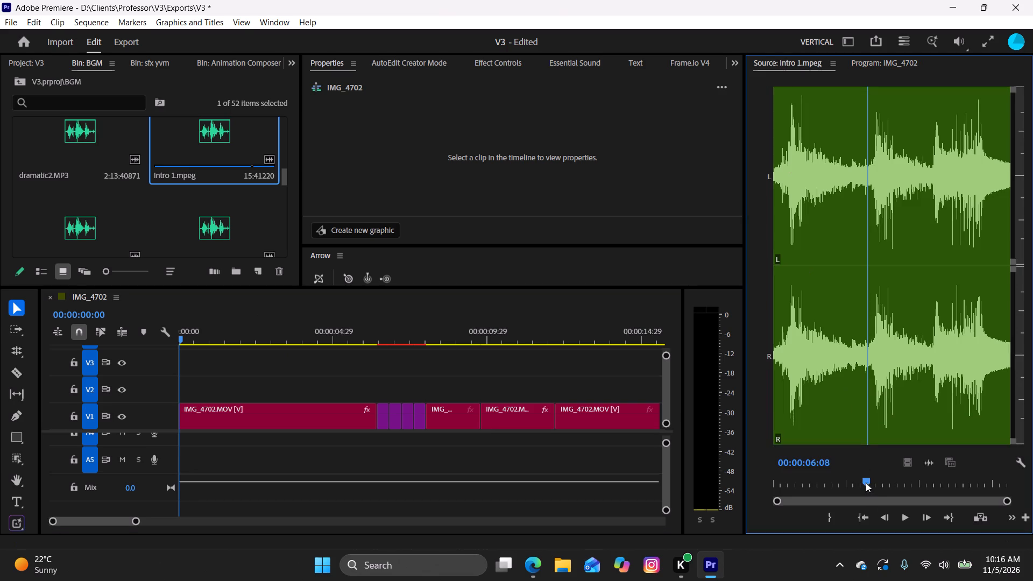
{"action": "key", "text": "space"}
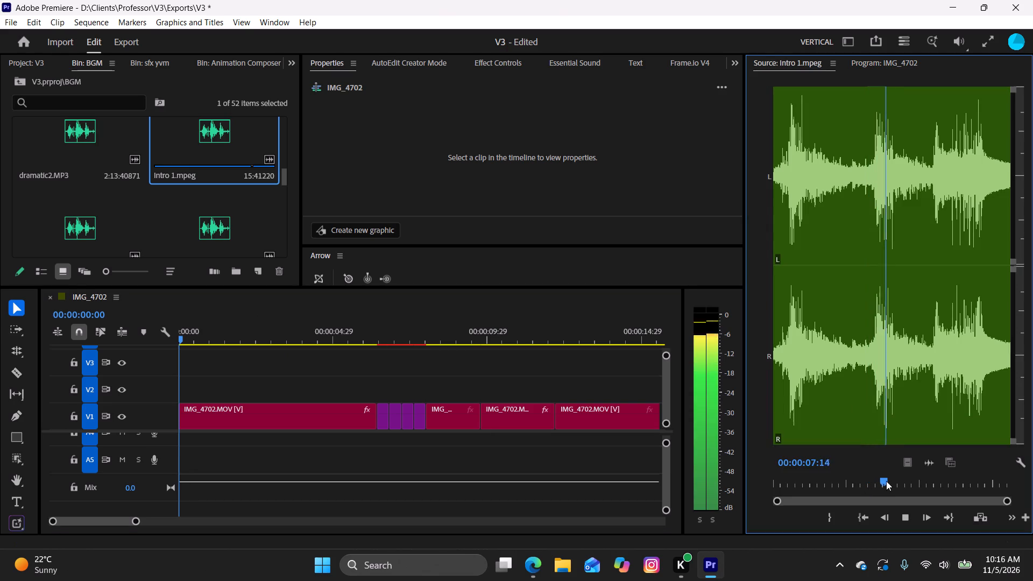
{"action": "key", "text": "space"}
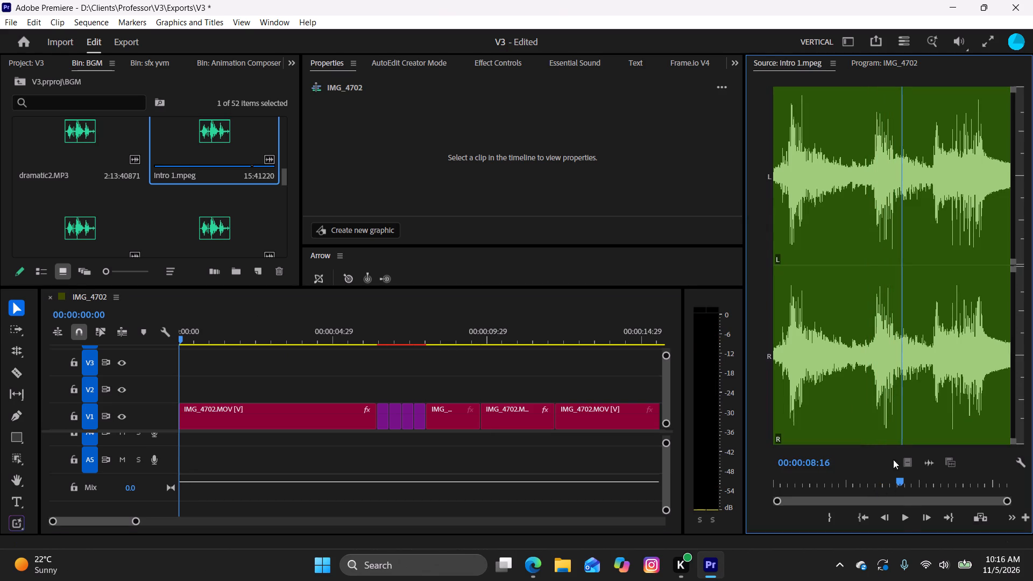
{"action": "left_click_drag", "start_coordinate": [901, 484], "coordinate": [919, 499]}
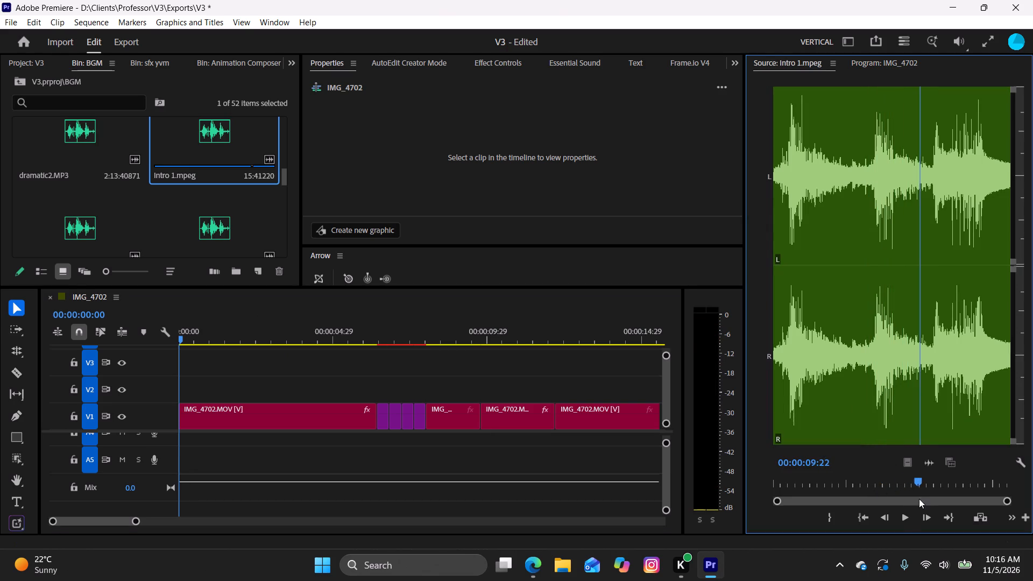
{"action": "left_click_drag", "start_coordinate": [919, 499], "coordinate": [925, 506]}
{"action": "key", "text": "space"}
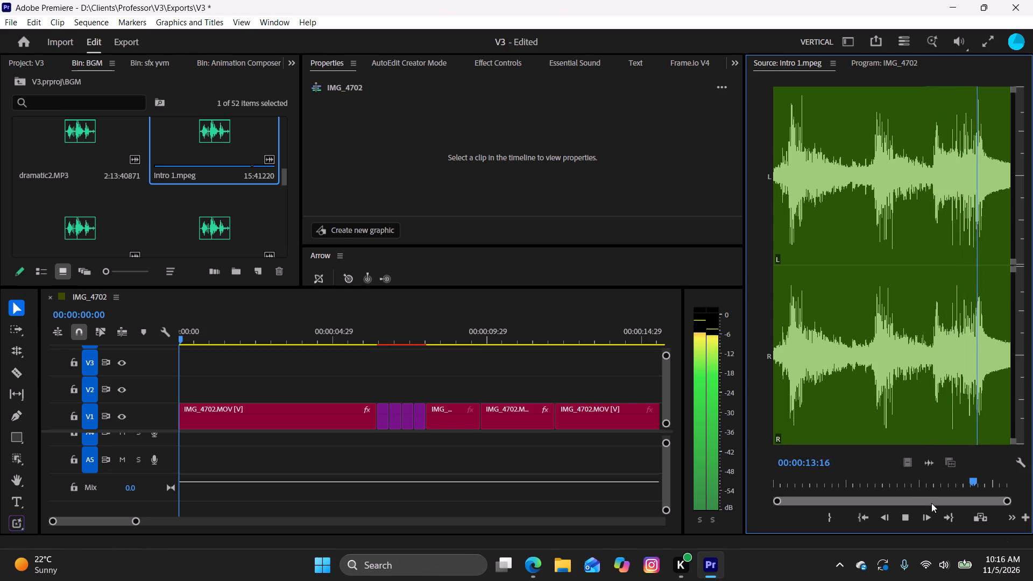
{"action": "key", "text": "space"}
{"action": "left_click_drag", "start_coordinate": [977, 484], "coordinate": [966, 496]}
{"action": "left_click_drag", "start_coordinate": [954, 493], "coordinate": [949, 502]}
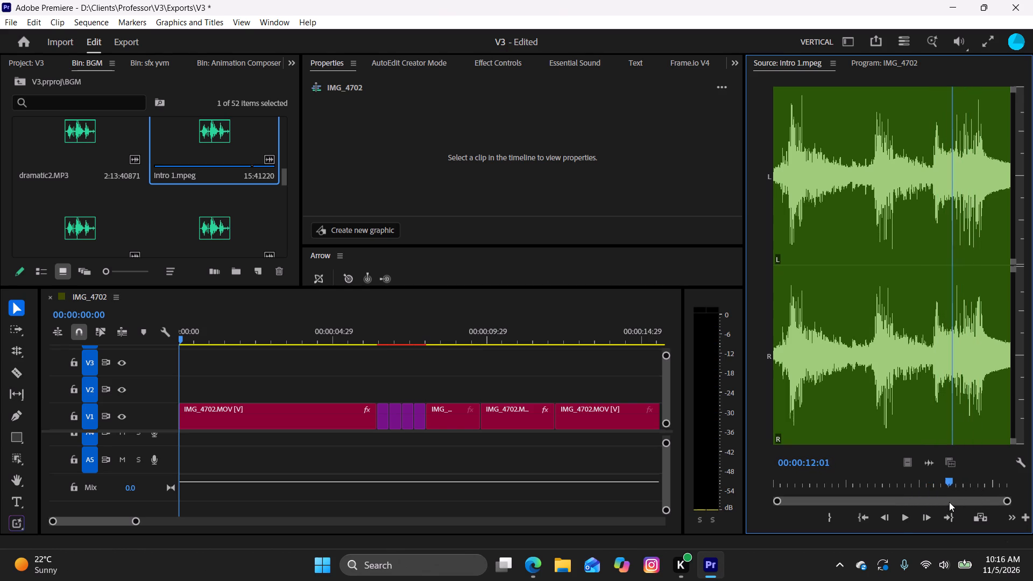
{"action": "left_click_drag", "start_coordinate": [949, 502], "coordinate": [946, 510]}
{"action": "key", "text": "i"}
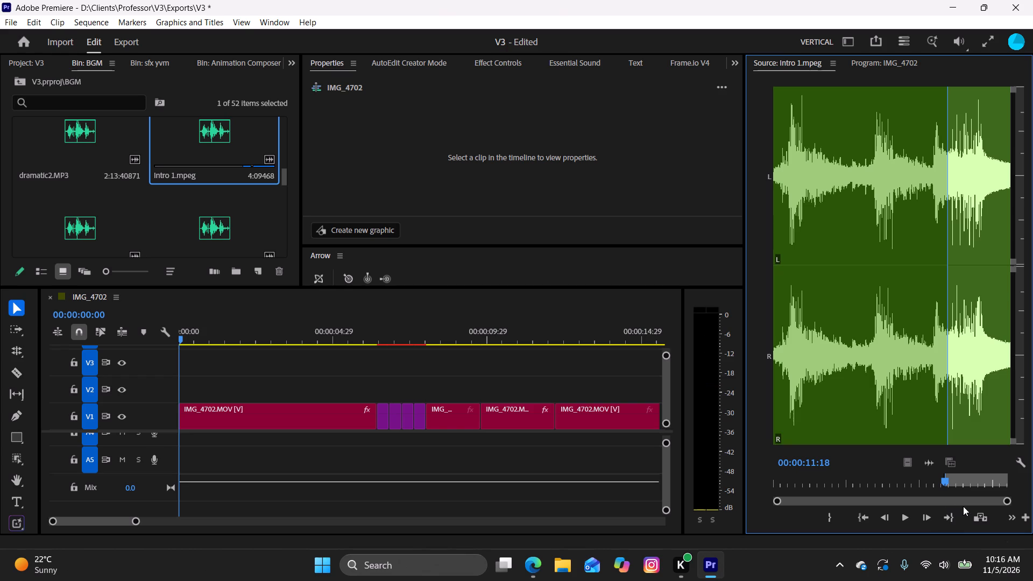
Audition Intro 1.mpeg from around the In point and mark an Out point at 00:00:13:01.
{"action": "left_click_drag", "start_coordinate": [947, 482], "coordinate": [967, 507]}
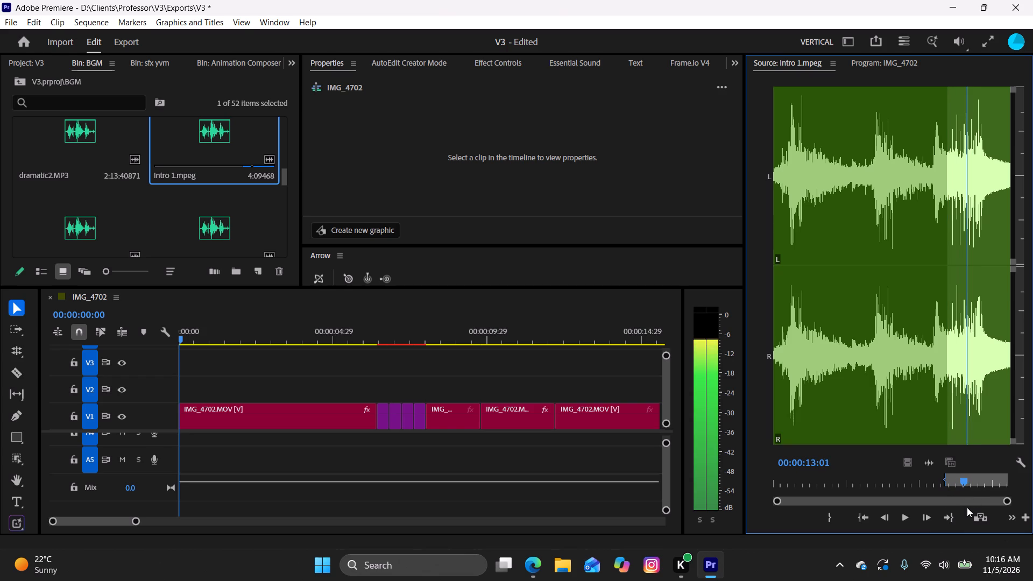
{"action": "left_click_drag", "start_coordinate": [967, 507], "coordinate": [964, 519]}
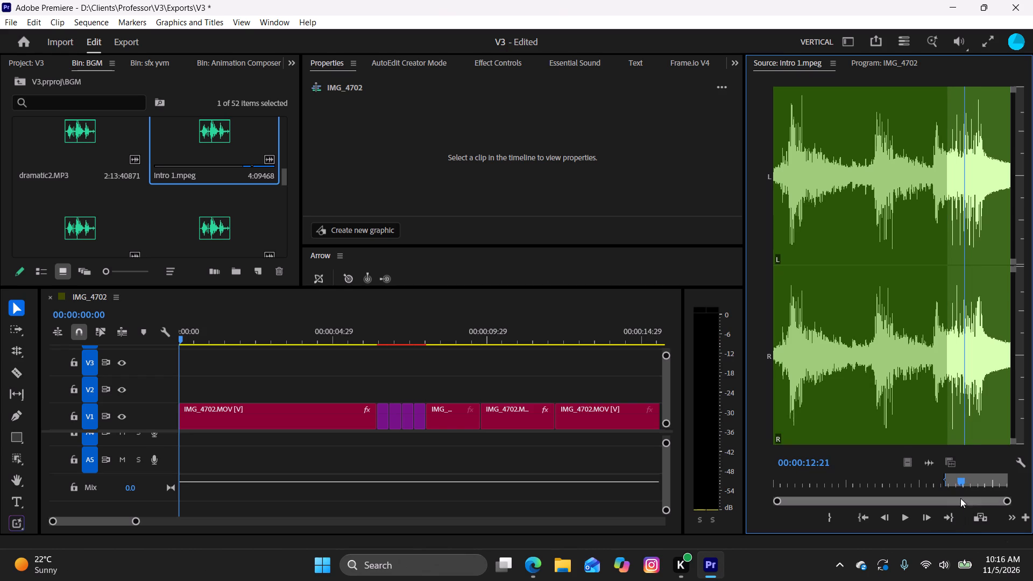
{"action": "left_click_drag", "start_coordinate": [964, 485], "coordinate": [949, 501]}
{"action": "key", "text": "space"}
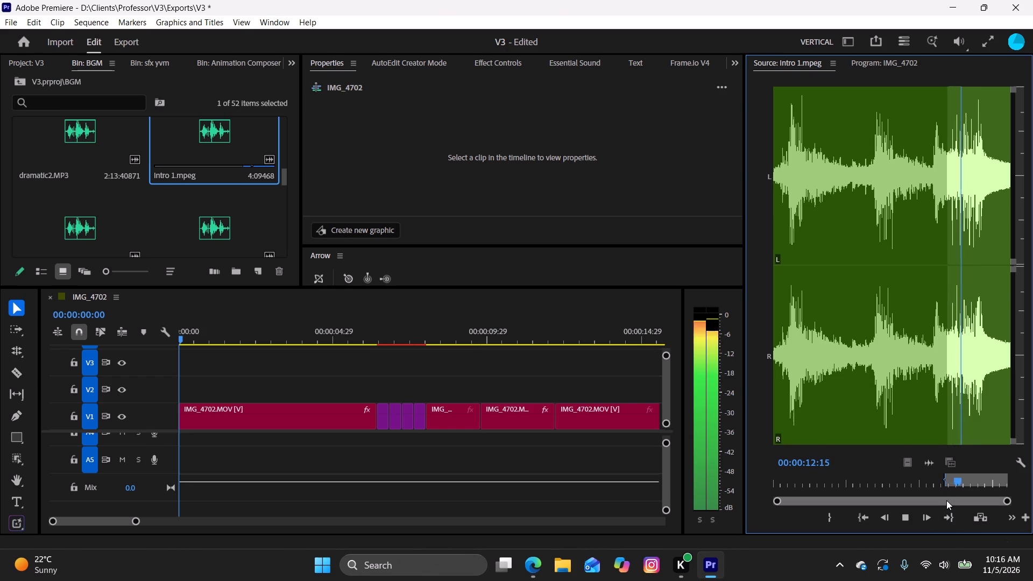
{"action": "key", "text": "space"}
{"action": "left_click_drag", "start_coordinate": [965, 484], "coordinate": [944, 502]}
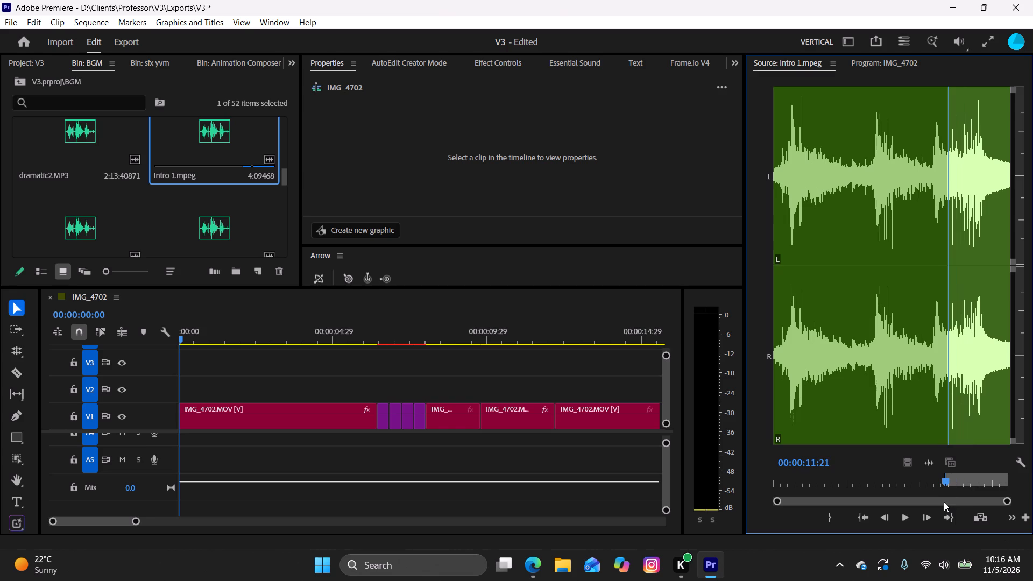
{"action": "left_click_drag", "start_coordinate": [944, 502], "coordinate": [944, 503]}
{"action": "key", "text": "space"}
{"action": "key", "text": "space"}
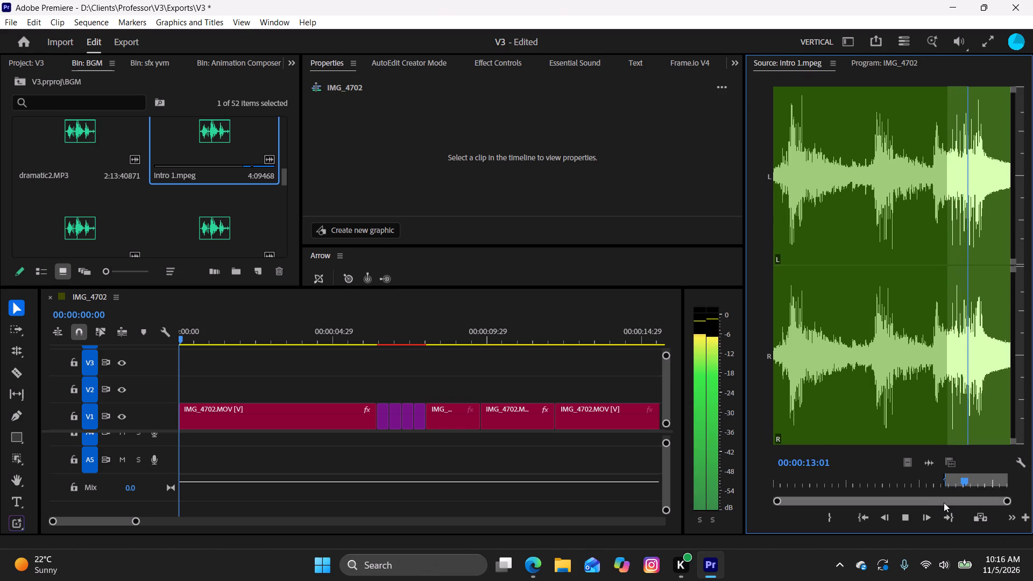
{"action": "key", "text": "o"}
Place the marked Intro 1.mpeg excerpt on track A5 at the start of the four short purple clips and play it back.
{"action": "left_click_drag", "start_coordinate": [933, 469], "coordinate": [376, 454]}
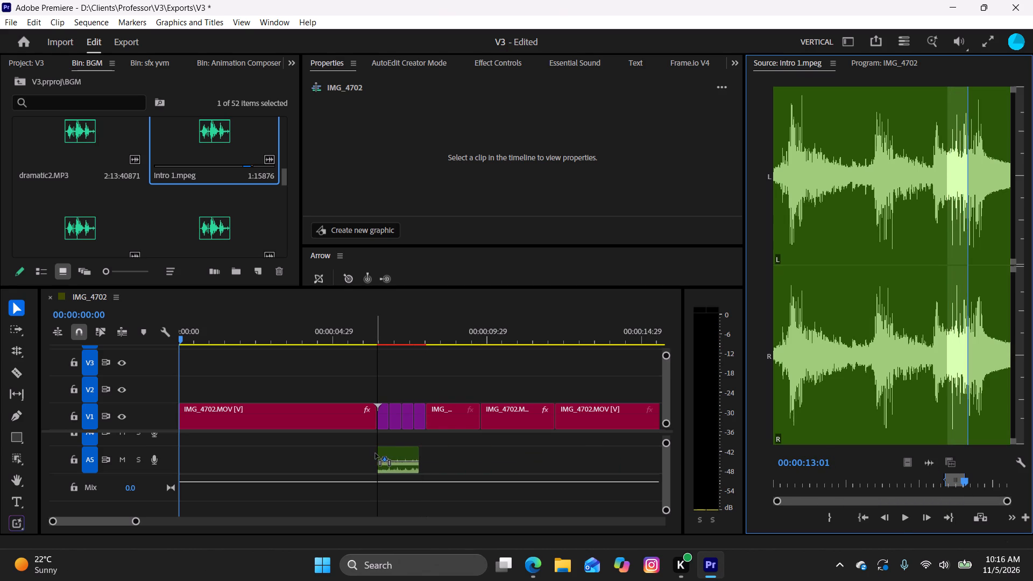
{"action": "left_click_drag", "start_coordinate": [376, 454], "coordinate": [376, 455]}
{"action": "left_click", "coordinate": [359, 341]}
{"action": "key", "text": "space"}
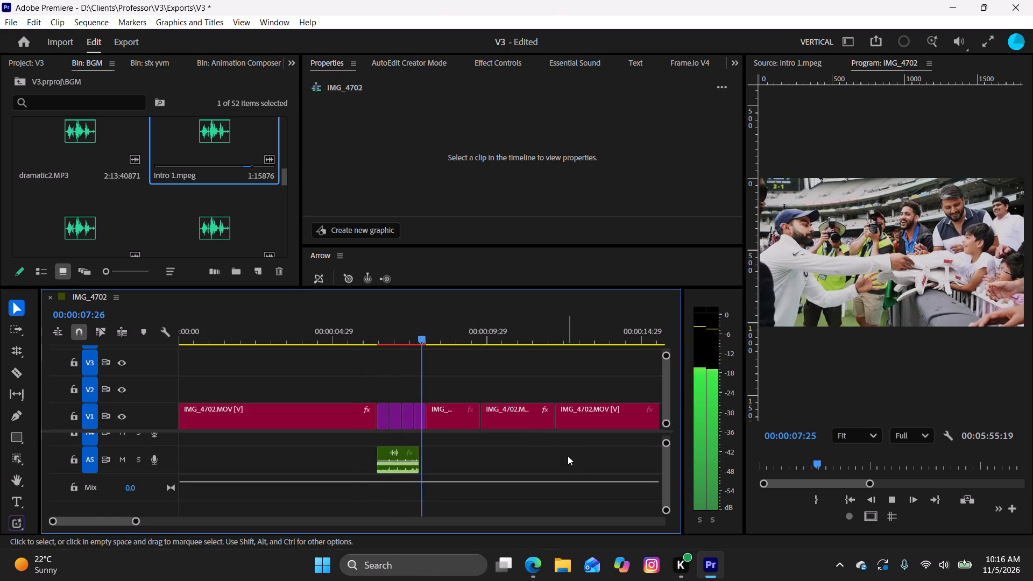
{"action": "key", "text": "space"}
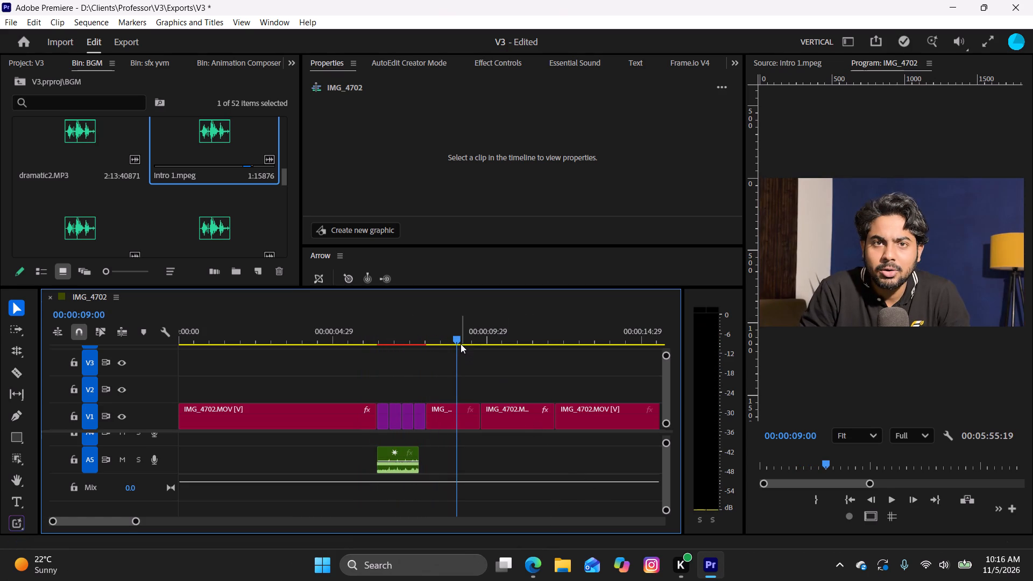
{"action": "left_click_drag", "start_coordinate": [457, 340], "coordinate": [366, 364]}
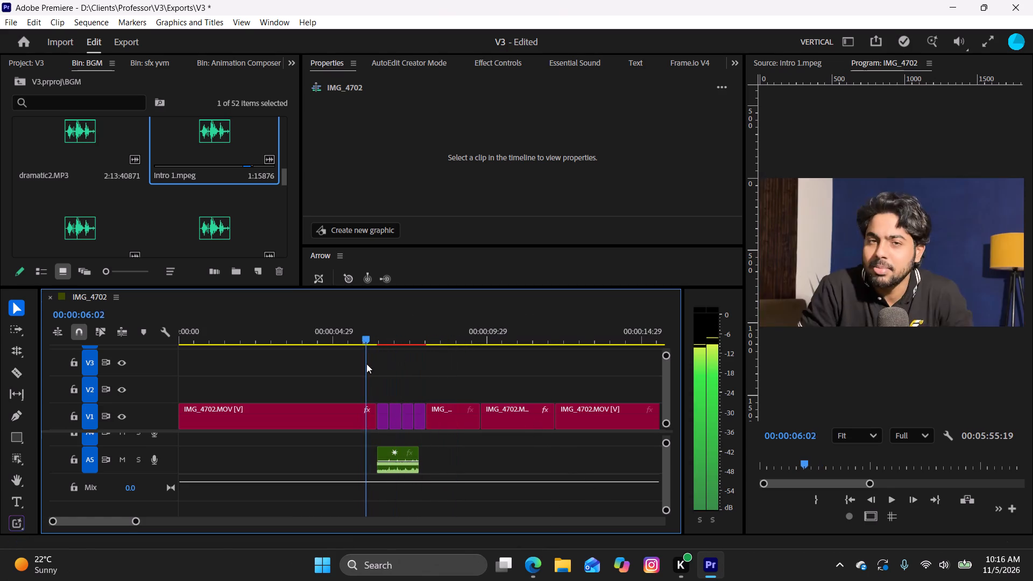
{"action": "left_click_drag", "start_coordinate": [366, 364], "coordinate": [341, 369]}
Move the Intro 1.mpeg clip from track A5 up to track A3, keeping it under the short purple clips.
{"action": "left_click", "coordinate": [667, 466]}
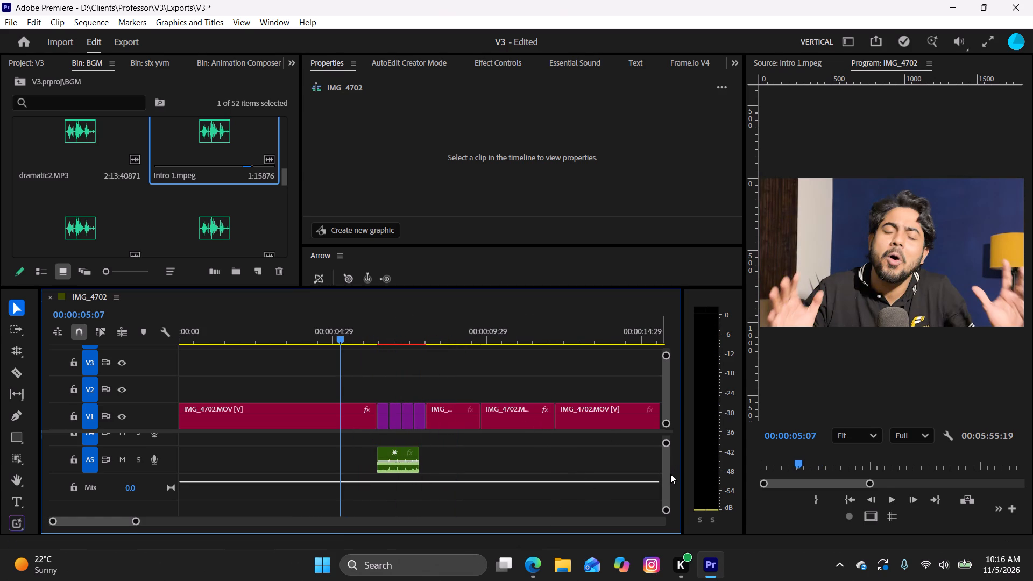
{"action": "left_click", "coordinate": [669, 470]}
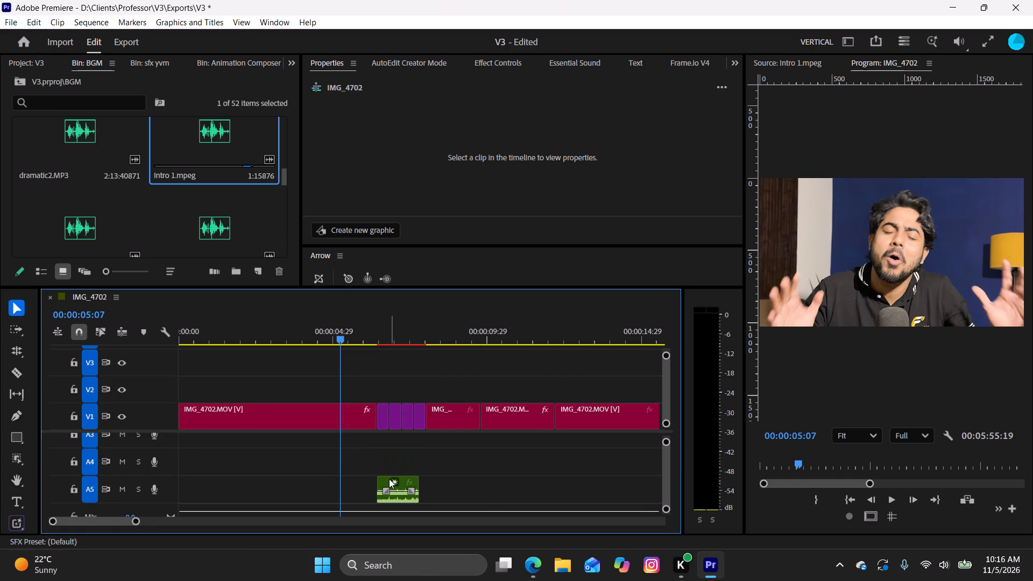
{"action": "left_click_drag", "start_coordinate": [386, 484], "coordinate": [388, 441]}
{"action": "left_click_drag", "start_coordinate": [665, 484], "coordinate": [668, 476]}
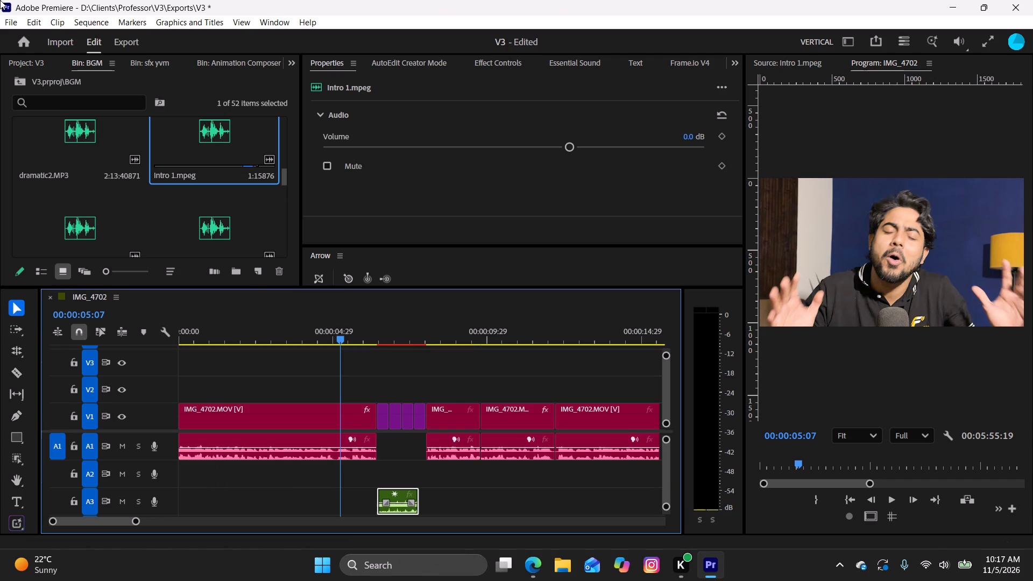
Search the BGM bin for riser, then shorten the search term to ris.
{"action": "left_click", "coordinate": [33, 101]}
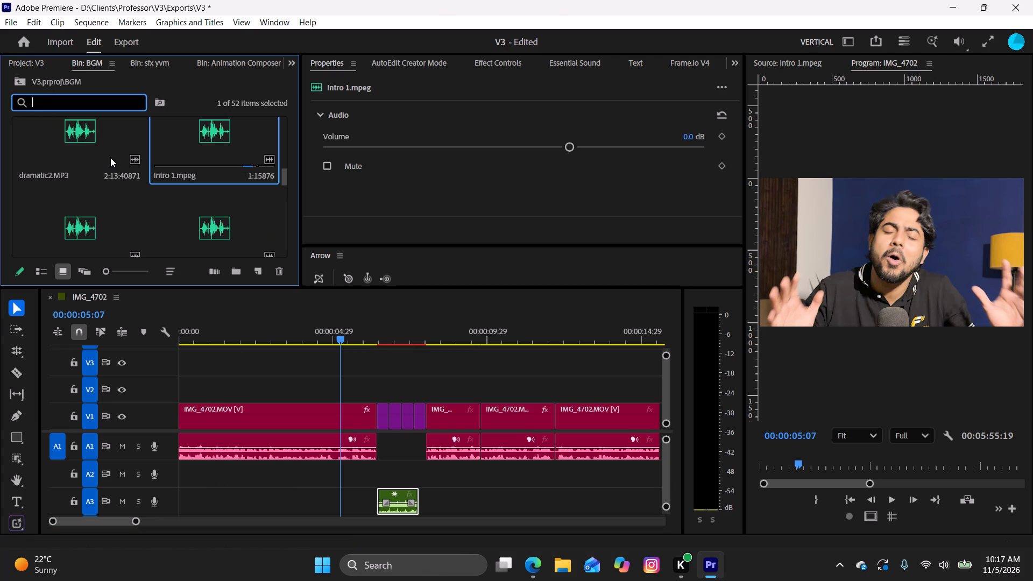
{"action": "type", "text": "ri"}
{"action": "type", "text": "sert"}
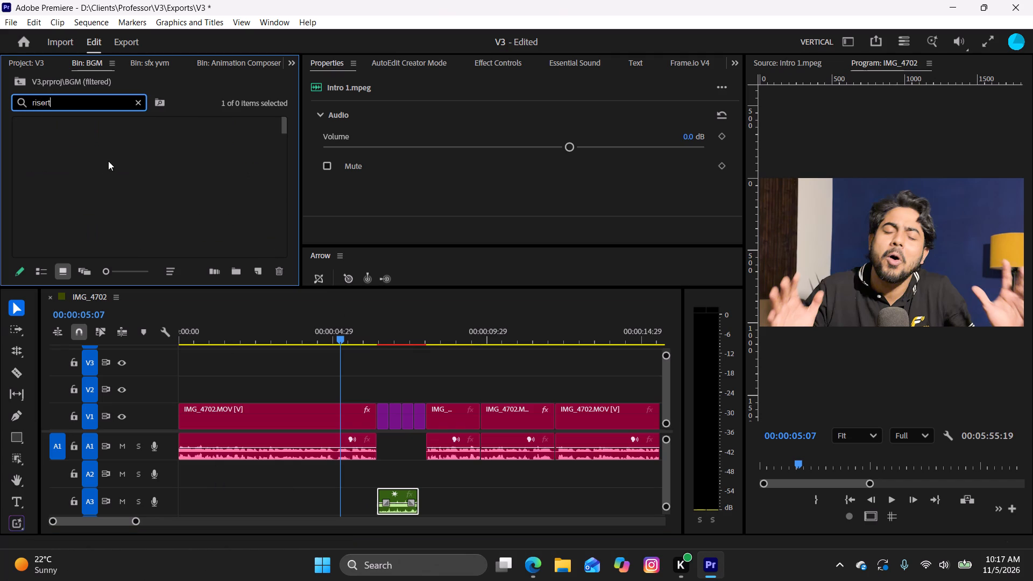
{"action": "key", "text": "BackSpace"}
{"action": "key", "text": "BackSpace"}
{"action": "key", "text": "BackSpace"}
Shorten the BGM bin search to ri and browse the filtered audio files for a riser sound.
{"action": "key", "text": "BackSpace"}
{"action": "scroll", "coordinate": [188, 169], "scroll_direction": "down", "scroll_amount": 4}
{"action": "scroll", "coordinate": [189, 170], "scroll_direction": "up", "scroll_amount": 1}
{"action": "scroll", "coordinate": [189, 170], "scroll_direction": "down", "scroll_amount": 16}
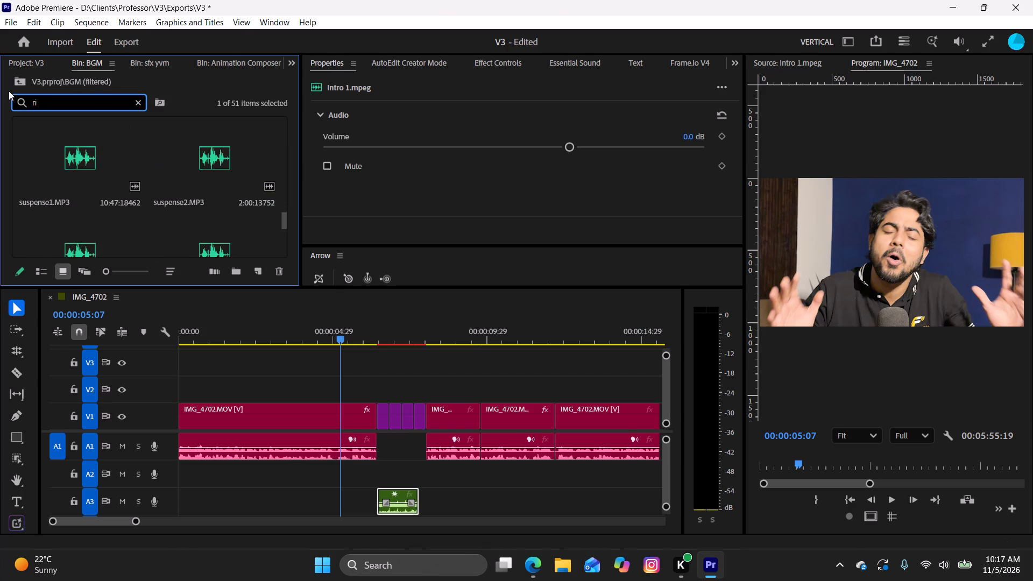
Switch from the BGM bin to the sfx yvm bin and search it for riser.
{"action": "left_click", "coordinate": [23, 88]}
{"action": "double_click", "coordinate": [97, 201]}
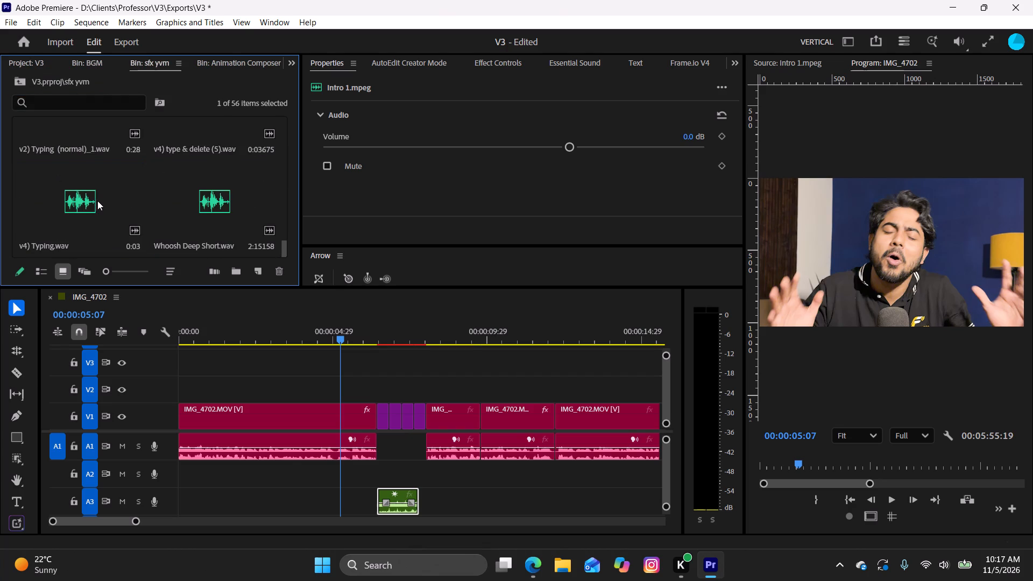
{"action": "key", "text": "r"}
{"action": "left_click", "coordinate": [89, 105]}
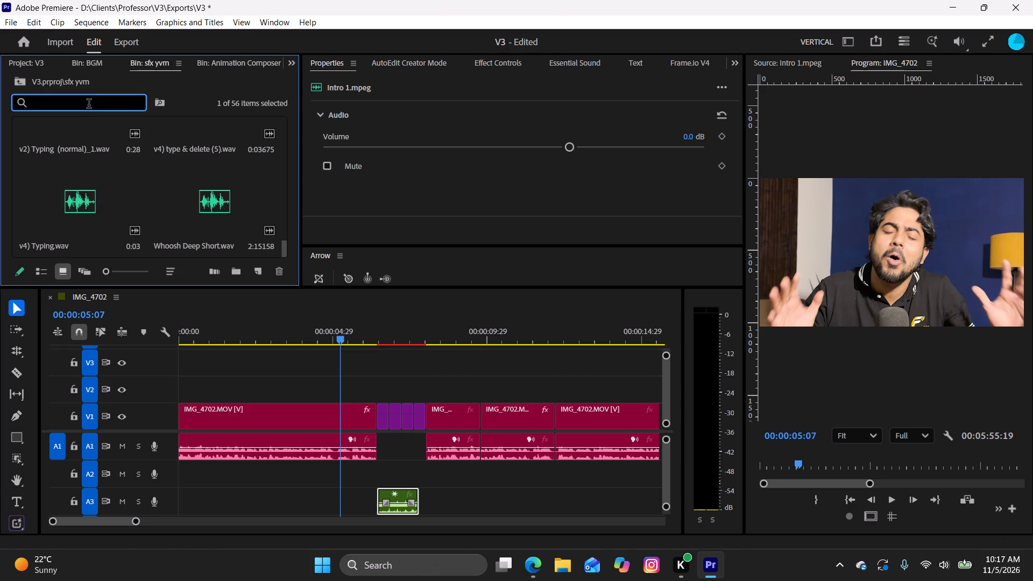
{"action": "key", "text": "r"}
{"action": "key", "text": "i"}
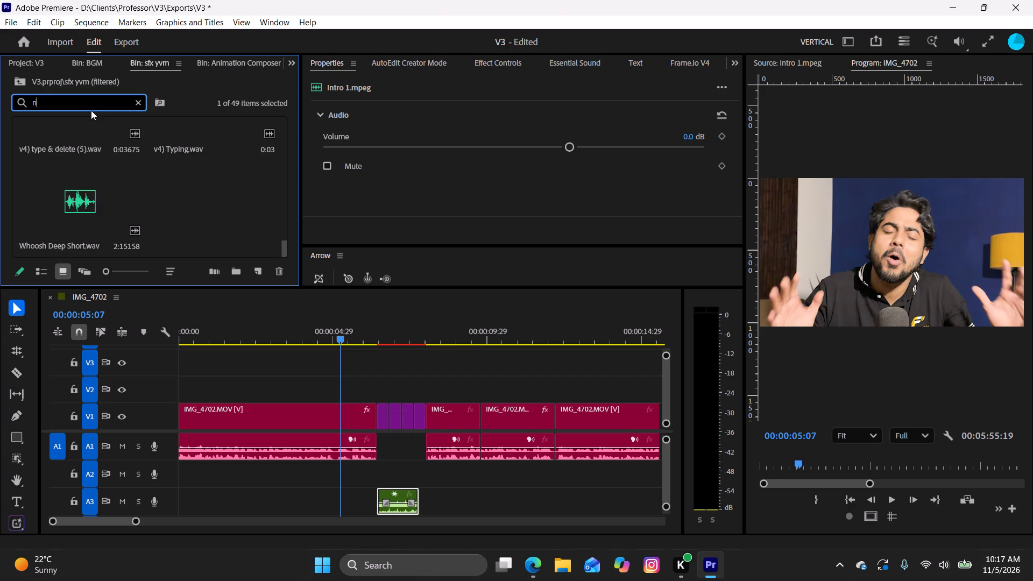
{"action": "scroll", "coordinate": [169, 206], "scroll_direction": "up", "scroll_amount": 4}
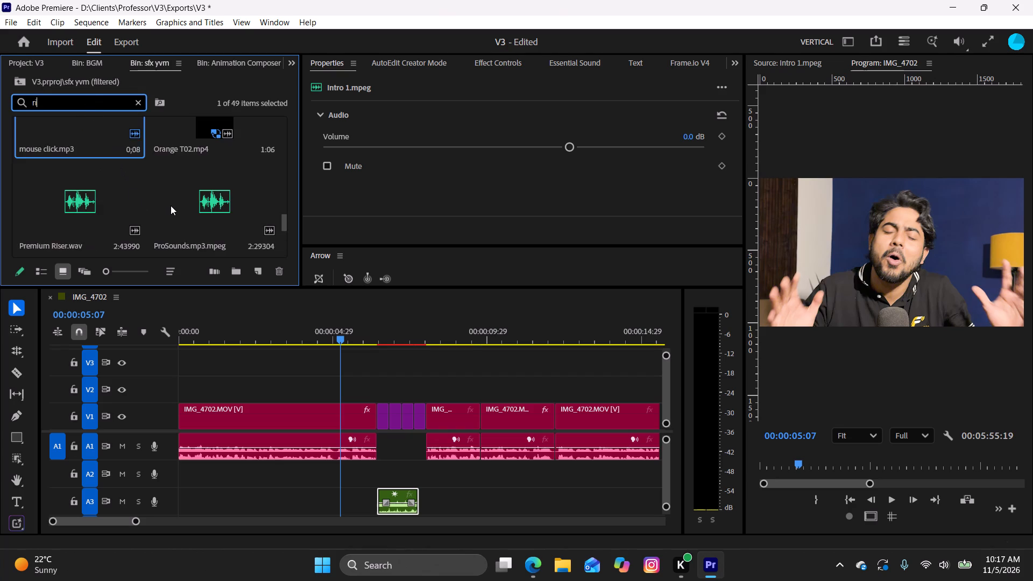
{"action": "scroll", "coordinate": [171, 206], "scroll_direction": "up", "scroll_amount": 20}
{"action": "scroll", "coordinate": [171, 206], "scroll_direction": "down", "scroll_amount": 1}
{"action": "scroll", "coordinate": [171, 206], "scroll_direction": "up", "scroll_amount": 8}
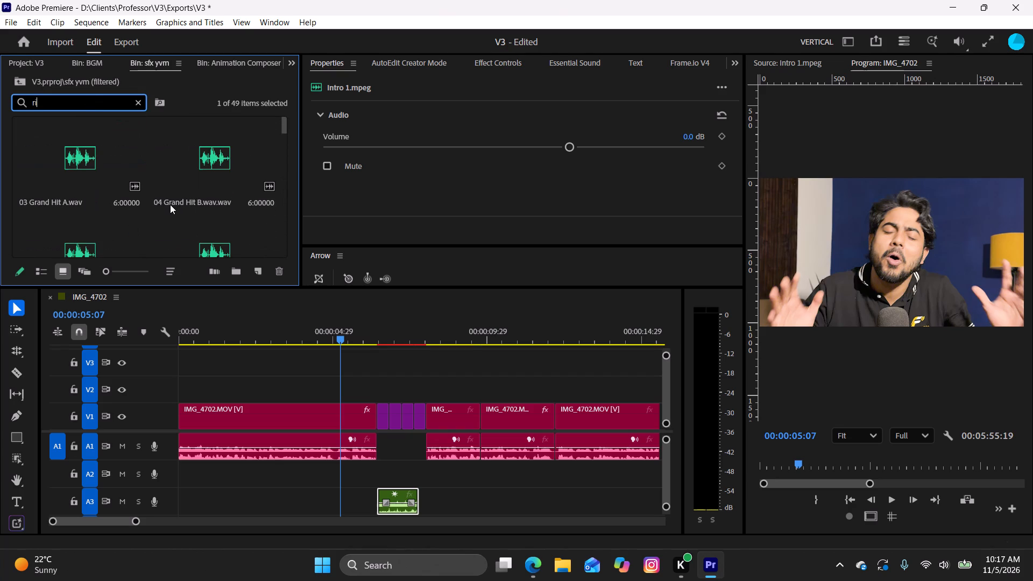
{"action": "scroll", "coordinate": [170, 204], "scroll_direction": "up", "scroll_amount": 1}
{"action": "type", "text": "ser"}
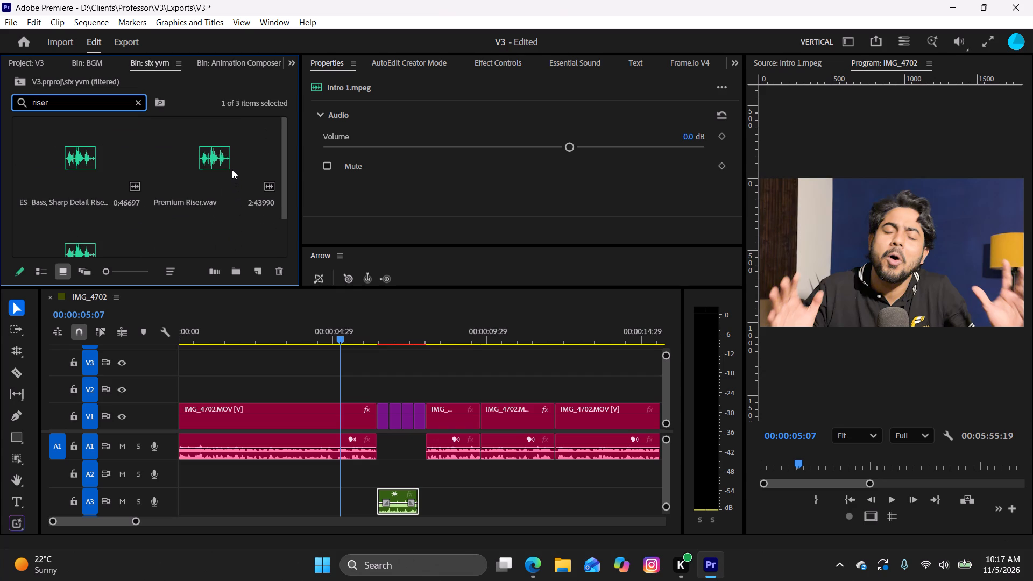
Load Premium Riser.wav as the source clip and audition it from its beginning.
{"action": "double_click", "coordinate": [232, 170]}
{"action": "left_click_drag", "start_coordinate": [915, 487], "coordinate": [724, 502]}
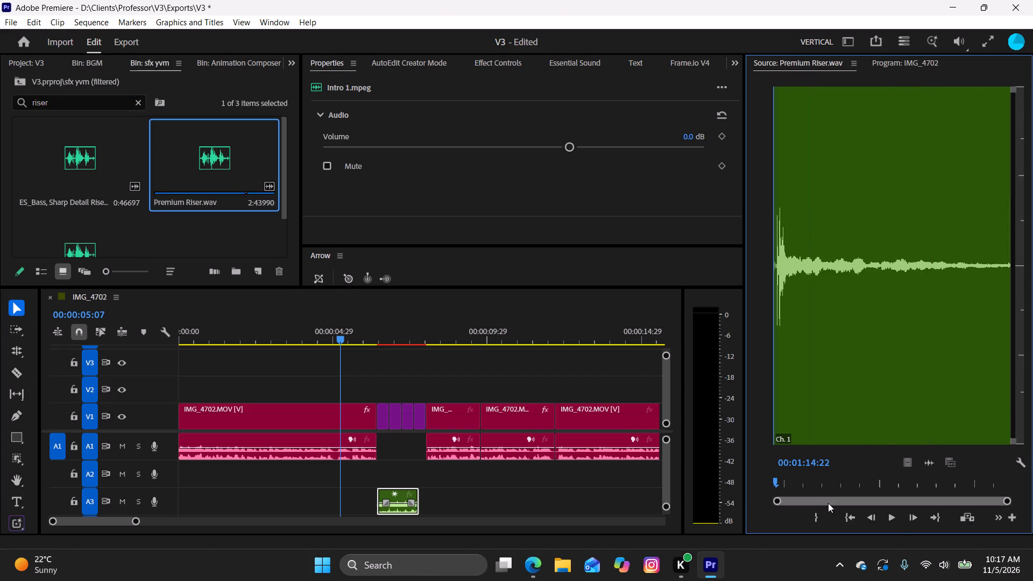
{"action": "left_click", "coordinate": [892, 519]}
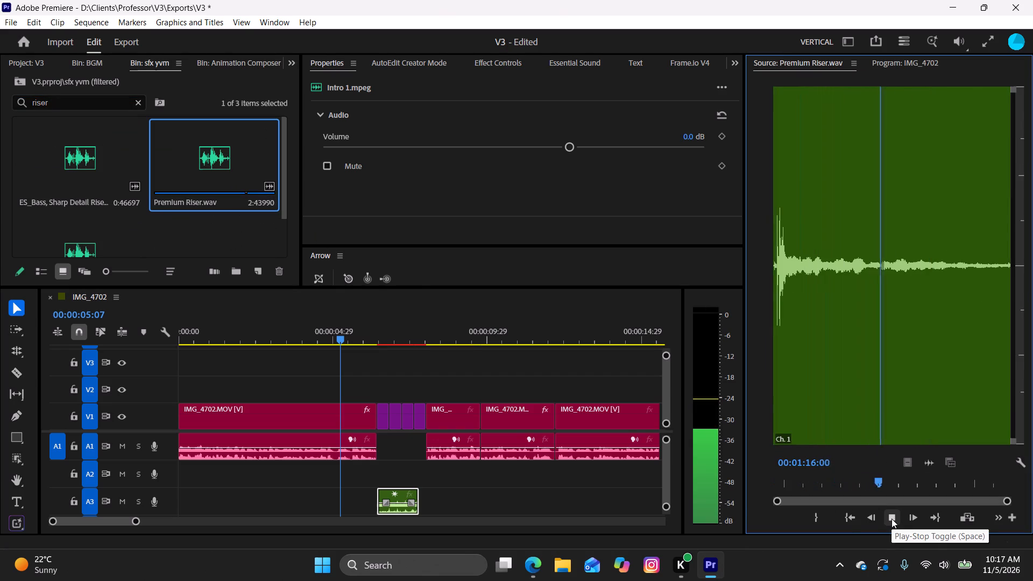
Load Riser 5.mp3 from the riser results as the source clip and audition it.
{"action": "scroll", "coordinate": [225, 174], "scroll_direction": "down", "scroll_amount": 1}
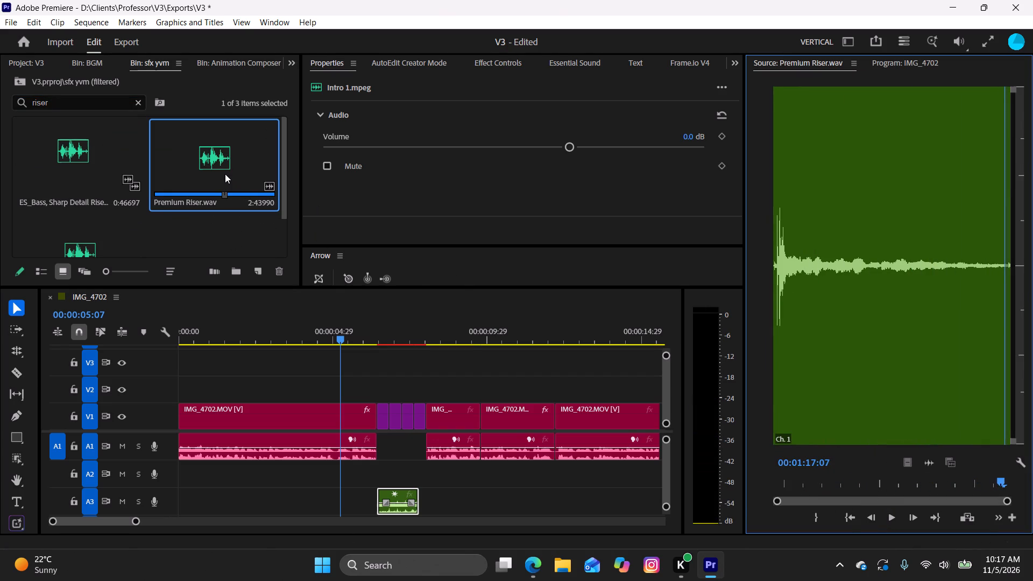
{"action": "double_click", "coordinate": [112, 189]}
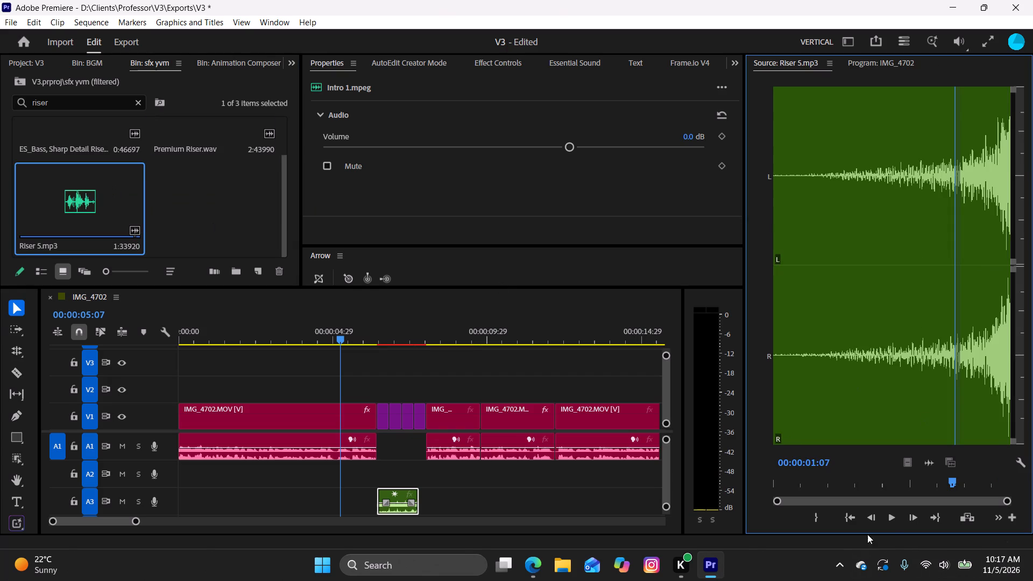
{"action": "left_click", "coordinate": [893, 528]}
{"action": "left_click", "coordinate": [891, 521]}
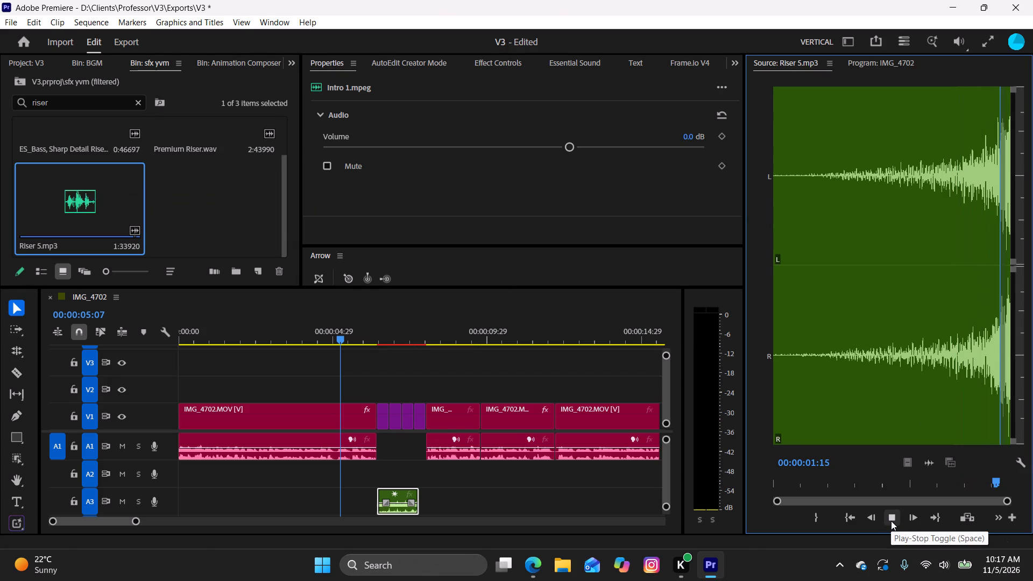
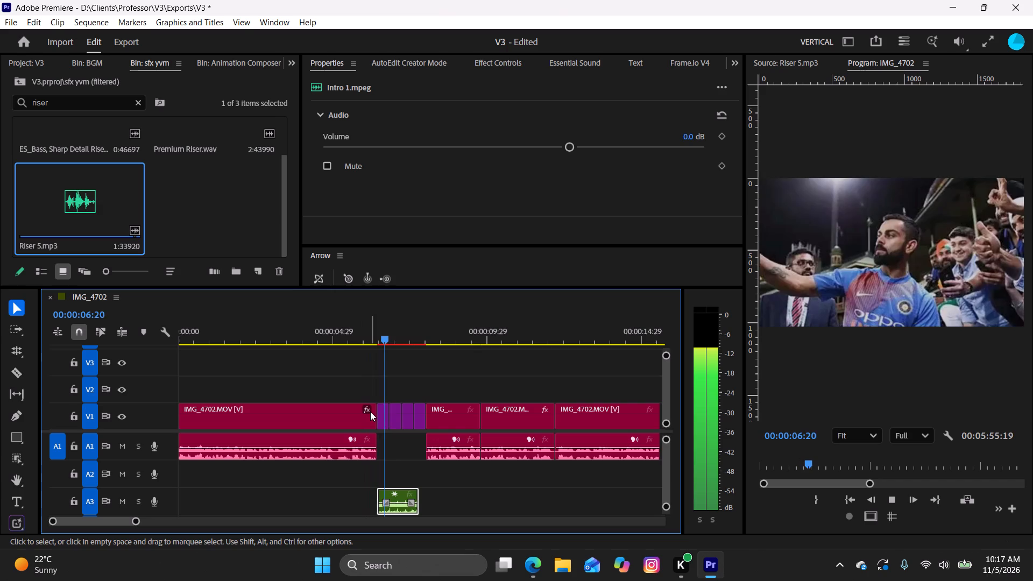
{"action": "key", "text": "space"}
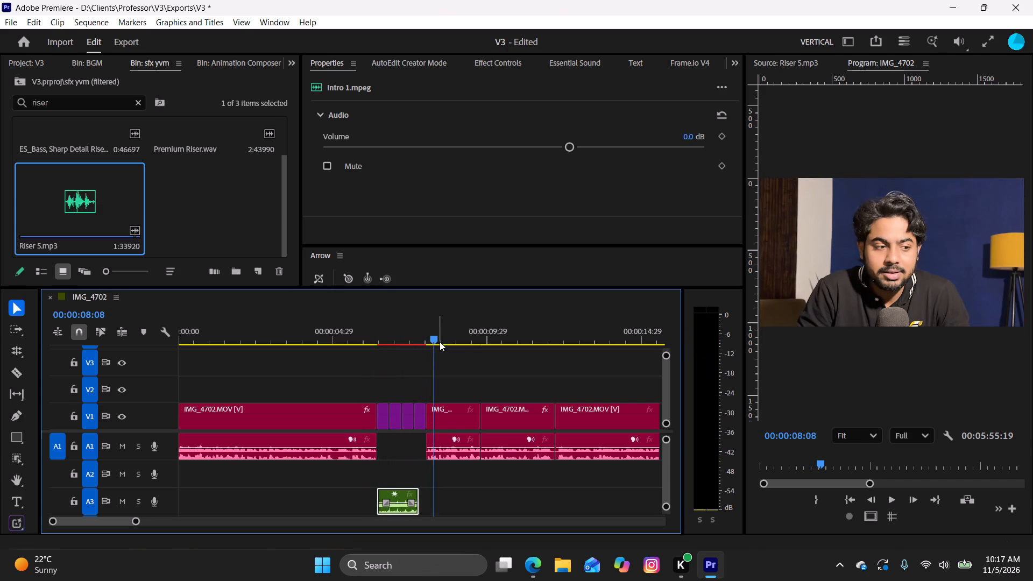
{"action": "left_click_drag", "start_coordinate": [434, 337], "coordinate": [335, 348]}
Open Riser 5.mp3 from the sfx yvm bin in the Source Monitor and audition it from an earlier point.
{"action": "double_click", "coordinate": [80, 195]}
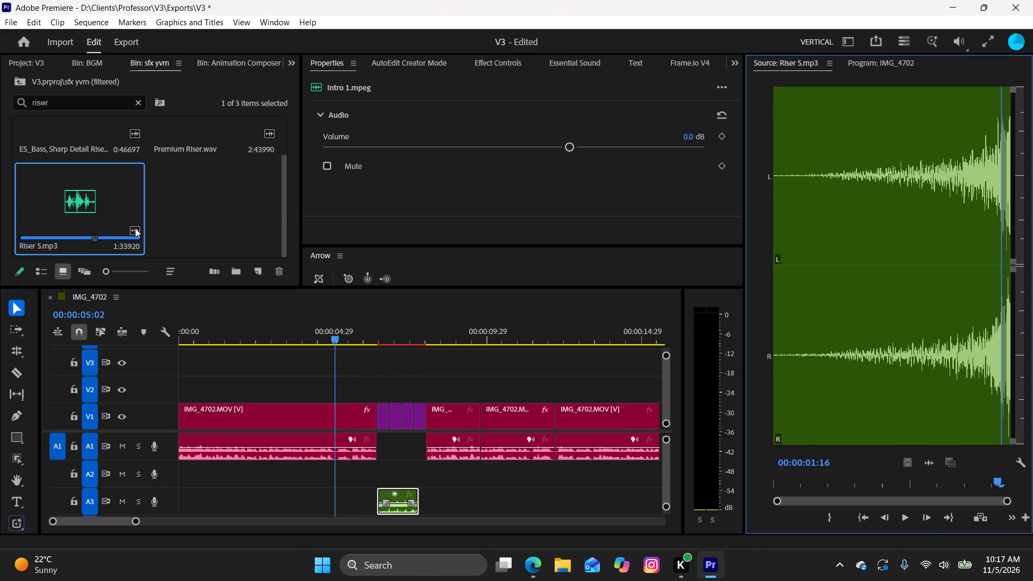
{"action": "left_click_drag", "start_coordinate": [925, 492], "coordinate": [845, 520]}
{"action": "left_click", "coordinate": [906, 520]}
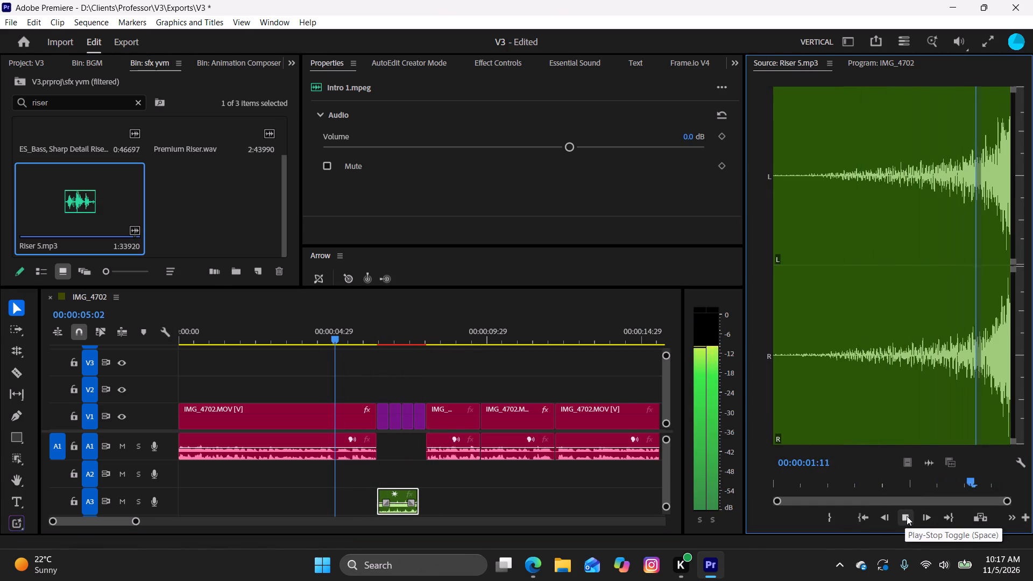
Place the Riser 5.mp3 audio on A2 so it ends where the purple clips on V1 begin, and play it back.
{"action": "key", "text": "space"}
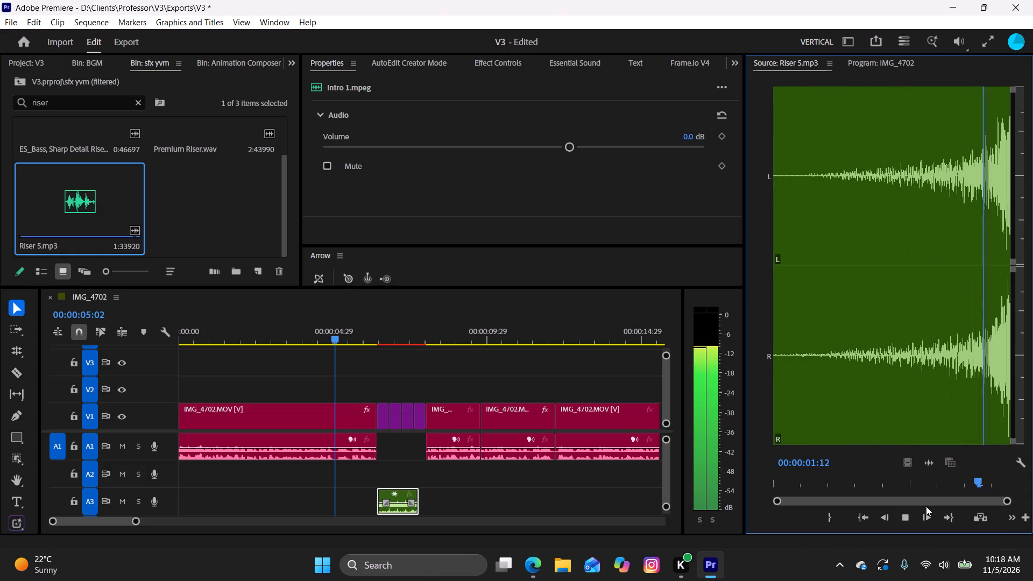
{"action": "key", "text": "space"}
{"action": "left_click_drag", "start_coordinate": [936, 467], "coordinate": [409, 485]}
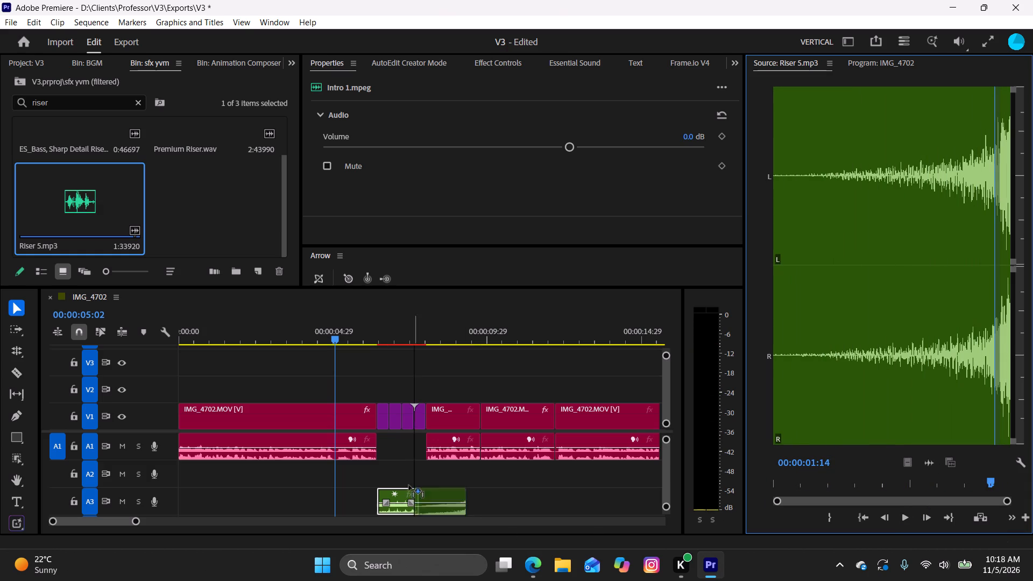
{"action": "left_click_drag", "start_coordinate": [409, 485], "coordinate": [330, 487]}
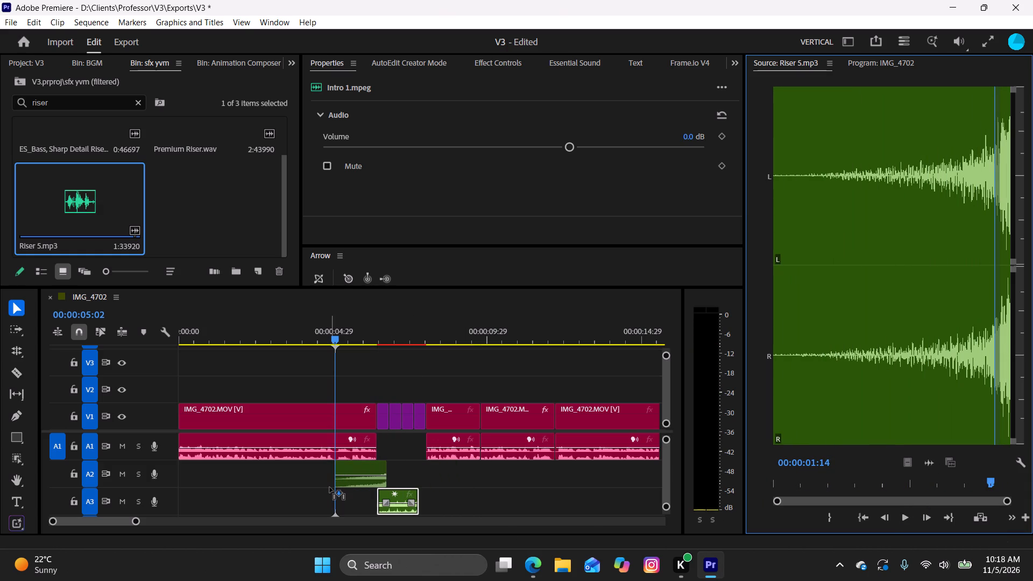
{"action": "left_click_drag", "start_coordinate": [330, 487], "coordinate": [328, 483]}
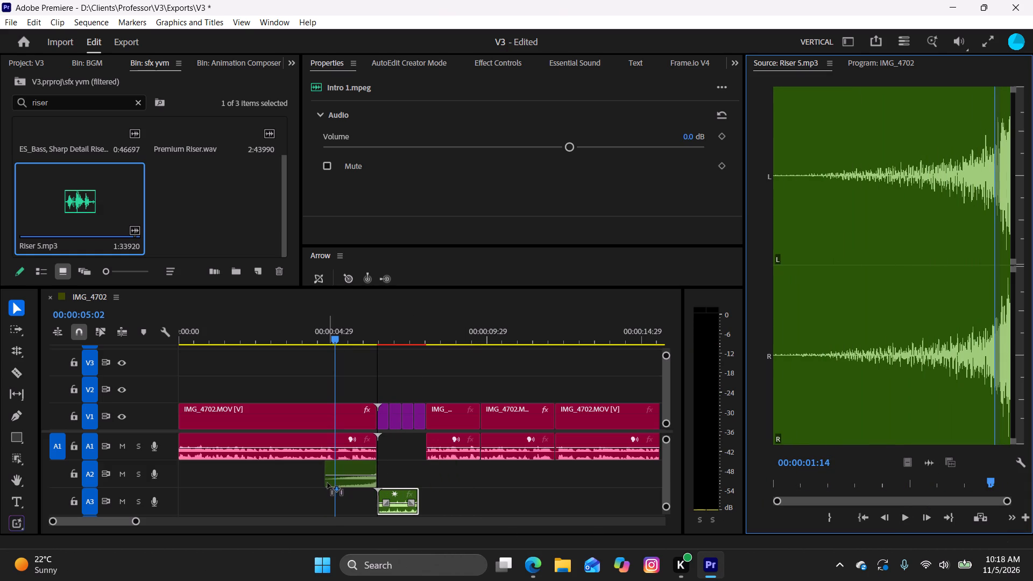
{"action": "left_click_drag", "start_coordinate": [328, 483], "coordinate": [327, 483]}
{"action": "key", "text": "space"}
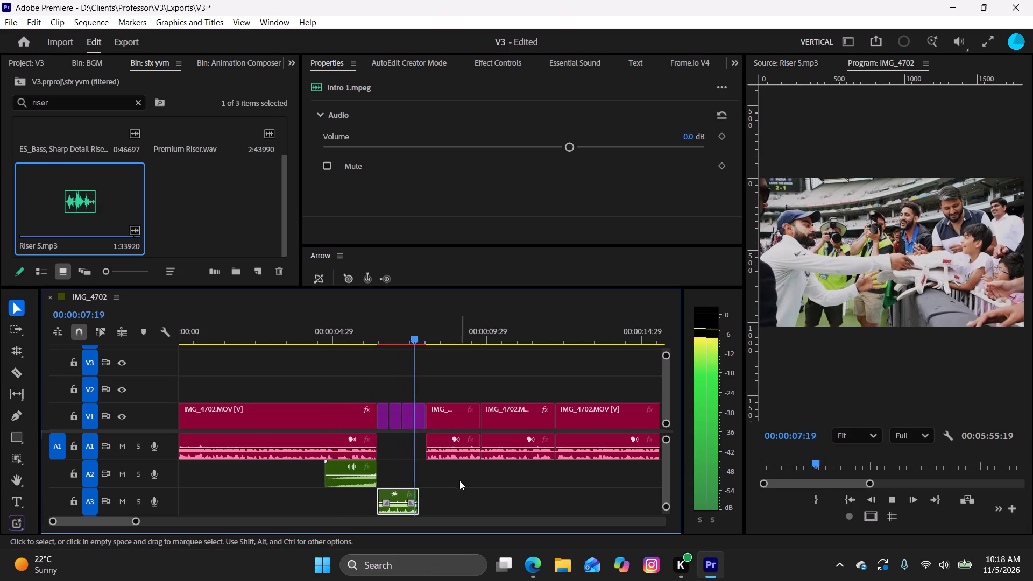
{"action": "key", "text": "space"}
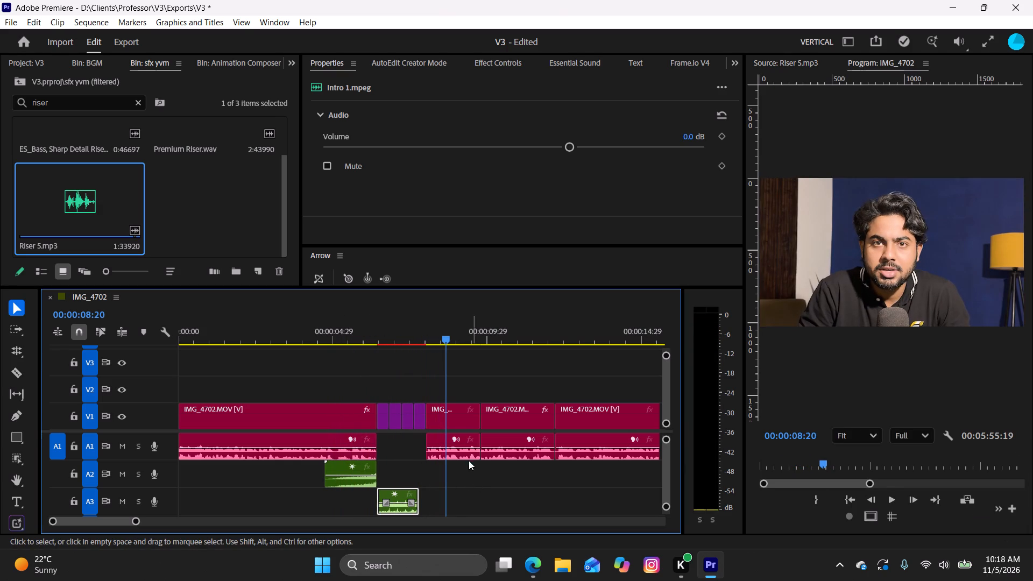
Check the audio tracks and play the opening of the sequence from the start to review the edit.
{"action": "left_click_drag", "start_coordinate": [668, 389], "coordinate": [668, 395]}
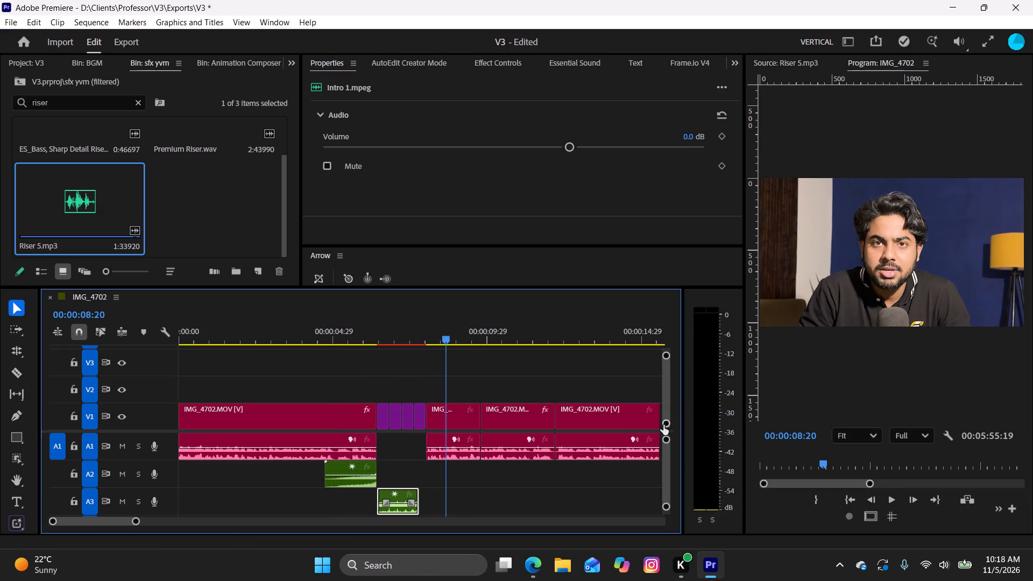
{"action": "left_click_drag", "start_coordinate": [669, 450], "coordinate": [671, 450]}
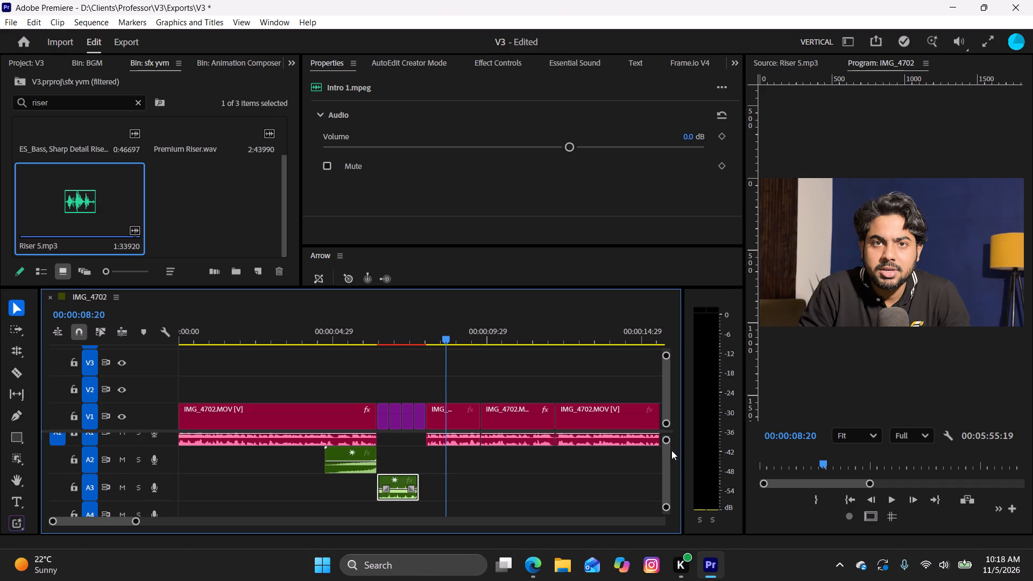
{"action": "left_click_drag", "start_coordinate": [671, 450], "coordinate": [671, 454]}
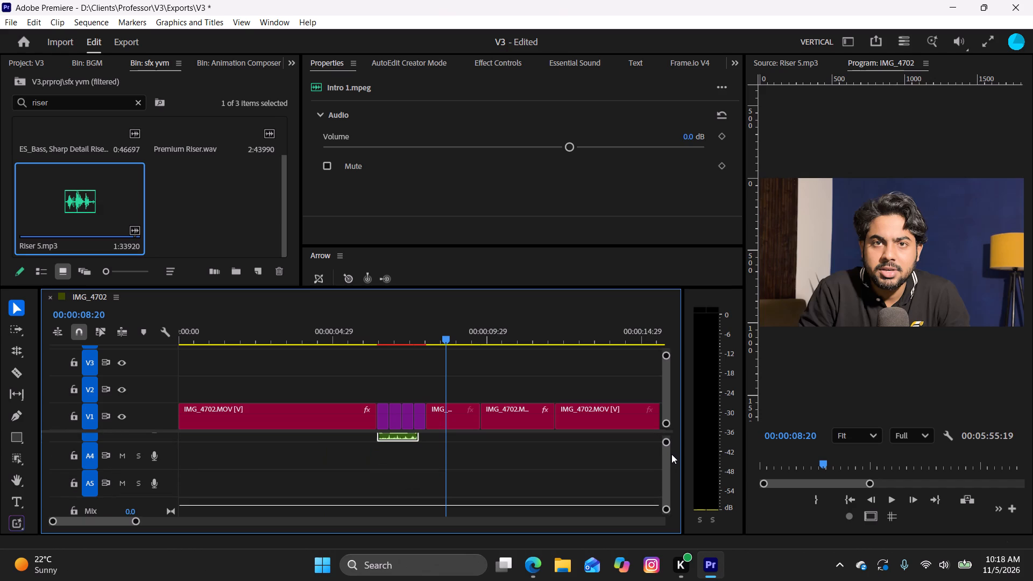
{"action": "left_click_drag", "start_coordinate": [671, 454], "coordinate": [674, 448]}
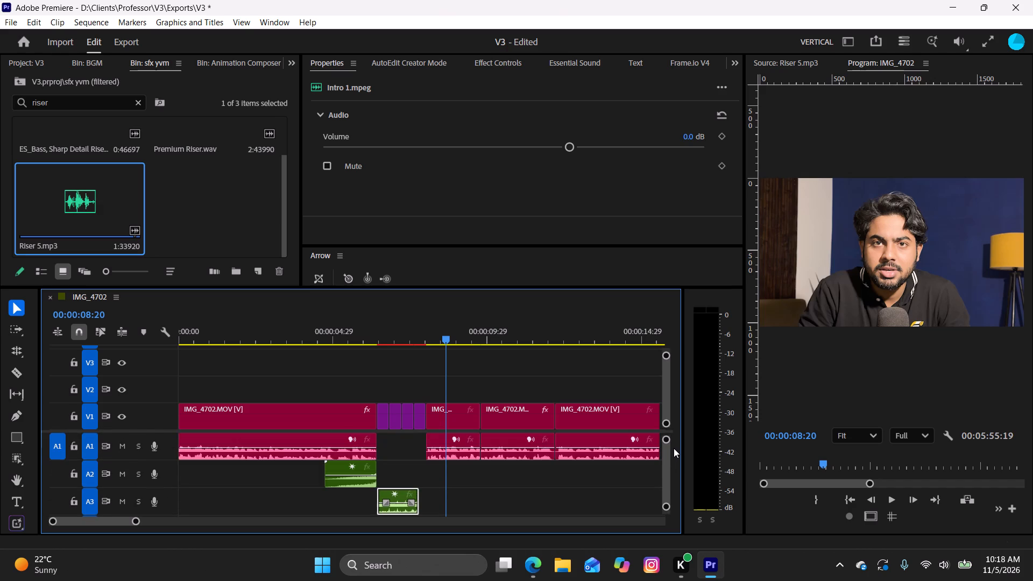
{"action": "left_click_drag", "start_coordinate": [674, 448], "coordinate": [675, 451]}
{"action": "left_click_drag", "start_coordinate": [457, 338], "coordinate": [150, 348]}
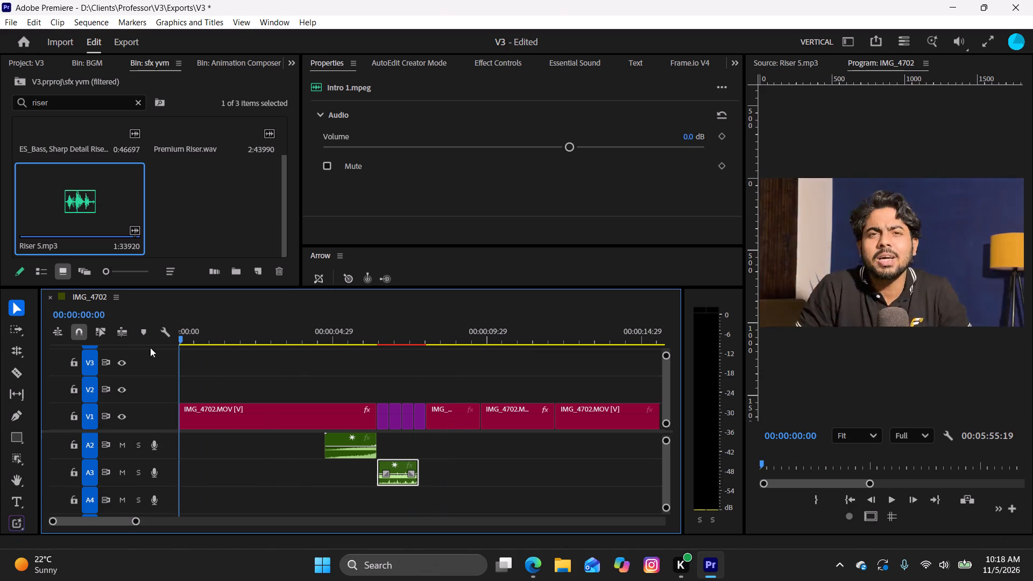
{"action": "left_click_drag", "start_coordinate": [150, 348], "coordinate": [141, 348]}
{"action": "key", "text": "space"}
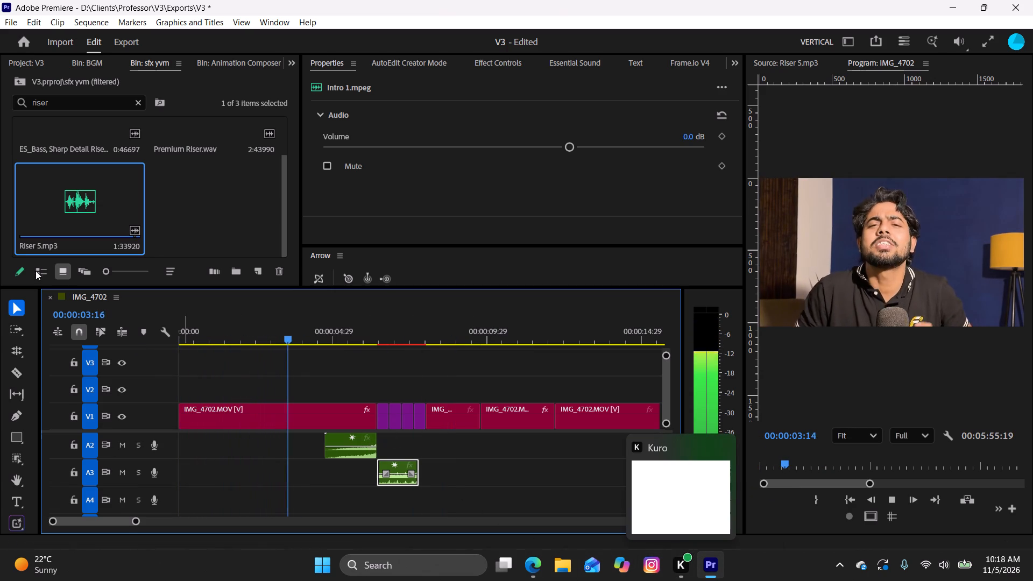
{"action": "key", "text": "space"}
{"action": "left_click_drag", "start_coordinate": [337, 342], "coordinate": [280, 361]}
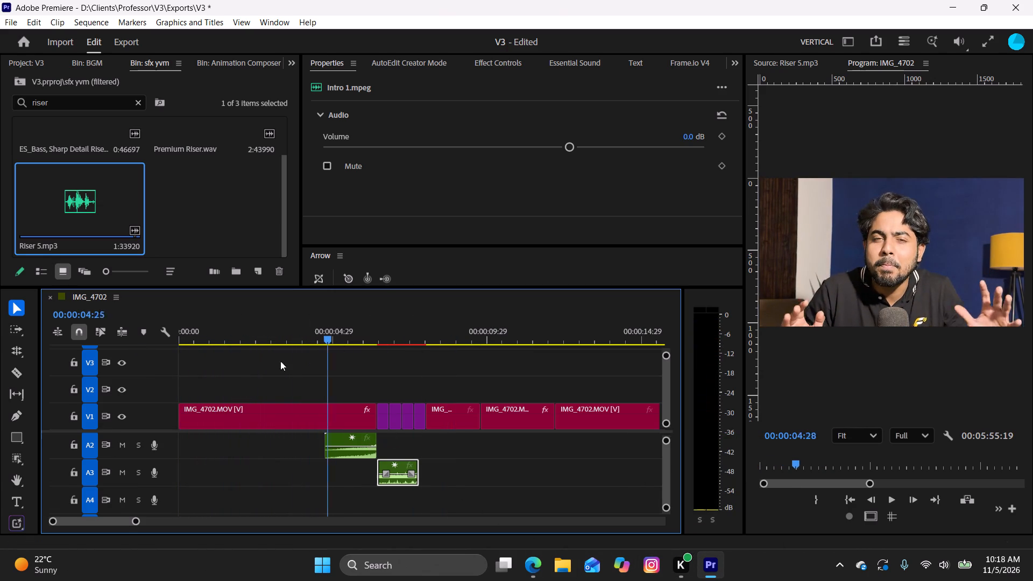
{"action": "left_click_drag", "start_coordinate": [280, 361], "coordinate": [146, 379]}
Search the sfx yvm bin for "camer" in place of the riser search.
{"action": "left_click_drag", "start_coordinate": [286, 203], "coordinate": [287, 197]}
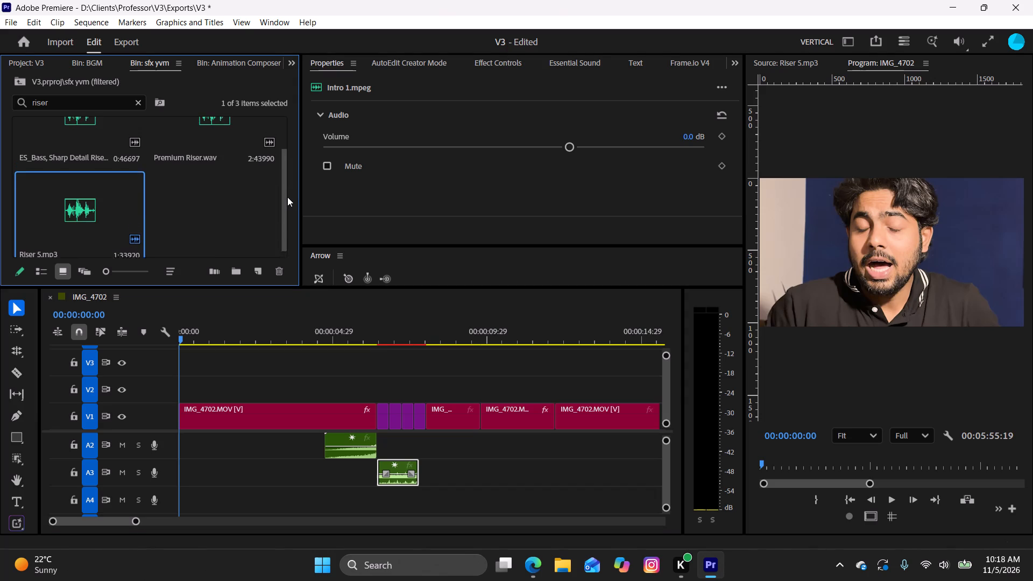
{"action": "left_click_drag", "start_coordinate": [287, 197], "coordinate": [296, 138]}
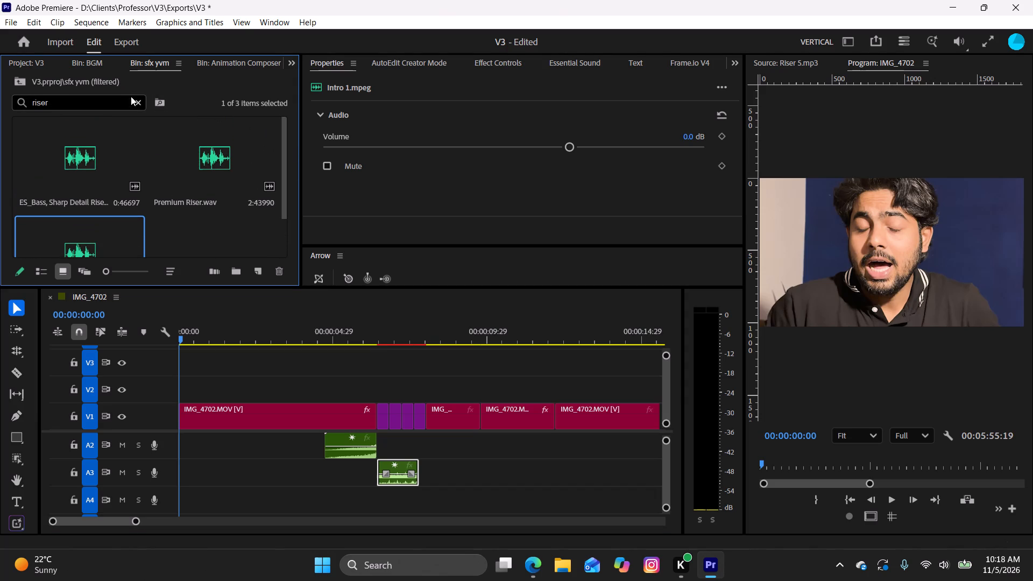
{"action": "left_click", "coordinate": [137, 100]}
{"action": "type", "text": "ca"}
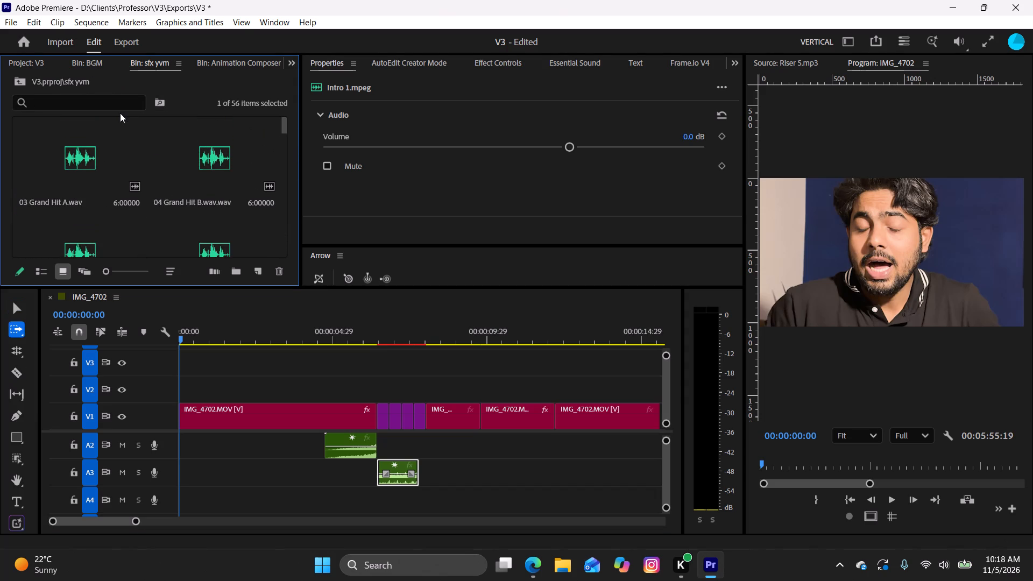
{"action": "left_click", "coordinate": [113, 102]}
{"action": "type", "text": "camer"}
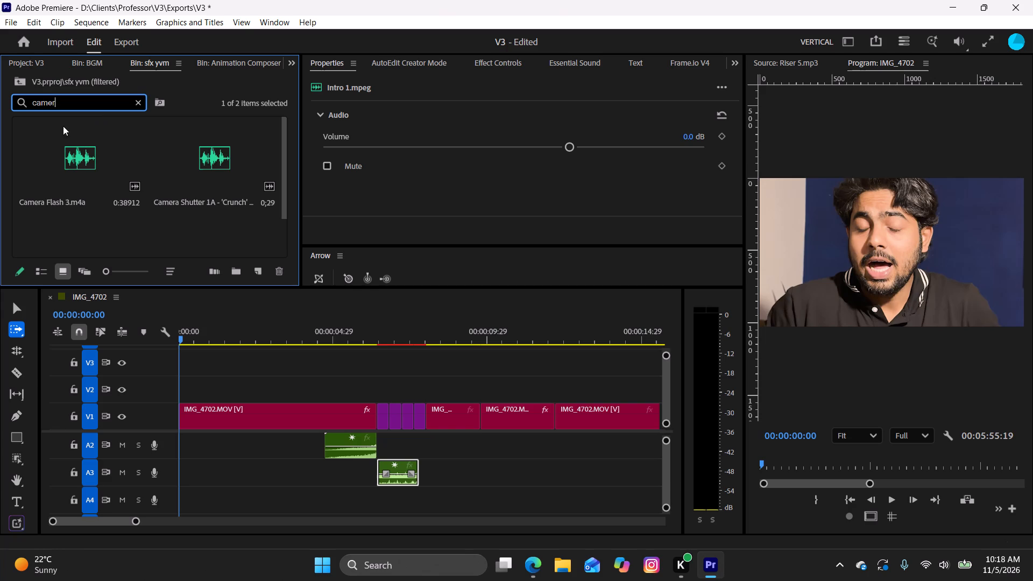
Place Camera Flash 3.m4a on A2 at the very start of the sequence, play it back, and return to the Selection tool.
{"action": "left_click", "coordinate": [71, 162]}
{"action": "left_click_drag", "start_coordinate": [71, 162], "coordinate": [149, 440]}
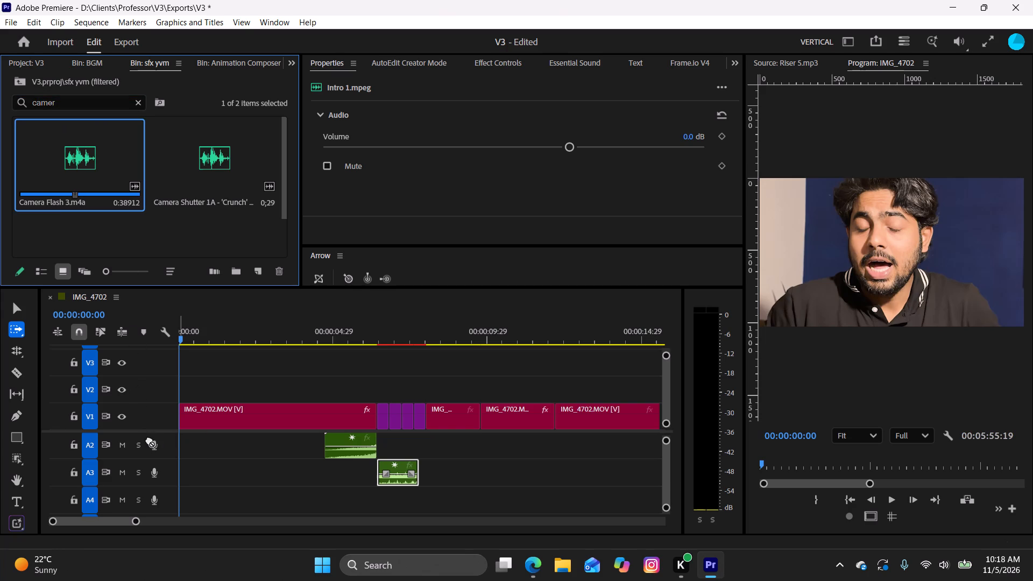
{"action": "left_click_drag", "start_coordinate": [149, 440], "coordinate": [172, 453]}
{"action": "key", "text": "space"}
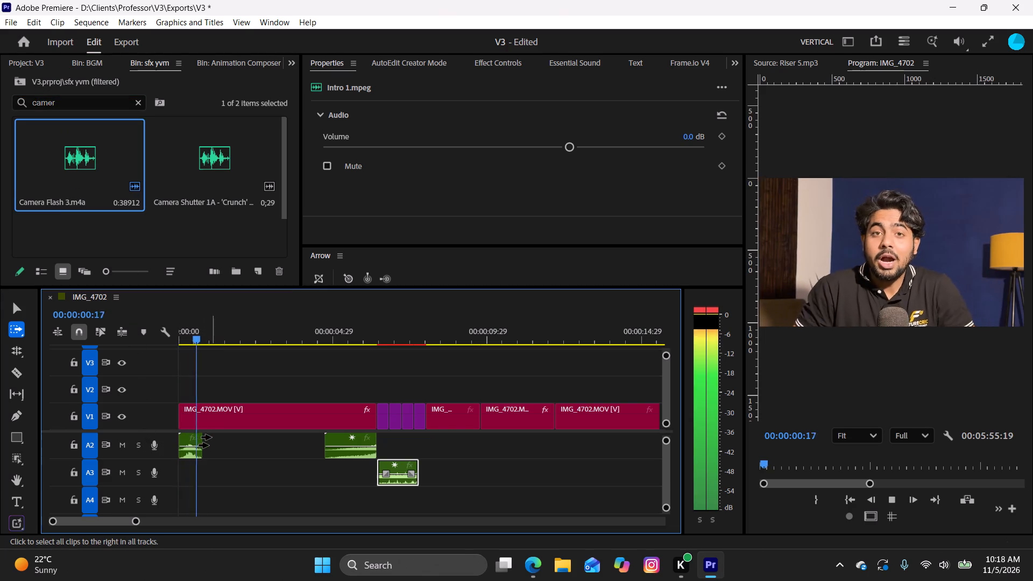
{"action": "key", "text": "space"}
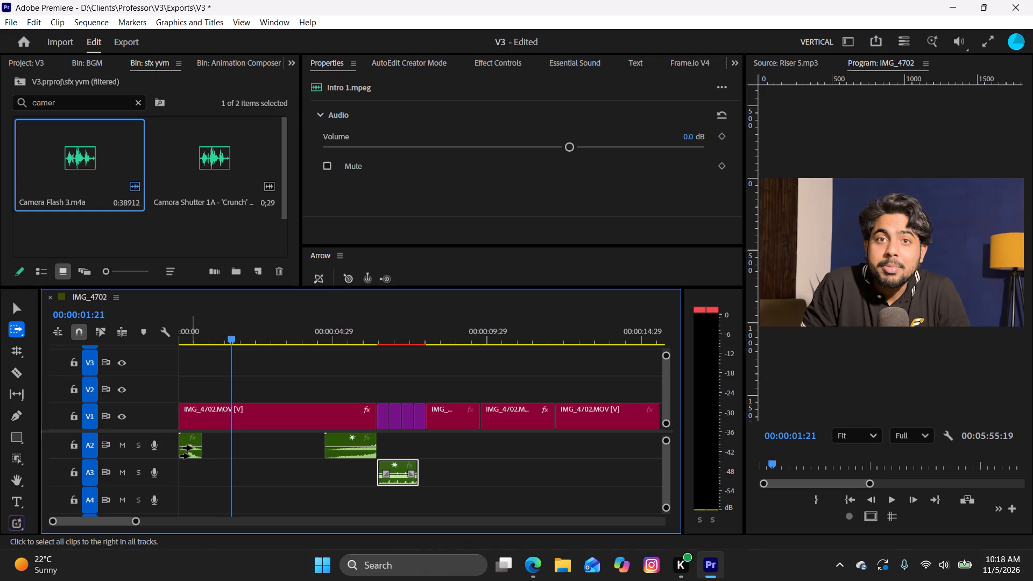
{"action": "key", "text": "v"}
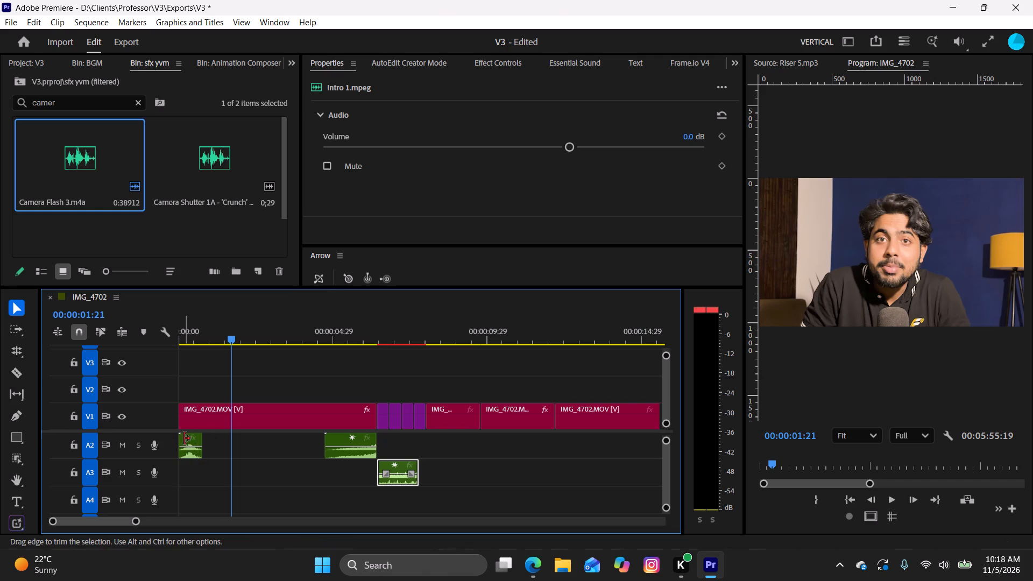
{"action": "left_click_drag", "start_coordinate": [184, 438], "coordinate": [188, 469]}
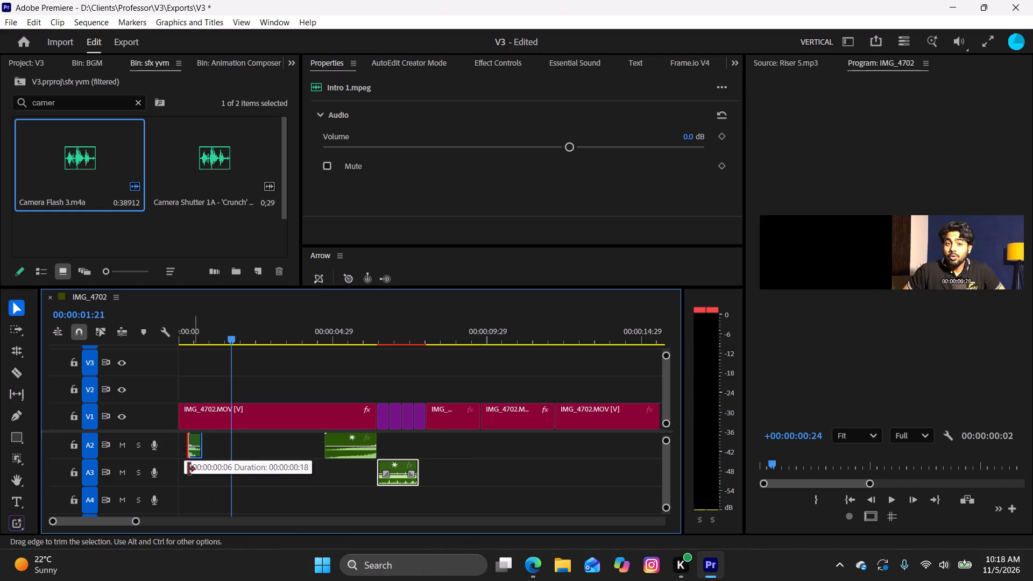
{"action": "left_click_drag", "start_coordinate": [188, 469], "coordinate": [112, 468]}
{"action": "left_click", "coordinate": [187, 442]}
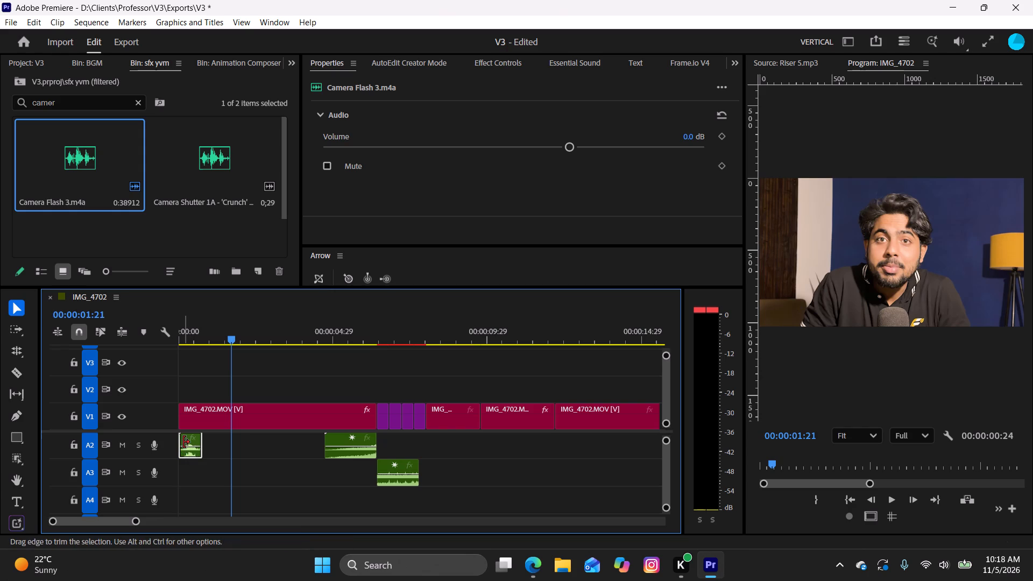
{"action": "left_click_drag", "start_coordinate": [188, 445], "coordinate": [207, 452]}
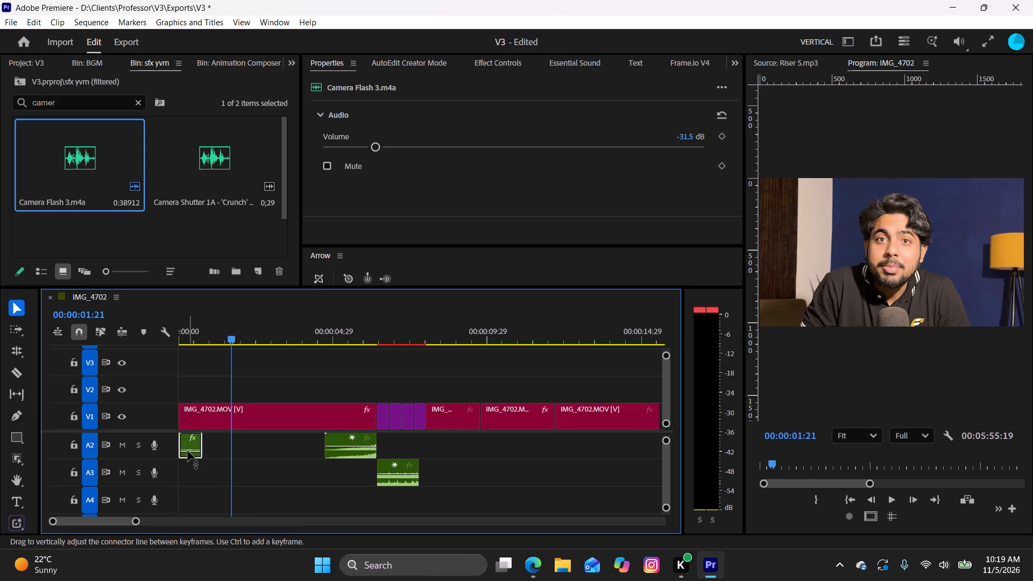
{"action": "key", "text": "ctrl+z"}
Move the Camera Flash 3.m4a clip along A2 so it starts directly after the riser, at the first purple clip.
{"action": "left_click_drag", "start_coordinate": [186, 441], "coordinate": [246, 440]}
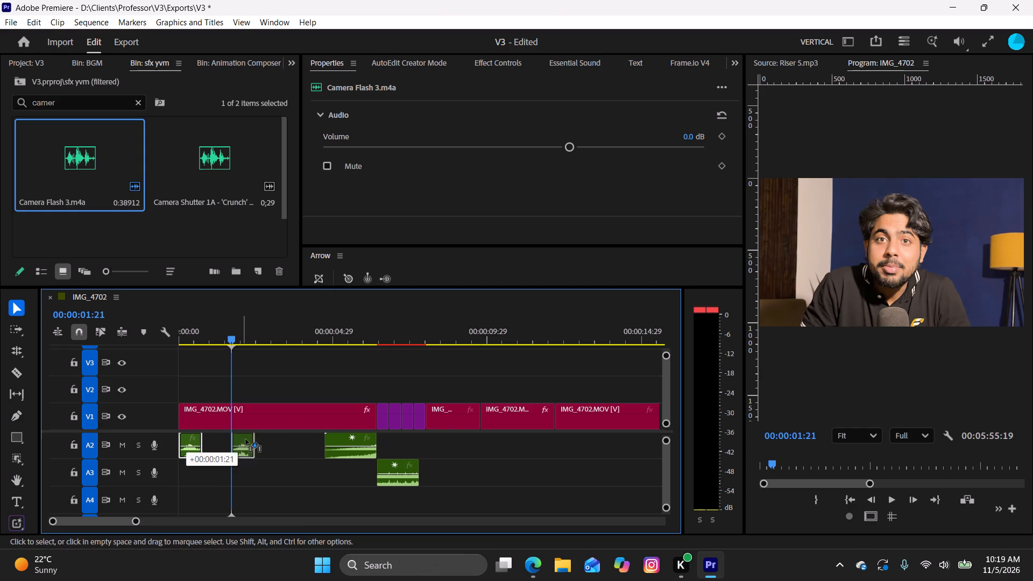
{"action": "left_click_drag", "start_coordinate": [246, 440], "coordinate": [379, 454]}
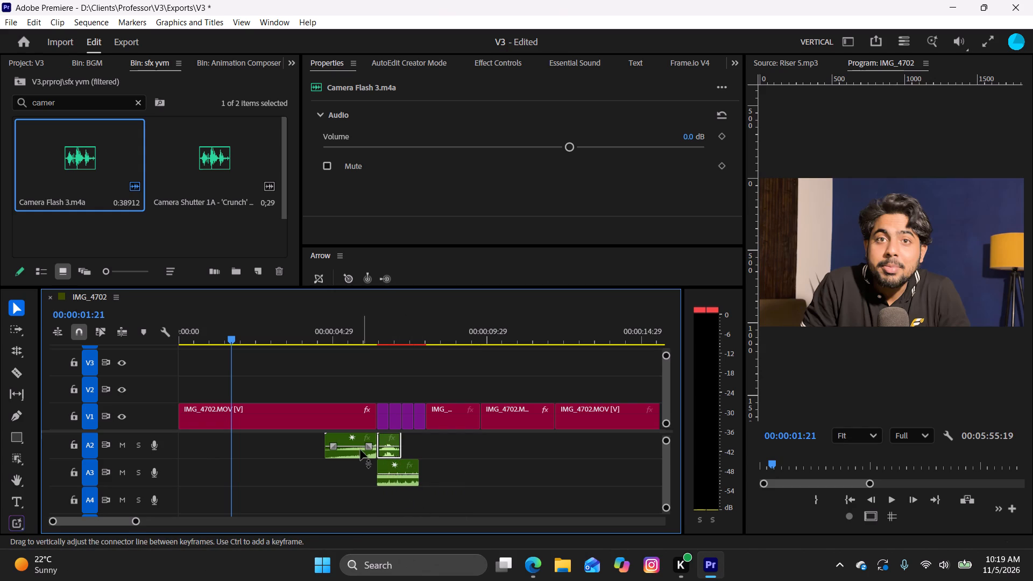
Lower the Riser 5.mp3 clip's volume to about -9.8 dB and play the transition back to check the level.
{"action": "left_click", "coordinate": [344, 437]}
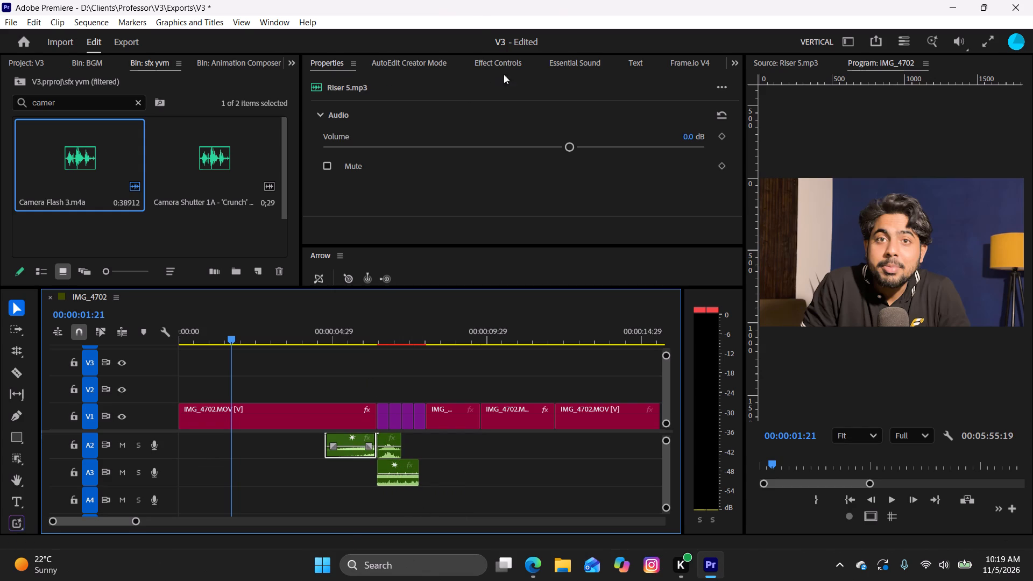
{"action": "left_click", "coordinate": [505, 60]}
{"action": "scroll", "coordinate": [484, 175], "scroll_direction": "up", "scroll_amount": 2}
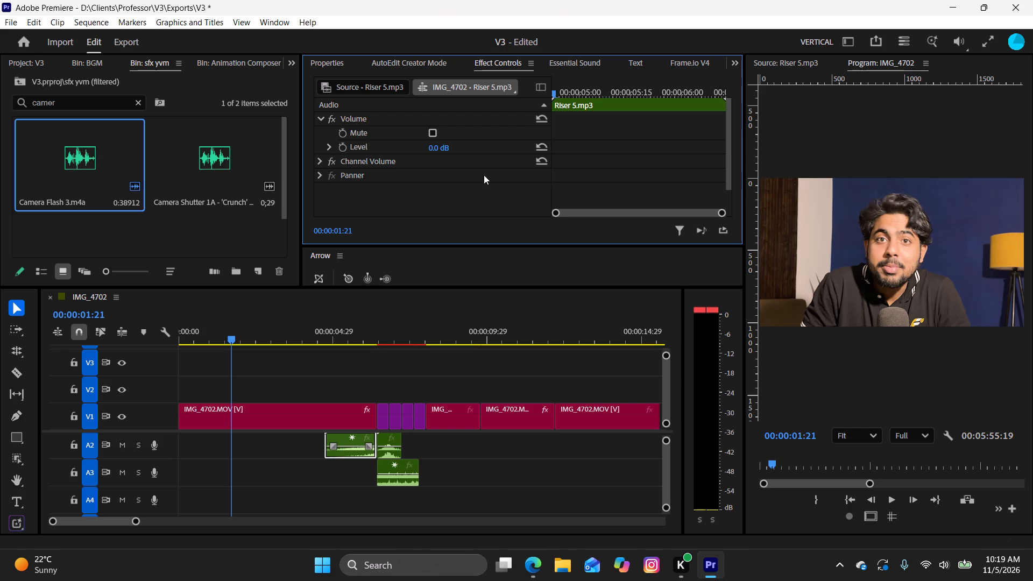
{"action": "left_click", "coordinate": [336, 56]}
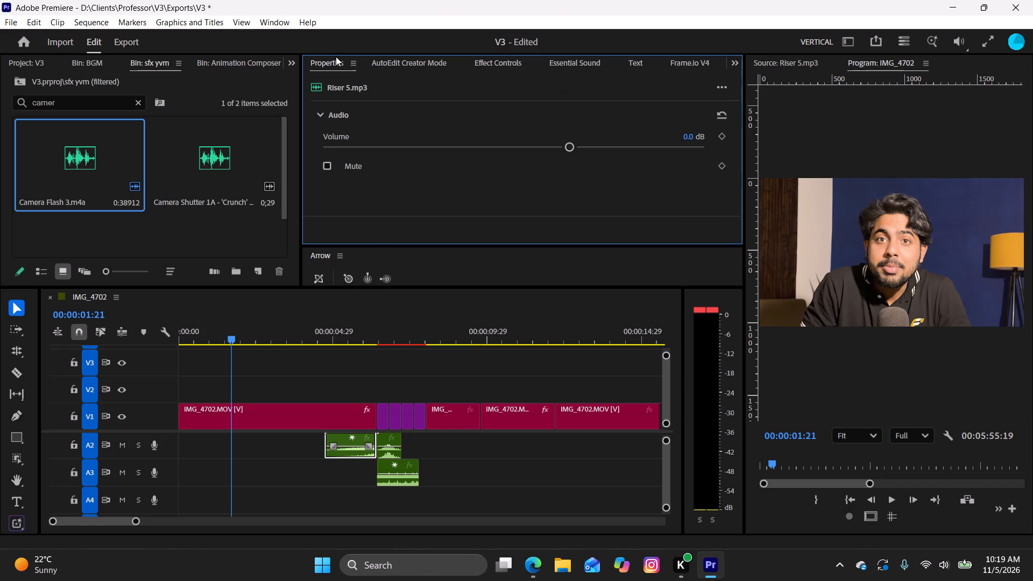
{"action": "left_click_drag", "start_coordinate": [565, 142], "coordinate": [516, 156]}
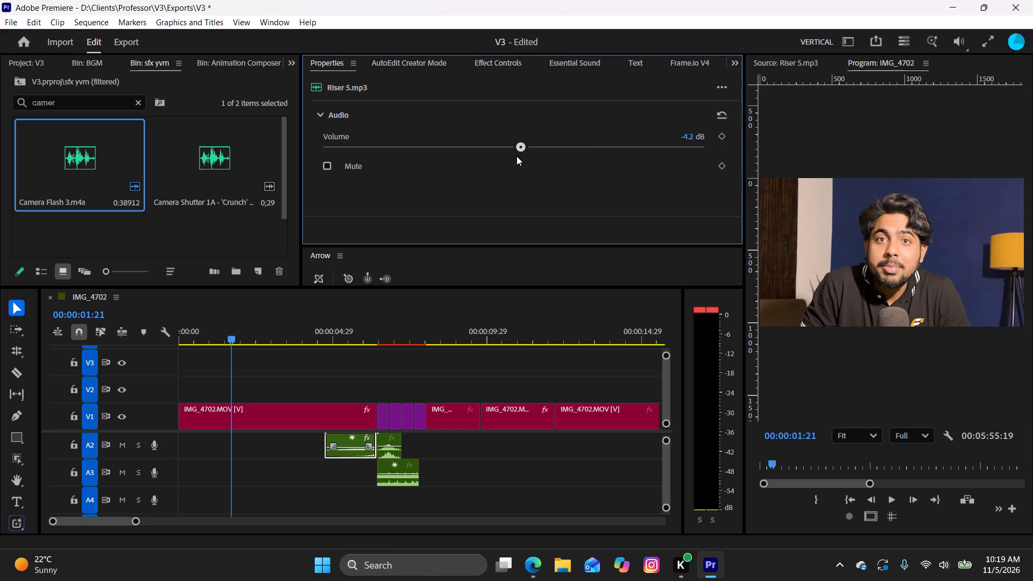
{"action": "left_click_drag", "start_coordinate": [516, 156], "coordinate": [476, 179]}
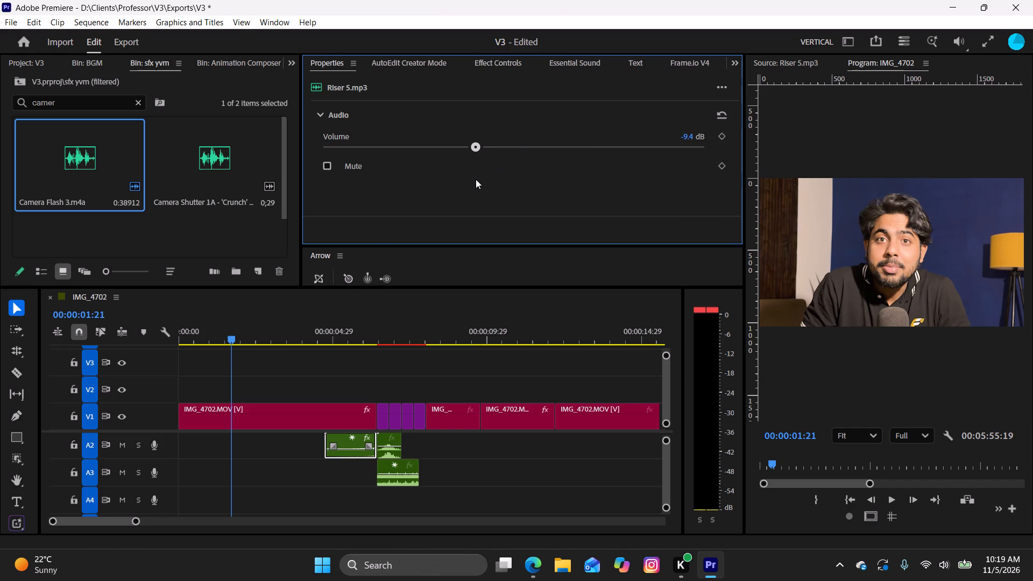
{"action": "left_click_drag", "start_coordinate": [476, 179], "coordinate": [474, 182]}
{"action": "left_click_drag", "start_coordinate": [259, 338], "coordinate": [295, 351]}
{"action": "key", "text": "space"}
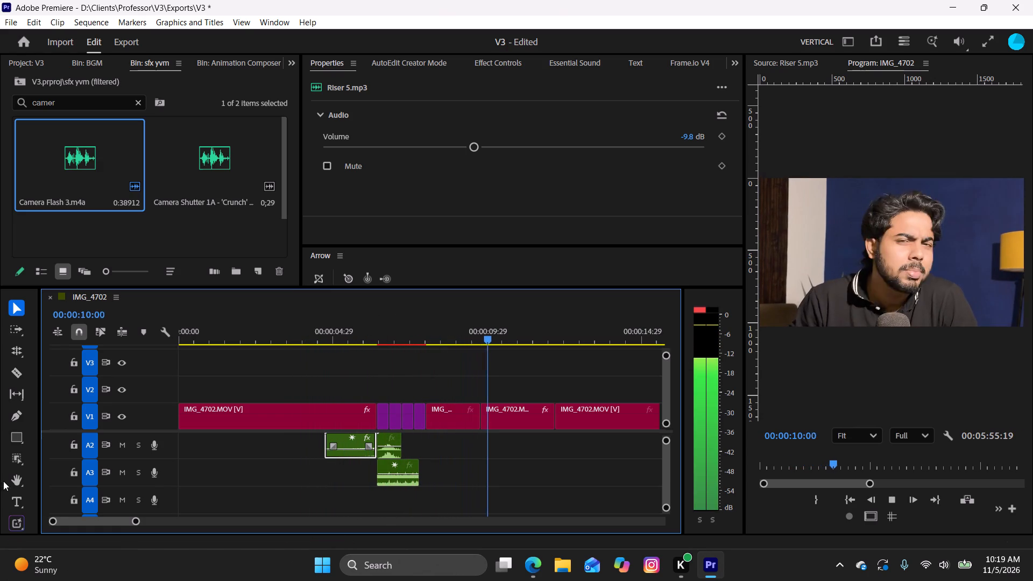
{"action": "key", "text": "space"}
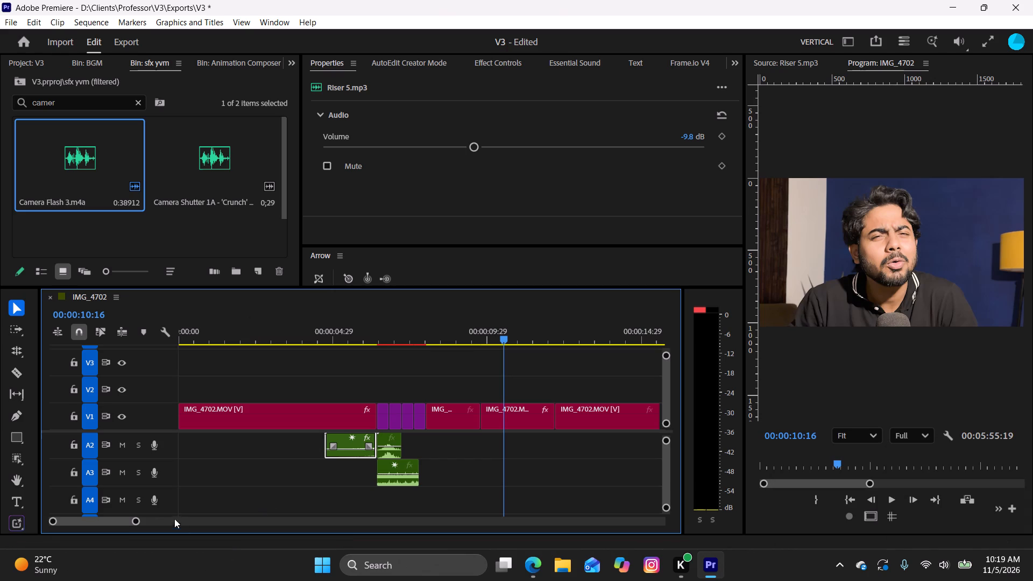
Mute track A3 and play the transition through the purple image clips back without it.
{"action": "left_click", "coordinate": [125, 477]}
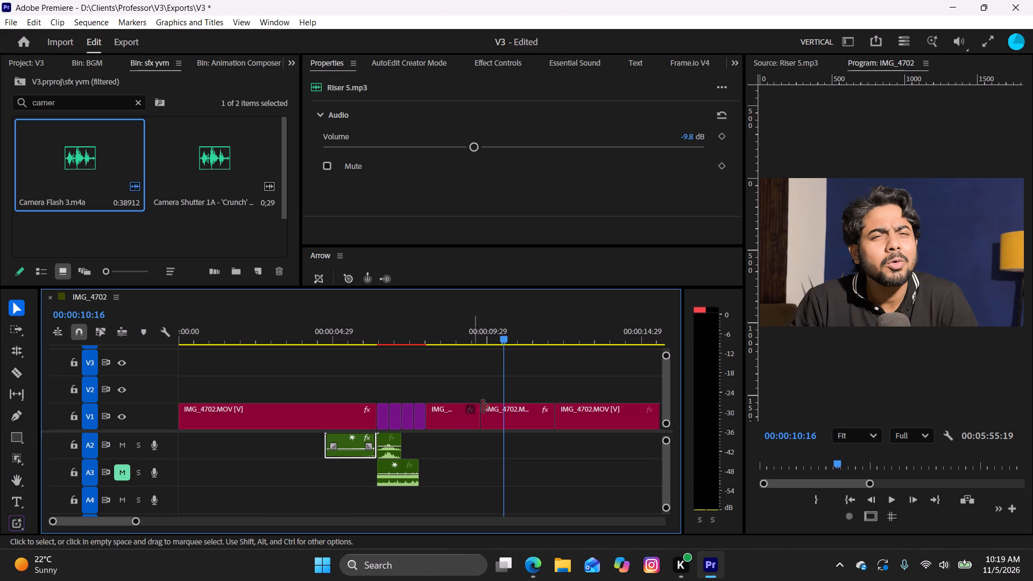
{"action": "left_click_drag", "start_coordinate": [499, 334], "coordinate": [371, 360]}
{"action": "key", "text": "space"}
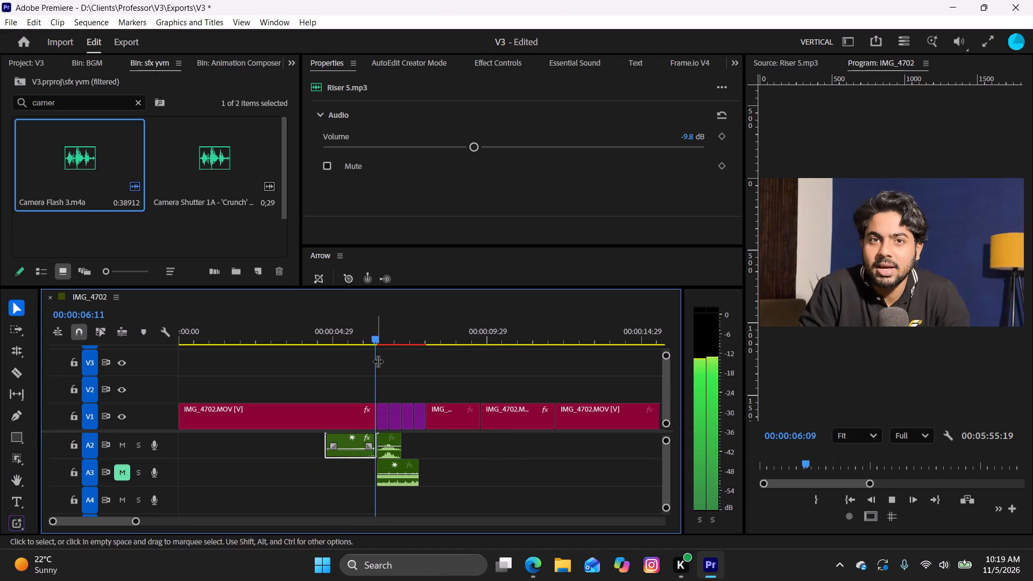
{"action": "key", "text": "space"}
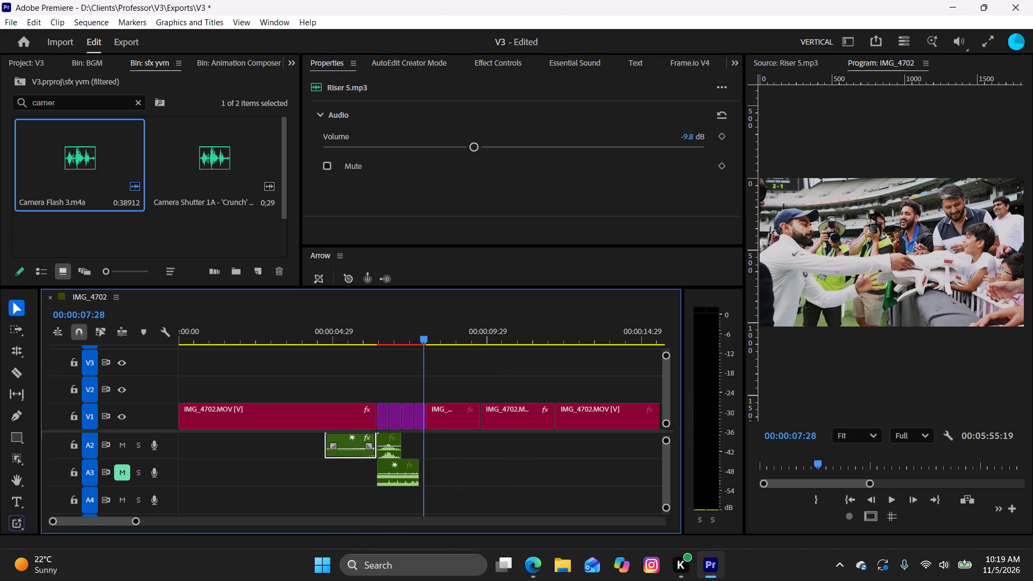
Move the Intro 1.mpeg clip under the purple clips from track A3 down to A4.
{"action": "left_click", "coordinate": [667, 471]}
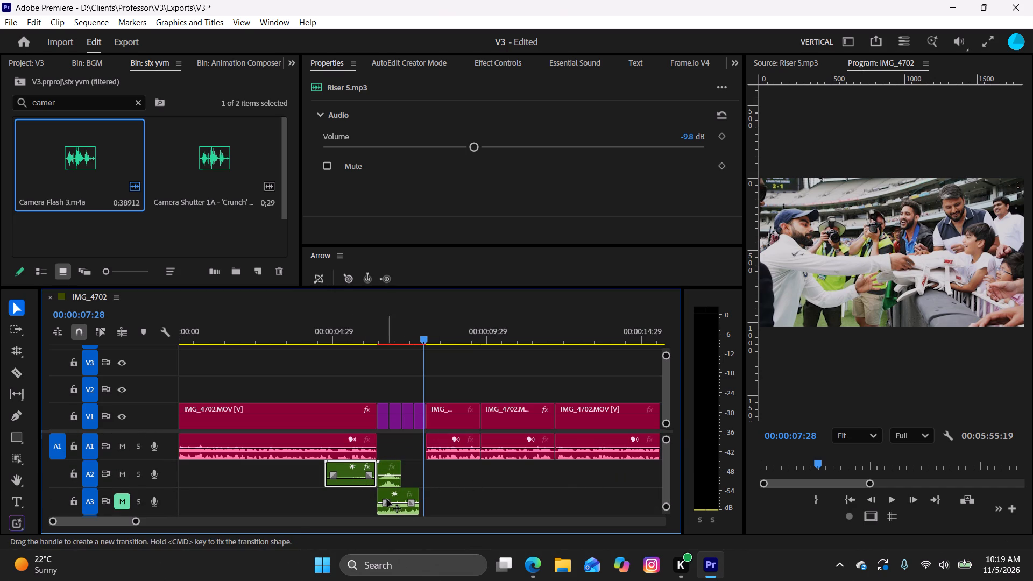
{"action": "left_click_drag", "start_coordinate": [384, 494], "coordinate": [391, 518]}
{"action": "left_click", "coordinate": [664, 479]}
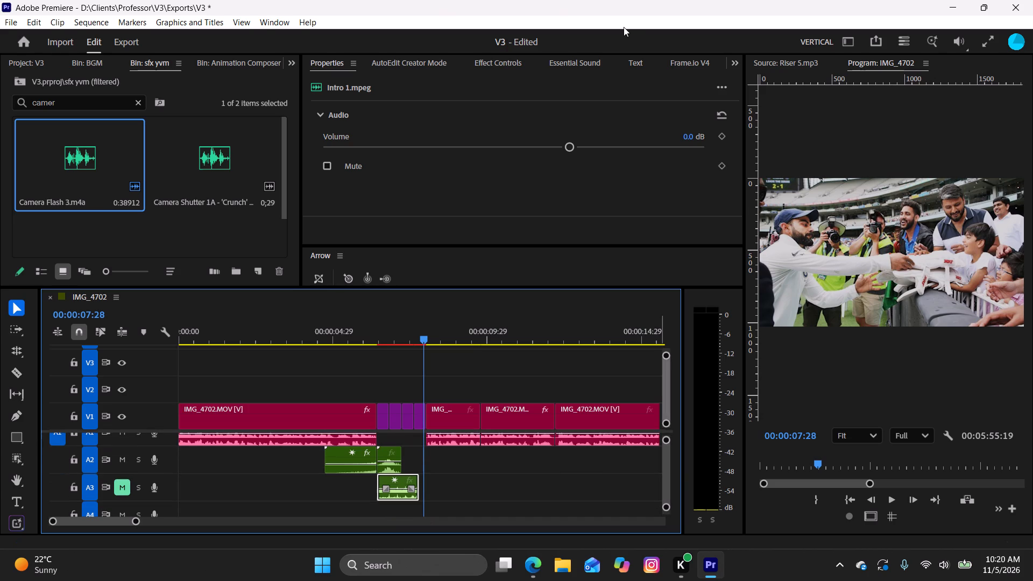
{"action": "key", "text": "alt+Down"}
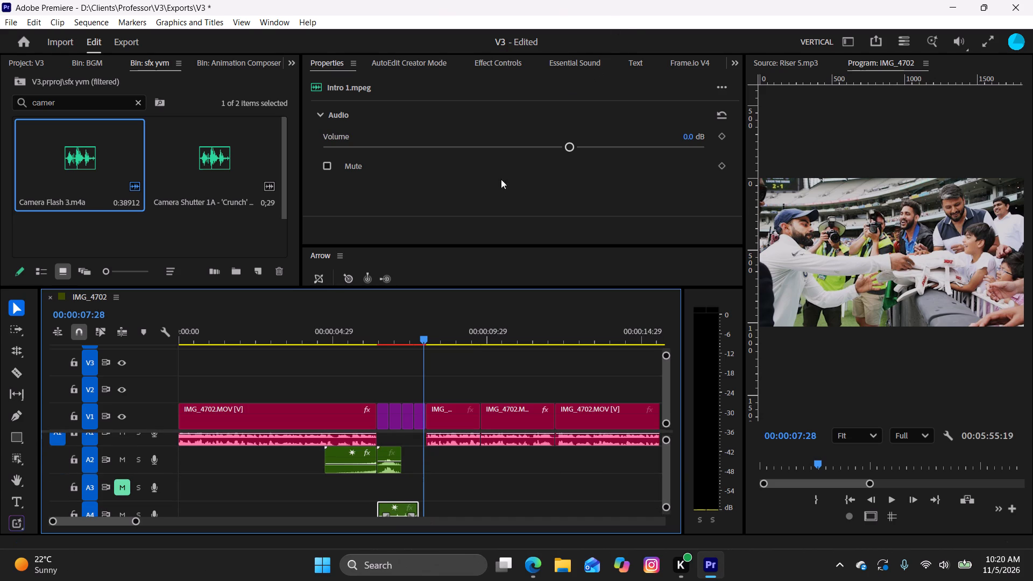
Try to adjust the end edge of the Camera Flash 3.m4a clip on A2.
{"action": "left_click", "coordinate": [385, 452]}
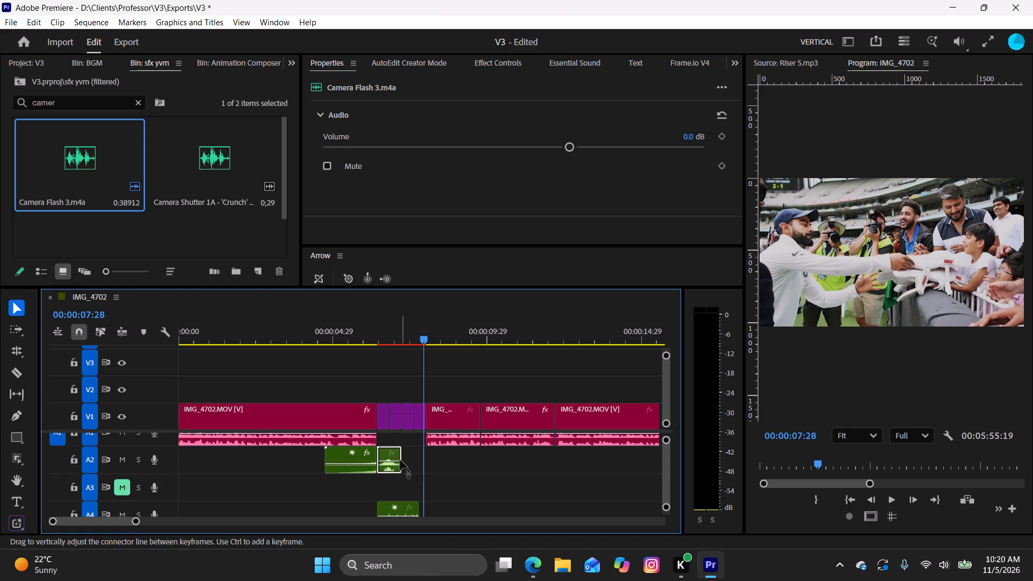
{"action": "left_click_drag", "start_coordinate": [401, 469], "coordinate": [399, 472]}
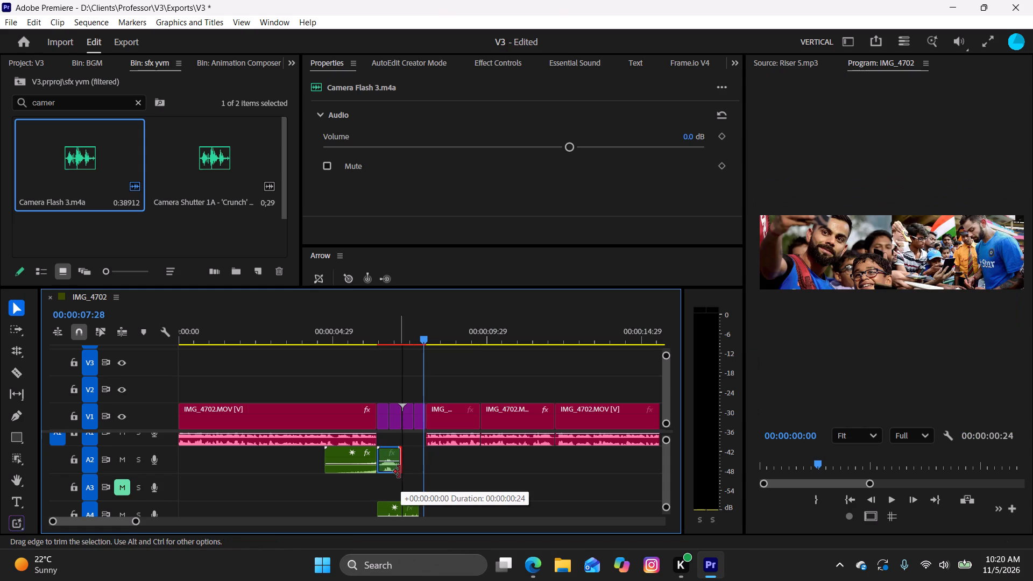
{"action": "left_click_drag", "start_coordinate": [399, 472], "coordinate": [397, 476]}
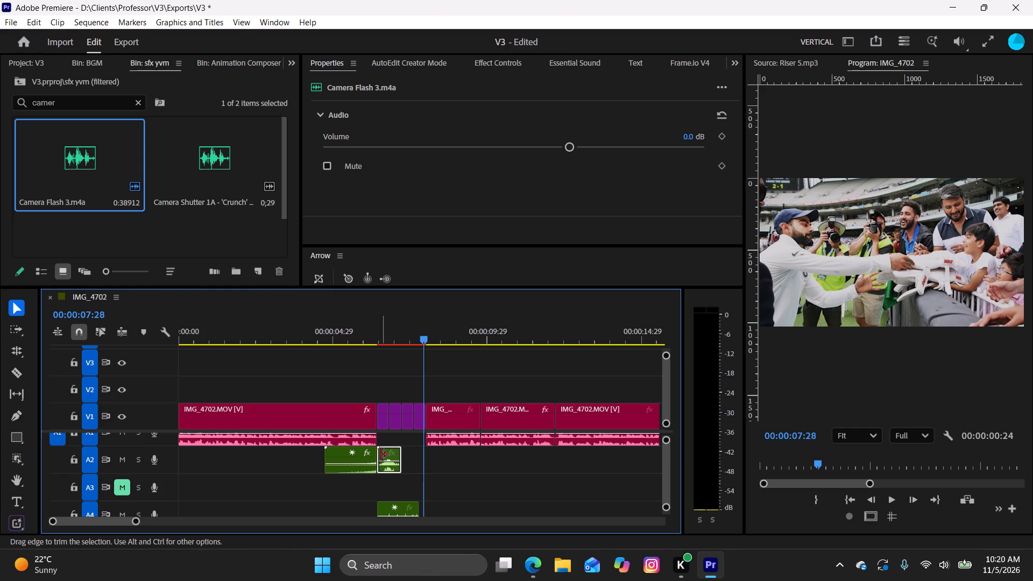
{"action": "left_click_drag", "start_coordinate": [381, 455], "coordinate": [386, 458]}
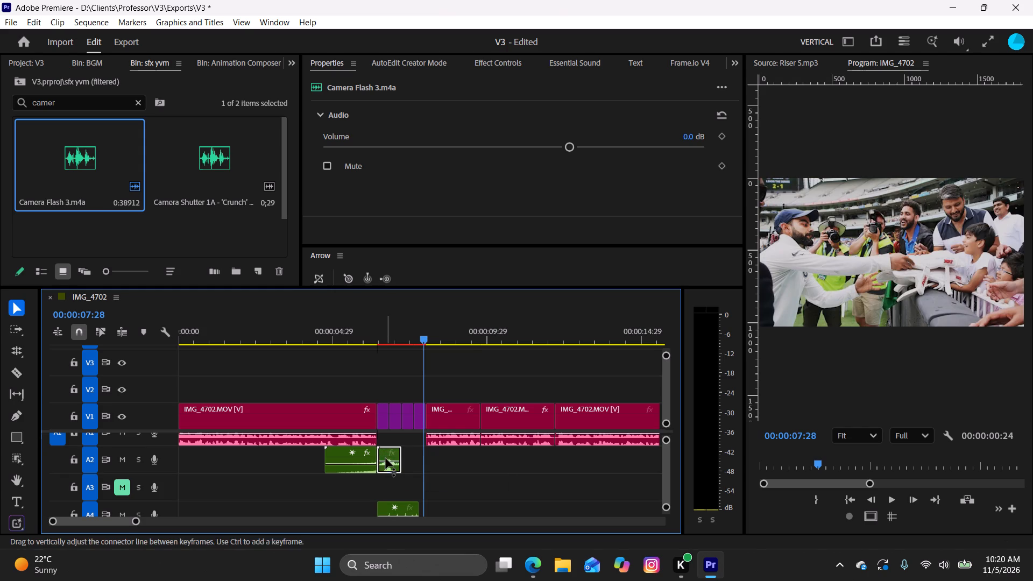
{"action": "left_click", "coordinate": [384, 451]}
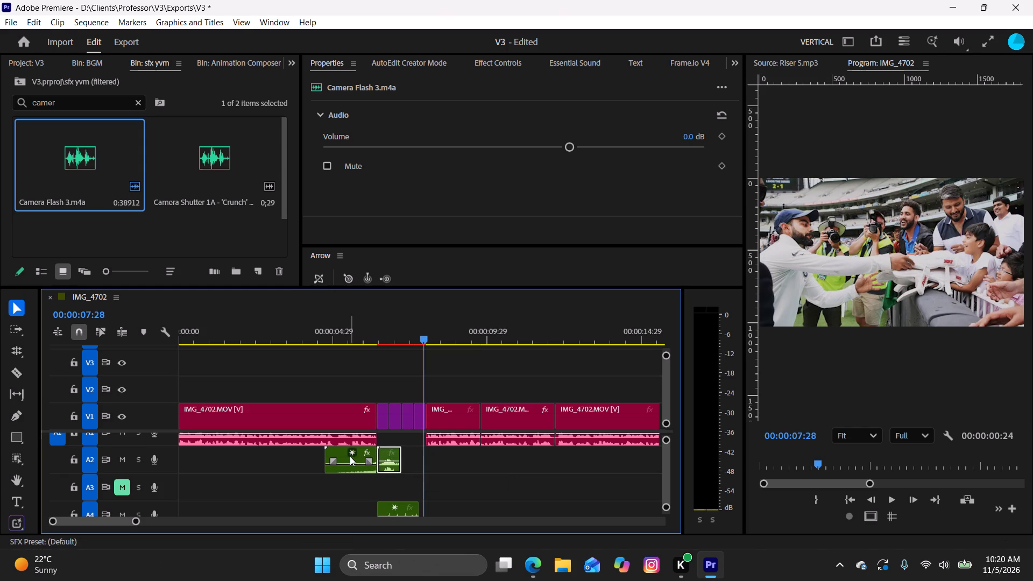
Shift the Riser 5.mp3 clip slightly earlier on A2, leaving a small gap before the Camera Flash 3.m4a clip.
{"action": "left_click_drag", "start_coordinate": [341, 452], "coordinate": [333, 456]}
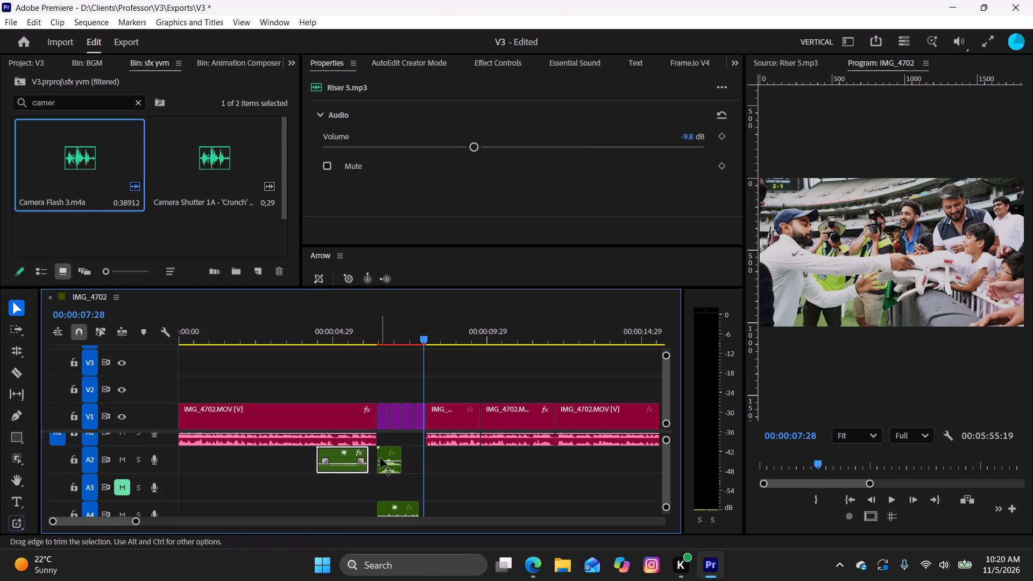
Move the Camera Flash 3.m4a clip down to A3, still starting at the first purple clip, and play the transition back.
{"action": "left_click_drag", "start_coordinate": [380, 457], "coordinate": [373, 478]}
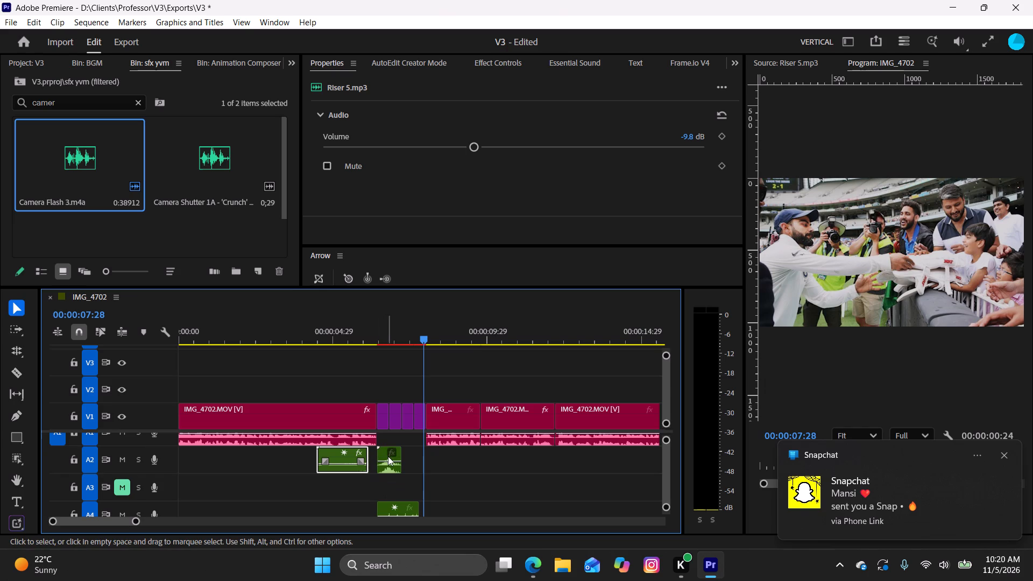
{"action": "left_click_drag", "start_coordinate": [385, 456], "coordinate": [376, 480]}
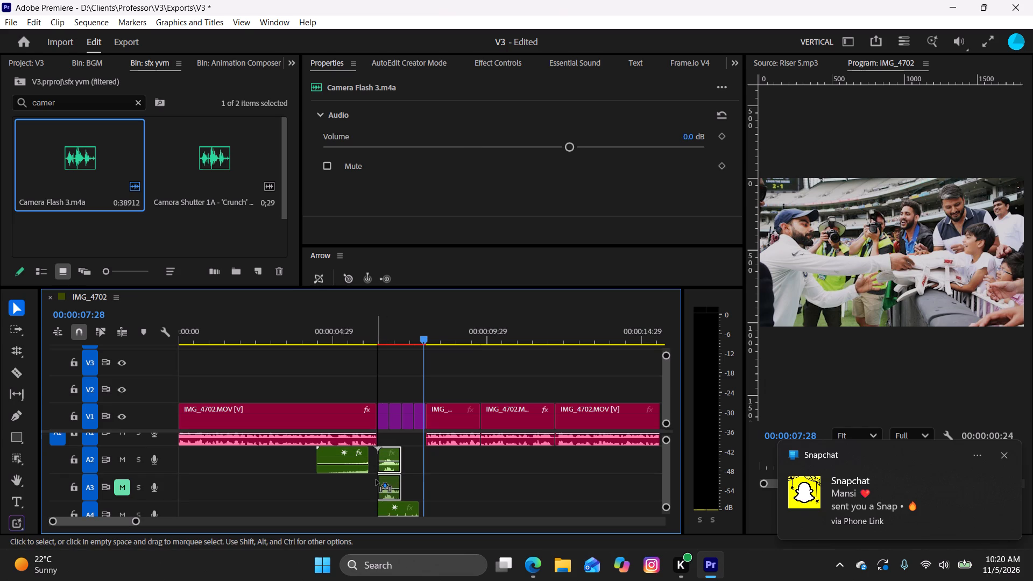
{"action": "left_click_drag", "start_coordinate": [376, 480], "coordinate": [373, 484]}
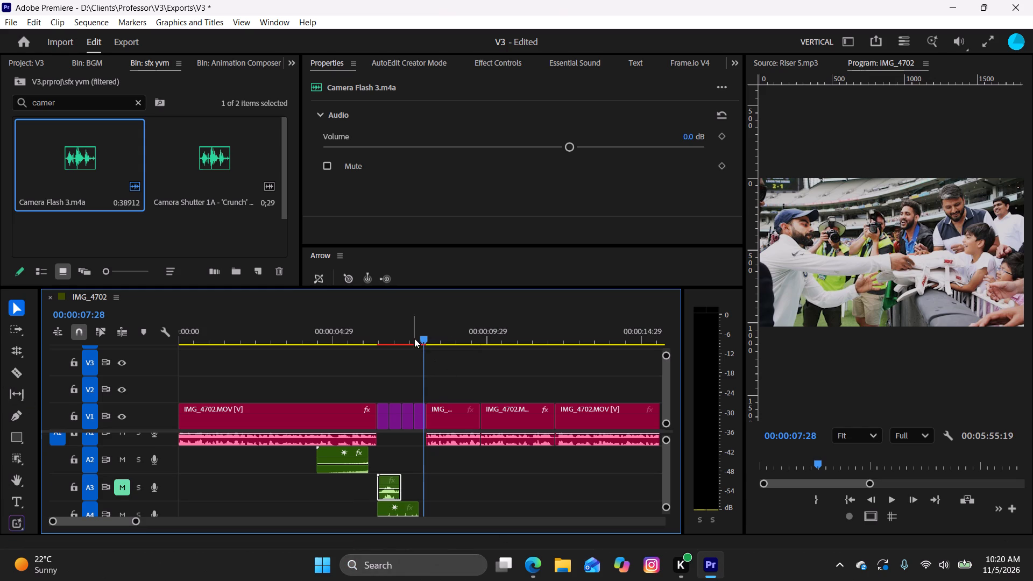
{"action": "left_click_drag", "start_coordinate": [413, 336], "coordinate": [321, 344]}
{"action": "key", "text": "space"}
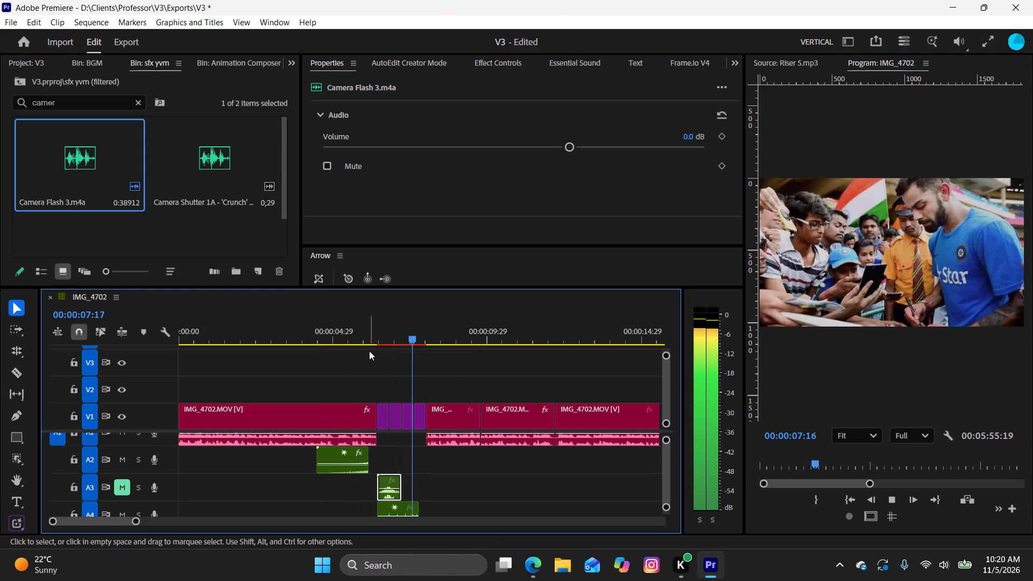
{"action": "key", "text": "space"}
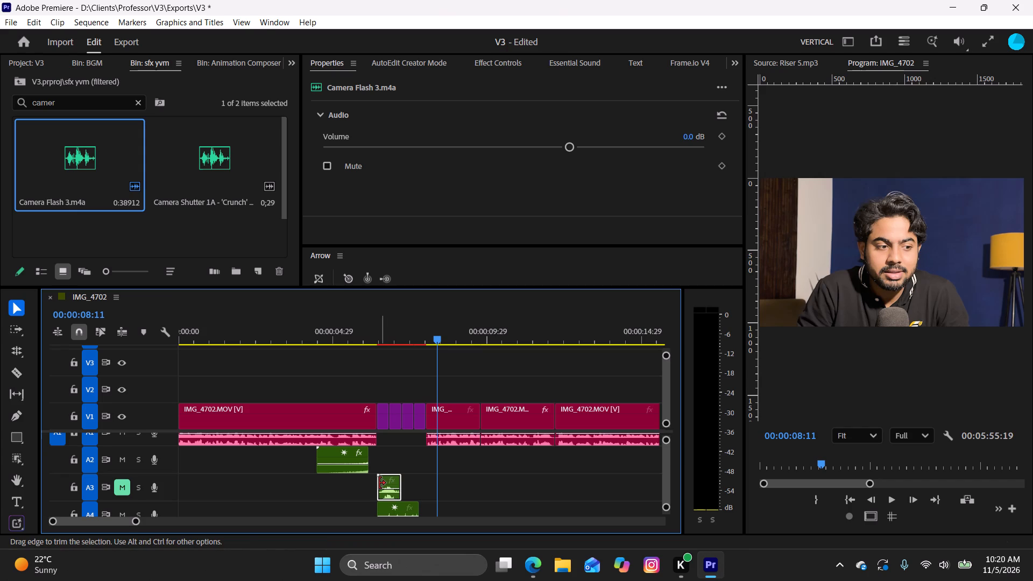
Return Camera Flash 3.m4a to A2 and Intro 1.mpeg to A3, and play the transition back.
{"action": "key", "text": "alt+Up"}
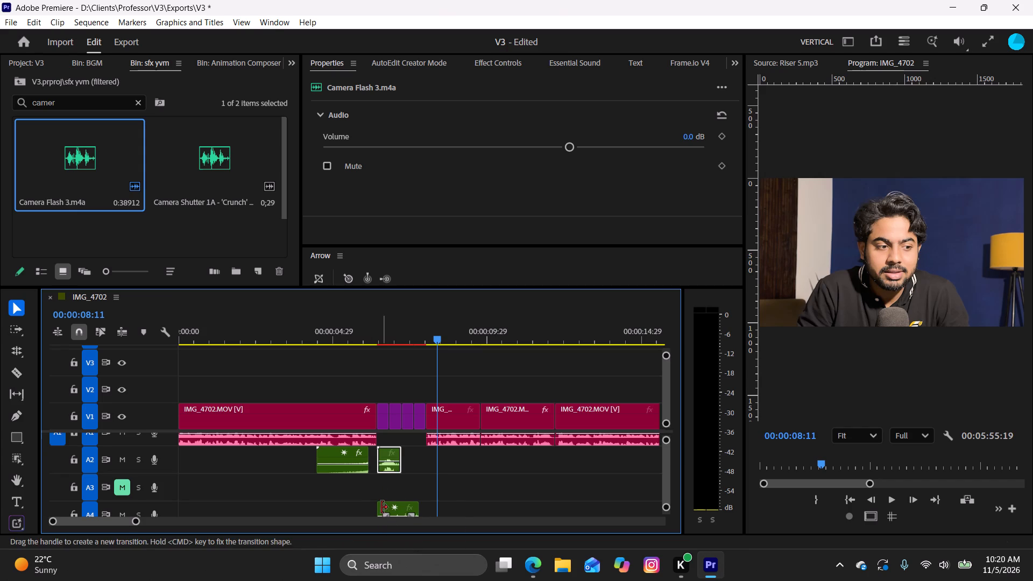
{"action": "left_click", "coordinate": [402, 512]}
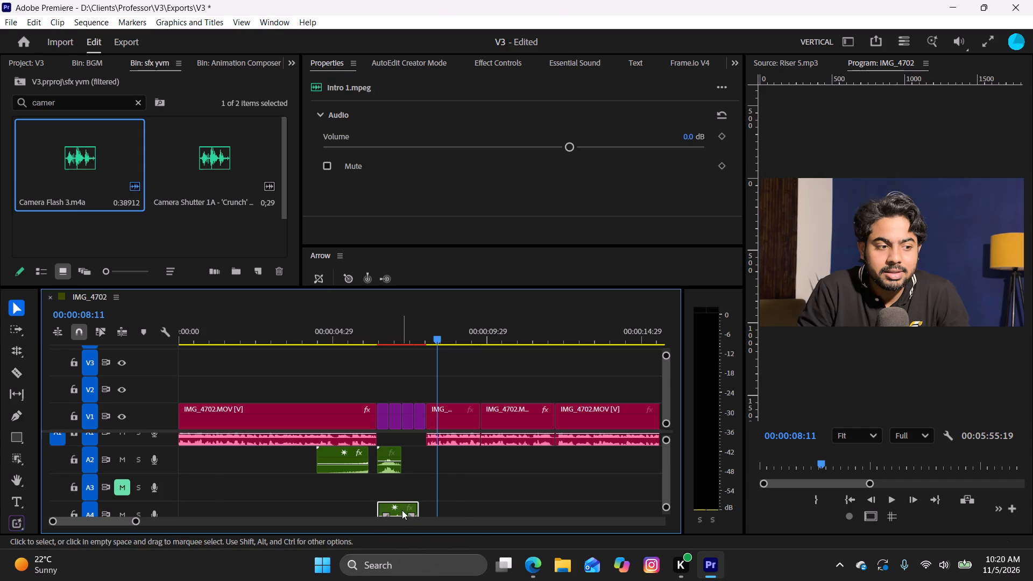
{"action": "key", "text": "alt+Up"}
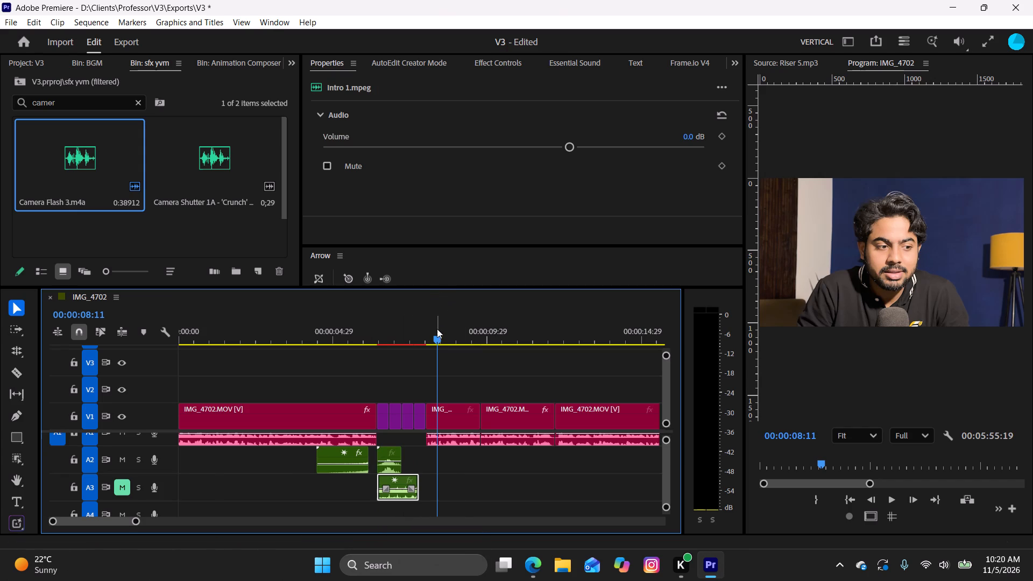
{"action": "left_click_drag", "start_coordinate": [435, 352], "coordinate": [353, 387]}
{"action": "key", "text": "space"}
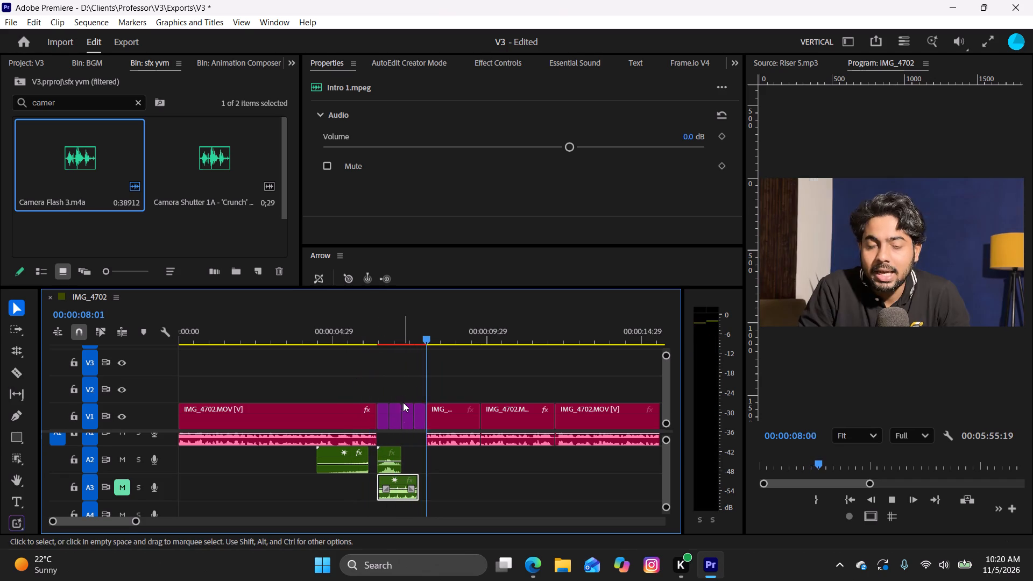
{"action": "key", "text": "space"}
Delete the Camera Flash 3.m4a clip from A2 under the purple clips.
{"action": "left_click", "coordinate": [386, 458]}
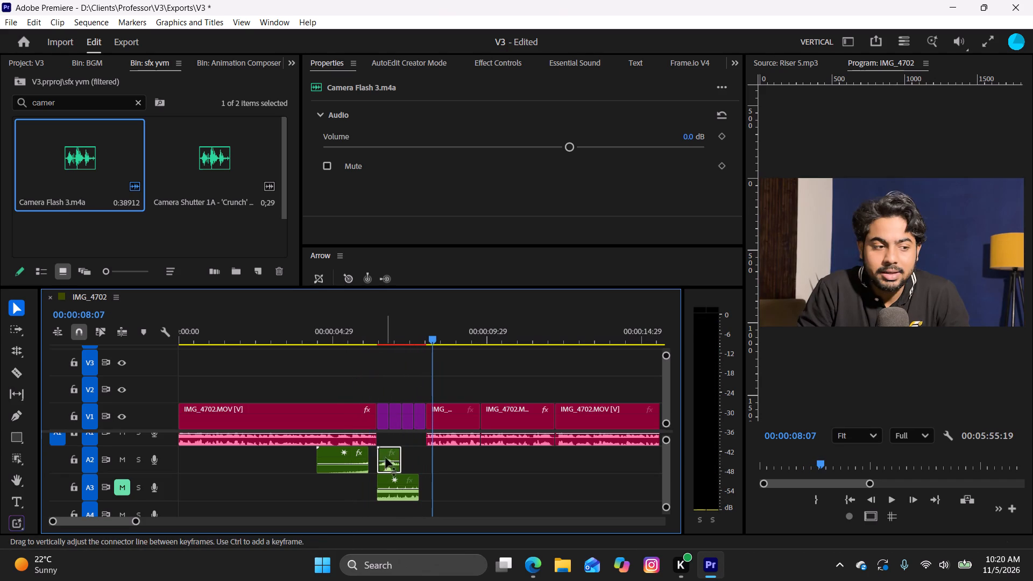
{"action": "key", "text": "BackSpace"}
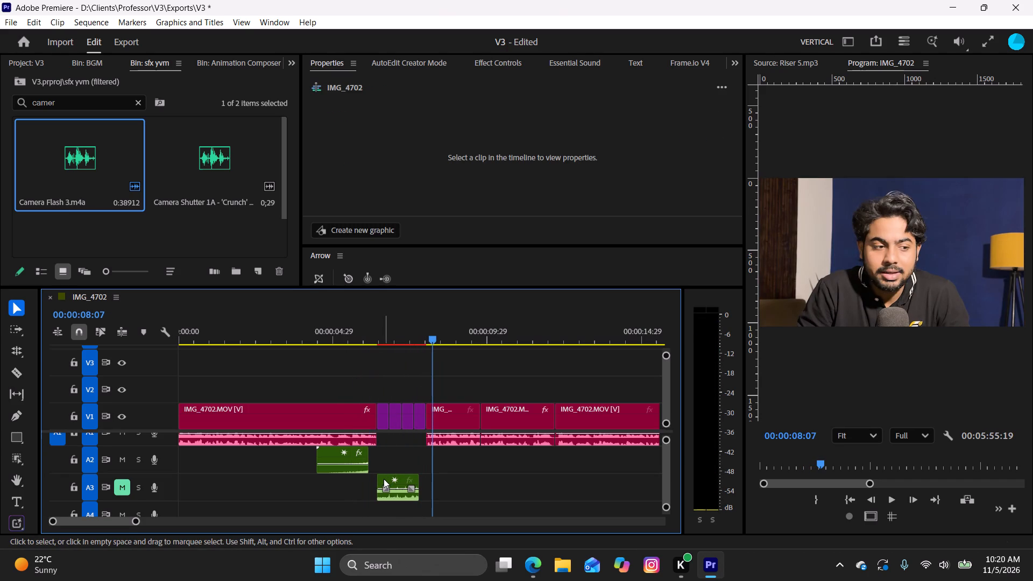
Move the Riser 5.mp3 clip later on A2 so its end overlaps the first purple clip, and play it back.
{"action": "left_click", "coordinate": [384, 479]}
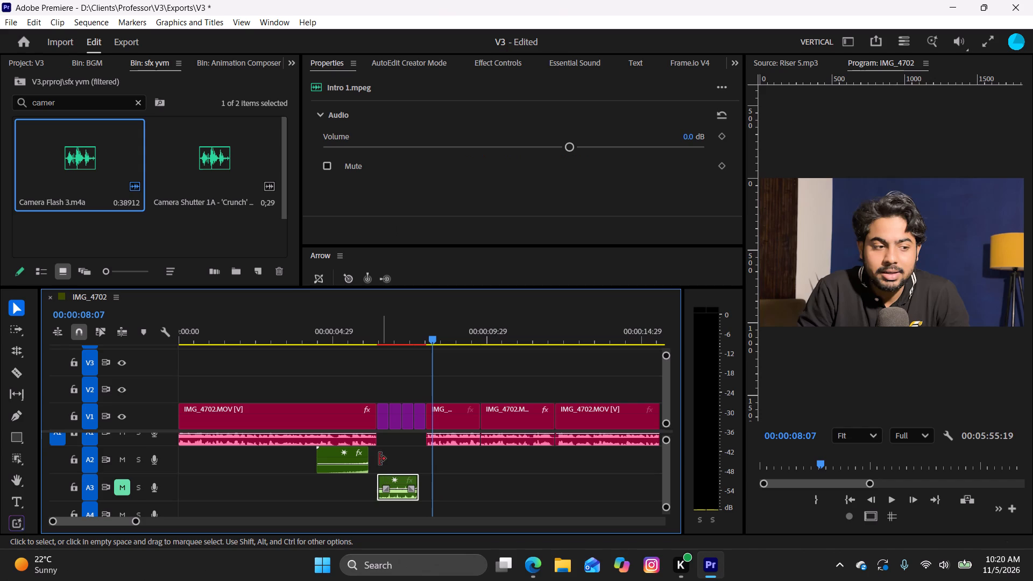
{"action": "left_click_drag", "start_coordinate": [334, 455], "coordinate": [352, 459]}
{"action": "left_click_drag", "start_coordinate": [422, 341], "coordinate": [352, 359]}
{"action": "key", "text": "space"}
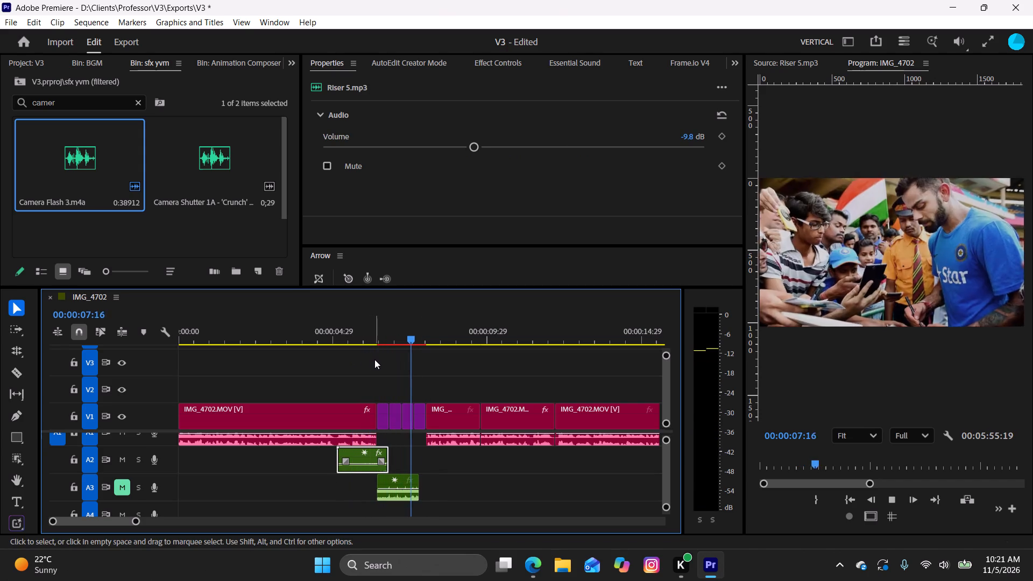
{"action": "key", "text": "space"}
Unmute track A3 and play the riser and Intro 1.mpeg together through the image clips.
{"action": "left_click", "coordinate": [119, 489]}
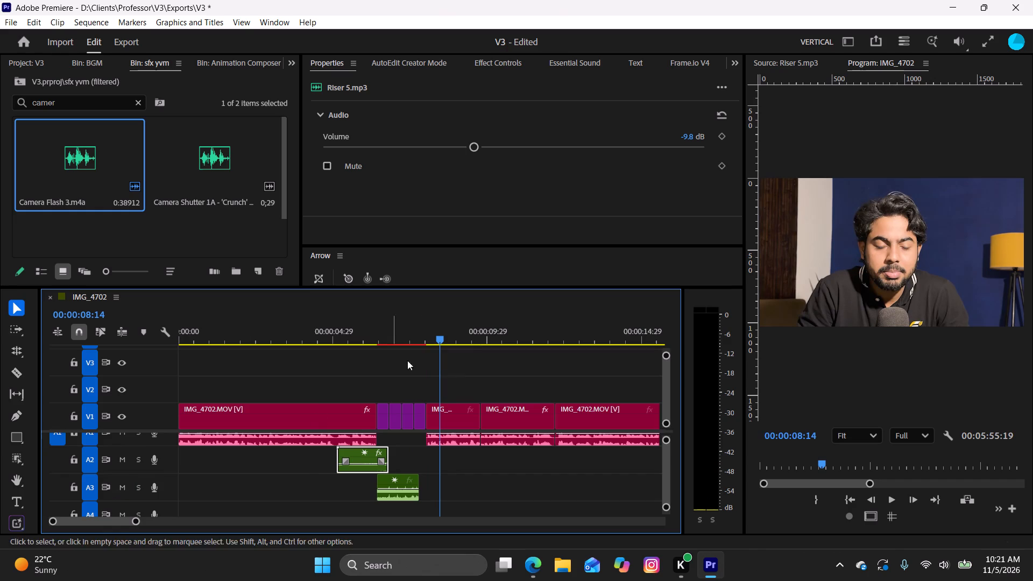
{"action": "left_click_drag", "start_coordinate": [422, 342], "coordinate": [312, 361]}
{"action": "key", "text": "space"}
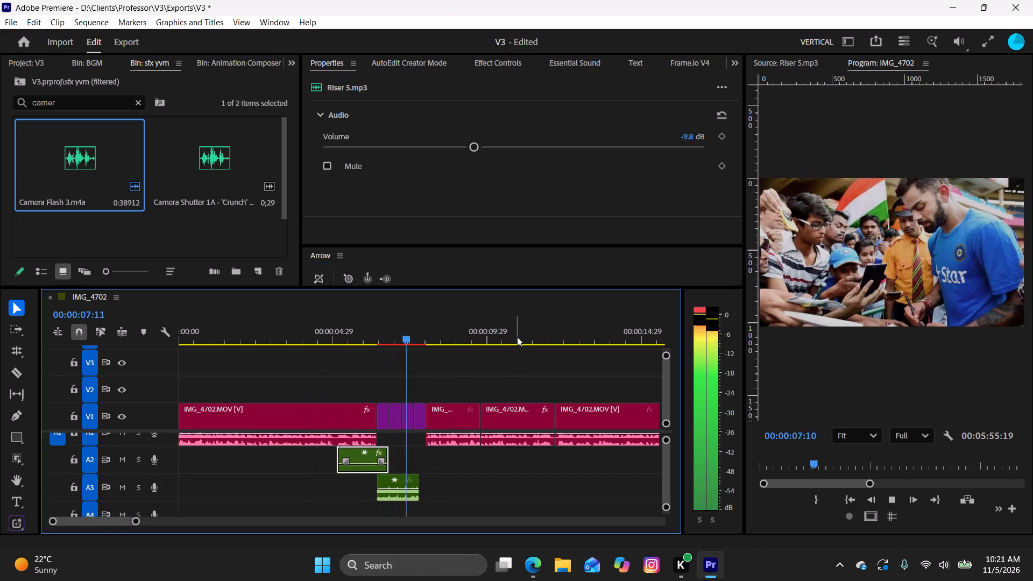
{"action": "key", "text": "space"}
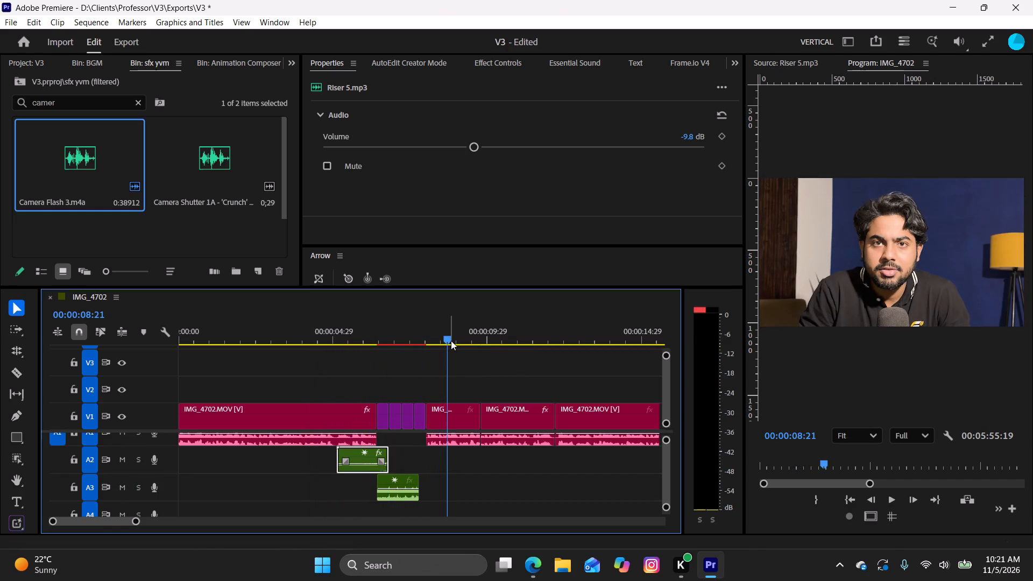
Return the playhead to the sequence start and preview the Camera Shutter 1A 'Crunch' Click sound in the Source monitor.
{"action": "left_click_drag", "start_coordinate": [448, 337], "coordinate": [131, 380]}
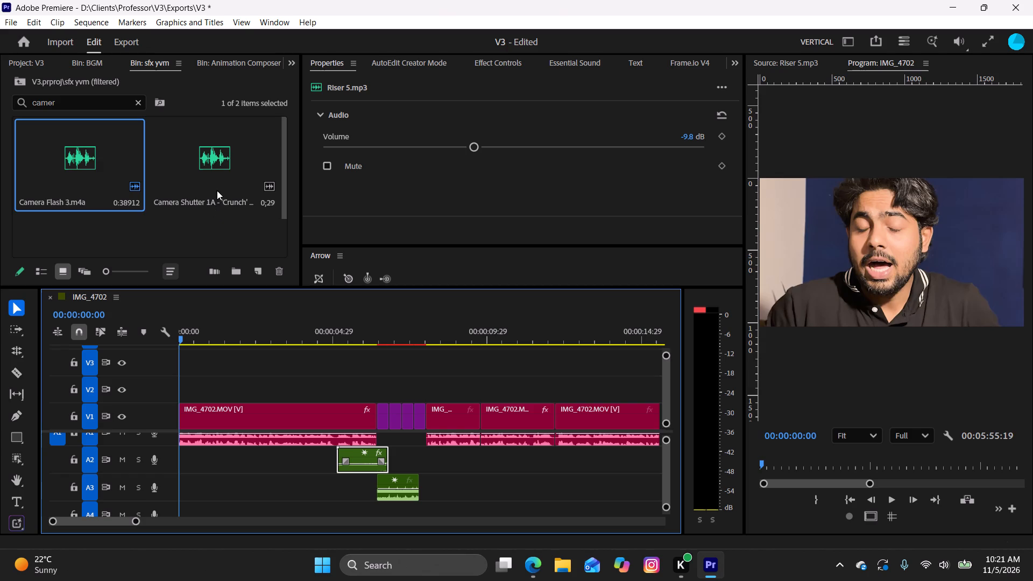
{"action": "triple_click", "coordinate": [221, 179]}
{"action": "left_click_drag", "start_coordinate": [892, 488], "coordinate": [840, 497]}
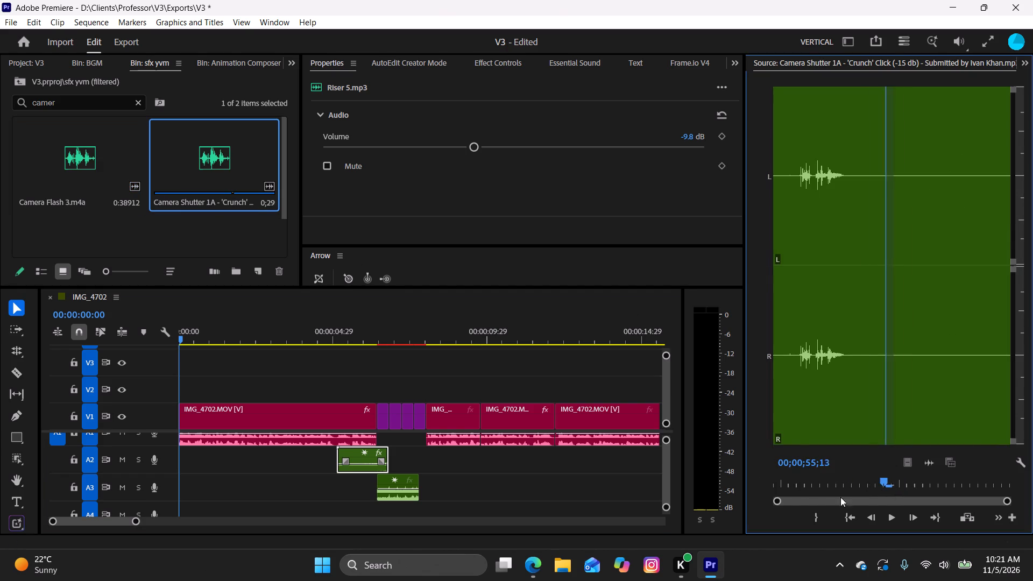
{"action": "left_click_drag", "start_coordinate": [840, 497], "coordinate": [780, 504]}
{"action": "key", "text": "space"}
{"action": "key", "text": "space"}
Place the Camera Shutter 1A 'Crunch' Click audio on A2 at the very start of the sequence and play it back.
{"action": "left_click_drag", "start_coordinate": [927, 467], "coordinate": [716, 519]}
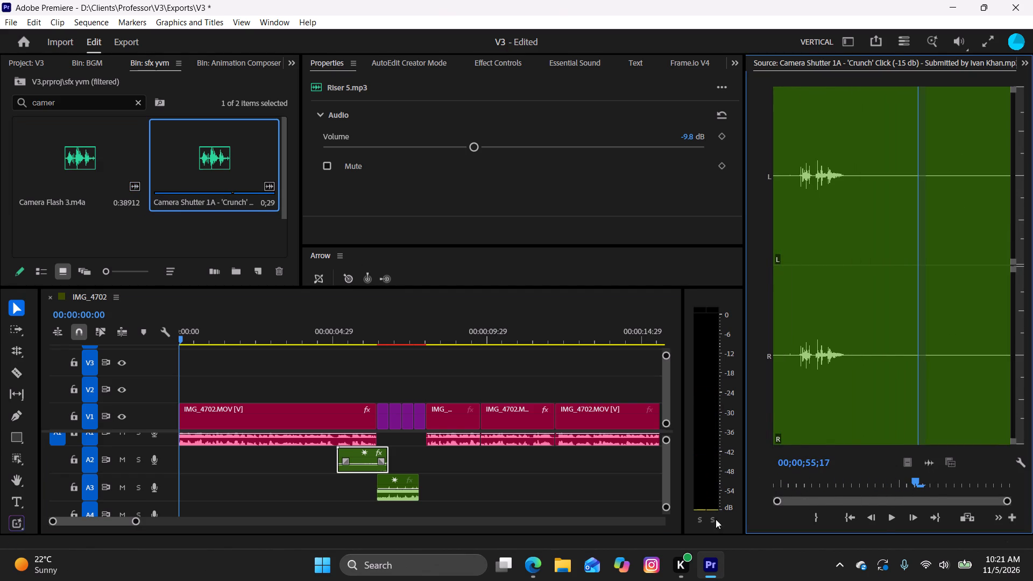
{"action": "left_click_drag", "start_coordinate": [716, 519], "coordinate": [180, 465]}
{"action": "key", "text": "space"}
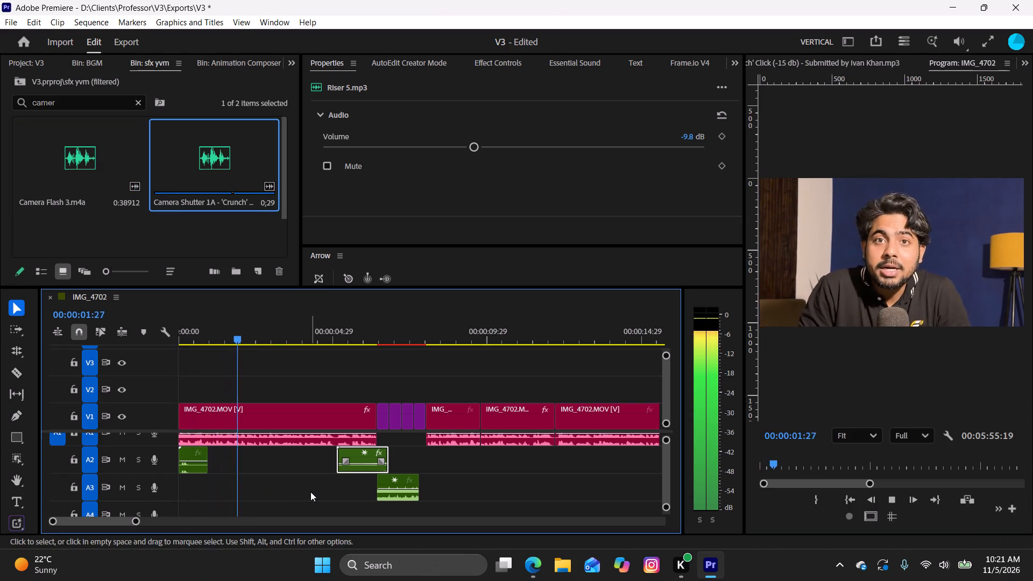
{"action": "key", "text": "space"}
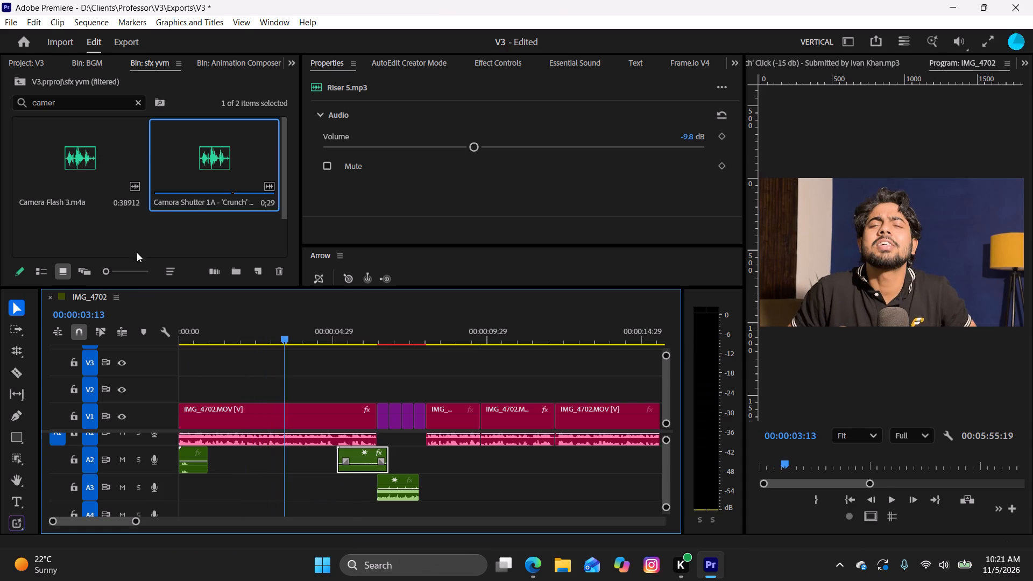
Clear the "camer" search so the sfx yvm bin lists all its sounds.
{"action": "left_click", "coordinate": [284, 203]}
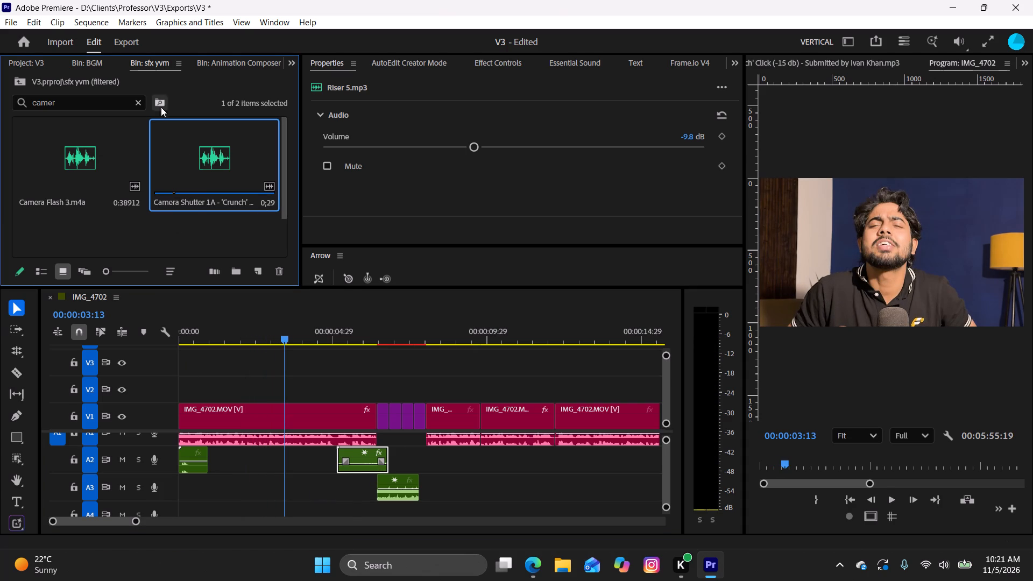
{"action": "left_click", "coordinate": [139, 107]}
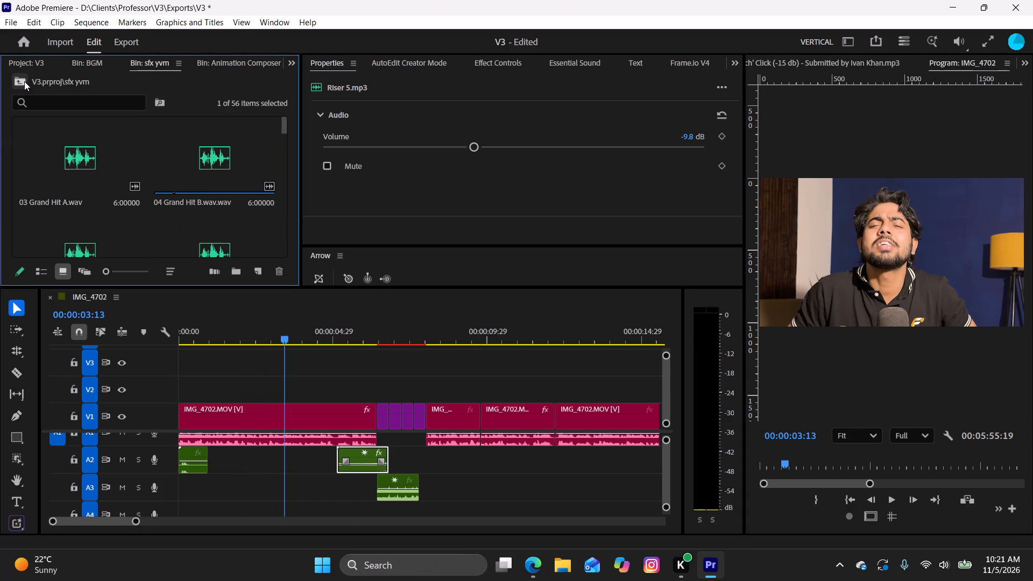
Open the BGM bin and replace its search filter with "int".
{"action": "left_click", "coordinate": [24, 81]}
{"action": "double_click", "coordinate": [228, 196]}
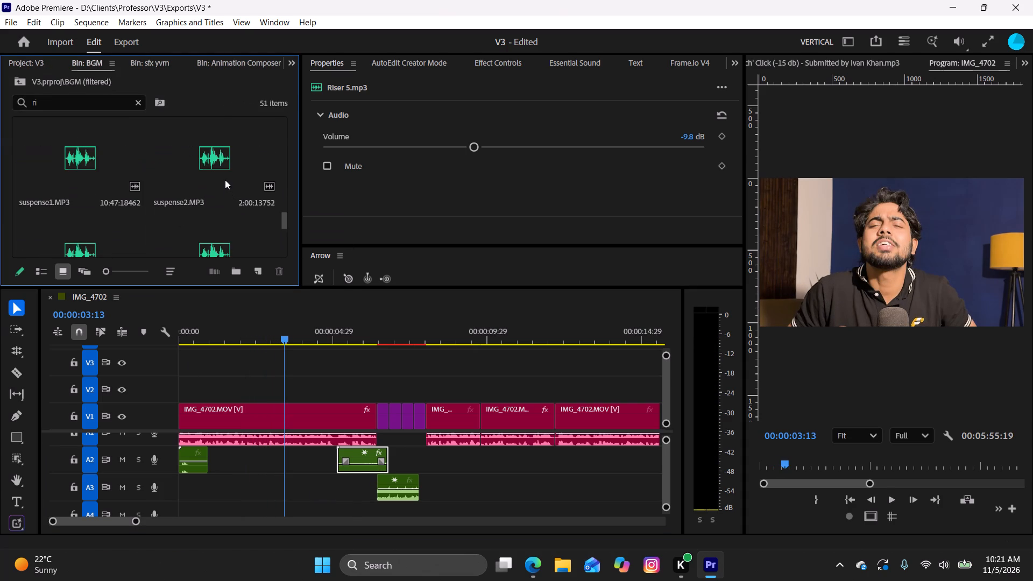
{"action": "left_click", "coordinate": [106, 105]}
{"action": "key", "text": "BackSpace"}
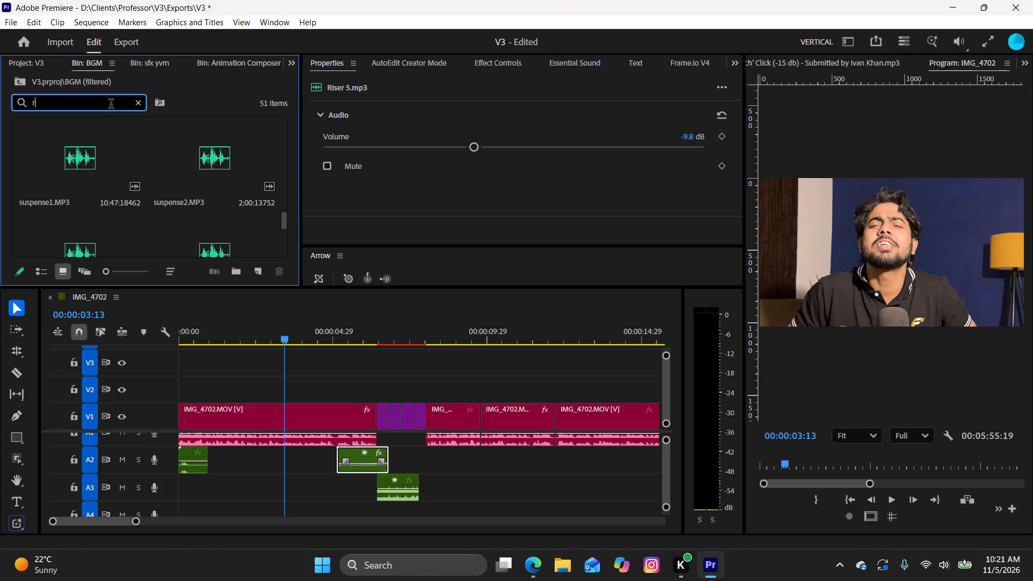
{"action": "key", "text": "BackSpace"}
{"action": "key", "text": "i"}
{"action": "type", "text": "nt"}
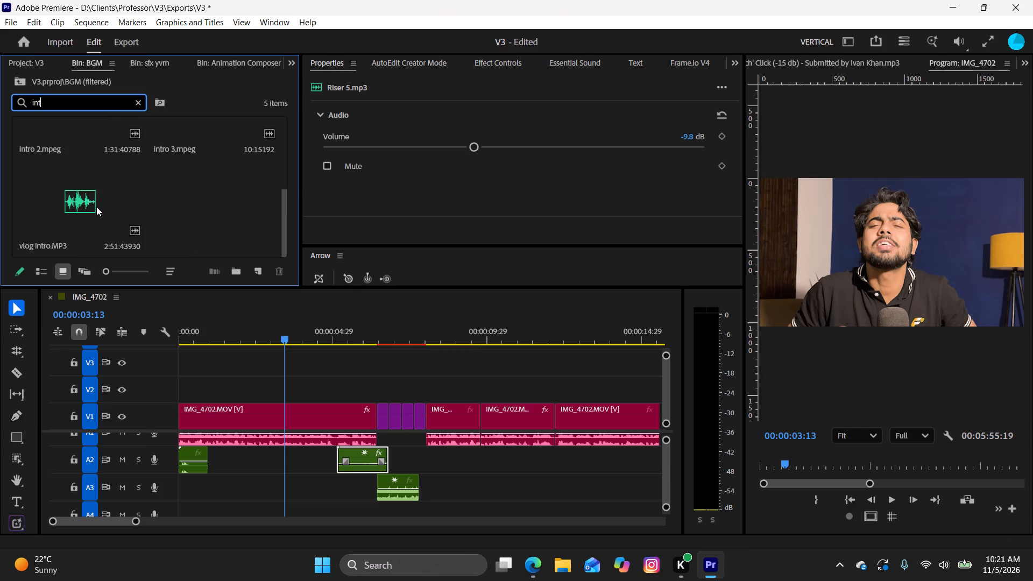
Preview vlog Intro.MP3 from its beginning in the Source monitor.
{"action": "left_click", "coordinate": [97, 207]}
{"action": "double_click", "coordinate": [97, 207]}
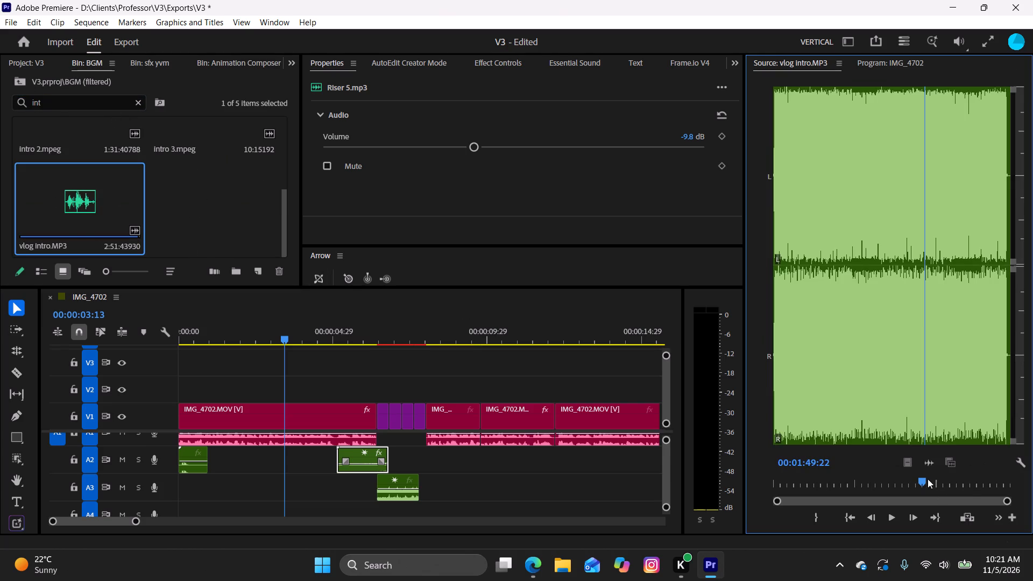
{"action": "left_click_drag", "start_coordinate": [928, 479], "coordinate": [716, 500]}
{"action": "left_click", "coordinate": [898, 521]}
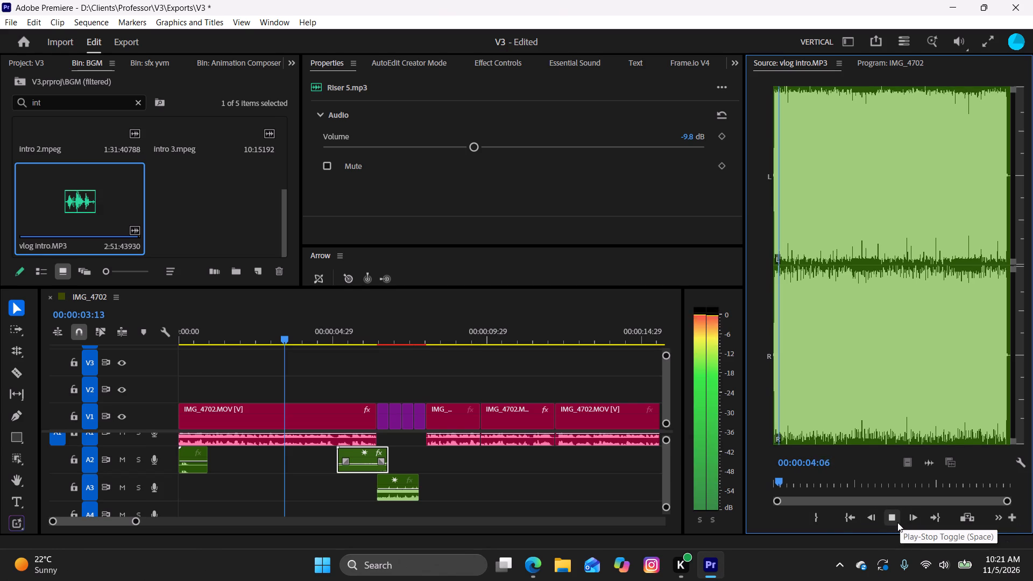
{"action": "left_click", "coordinate": [897, 523]}
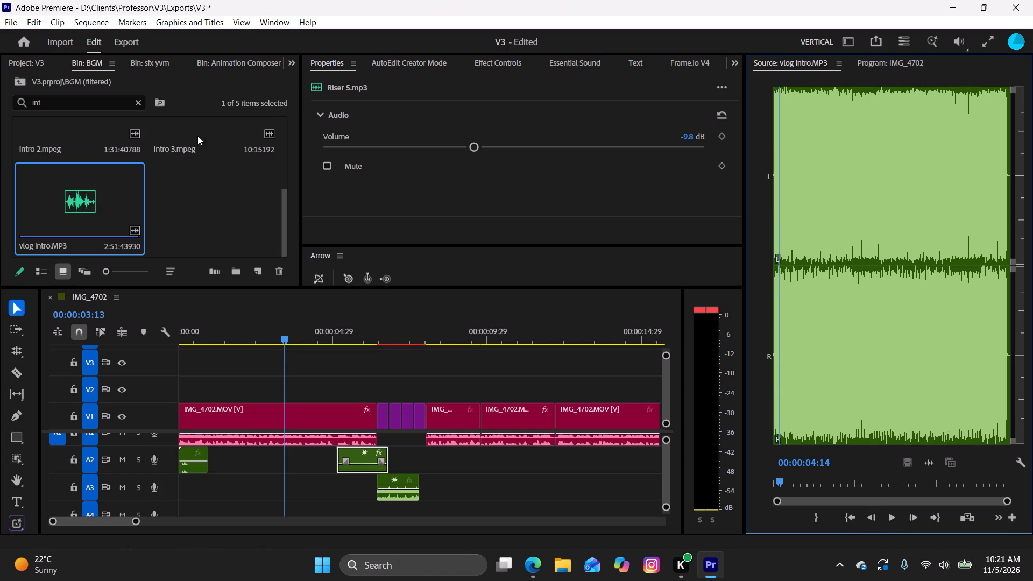
Preview Intro 3.mpeg from its beginning in the Source monitor.
{"action": "double_click", "coordinate": [196, 132]}
{"action": "left_click_drag", "start_coordinate": [850, 484], "coordinate": [745, 493]}
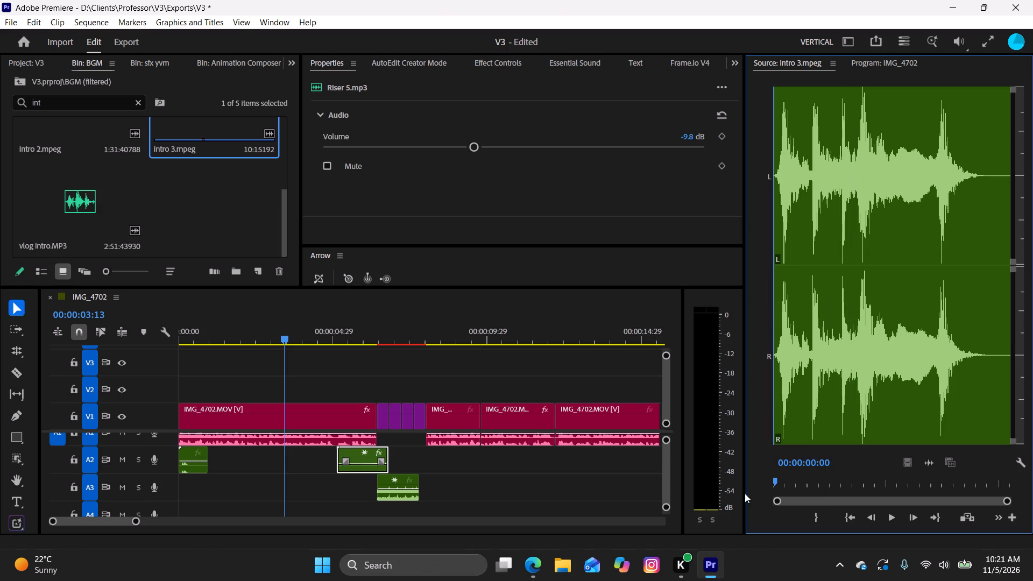
{"action": "left_click_drag", "start_coordinate": [745, 493], "coordinate": [737, 497]}
{"action": "left_click", "coordinate": [889, 520]}
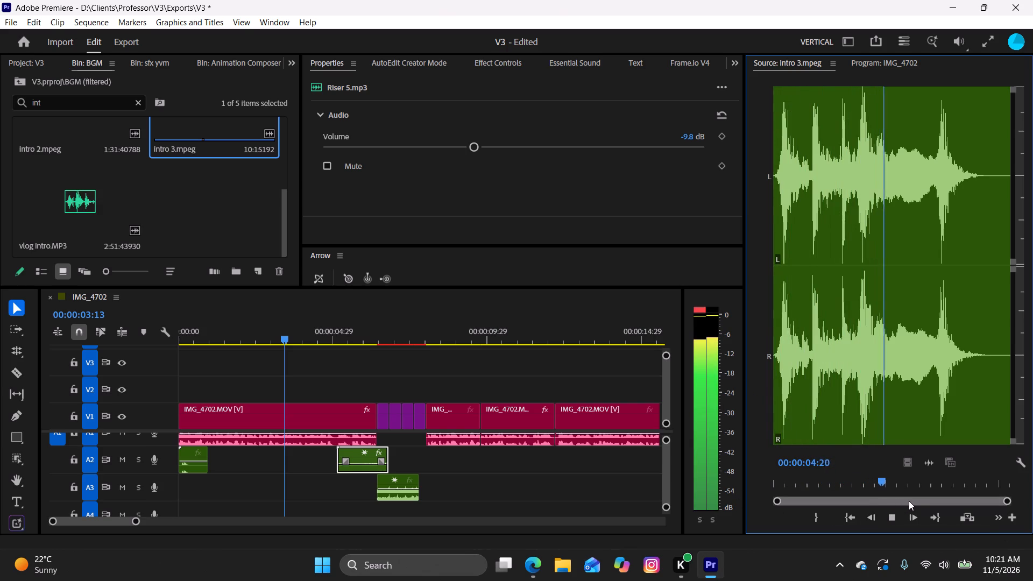
{"action": "key", "text": "space"}
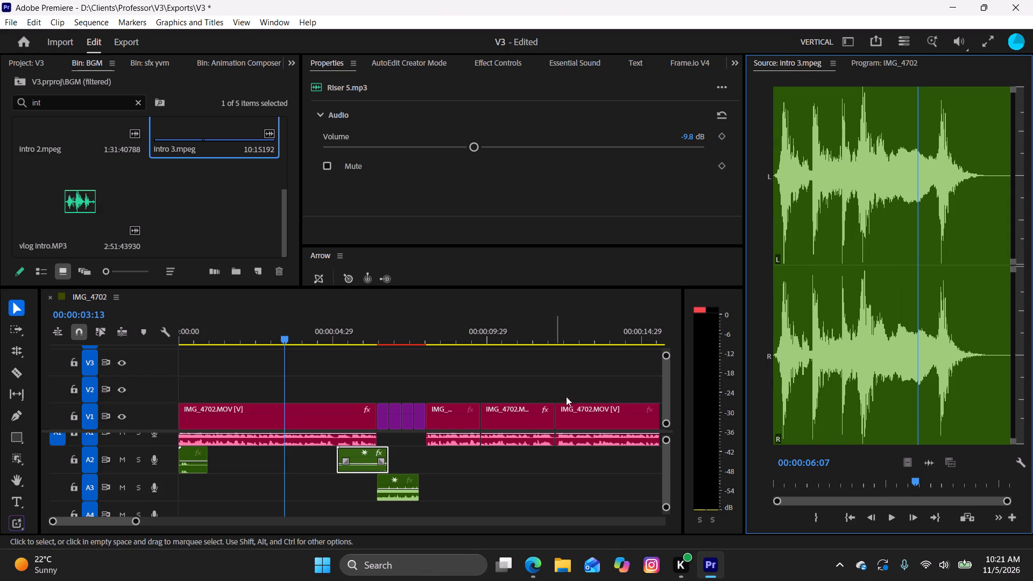
Place the Intro 3.mpeg audio on track A4, starting about 0.4 seconds after the sequence start.
{"action": "left_click_drag", "start_coordinate": [669, 459], "coordinate": [670, 469]}
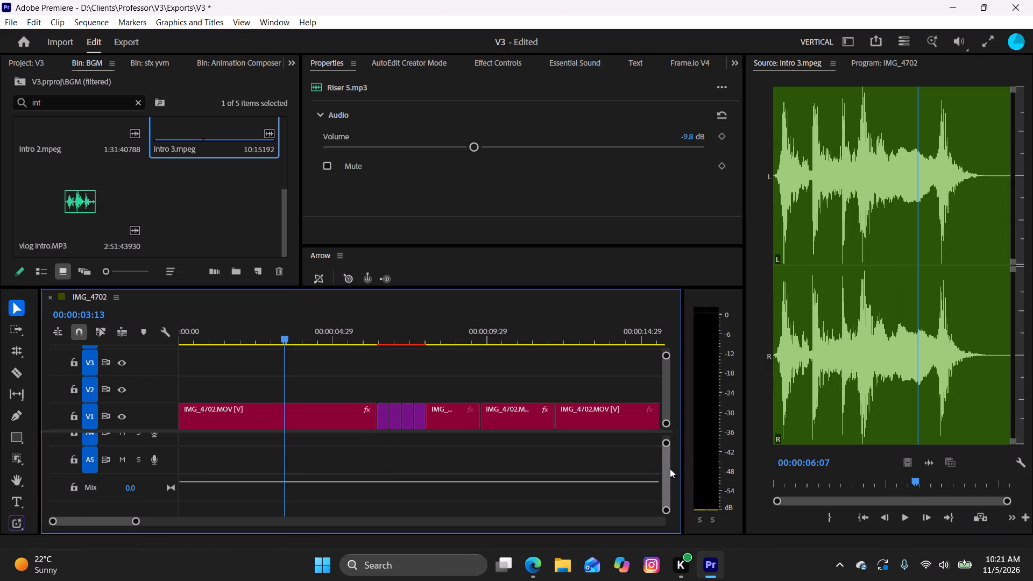
{"action": "left_click", "coordinate": [664, 470]}
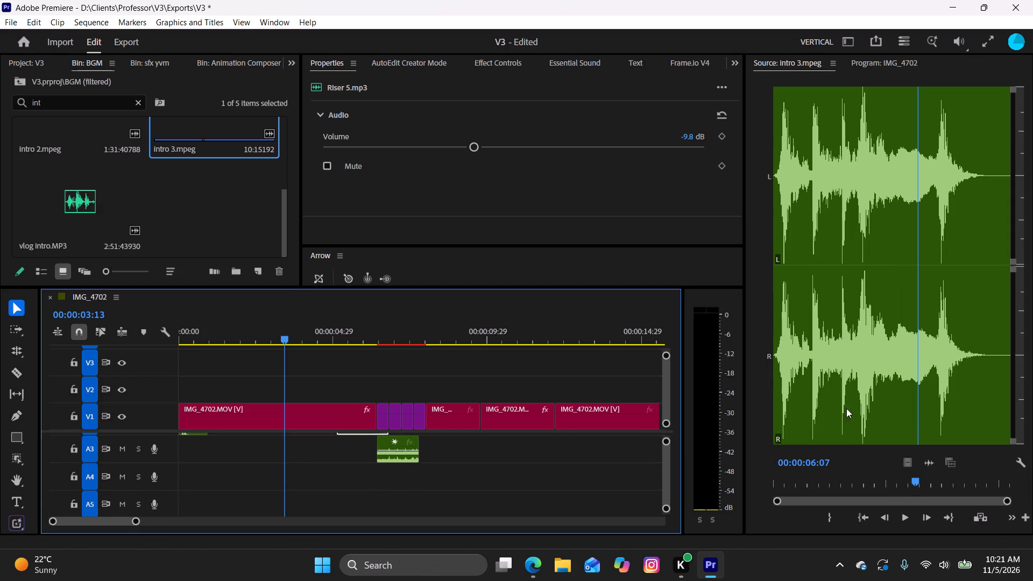
{"action": "left_click_drag", "start_coordinate": [924, 471], "coordinate": [249, 484]}
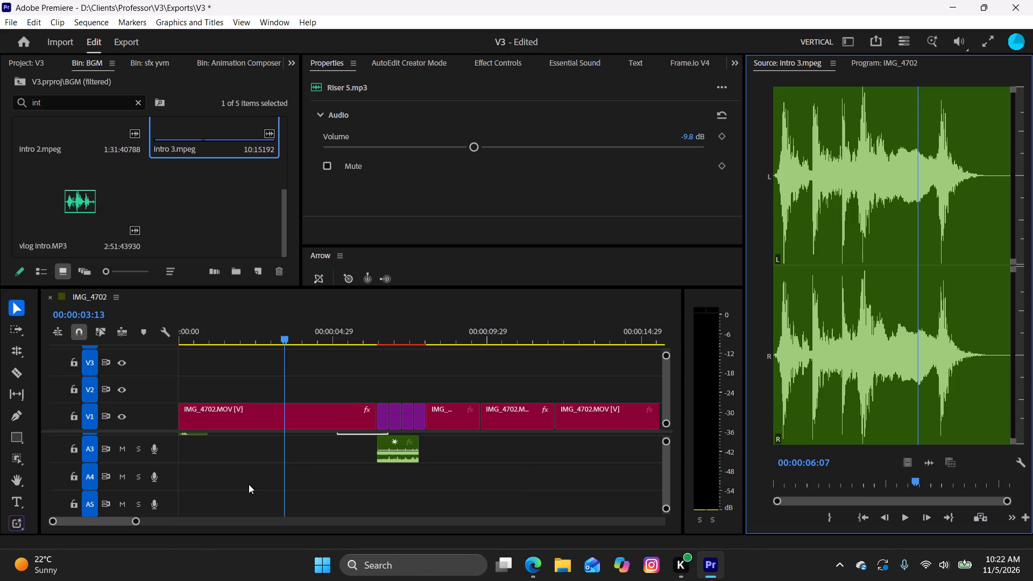
{"action": "left_click_drag", "start_coordinate": [249, 484], "coordinate": [233, 487]}
{"action": "left_click_drag", "start_coordinate": [928, 471], "coordinate": [306, 460]}
{"action": "left_click_drag", "start_coordinate": [306, 460], "coordinate": [179, 481]}
{"action": "left_click", "coordinate": [928, 471]}
{"action": "left_click_drag", "start_coordinate": [931, 466], "coordinate": [761, 466]}
{"action": "left_click_drag", "start_coordinate": [761, 466], "coordinate": [172, 481]}
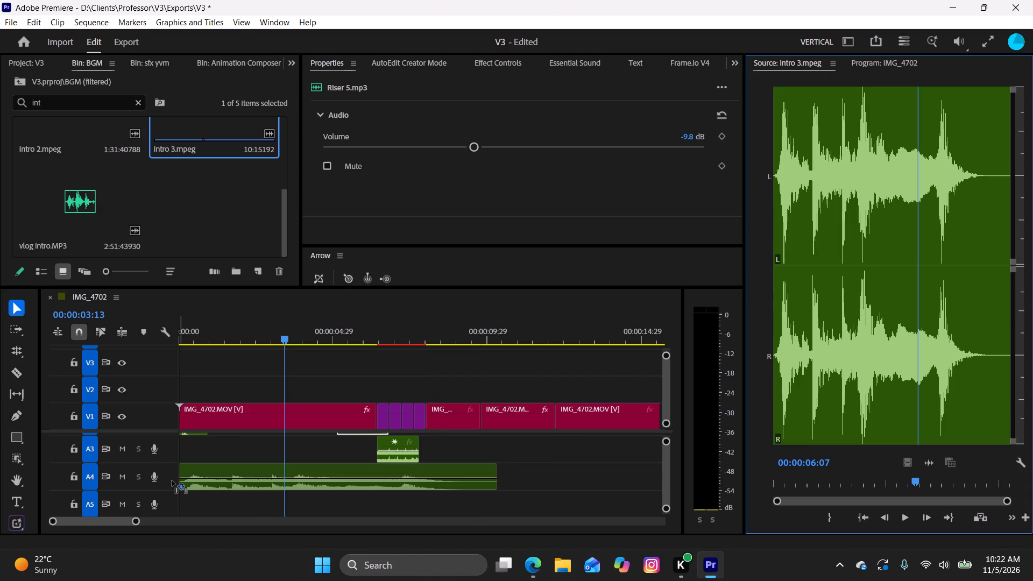
{"action": "left_click_drag", "start_coordinate": [172, 481], "coordinate": [173, 481]}
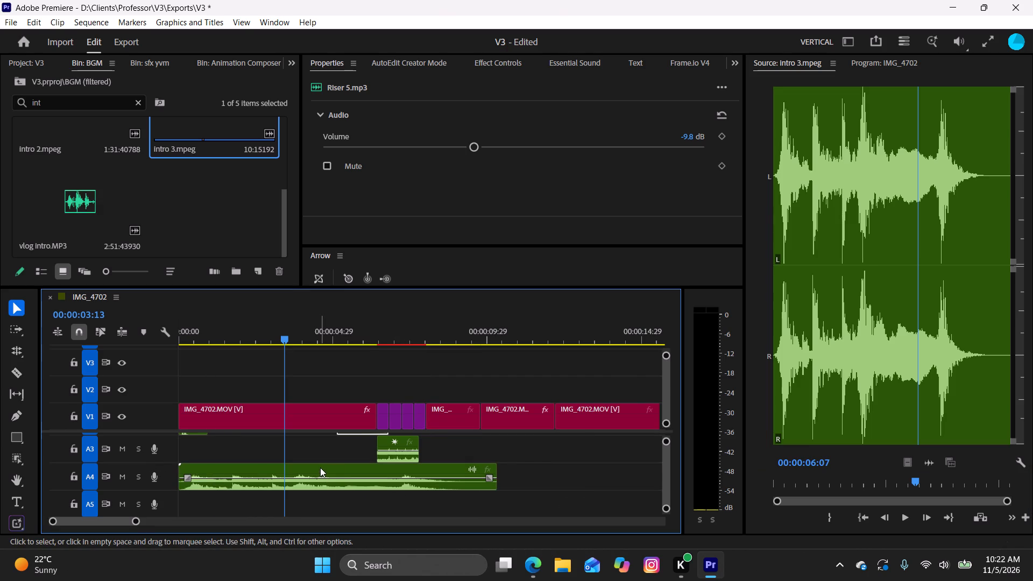
{"action": "left_click_drag", "start_coordinate": [324, 472], "coordinate": [337, 476]}
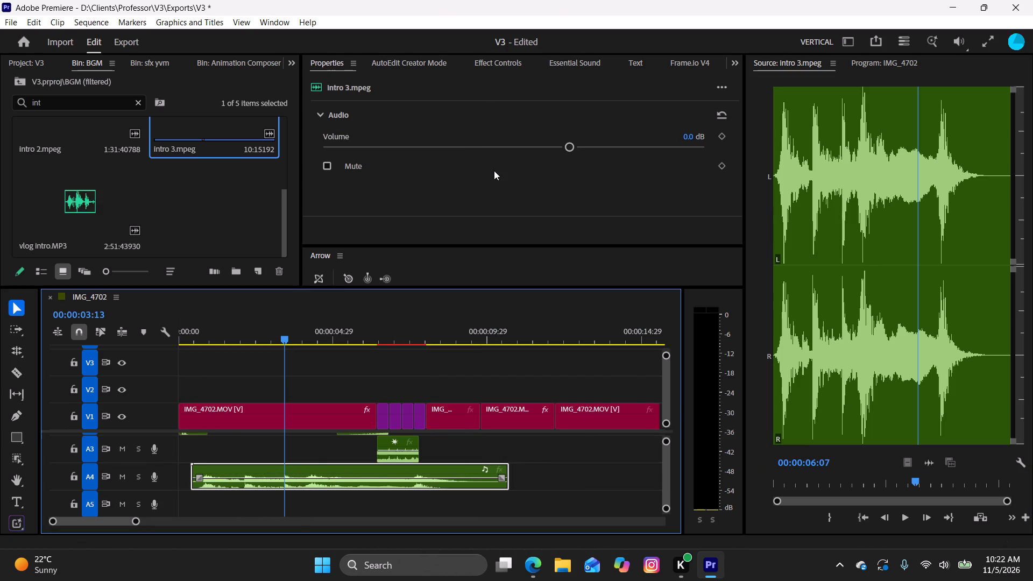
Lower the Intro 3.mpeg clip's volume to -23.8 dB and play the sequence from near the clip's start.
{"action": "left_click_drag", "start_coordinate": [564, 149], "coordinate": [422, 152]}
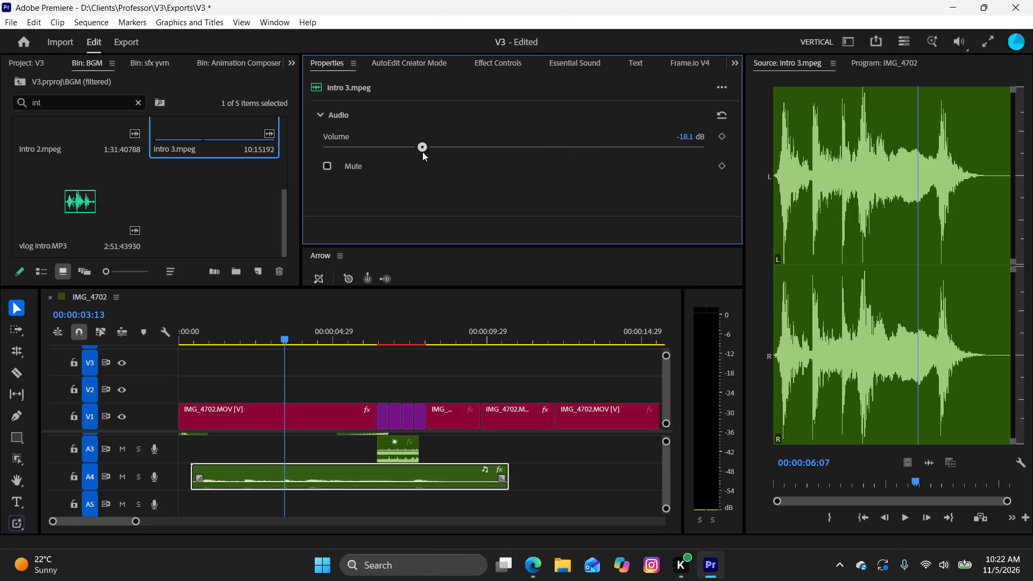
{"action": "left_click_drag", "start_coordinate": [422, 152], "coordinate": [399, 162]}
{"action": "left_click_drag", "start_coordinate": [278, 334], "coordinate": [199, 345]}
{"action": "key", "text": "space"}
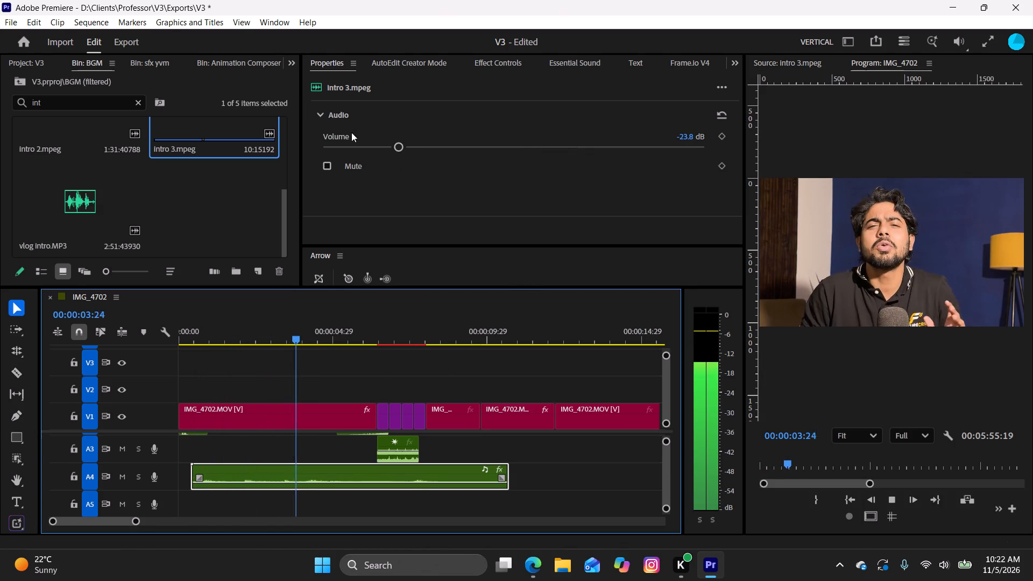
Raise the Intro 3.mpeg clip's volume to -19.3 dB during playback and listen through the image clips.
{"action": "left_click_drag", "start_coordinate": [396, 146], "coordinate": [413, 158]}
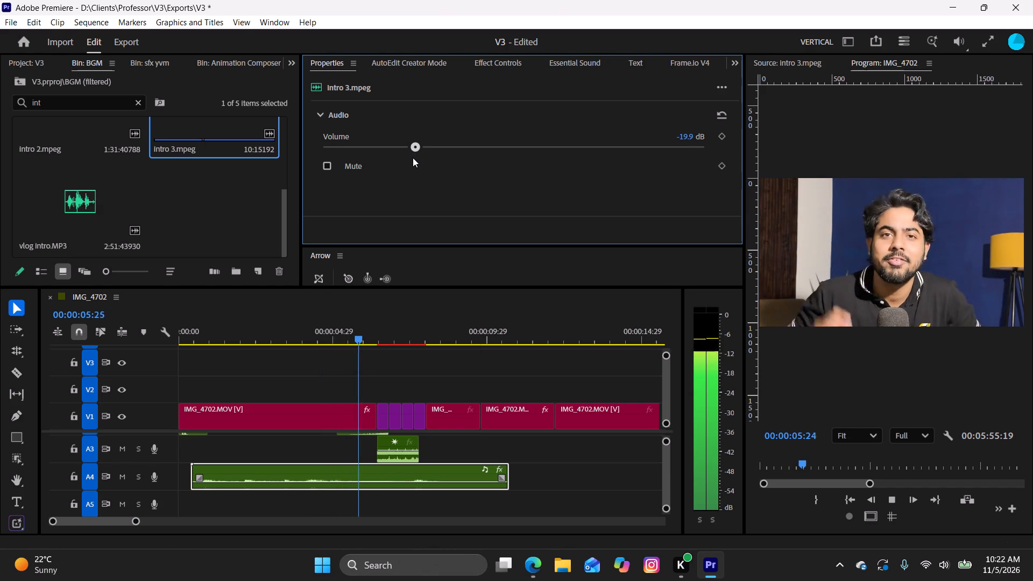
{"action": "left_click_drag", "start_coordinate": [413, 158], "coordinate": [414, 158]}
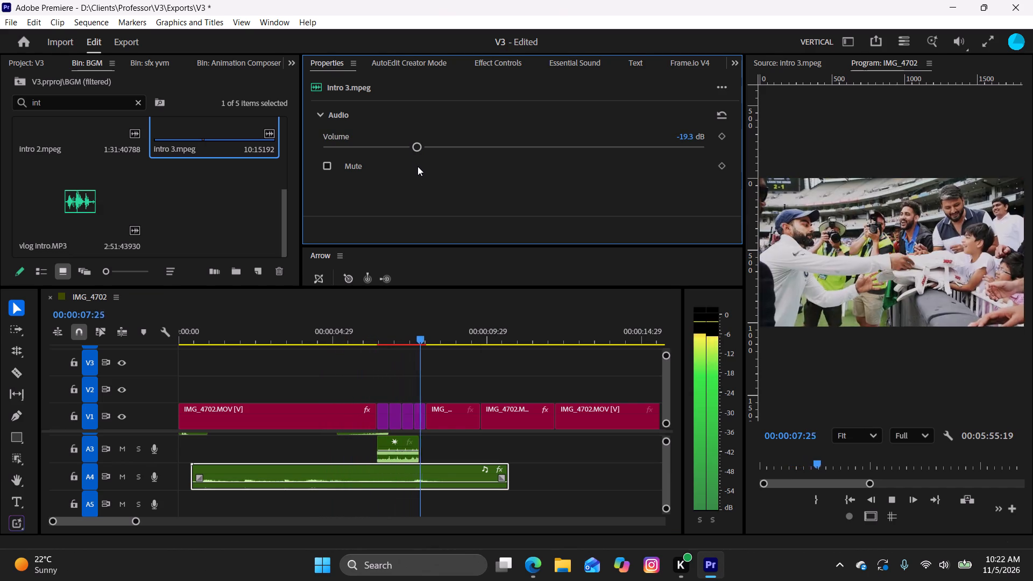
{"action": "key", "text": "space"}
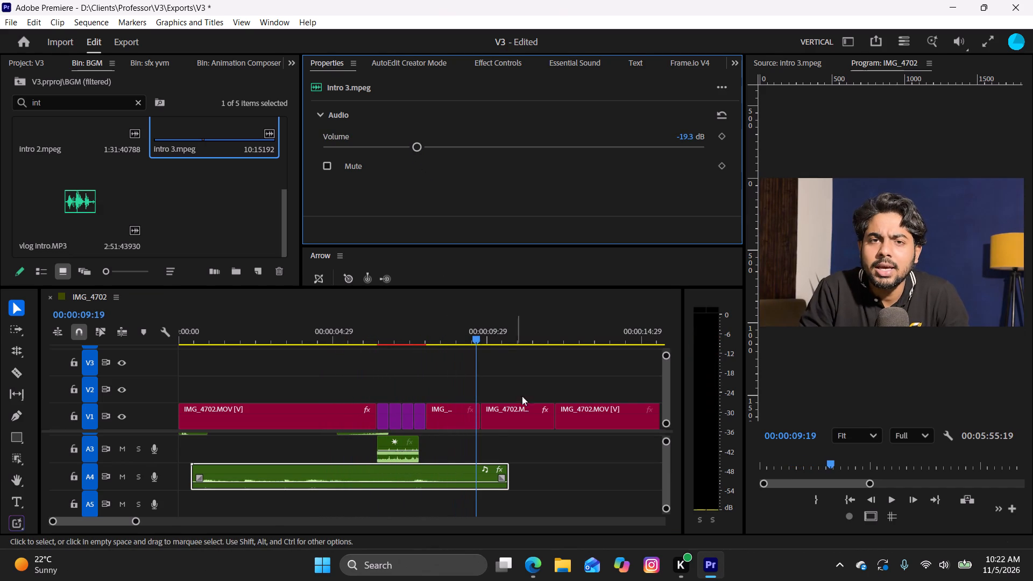
Replay the opening and set the Intro 3.mpeg clip's volume on A4 to -14.2 dB.
{"action": "left_click_drag", "start_coordinate": [478, 341], "coordinate": [210, 381]}
{"action": "key", "text": "space"}
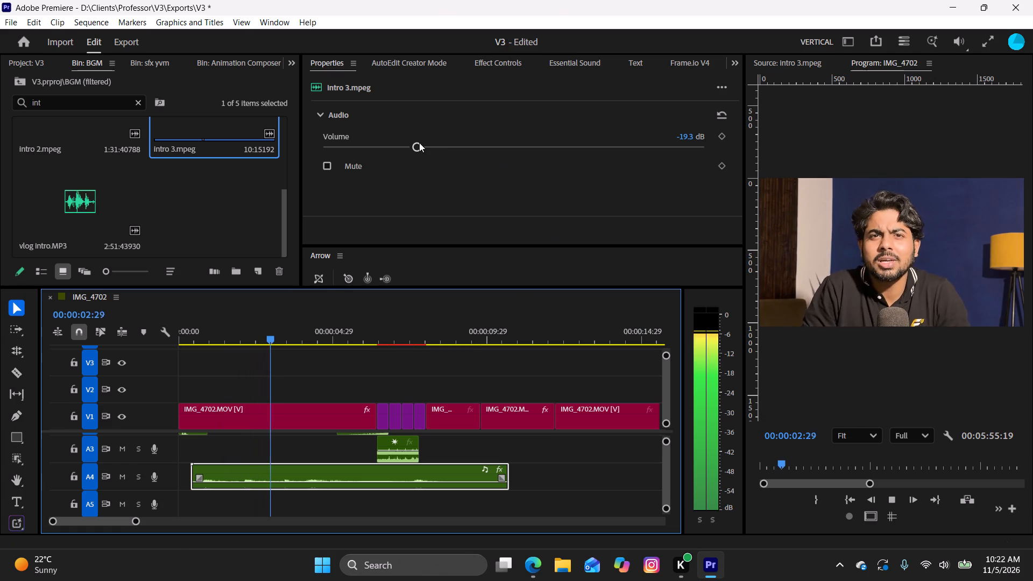
{"action": "left_click_drag", "start_coordinate": [420, 144], "coordinate": [439, 153]}
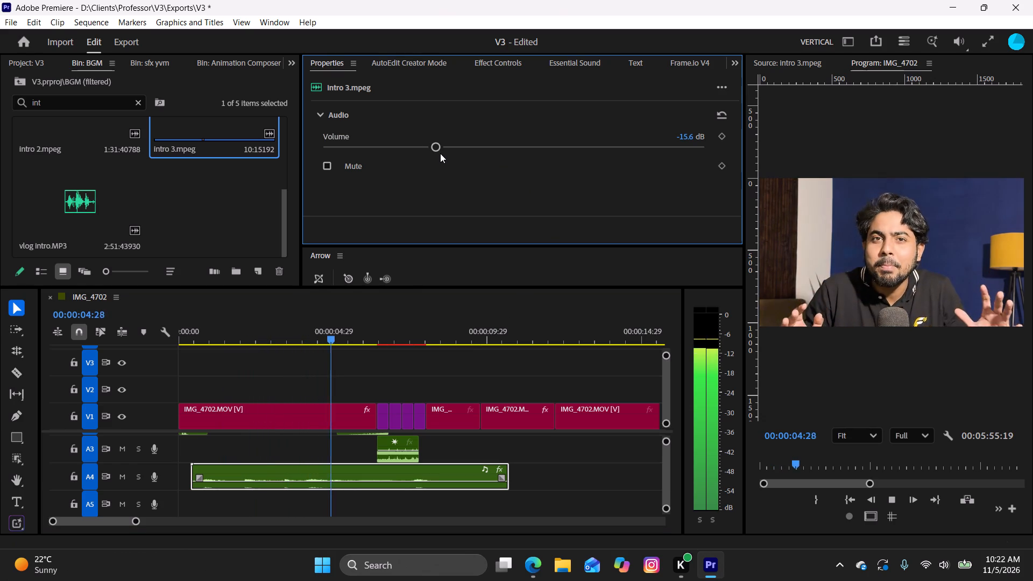
{"action": "key", "text": "space"}
{"action": "left_click_drag", "start_coordinate": [413, 146], "coordinate": [344, 151]}
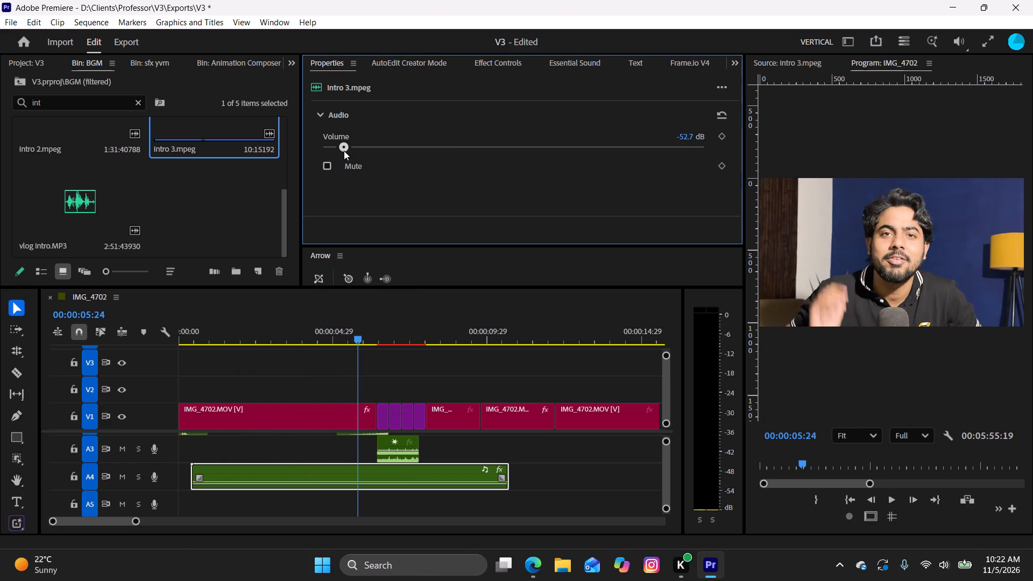
{"action": "left_click_drag", "start_coordinate": [344, 151], "coordinate": [444, 166]}
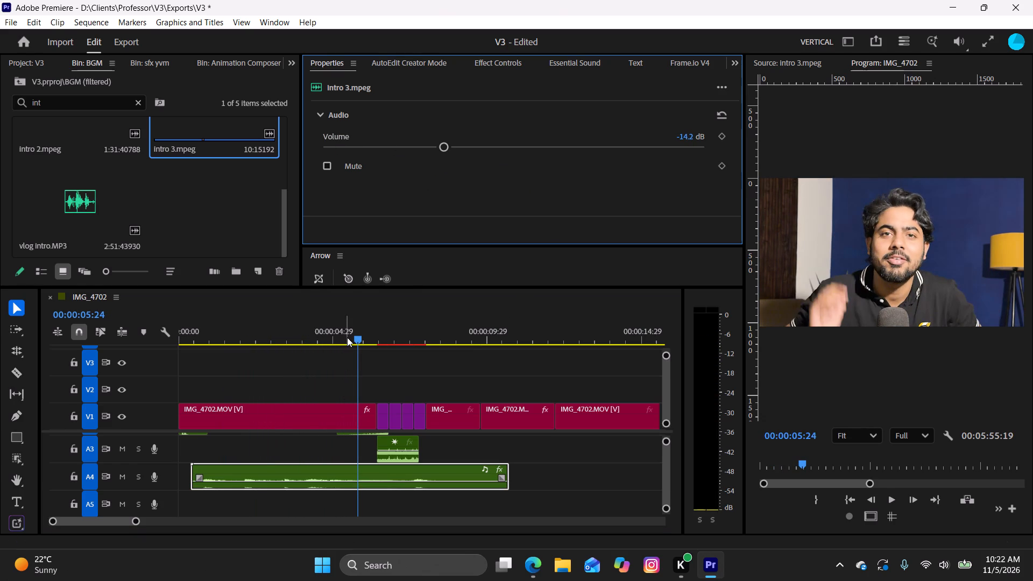
Play the sequence from its start past the end of Intro 3.mpeg, and return the playhead to 00:00:10:11.
{"action": "left_click_drag", "start_coordinate": [347, 337], "coordinate": [184, 355]}
{"action": "key", "text": "space"}
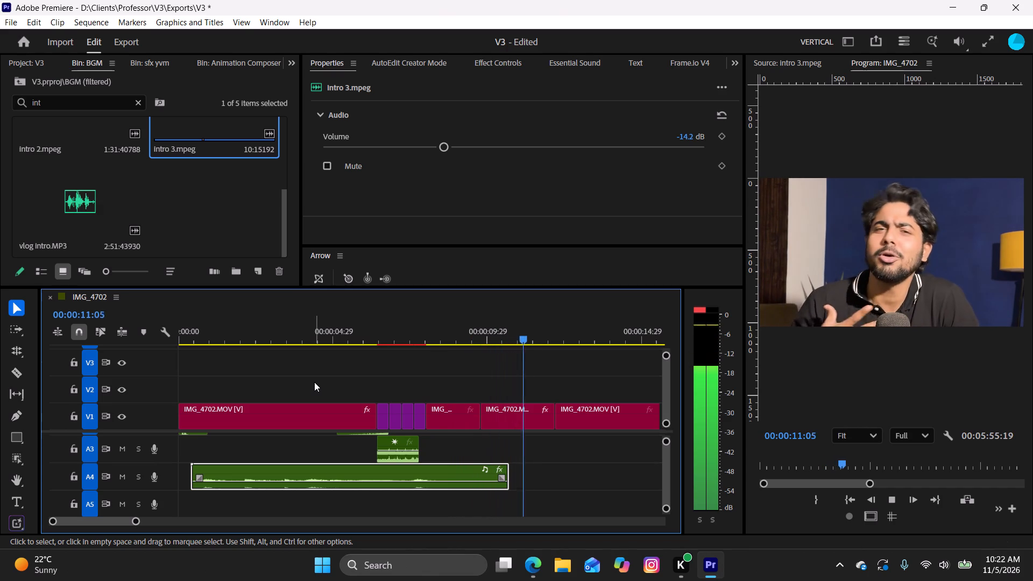
{"action": "key", "text": "space"}
{"action": "left_click_drag", "start_coordinate": [534, 342], "coordinate": [500, 347]}
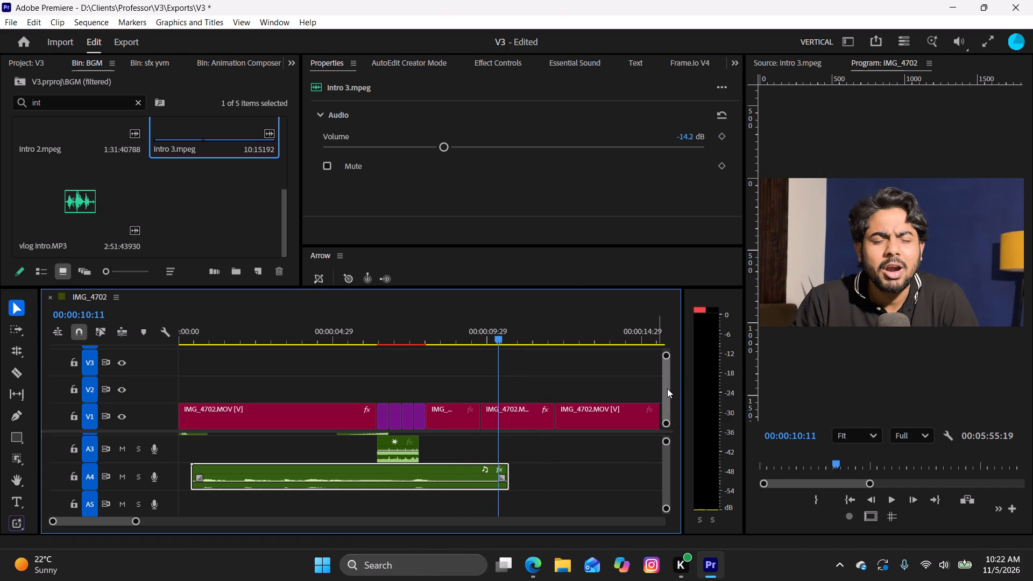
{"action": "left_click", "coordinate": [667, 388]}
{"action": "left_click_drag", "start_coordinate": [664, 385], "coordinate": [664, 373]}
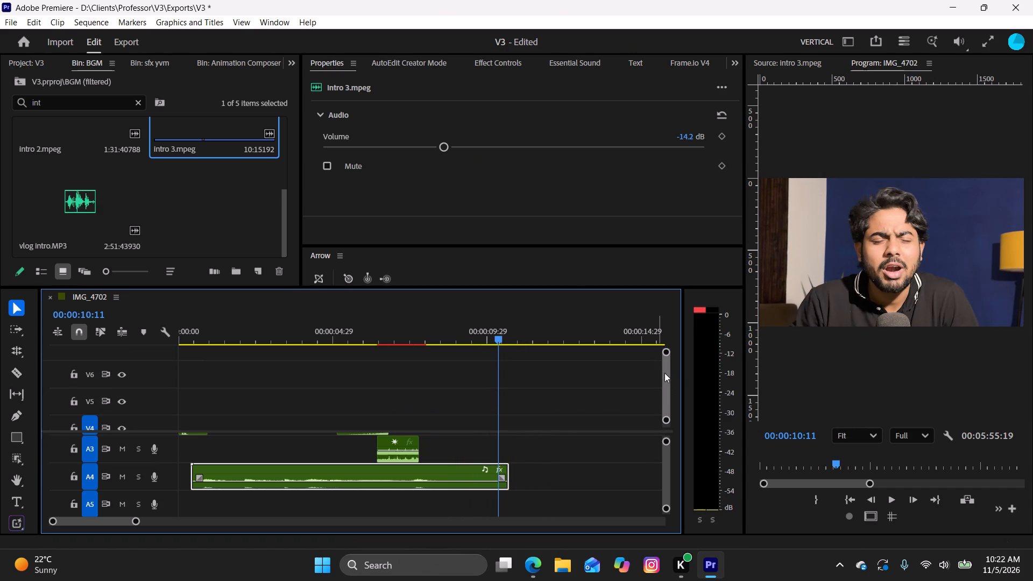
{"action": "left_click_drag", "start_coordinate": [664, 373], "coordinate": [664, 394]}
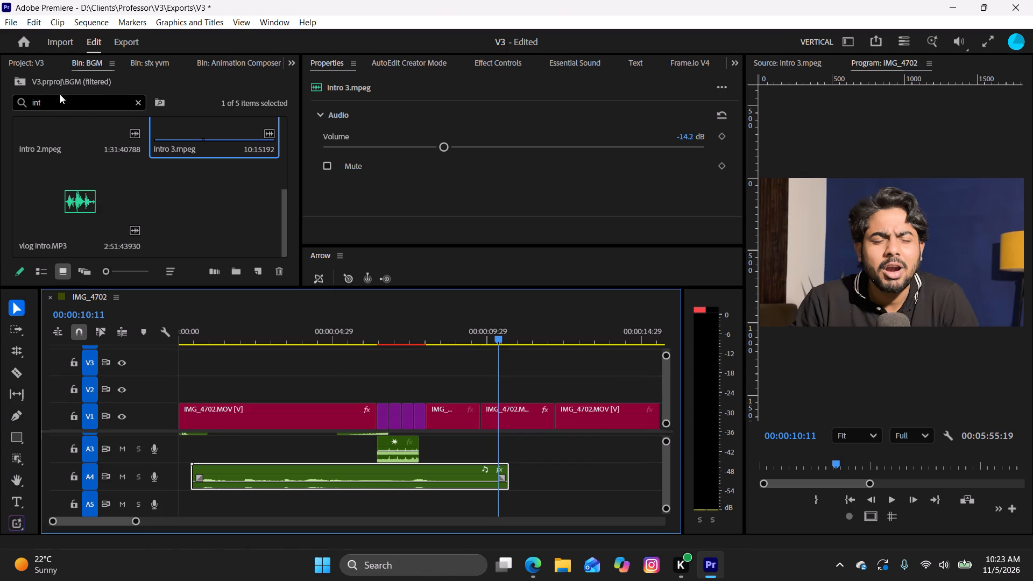
Import the Film Burns and Overlays folder from Editing assests into the V3 project's top level.
{"action": "left_click", "coordinate": [19, 79]}
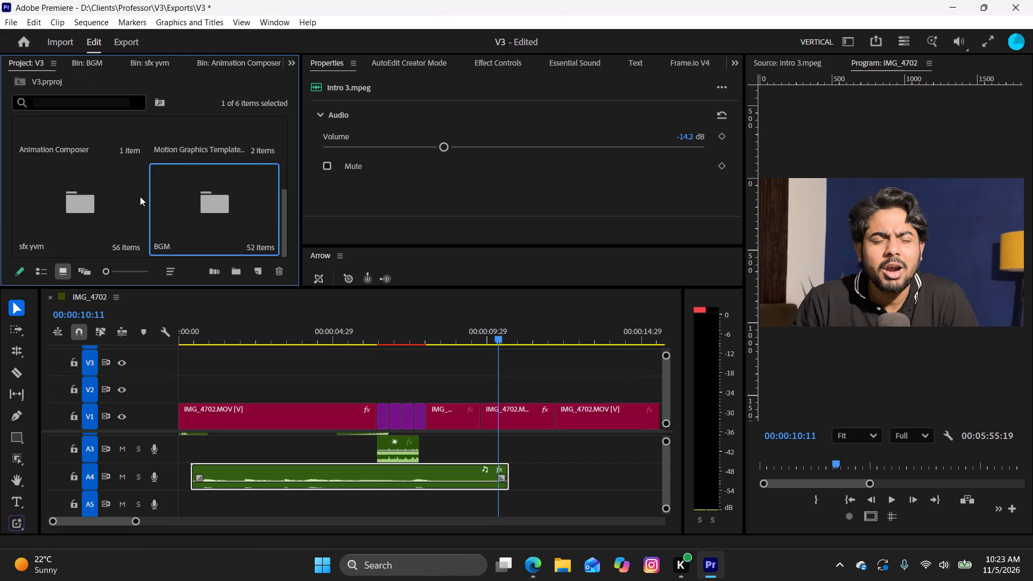
{"action": "double_click", "coordinate": [140, 197]}
{"action": "left_click", "coordinate": [24, 81]}
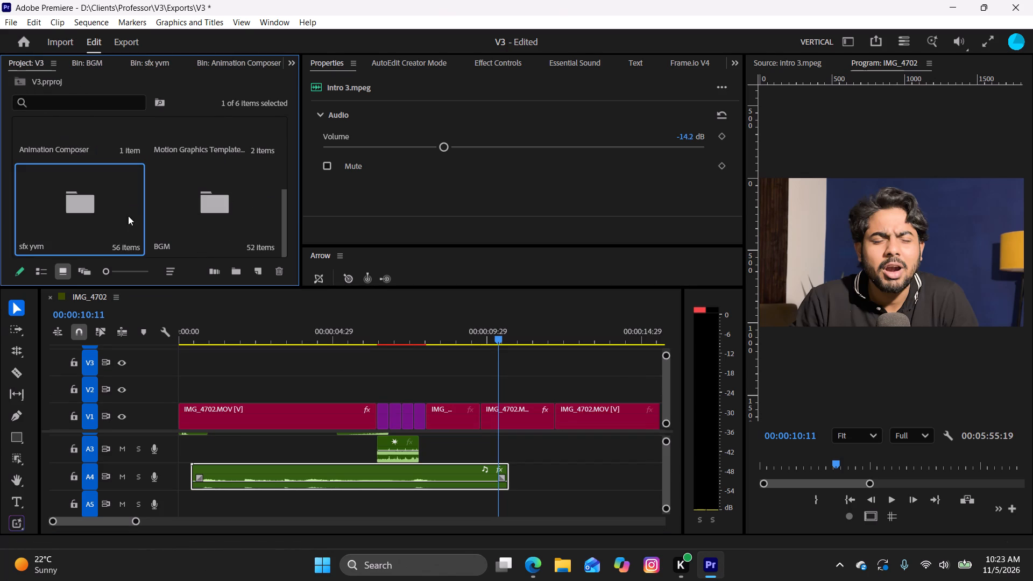
{"action": "double_click", "coordinate": [149, 217]}
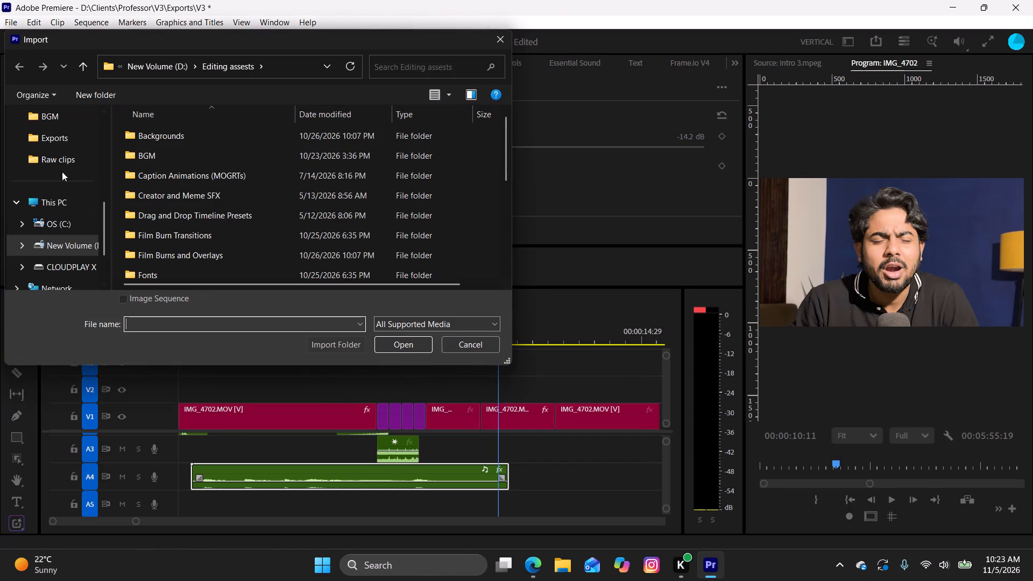
{"action": "scroll", "coordinate": [254, 211], "scroll_direction": "down", "scroll_amount": 1}
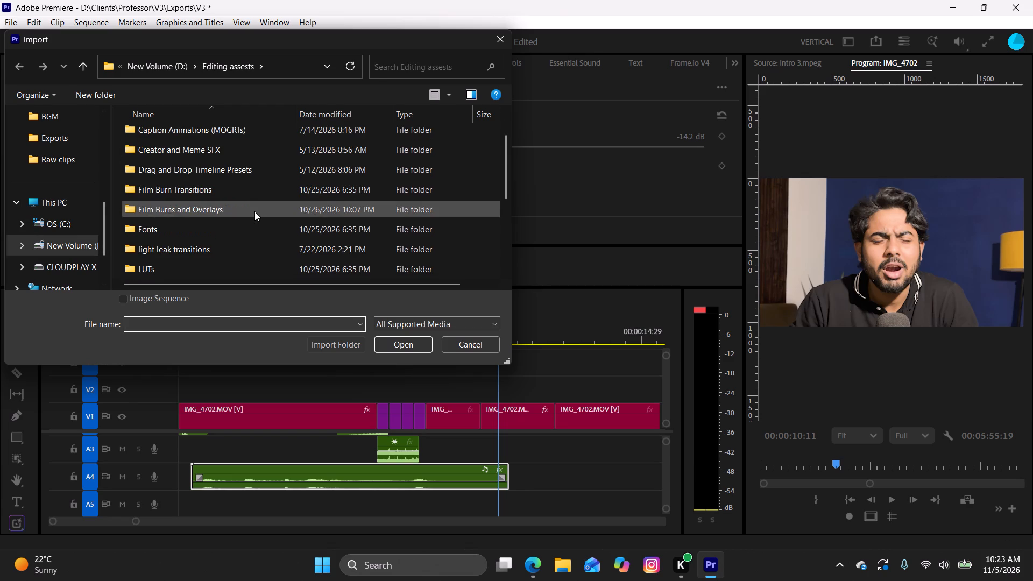
{"action": "left_click", "coordinate": [259, 212]}
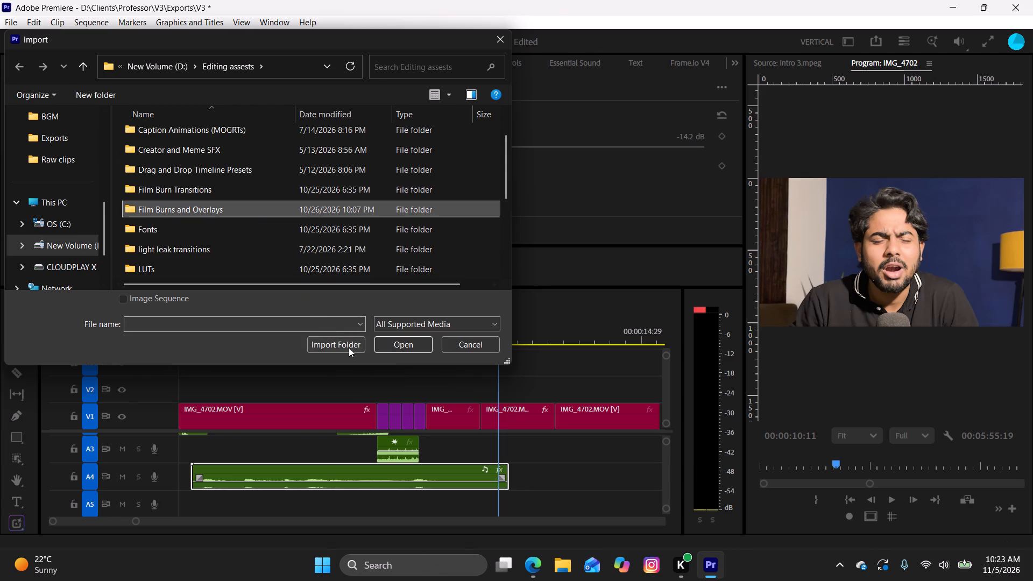
{"action": "left_click", "coordinate": [345, 348]}
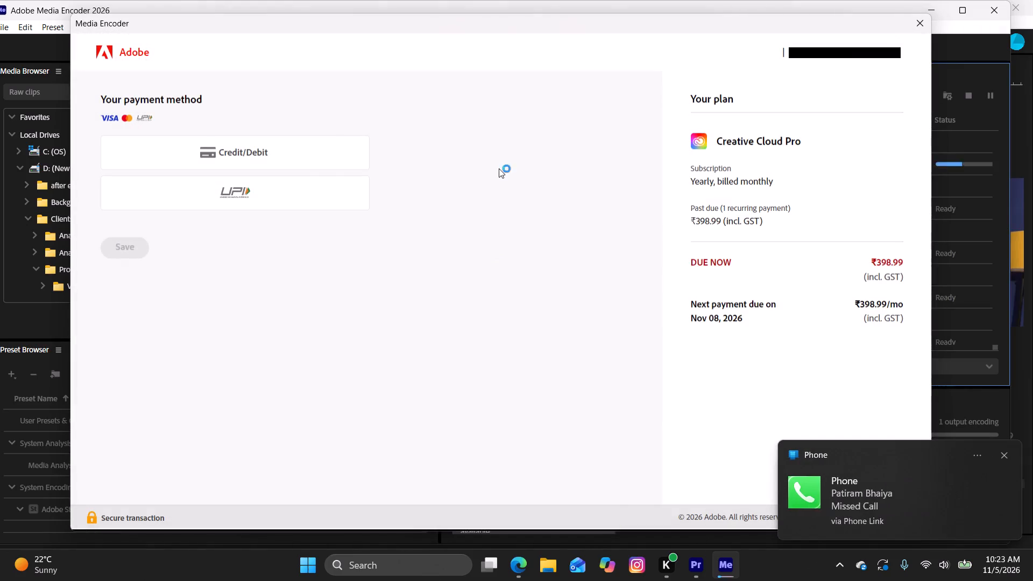
Dismiss the payment window, examine the proxy queue in Media Encoder down to its last item, and close Media Encoder.
{"action": "left_click", "coordinate": [921, 27]}
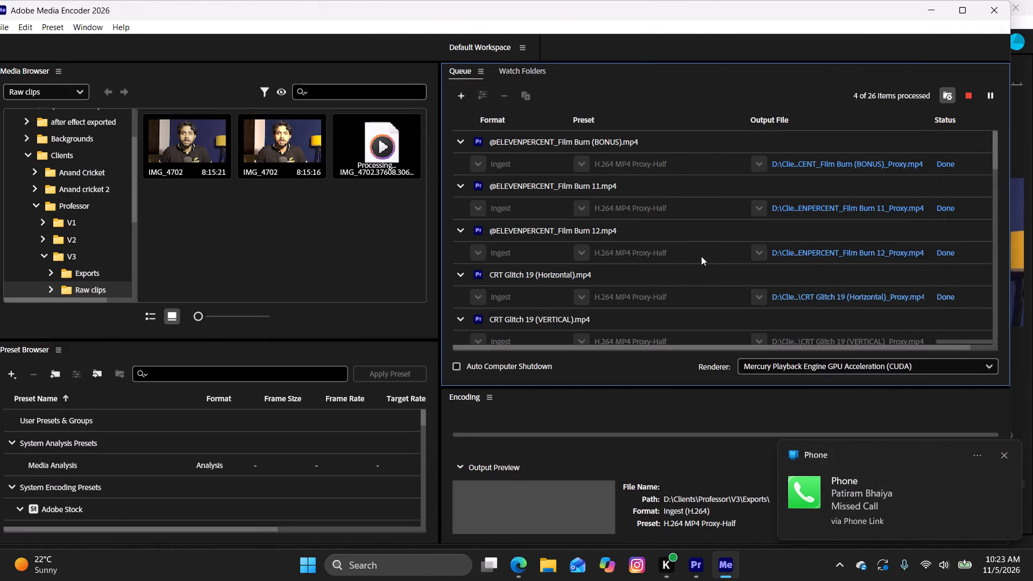
{"action": "scroll", "coordinate": [700, 256], "scroll_direction": "down", "scroll_amount": 4}
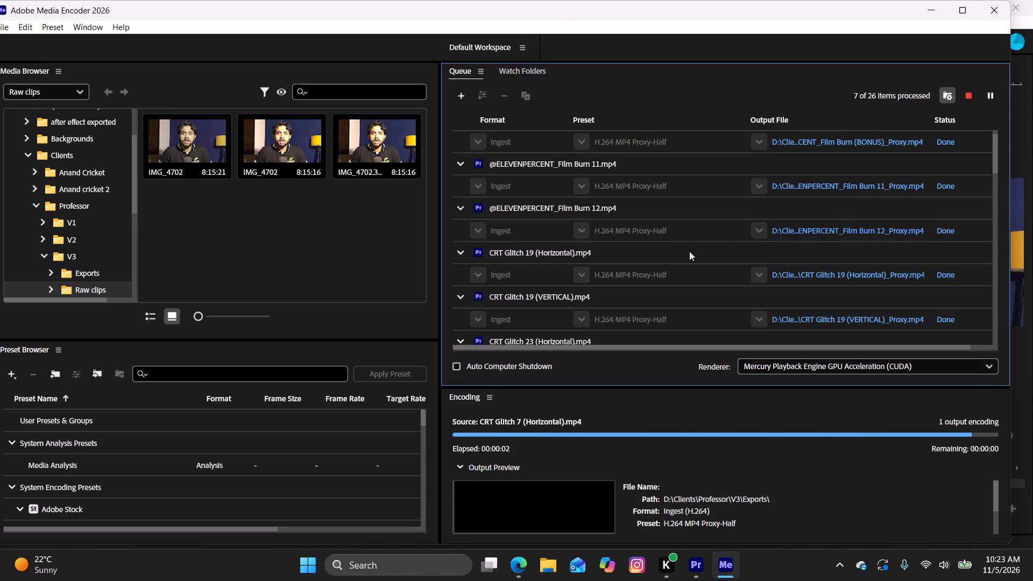
{"action": "scroll", "coordinate": [680, 246], "scroll_direction": "down", "scroll_amount": 2}
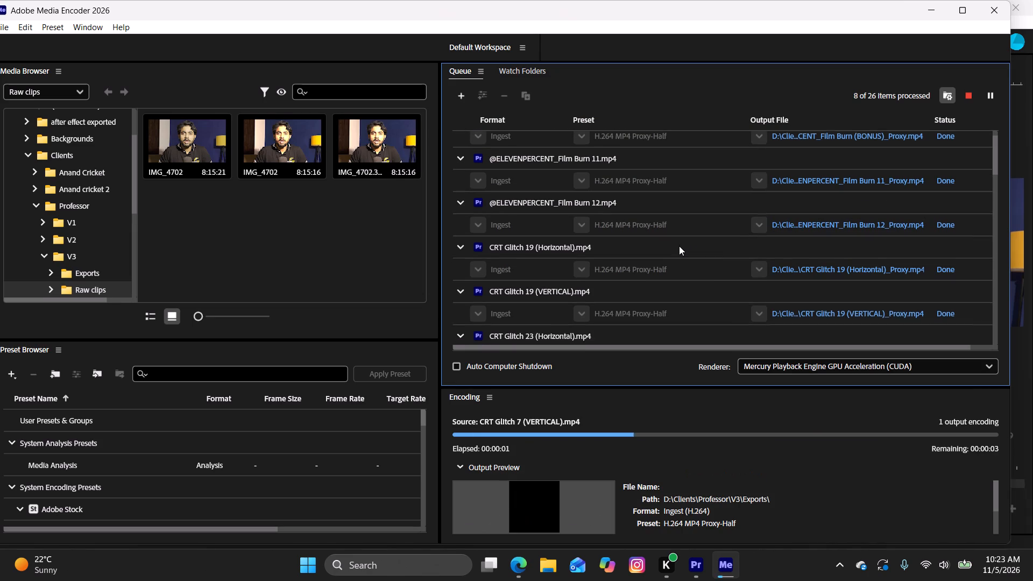
{"action": "scroll", "coordinate": [679, 246], "scroll_direction": "down", "scroll_amount": 1}
{"action": "scroll", "coordinate": [679, 245], "scroll_direction": "up", "scroll_amount": 1}
{"action": "scroll", "coordinate": [679, 245], "scroll_direction": "down", "scroll_amount": 13}
{"action": "scroll", "coordinate": [679, 246], "scroll_direction": "up", "scroll_amount": 1}
{"action": "scroll", "coordinate": [679, 245], "scroll_direction": "down", "scroll_amount": 11}
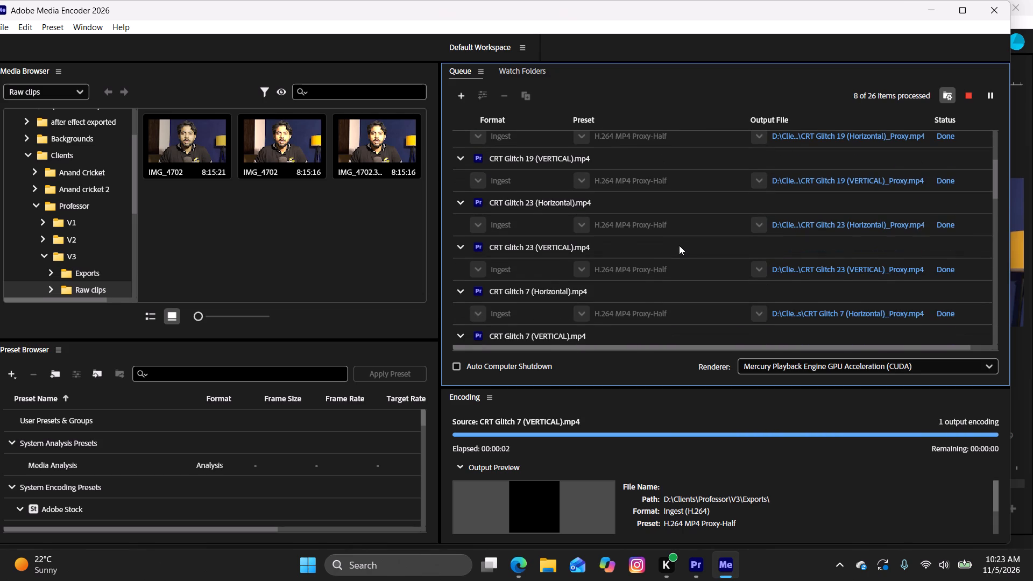
{"action": "scroll", "coordinate": [679, 245], "scroll_direction": "down", "scroll_amount": 13}
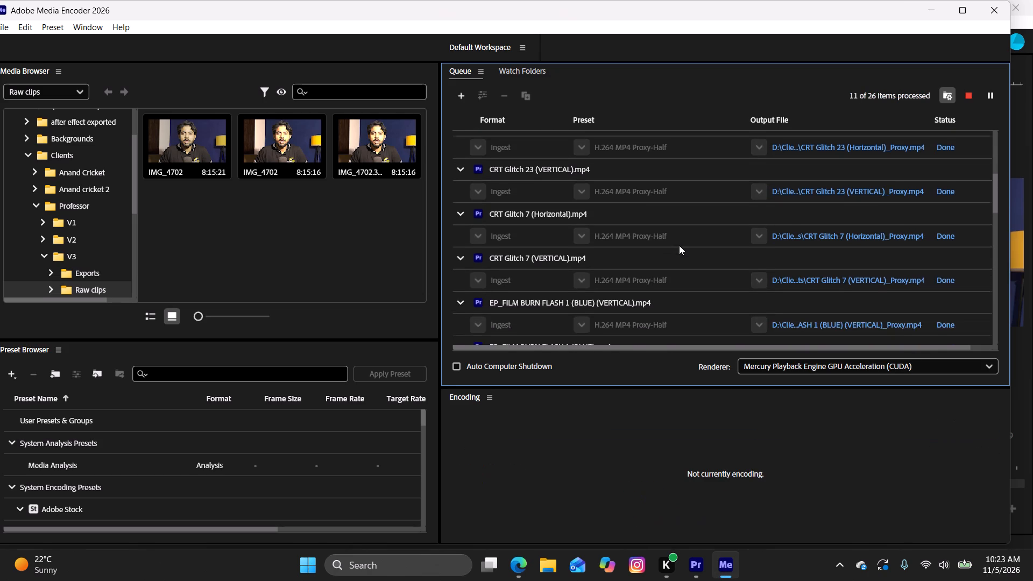
{"action": "scroll", "coordinate": [679, 245], "scroll_direction": "down", "scroll_amount": 6}
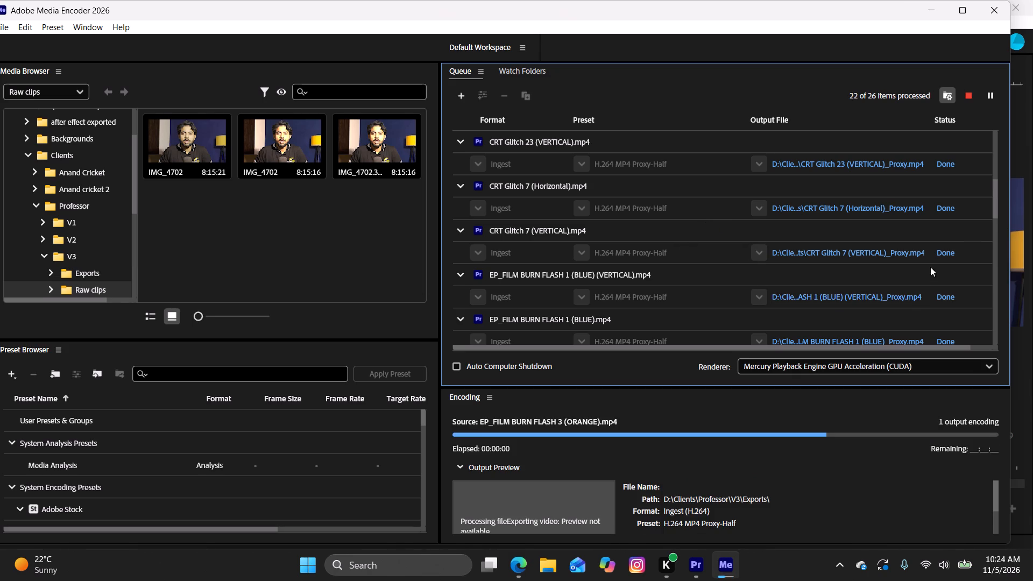
{"action": "left_click_drag", "start_coordinate": [995, 204], "coordinate": [1009, 359]}
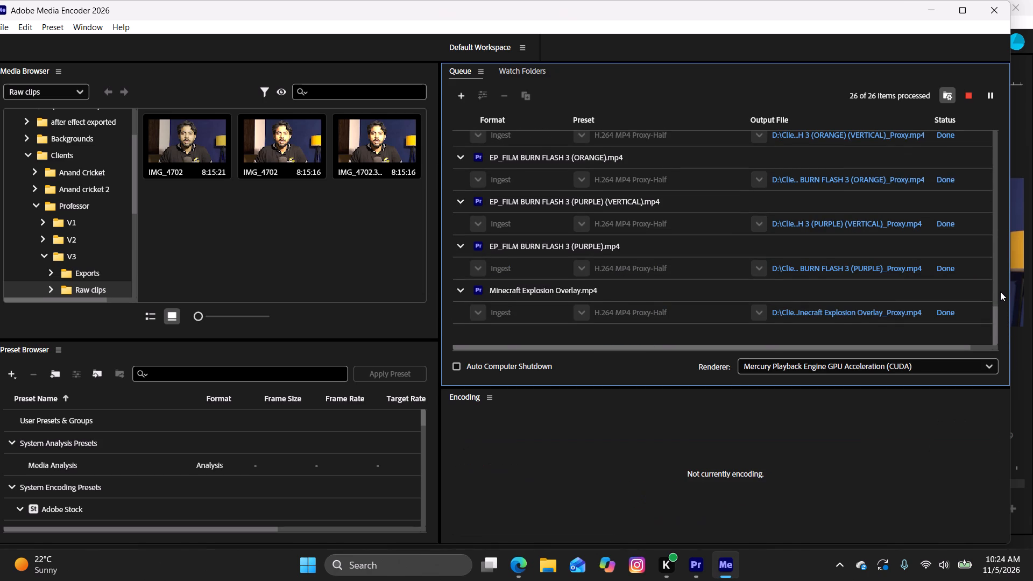
{"action": "left_click", "coordinate": [993, 11]}
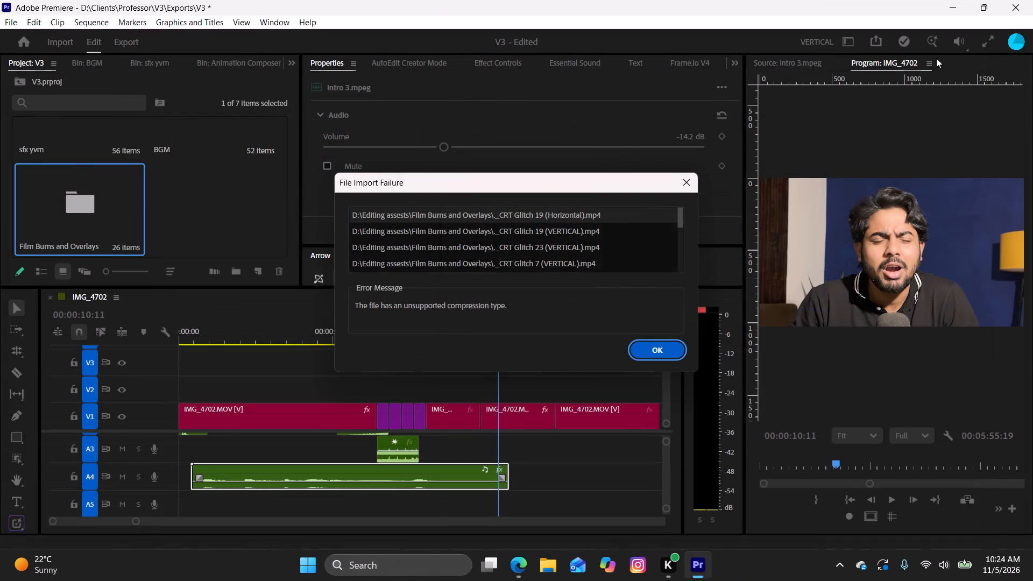
Dismiss the import failure report in Premiere and look through the clips in the Film Burns and Overlays bin.
{"action": "left_click", "coordinate": [657, 345]}
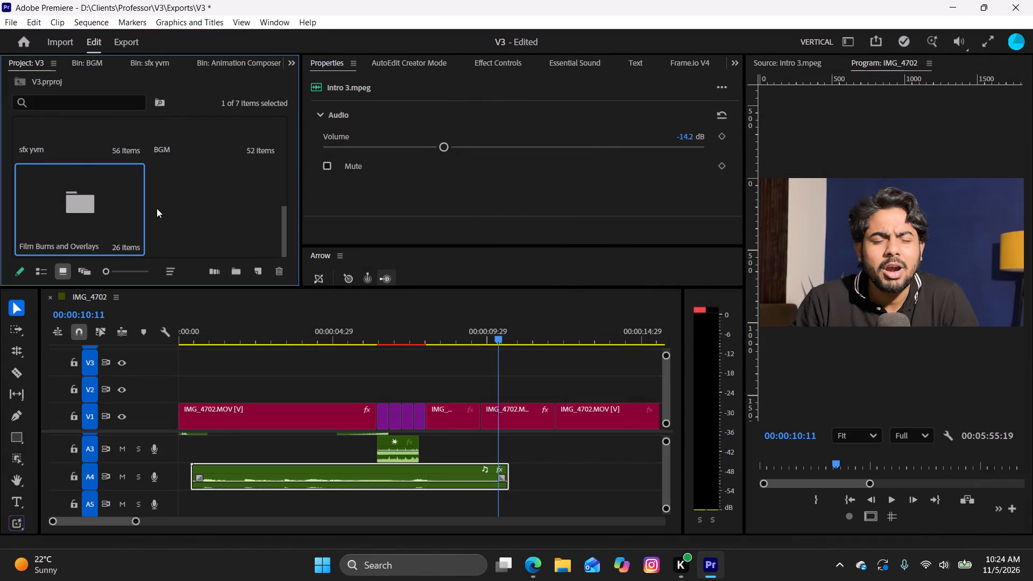
{"action": "double_click", "coordinate": [68, 210]}
{"action": "scroll", "coordinate": [161, 181], "scroll_direction": "down", "scroll_amount": 6}
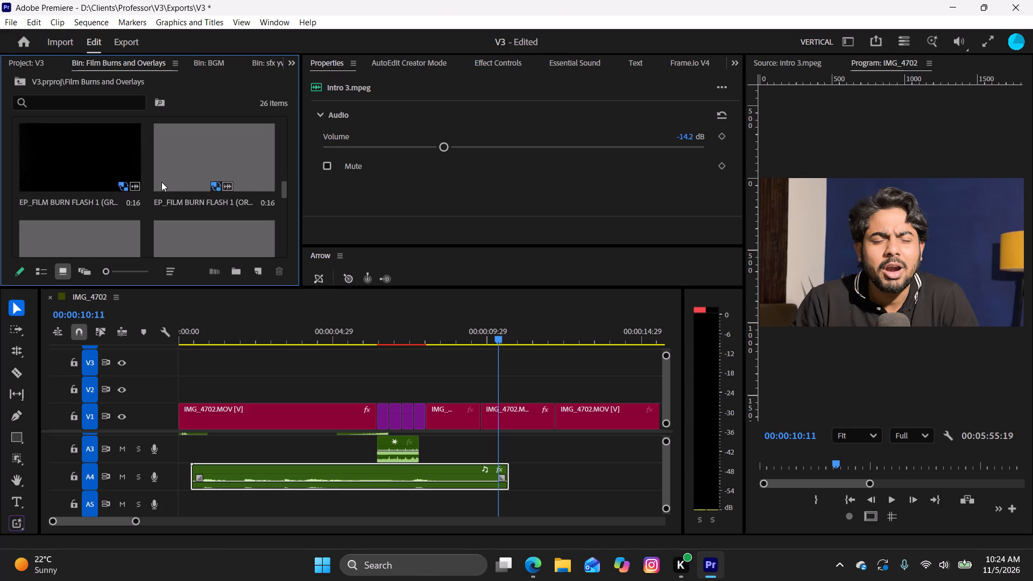
{"action": "scroll", "coordinate": [161, 182], "scroll_direction": "down", "scroll_amount": 9}
{"action": "scroll", "coordinate": [162, 182], "scroll_direction": "up", "scroll_amount": 6}
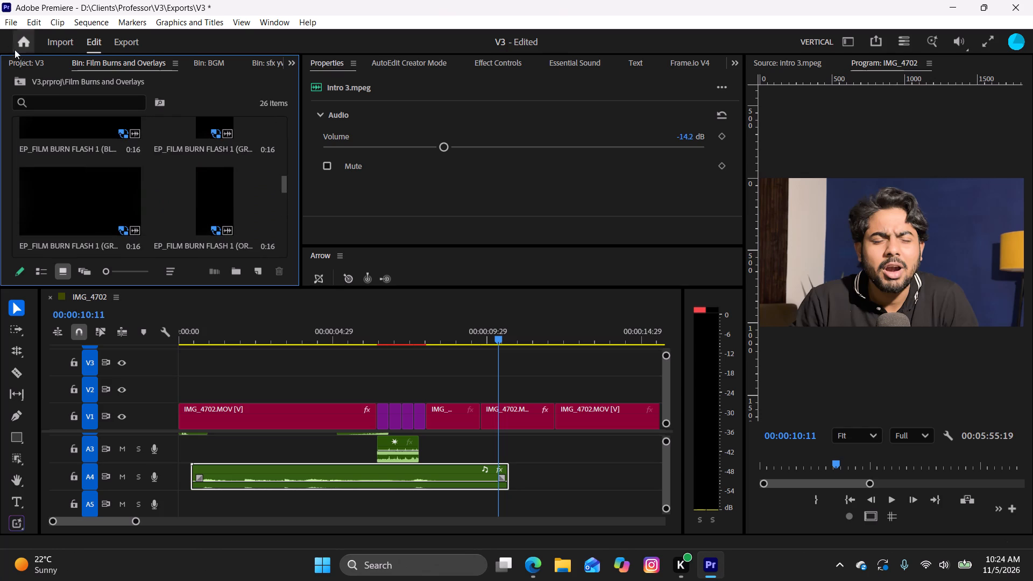
Import Overlay For videos.jpg from the Overlays folder of Editing assests into the V3 project's top level.
{"action": "left_click", "coordinate": [23, 87]}
{"action": "double_click", "coordinate": [188, 209]}
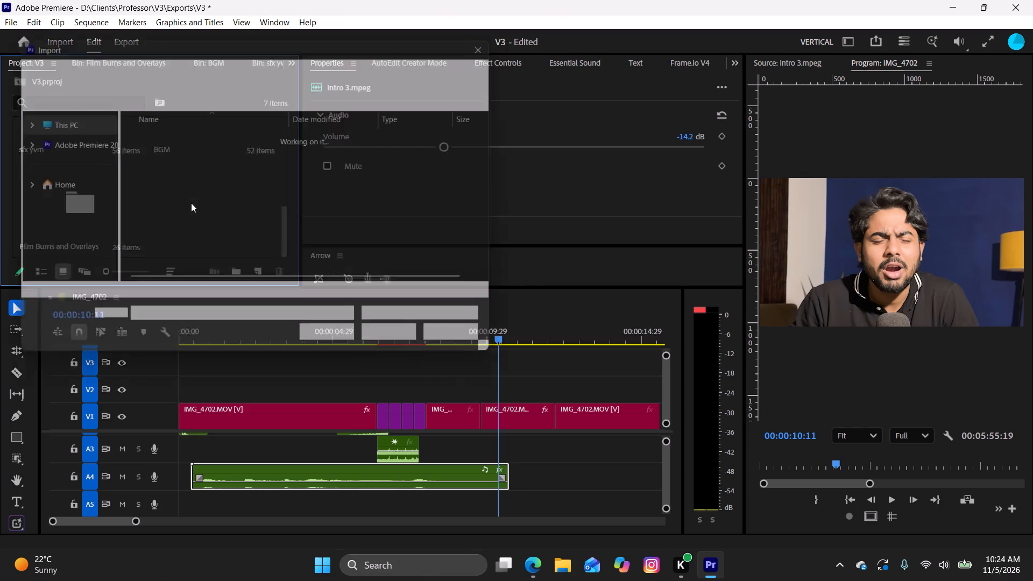
{"action": "scroll", "coordinate": [238, 214], "scroll_direction": "down", "scroll_amount": 1}
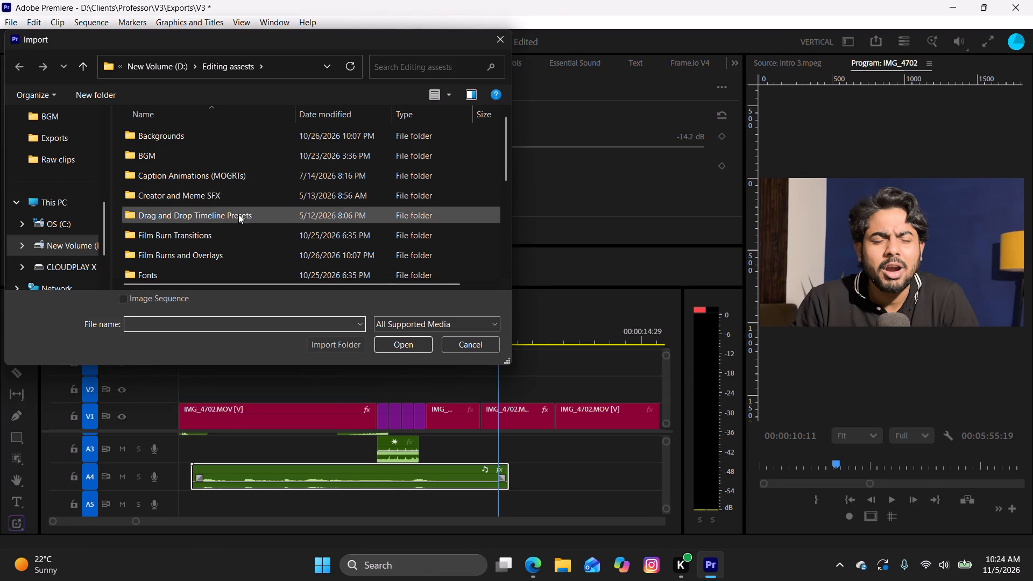
{"action": "scroll", "coordinate": [238, 214], "scroll_direction": "down", "scroll_amount": 1}
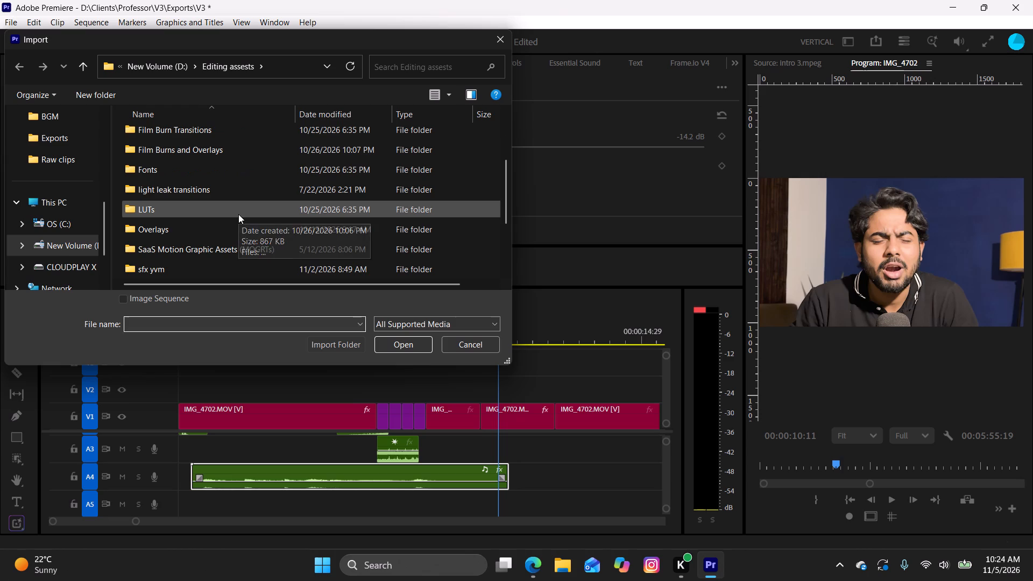
{"action": "double_click", "coordinate": [235, 224]}
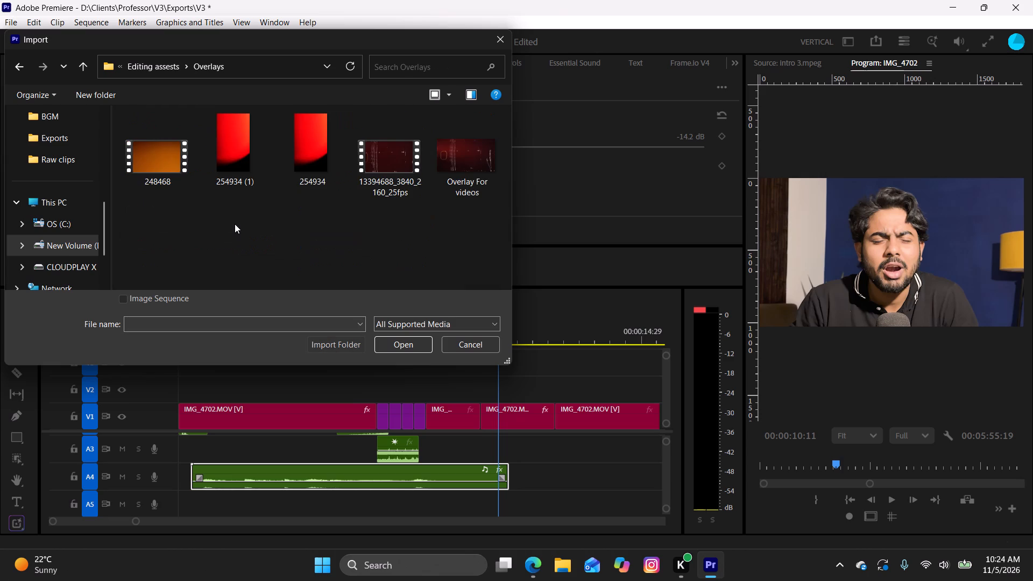
{"action": "left_click", "coordinate": [475, 162]}
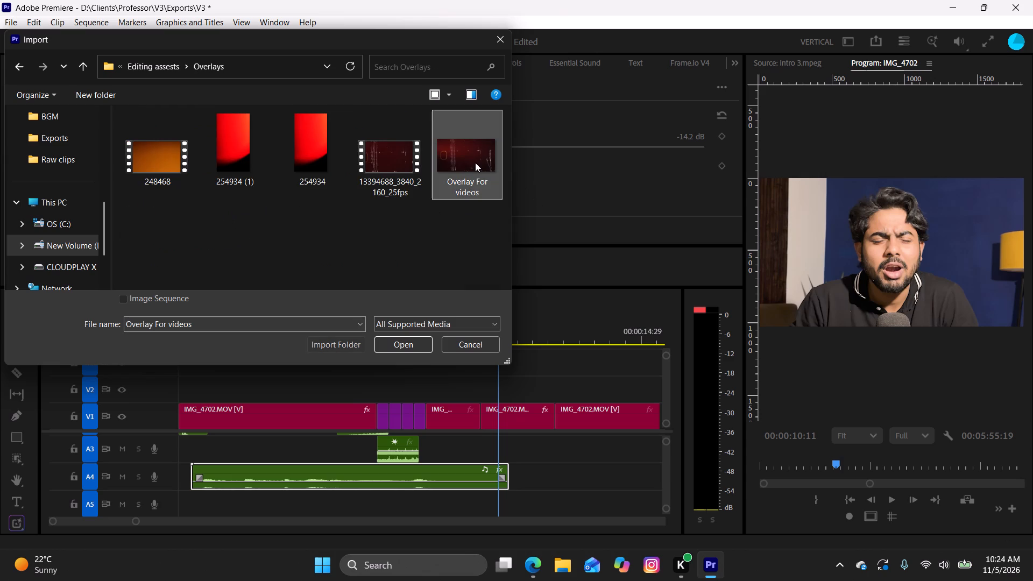
{"action": "left_click", "coordinate": [400, 344]}
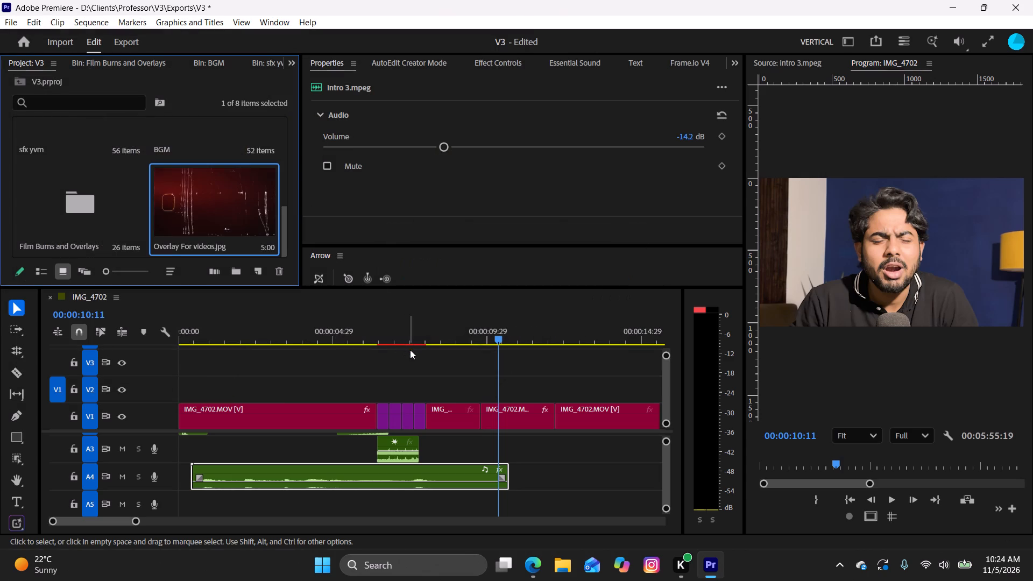
Place Overlay For videos.jpg on V2 at the very start of the sequence, above the first IMG_4702.MOV clip.
{"action": "left_click_drag", "start_coordinate": [232, 214], "coordinate": [239, 318]}
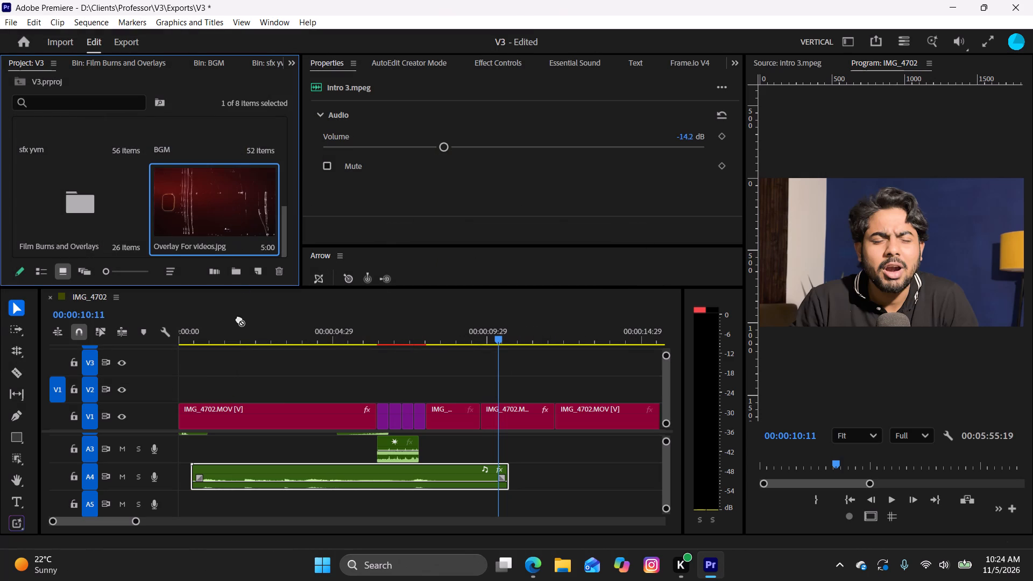
{"action": "left_click_drag", "start_coordinate": [239, 318], "coordinate": [239, 200]}
{"action": "double_click", "coordinate": [238, 199]}
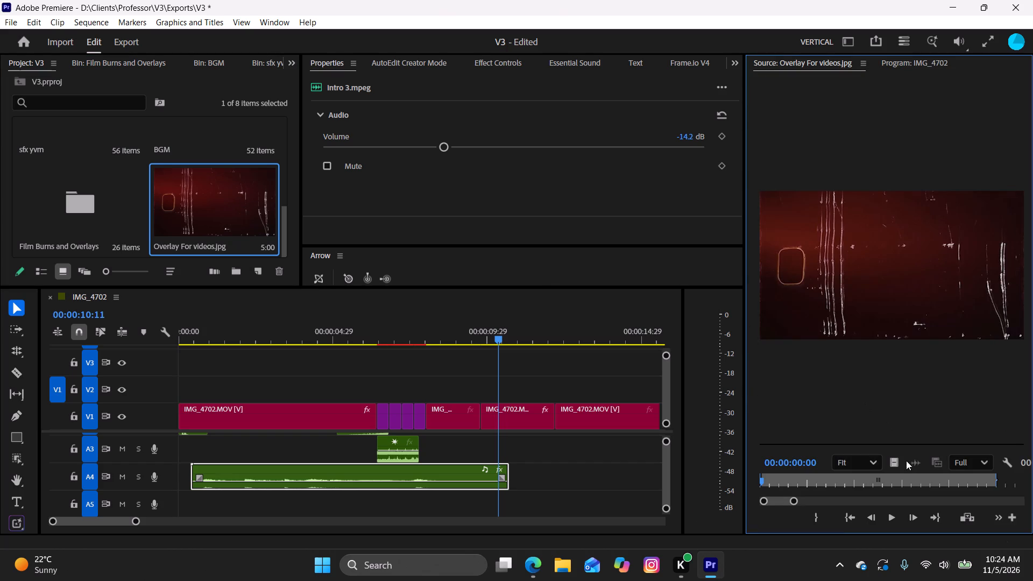
{"action": "left_click_drag", "start_coordinate": [899, 465], "coordinate": [567, 402]}
{"action": "left_click_drag", "start_coordinate": [567, 402], "coordinate": [138, 383]}
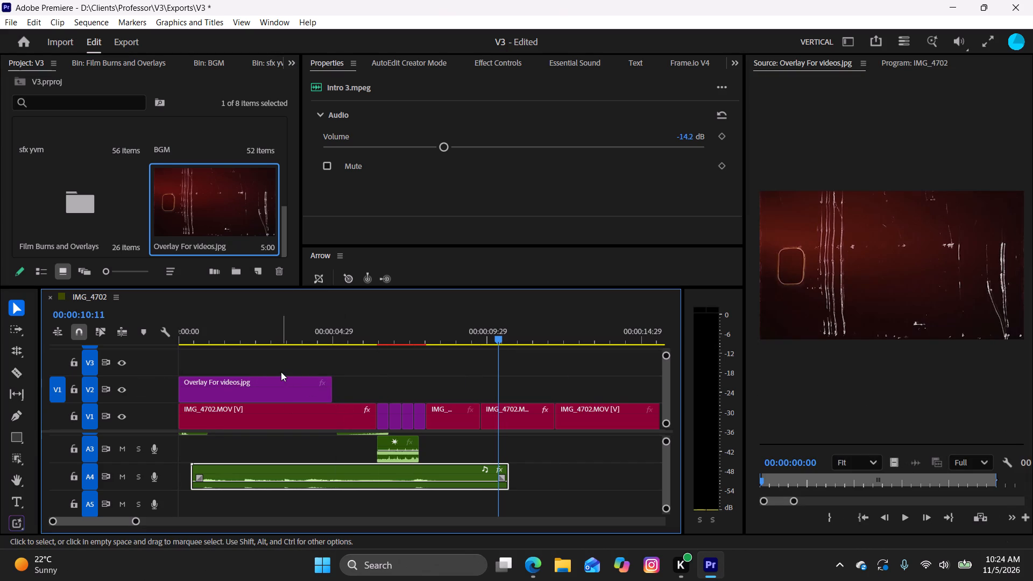
Play the sequence from its start to check the overlay image over the talking-head footage.
{"action": "key", "text": "space"}
{"action": "left_click_drag", "start_coordinate": [367, 337], "coordinate": [307, 337]}
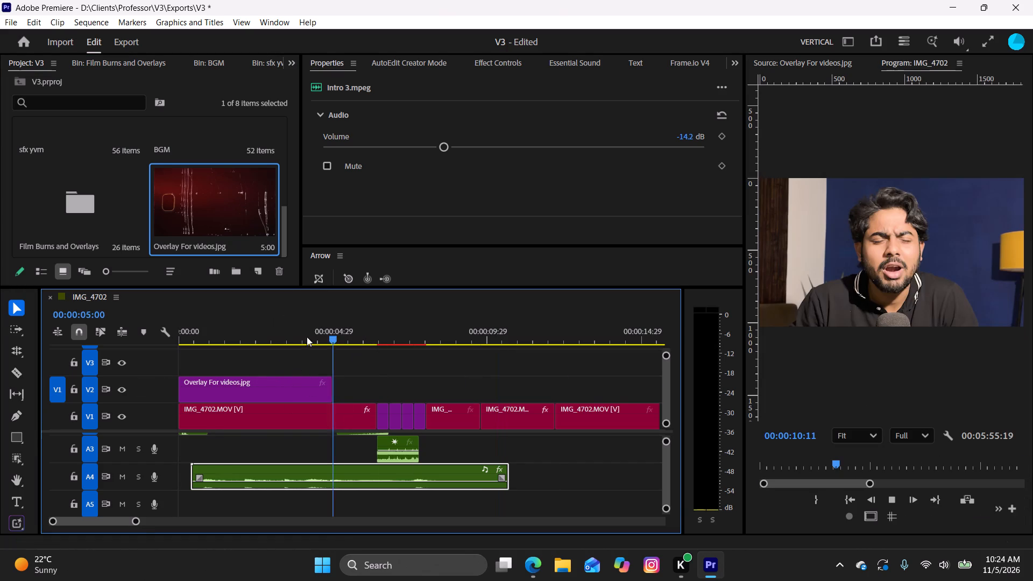
{"action": "left_click_drag", "start_coordinate": [307, 337], "coordinate": [107, 353]}
{"action": "key", "text": "space"}
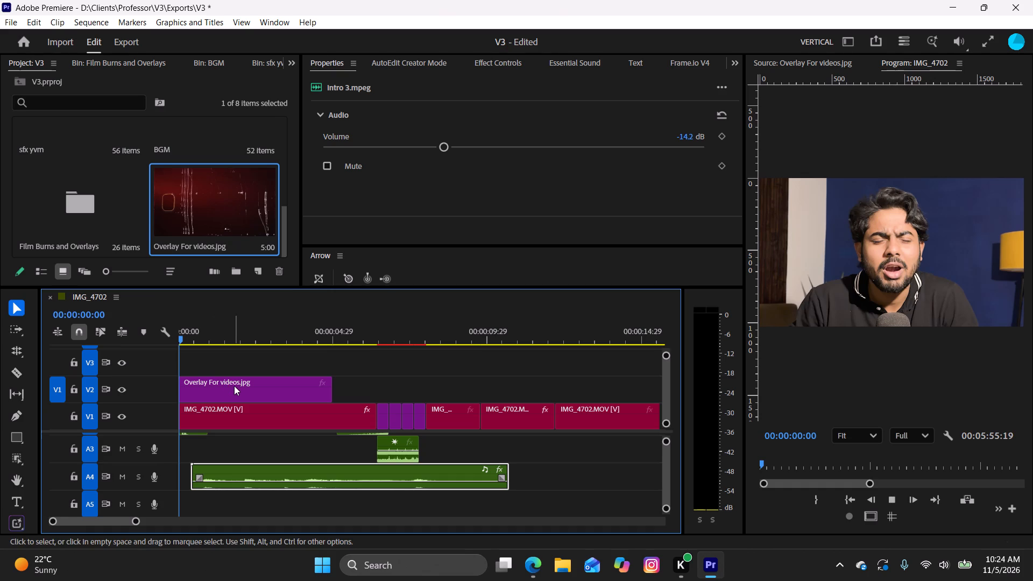
{"action": "key", "text": "space"}
{"action": "key", "text": "space"}
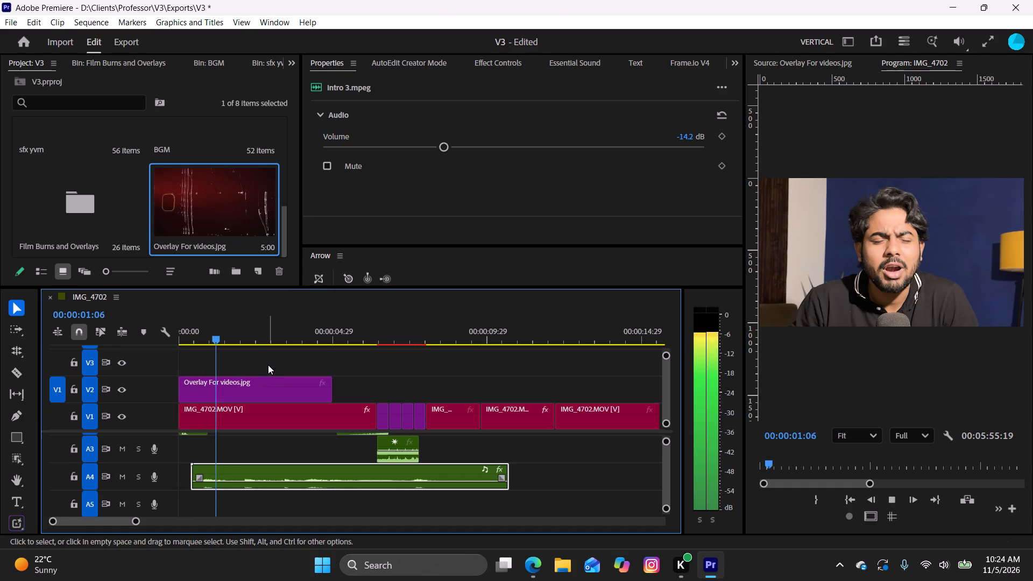
{"action": "key", "text": "space"}
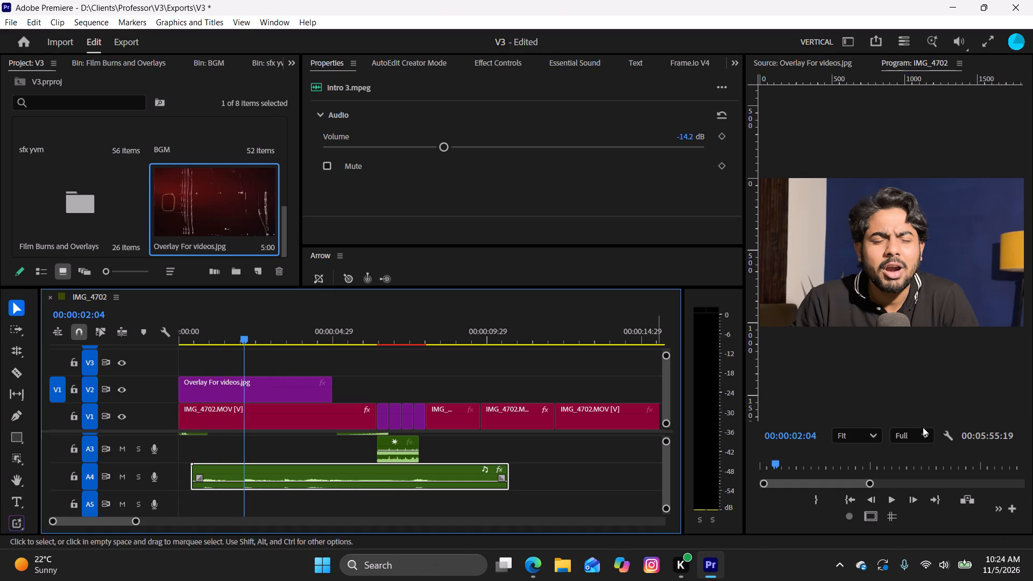
Set the Program Monitor's playback resolution to 1/4 and replay the opening from its start past the overlay's end.
{"action": "left_click", "coordinate": [918, 433]}
{"action": "left_click", "coordinate": [922, 487]}
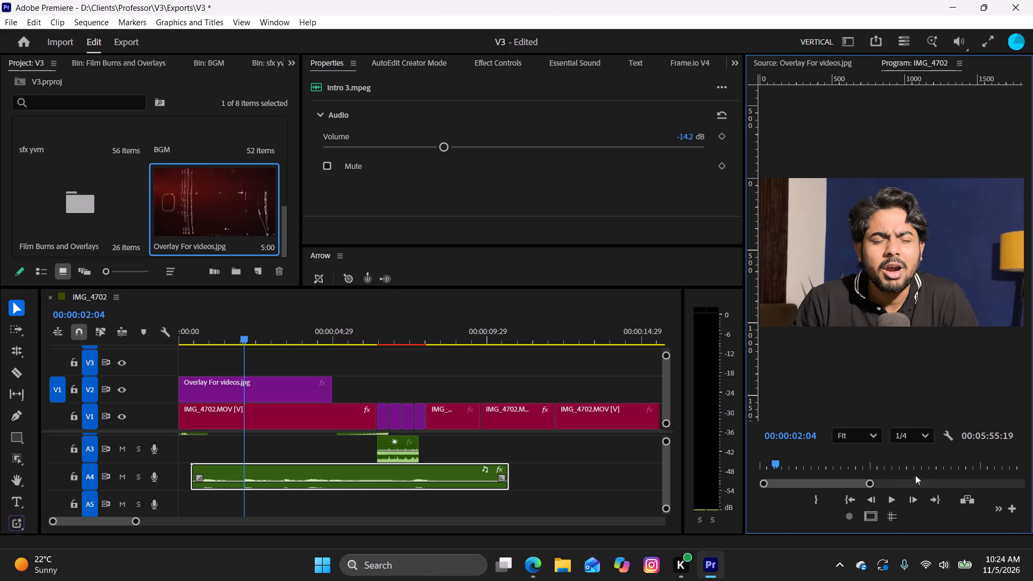
{"action": "key", "text": "space"}
{"action": "key", "text": "space"}
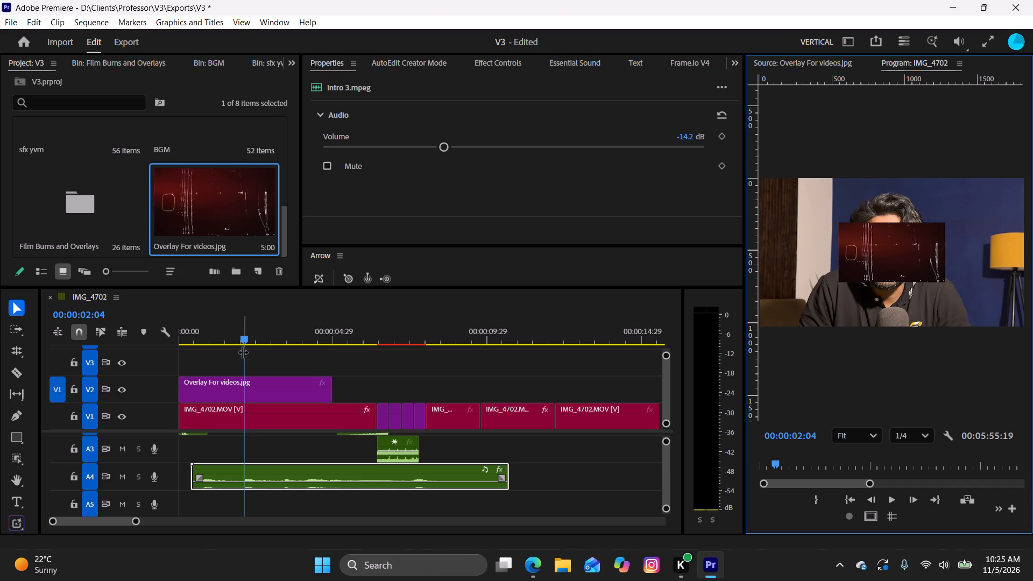
{"action": "left_click_drag", "start_coordinate": [241, 339], "coordinate": [98, 358]}
{"action": "key", "text": "space"}
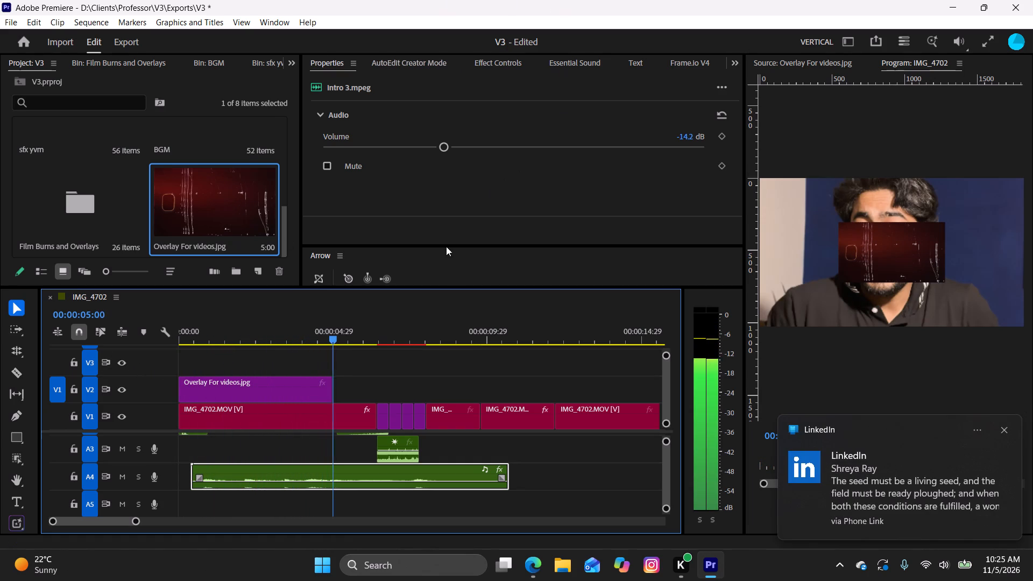
{"action": "key", "text": "space"}
Delete the Overlay For videos.jpg clip from V2 above the first IMG_4702.MOV clip.
{"action": "left_click", "coordinate": [265, 389]}
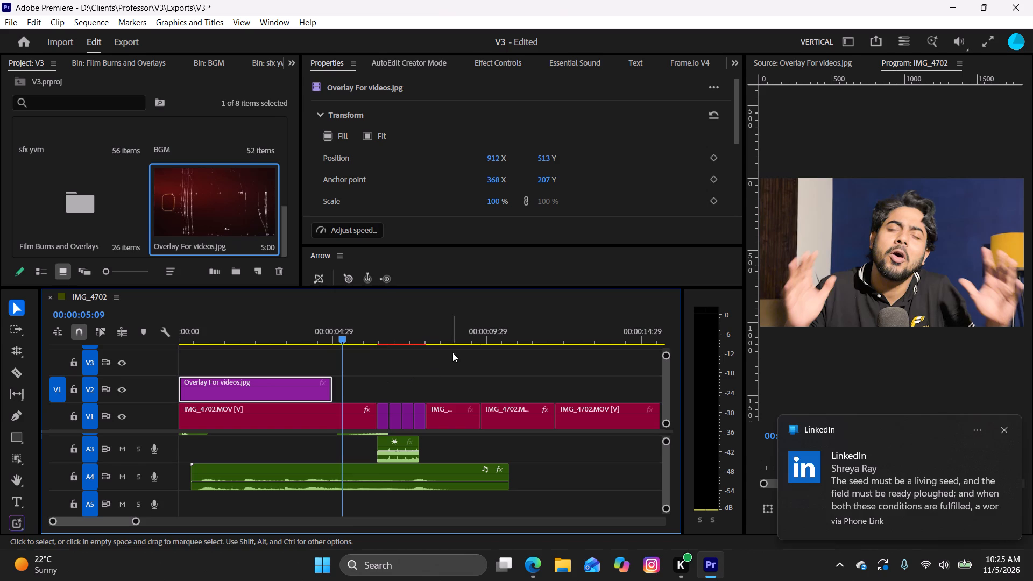
{"action": "key", "text": "BackSpace"}
Replay the opening from the sequence start without the overlay image and save the project.
{"action": "left_click_drag", "start_coordinate": [335, 343], "coordinate": [186, 355]}
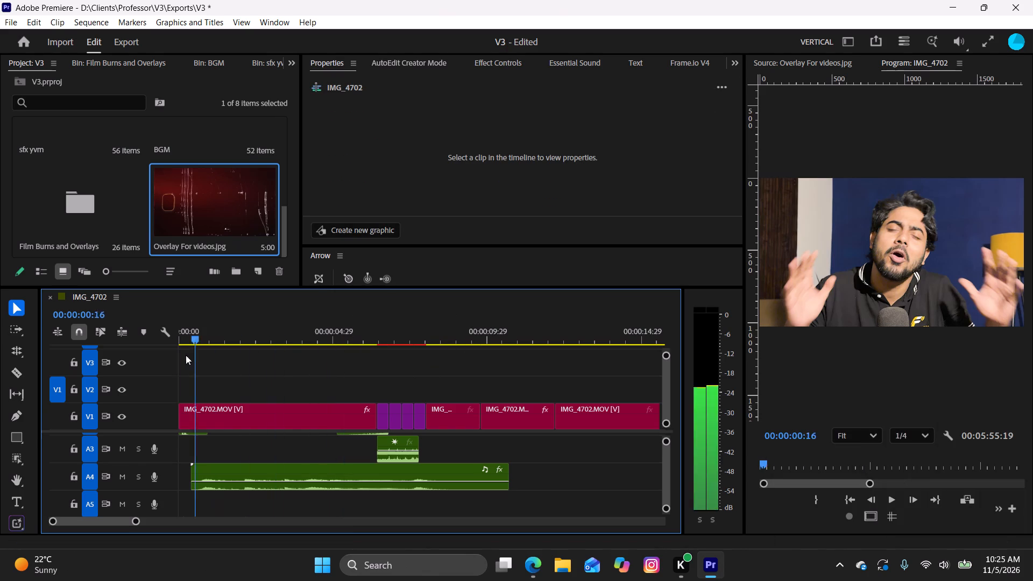
{"action": "left_click_drag", "start_coordinate": [186, 355], "coordinate": [174, 355]}
{"action": "key", "text": "space"}
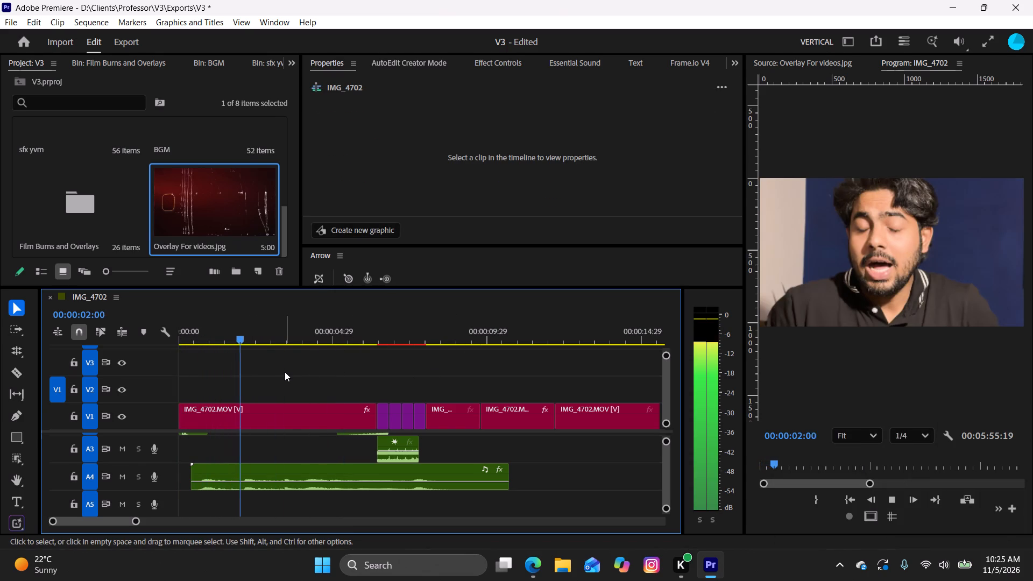
{"action": "key", "text": "space"}
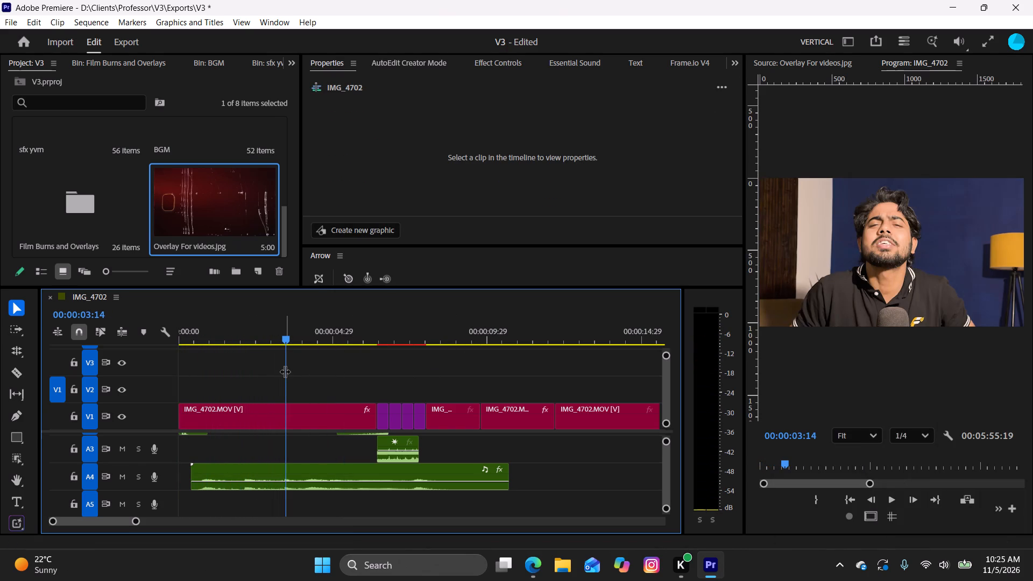
{"action": "key", "text": "ctrl+s"}
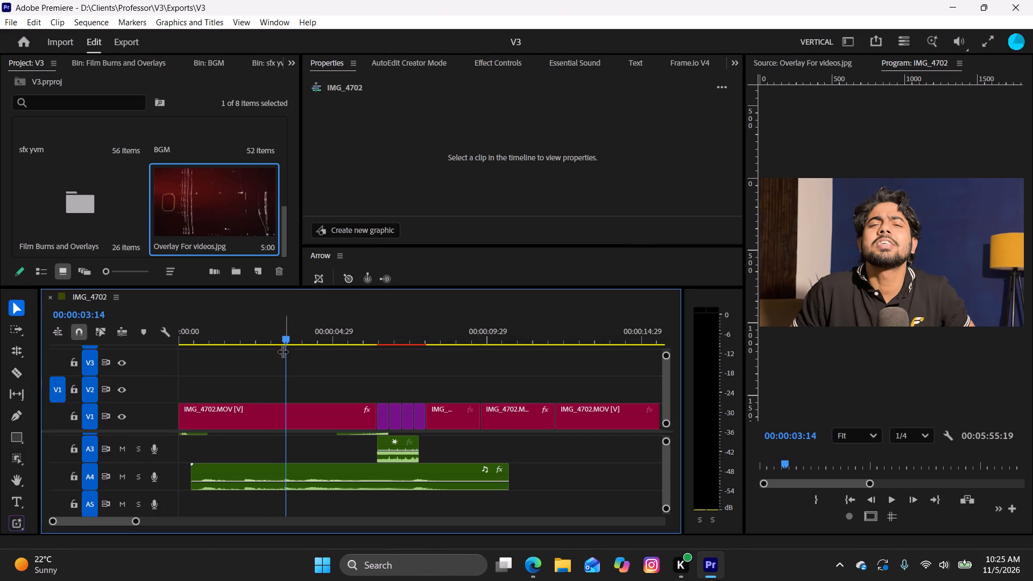
Set the Program Monitor's playback resolution to Full and replay the opening from its start past the purple transition clips.
{"action": "left_click_drag", "start_coordinate": [280, 345], "coordinate": [206, 355]}
{"action": "left_click", "coordinate": [904, 436]}
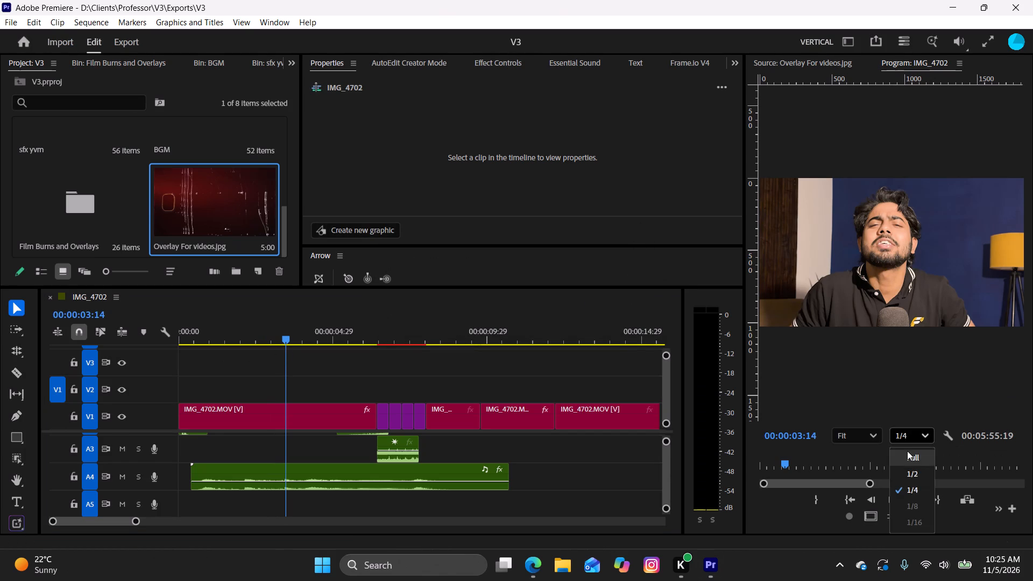
{"action": "left_click", "coordinate": [908, 454]}
{"action": "left_click_drag", "start_coordinate": [280, 332], "coordinate": [205, 340]}
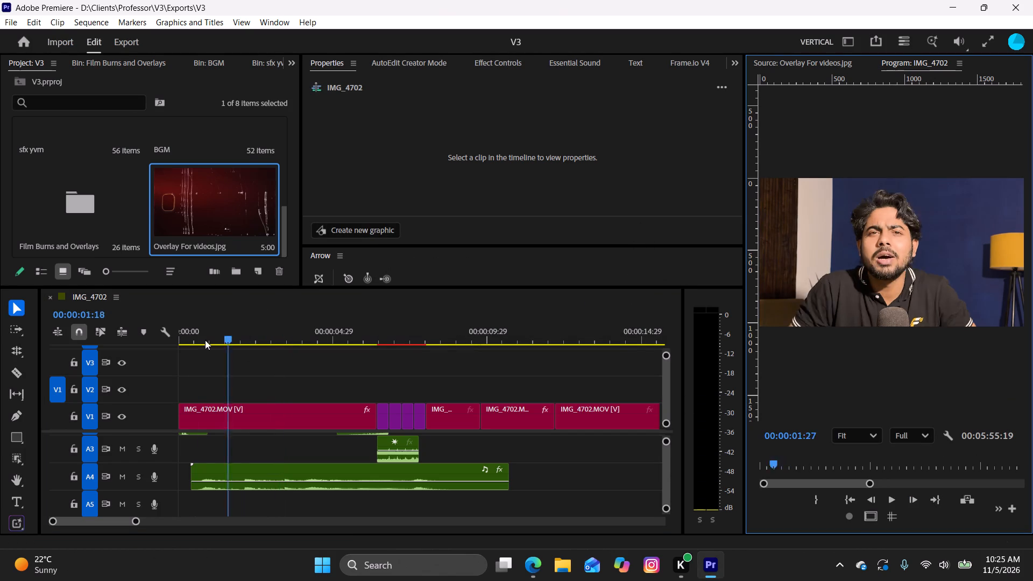
{"action": "left_click_drag", "start_coordinate": [205, 340], "coordinate": [111, 343]}
{"action": "key", "text": "space"}
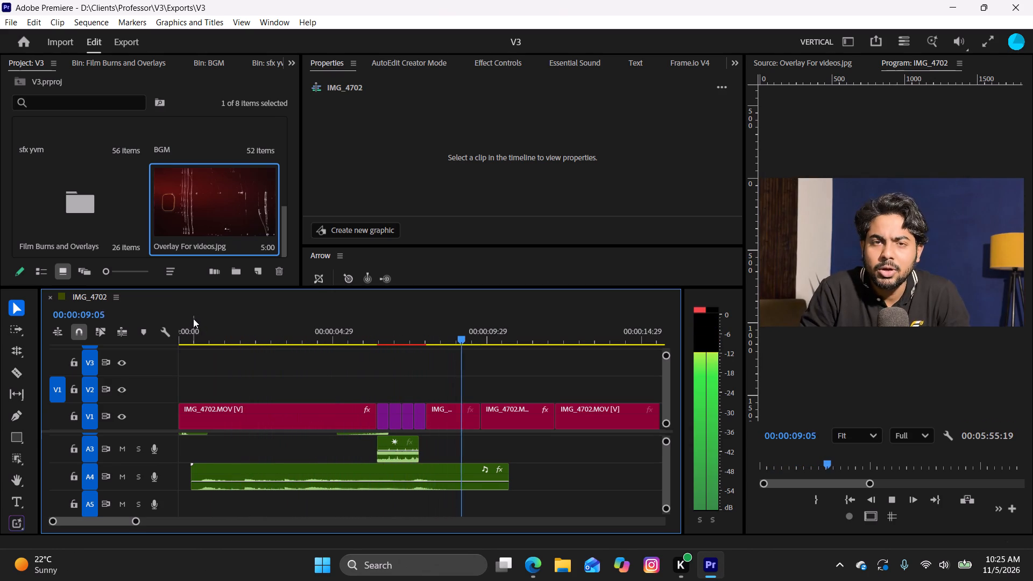
{"action": "key", "text": "space"}
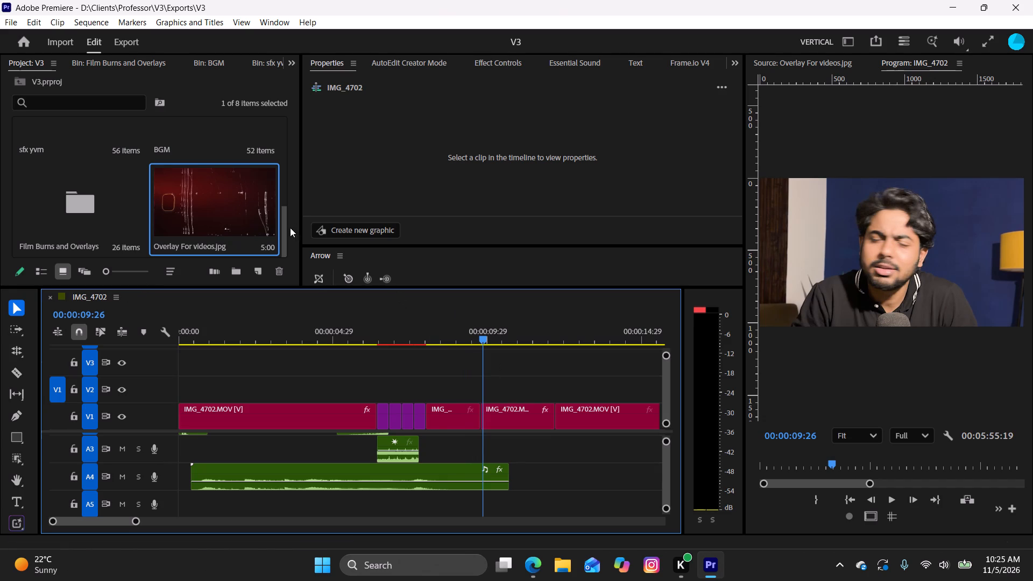
Open the BGM bin and audition bgm.mp3 from partway through the track.
{"action": "left_click_drag", "start_coordinate": [283, 236], "coordinate": [284, 251]}
{"action": "scroll", "coordinate": [136, 207], "scroll_direction": "up", "scroll_amount": 1}
{"action": "double_click", "coordinate": [189, 202]}
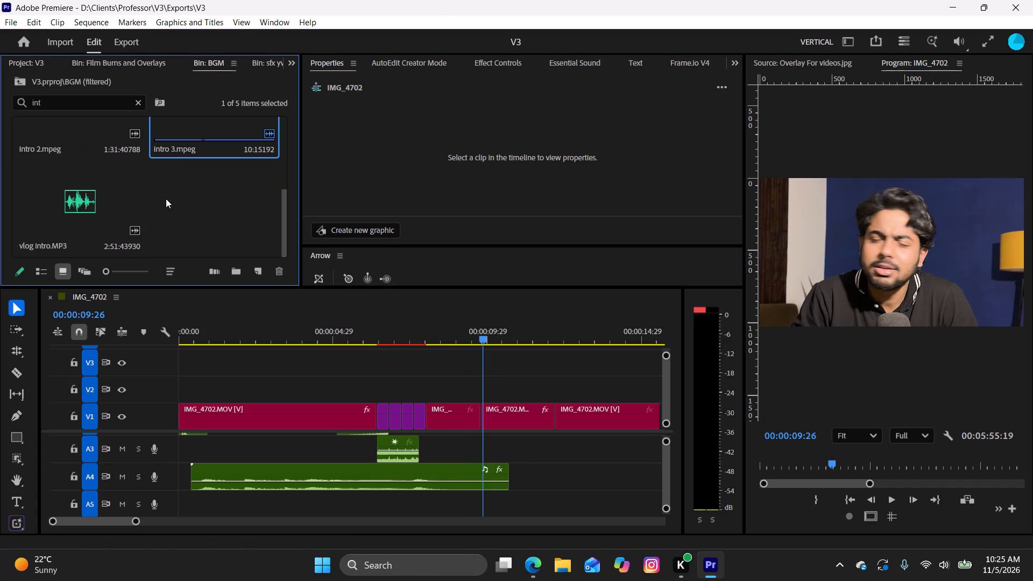
{"action": "scroll", "coordinate": [163, 202], "scroll_direction": "up", "scroll_amount": 2}
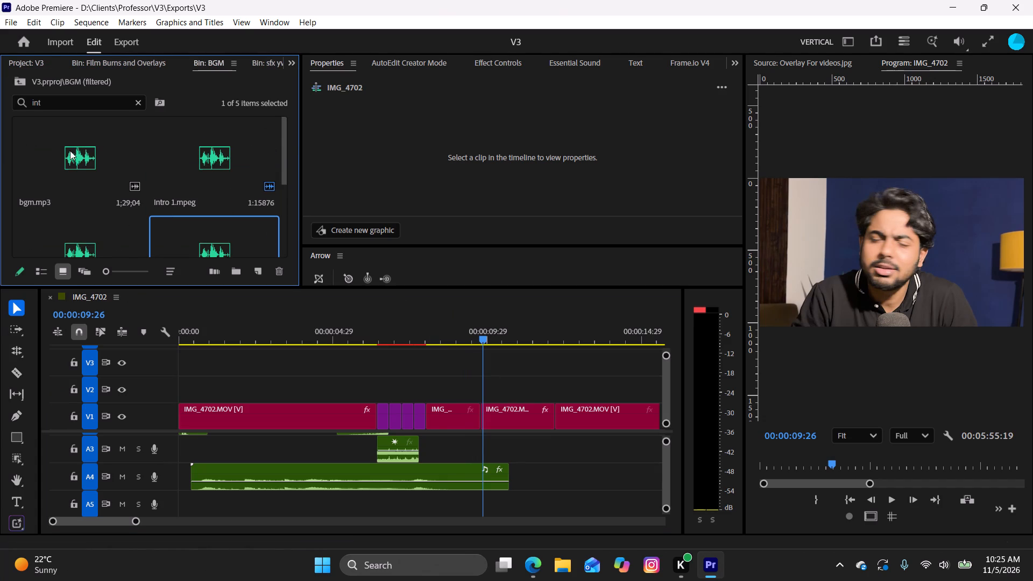
{"action": "double_click", "coordinate": [69, 151]}
{"action": "left_click", "coordinate": [887, 524]}
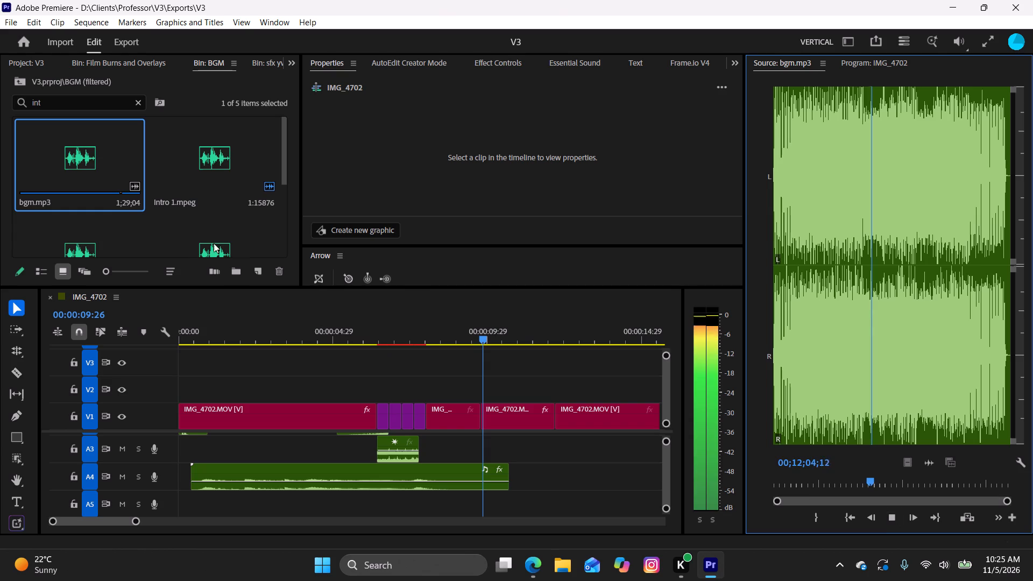
Clear the BGM bin's search filter and audition 3. Piano.MP3 from partway through the track.
{"action": "scroll", "coordinate": [182, 188], "scroll_direction": "up", "scroll_amount": 4}
{"action": "scroll", "coordinate": [183, 188], "scroll_direction": "down", "scroll_amount": 1}
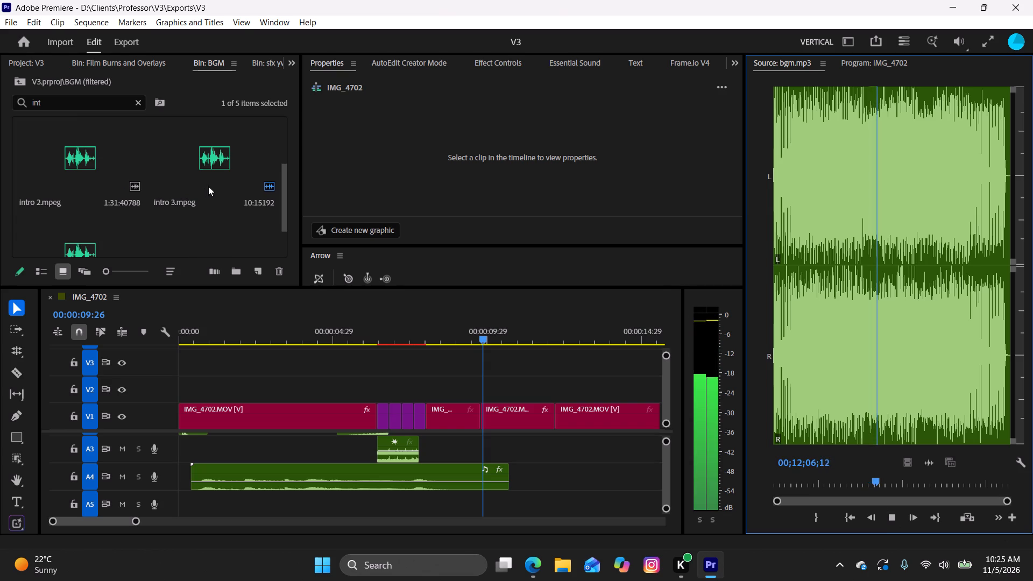
{"action": "scroll", "coordinate": [159, 174], "scroll_direction": "up", "scroll_amount": 2}
{"action": "scroll", "coordinate": [159, 174], "scroll_direction": "down", "scroll_amount": 2}
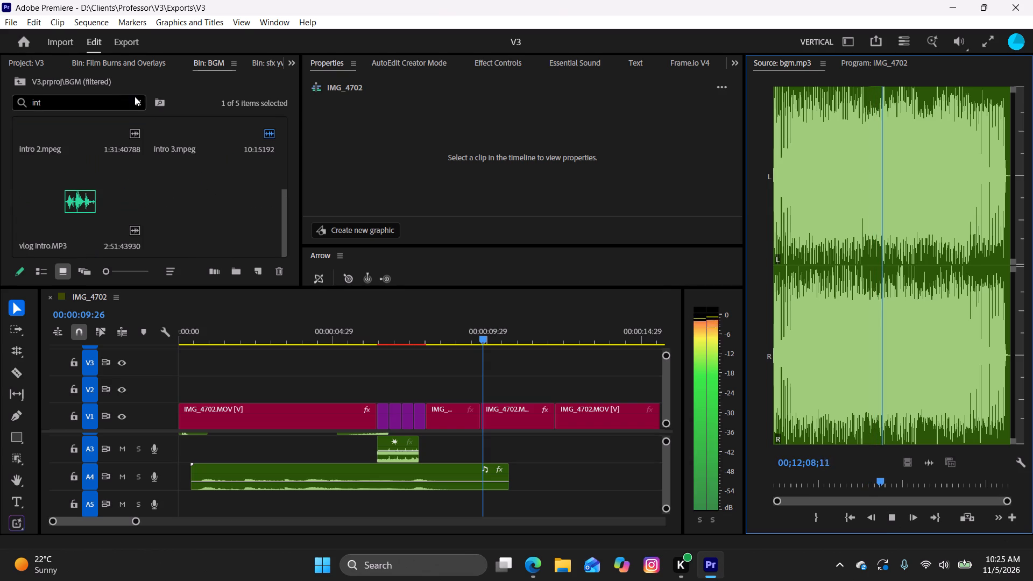
{"action": "left_click", "coordinate": [135, 100]}
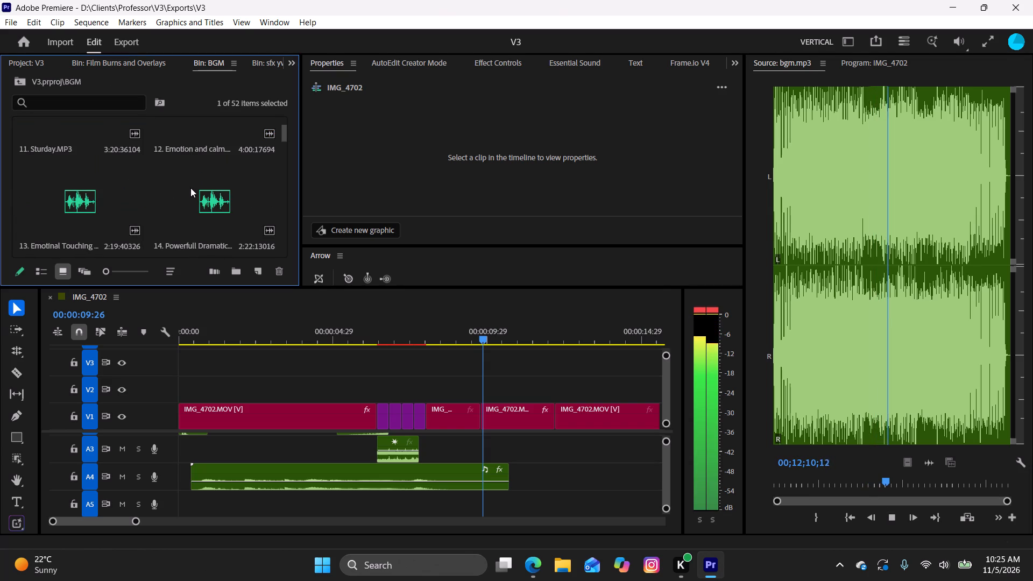
{"action": "scroll", "coordinate": [190, 188], "scroll_direction": "down", "scroll_amount": 1}
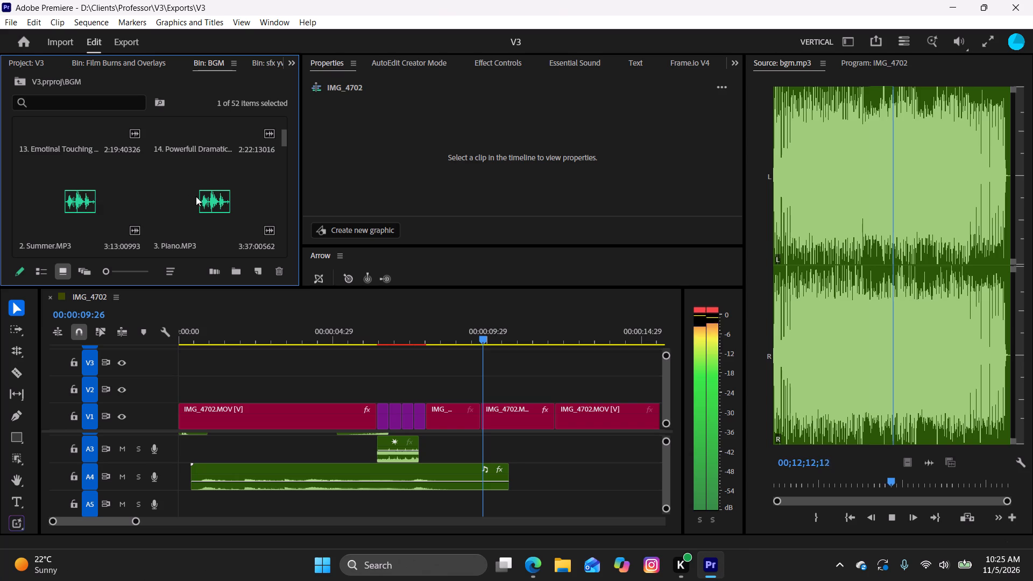
{"action": "double_click", "coordinate": [199, 199]}
{"action": "left_click", "coordinate": [886, 520]}
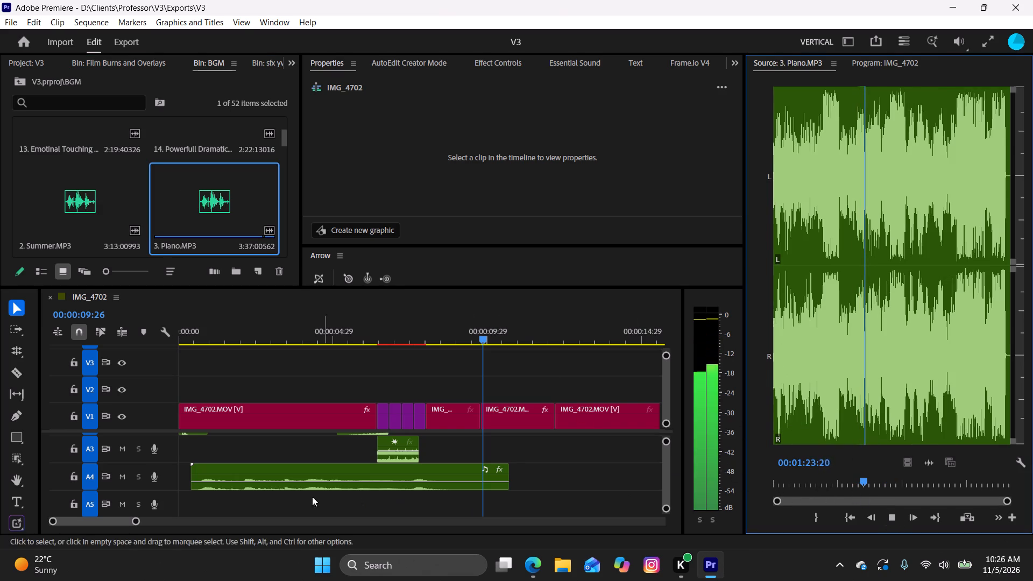
Place the 3. Piano.MP3 audio on A5, starting where the first blue IMG_4702.MOV clip begins, about 26 seconds in.
{"action": "left_click_drag", "start_coordinate": [115, 526], "coordinate": [138, 540]}
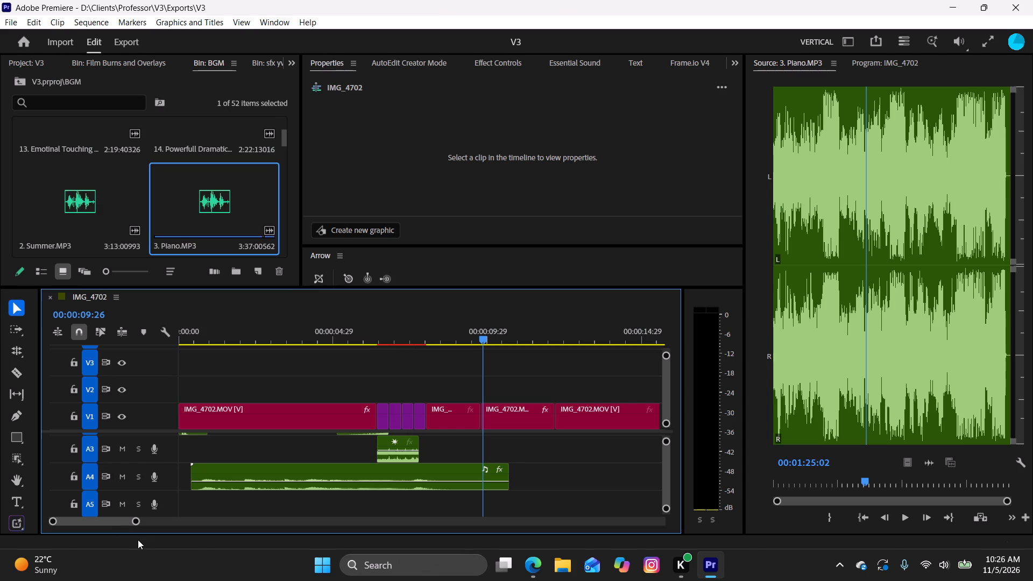
{"action": "left_click_drag", "start_coordinate": [138, 540], "coordinate": [138, 539]}
{"action": "left_click_drag", "start_coordinate": [121, 526], "coordinate": [136, 532]}
{"action": "left_click_drag", "start_coordinate": [116, 526], "coordinate": [132, 527]}
{"action": "left_click_drag", "start_coordinate": [132, 527], "coordinate": [133, 527]}
{"action": "left_click_drag", "start_coordinate": [121, 521], "coordinate": [132, 529]}
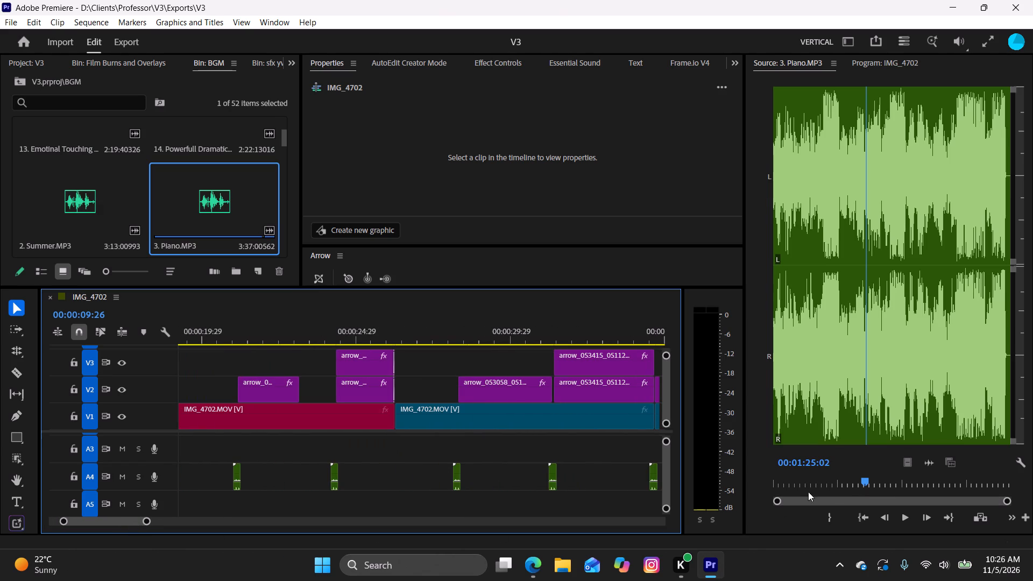
{"action": "left_click_drag", "start_coordinate": [929, 464], "coordinate": [498, 526]}
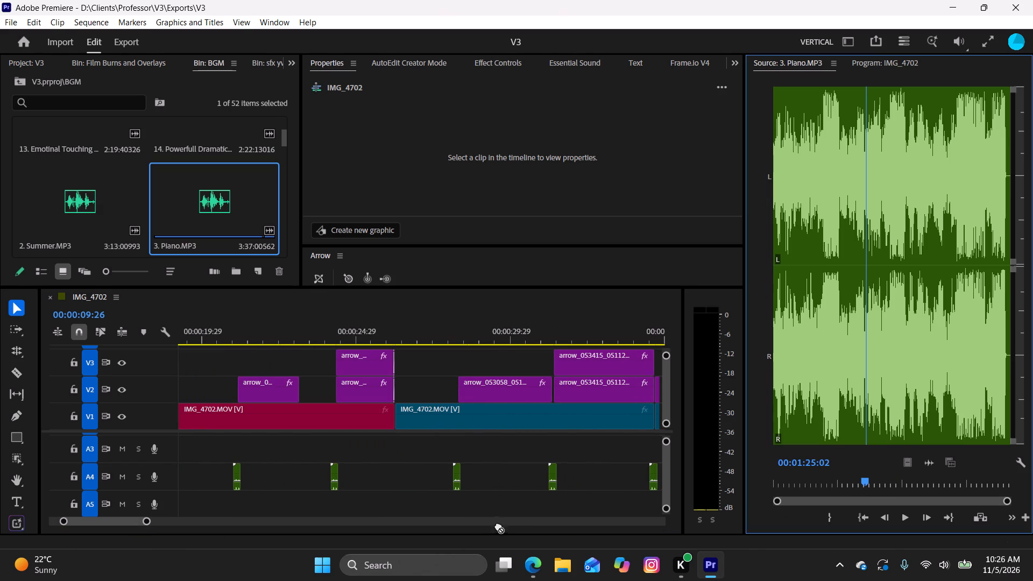
{"action": "left_click_drag", "start_coordinate": [498, 526], "coordinate": [402, 518]}
{"action": "left_click_drag", "start_coordinate": [402, 518], "coordinate": [400, 511]}
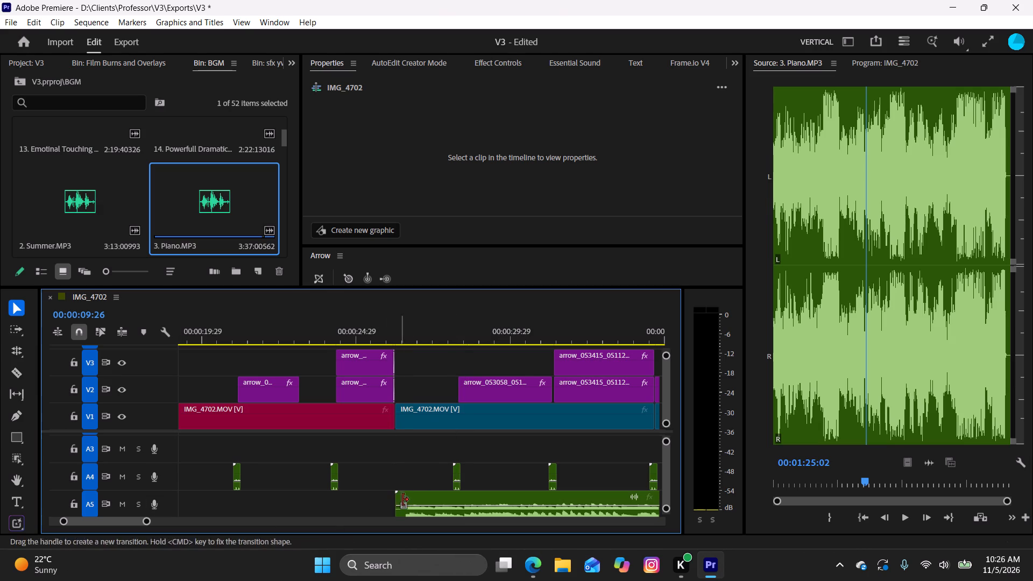
Lower the 3. Piano.MP3 clip's volume on A5 to -32.8 dB, judging it against the voice during playback.
{"action": "left_click", "coordinate": [421, 505]}
{"action": "left_click_drag", "start_coordinate": [563, 147], "coordinate": [456, 155]}
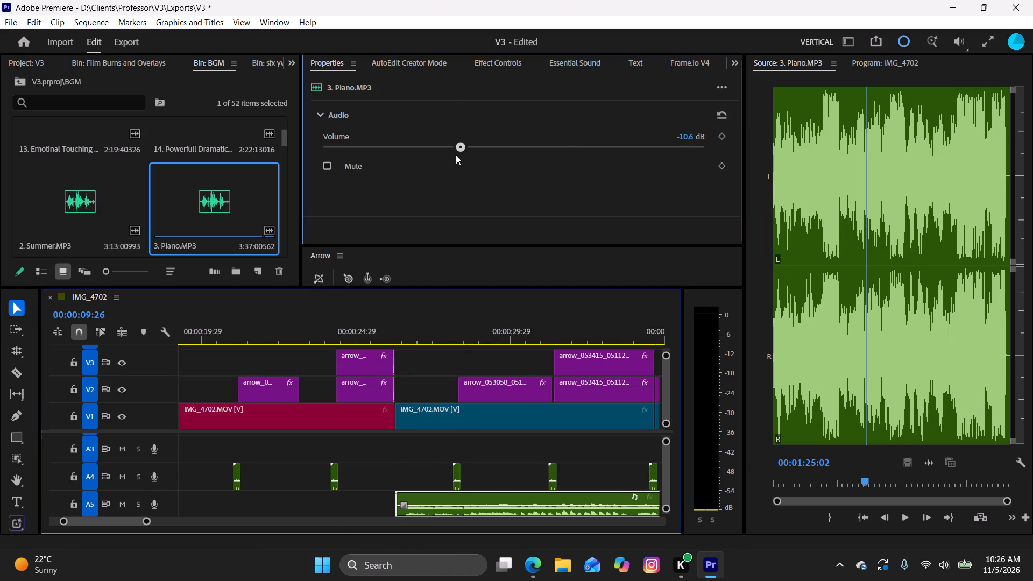
{"action": "left_click_drag", "start_coordinate": [456, 155], "coordinate": [423, 171]}
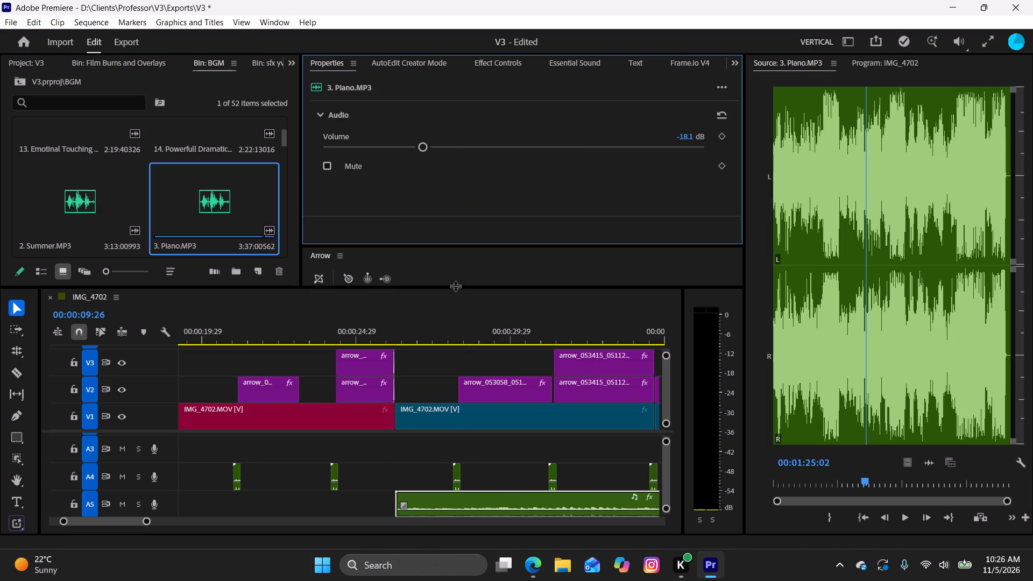
{"action": "left_click", "coordinate": [446, 294]}
{"action": "left_click", "coordinate": [443, 314]}
{"action": "left_click", "coordinate": [424, 325]}
{"action": "key", "text": "space"}
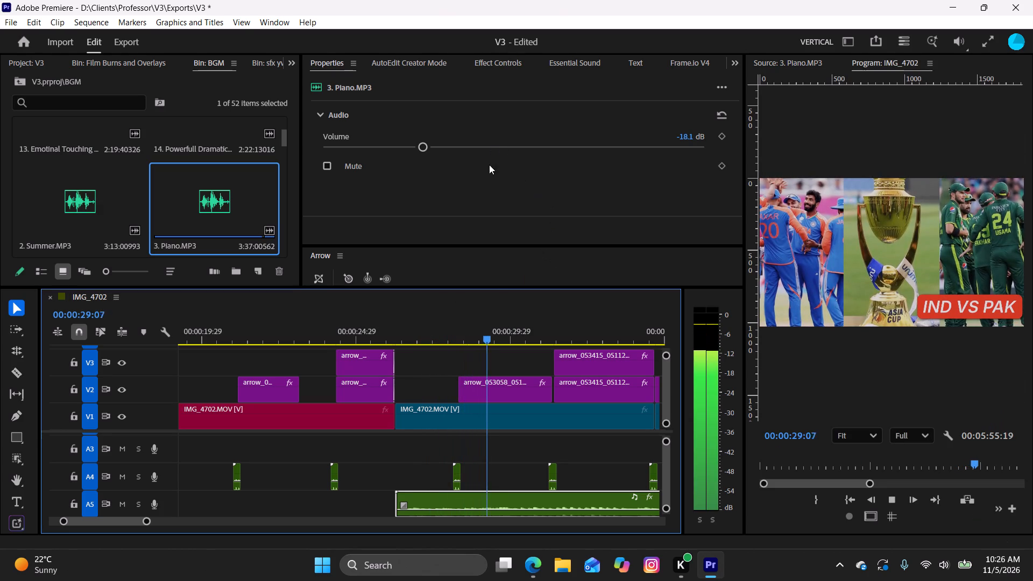
{"action": "left_click_drag", "start_coordinate": [424, 149], "coordinate": [407, 154]}
{"action": "left_click_drag", "start_coordinate": [404, 148], "coordinate": [397, 152]}
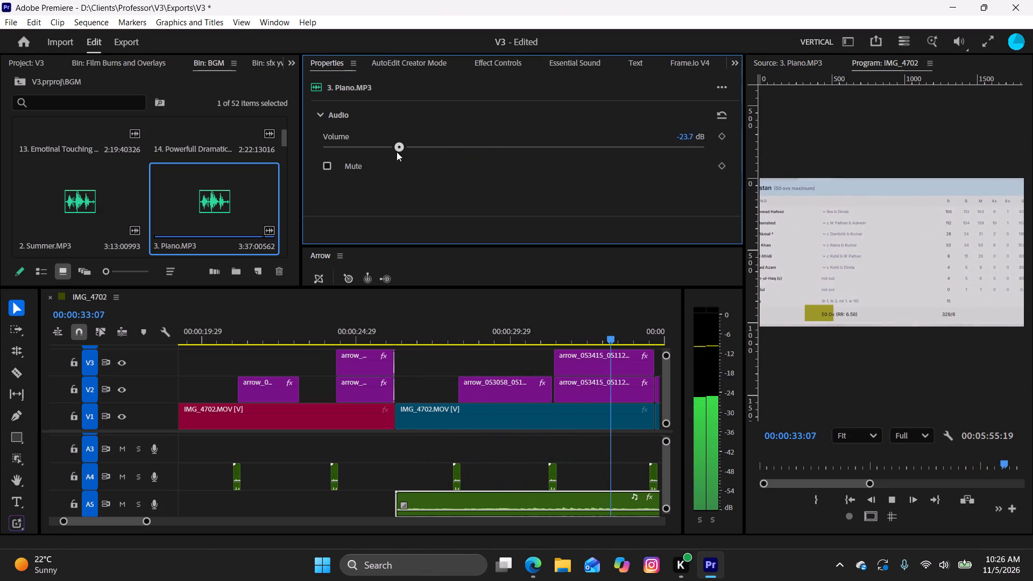
{"action": "left_click_drag", "start_coordinate": [397, 152], "coordinate": [391, 154]}
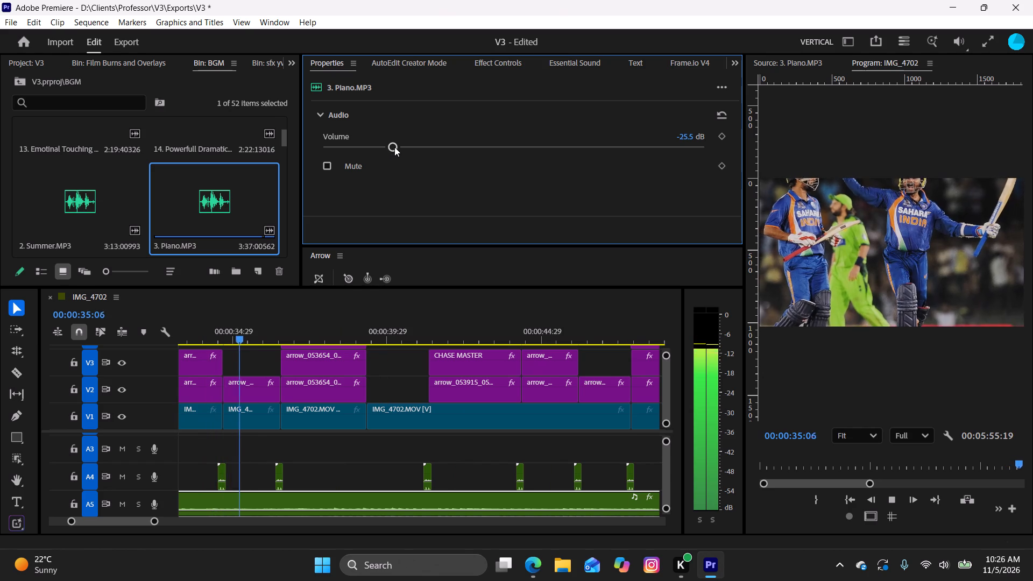
{"action": "left_click_drag", "start_coordinate": [390, 147], "coordinate": [385, 152]}
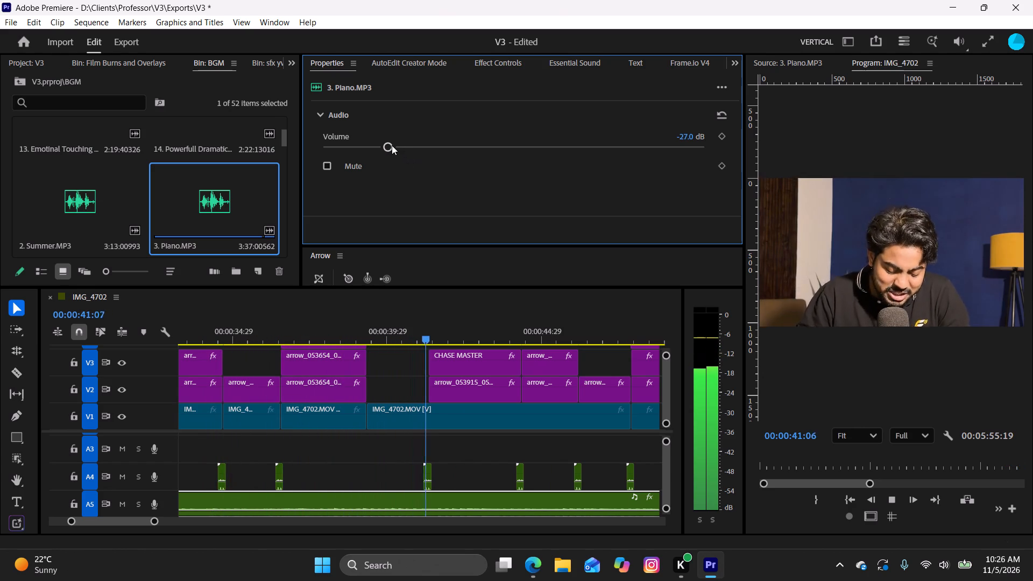
{"action": "left_click_drag", "start_coordinate": [392, 148], "coordinate": [373, 152]}
{"action": "left_click", "coordinate": [370, 148]}
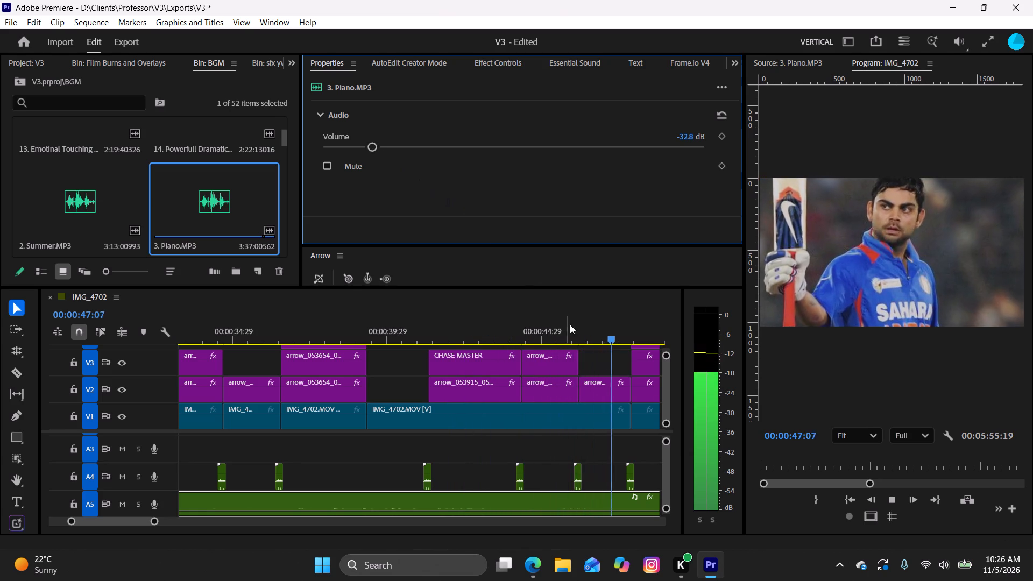
Return to the sequence start and preview the Overlay For videos.jpg project item at 1/2 playback resolution.
{"action": "left_click_drag", "start_coordinate": [588, 334], "coordinate": [0, 332]}
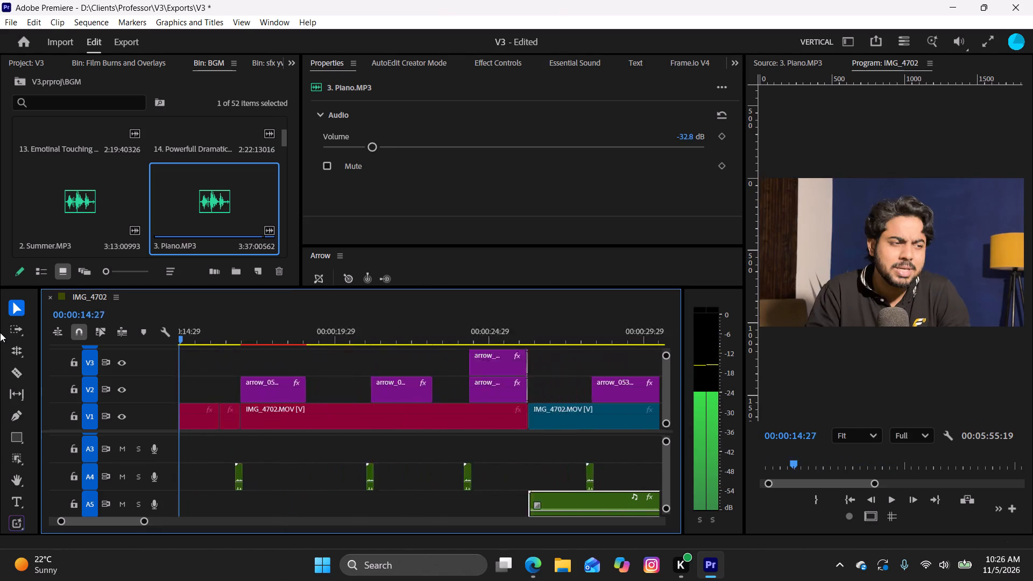
{"action": "left_click_drag", "start_coordinate": [0, 332], "coordinate": [177, 343]}
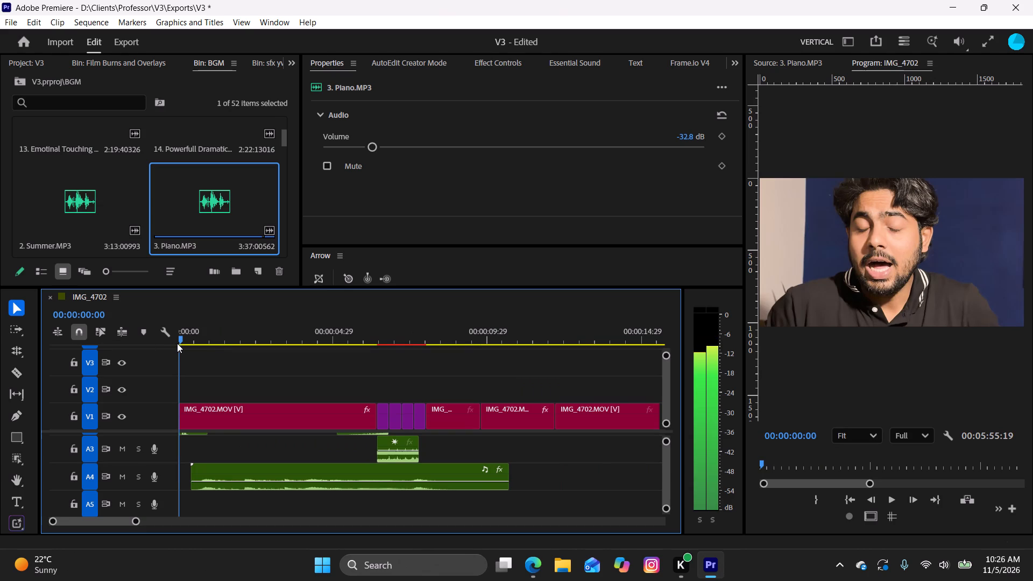
{"action": "left_click_drag", "start_coordinate": [177, 343], "coordinate": [153, 357]}
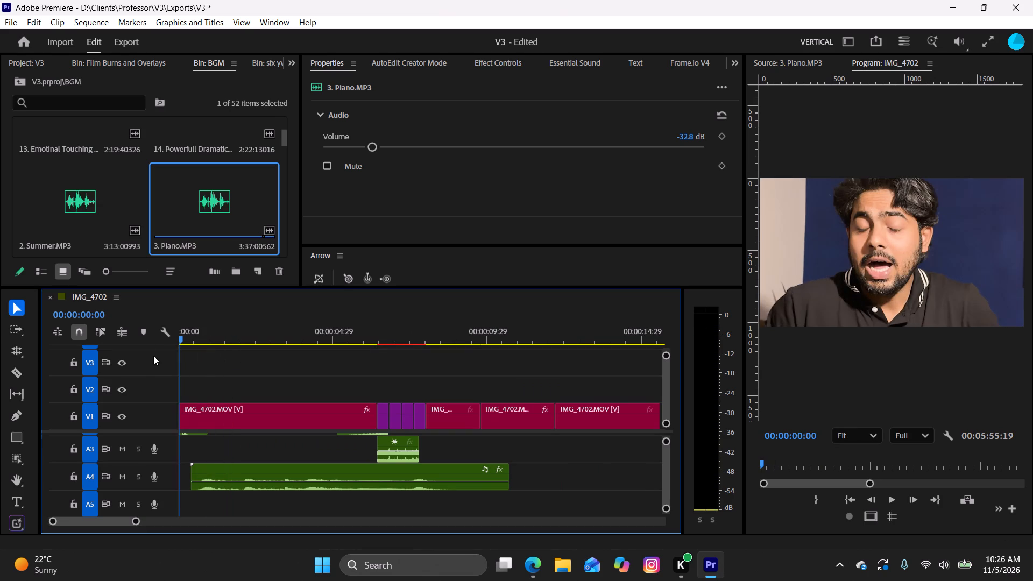
{"action": "scroll", "coordinate": [185, 216], "scroll_direction": "down", "scroll_amount": 11}
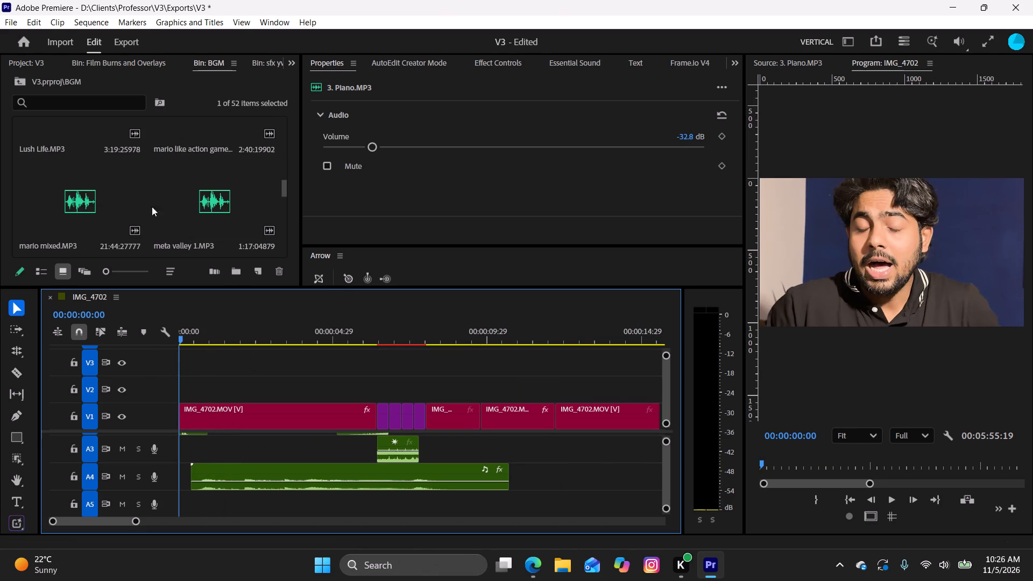
{"action": "left_click", "coordinate": [23, 86]}
{"action": "double_click", "coordinate": [148, 221]}
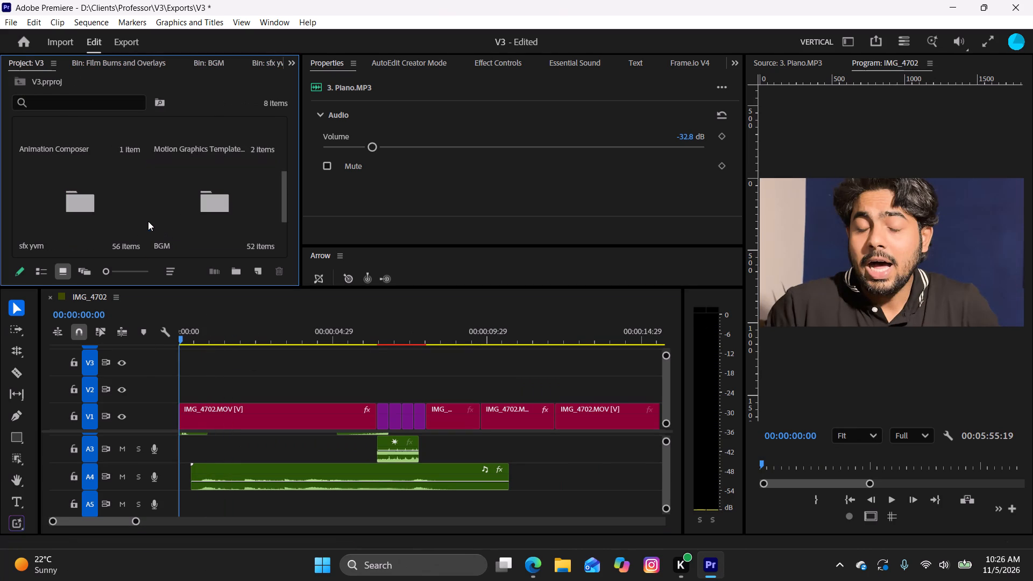
{"action": "scroll", "coordinate": [152, 200], "scroll_direction": "down", "scroll_amount": 6}
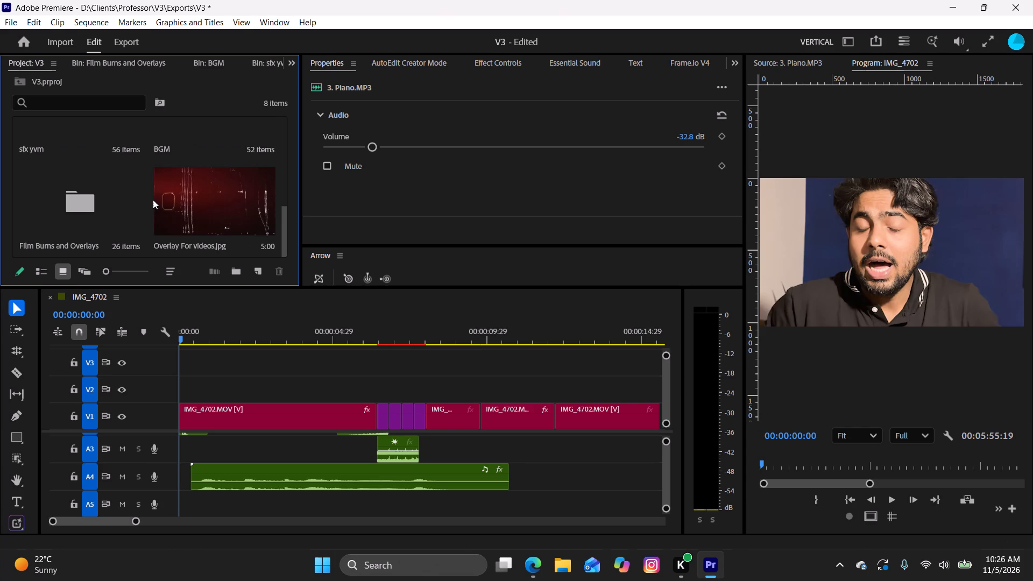
{"action": "double_click", "coordinate": [209, 207]}
{"action": "double_click", "coordinate": [210, 208]}
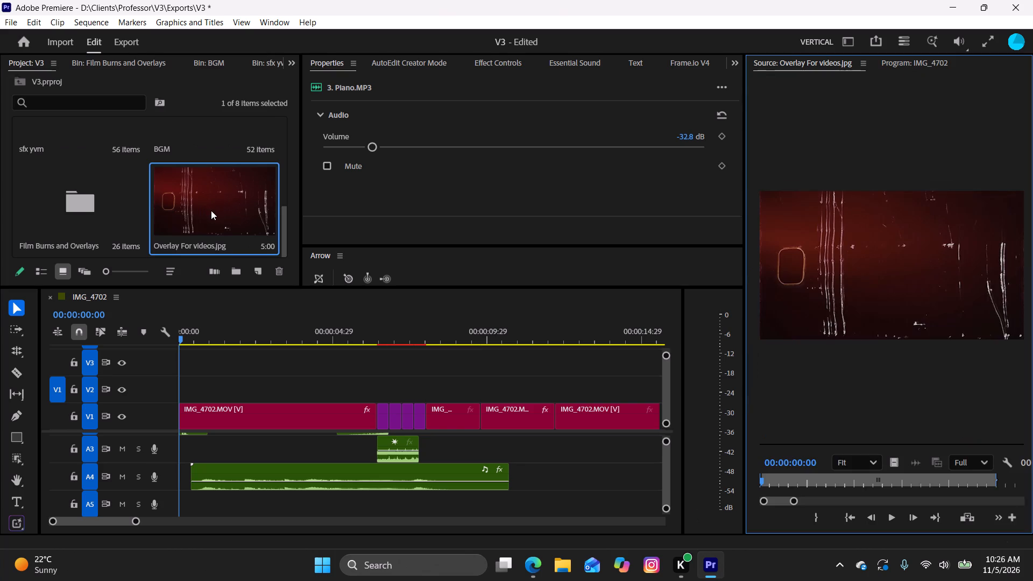
{"action": "left_click", "coordinate": [898, 523]}
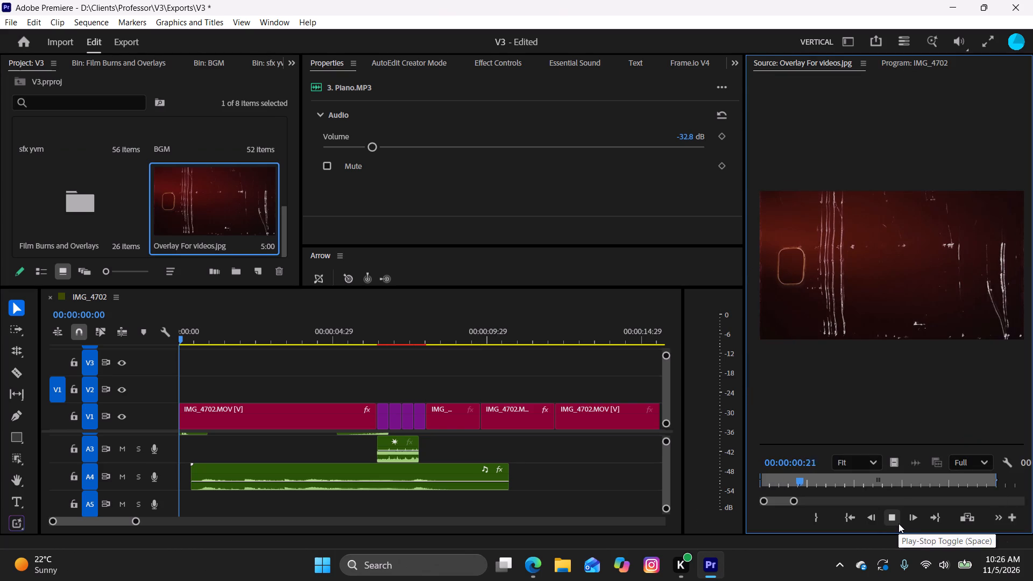
{"action": "left_click", "coordinate": [959, 464]}
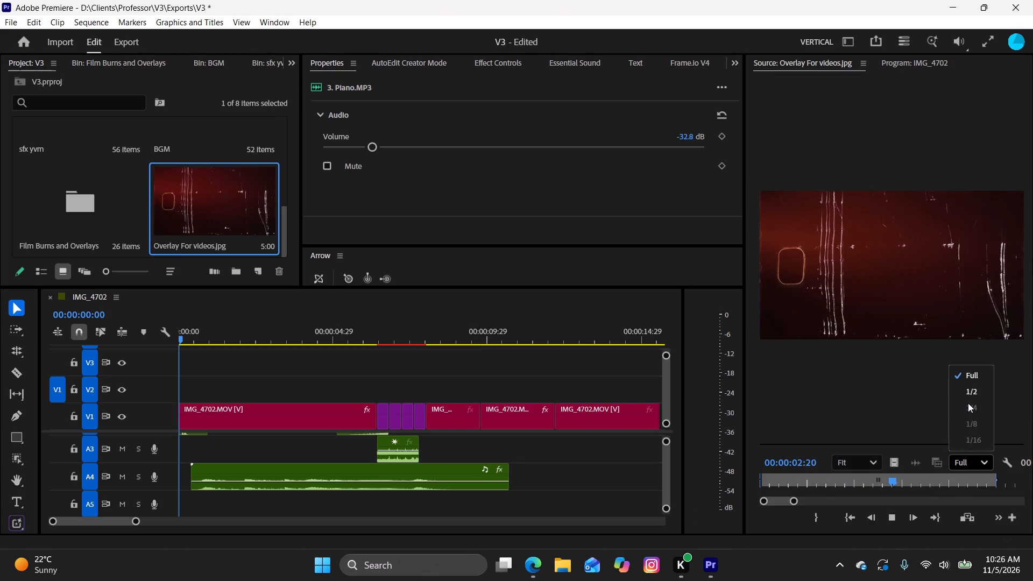
{"action": "left_click", "coordinate": [968, 399]}
{"action": "left_click_drag", "start_coordinate": [963, 483], "coordinate": [908, 486]}
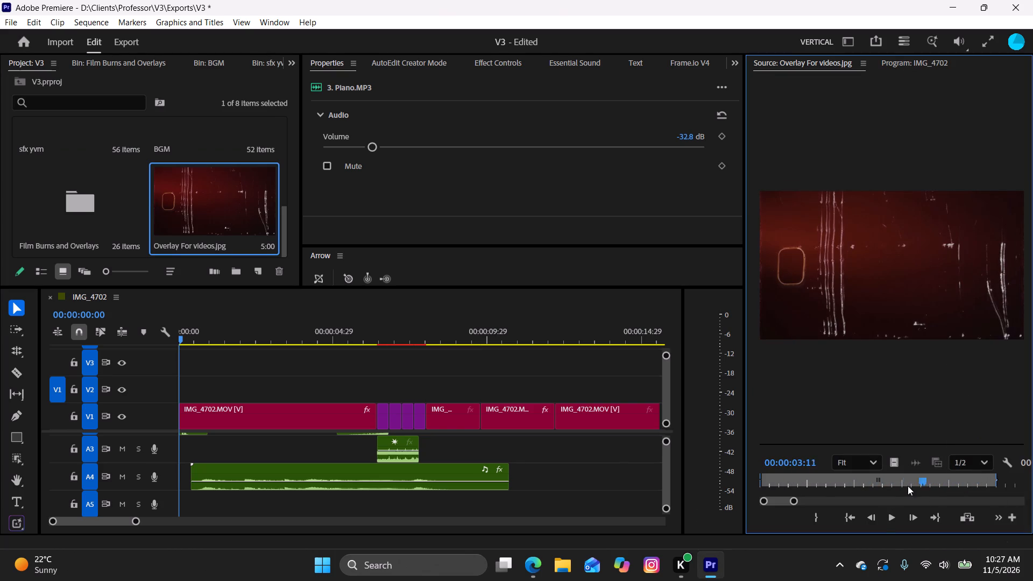
{"action": "left_click_drag", "start_coordinate": [908, 486], "coordinate": [731, 487]}
Delete Overlay For videos.jpg from the project.
{"action": "left_click", "coordinate": [236, 214]}
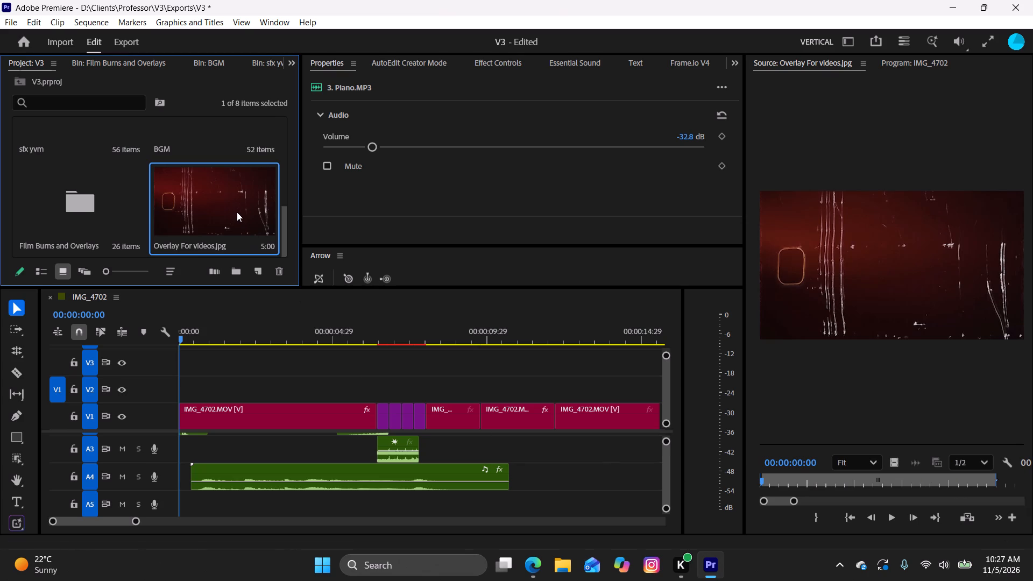
{"action": "key", "text": "BackSpace"}
Import the 13394688_3840_2160_25fps video from the Overlays folder, dismissing the payment window and Media Encoder.
{"action": "left_click_drag", "start_coordinate": [252, 336], "coordinate": [286, 347]}
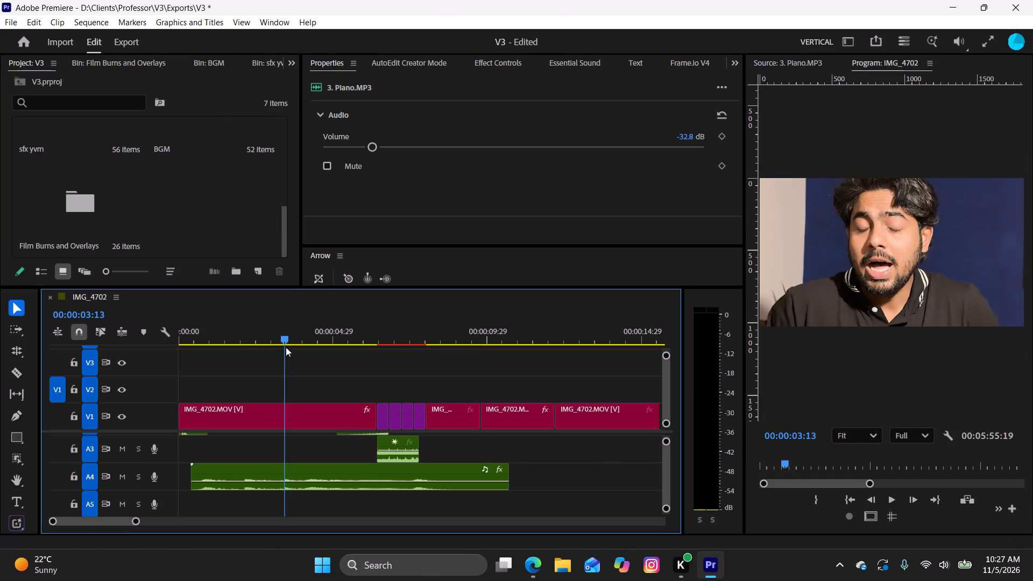
{"action": "left_click_drag", "start_coordinate": [286, 347], "coordinate": [152, 348]}
{"action": "double_click", "coordinate": [164, 210]}
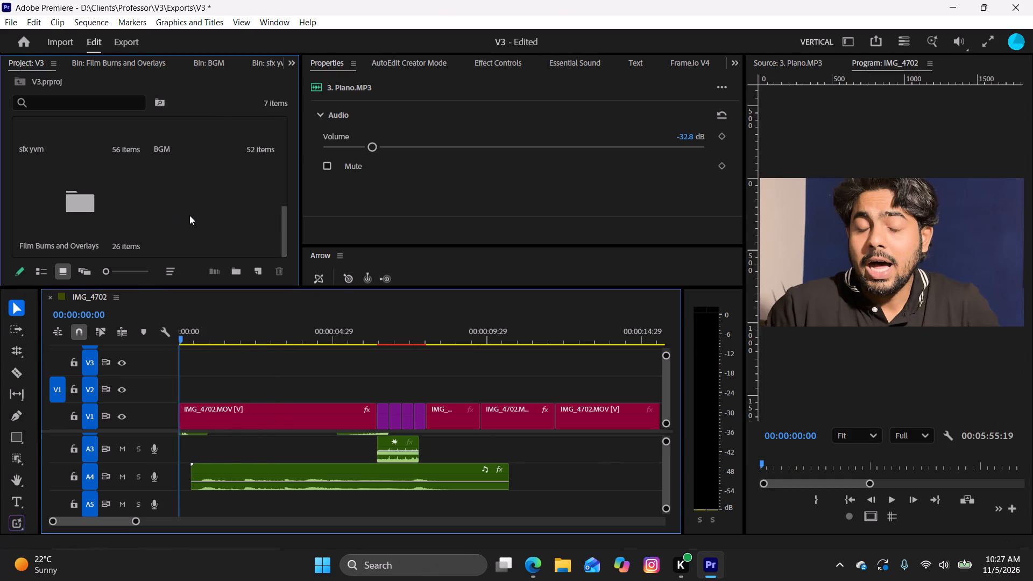
{"action": "double_click", "coordinate": [195, 215]}
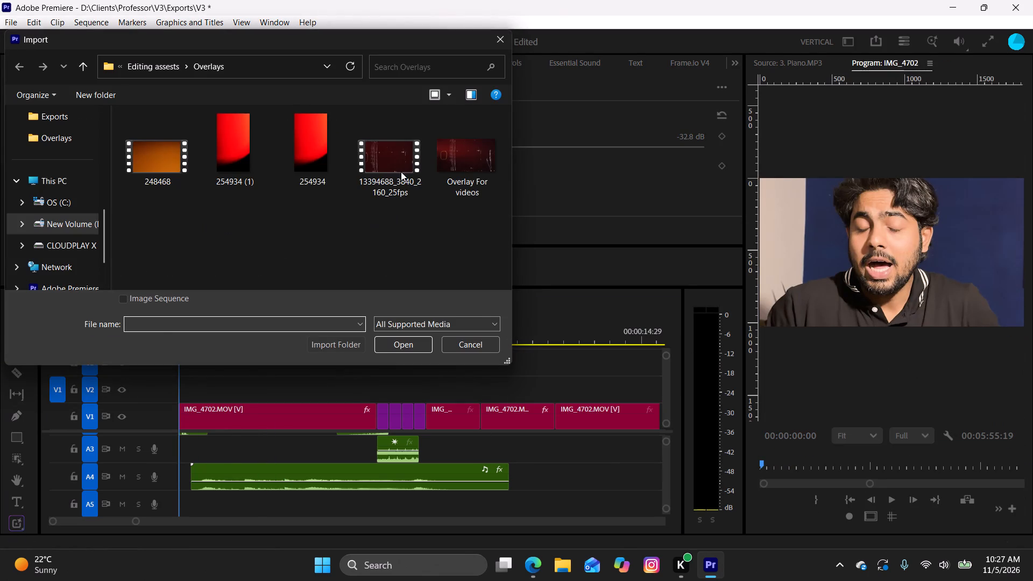
{"action": "left_click", "coordinate": [401, 172]}
{"action": "left_click", "coordinate": [415, 344]}
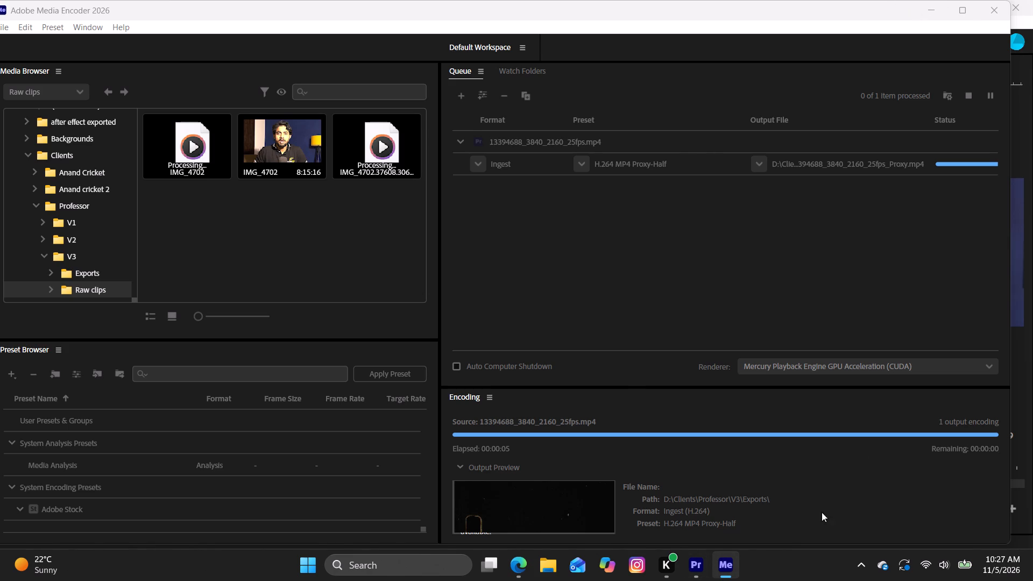
{"action": "left_click", "coordinate": [886, 5]}
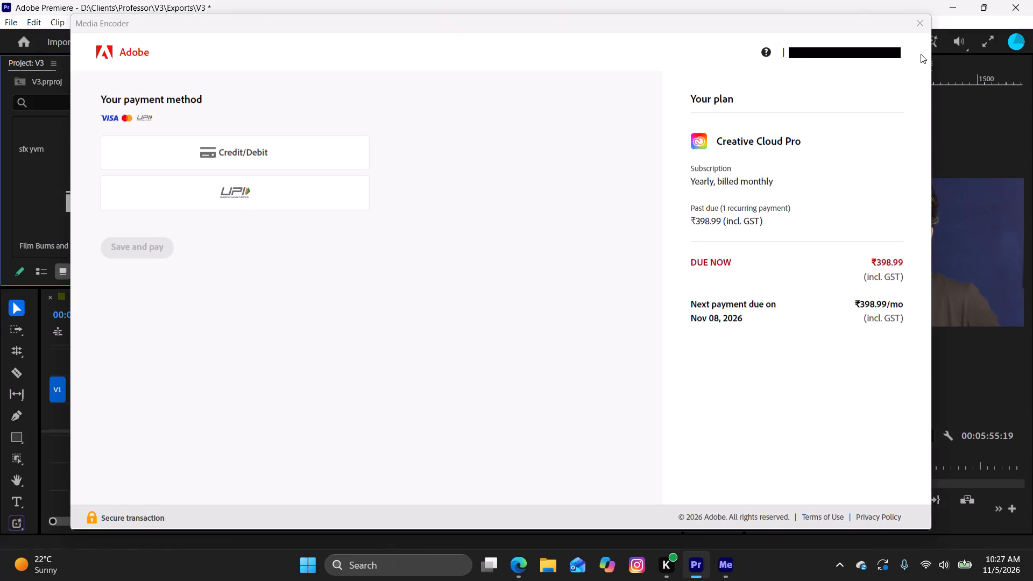
{"action": "left_click", "coordinate": [922, 25]}
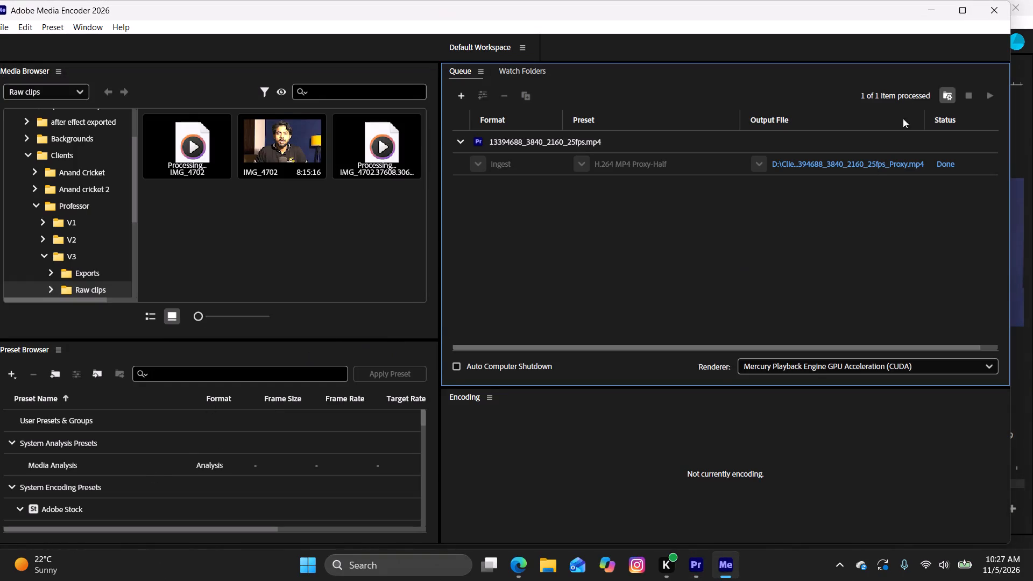
{"action": "left_click", "coordinate": [929, 15]}
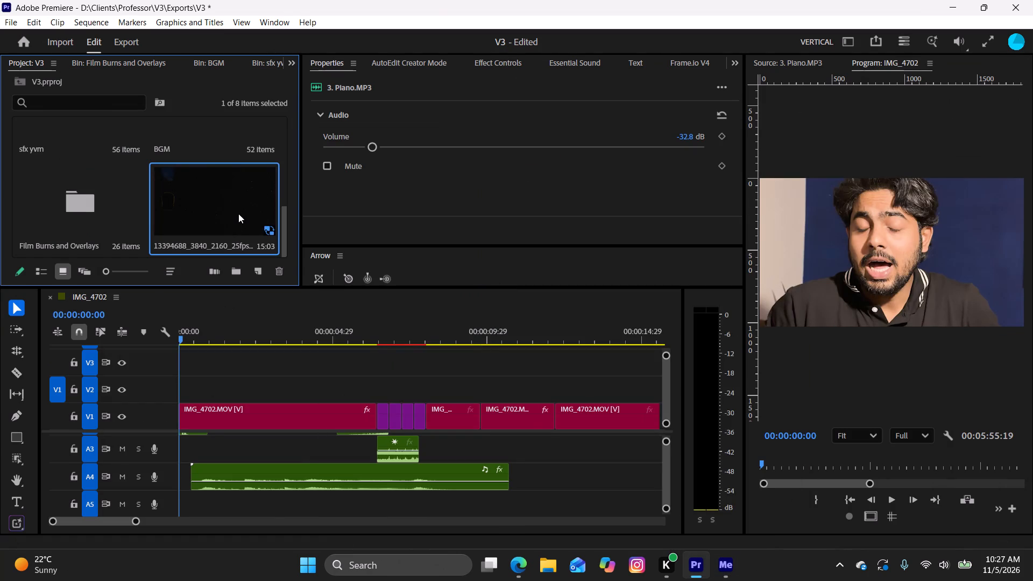
Place the 13394688_3840_2160_25fps.mp4 video on V2 at the start of the sequence.
{"action": "double_click", "coordinate": [237, 212]}
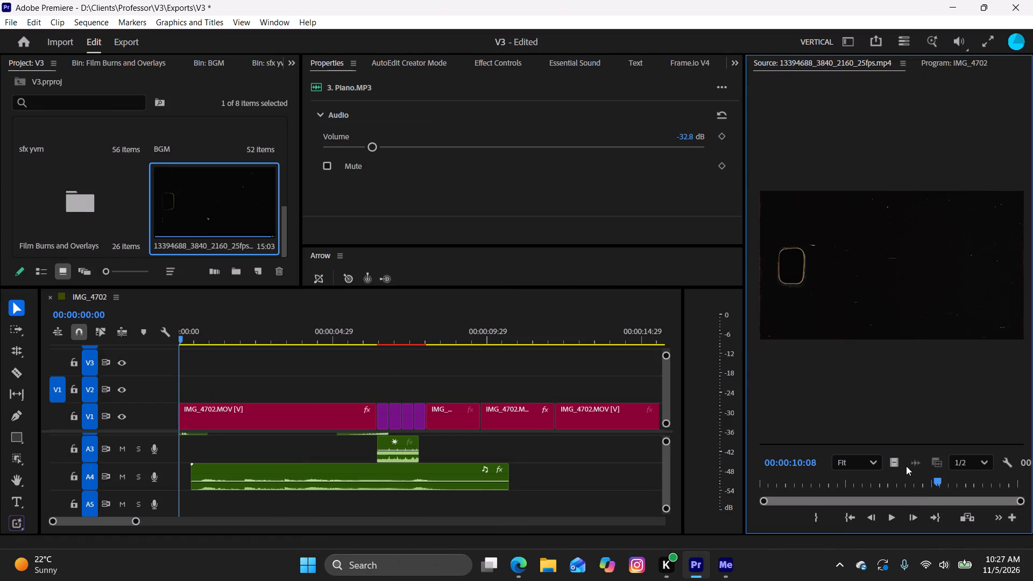
{"action": "left_click_drag", "start_coordinate": [896, 464], "coordinate": [150, 394]}
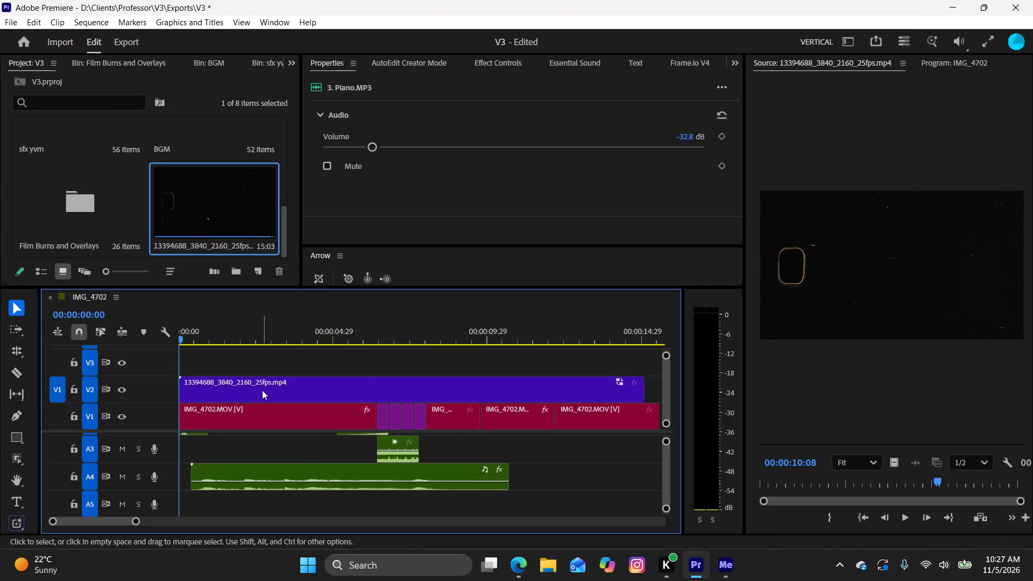
Set the blend mode of the V2 overlay clip to Screen.
{"action": "left_click", "coordinate": [263, 390]}
{"action": "left_click", "coordinate": [512, 61]}
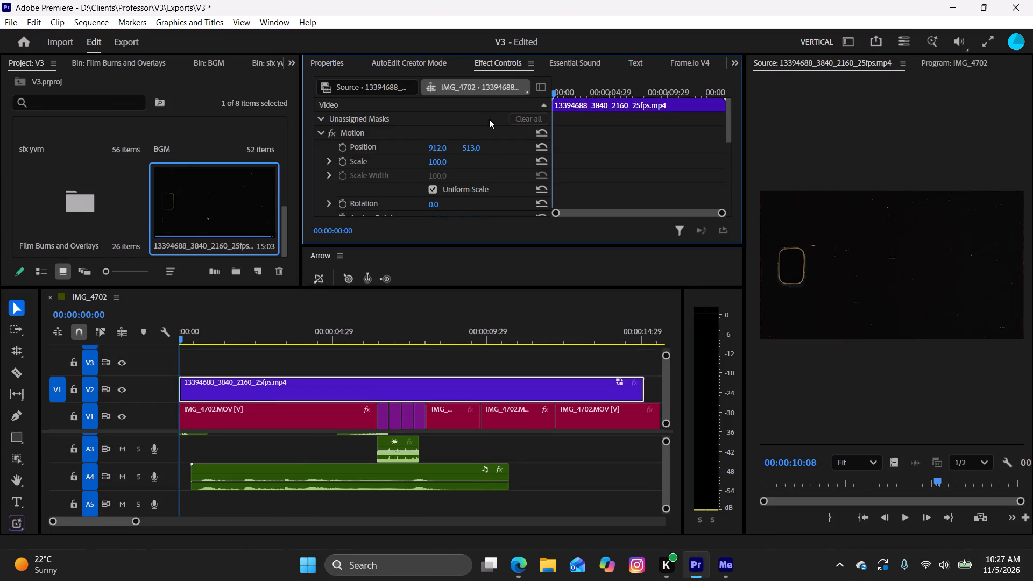
{"action": "scroll", "coordinate": [488, 133], "scroll_direction": "down", "scroll_amount": 12}
{"action": "left_click", "coordinate": [491, 165]}
{"action": "left_click", "coordinate": [492, 172]}
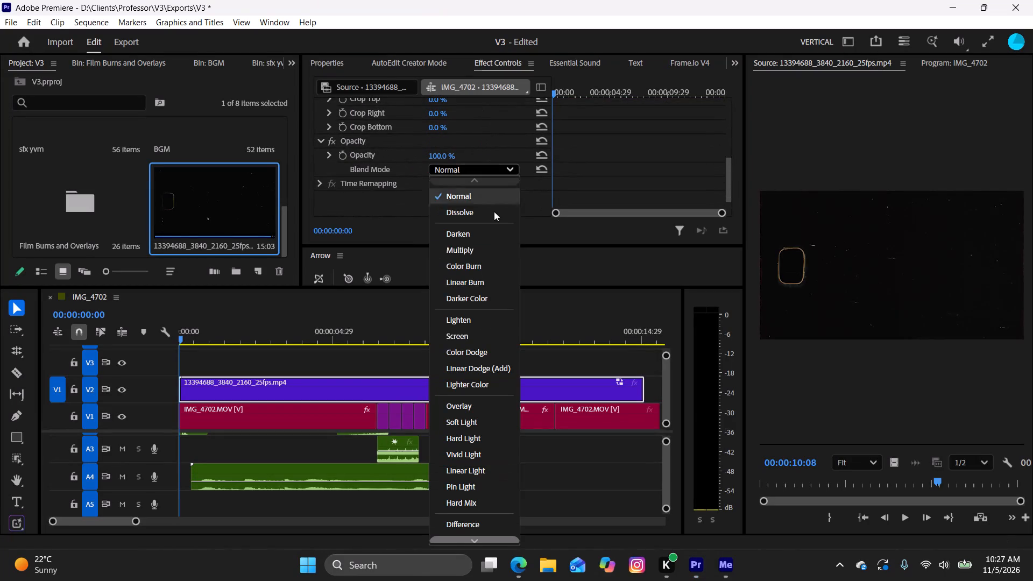
{"action": "left_click", "coordinate": [489, 337]}
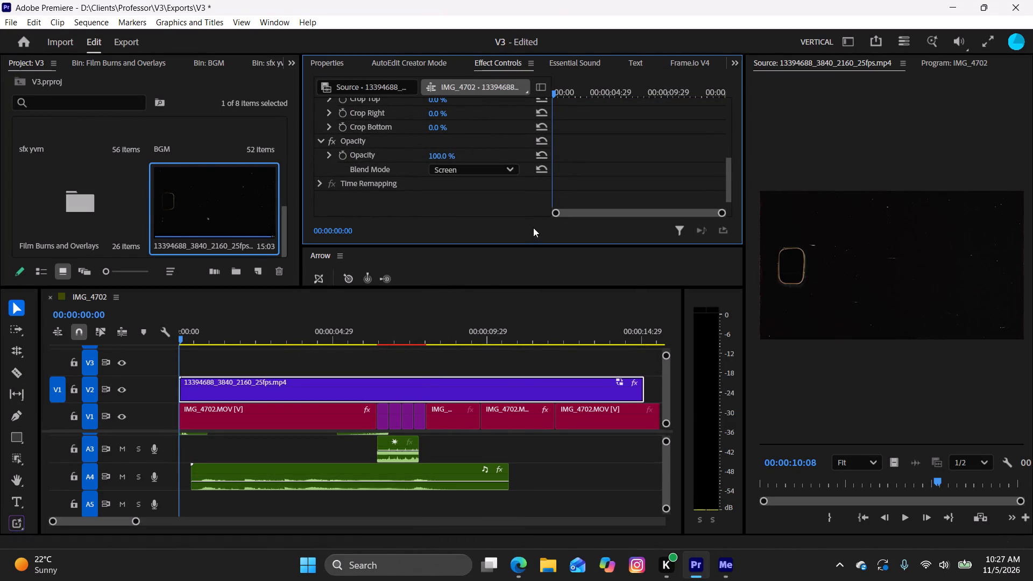
Restore the source preview resolution to Full and play the opening seconds to check the overlay over the footage.
{"action": "left_click", "coordinate": [978, 464]}
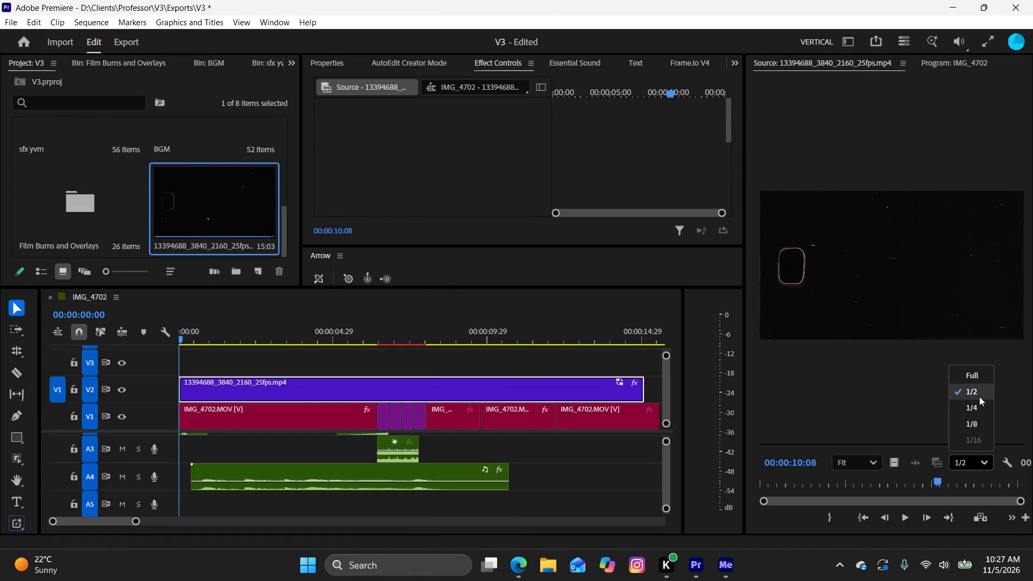
{"action": "left_click", "coordinate": [979, 382]}
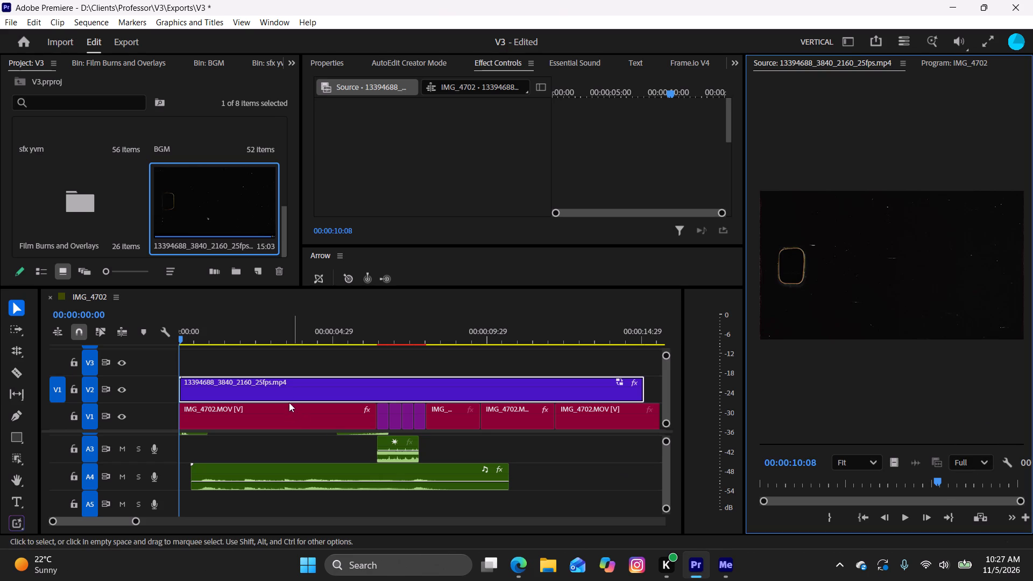
{"action": "left_click_drag", "start_coordinate": [229, 336], "coordinate": [130, 350]}
{"action": "key", "text": "space"}
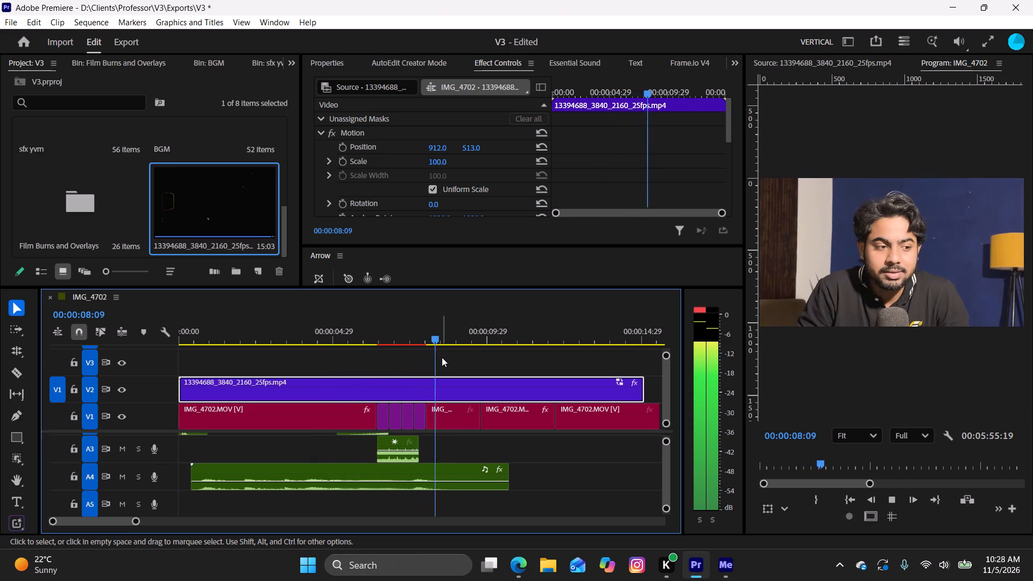
{"action": "key", "text": "space"}
Set the overlay clip's scale to 48 and play the sequence onward to check it.
{"action": "left_click_drag", "start_coordinate": [439, 162], "coordinate": [439, 195]}
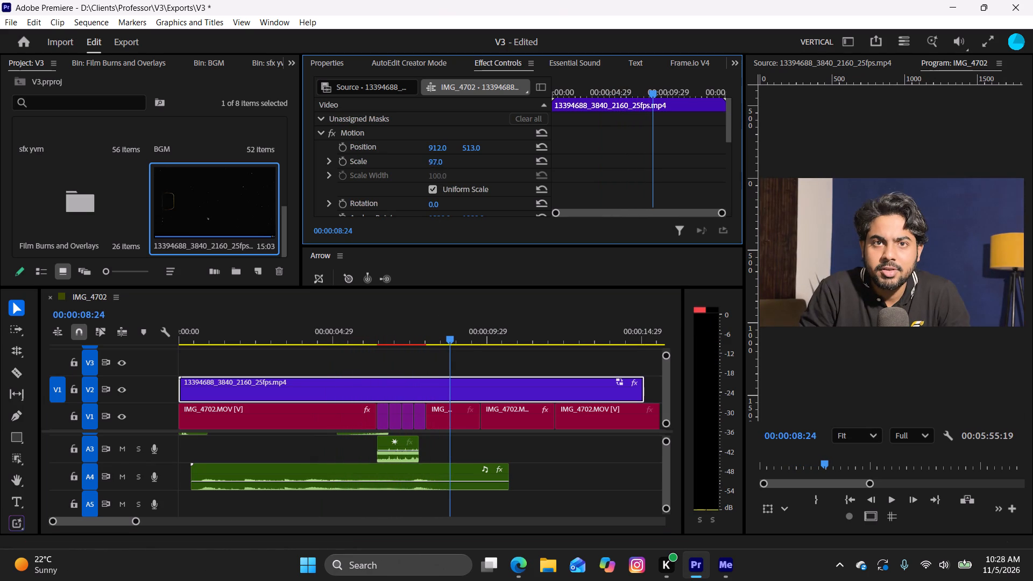
{"action": "left_click_drag", "start_coordinate": [439, 195], "coordinate": [447, 159]}
{"action": "left_click_drag", "start_coordinate": [447, 159], "coordinate": [408, 203]}
{"action": "key", "text": "space"}
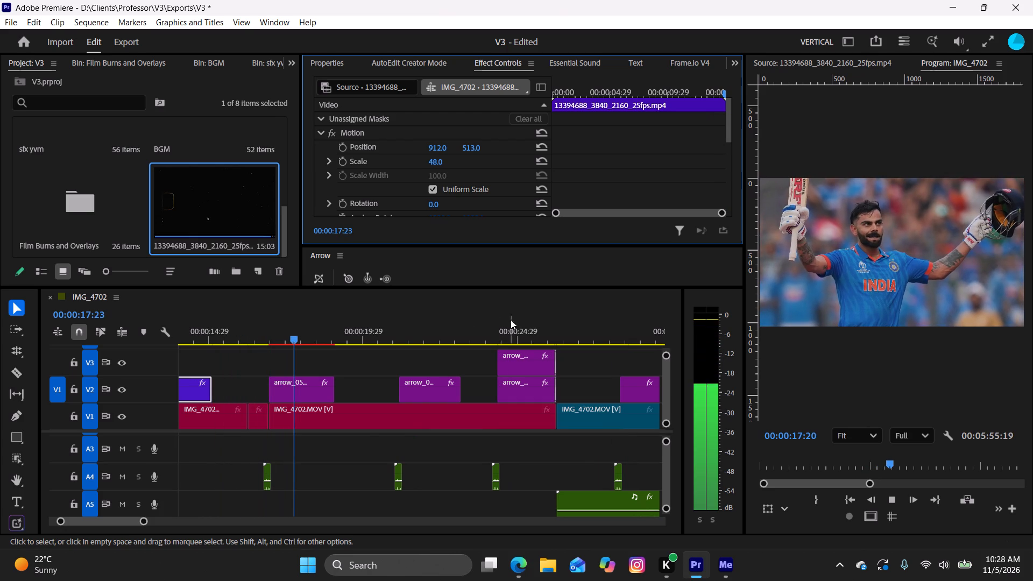
{"action": "key", "text": "space"}
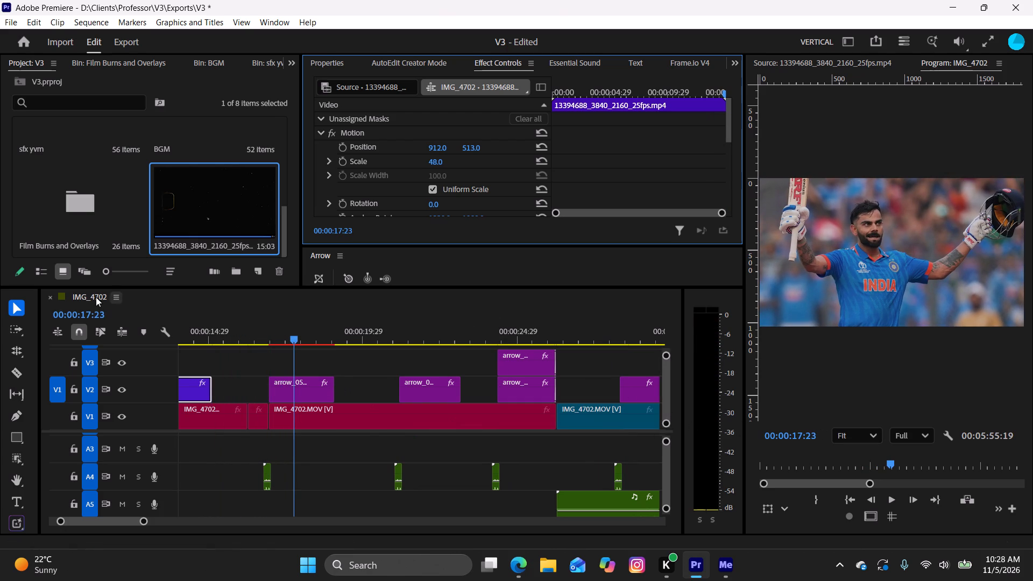
Maximize the timeline and move the overlay clip from V2 to V5, starting about 15 seconds in.
{"action": "double_click", "coordinate": [85, 297]}
{"action": "double_click", "coordinate": [85, 297]}
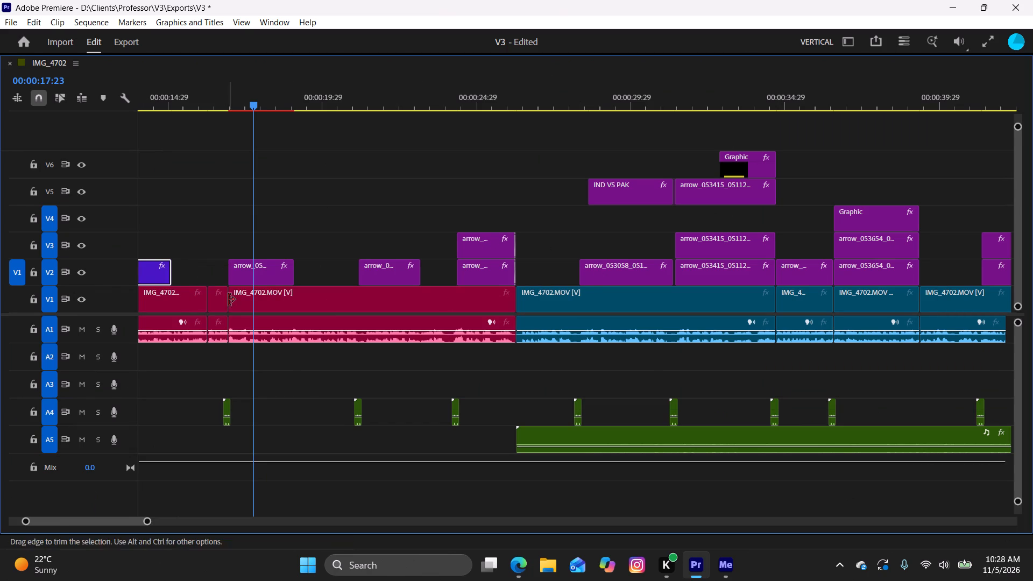
{"action": "left_click_drag", "start_coordinate": [116, 522], "coordinate": [84, 525]}
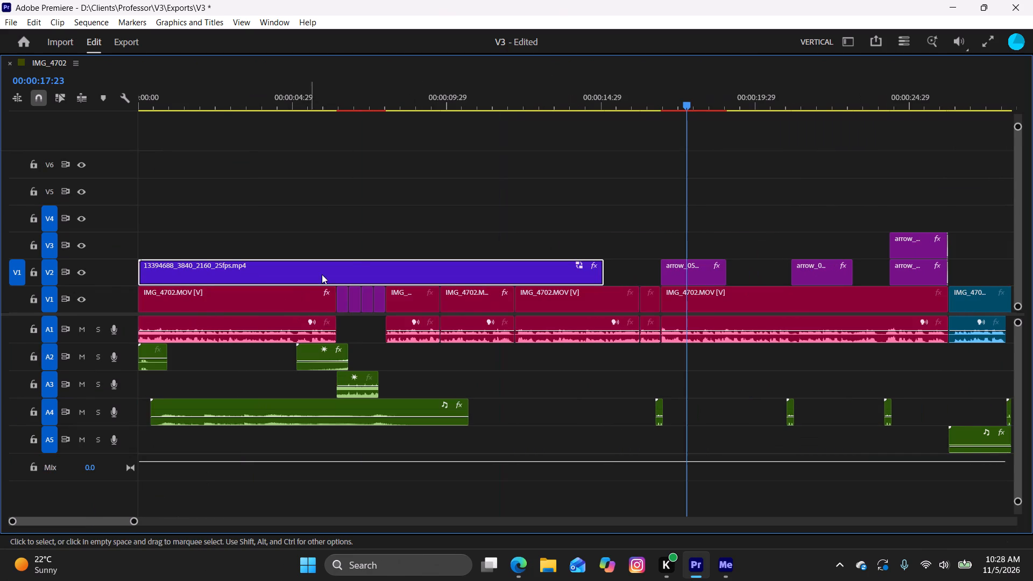
{"action": "left_click", "coordinate": [361, 266]}
{"action": "left_click_drag", "start_coordinate": [361, 266], "coordinate": [385, 242], "text": "alt"}
{"action": "left_click_drag", "start_coordinate": [385, 242], "coordinate": [827, 200], "text": "alt"}
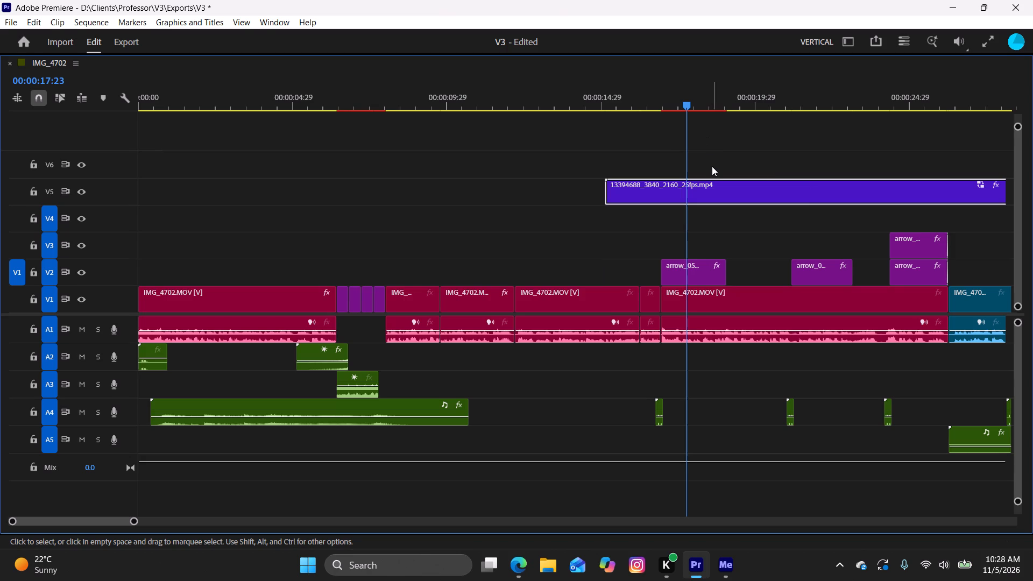
Duplicate the film-scratch overlay clip from V5 onto V2 at the very start of the sequence.
{"action": "left_click_drag", "start_coordinate": [714, 193], "coordinate": [230, 273], "text": "alt"}
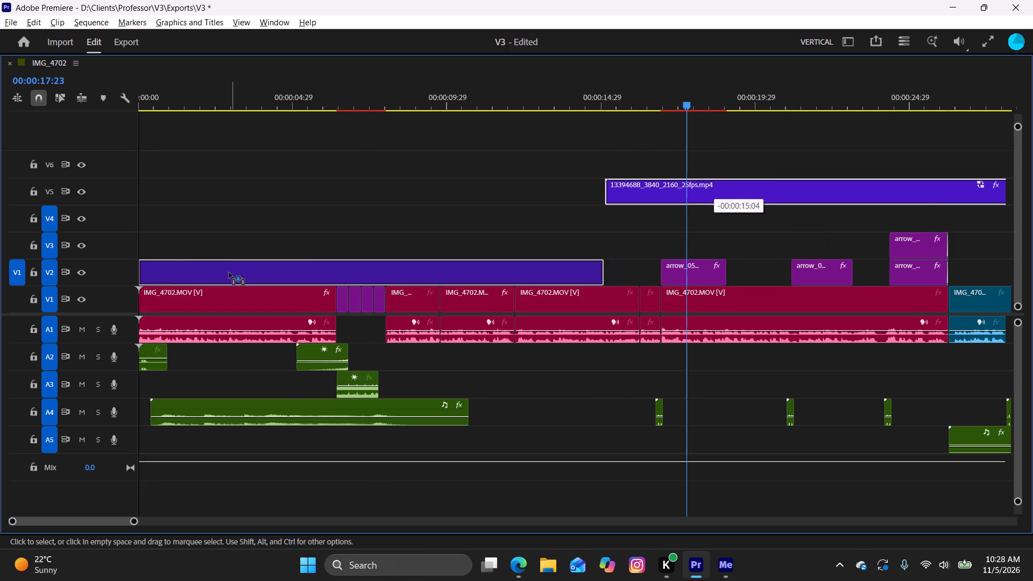
Trim the end of the V5 overlay clip back to the end of the red footage section, about 26 seconds in.
{"action": "left_click_drag", "start_coordinate": [683, 104], "coordinate": [600, 120]}
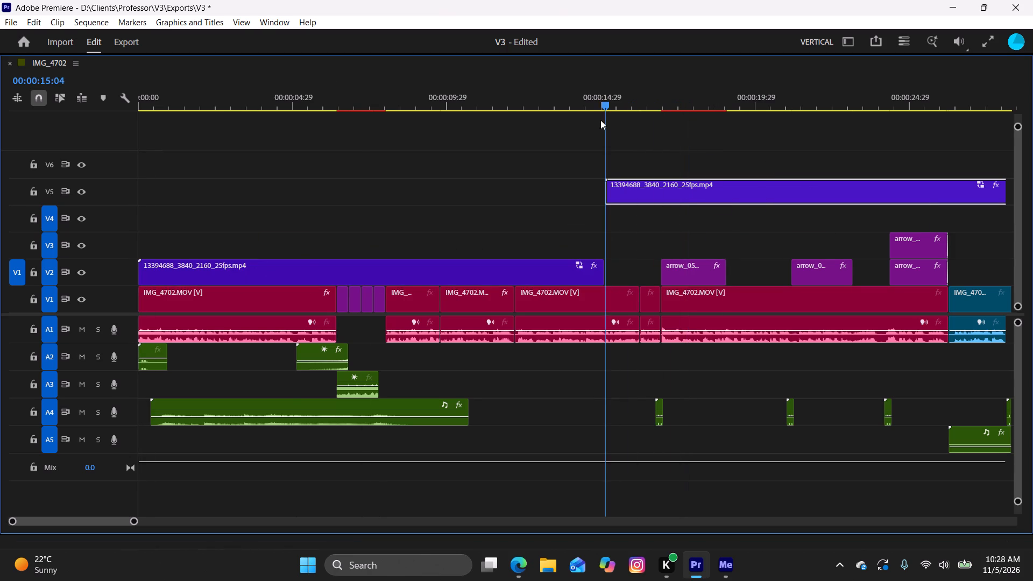
{"action": "left_click_drag", "start_coordinate": [600, 120], "coordinate": [792, 207]}
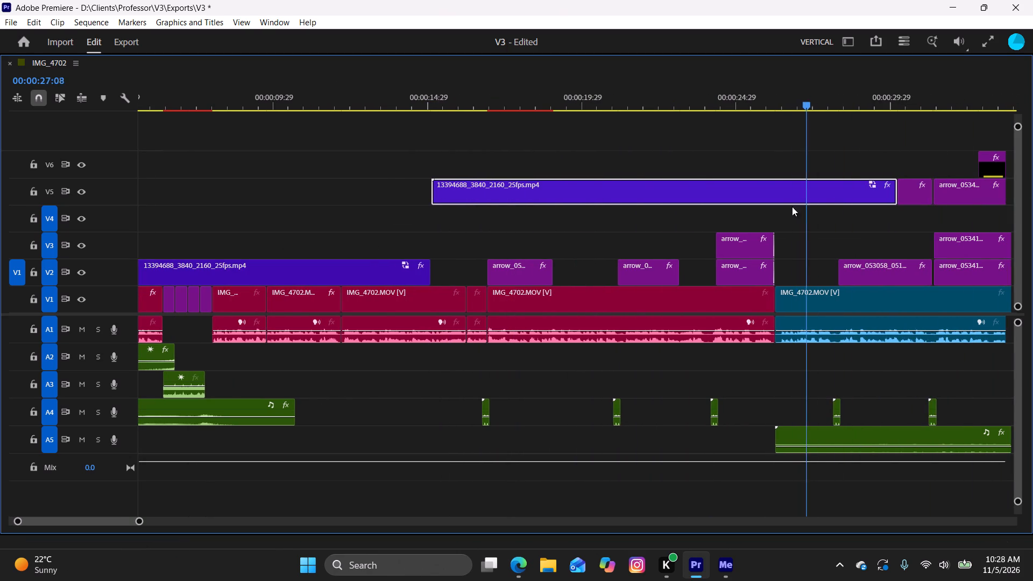
{"action": "left_click_drag", "start_coordinate": [792, 207], "coordinate": [771, 217]}
{"action": "left_click_drag", "start_coordinate": [897, 194], "coordinate": [773, 214]}
Move the trimmed overlay clip down from V5 to V4 and briefly play the sequence from near 6 seconds.
{"action": "left_click_drag", "start_coordinate": [775, 108], "coordinate": [203, 230]}
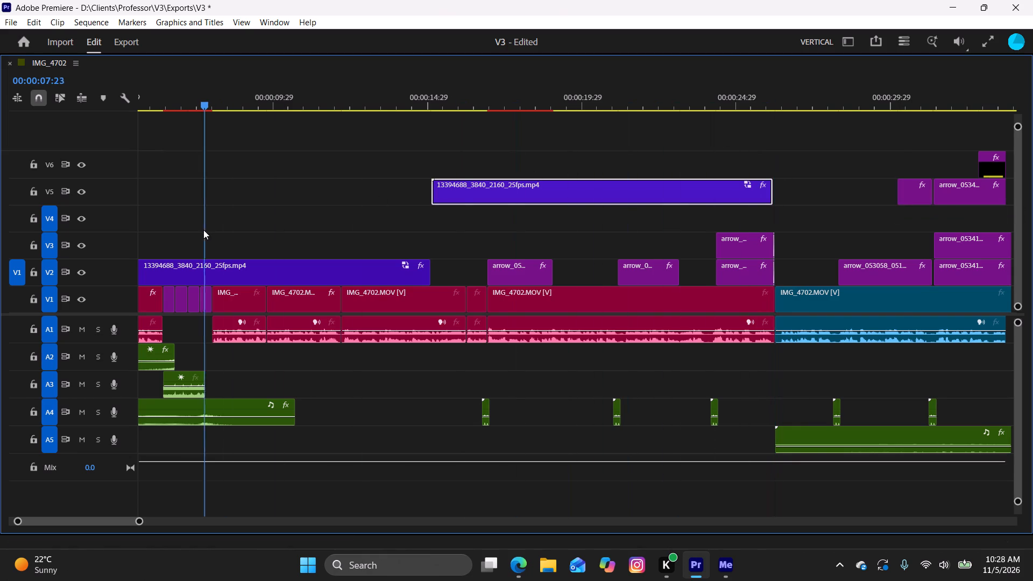
{"action": "left_click_drag", "start_coordinate": [203, 230], "coordinate": [147, 238]}
{"action": "left_click", "coordinate": [615, 189]}
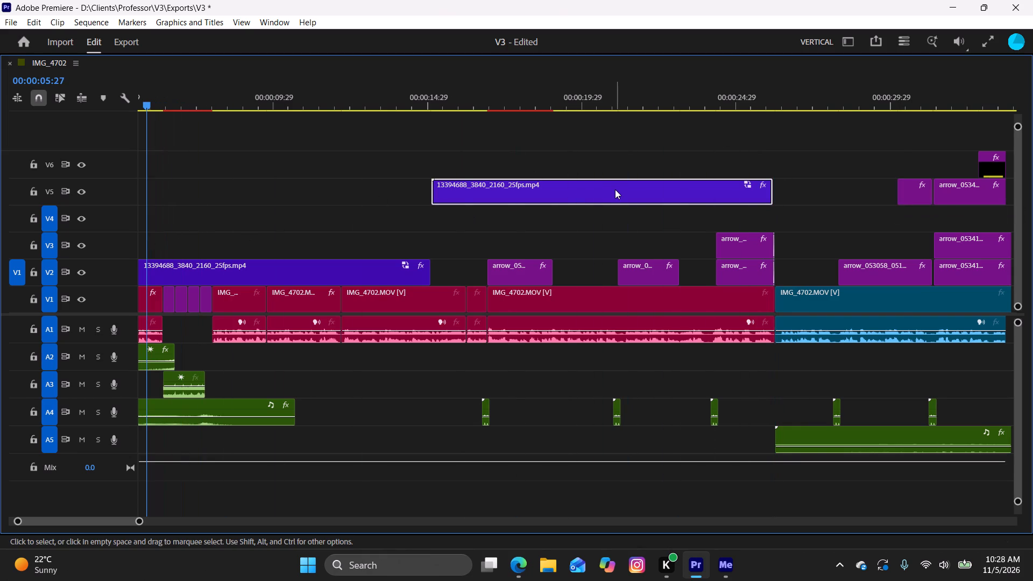
{"action": "key", "text": "alt+Down"}
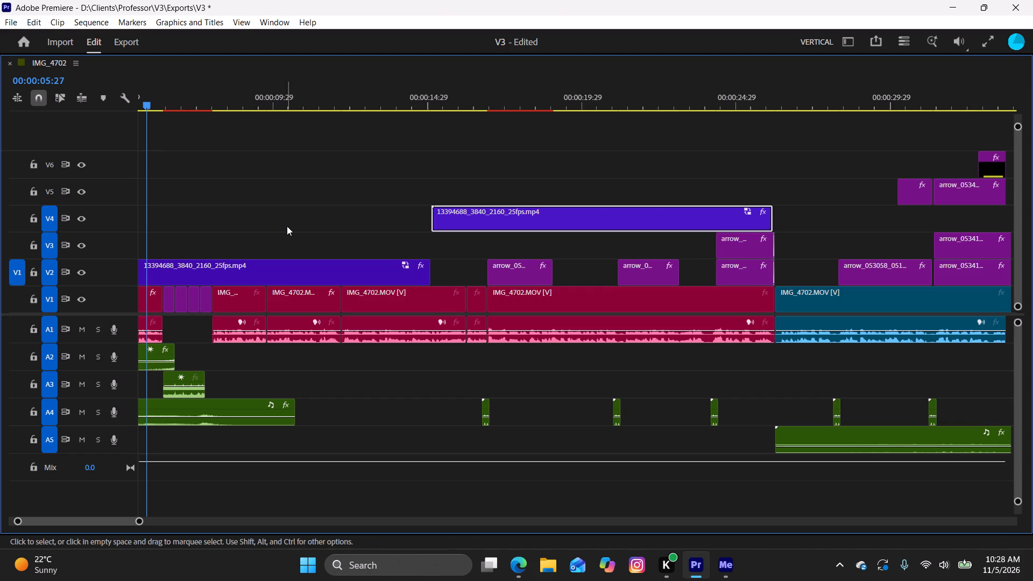
{"action": "key", "text": "space"}
{"action": "key", "text": "space"}
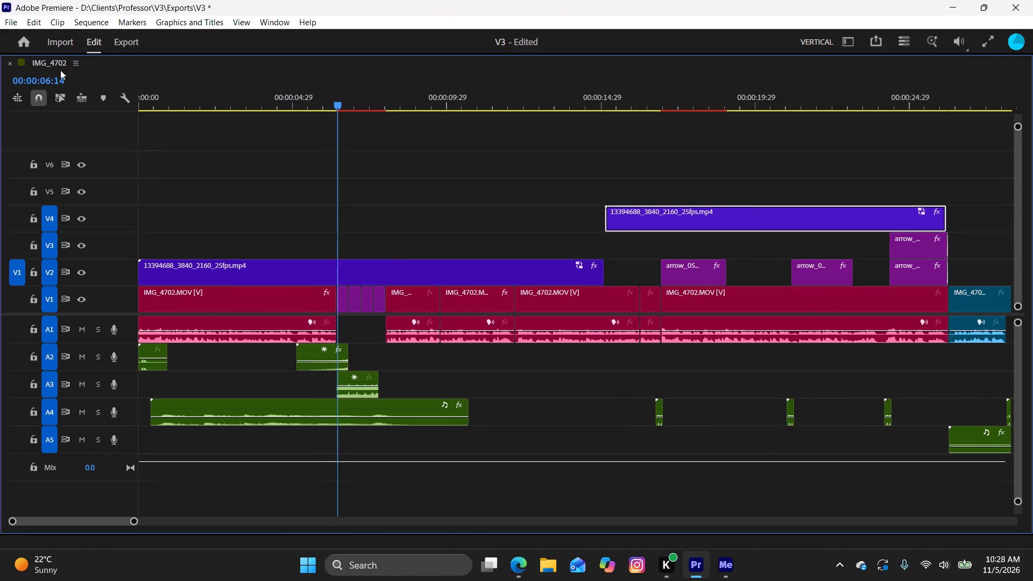
Restore the full panel layout and audition meta valley 1, suspense2 and suspense1 from the BGM bin.
{"action": "double_click", "coordinate": [59, 68]}
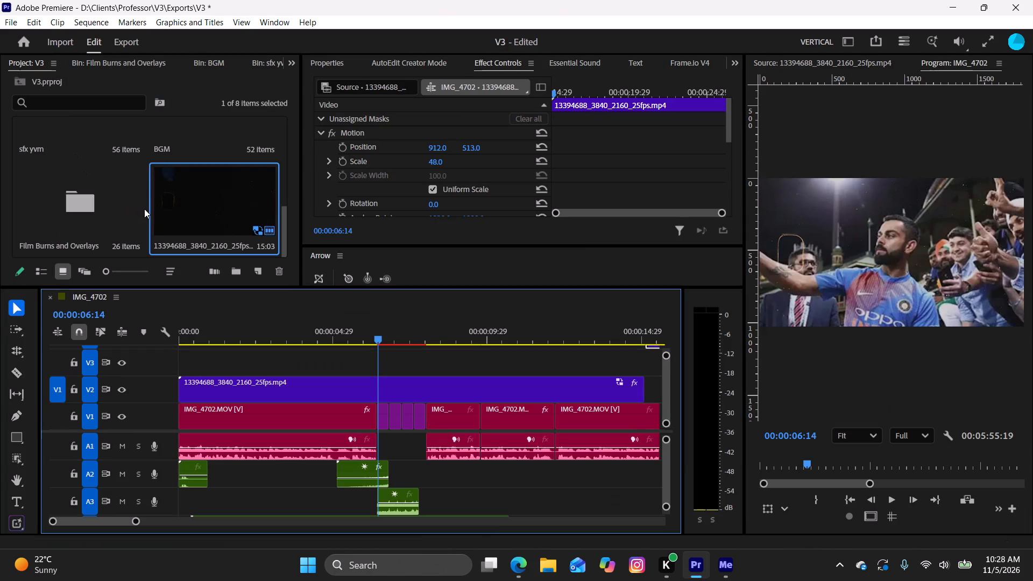
{"action": "double_click", "coordinate": [145, 210]}
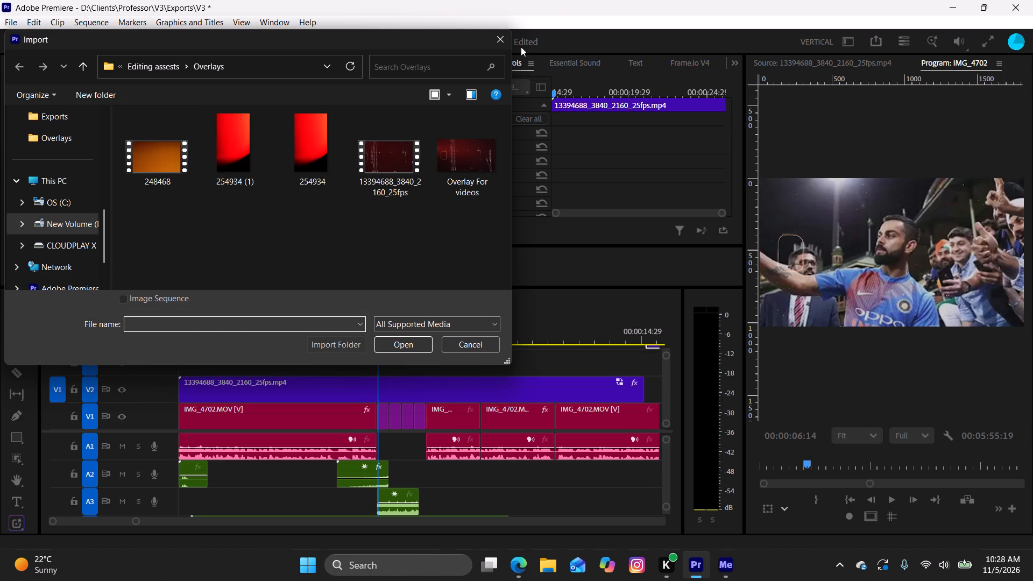
{"action": "left_click", "coordinate": [499, 44]}
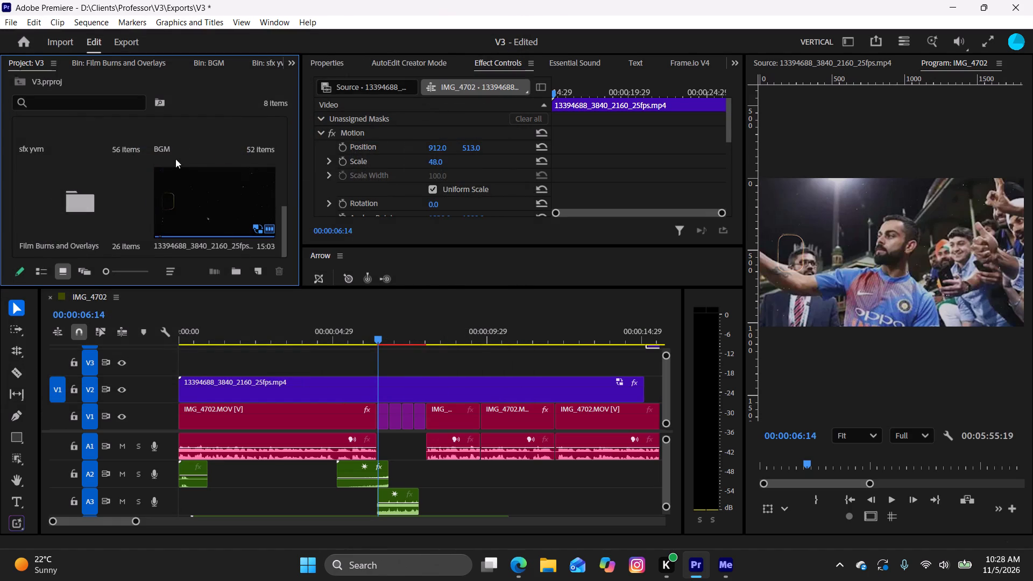
{"action": "double_click", "coordinate": [188, 139]}
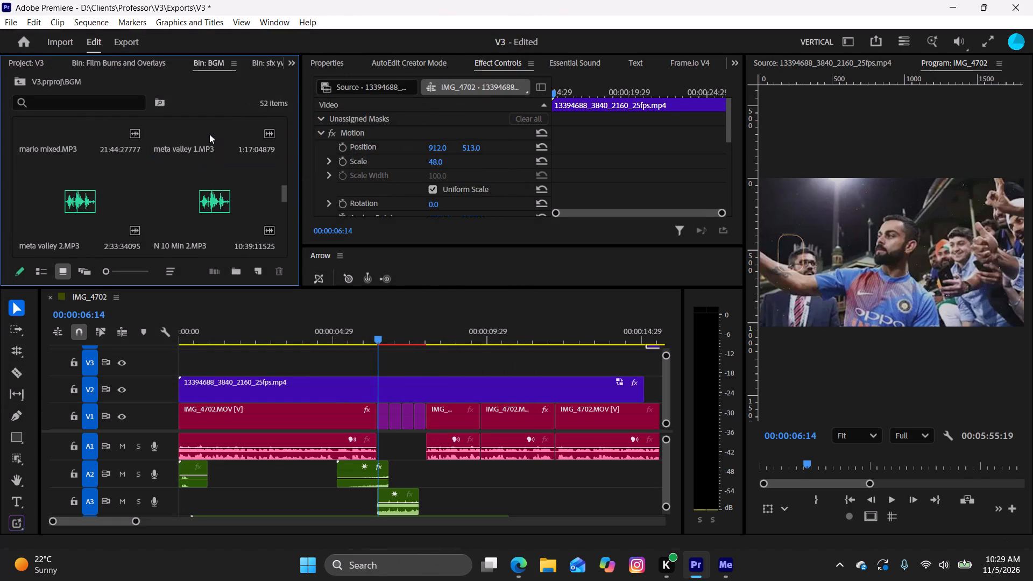
{"action": "double_click", "coordinate": [209, 134]}
{"action": "left_click", "coordinate": [888, 522]}
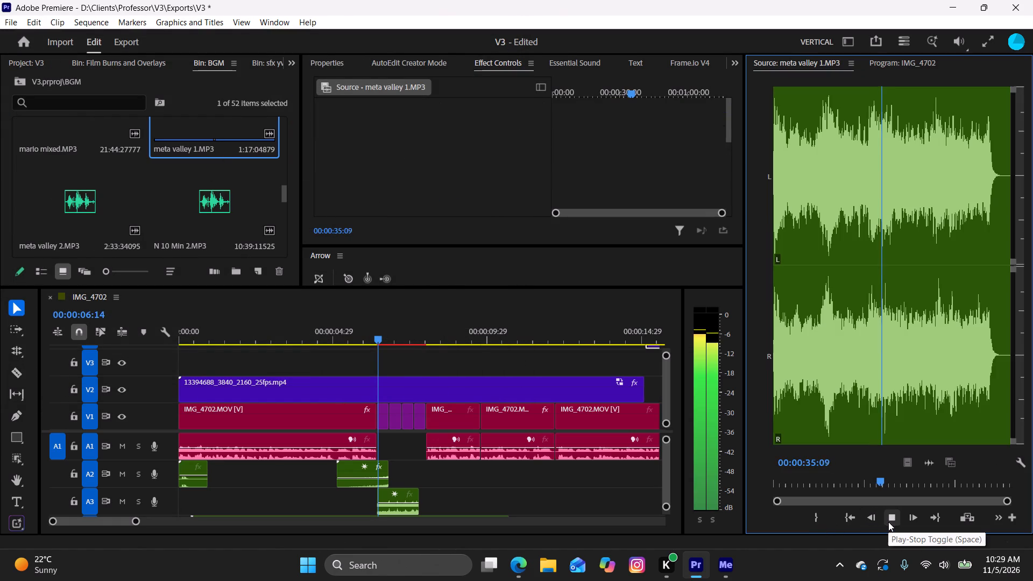
{"action": "left_click", "coordinate": [888, 522]}
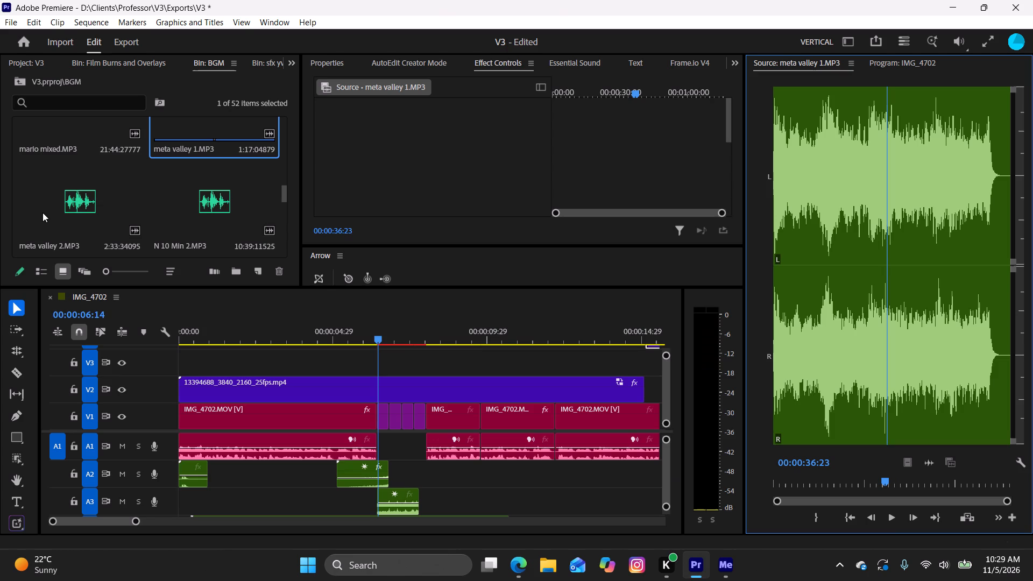
{"action": "scroll", "coordinate": [232, 218], "scroll_direction": "down", "scroll_amount": 5}
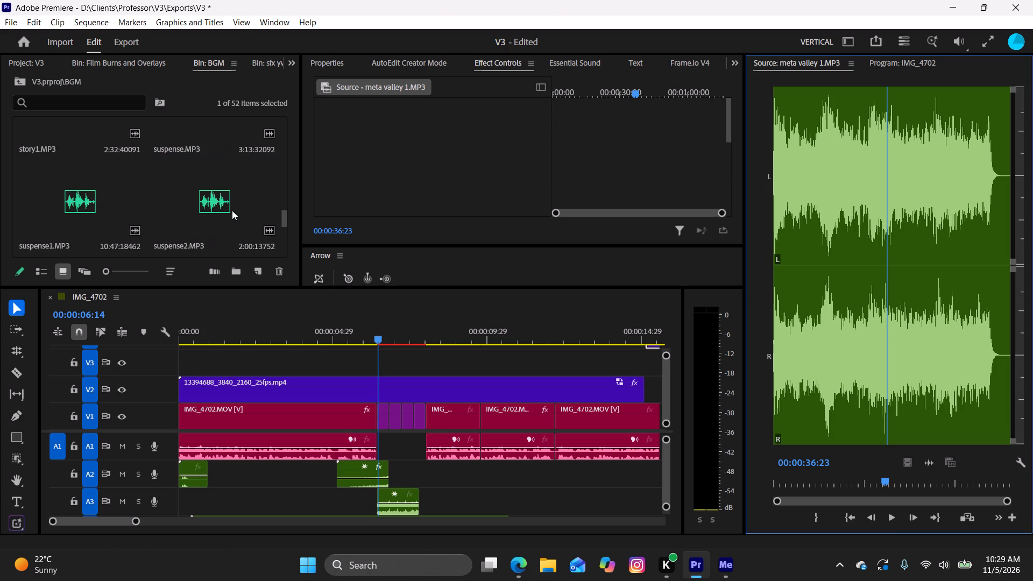
{"action": "double_click", "coordinate": [200, 209]}
{"action": "left_click", "coordinate": [885, 515]}
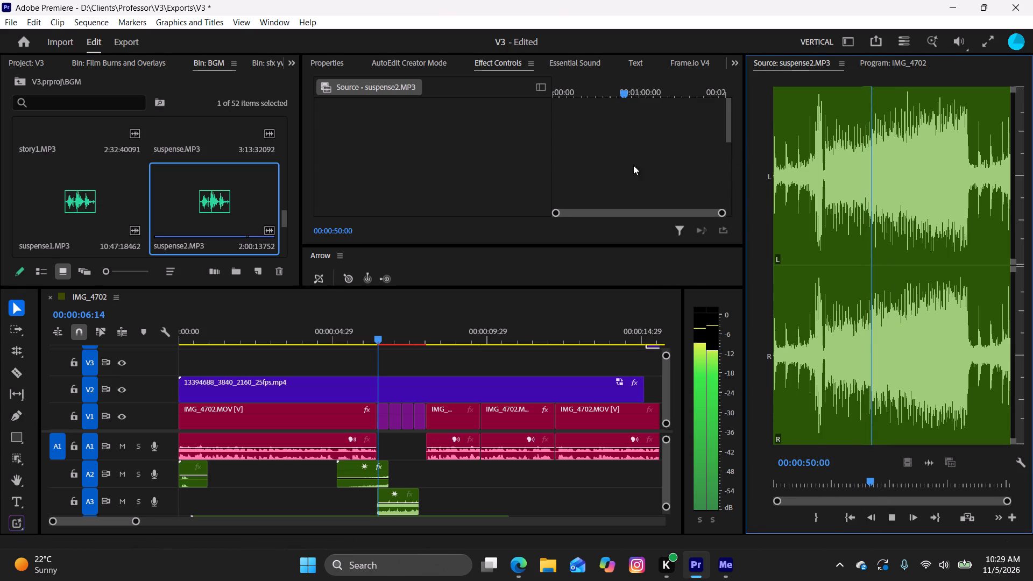
{"action": "double_click", "coordinate": [100, 194]}
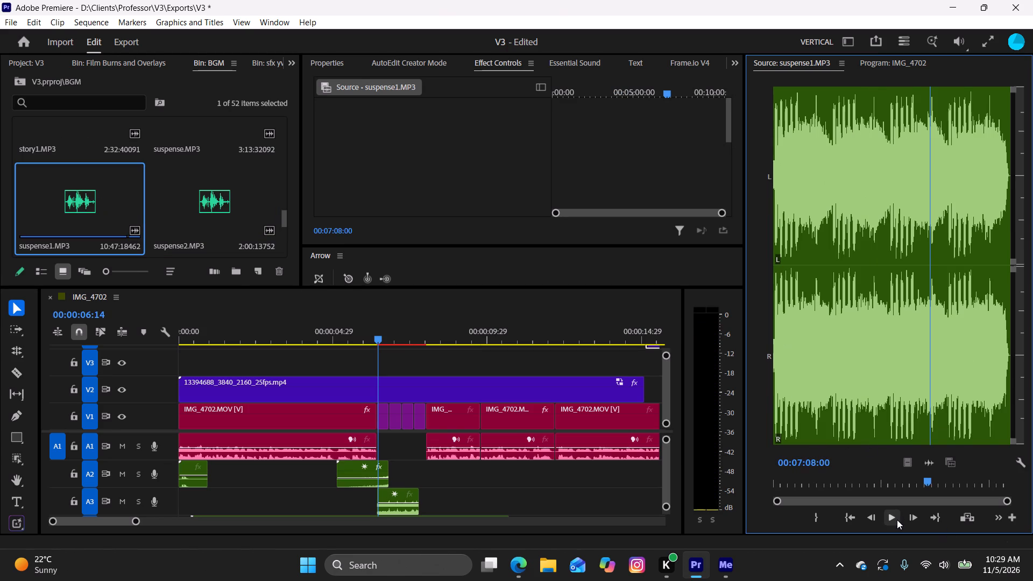
{"action": "left_click", "coordinate": [897, 520]}
{"action": "key", "text": "space"}
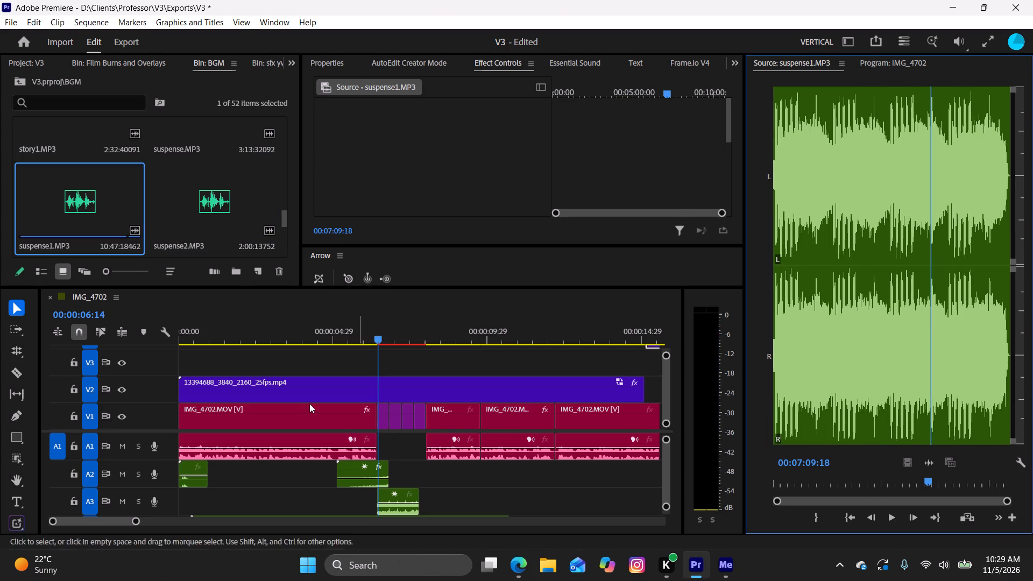
Search the BGM bin for "intr" and audition Intro 3.mpeg, including from its beginning.
{"action": "left_click", "coordinate": [105, 104]}
{"action": "key", "text": "i"}
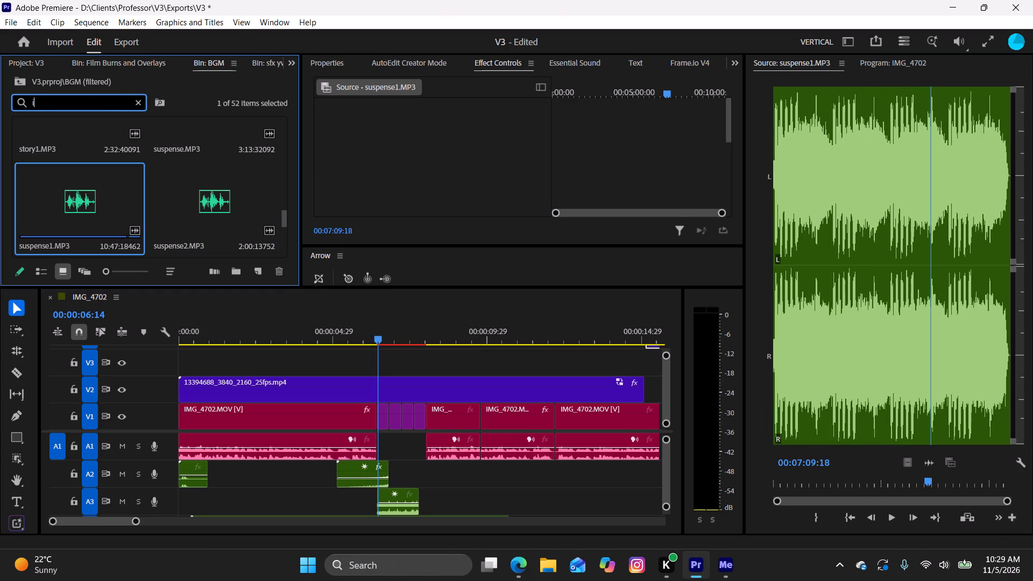
{"action": "key", "text": "n"}
{"action": "type", "text": "tr"}
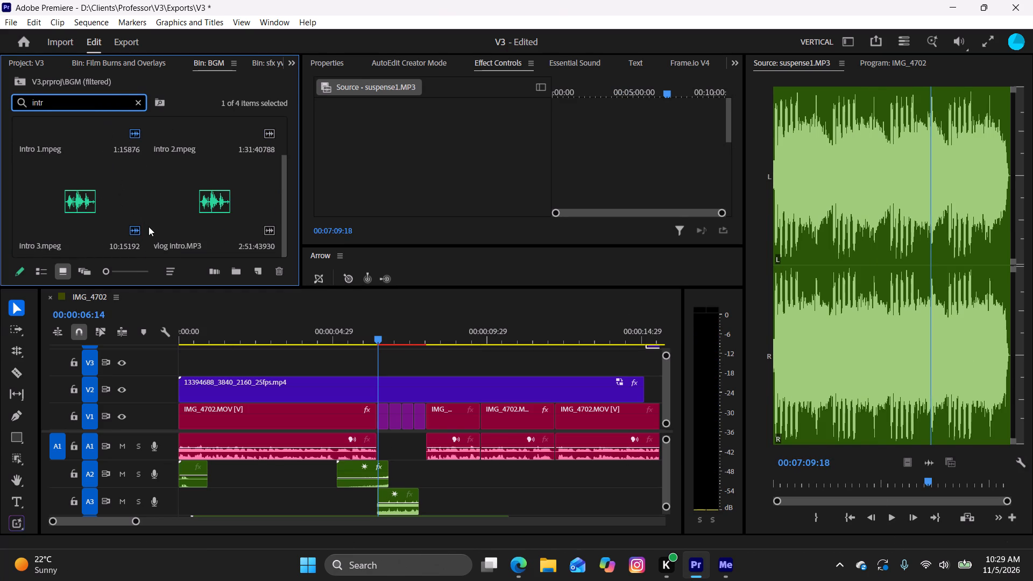
{"action": "double_click", "coordinate": [83, 199]}
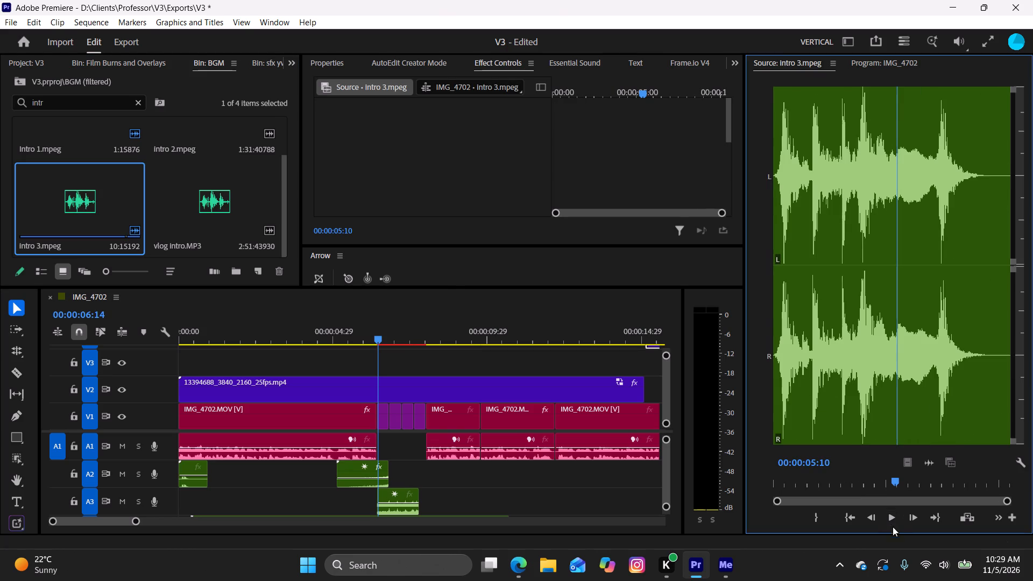
{"action": "left_click", "coordinate": [893, 527]}
{"action": "left_click", "coordinate": [899, 518]}
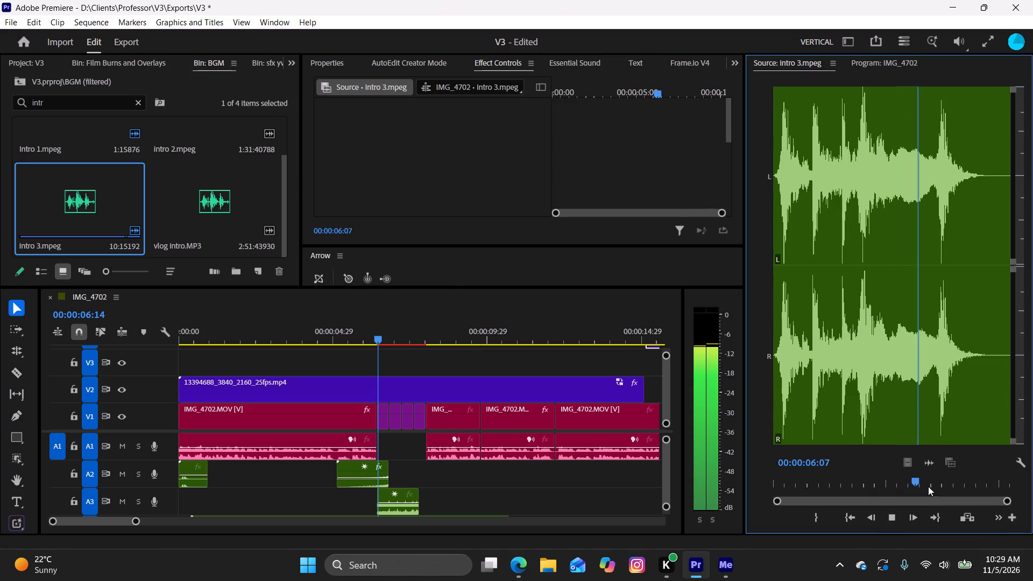
{"action": "left_click_drag", "start_coordinate": [925, 481], "coordinate": [757, 507]}
{"action": "left_click", "coordinate": [891, 521]}
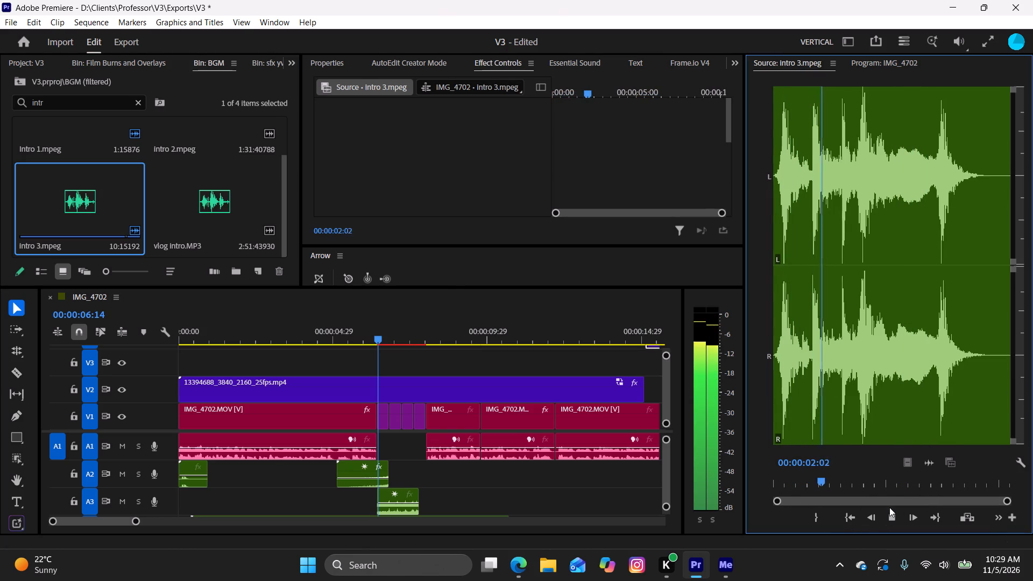
{"action": "key", "text": "space"}
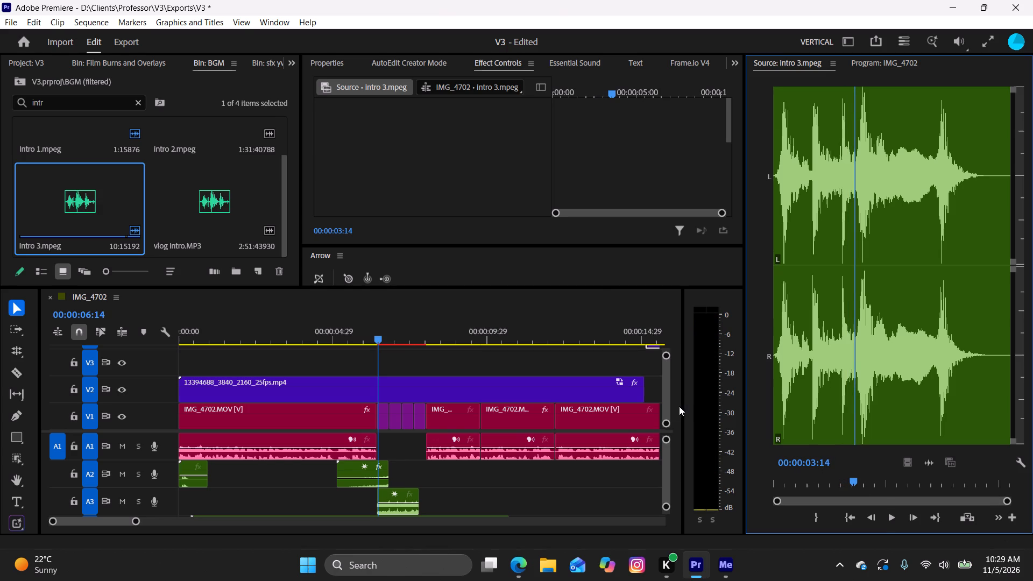
Place the Intro 3.mpeg audio on A5 starting about 9.4 seconds in, overlapping the end of the A4 music clip.
{"action": "left_click_drag", "start_coordinate": [668, 399], "coordinate": [672, 417]}
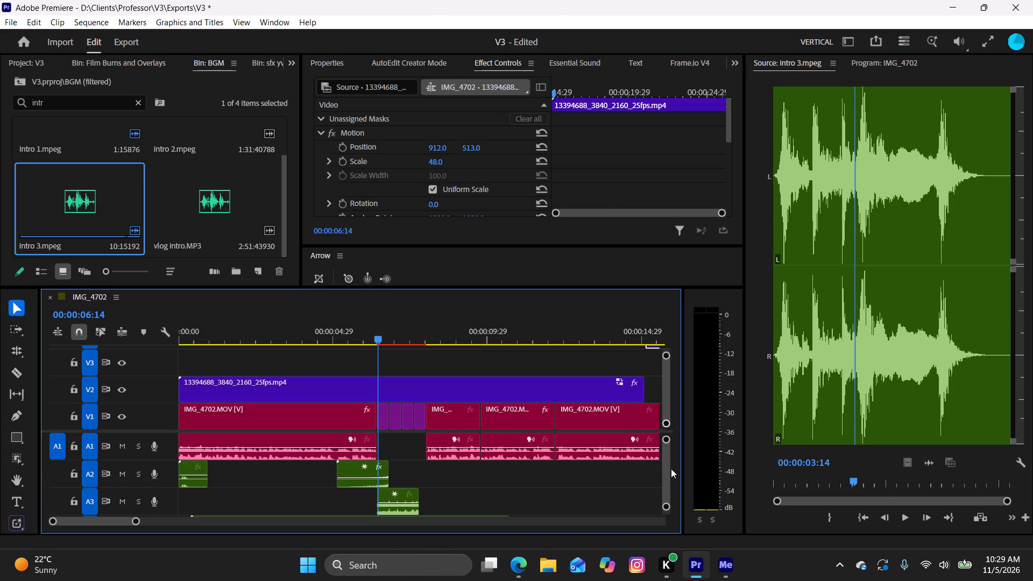
{"action": "left_click_drag", "start_coordinate": [669, 470], "coordinate": [672, 476]}
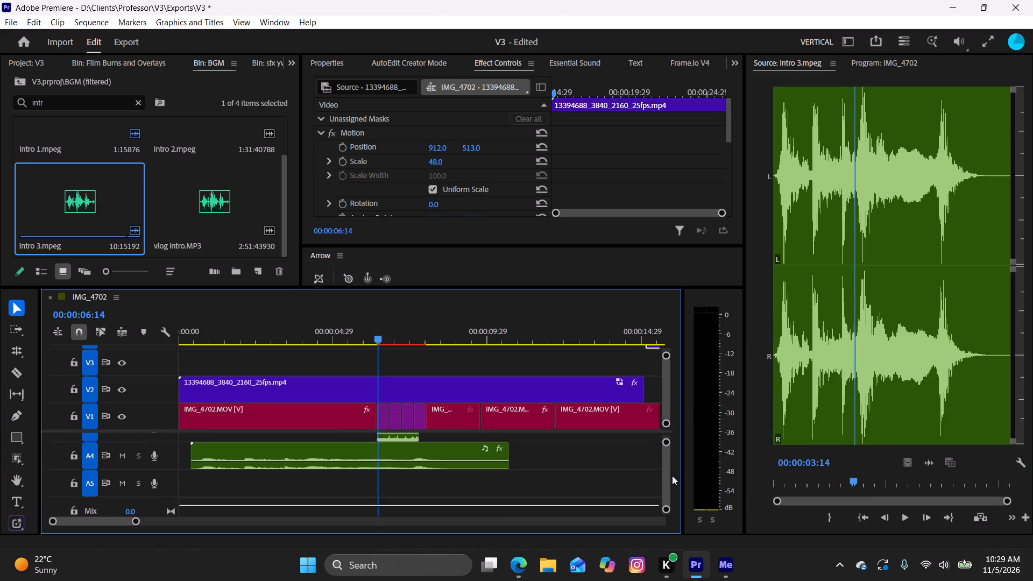
{"action": "left_click_drag", "start_coordinate": [672, 476], "coordinate": [672, 476]}
{"action": "left_click_drag", "start_coordinate": [927, 467], "coordinate": [907, 471]}
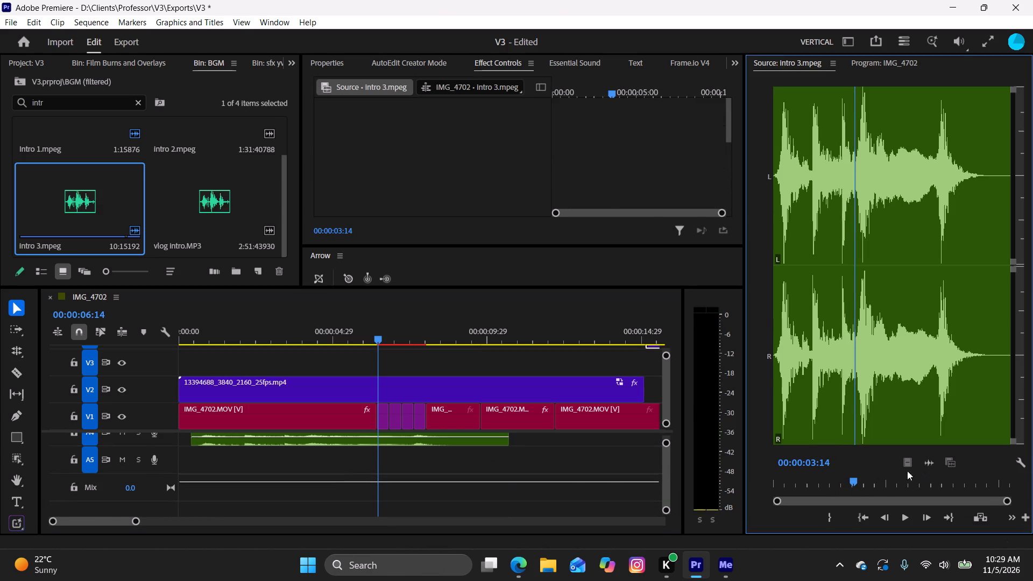
{"action": "left_click_drag", "start_coordinate": [907, 471], "coordinate": [469, 460]}
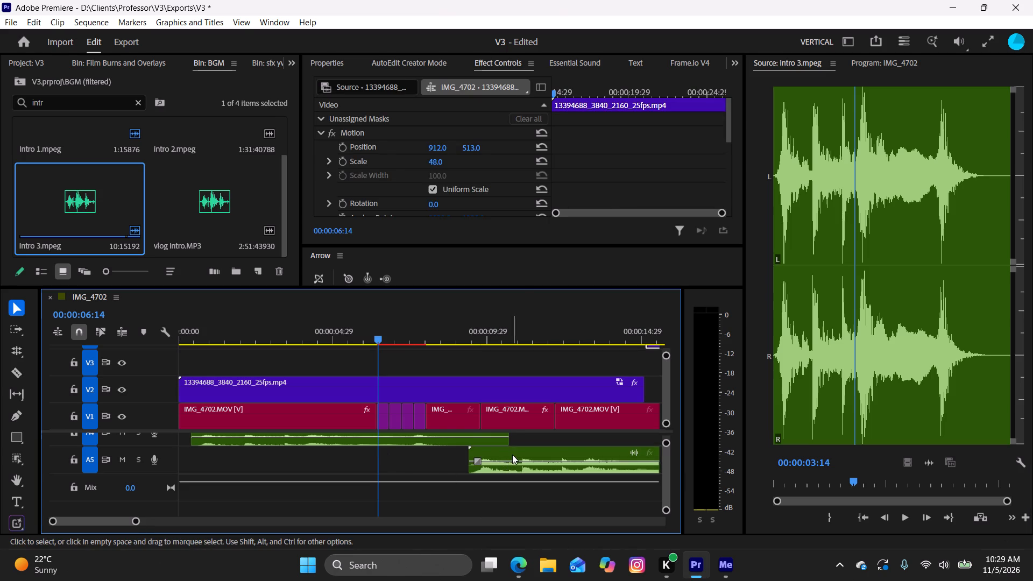
Set the volume of the new Intro 3.mpeg clip on A5 to -17.0 dB.
{"action": "left_click", "coordinate": [512, 455]}
{"action": "left_click", "coordinate": [320, 67]}
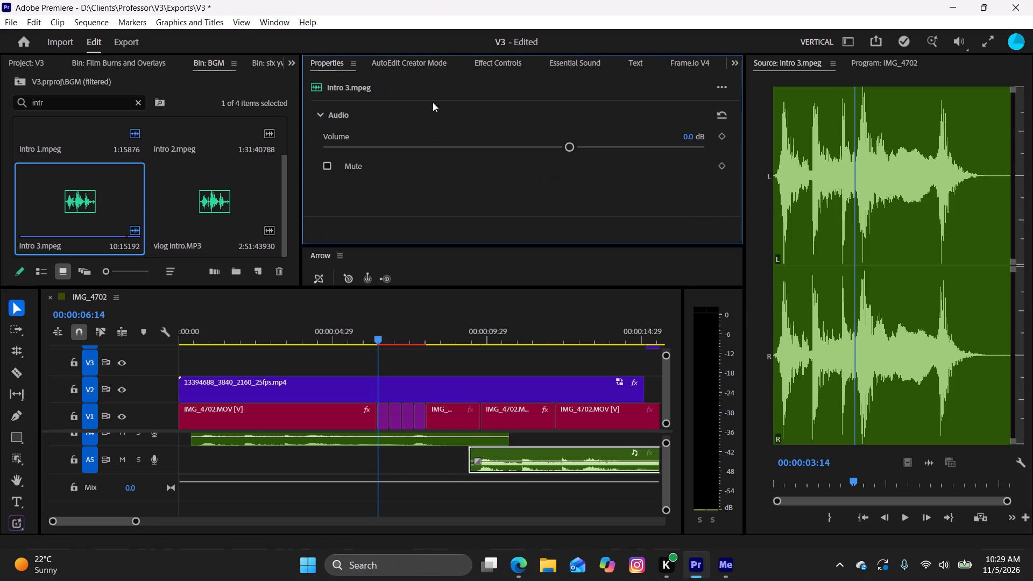
{"action": "left_click_drag", "start_coordinate": [563, 139], "coordinate": [454, 152]}
{"action": "left_click_drag", "start_coordinate": [567, 149], "coordinate": [457, 152]}
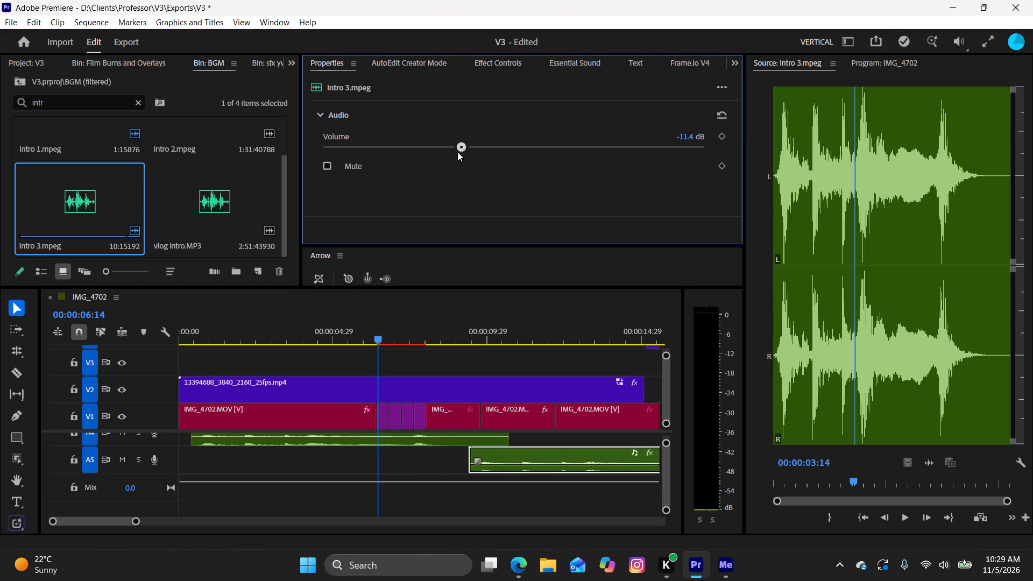
{"action": "left_click_drag", "start_coordinate": [457, 152], "coordinate": [426, 164]}
Play the sequence from about 6 to 27 seconds to check the added music against the voice and visuals.
{"action": "key", "text": "space"}
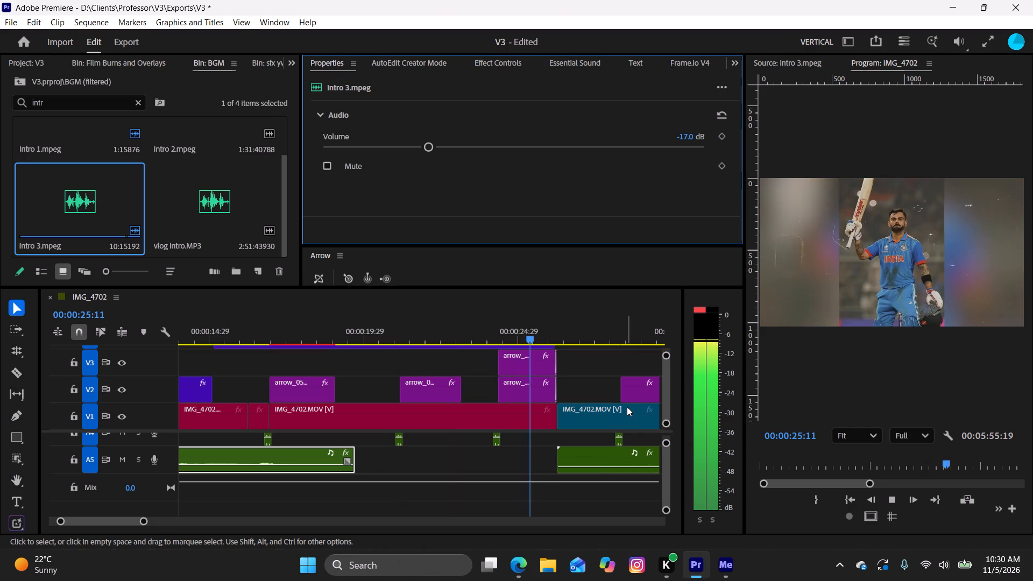
{"action": "key", "text": "space"}
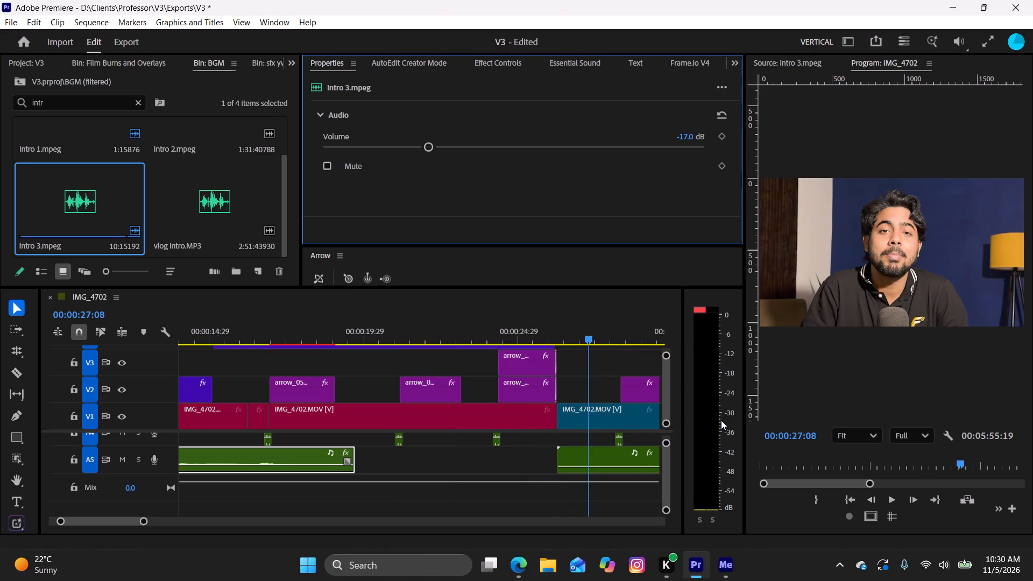
Save the project.
{"action": "key", "text": "ctrl+s"}
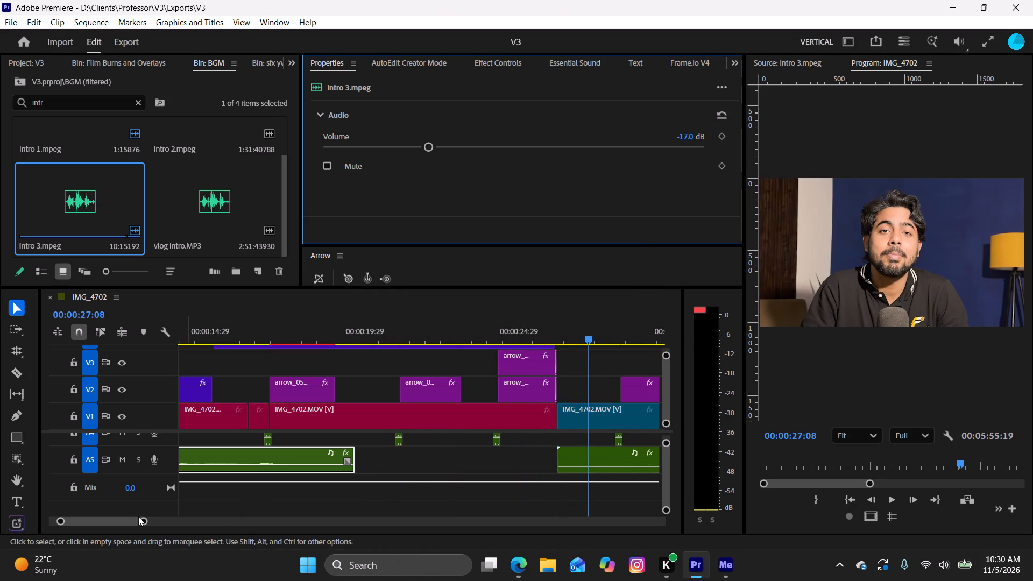
Return to the start of the sequence and play the first 34 seconds or so to review the mix and overlays.
{"action": "left_click_drag", "start_coordinate": [132, 524], "coordinate": [43, 528]}
{"action": "left_click_drag", "start_coordinate": [245, 330], "coordinate": [79, 349]}
{"action": "key", "text": "space"}
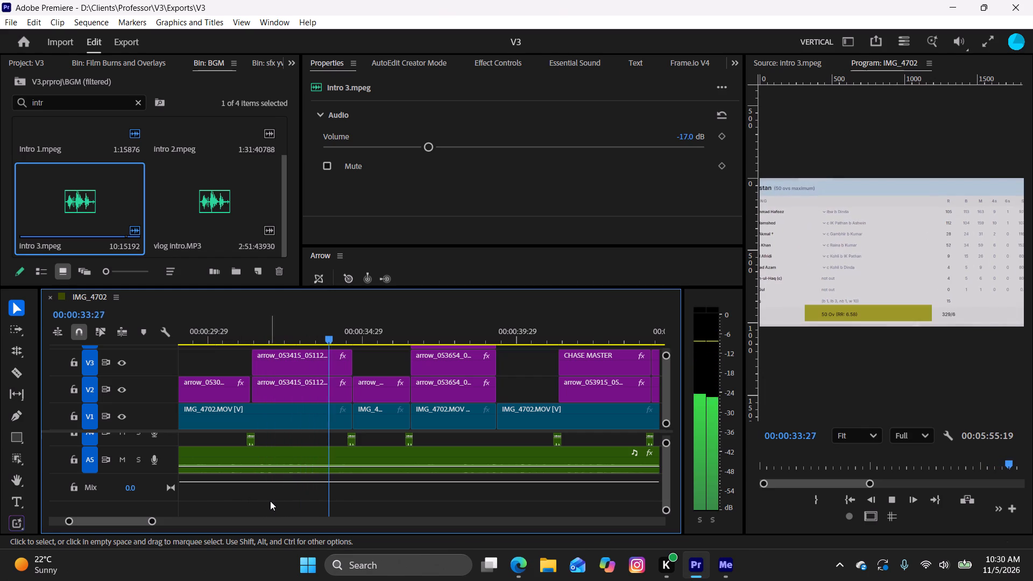
{"action": "key", "text": "space"}
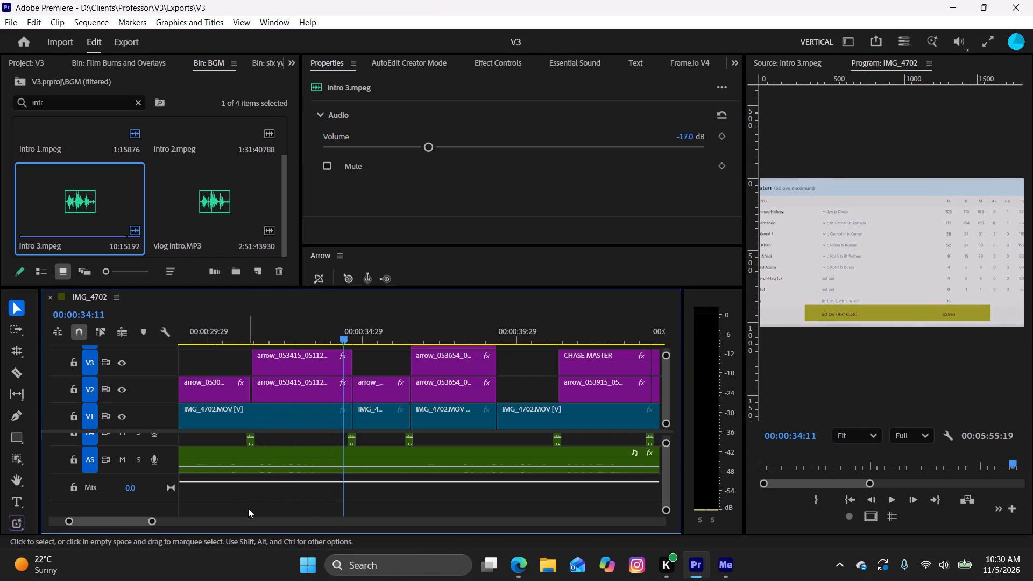
Render the sequence's effect previews and play the result from the start.
{"action": "key", "text": "Return"}
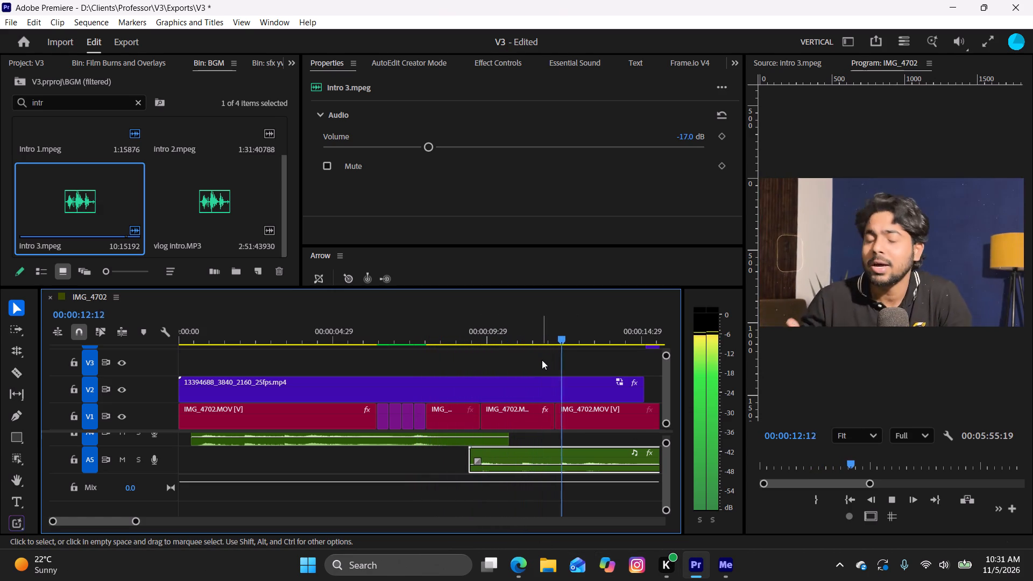
Continue playing the sequence at a faster speed from about 12 seconds to review the music and overlays.
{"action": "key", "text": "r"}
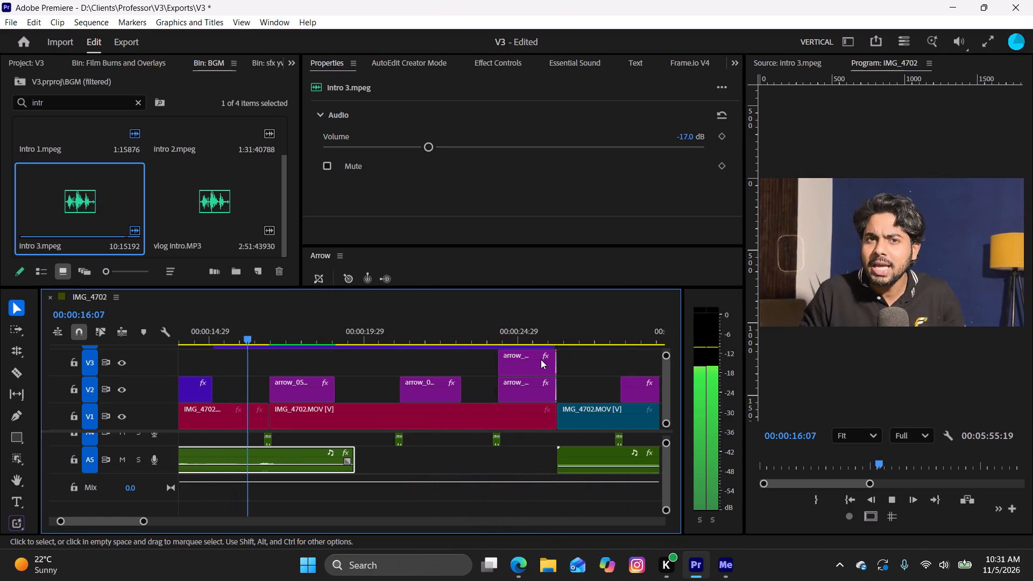
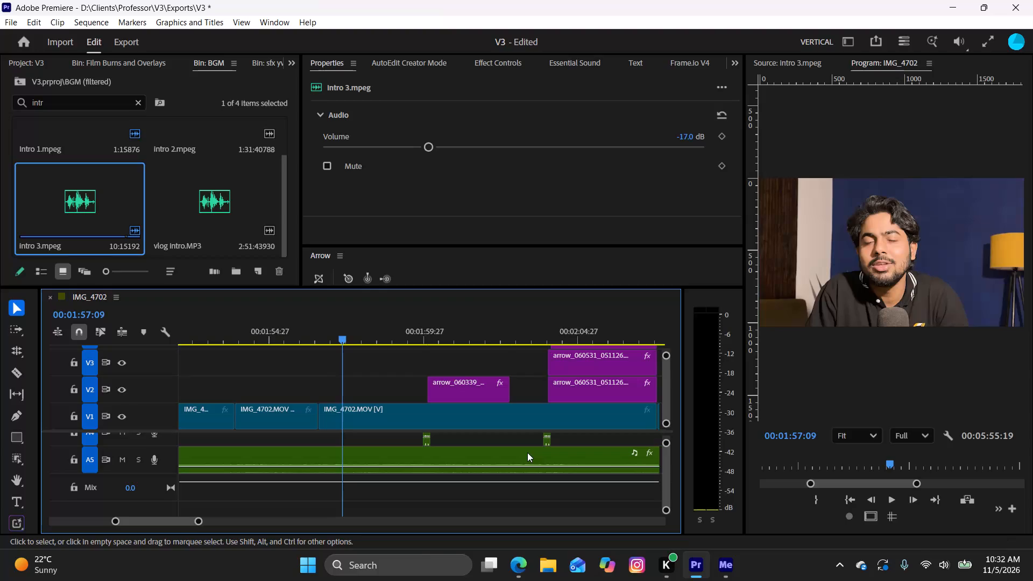
Open the Scale value of the short IMG_4702.MOV talking-head clip at about 1:55 for editing.
{"action": "left_click", "coordinate": [273, 417]}
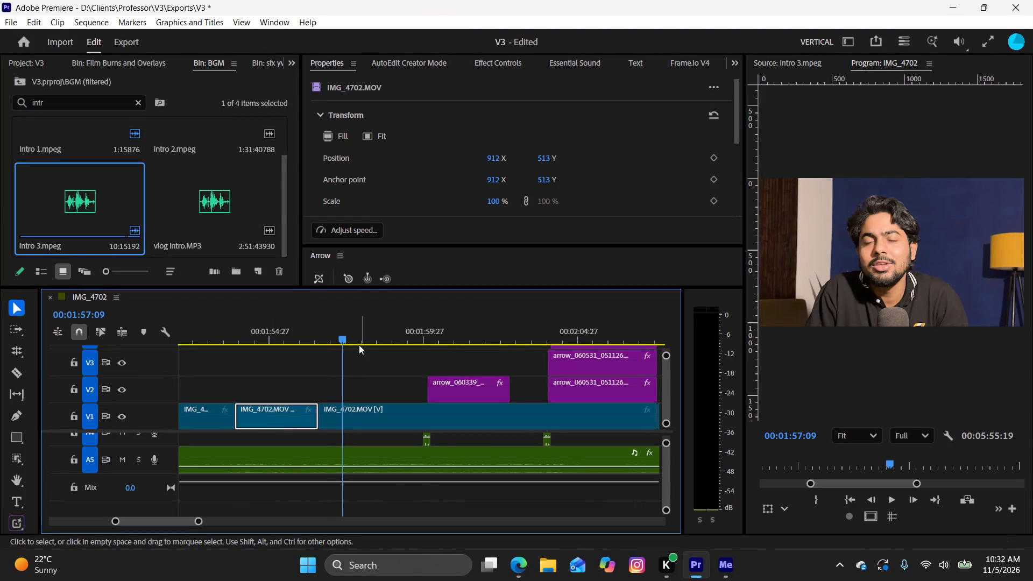
{"action": "left_click_drag", "start_coordinate": [342, 338], "coordinate": [276, 371]}
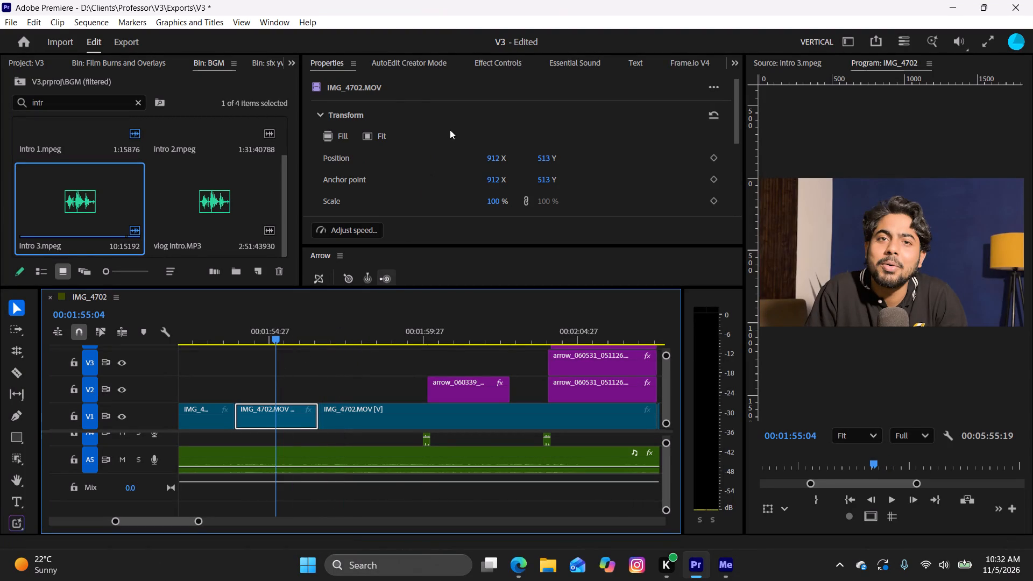
{"action": "left_click", "coordinate": [495, 62]}
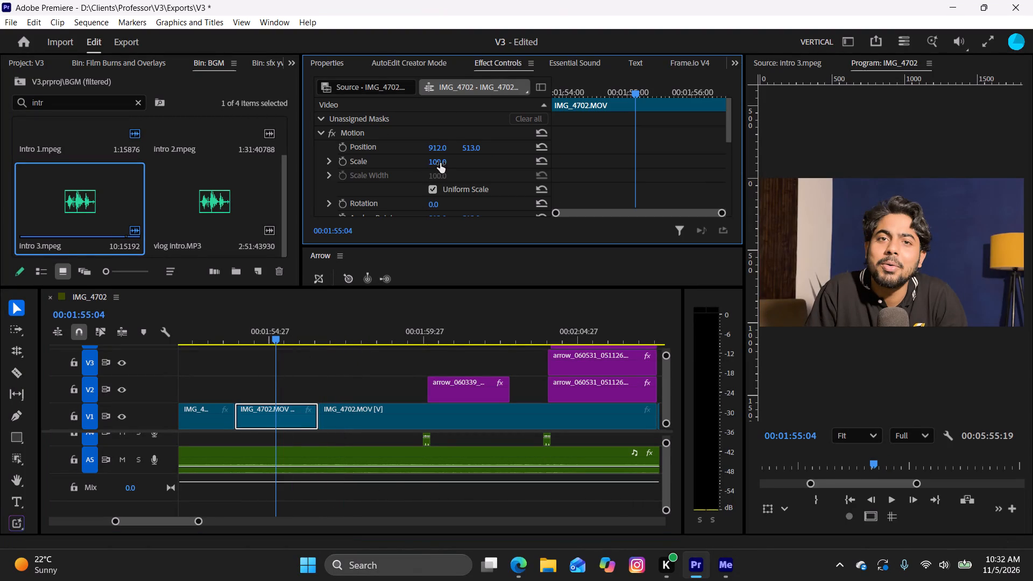
{"action": "left_click", "coordinate": [440, 163]}
{"action": "left_click", "coordinate": [447, 159]}
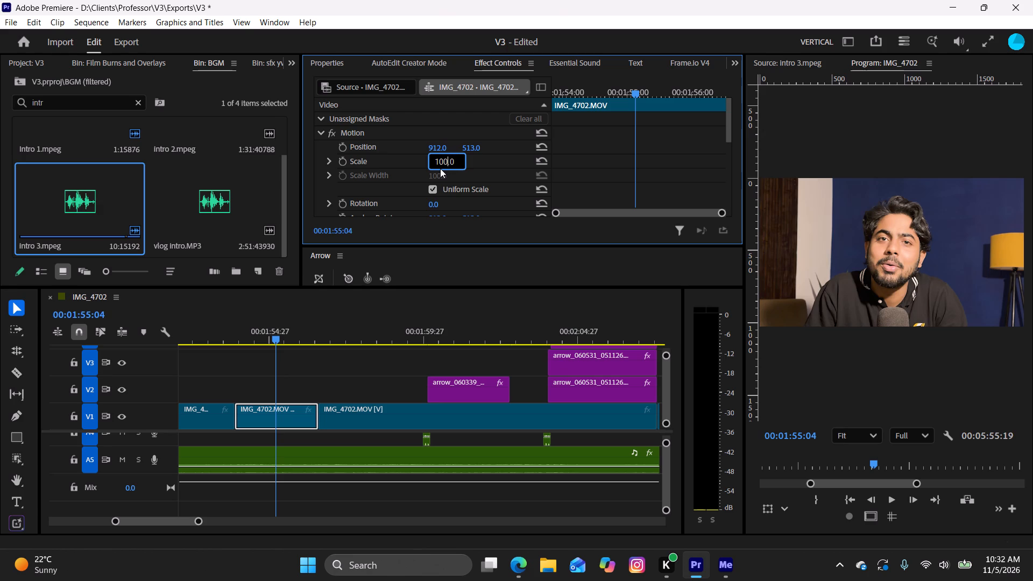
Set the scale of the selected talking-head clip at about 1:55 to 110.
{"action": "key", "text": "Left"}
{"action": "key", "text": "BackSpace"}
{"action": "key", "text": "1"}
{"action": "key", "text": "Return"}
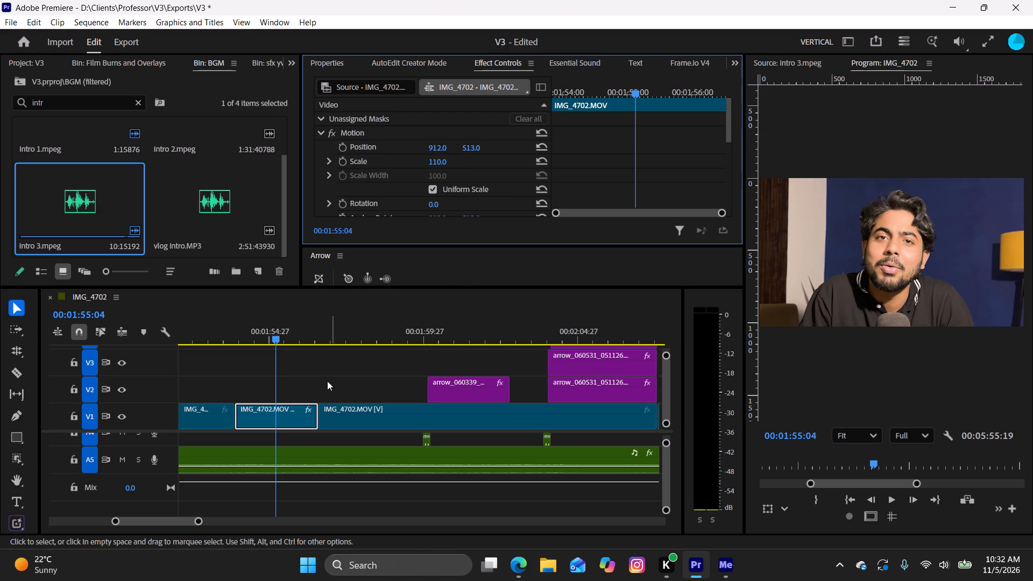
Play the sequence from about 1:53 to 3:02, speeding through parts, to check the reframed clip, graphics and audio.
{"action": "left_click_drag", "start_coordinate": [269, 335], "coordinate": [223, 364]}
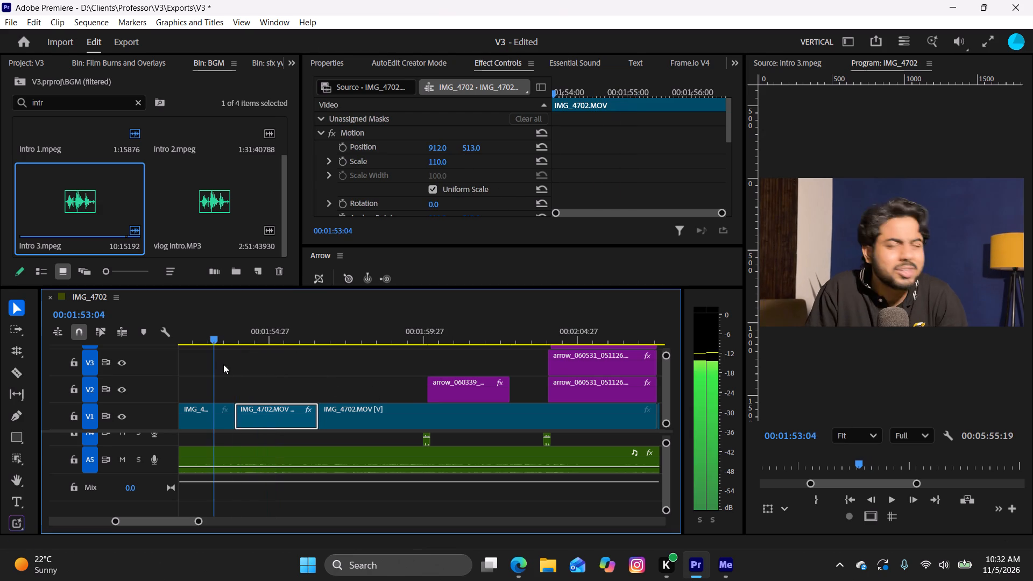
{"action": "left_click_drag", "start_coordinate": [223, 364], "coordinate": [237, 370]}
{"action": "key", "text": "space"}
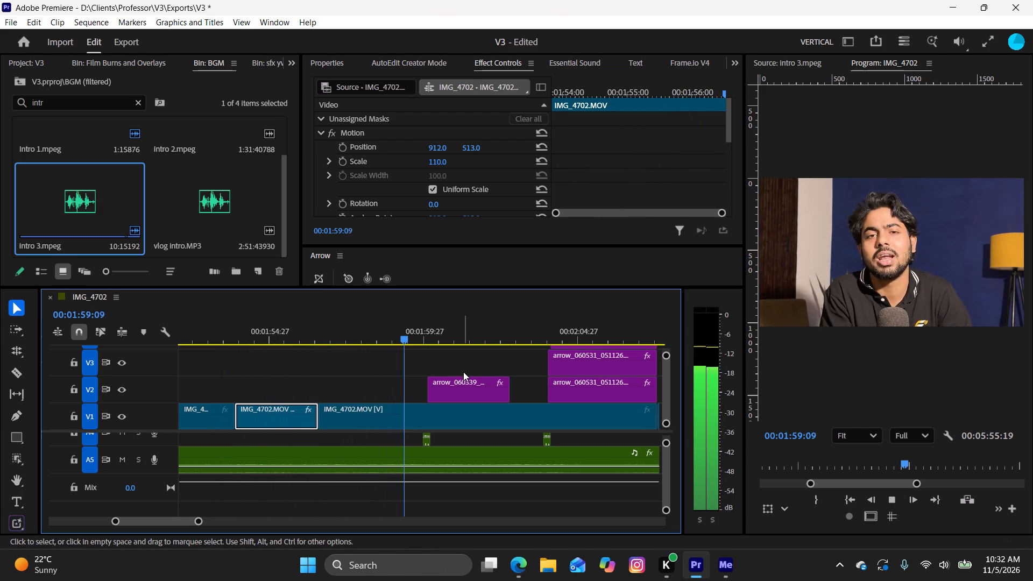
{"action": "key", "text": "r"}
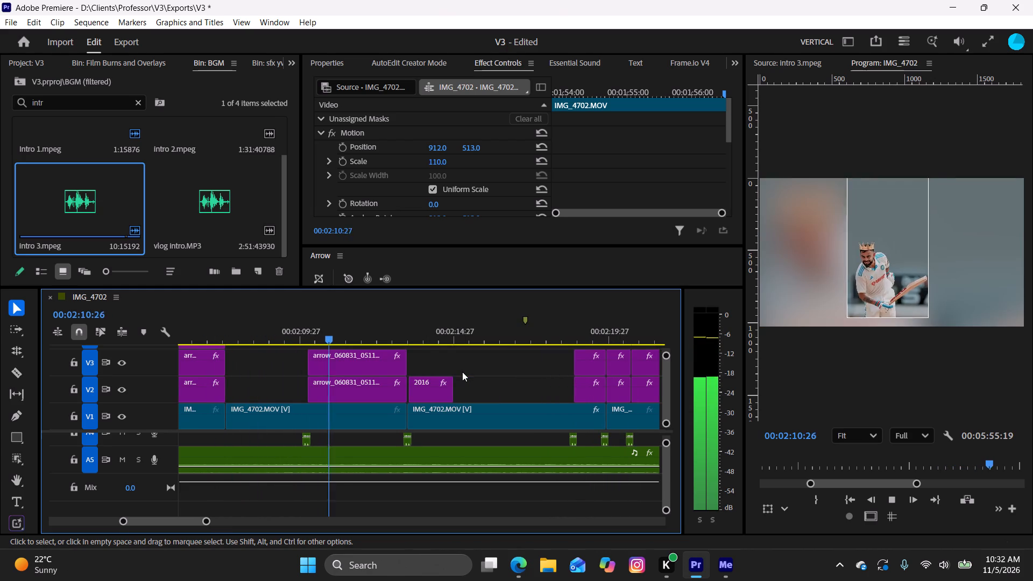
{"action": "key", "text": "r"}
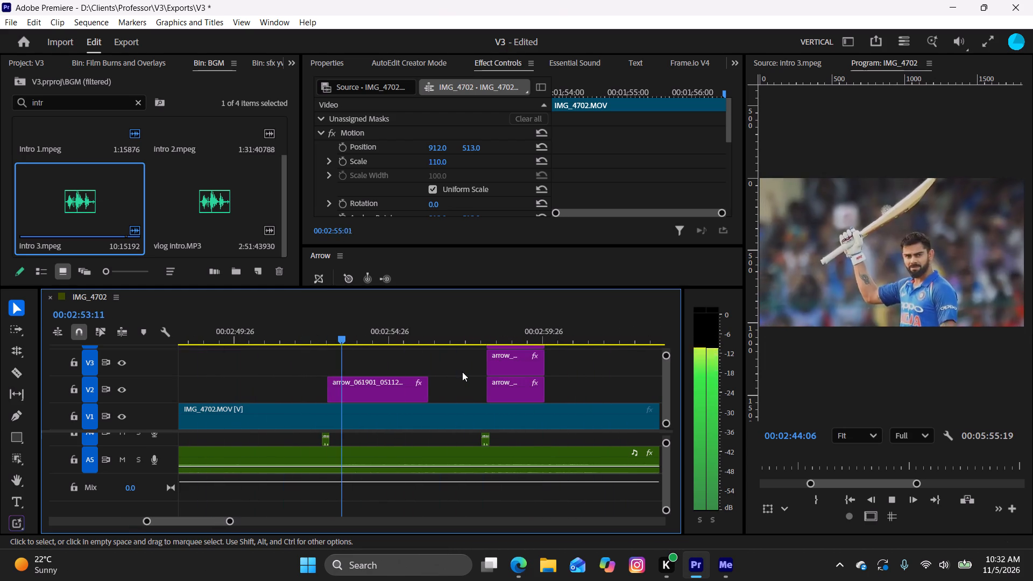
{"action": "key", "text": "space"}
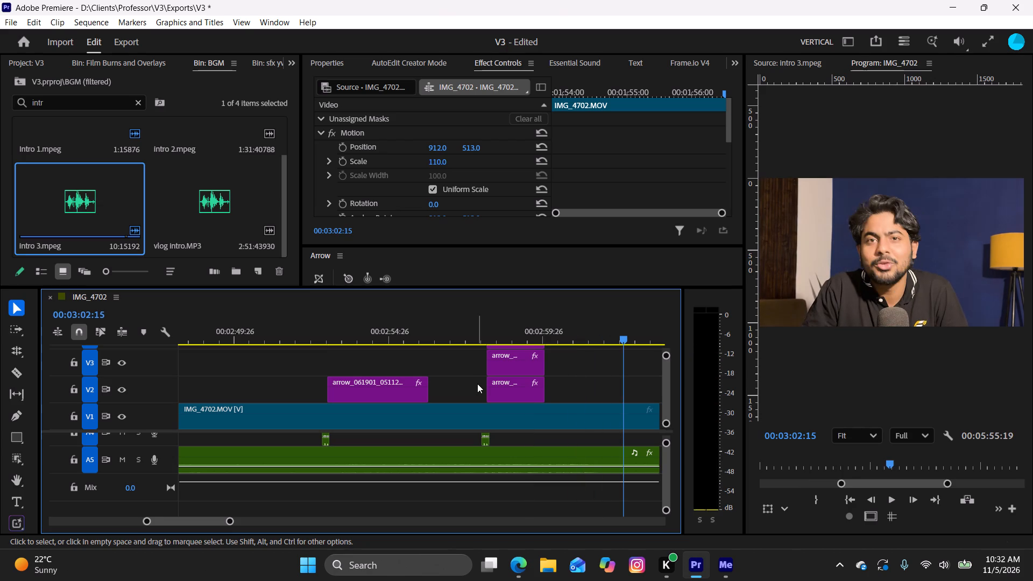
Review the sequence from about 2:58 to 4:08 at increased speed, rechecking the graphic around 3:24.
{"action": "left_click_drag", "start_coordinate": [499, 340], "coordinate": [474, 345]}
{"action": "key", "text": "space"}
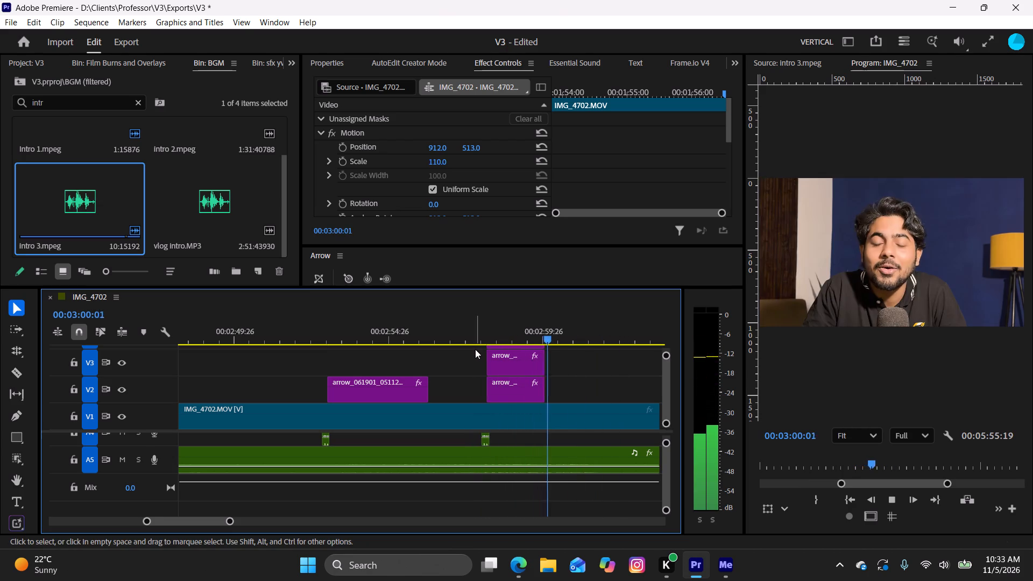
{"action": "key", "text": "r"}
{"action": "key", "text": "r"}
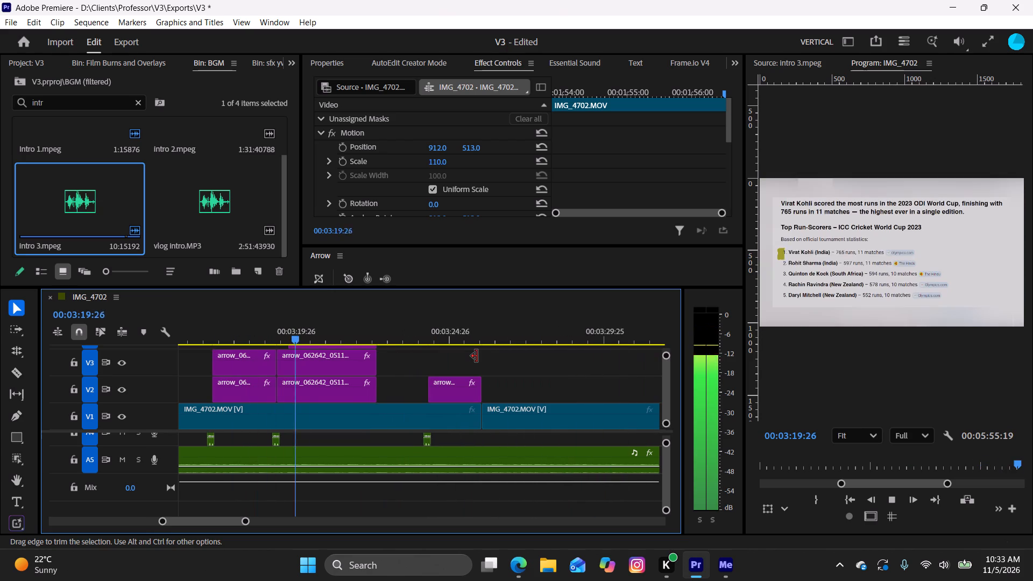
{"action": "key", "text": "space"}
{"action": "key", "text": "space"}
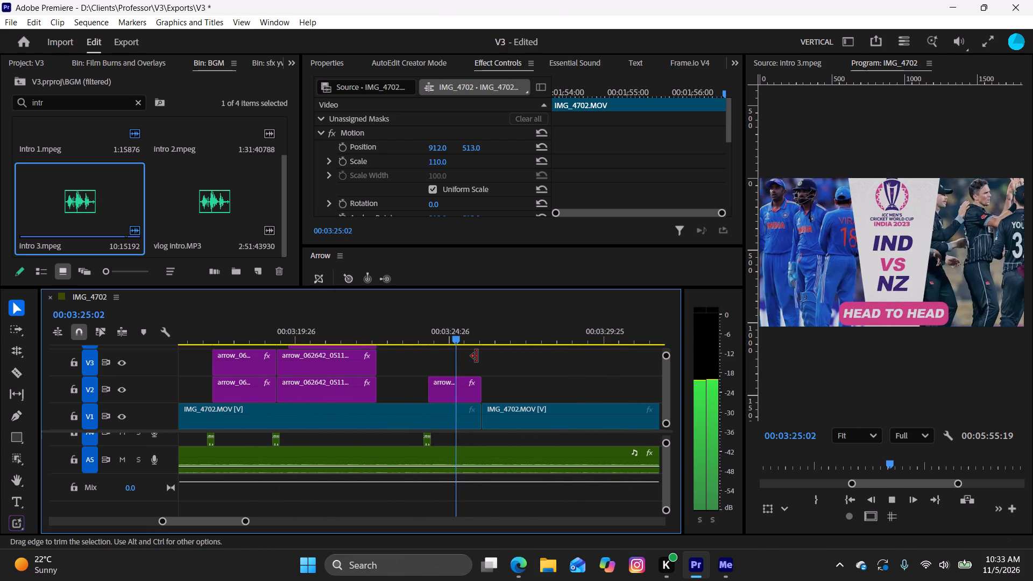
{"action": "left_click_drag", "start_coordinate": [470, 342], "coordinate": [420, 348]}
{"action": "key", "text": "space"}
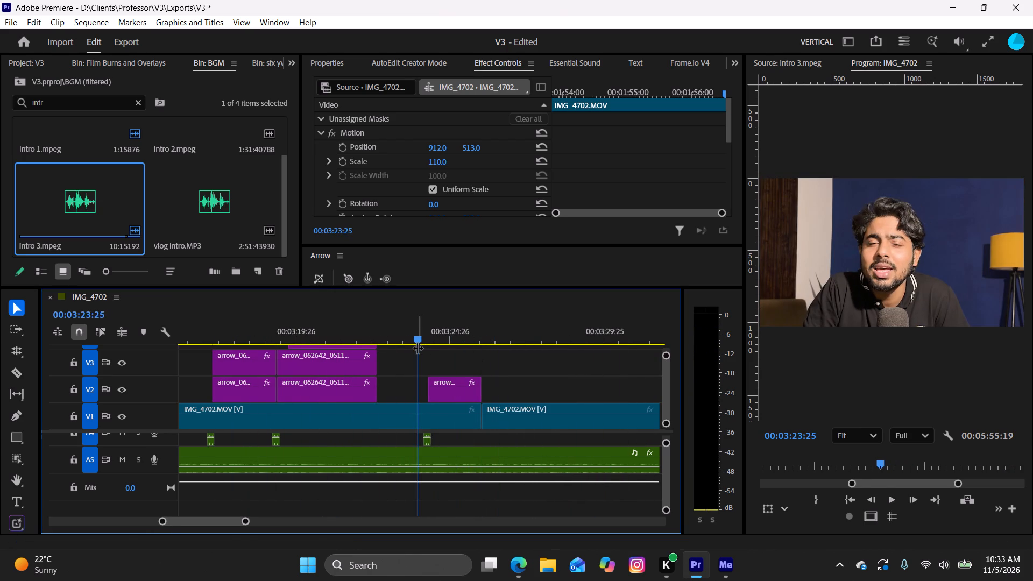
{"action": "key", "text": "r"}
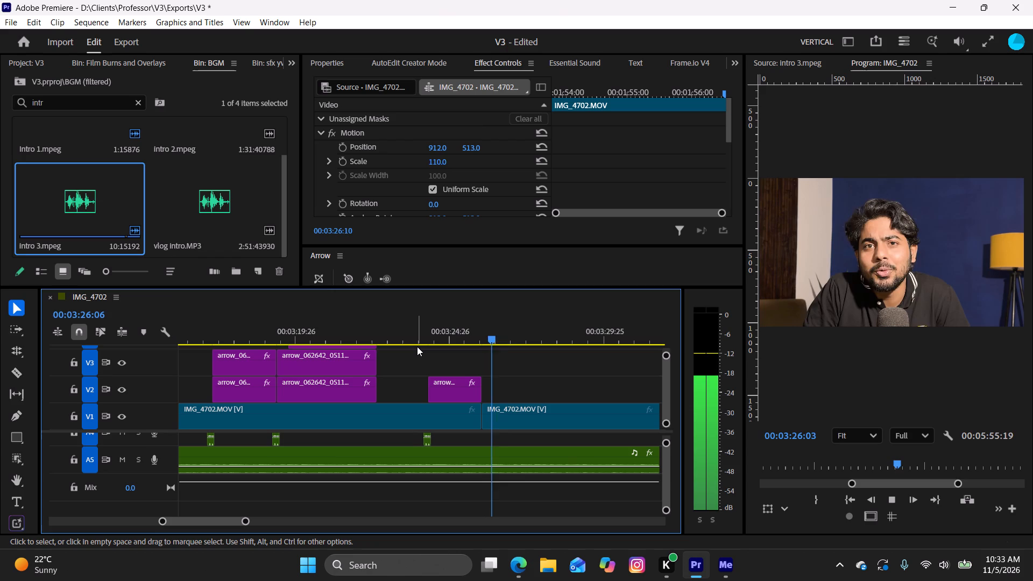
{"action": "key", "text": "r"}
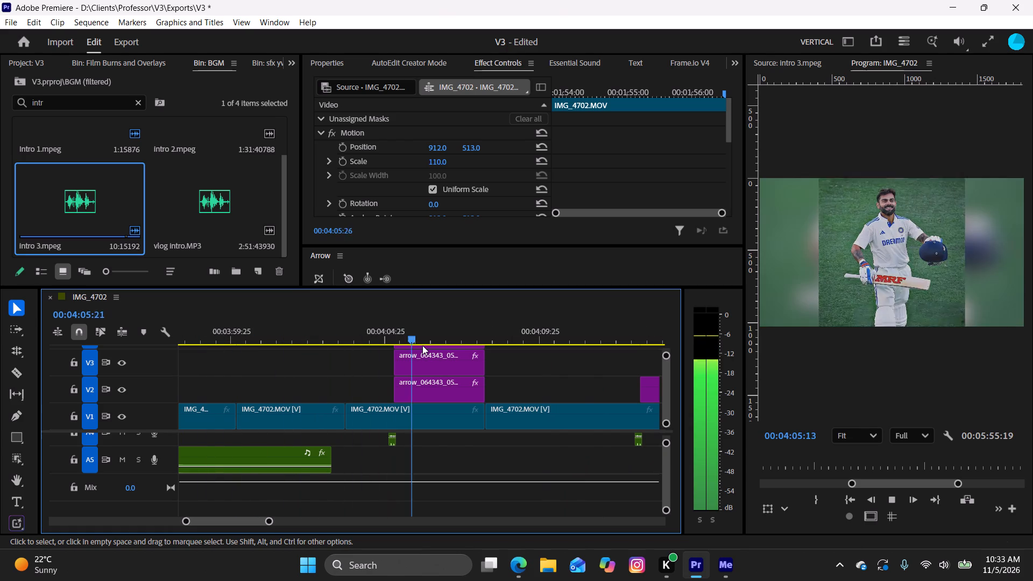
{"action": "key", "text": "space"}
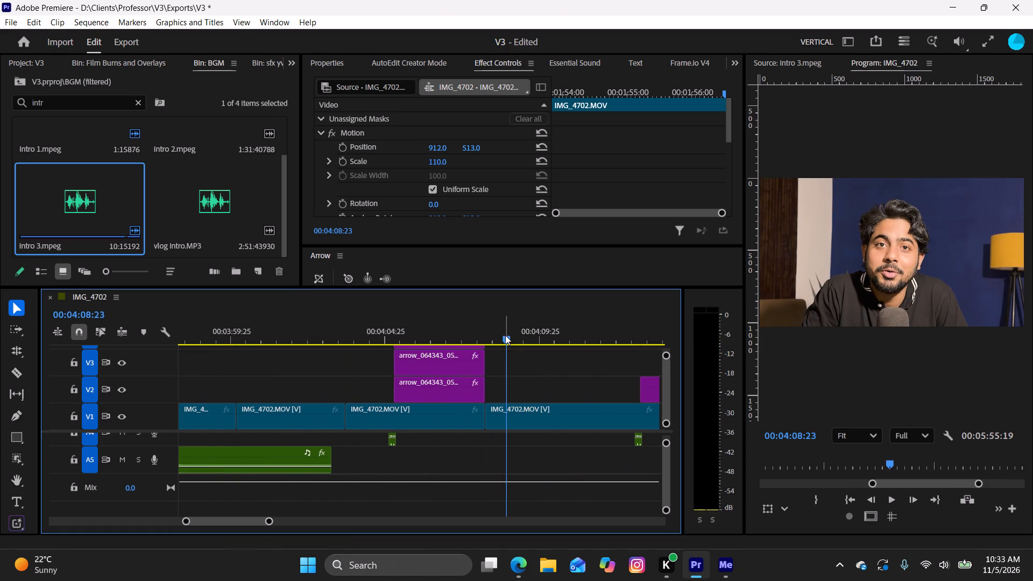
Enlarge the timeline around the music's end near 4:03 and add an audio track below A5.
{"action": "left_click_drag", "start_coordinate": [504, 335], "coordinate": [301, 367]}
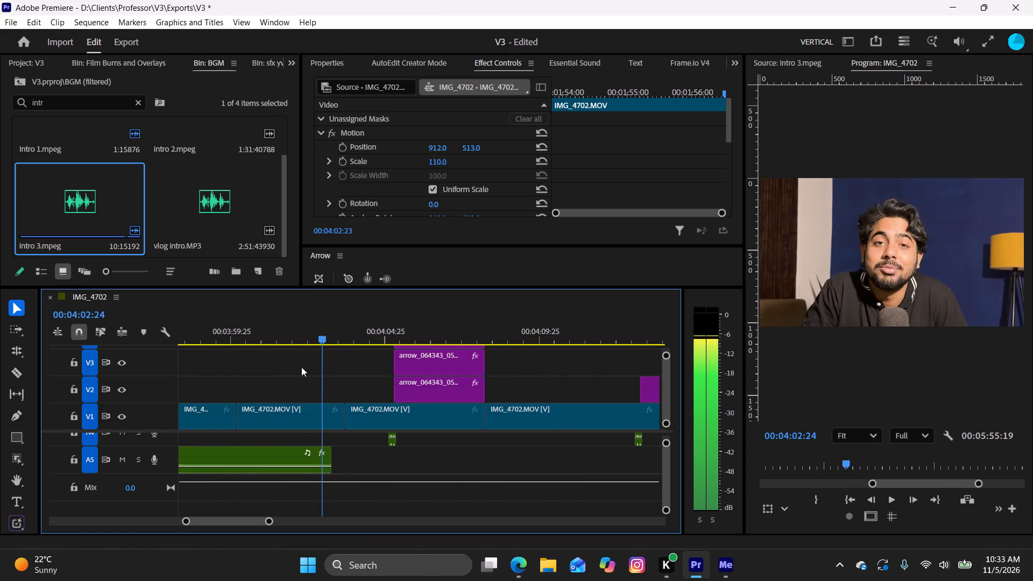
{"action": "left_click_drag", "start_coordinate": [301, 367], "coordinate": [298, 368]}
{"action": "left_click_drag", "start_coordinate": [267, 526], "coordinate": [279, 529]}
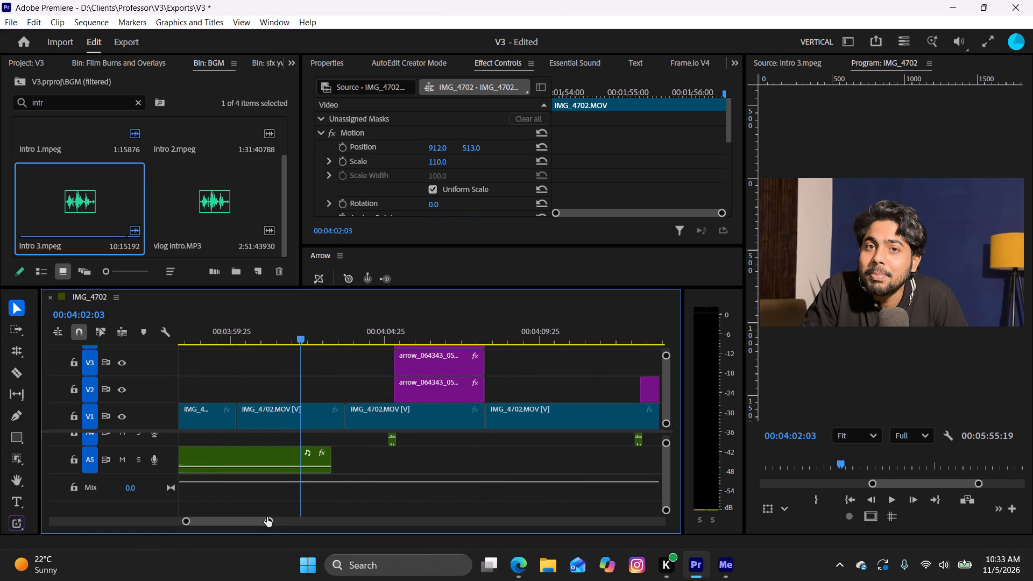
{"action": "left_click_drag", "start_coordinate": [273, 524], "coordinate": [287, 530]}
{"action": "double_click", "coordinate": [75, 299]}
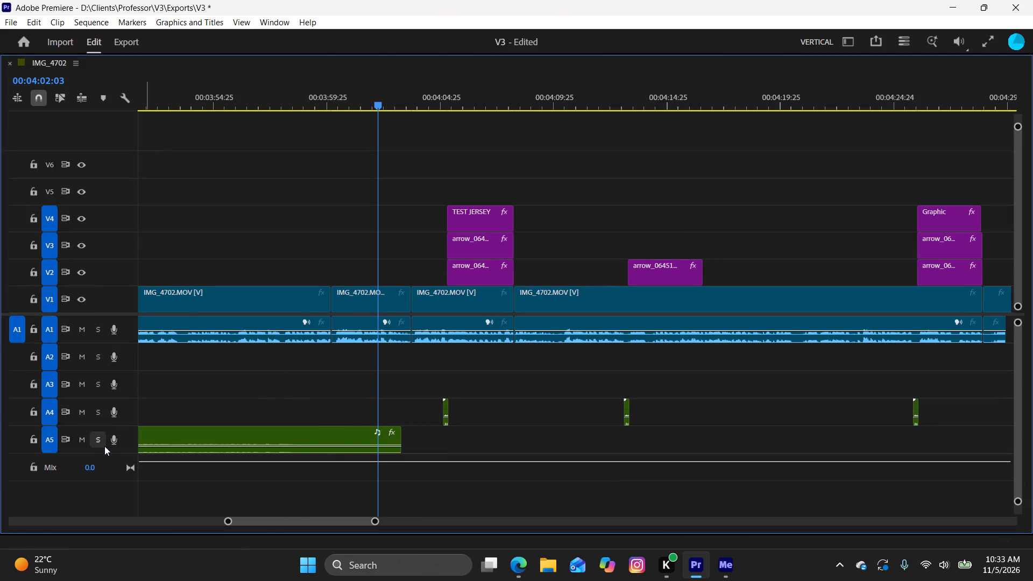
{"action": "right_click", "coordinate": [125, 440]}
{"action": "left_click", "coordinate": [235, 228]}
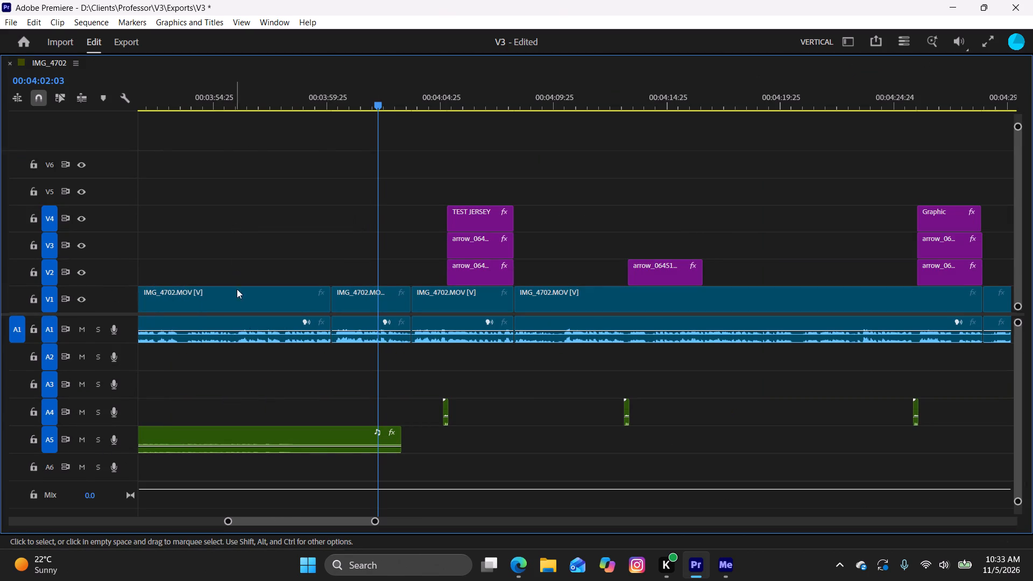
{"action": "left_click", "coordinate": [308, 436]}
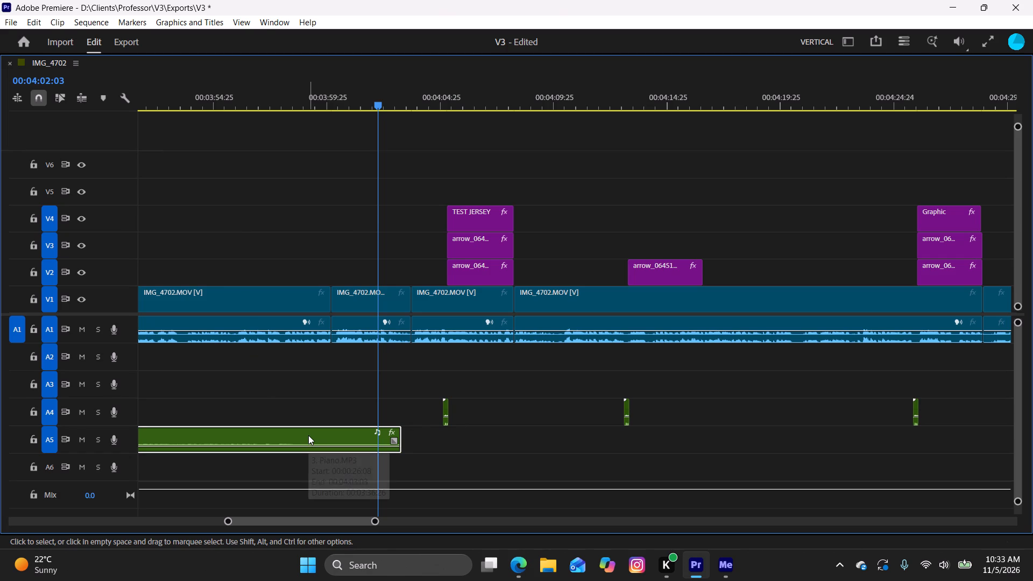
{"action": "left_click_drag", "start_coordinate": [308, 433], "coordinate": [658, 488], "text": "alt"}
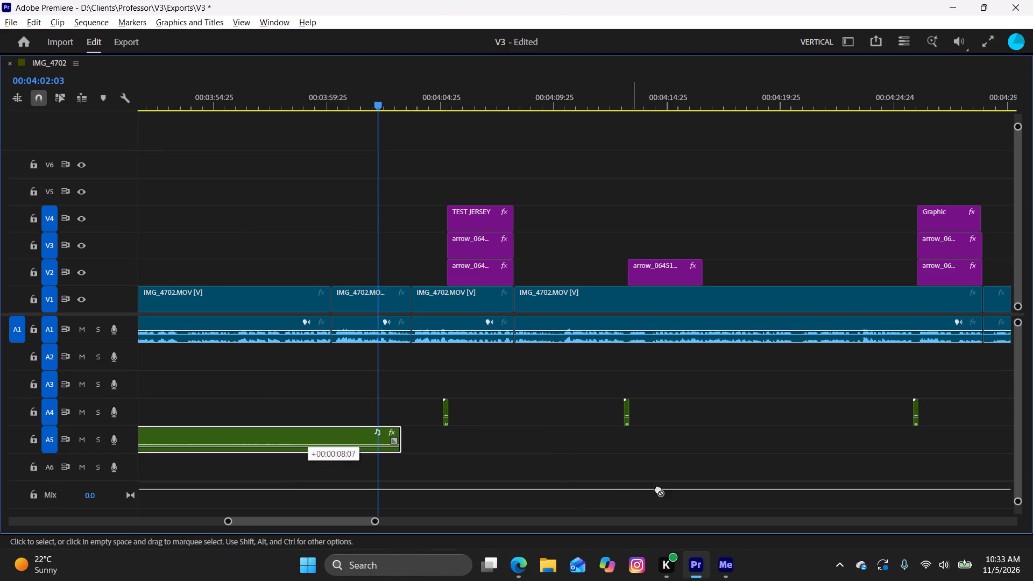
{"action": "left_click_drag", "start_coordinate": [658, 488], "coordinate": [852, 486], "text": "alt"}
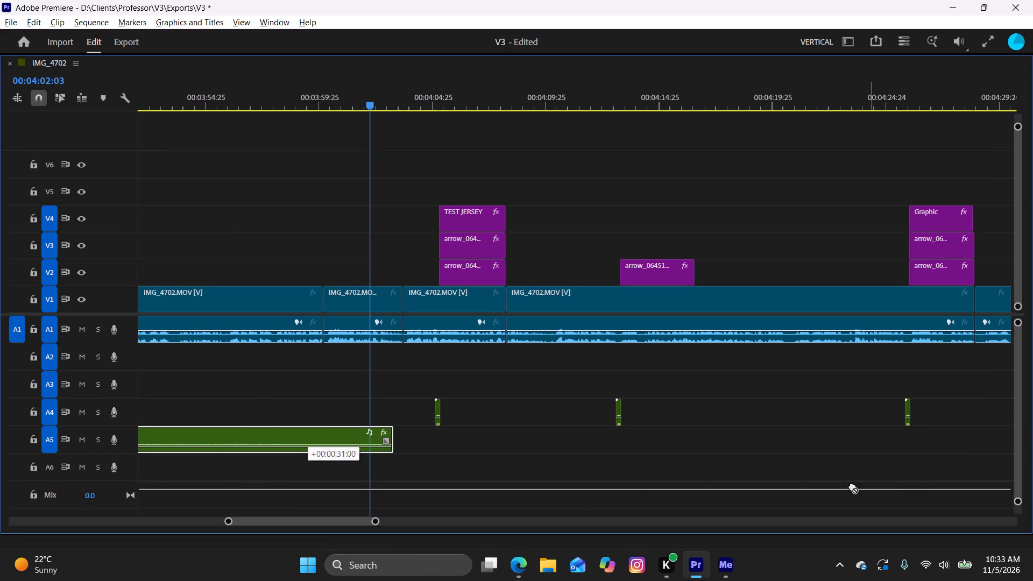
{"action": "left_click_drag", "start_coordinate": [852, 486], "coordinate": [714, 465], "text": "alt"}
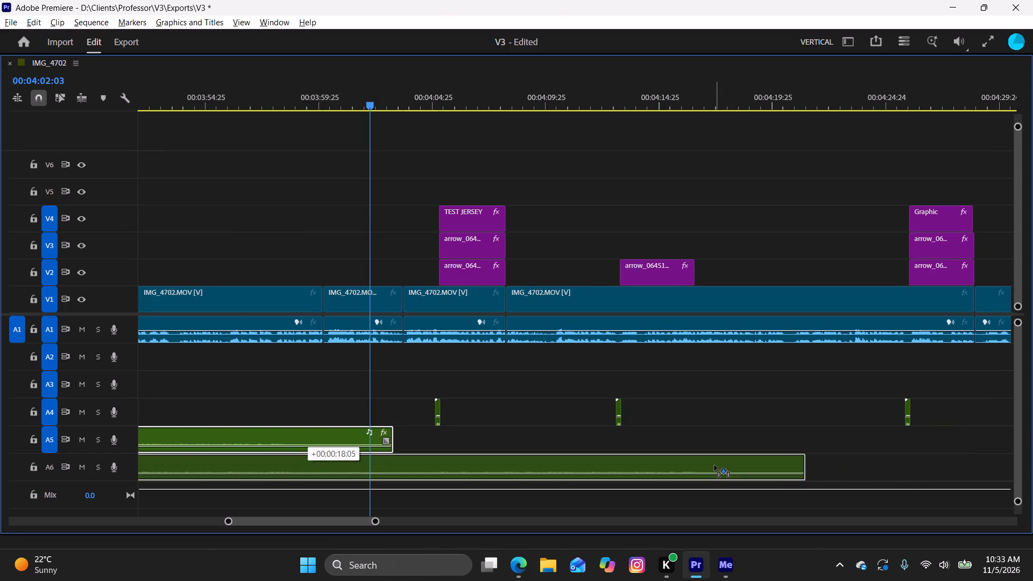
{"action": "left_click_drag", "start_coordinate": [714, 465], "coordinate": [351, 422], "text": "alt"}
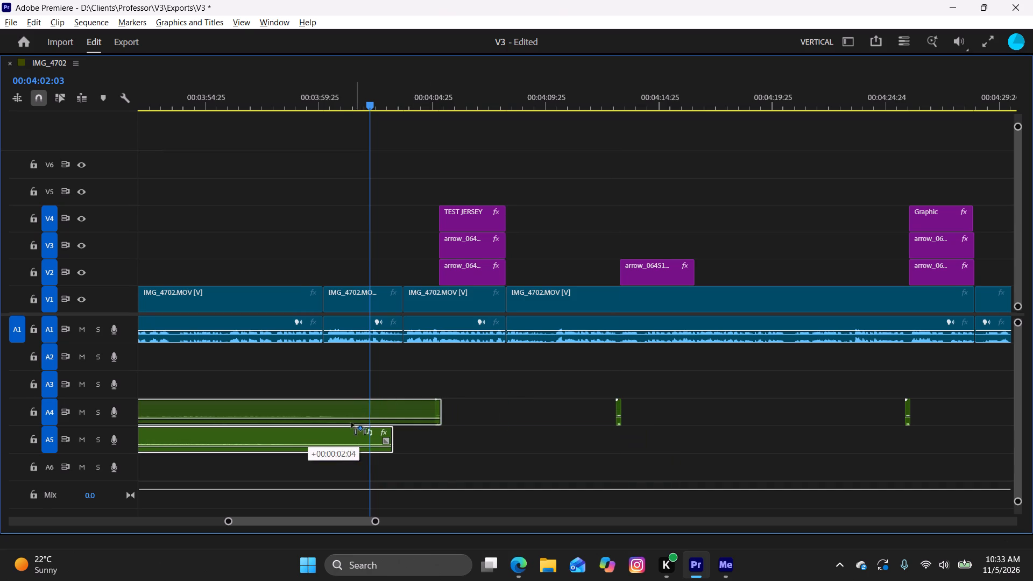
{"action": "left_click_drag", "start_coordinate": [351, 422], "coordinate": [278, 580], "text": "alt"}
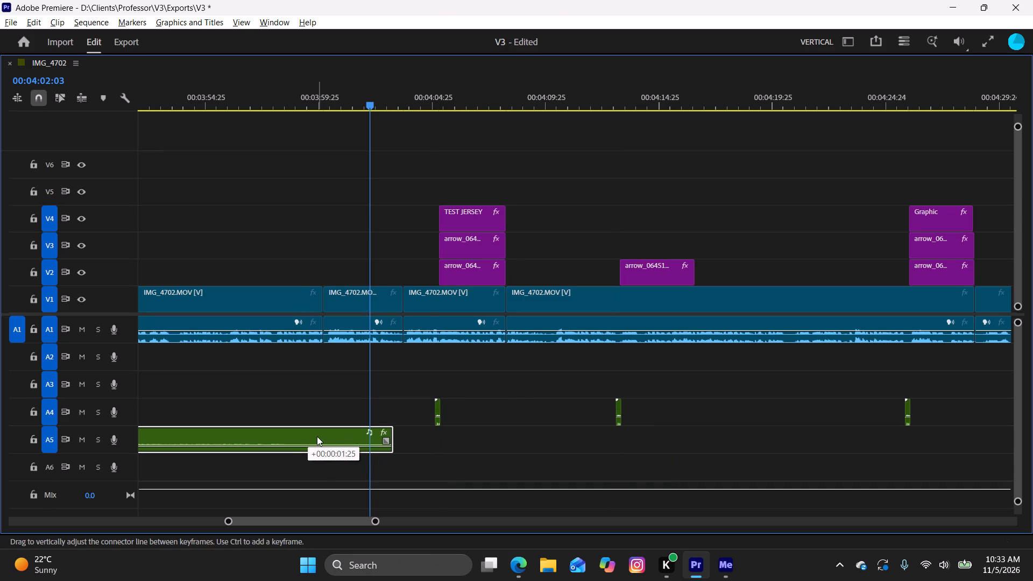
Copy the piano music clip on A5 and paste it just after its end, at 00:04:03:07.
{"action": "left_click", "coordinate": [317, 436]}
{"action": "key", "text": "ctrl+c"}
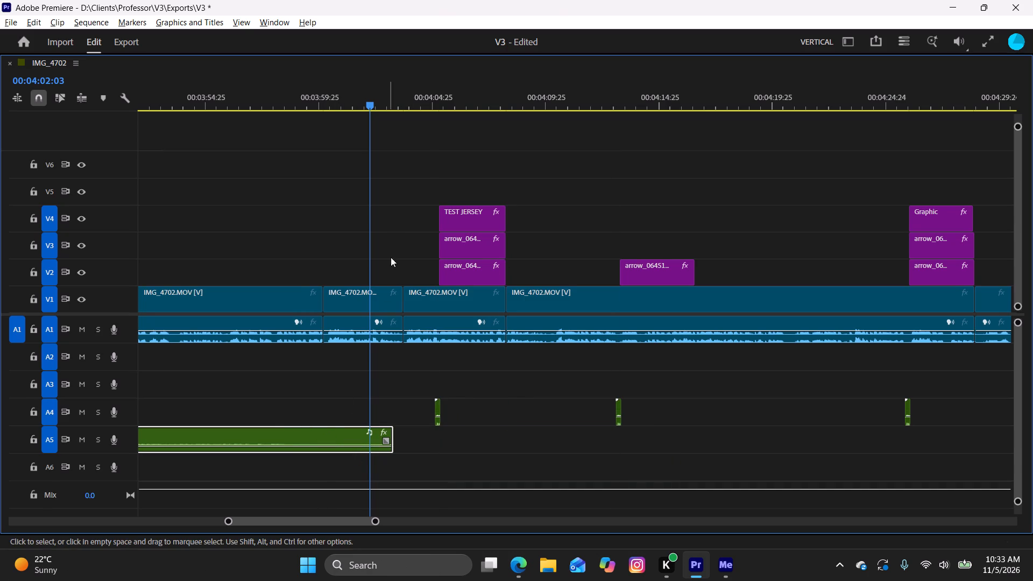
{"action": "left_click_drag", "start_coordinate": [367, 101], "coordinate": [398, 125]}
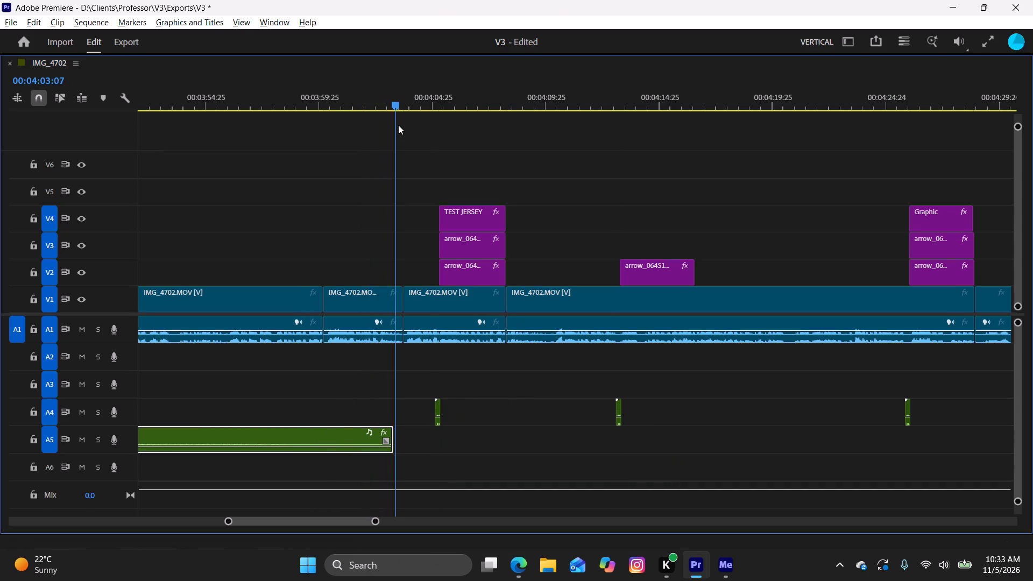
{"action": "left_click_drag", "start_coordinate": [398, 125], "coordinate": [396, 132]}
{"action": "key", "text": "ctrl+v"}
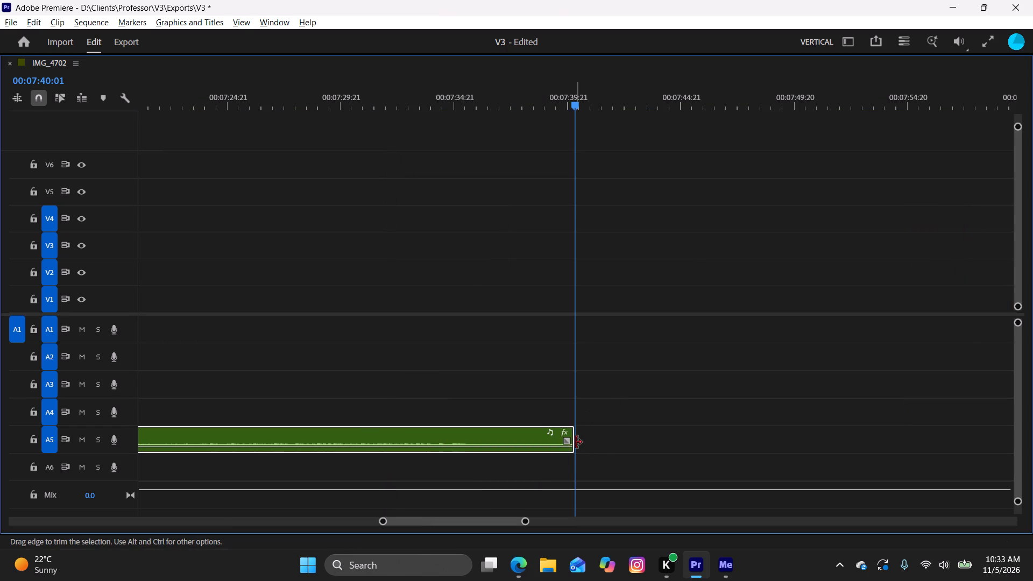
Trim the end of the pasted piano clip to match the end of the talking-head footage.
{"action": "left_click_drag", "start_coordinate": [576, 443], "coordinate": [29, 452]}
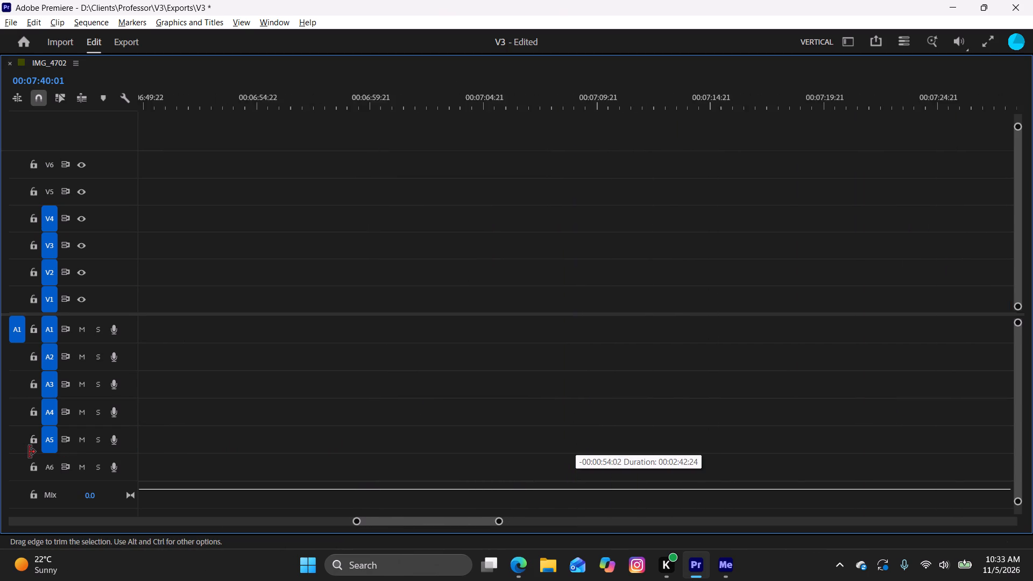
{"action": "left_click_drag", "start_coordinate": [29, 452], "coordinate": [75, 465]}
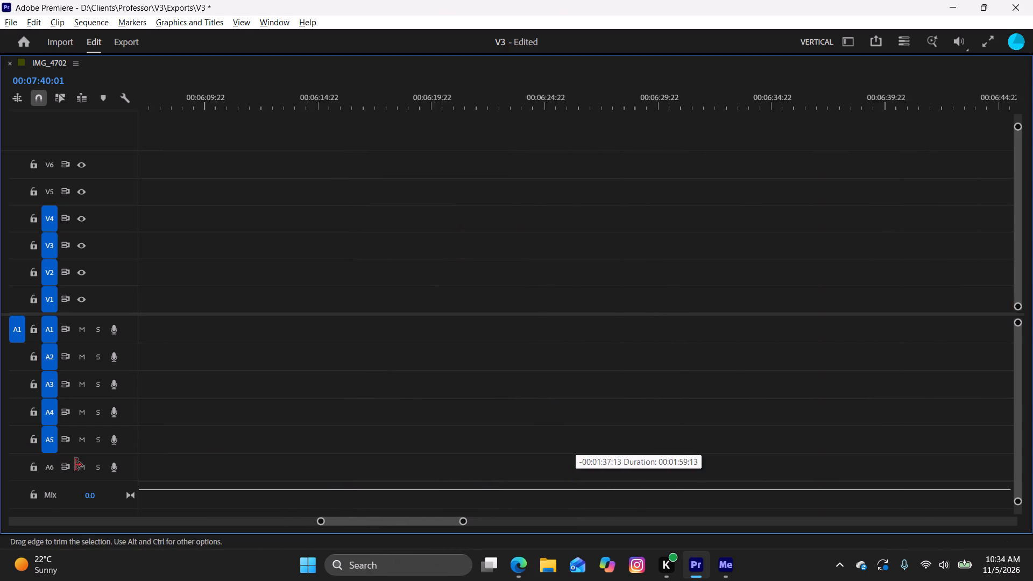
{"action": "left_click_drag", "start_coordinate": [75, 465], "coordinate": [254, 455]}
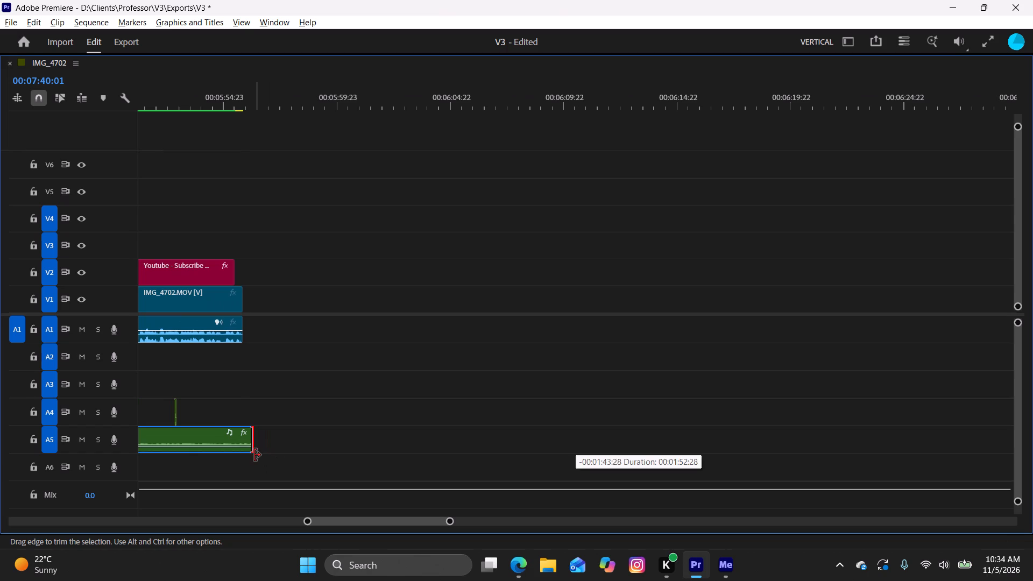
{"action": "left_click_drag", "start_coordinate": [254, 455], "coordinate": [244, 457]}
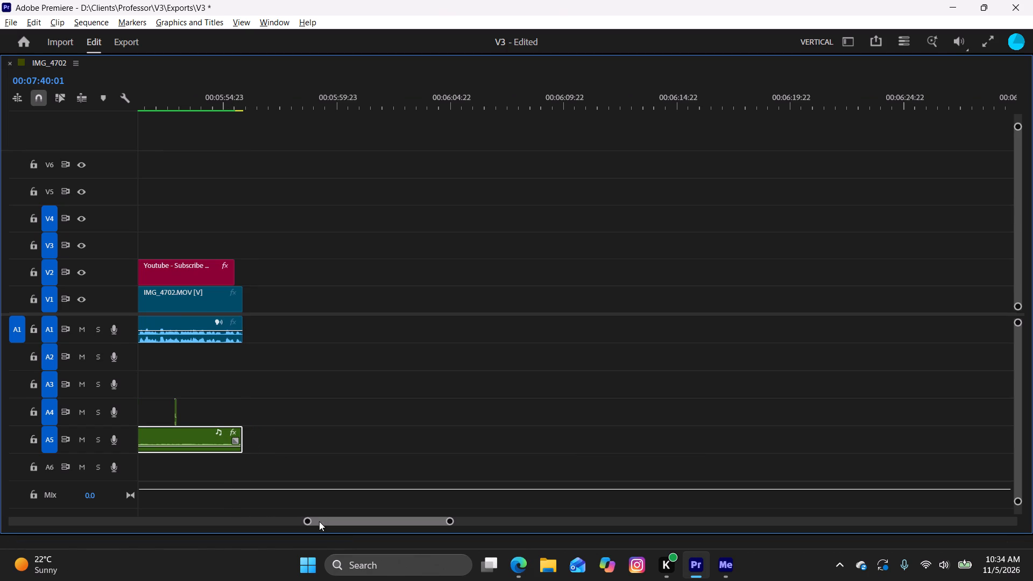
Review the sequence from about 4:05 to 5:41 at increased speed, checking the graphics and the added piano music.
{"action": "left_click_drag", "start_coordinate": [319, 521], "coordinate": [214, 520]}
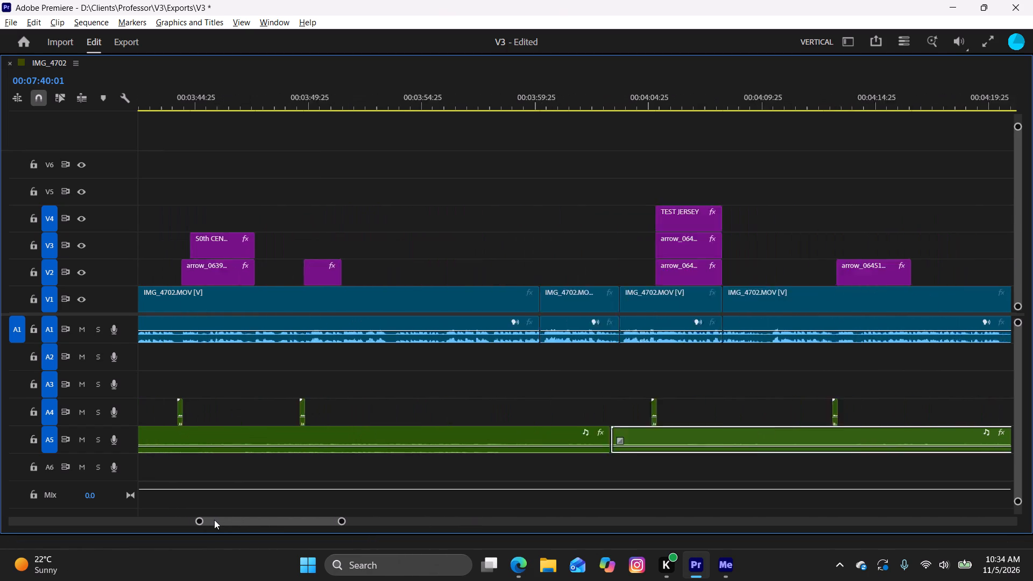
{"action": "left_click_drag", "start_coordinate": [214, 520], "coordinate": [215, 521]}
{"action": "left_click", "coordinate": [629, 106]}
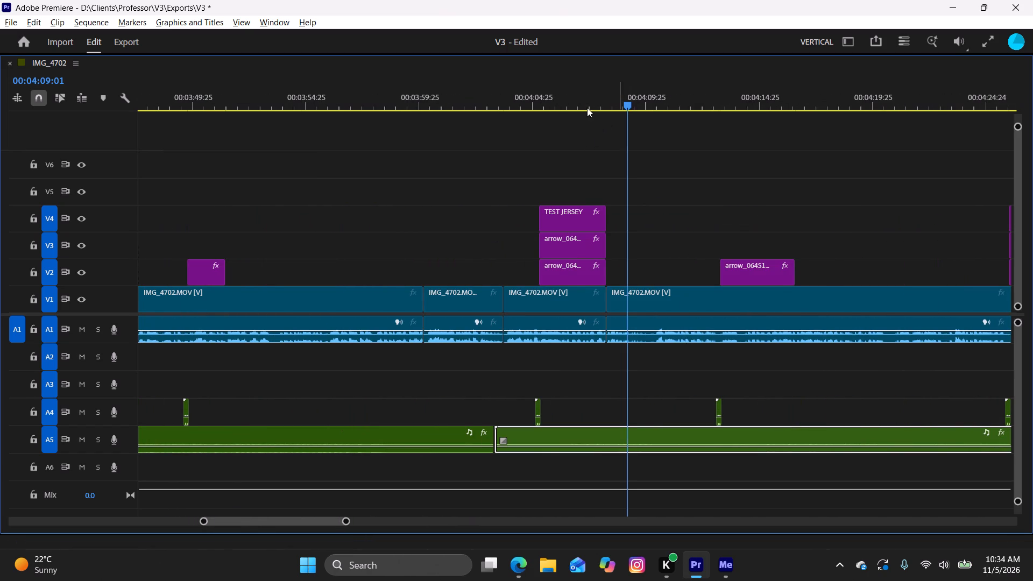
{"action": "left_click_drag", "start_coordinate": [570, 108], "coordinate": [552, 117]}
{"action": "double_click", "coordinate": [55, 67]}
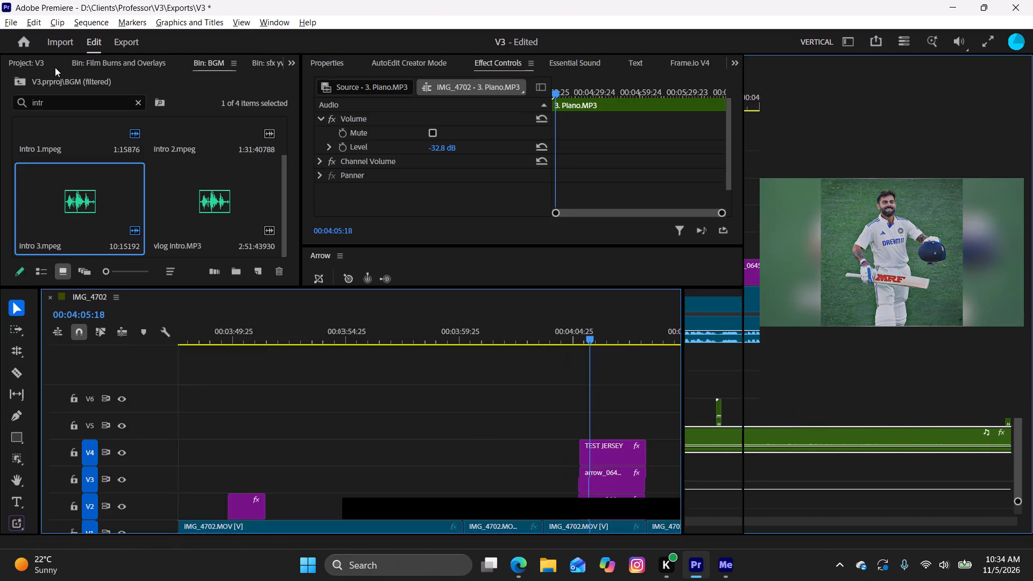
{"action": "key", "text": "space"}
{"action": "key", "text": "r"}
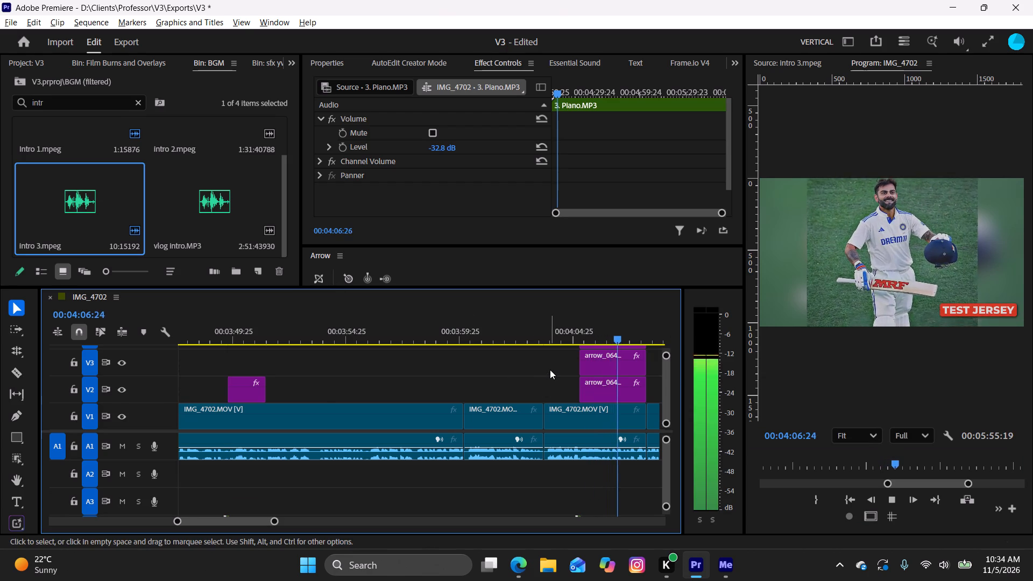
{"action": "key", "text": "r"}
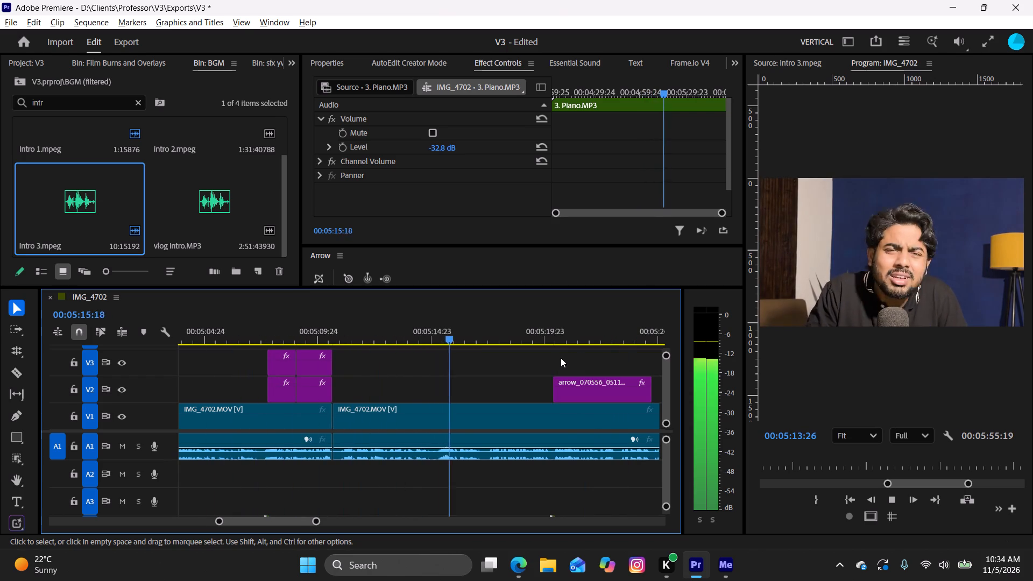
{"action": "key", "text": "space"}
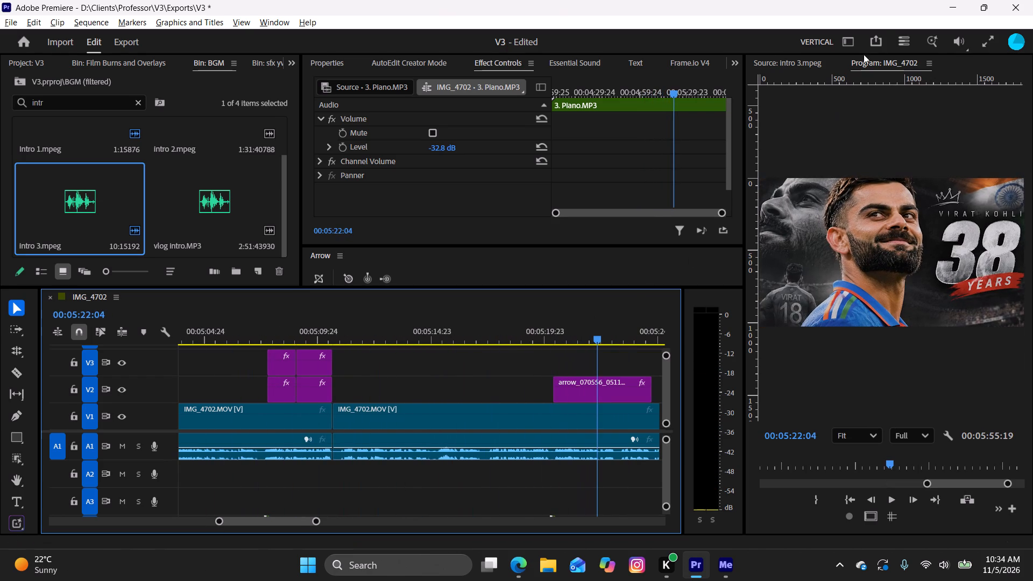
{"action": "key", "text": "space"}
{"action": "type", "text": "r"}
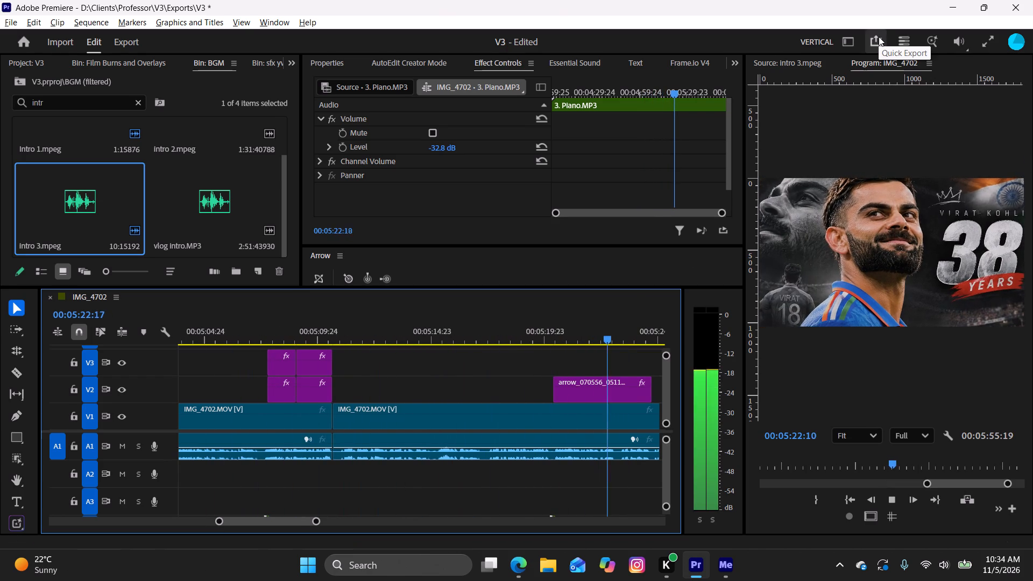
{"action": "key", "text": "r"}
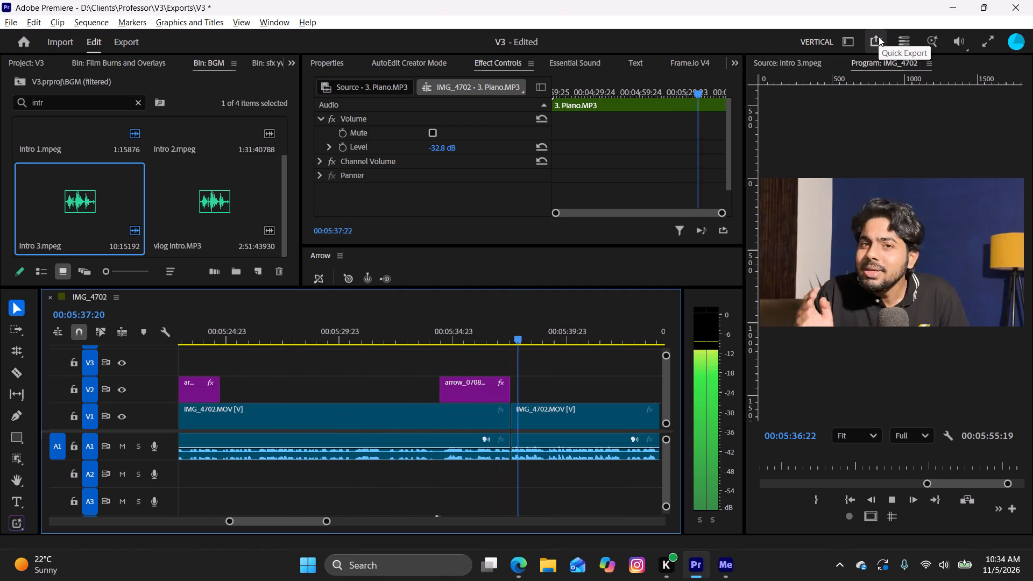
{"action": "key", "text": "space"}
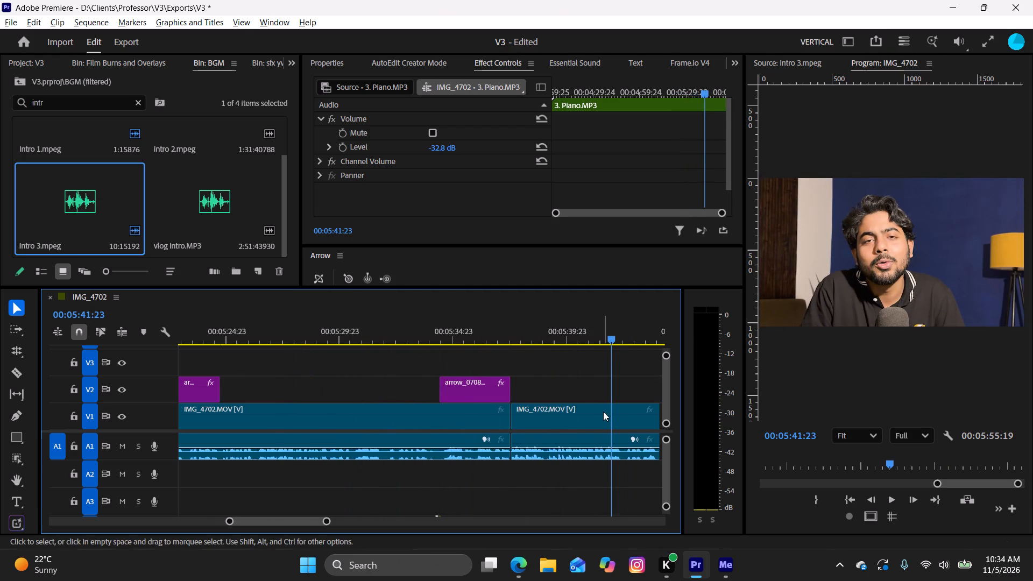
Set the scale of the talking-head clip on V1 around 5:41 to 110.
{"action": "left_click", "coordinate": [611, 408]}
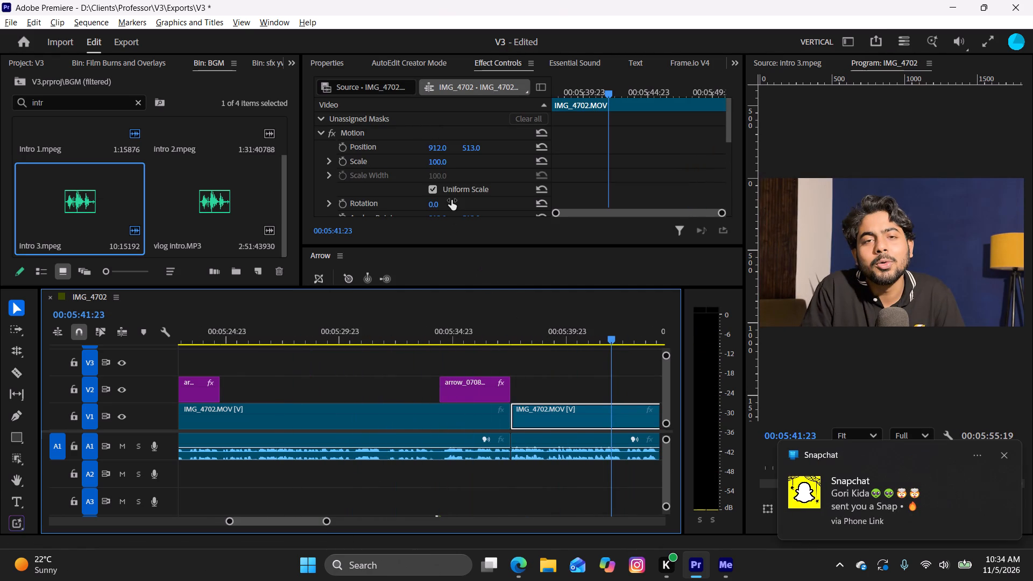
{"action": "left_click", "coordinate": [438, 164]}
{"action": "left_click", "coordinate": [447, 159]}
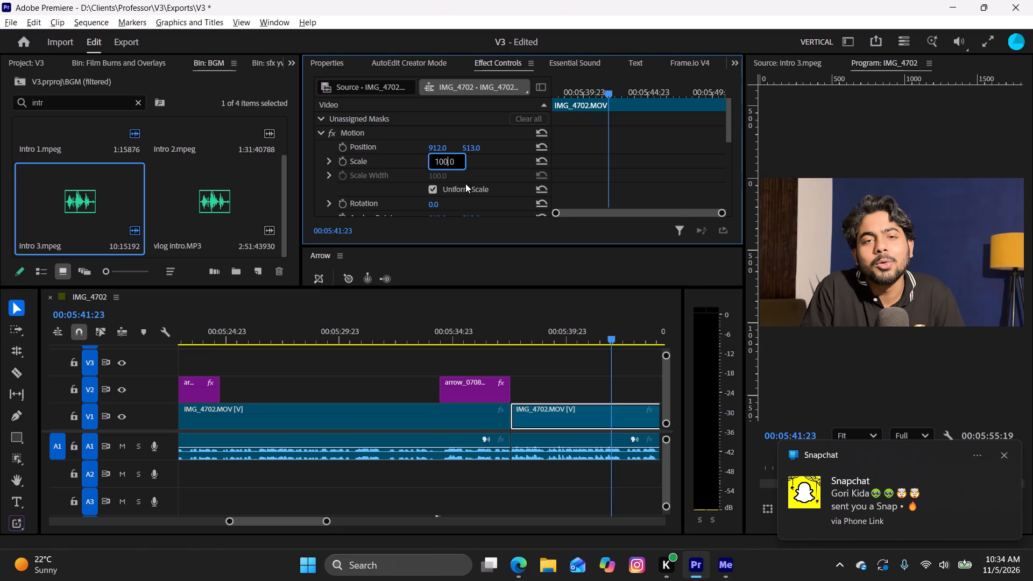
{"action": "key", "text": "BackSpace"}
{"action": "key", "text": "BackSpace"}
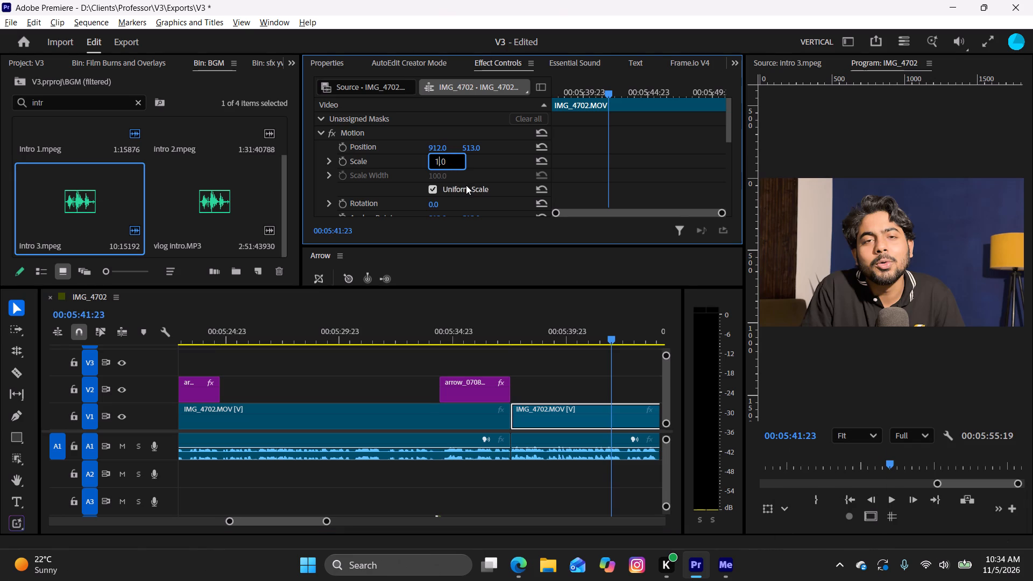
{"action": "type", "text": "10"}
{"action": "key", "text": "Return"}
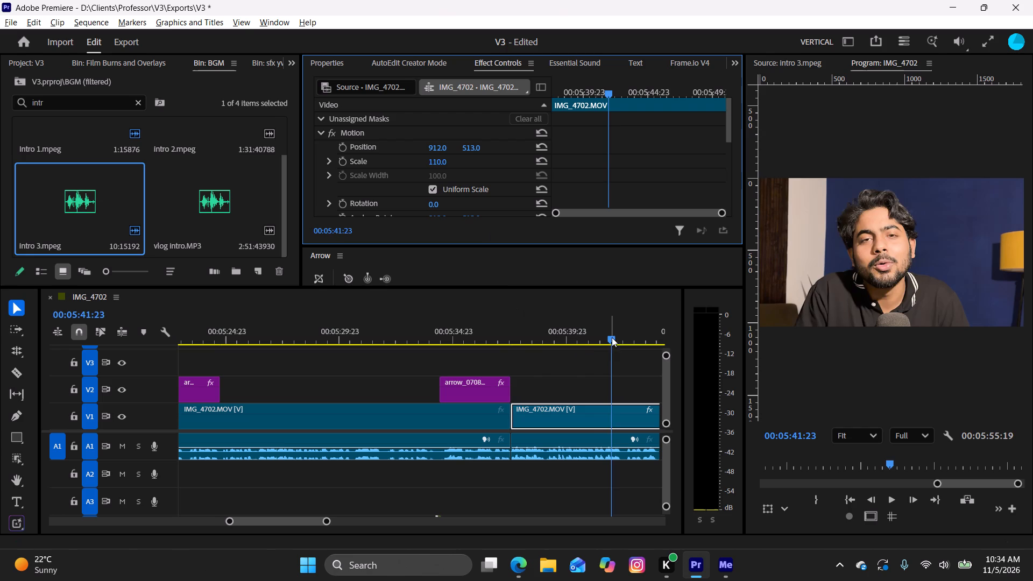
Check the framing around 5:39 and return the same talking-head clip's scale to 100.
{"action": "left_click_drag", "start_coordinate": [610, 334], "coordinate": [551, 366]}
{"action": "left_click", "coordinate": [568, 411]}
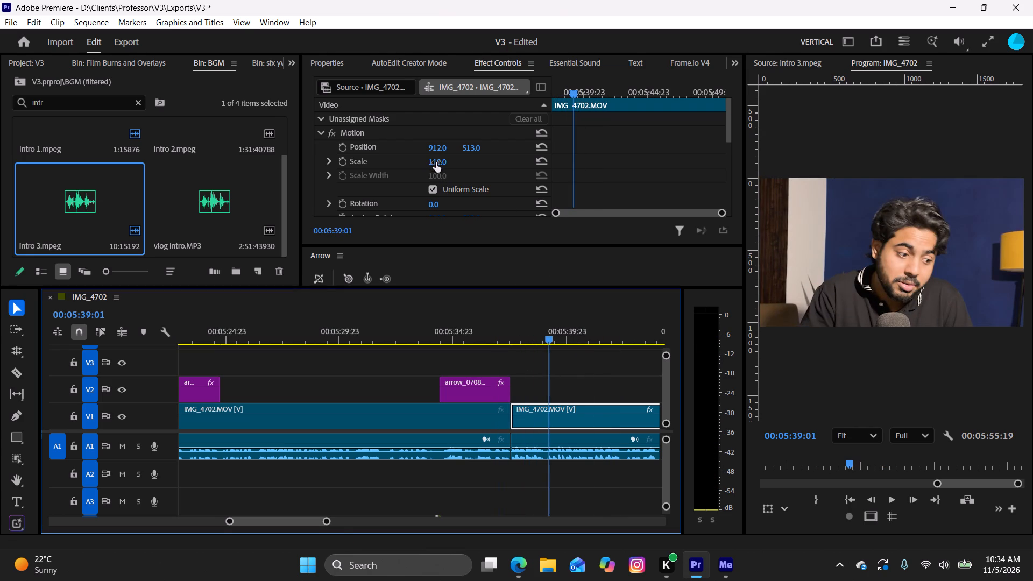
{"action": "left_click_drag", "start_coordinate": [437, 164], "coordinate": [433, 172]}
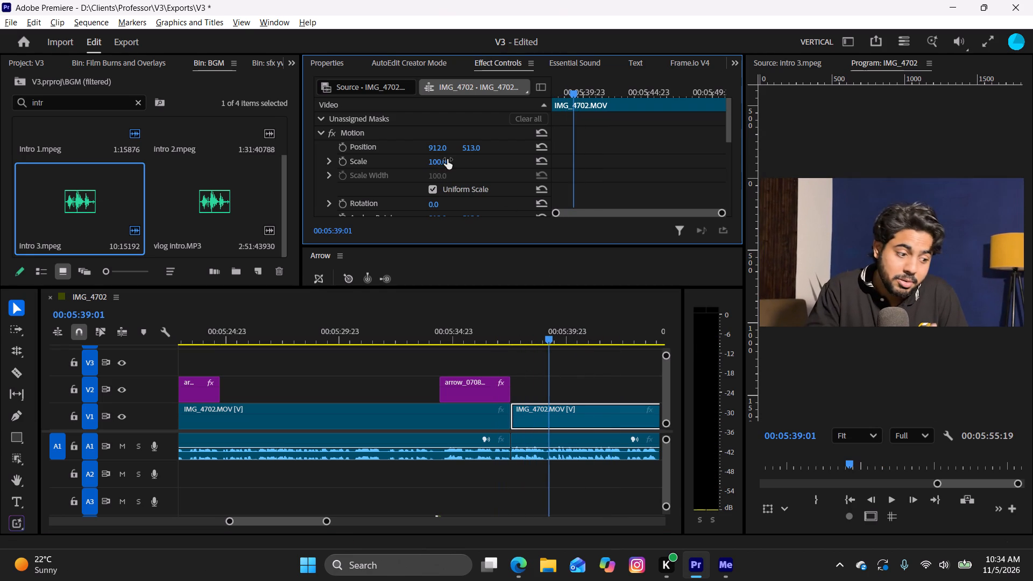
Review the remaining footage from about 5:39 to the end of the sequence at increased speed.
{"action": "key", "text": "space"}
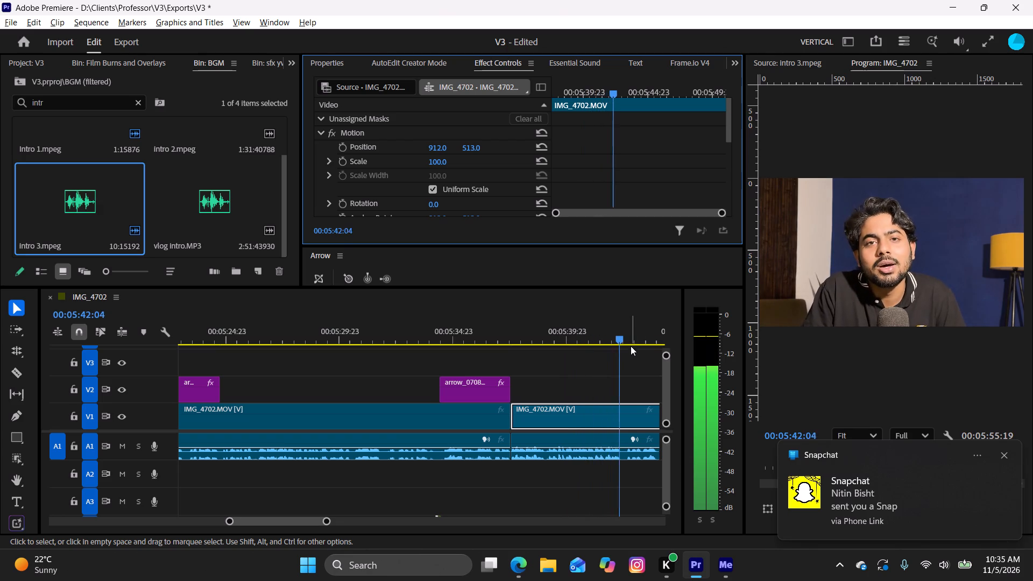
{"action": "key", "text": "r"}
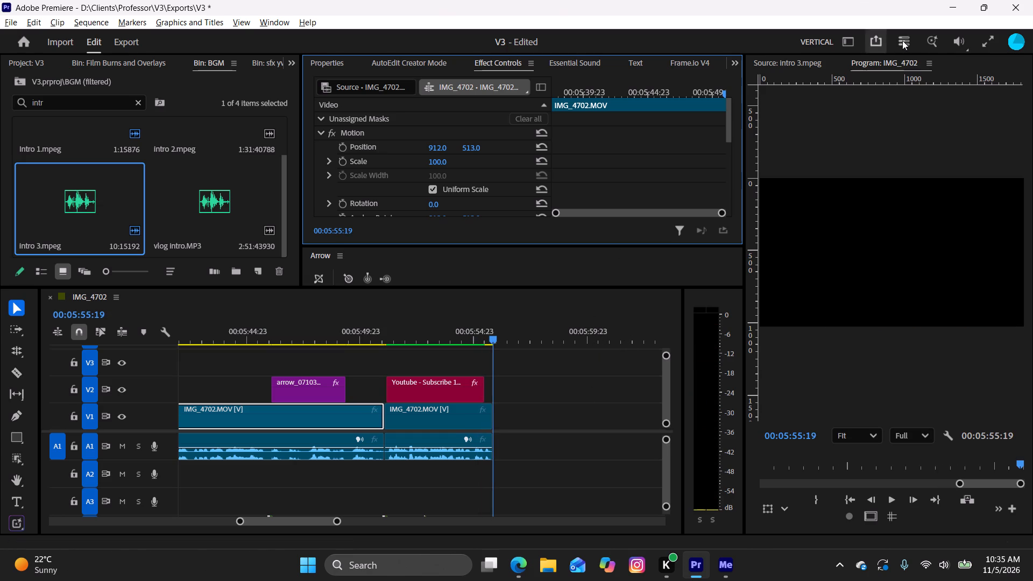
Start a Quick Export and set the output file to v3 in the D:\Clients\Professor\V3\Exports folder.
{"action": "left_click", "coordinate": [880, 46]}
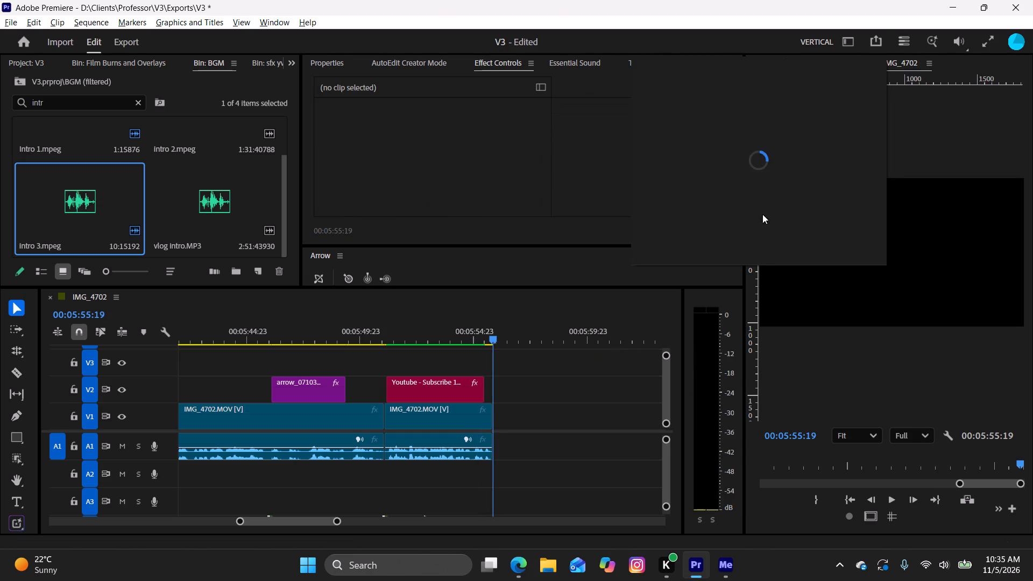
{"action": "left_click", "coordinate": [780, 110]}
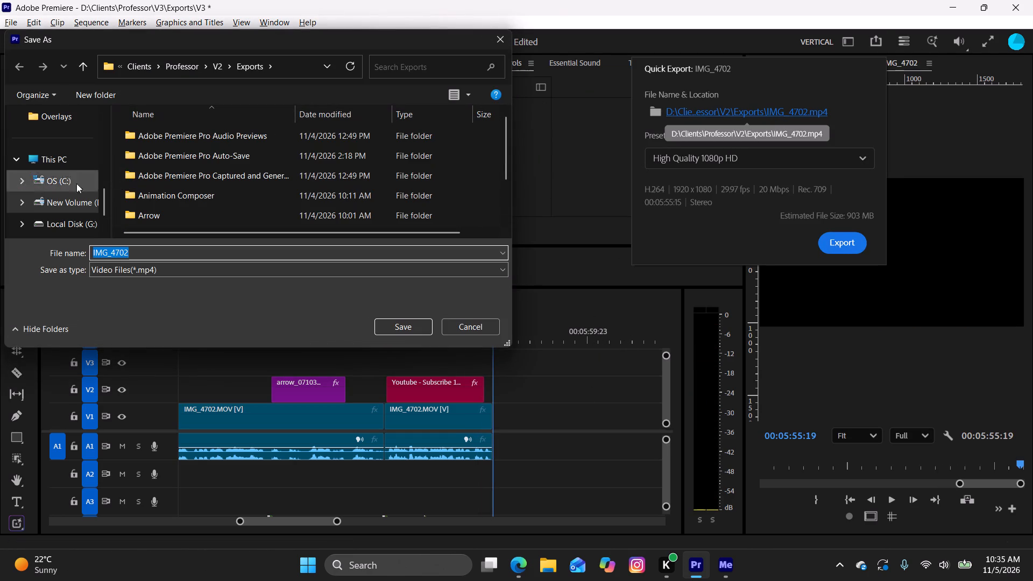
{"action": "left_click", "coordinate": [70, 210]}
{"action": "double_click", "coordinate": [170, 182]}
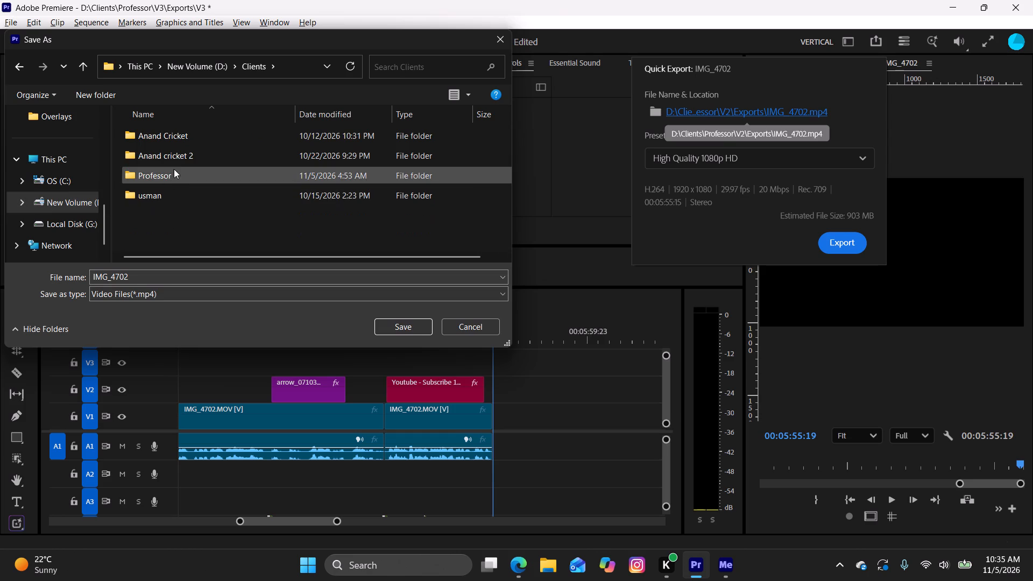
{"action": "double_click", "coordinate": [191, 174]}
{"action": "double_click", "coordinate": [189, 174]}
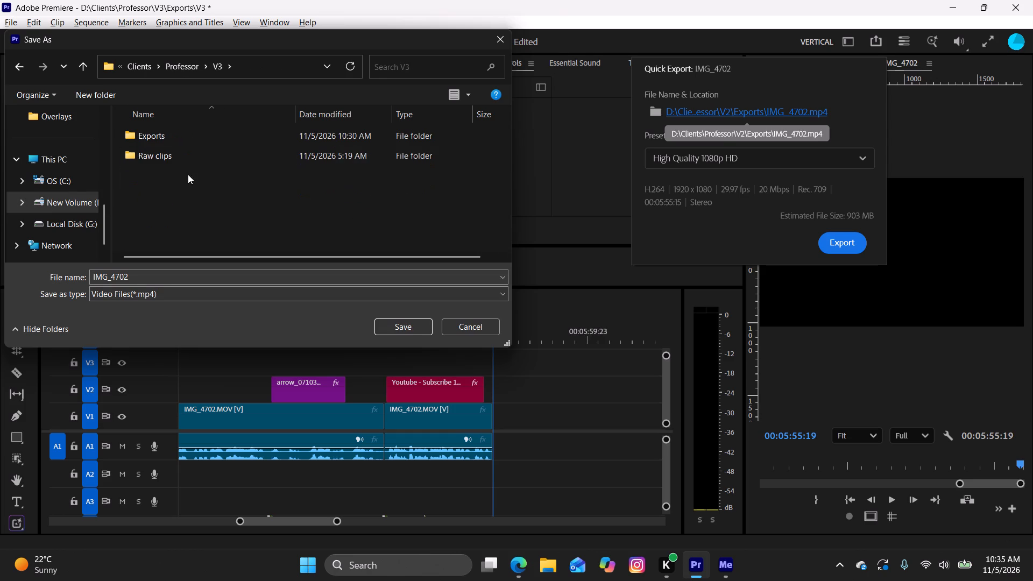
{"action": "double_click", "coordinate": [196, 140]}
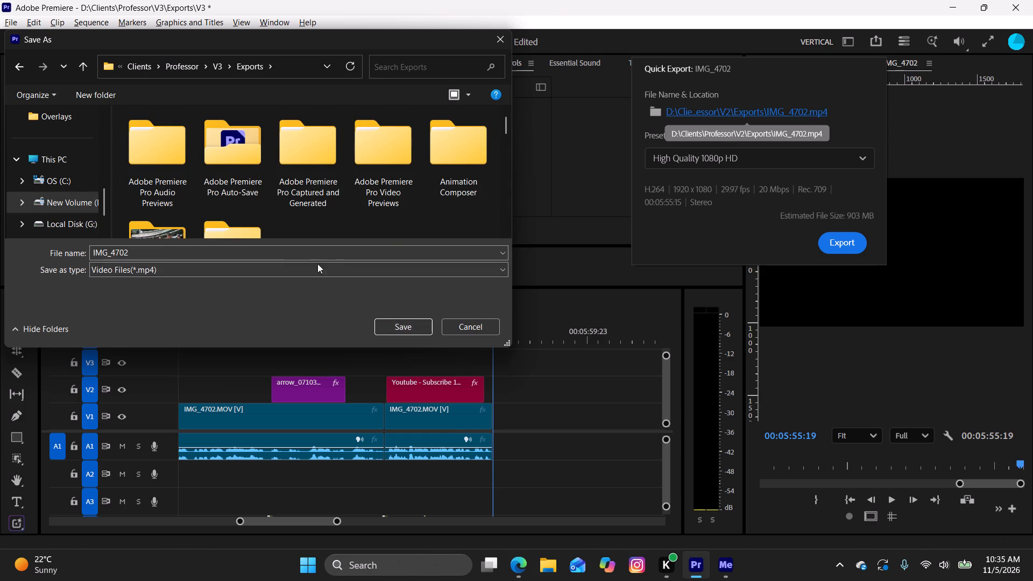
{"action": "left_click", "coordinate": [308, 252]}
{"action": "type", "text": "v3"}
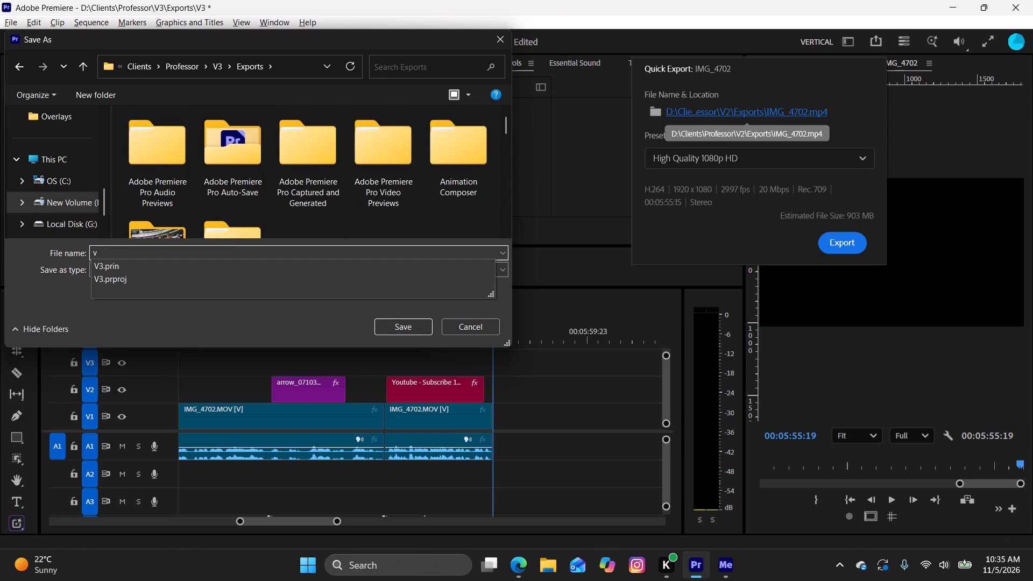
{"action": "left_click", "coordinate": [395, 333]}
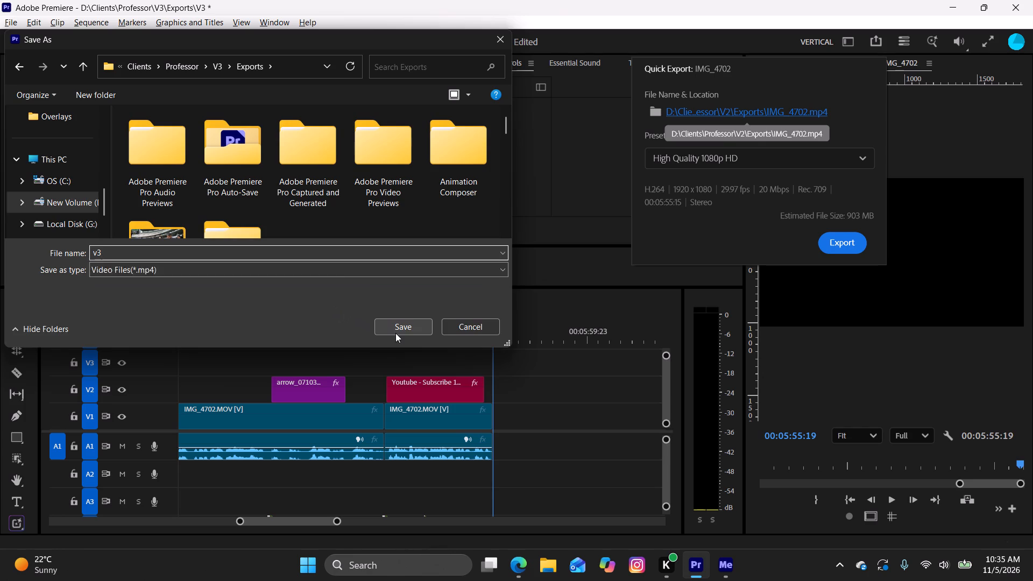
Export the sequence with the Match Source - Adaptive High Bitrate preset.
{"action": "left_click", "coordinate": [768, 165]}
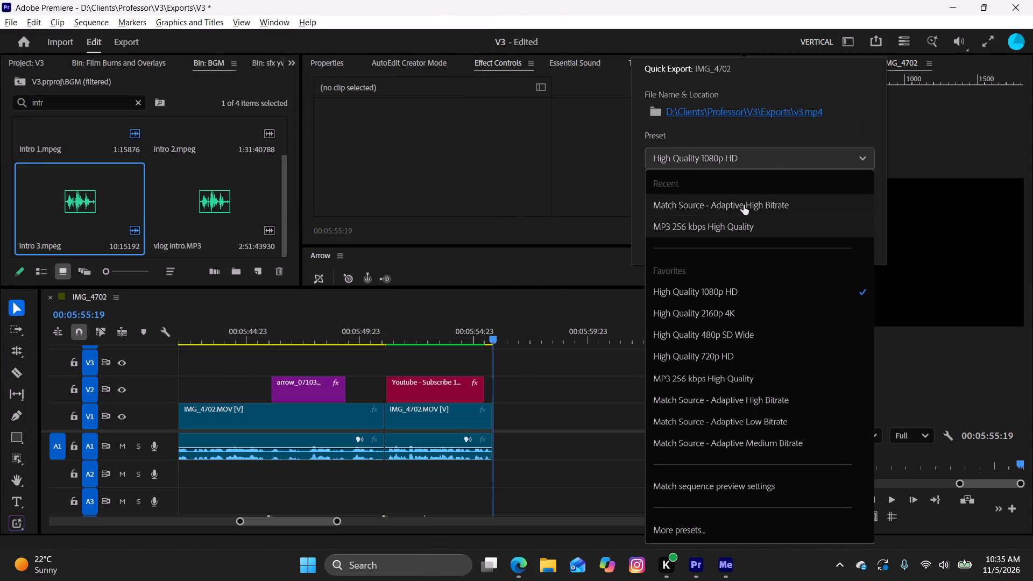
{"action": "left_click", "coordinate": [771, 200]}
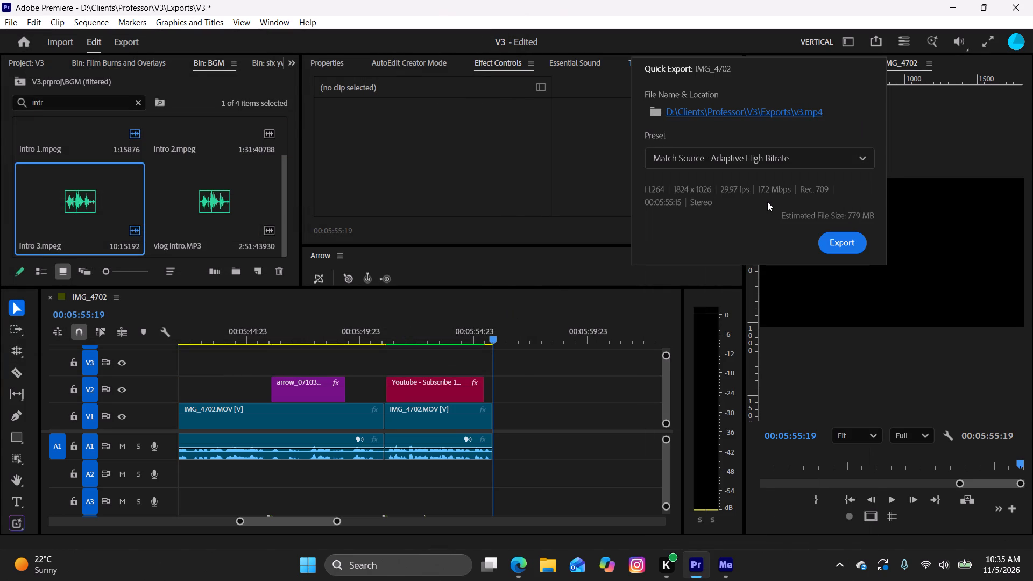
{"action": "left_click", "coordinate": [832, 239]}
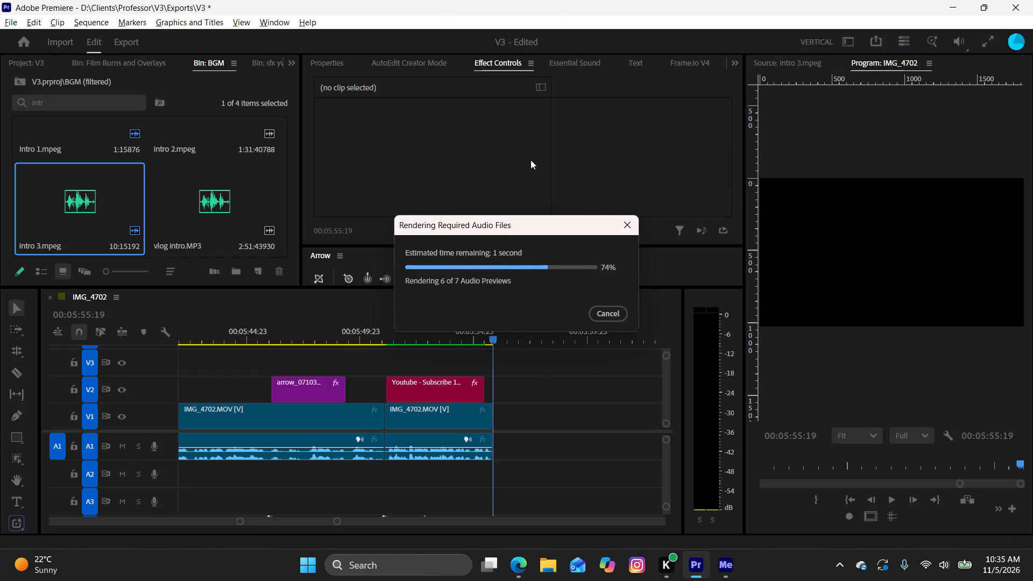